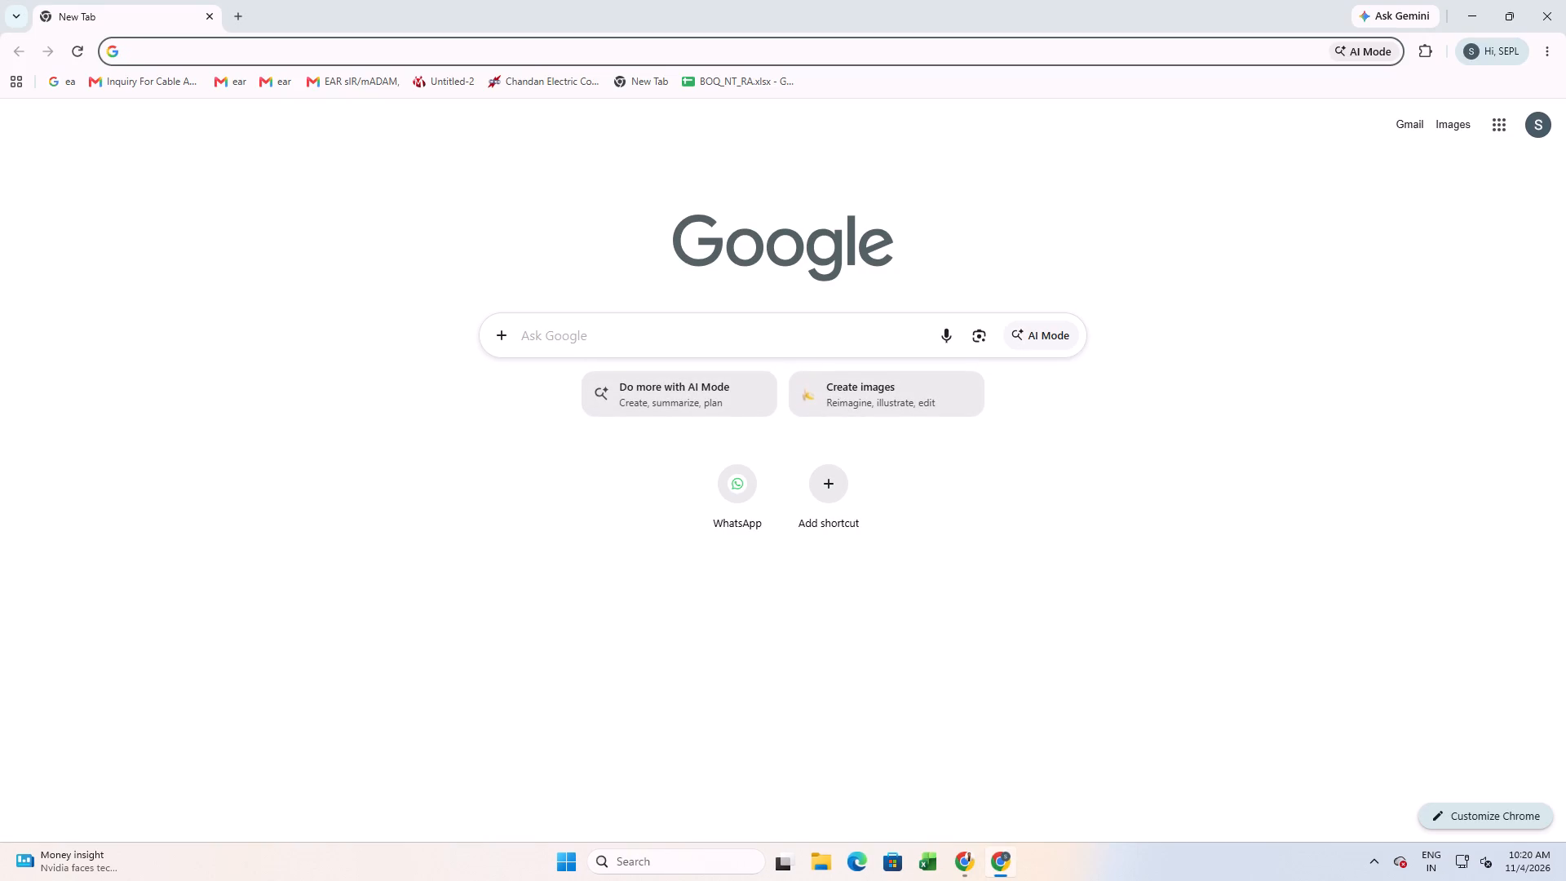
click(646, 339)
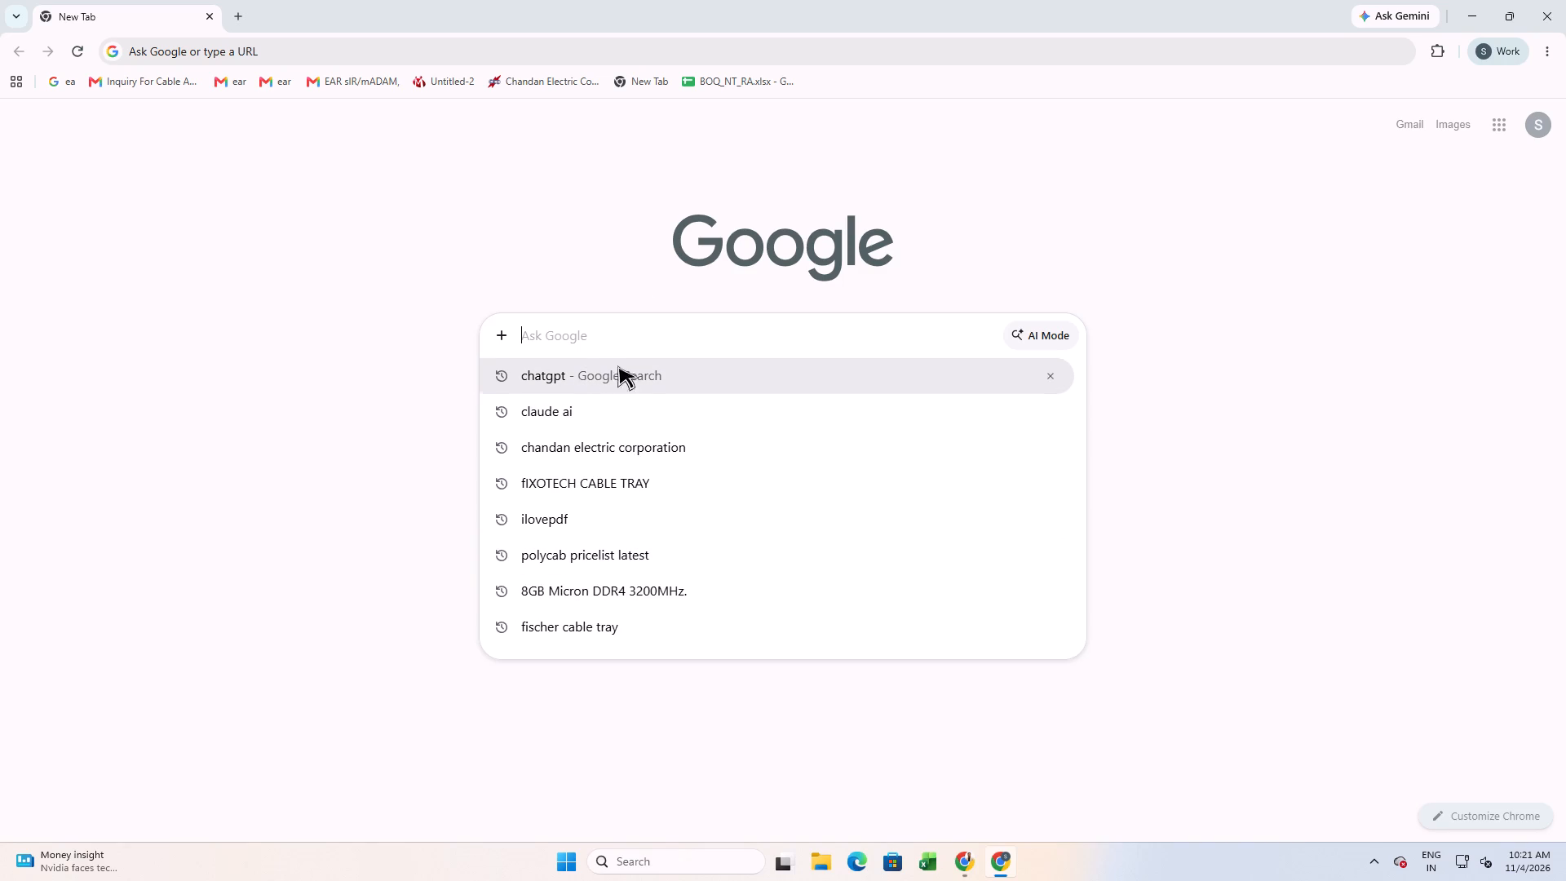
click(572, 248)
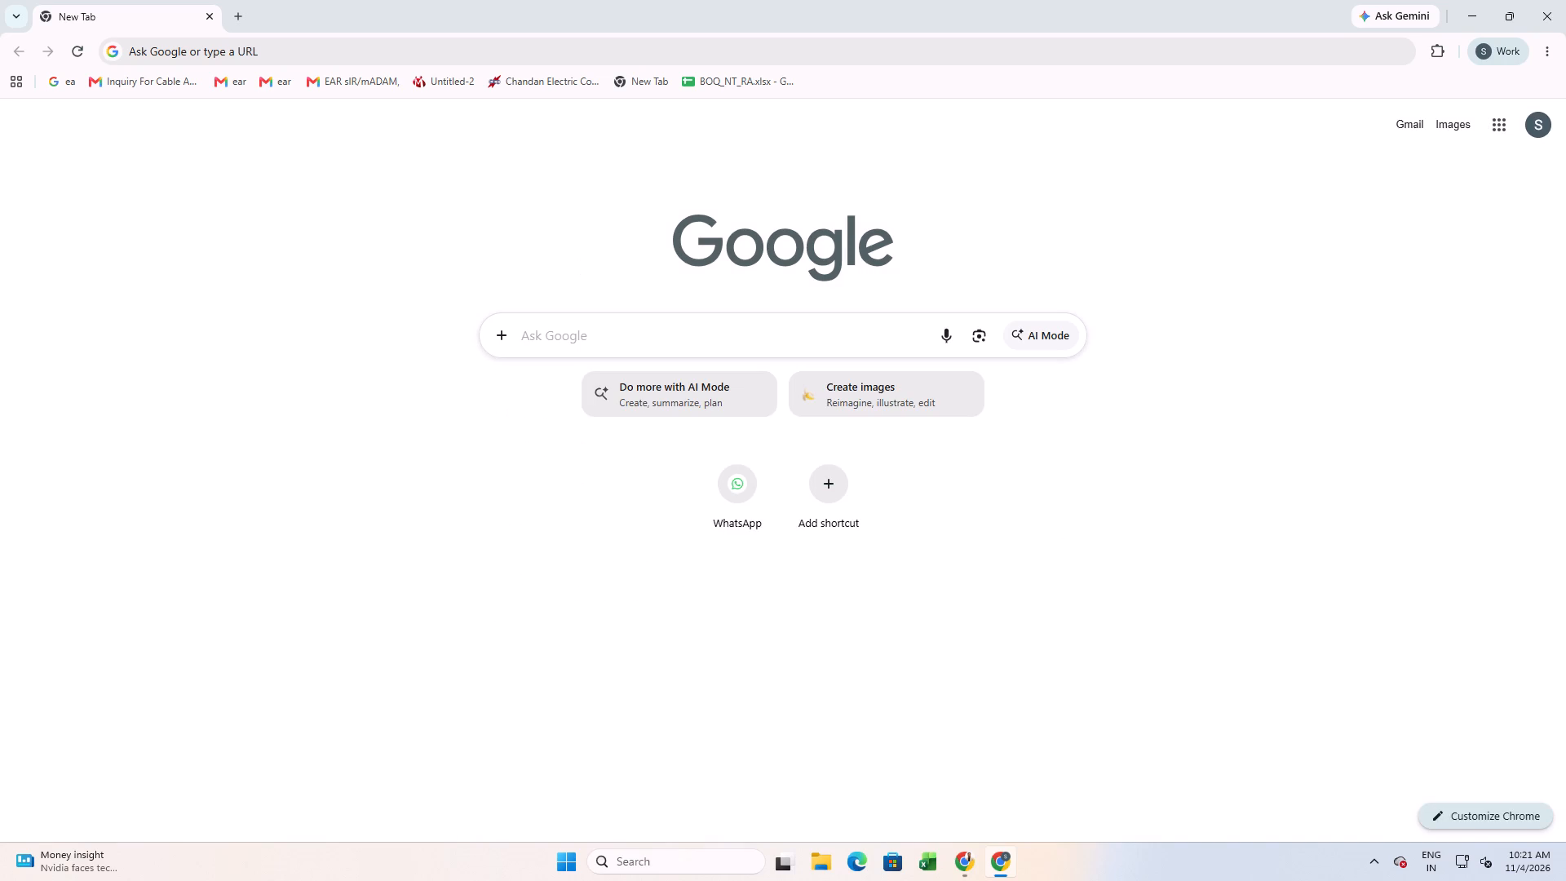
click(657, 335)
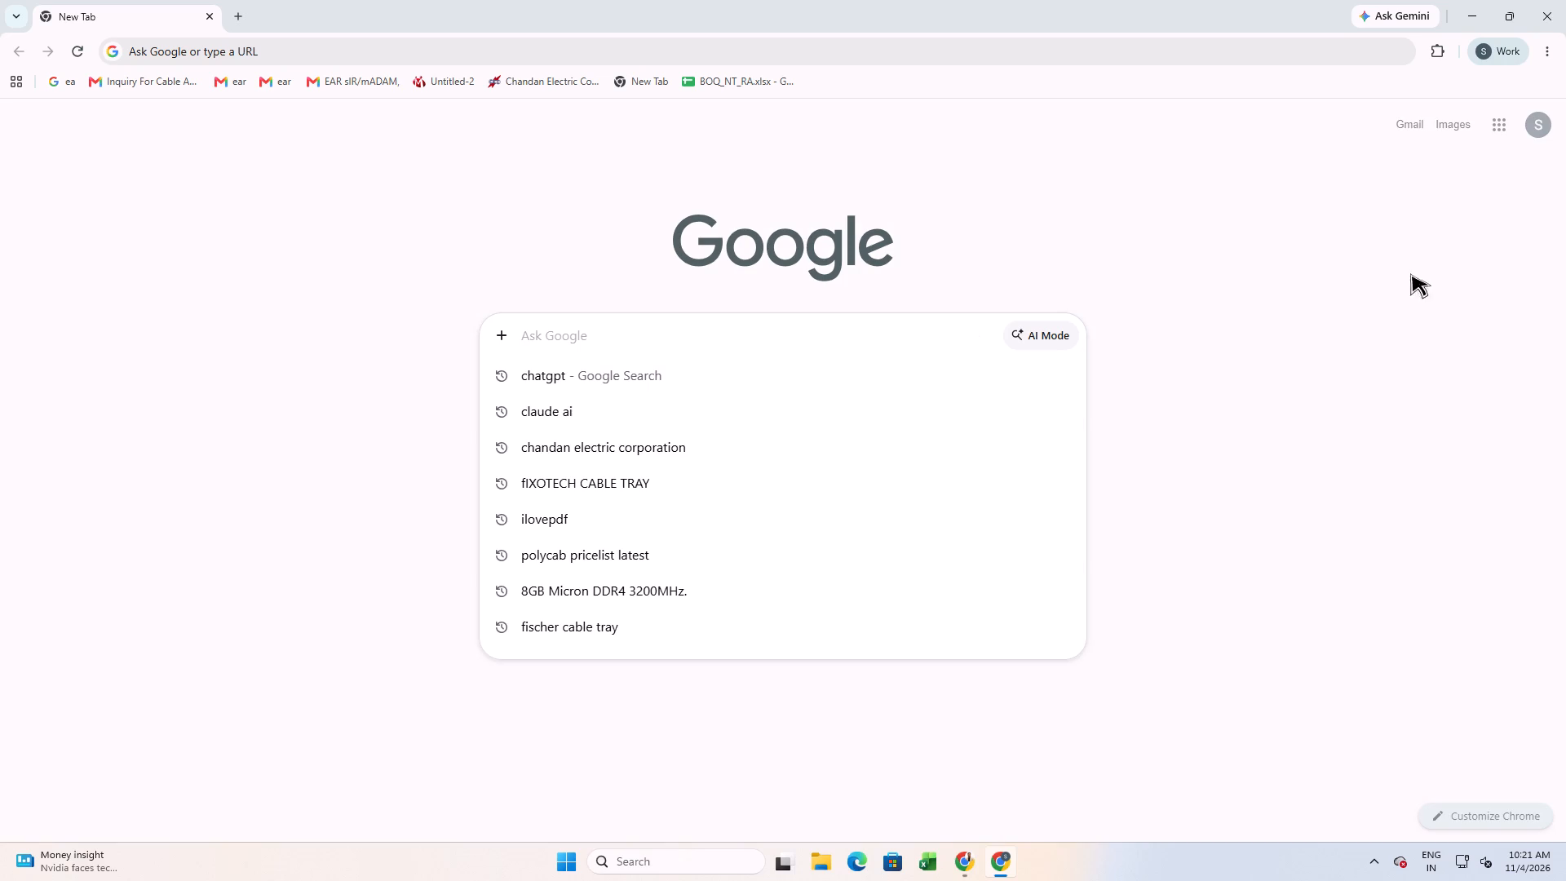
Open the Gmail inbox of the SEPL work profile from the Google start page.
click(1413, 119)
click(1407, 129)
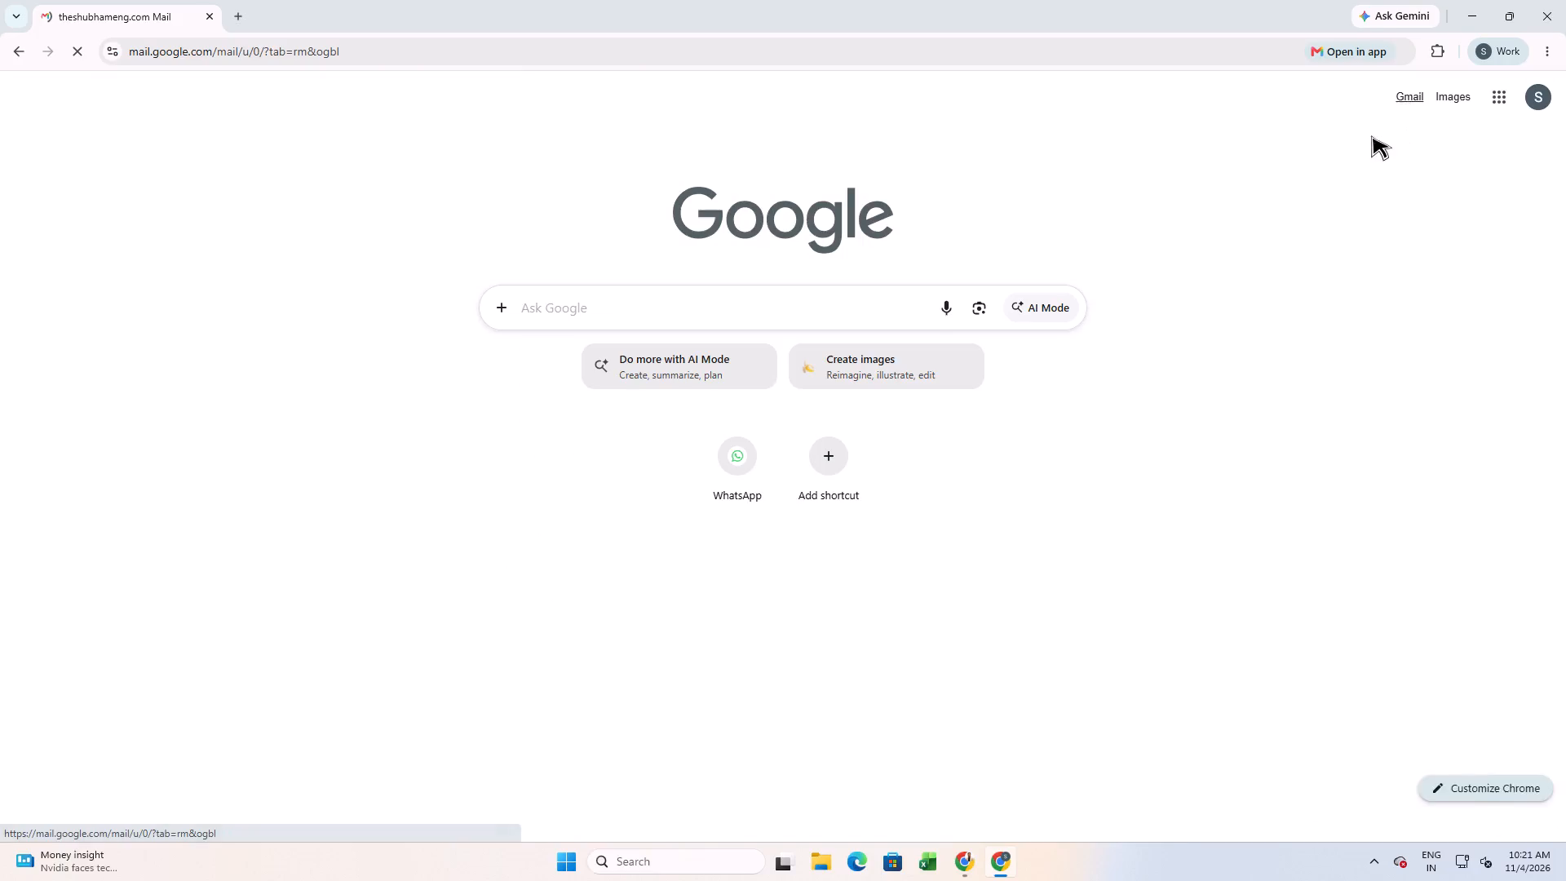
Run the recent "chatgpt" Google search in a new browser tab.
click(236, 11)
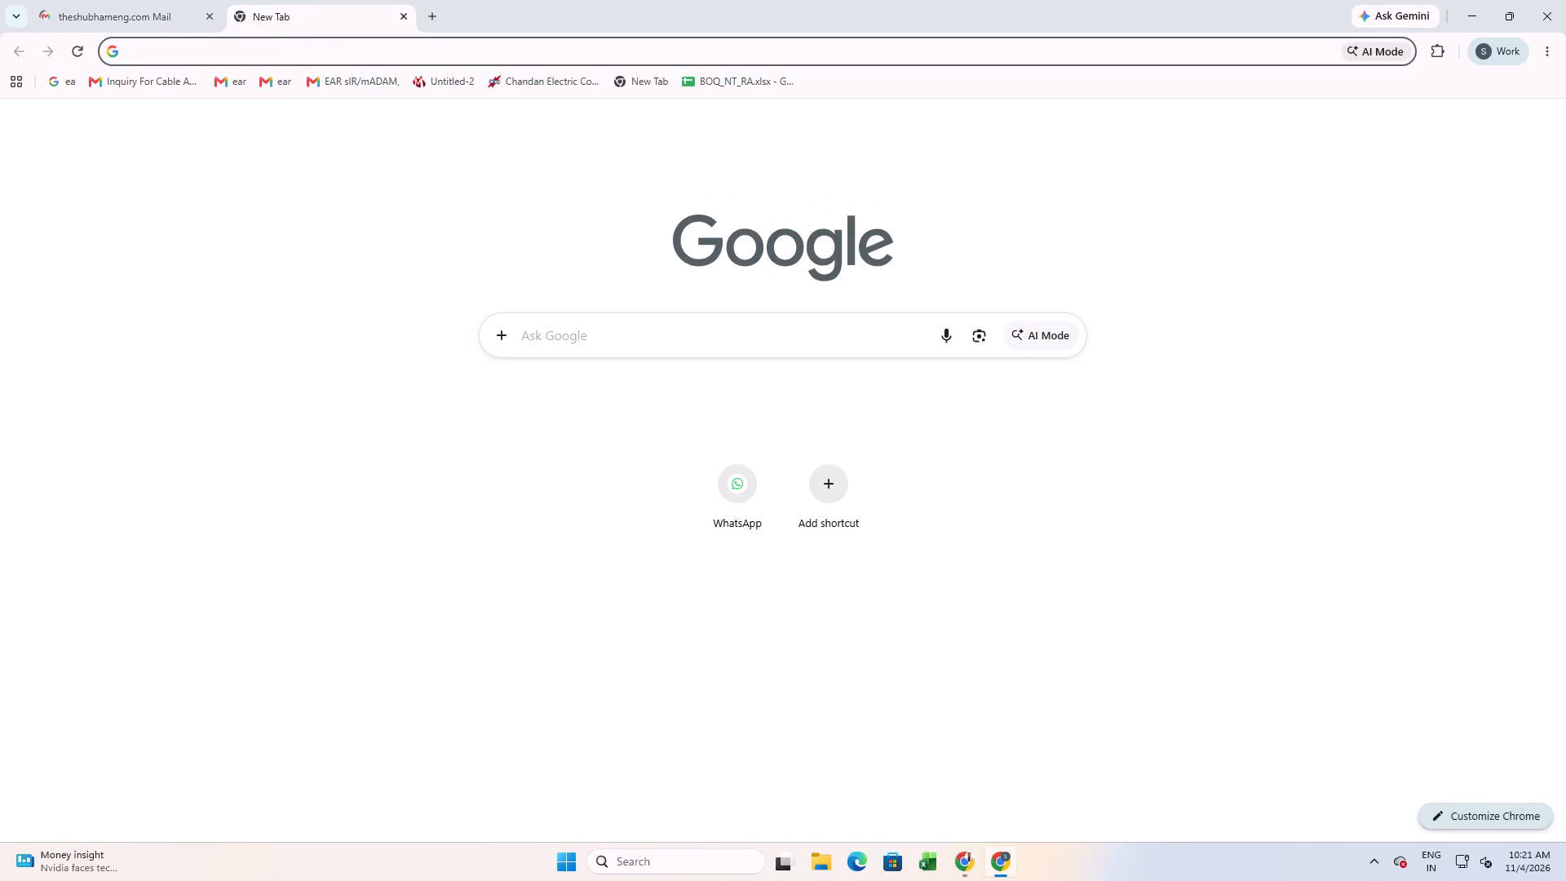
click(606, 328)
click(635, 375)
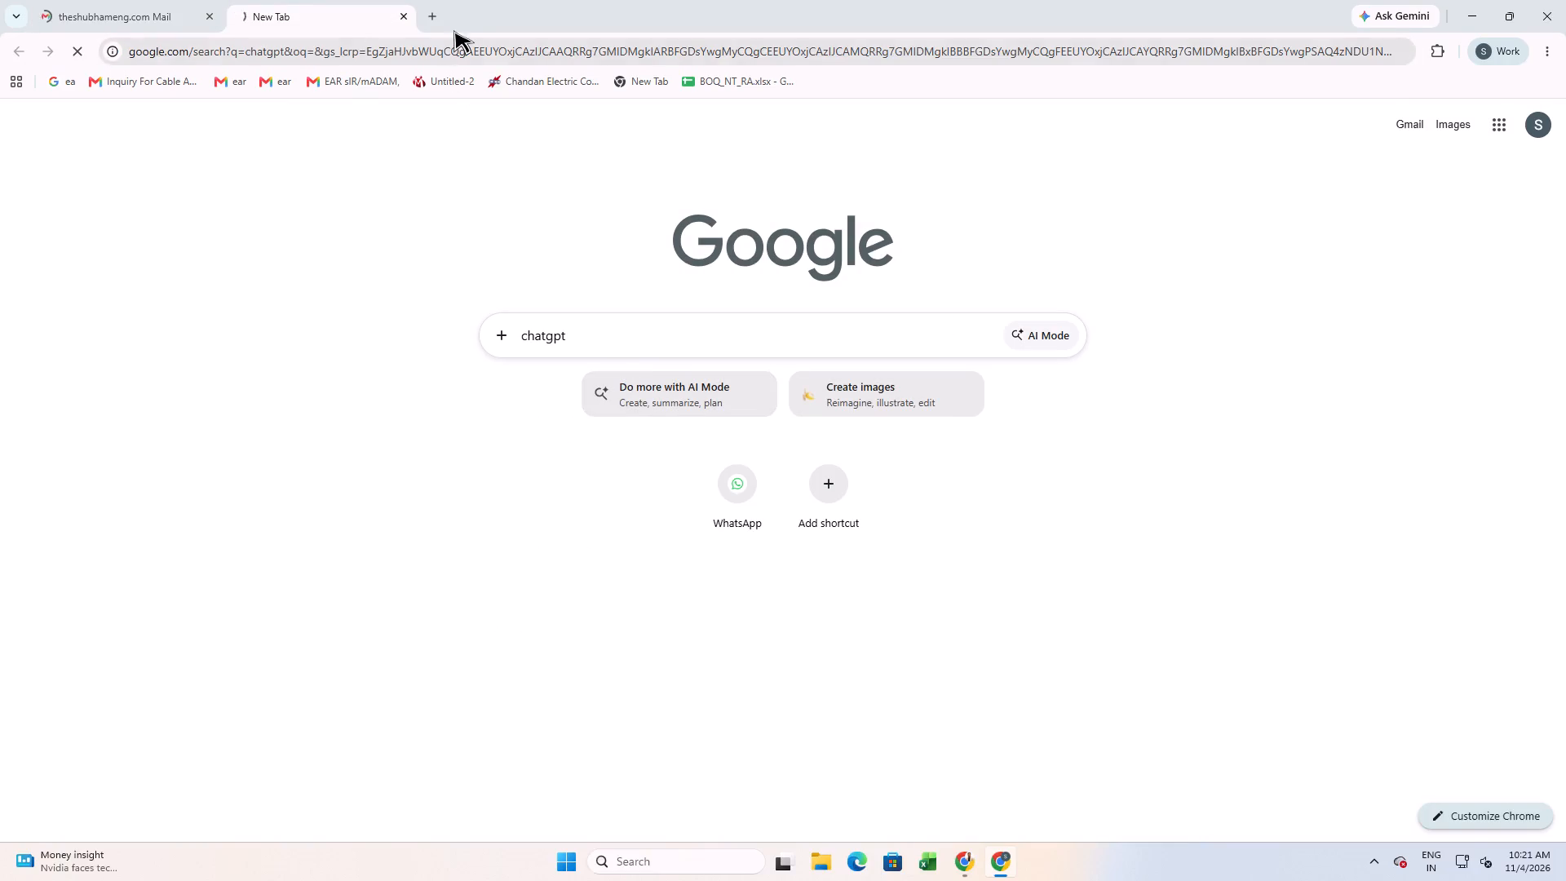
Run the recent "claude ai" Google search in another new browser tab.
click(437, 0)
click(586, 321)
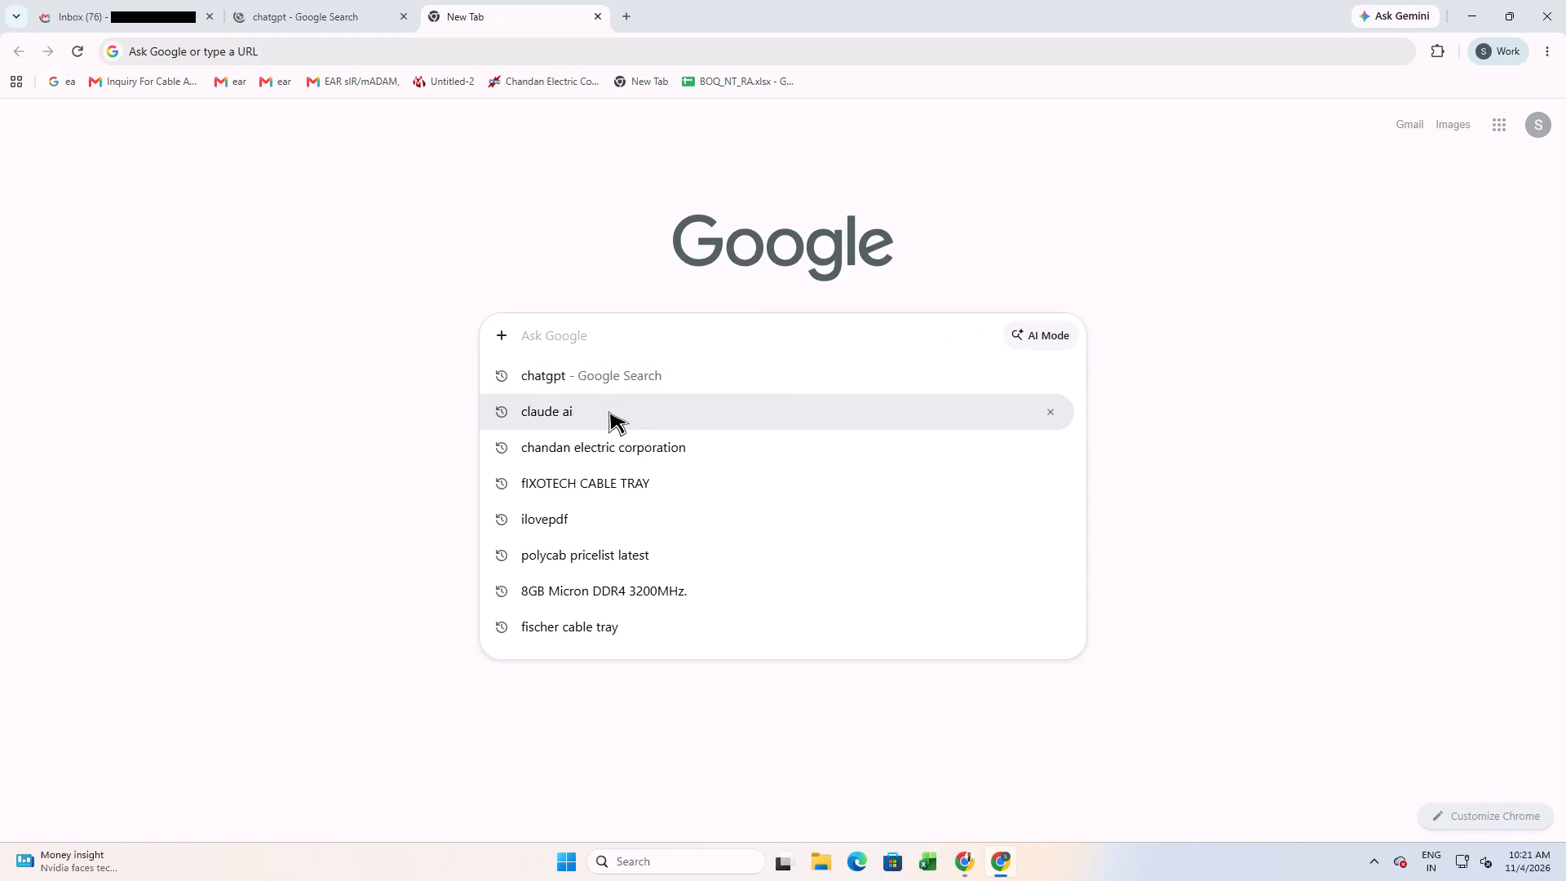
click(608, 411)
Return to the "chatgpt" search results and open the ChatGPT site at chatgpt.com.
click(321, 3)
click(352, 246)
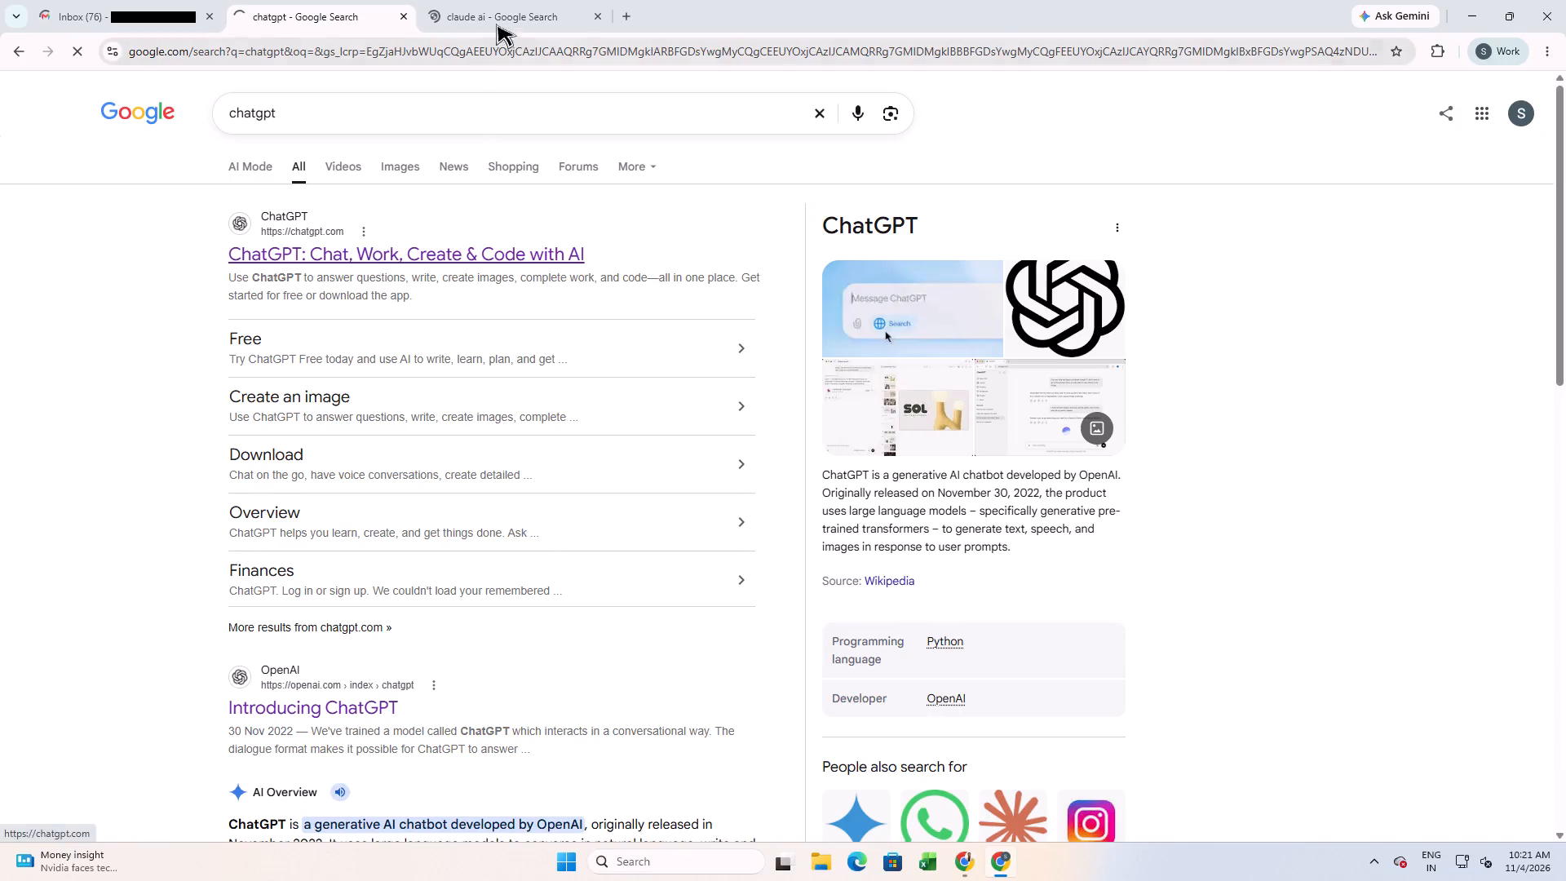
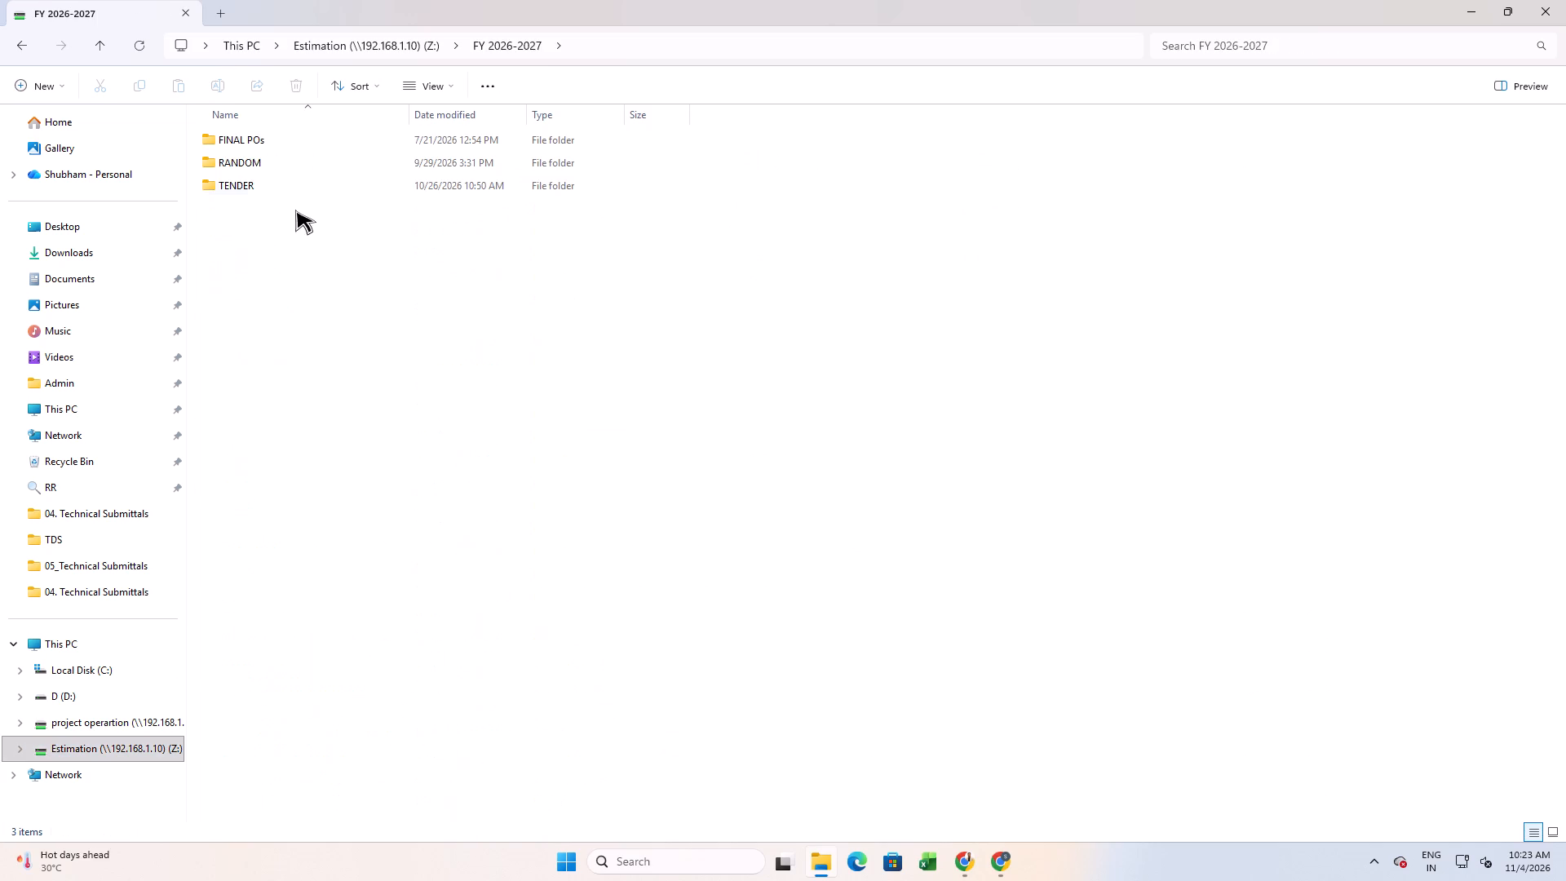
Browse from the FY 2026-2027 folder into TENDER, SPACE MATRIX and its BROWSER STACK project folder.
click(279, 172)
double_click(279, 185)
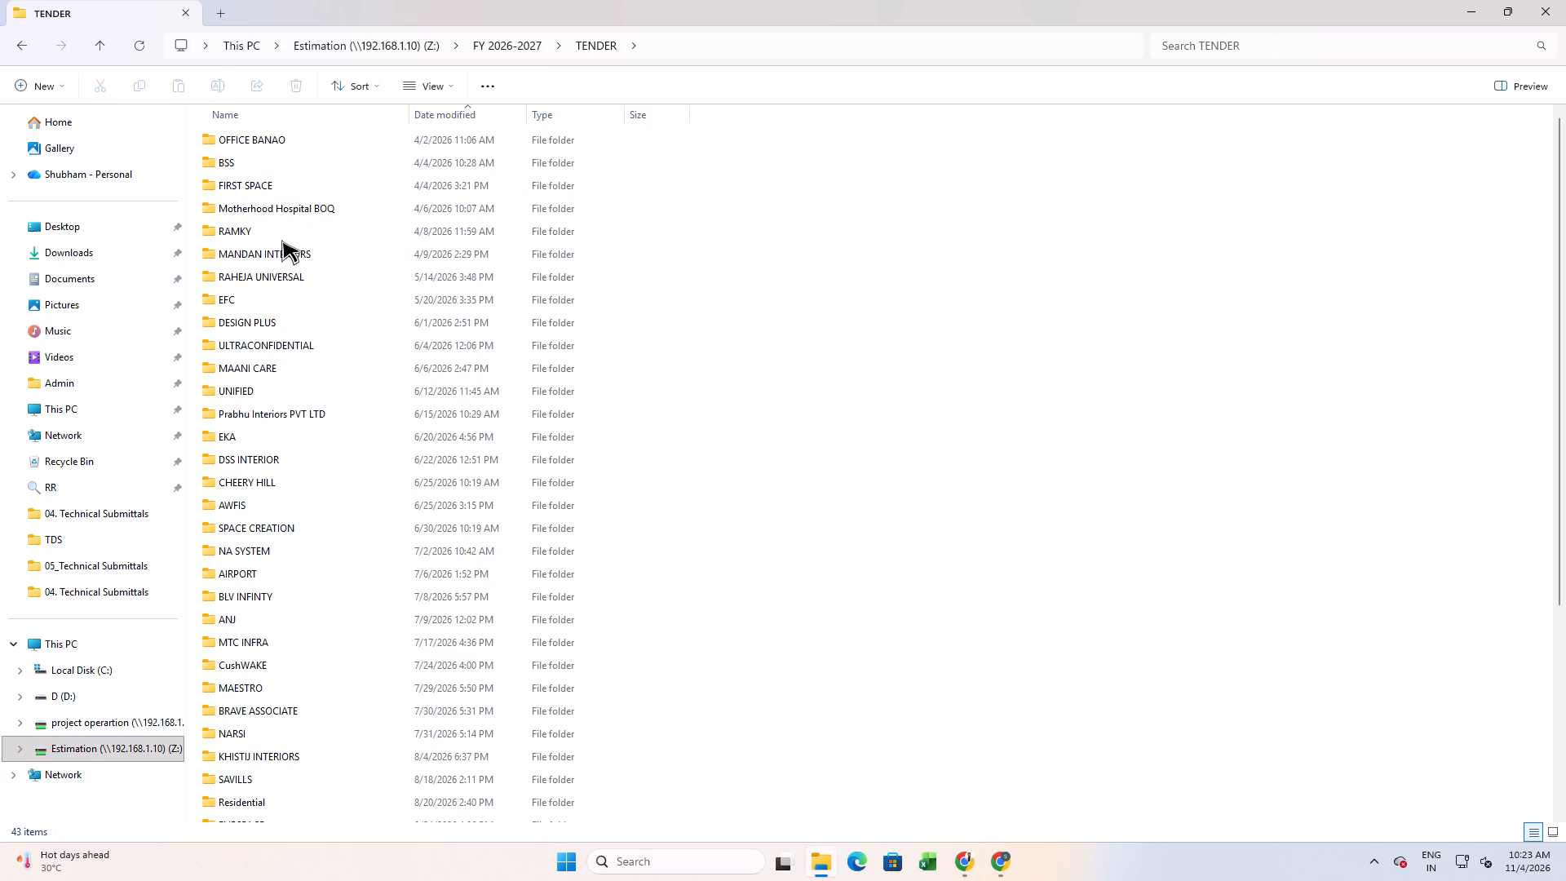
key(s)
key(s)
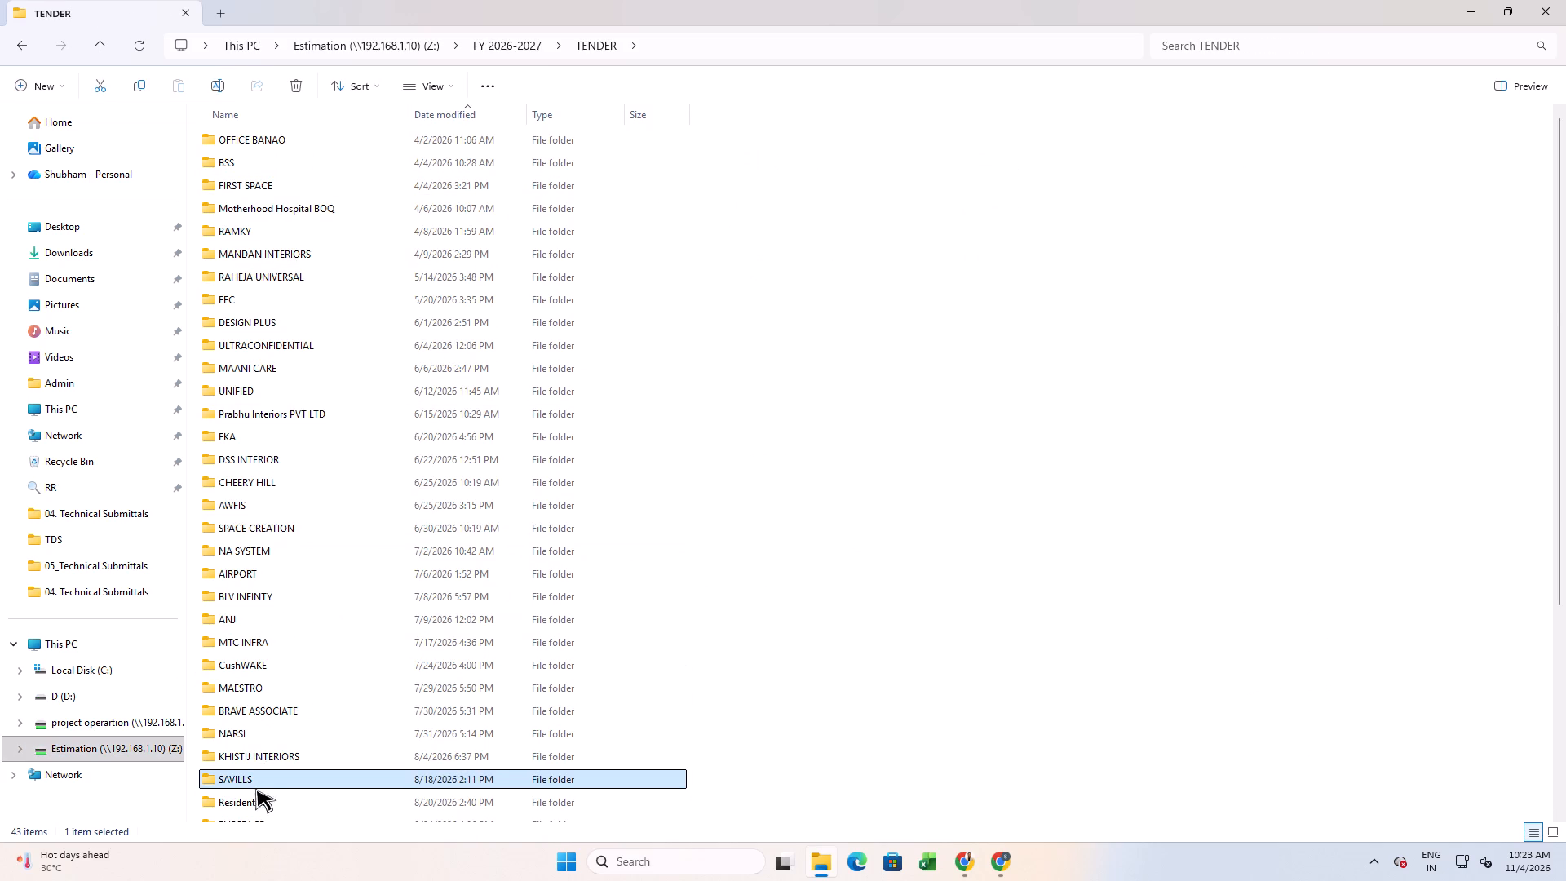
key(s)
double_click(264, 709)
double_click(264, 702)
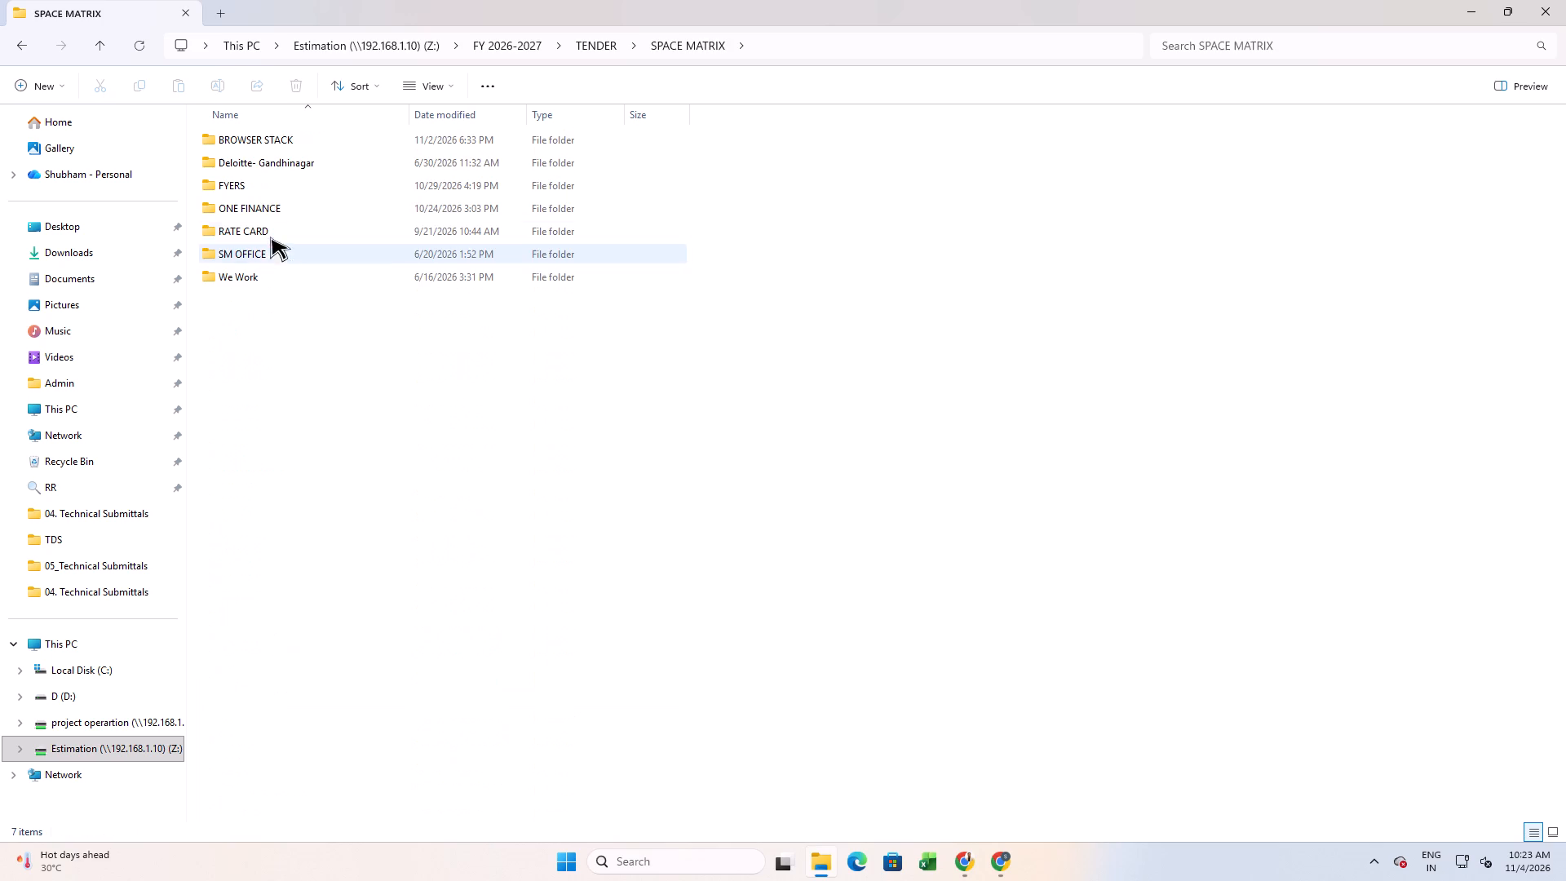
double_click(288, 148)
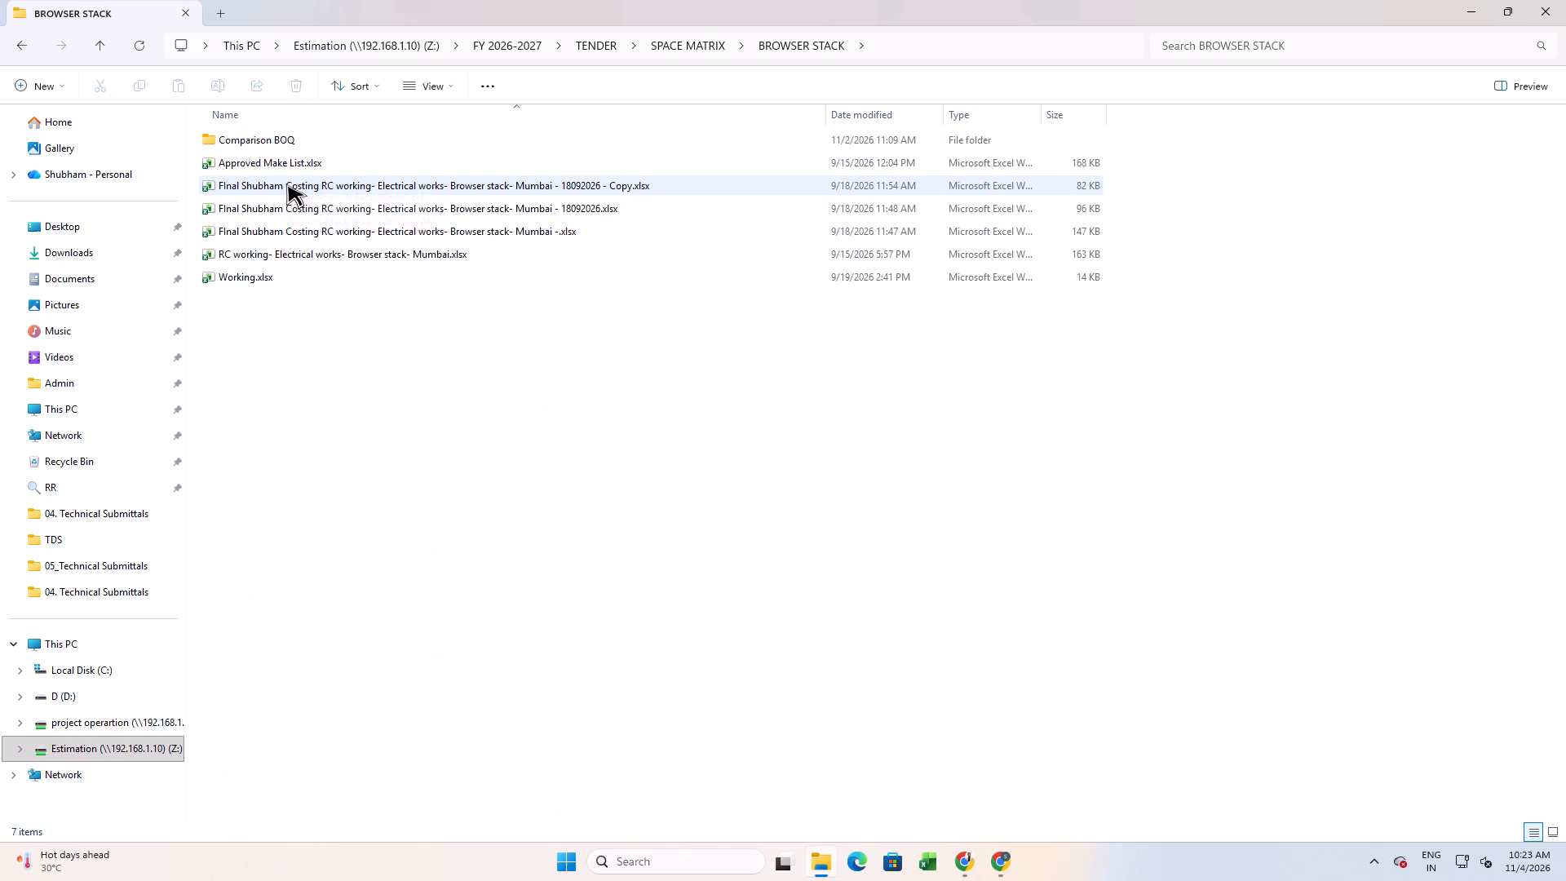
Open the workbook "FInal Shubham Costing RC working- Electrical works- Browser stack- Mumbai - 18092026.xlsx".
double_click(292, 206)
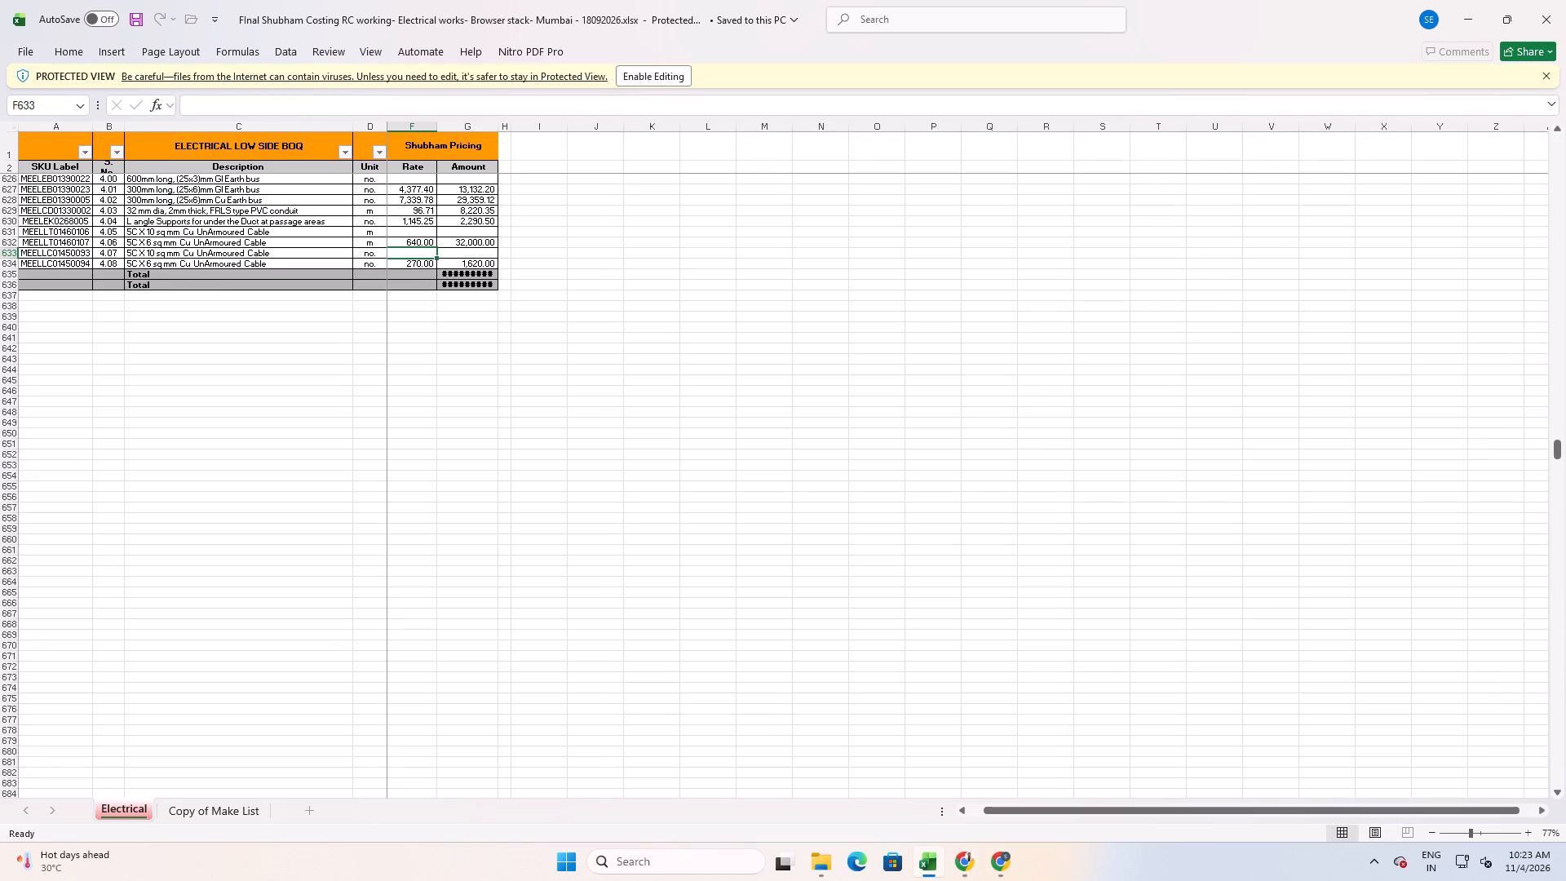
Auto-fit the Amount column on the Electrical sheet and review the additional-quantity items and electrical summary amounts.
double_click(498, 126)
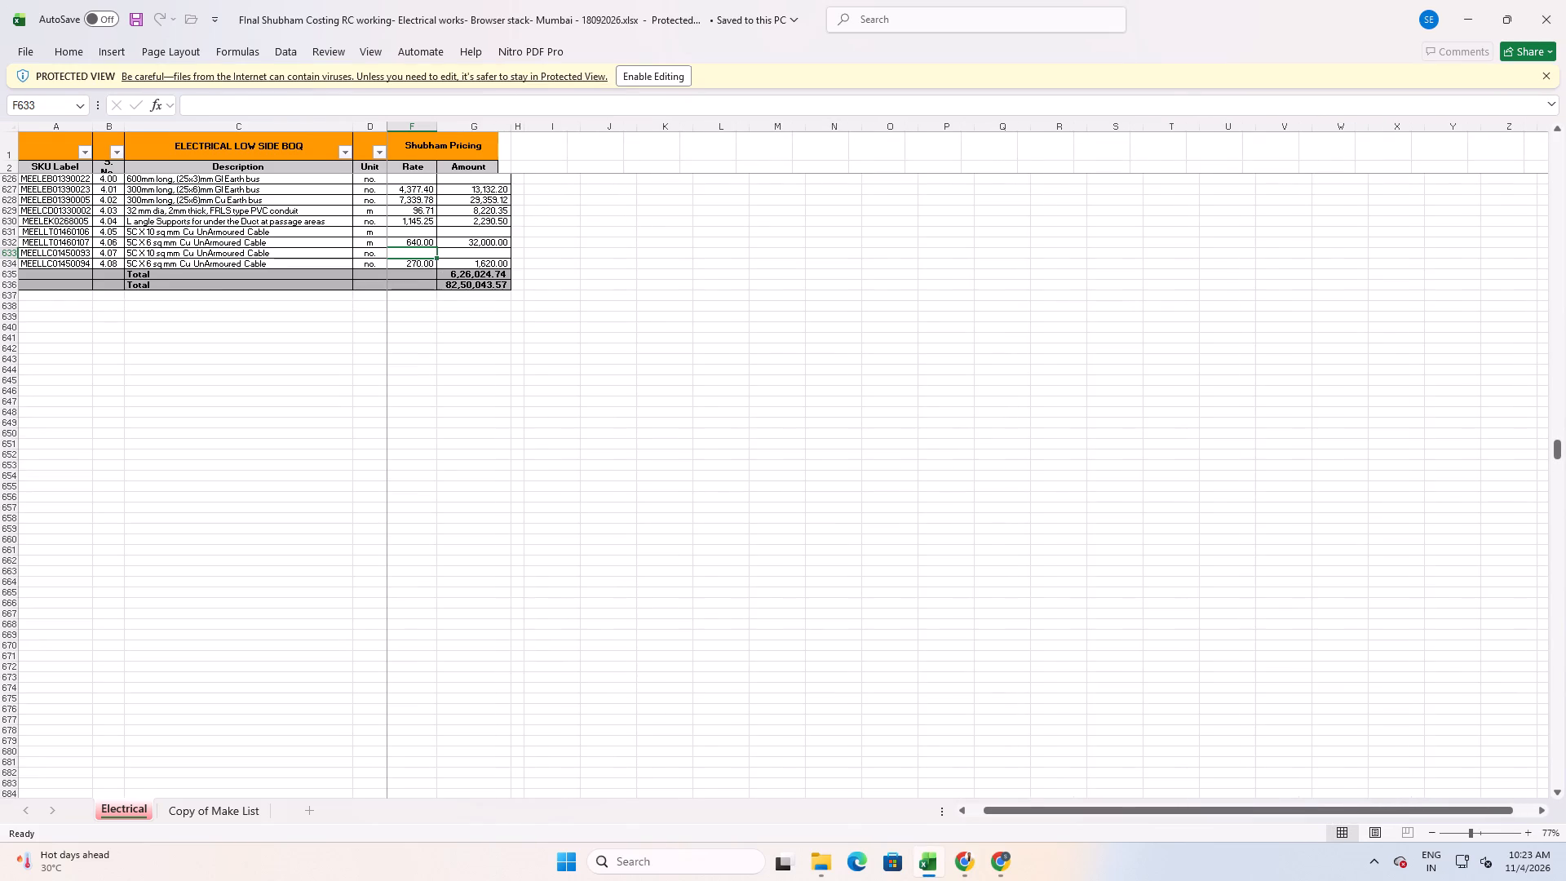
scroll(476, 310, up, 4)
scroll(463, 408, up, 3)
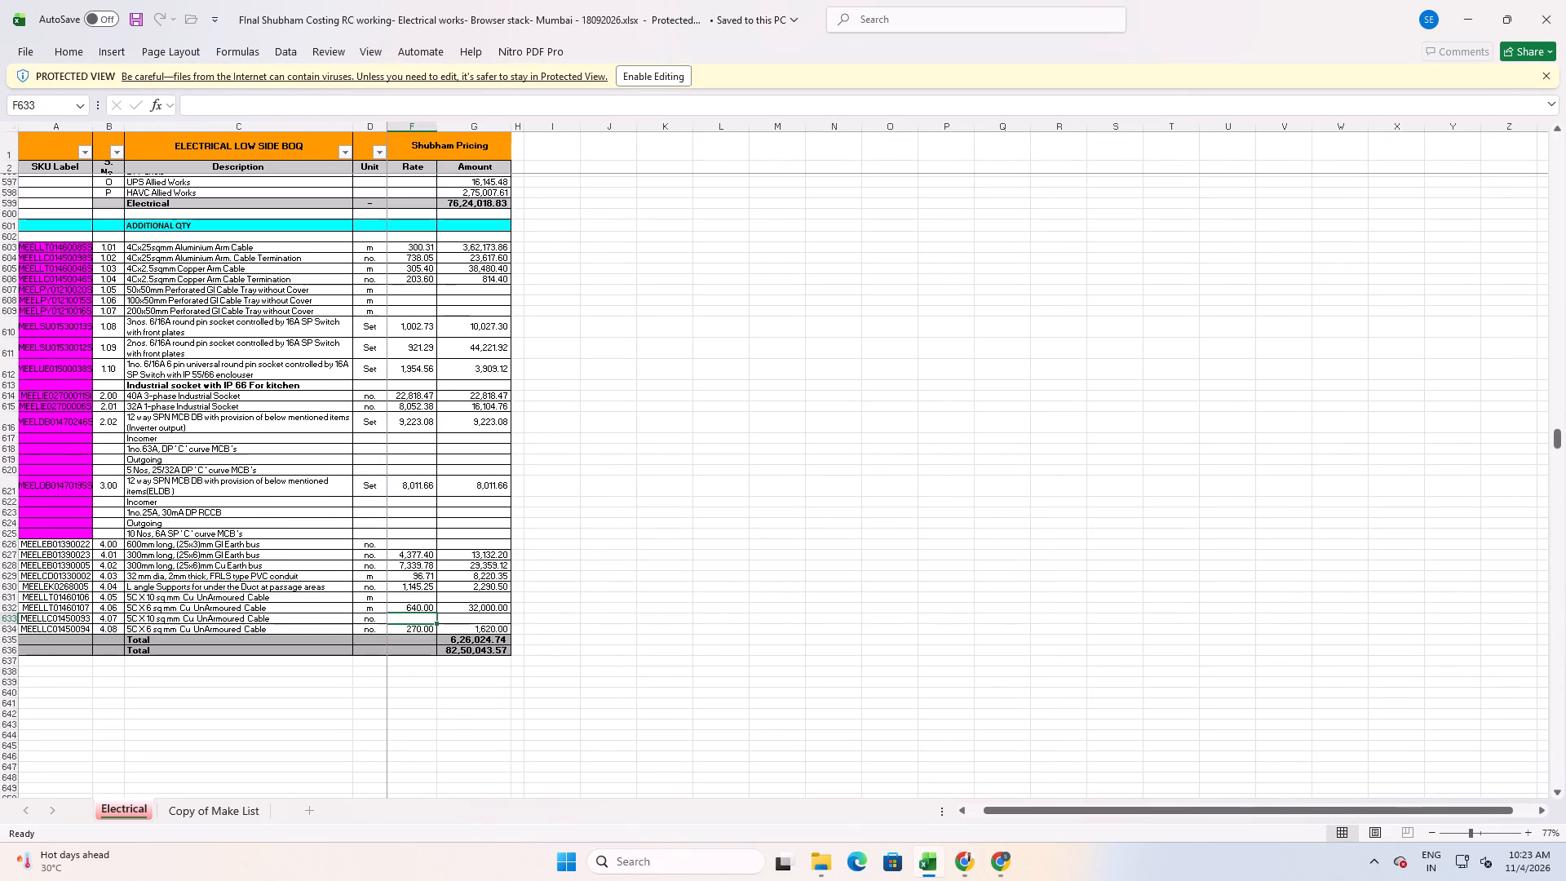
scroll(192, 594, up, 3)
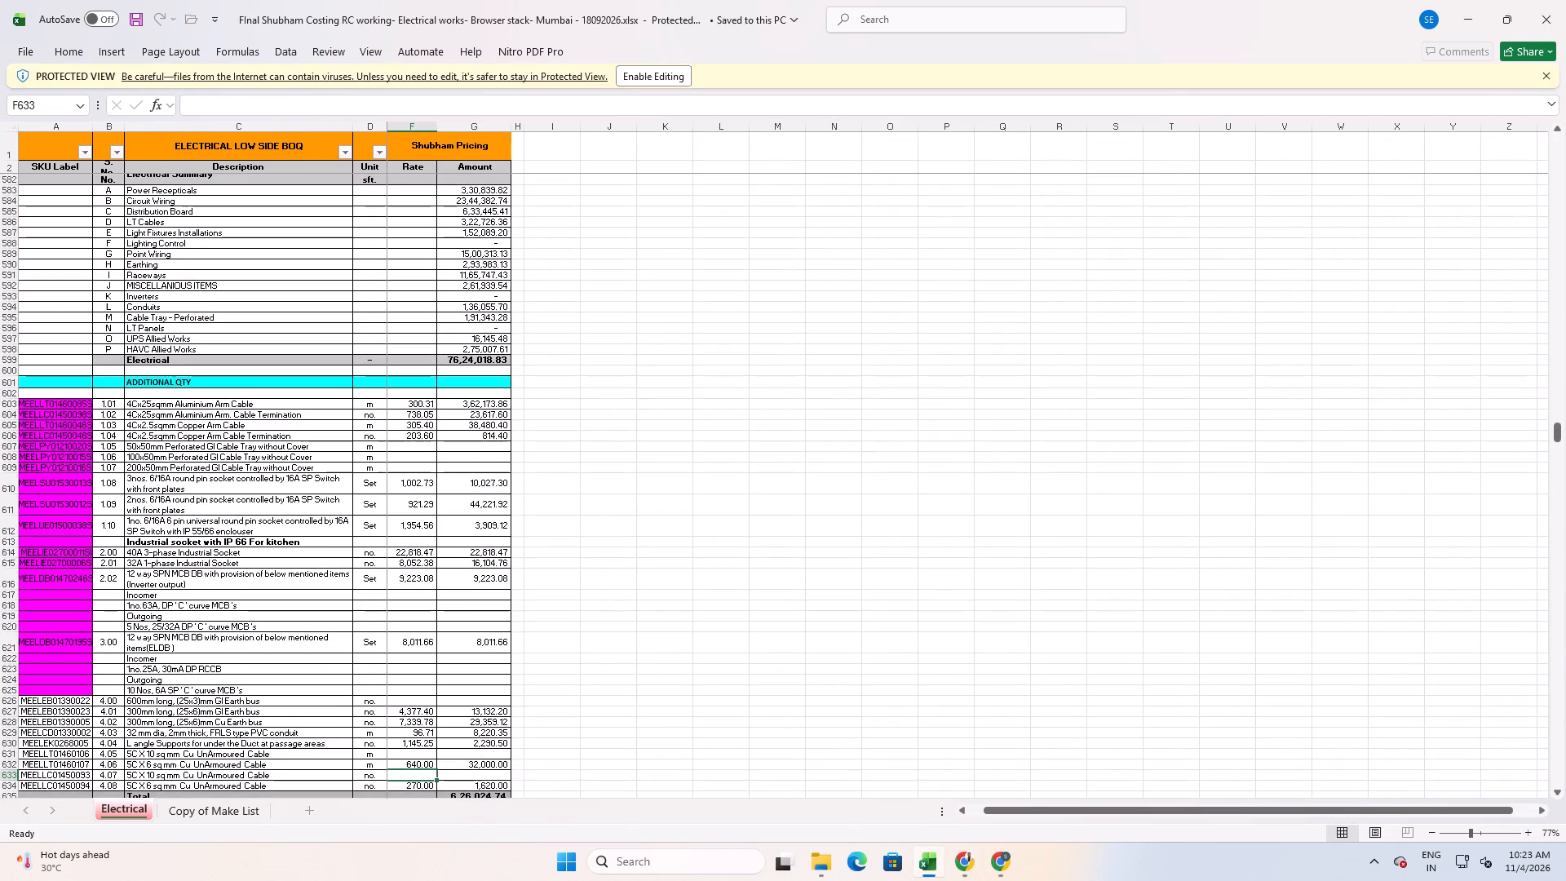
scroll(192, 594, up, 2)
Switch to File Explorer showing the BROWSER STACK tender folder.
key(alt+Tab)
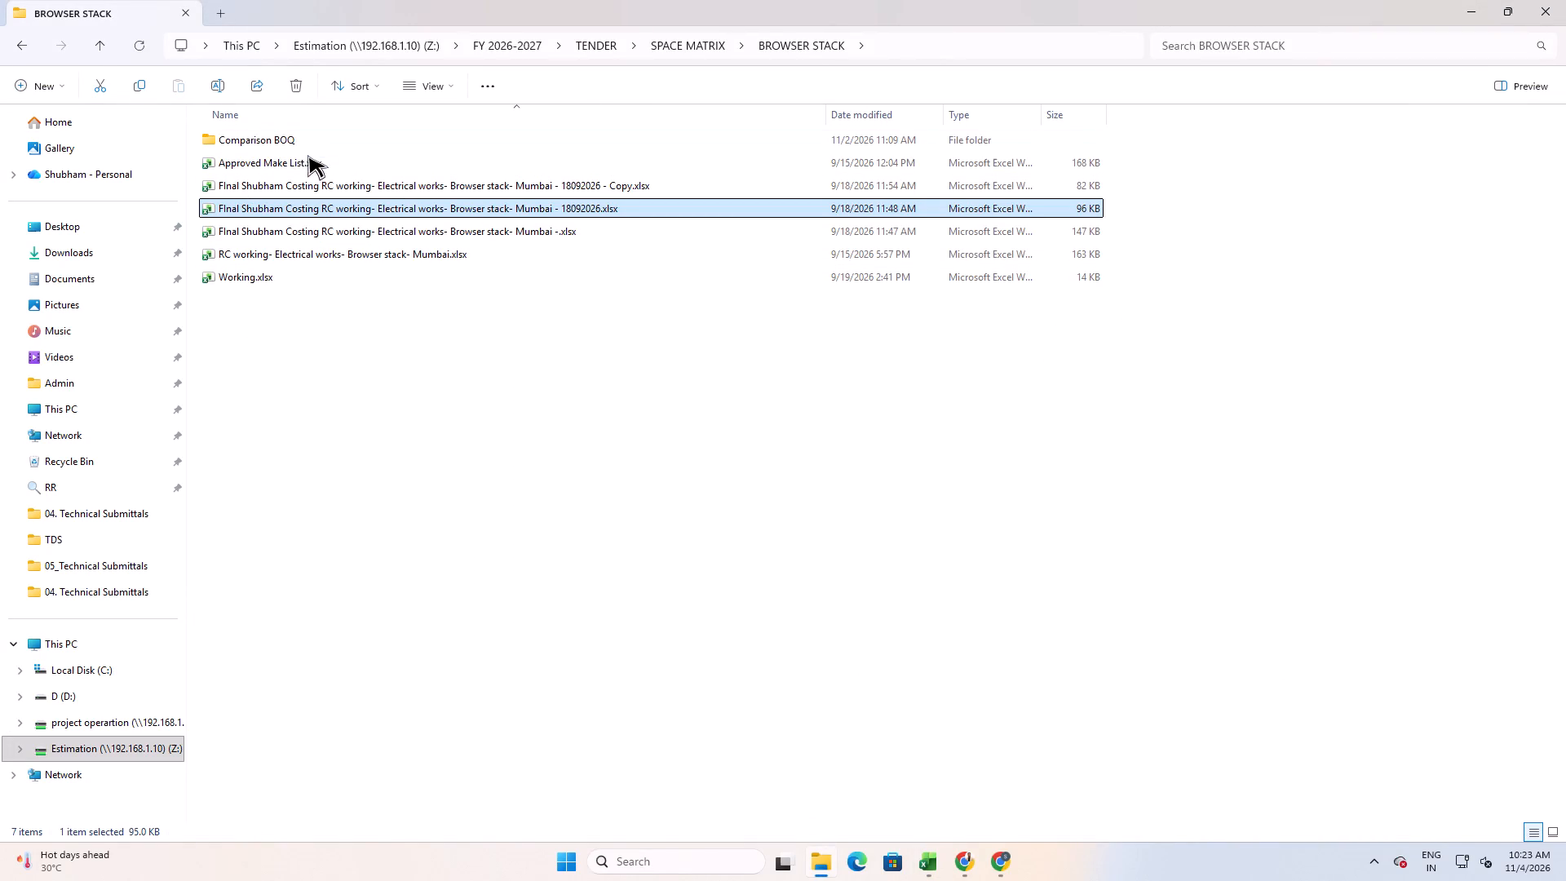
Open the "RC working- Electrical works- Browser stack- Mumbai" workbook for a brief check and close it again.
double_click(294, 249)
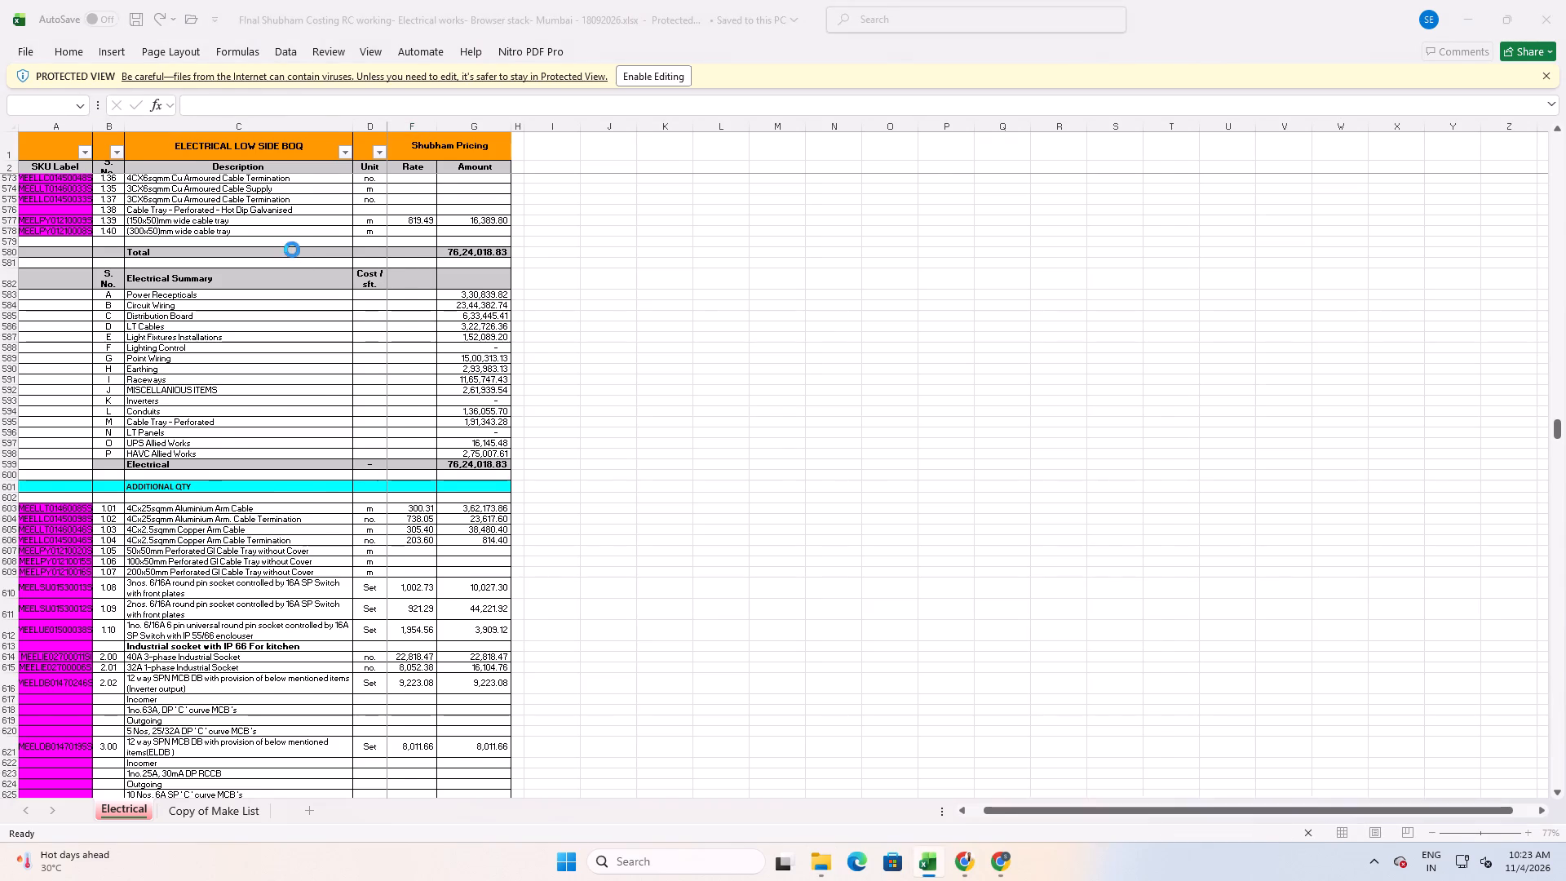
click(1565, 0)
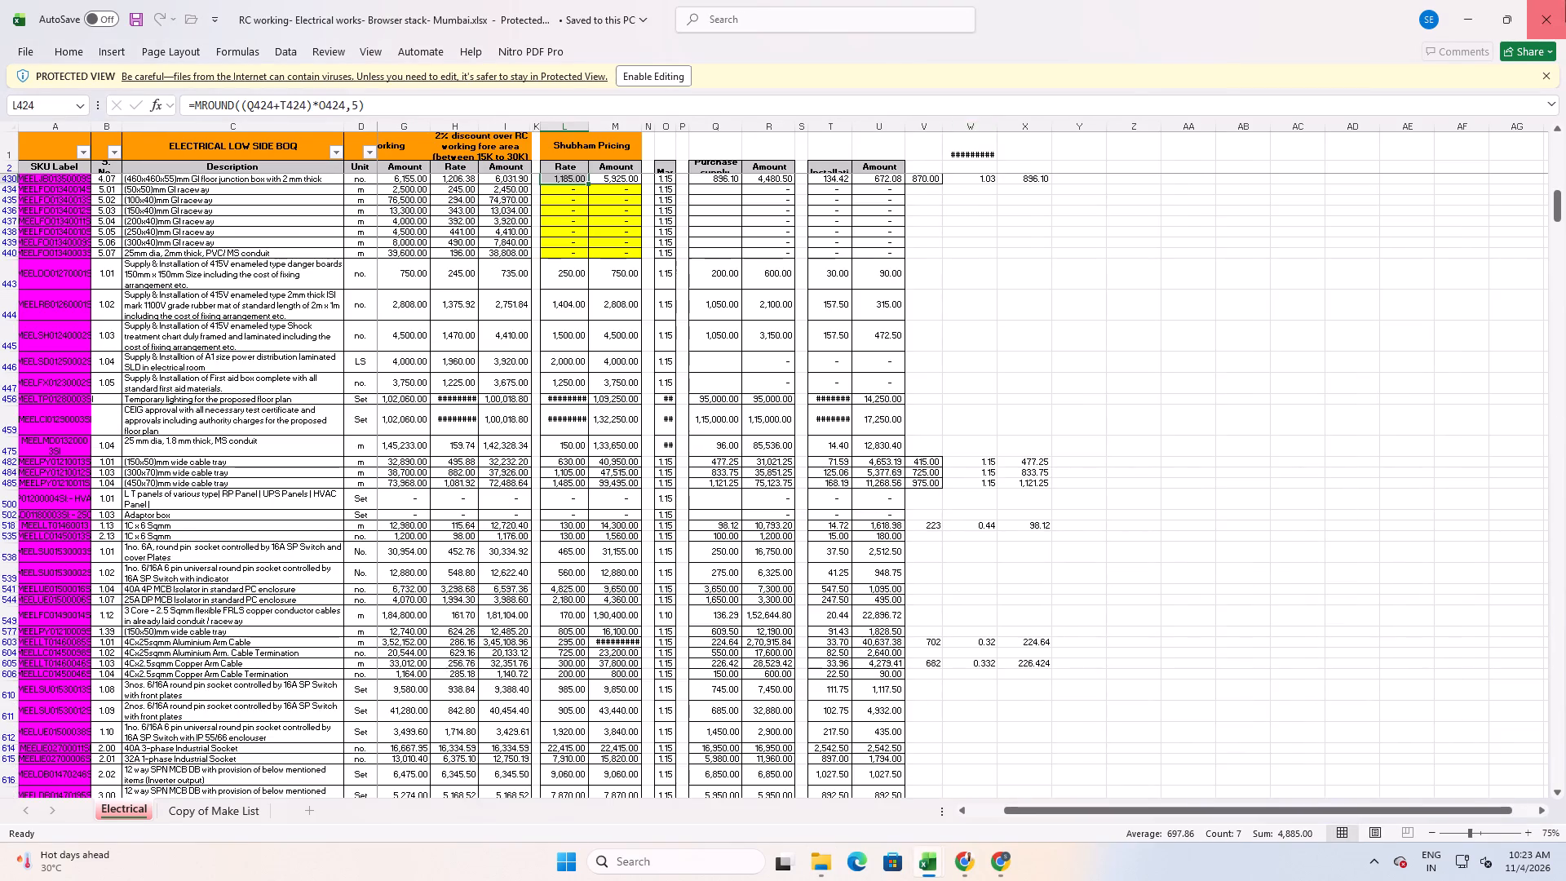
Review the electrical summary and additional-quantity items on the Electrical sheet of the final Shubham costing workbook dated 18092026.
scroll(364, 516, up, 5)
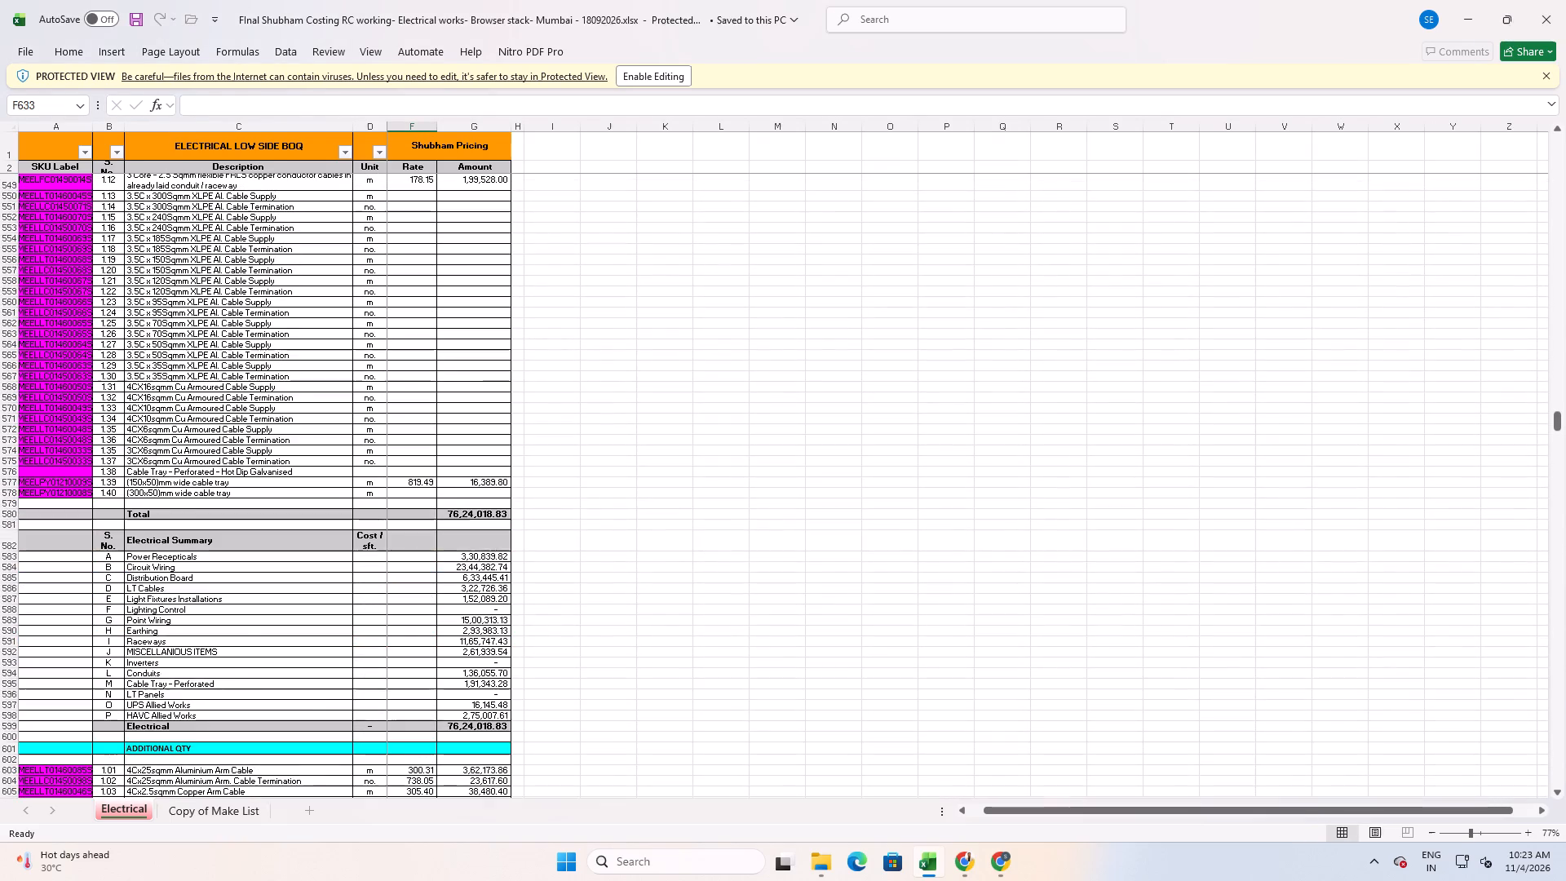
scroll(303, 685, up, 1)
scroll(303, 685, down, 10)
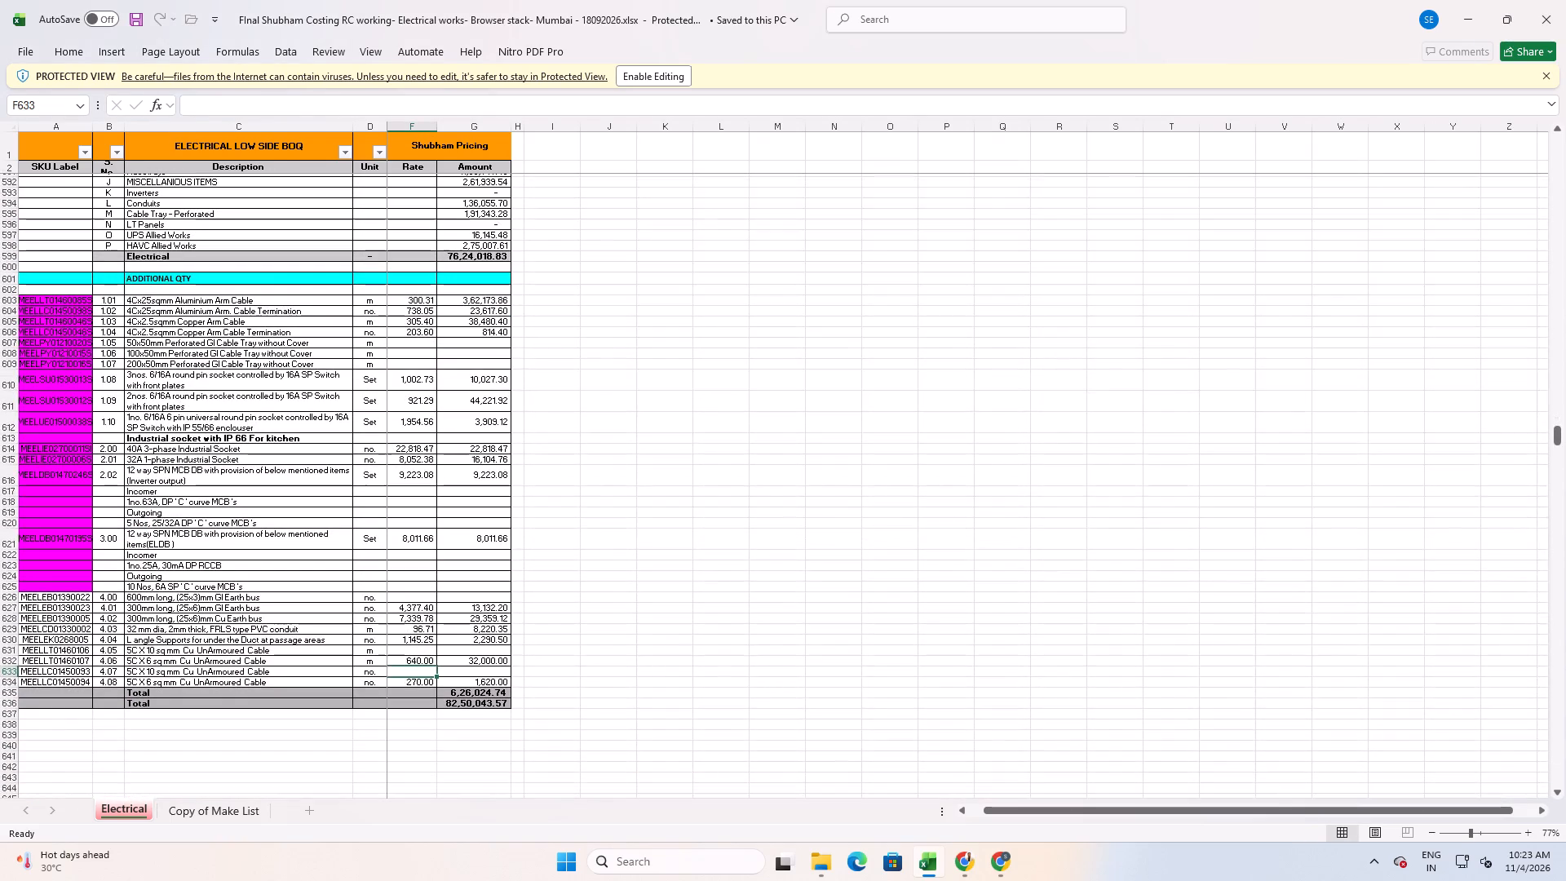
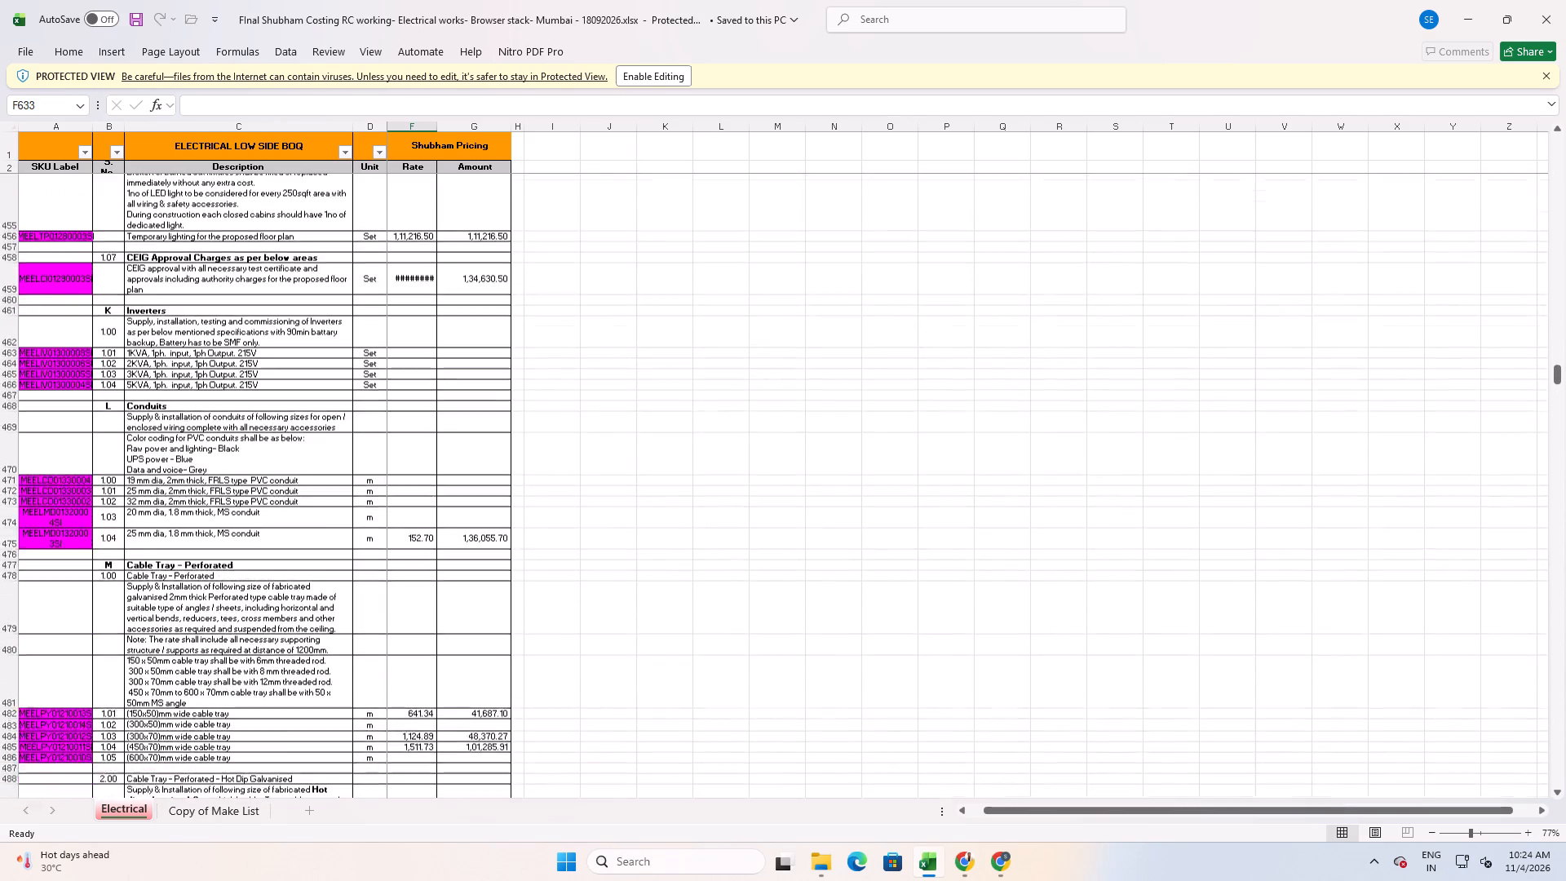
Review the Shubham rates and amounts on the Electrical sheet from the cable tray section back up to the distribution boards.
scroll(309, 592, up, 20)
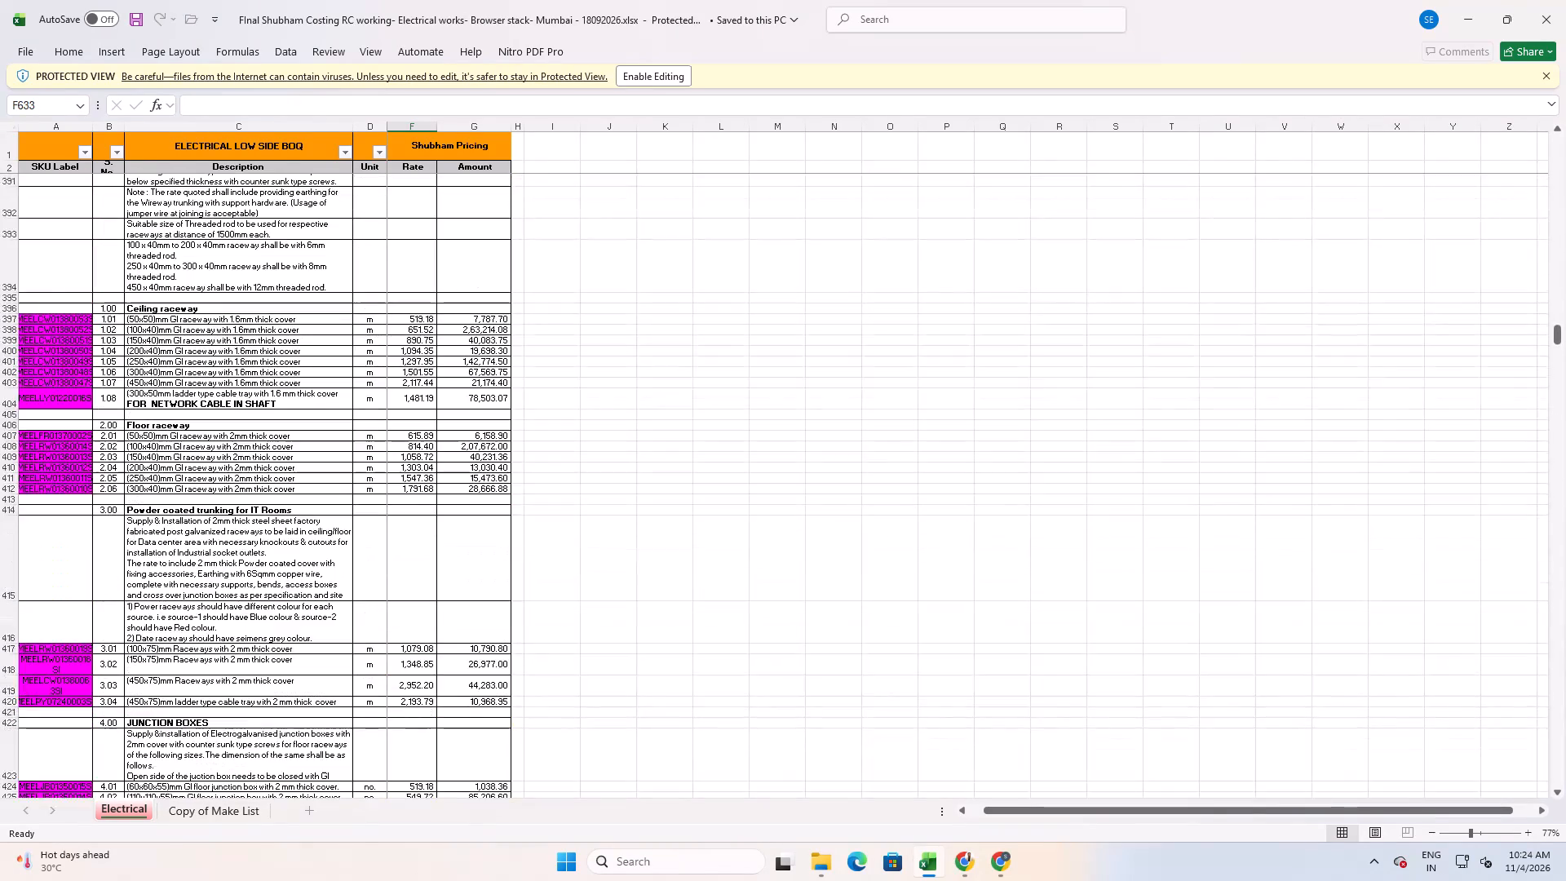
scroll(305, 619, up, 17)
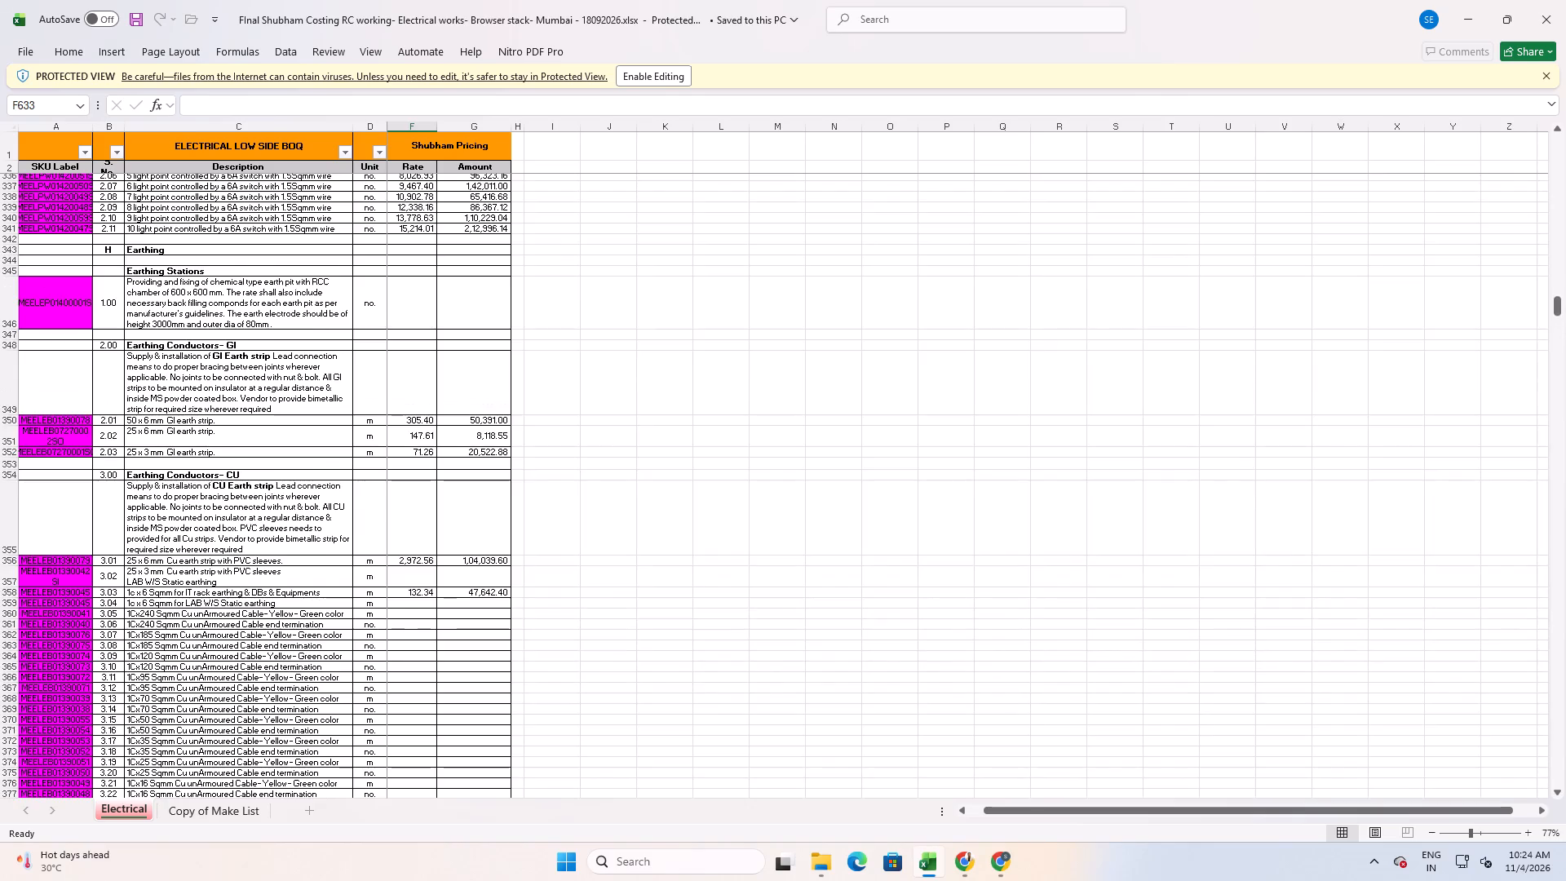
scroll(303, 624, up, 13)
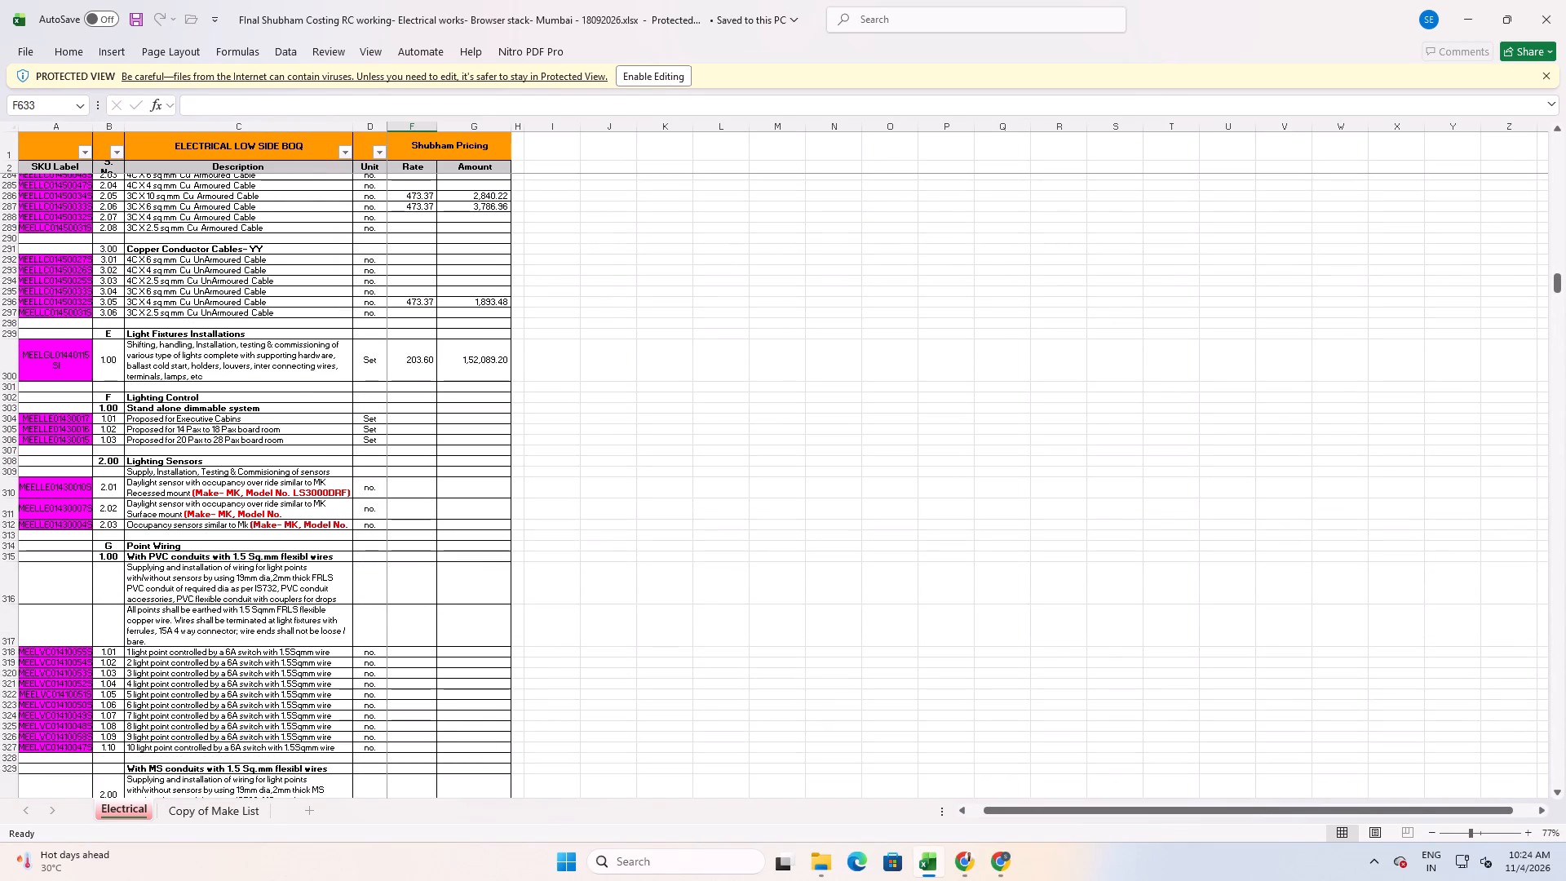
scroll(303, 627, up, 16)
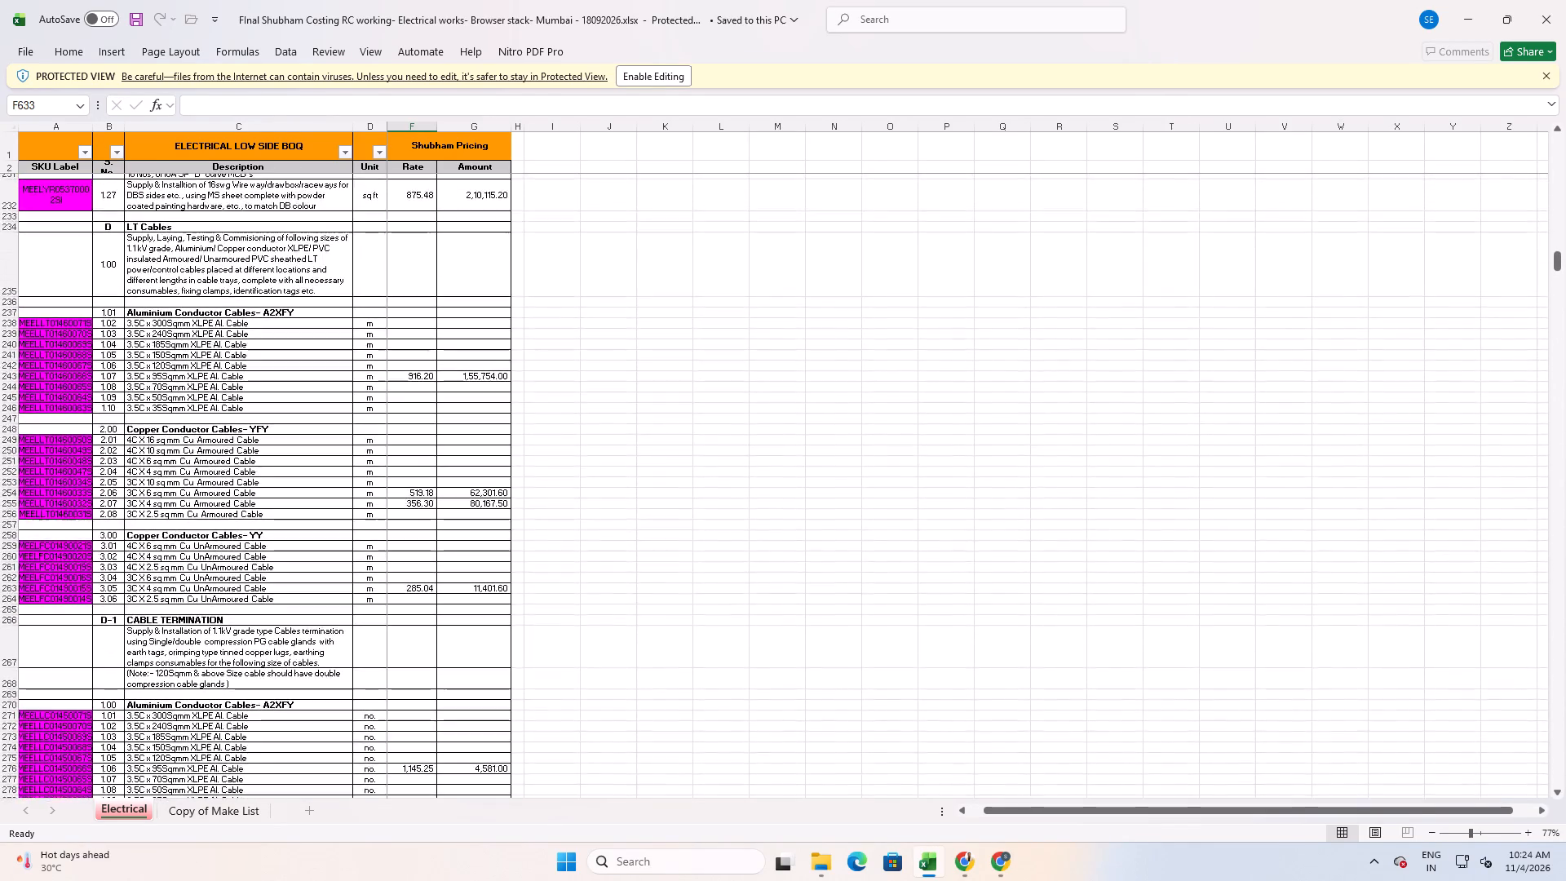
scroll(303, 627, up, 20)
scroll(303, 627, up, 4)
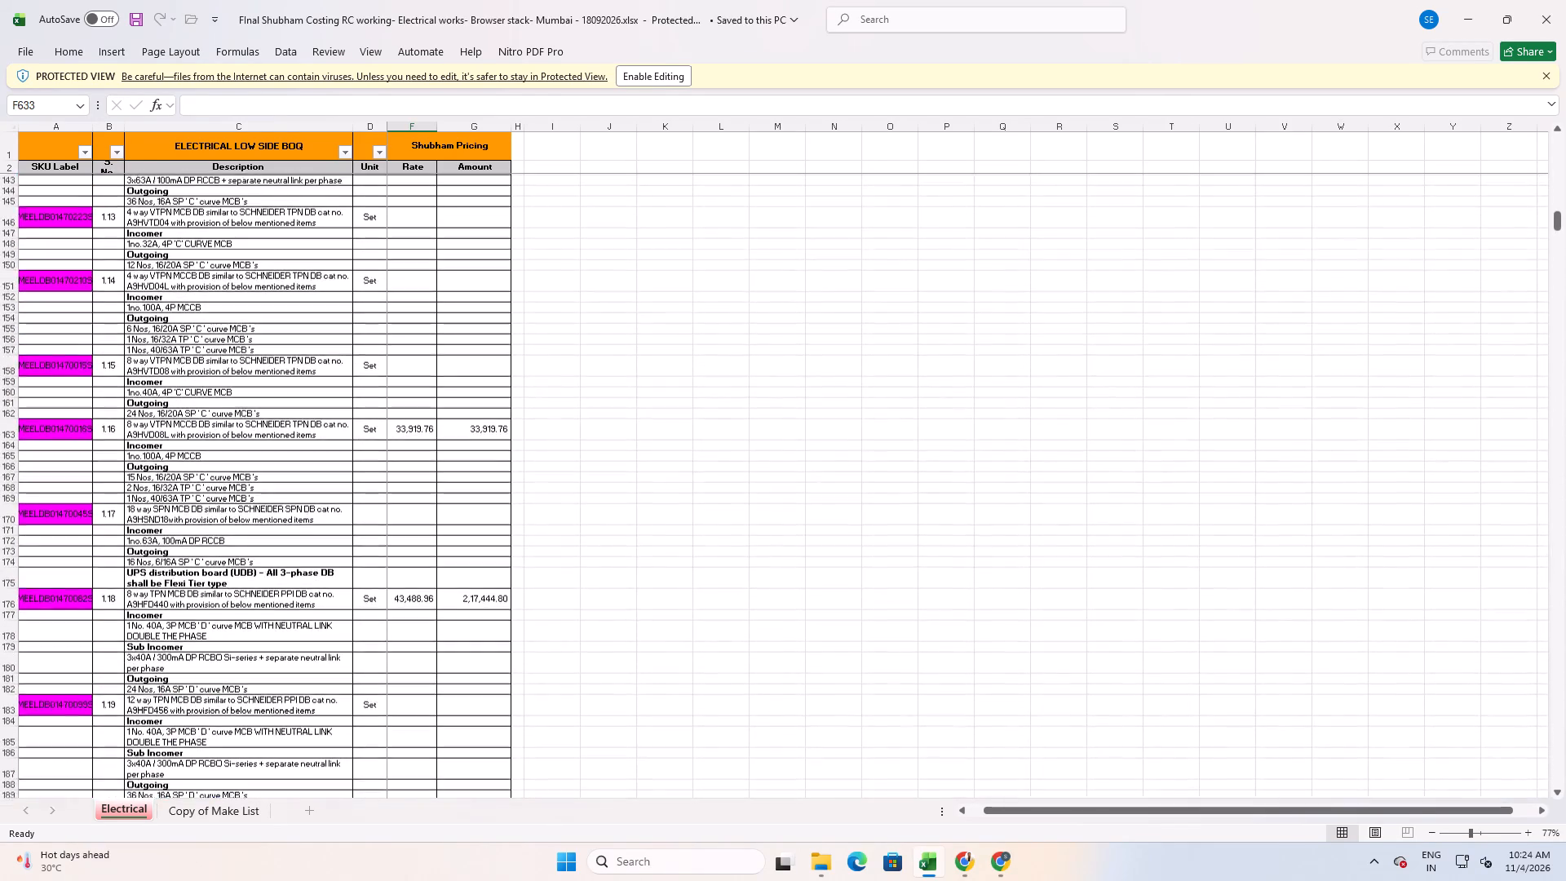
scroll(303, 627, up, 5)
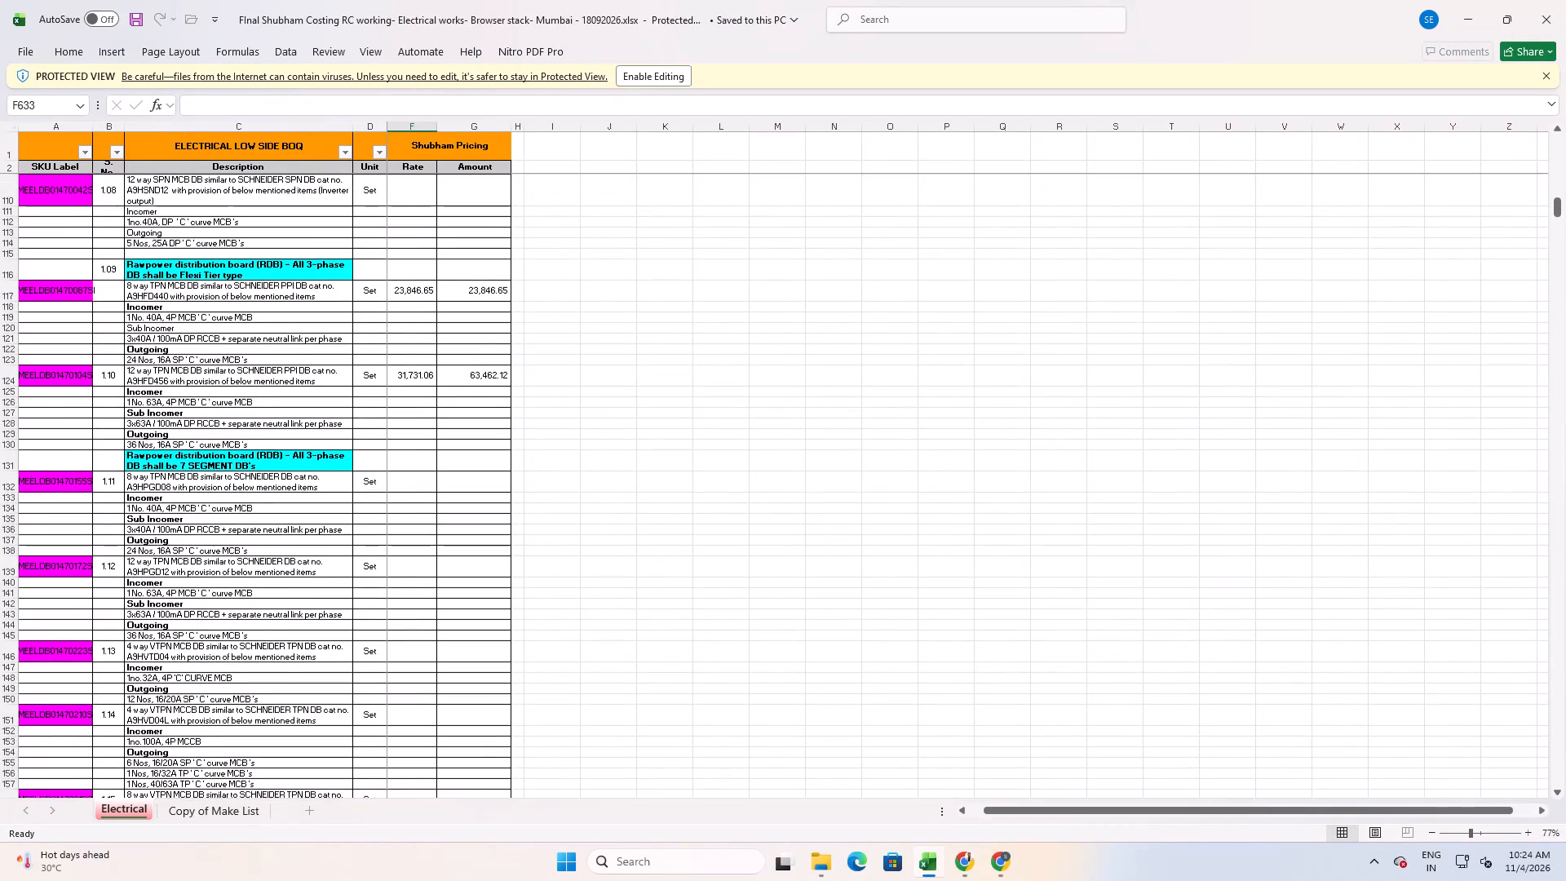
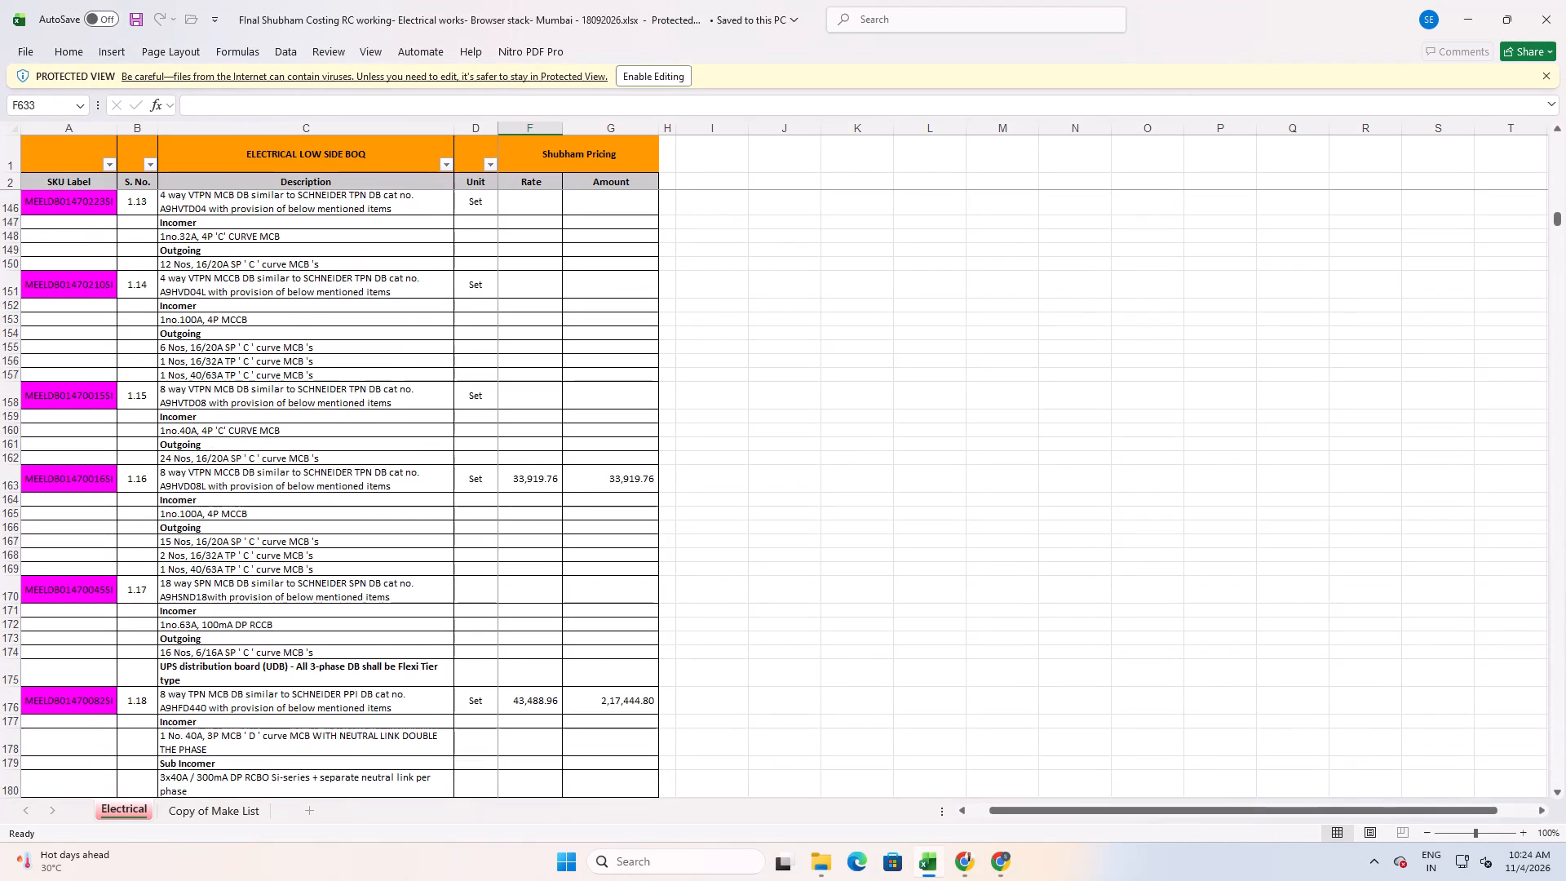
Review Shubham's rates and amounts for the distribution boards and LT cables on the Electrical sheet of the RC working workbook.
scroll(303, 633, down, 6)
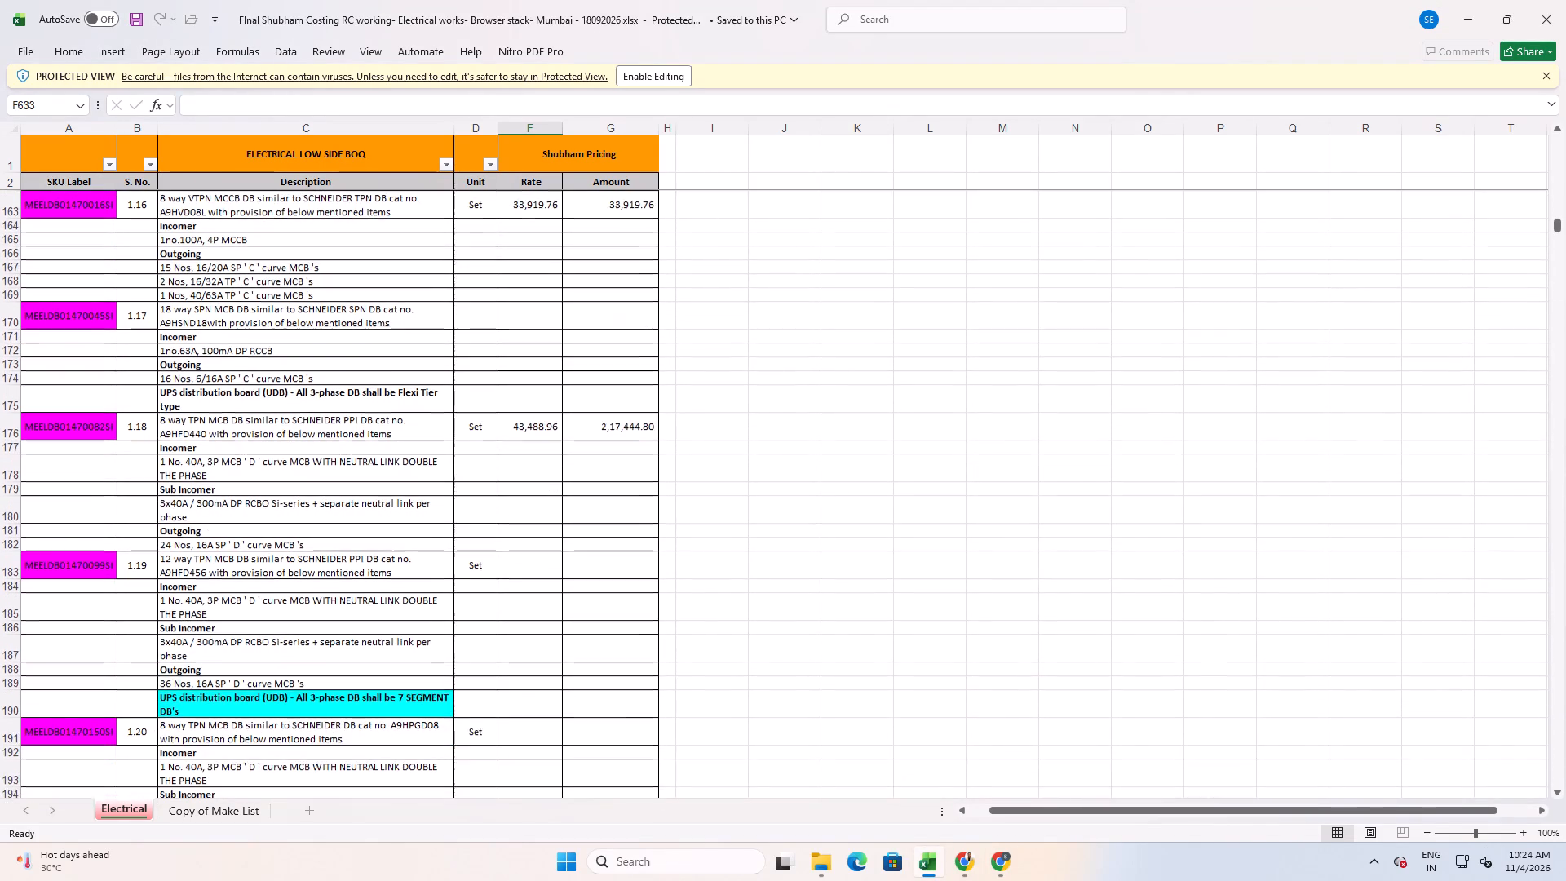
scroll(303, 637, down, 12)
scroll(303, 637, up, 1)
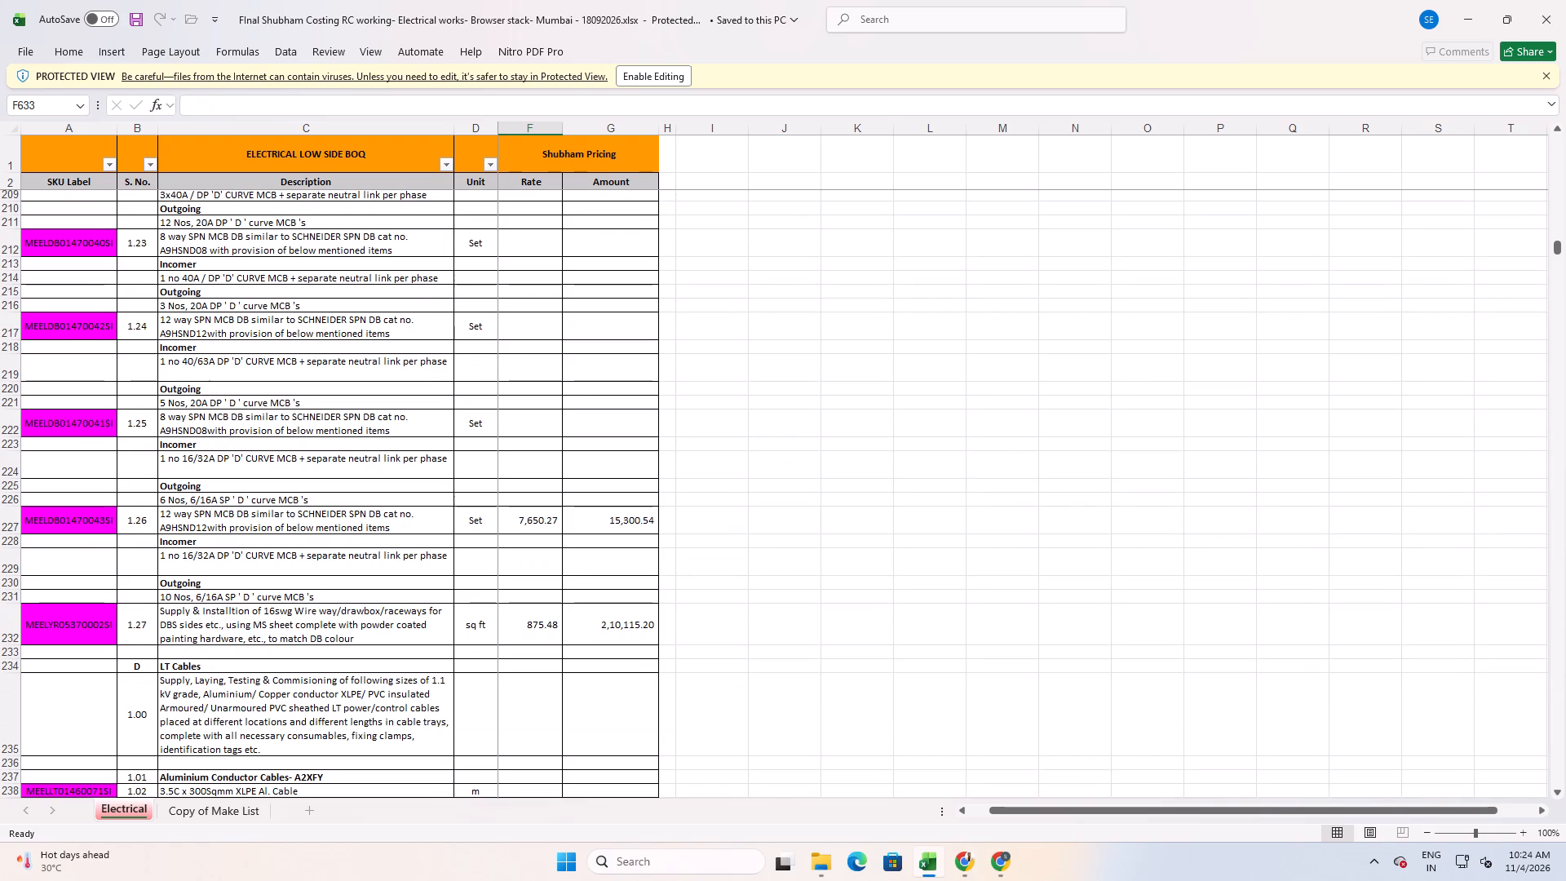
scroll(303, 637, down, 4)
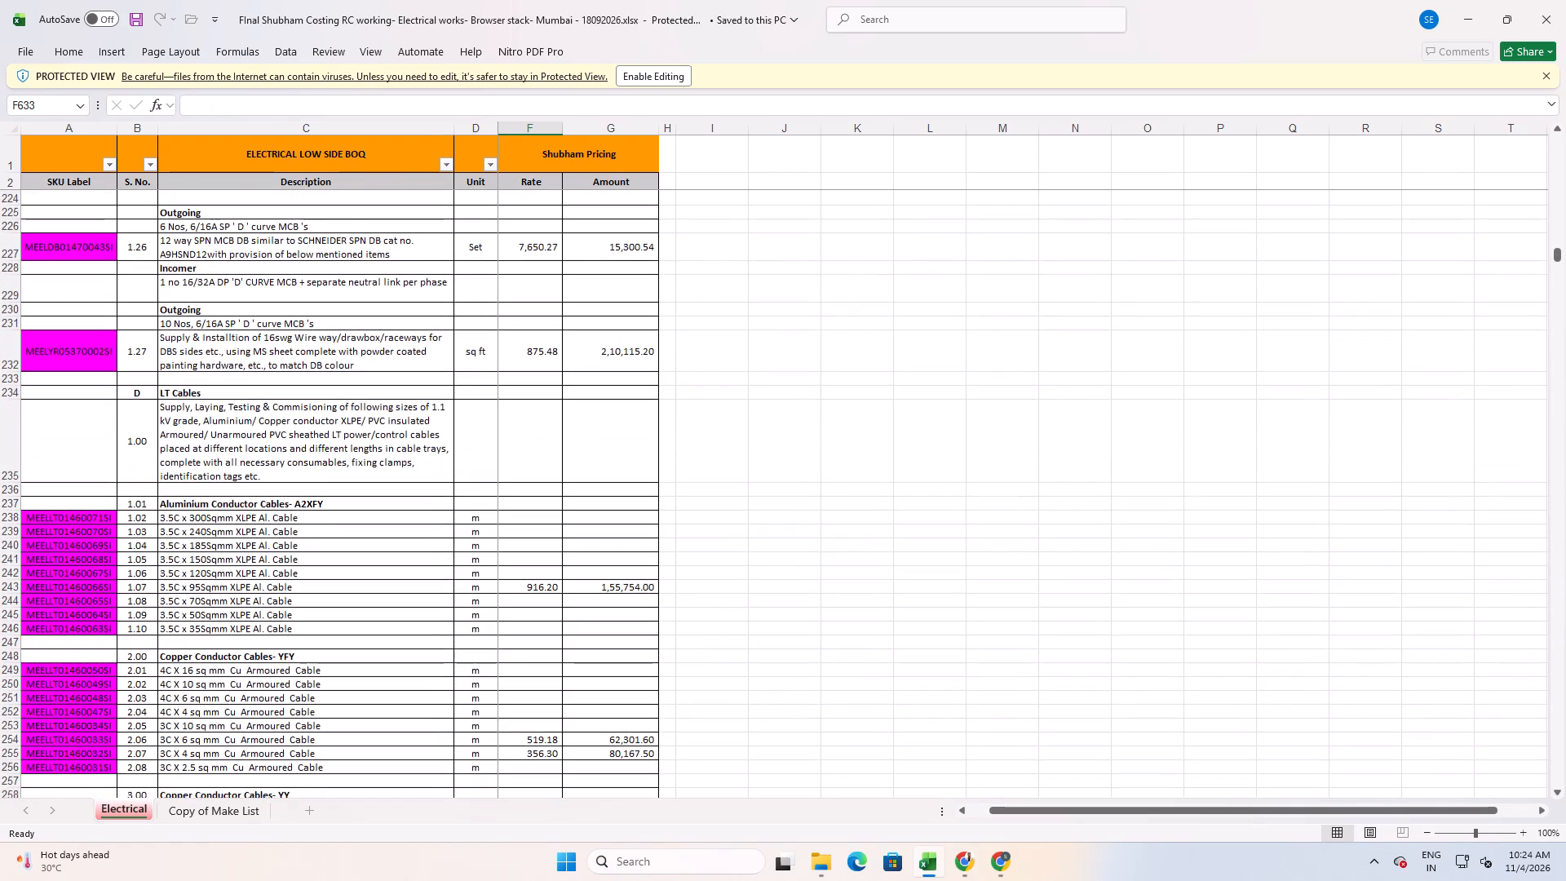
scroll(303, 637, up, 20)
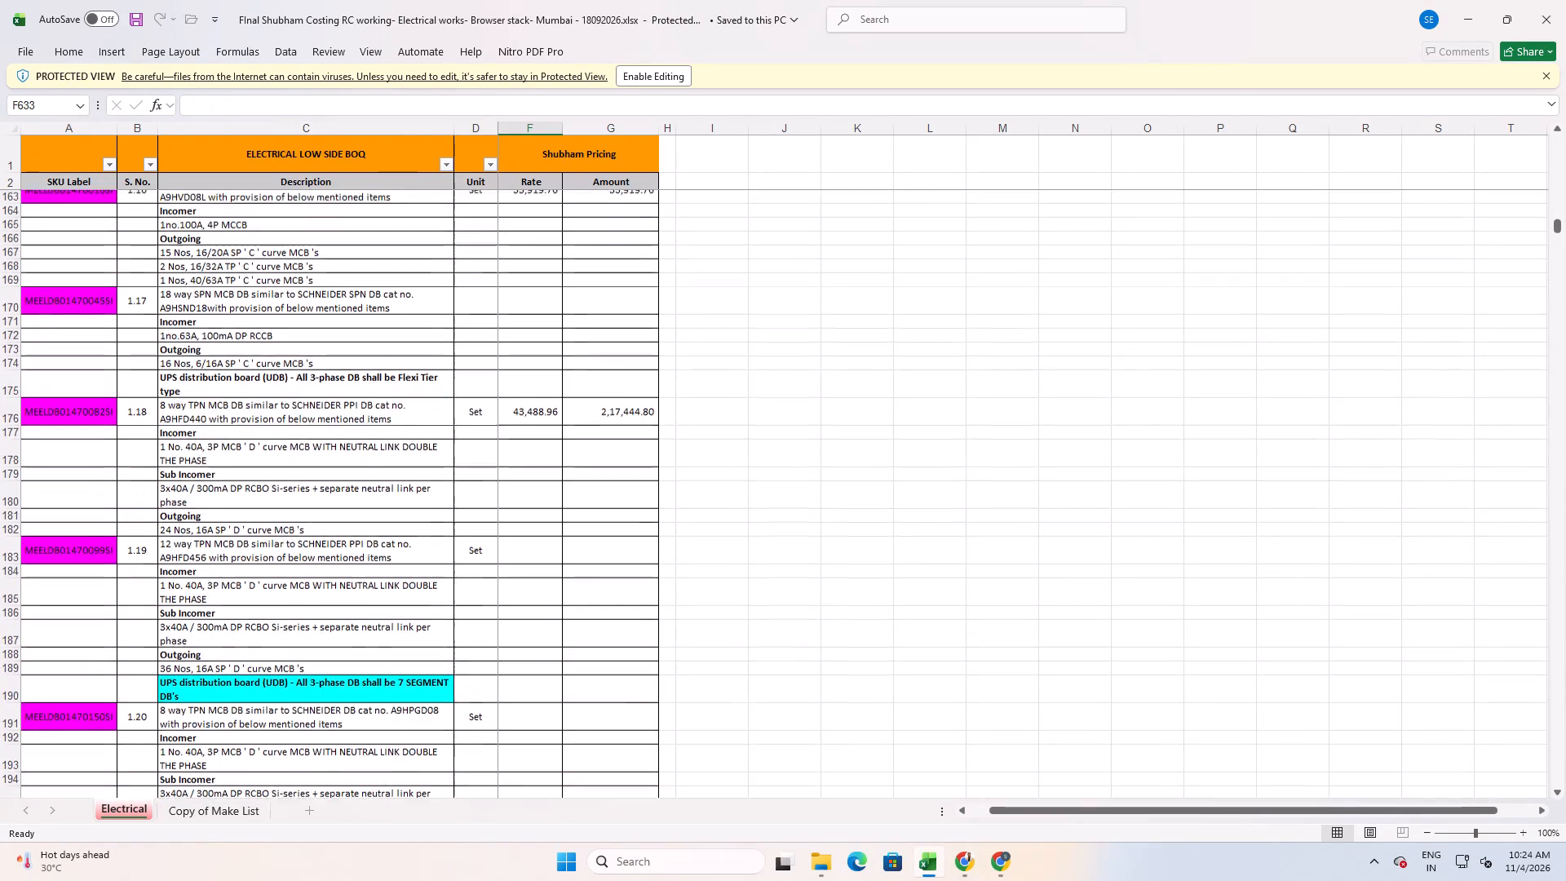
scroll(303, 640, up, 6)
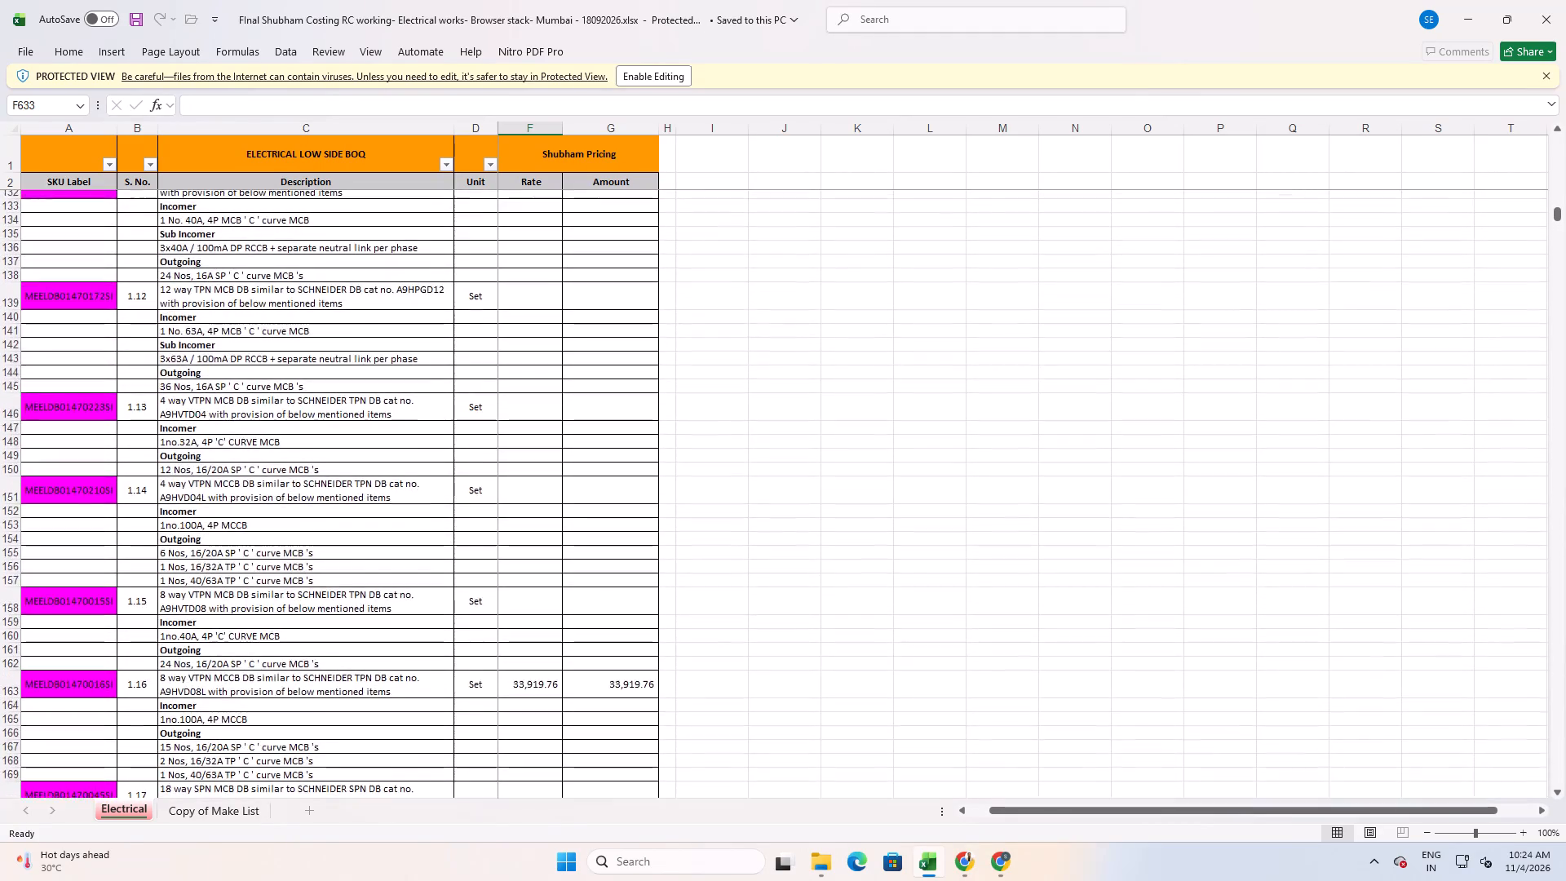
scroll(303, 640, up, 5)
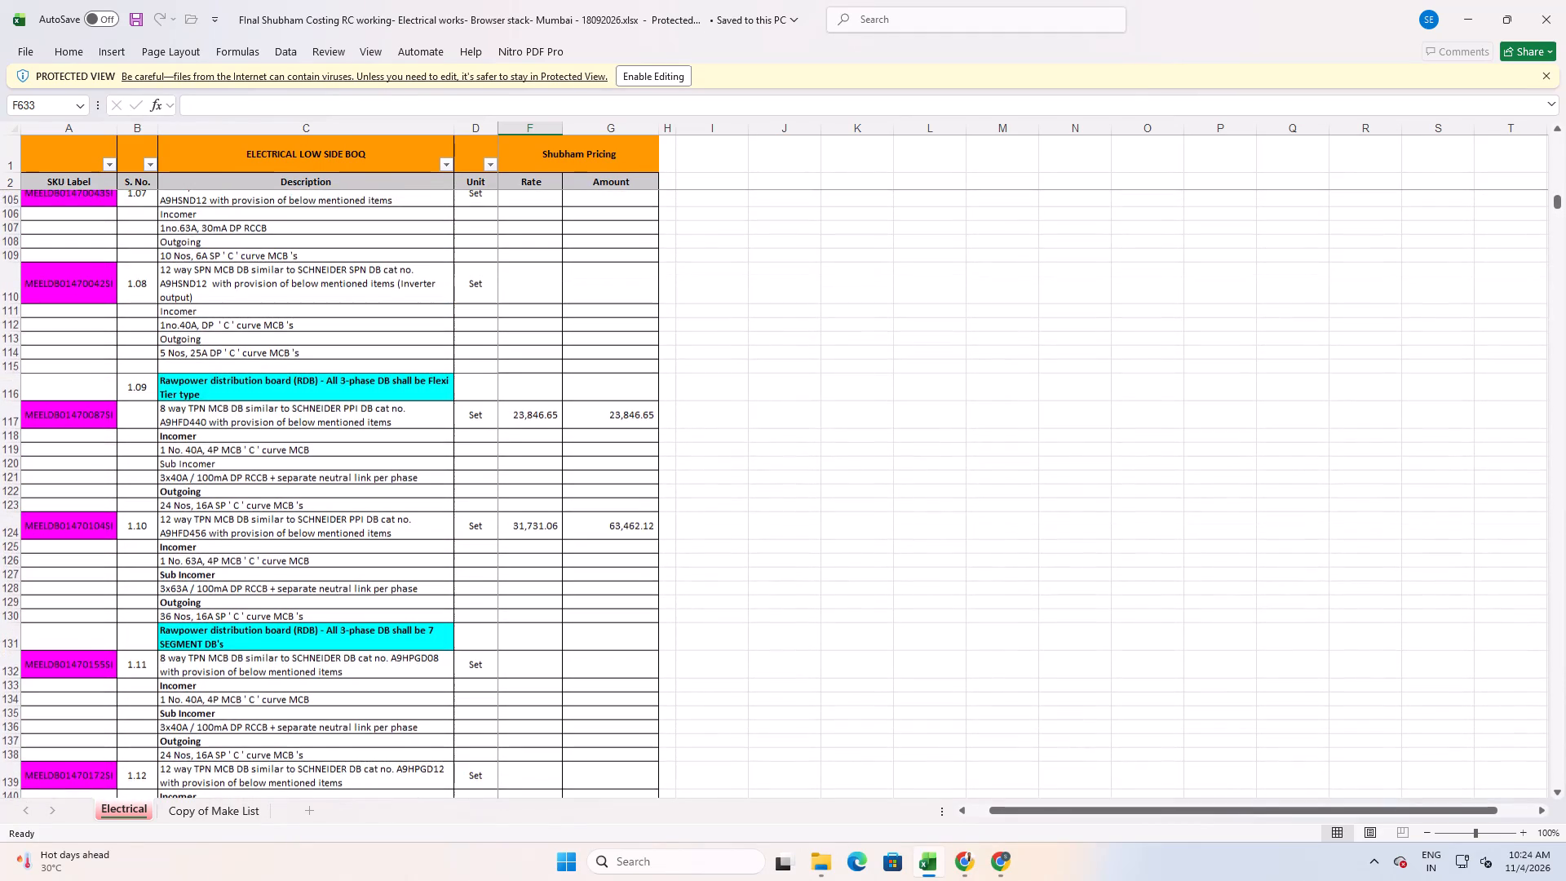
Review the Electrical sheet's rates and amounts from the distribution boards back through circuit wiring and floor boxes to the power receptacles.
scroll(303, 640, up, 4)
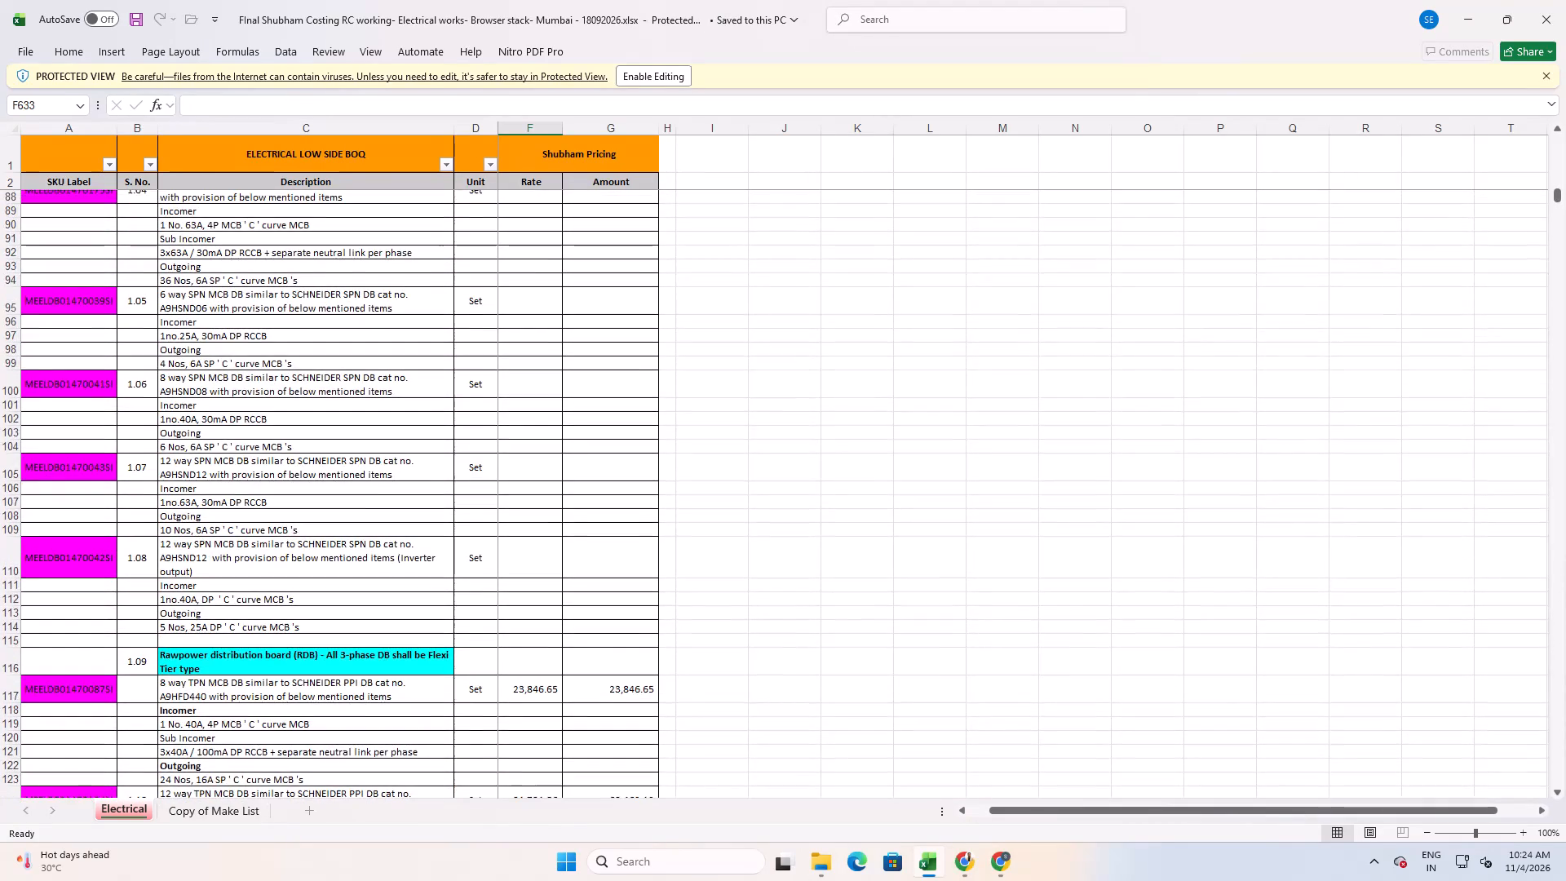
scroll(303, 640, up, 8)
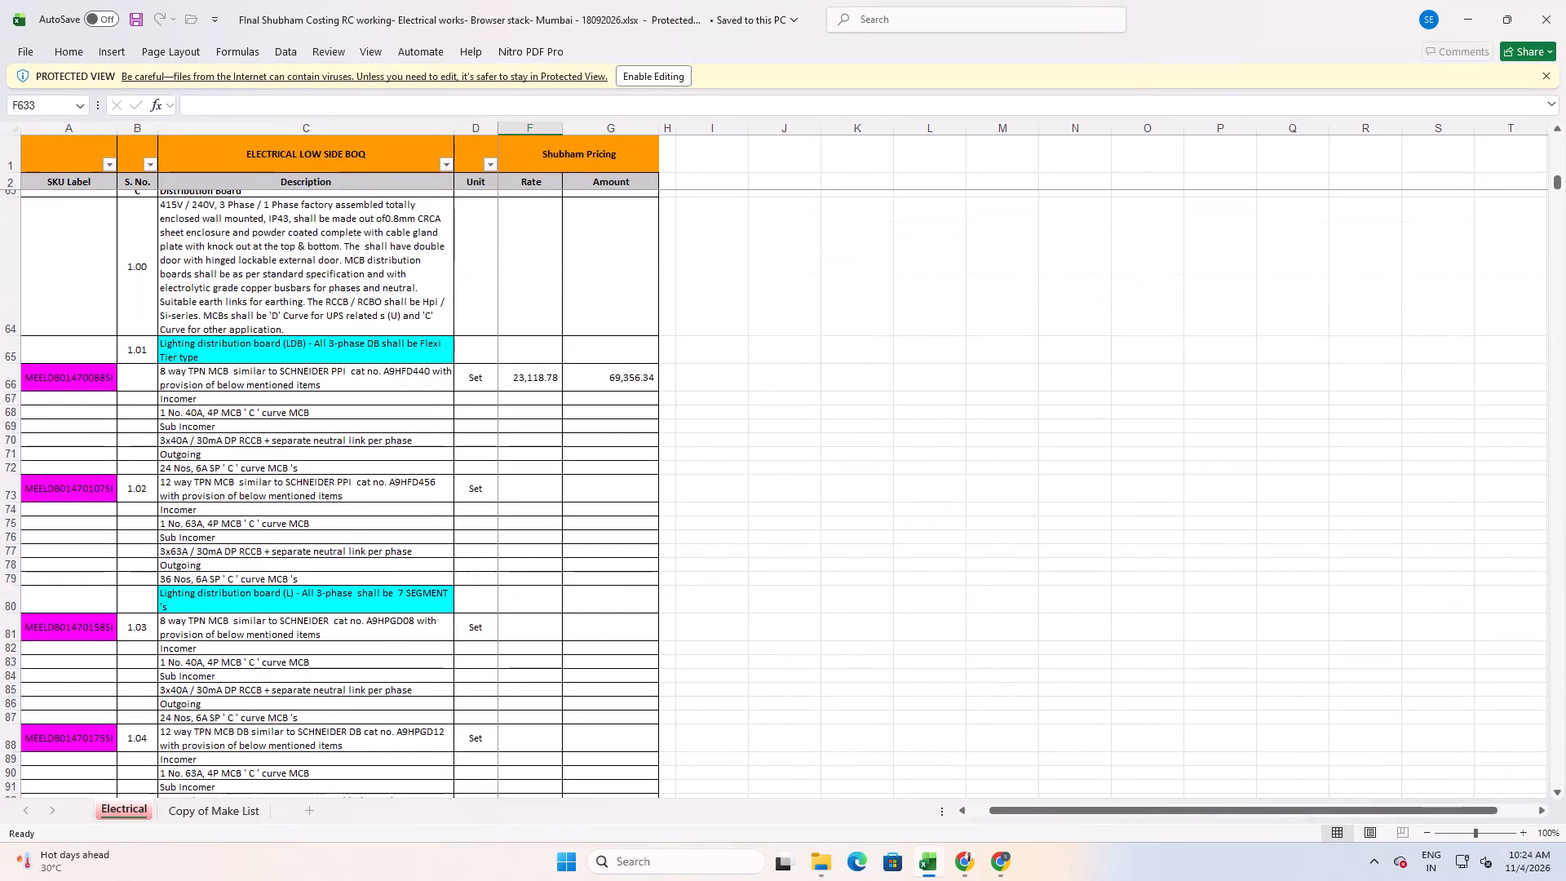
scroll(303, 640, up, 3)
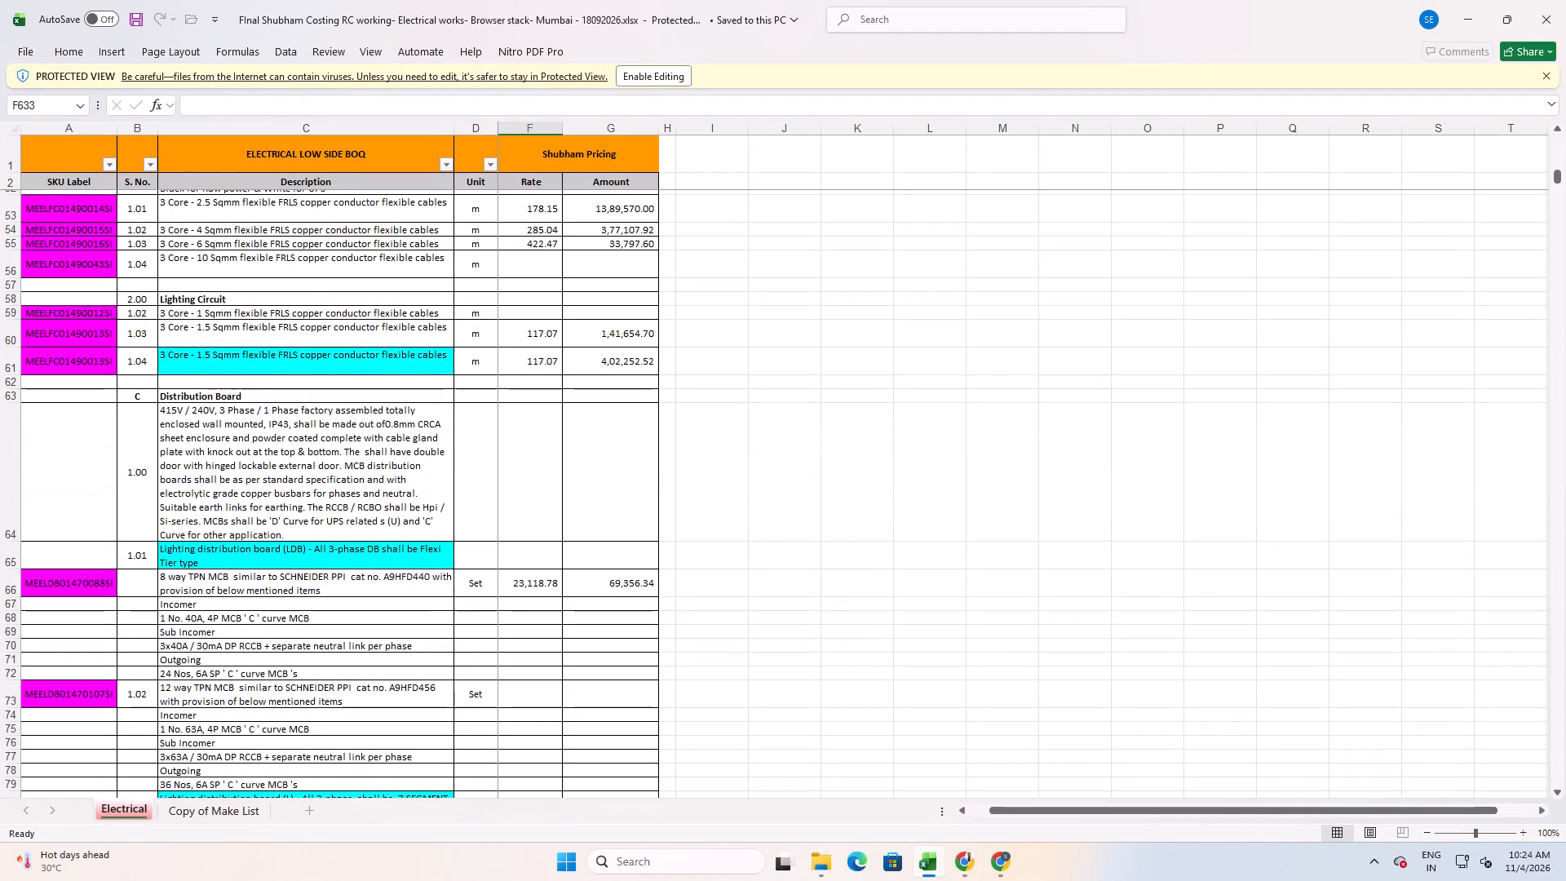
scroll(303, 640, up, 4)
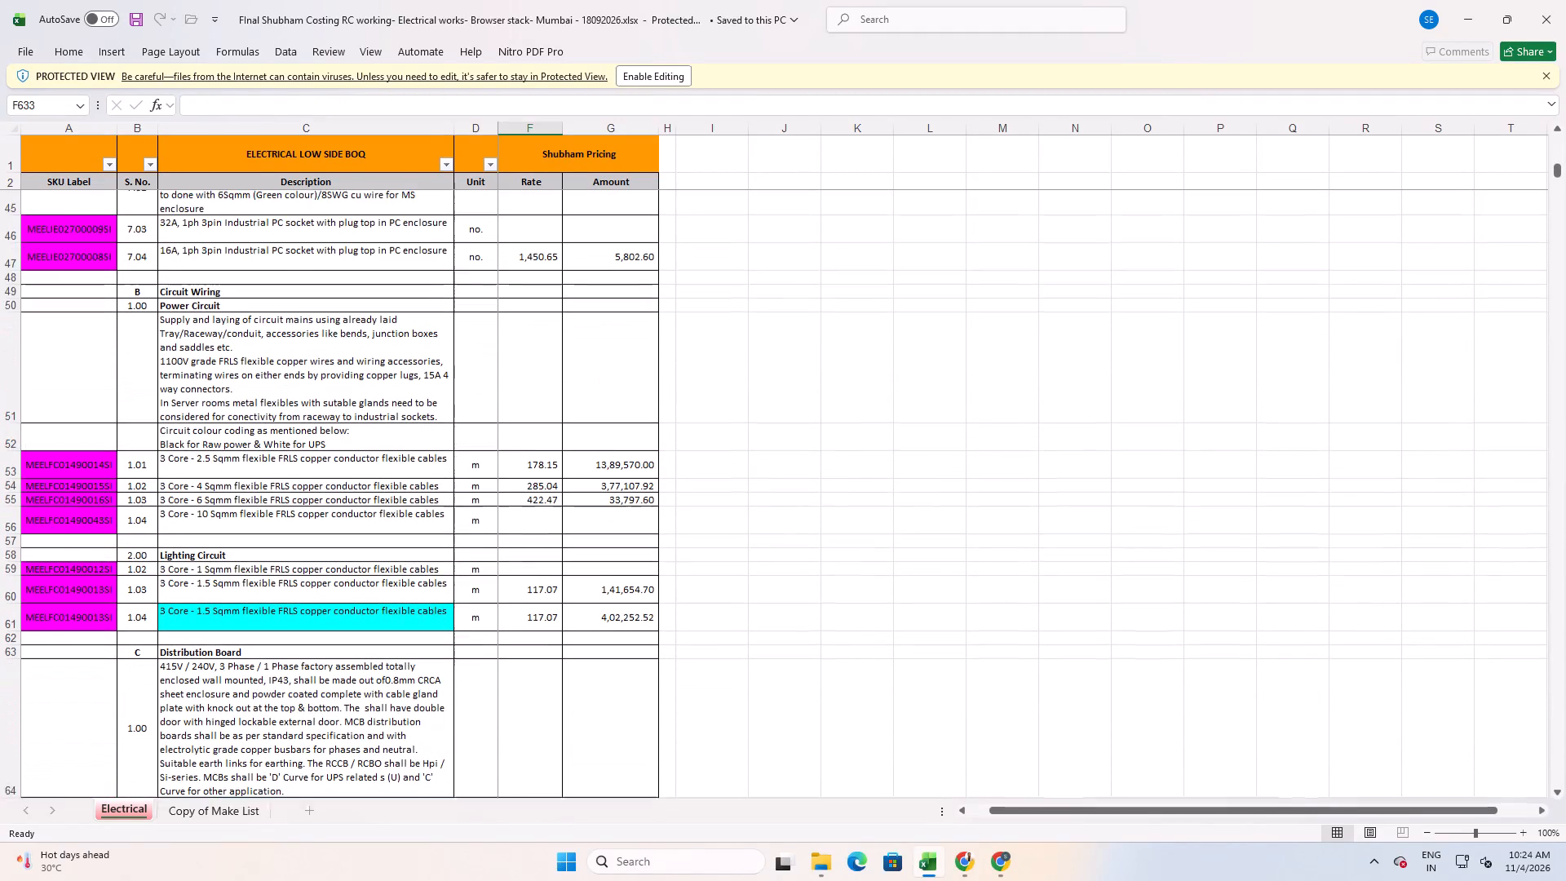
scroll(303, 645, up, 3)
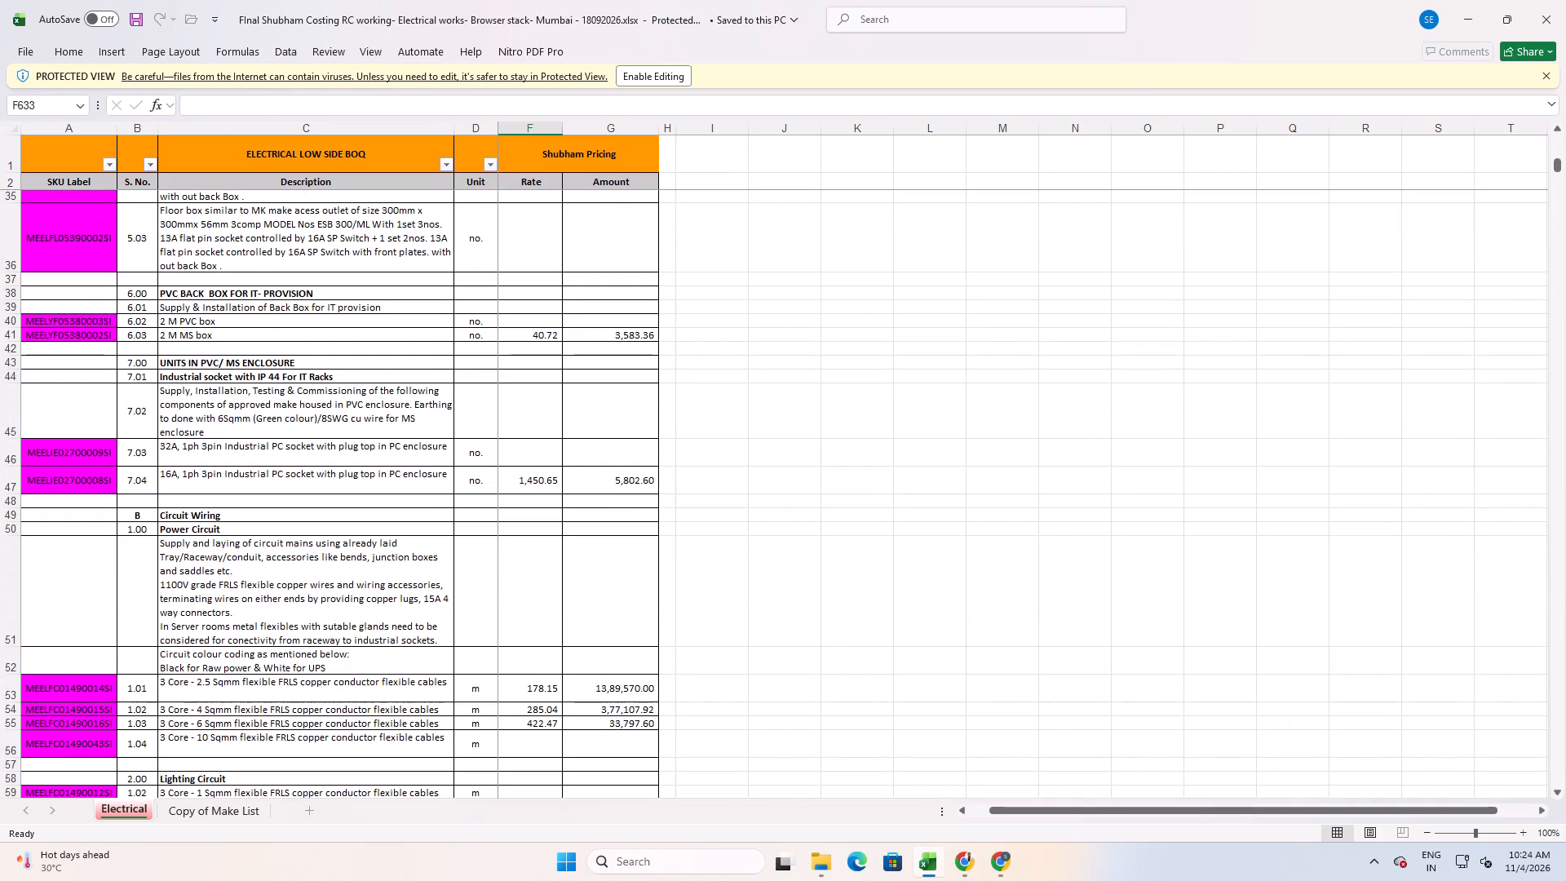
scroll(284, 655, up, 3)
scroll(284, 655, down, 1)
scroll(284, 653, up, 2)
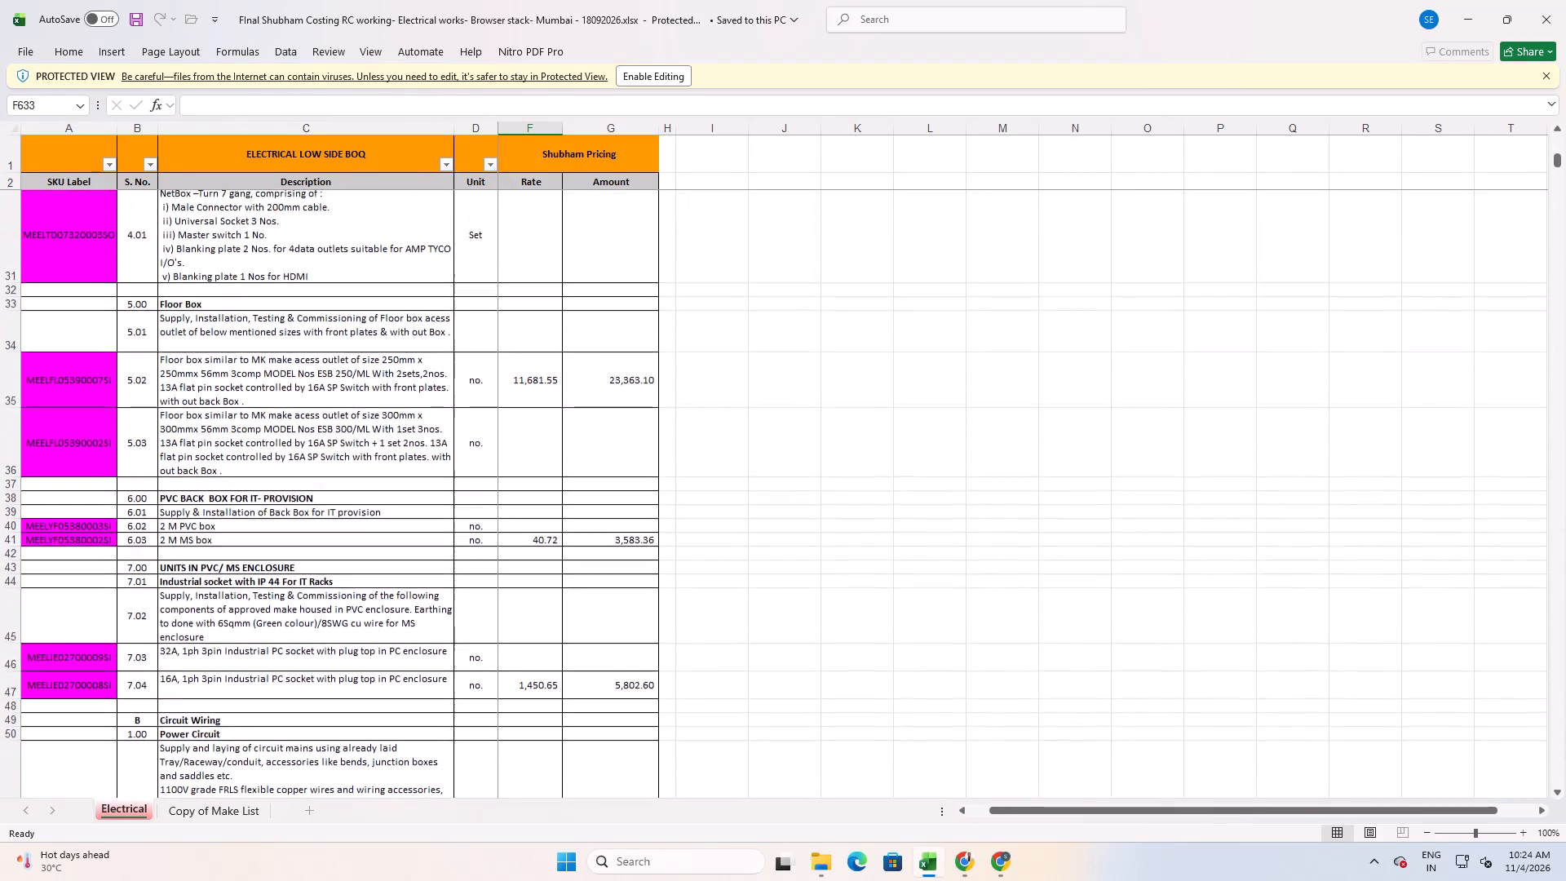
scroll(284, 655, up, 6)
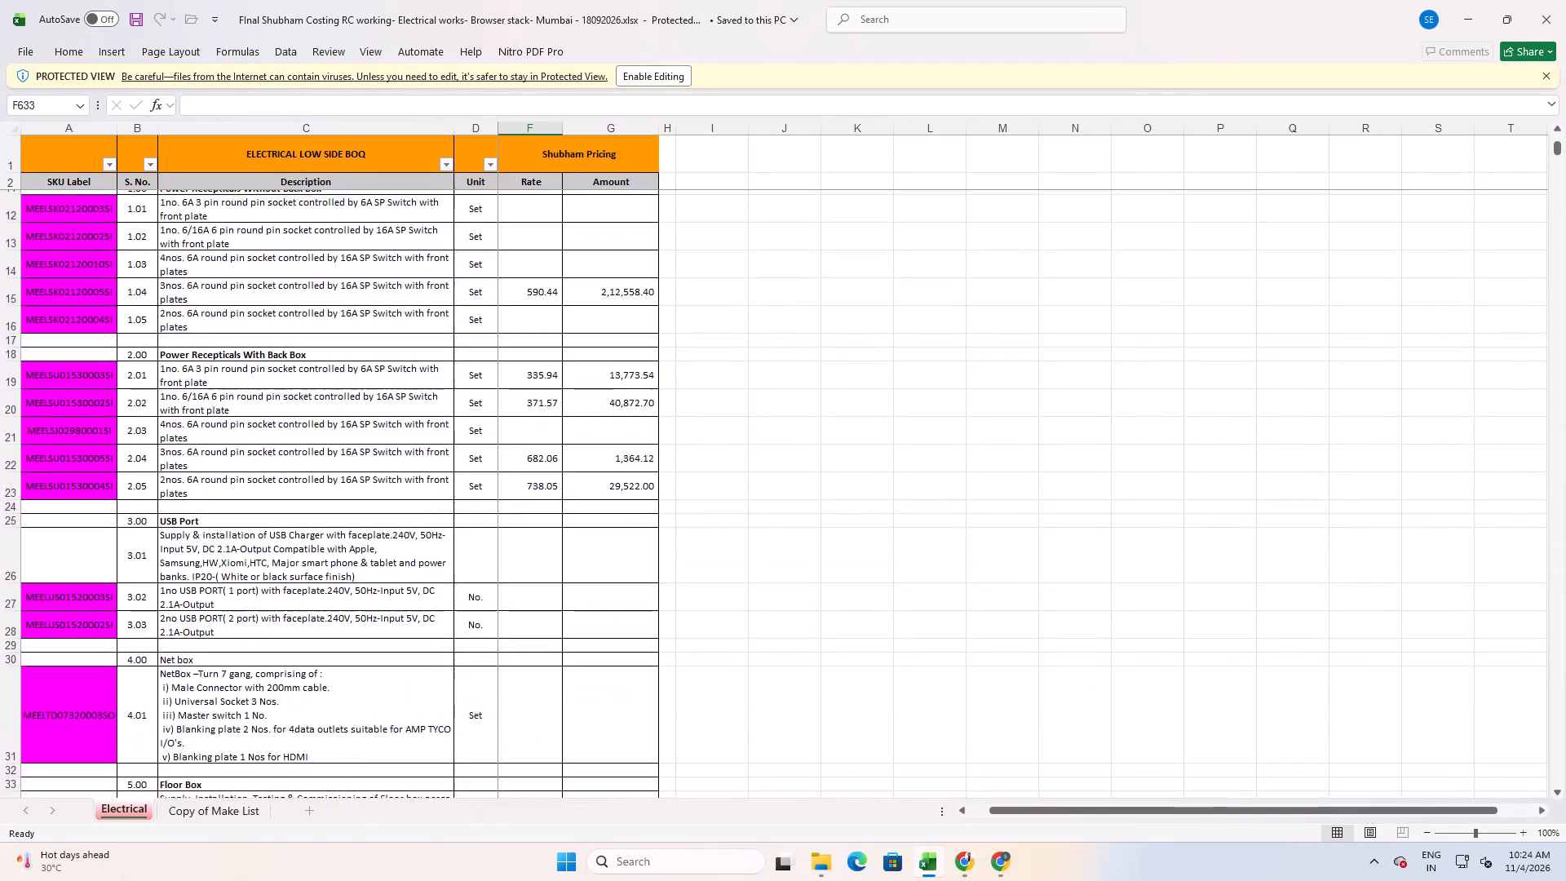
scroll(284, 660, up, 8)
Review the Electrical sheet's pricing onward from the USB port items through cables, raceways, temporary lighting and CEIG approval to the inverters.
scroll(284, 660, down, 10)
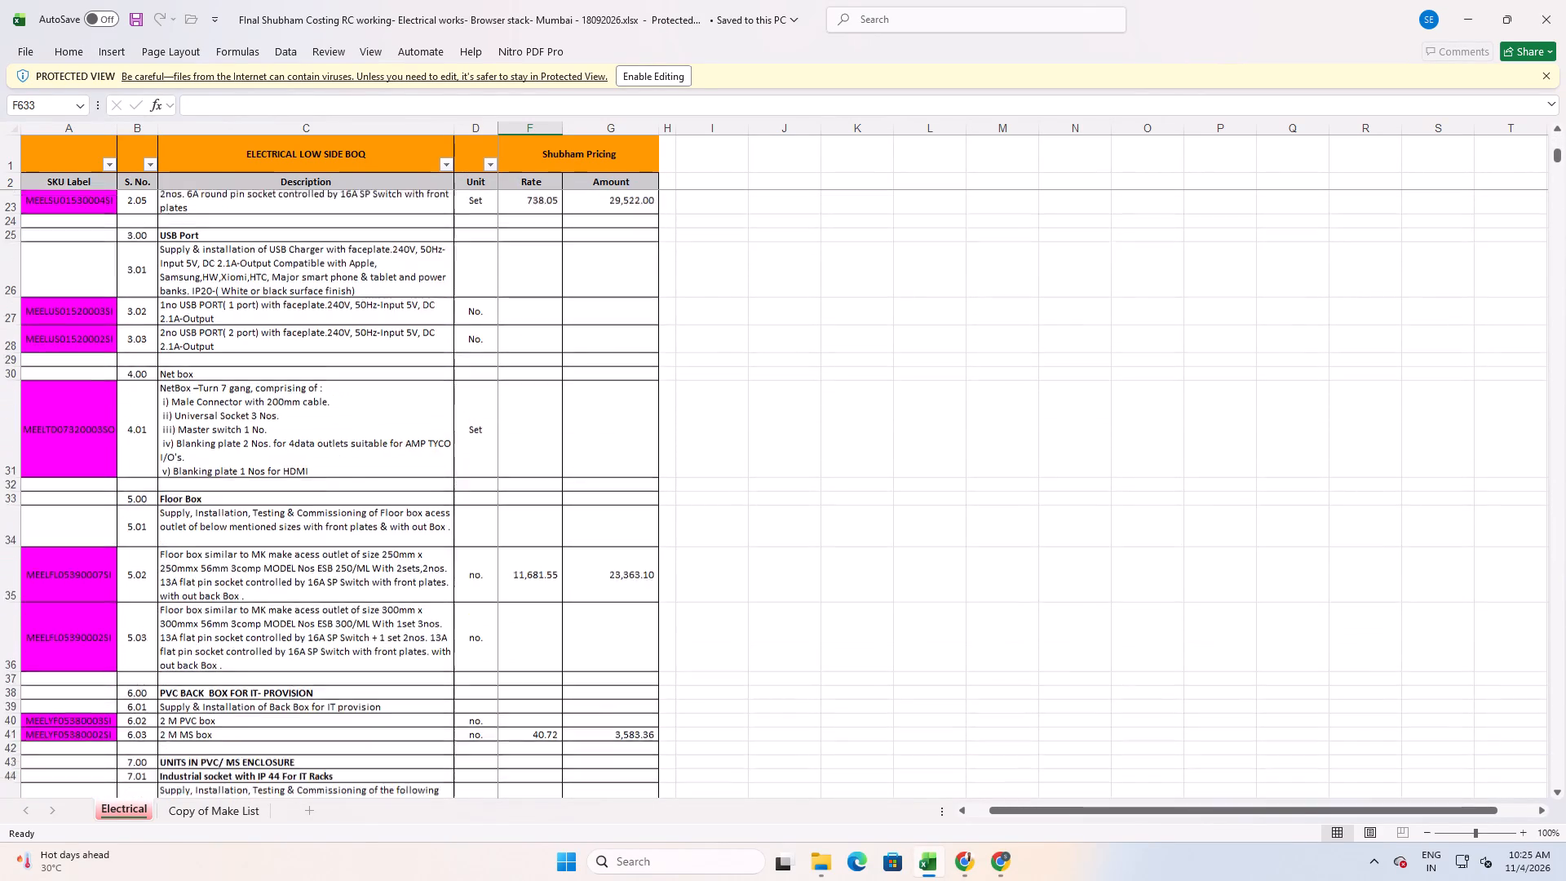
scroll(257, 680, down, 4)
scroll(440, 604, down, 4)
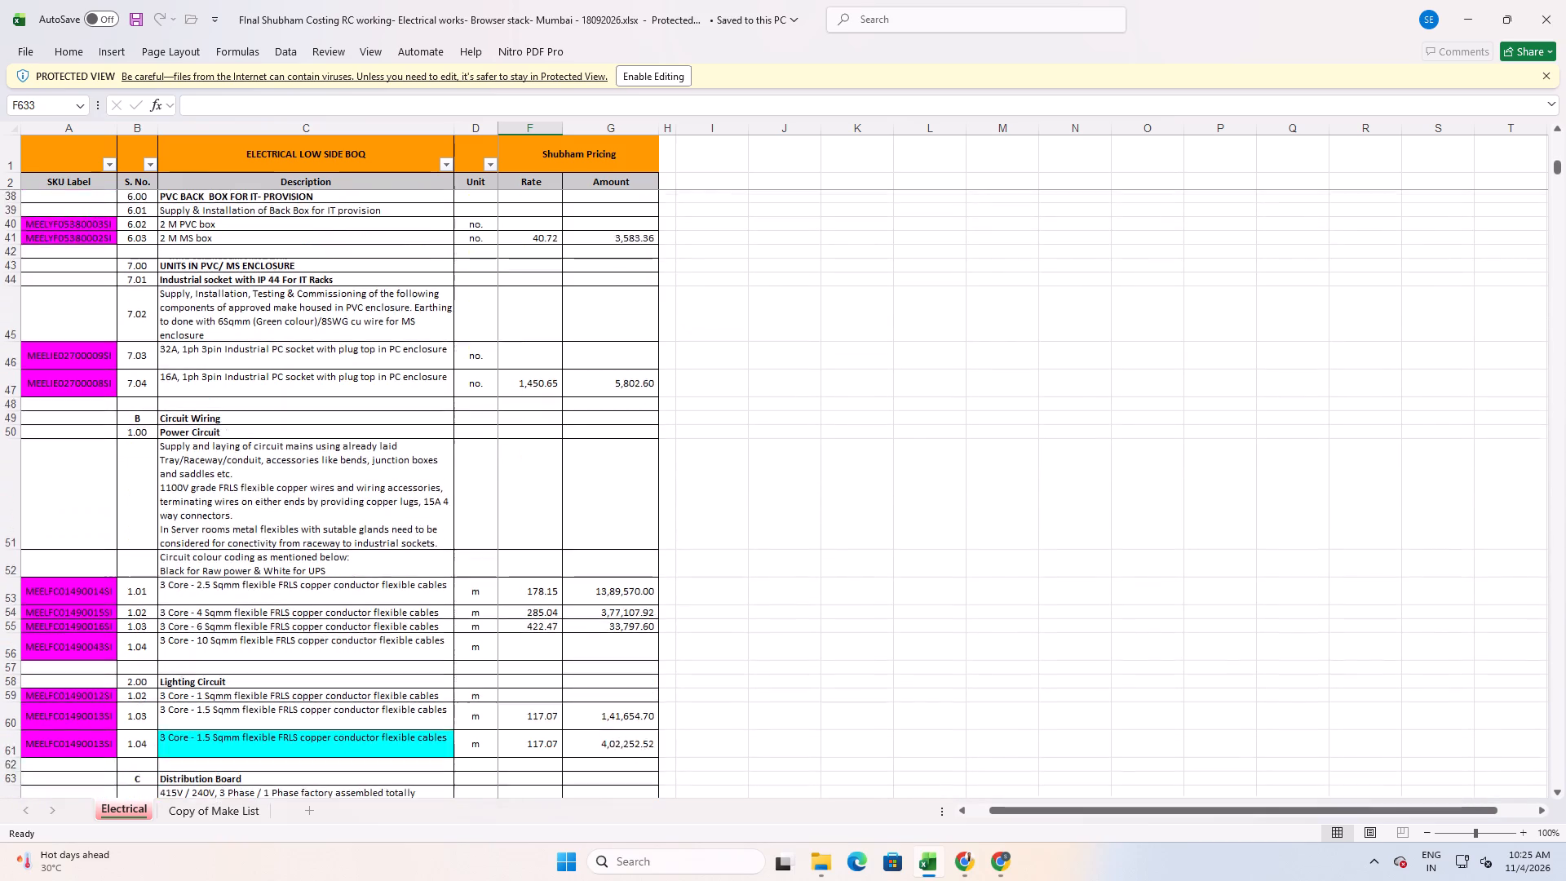
scroll(440, 604, down, 20)
scroll(440, 604, down, 14)
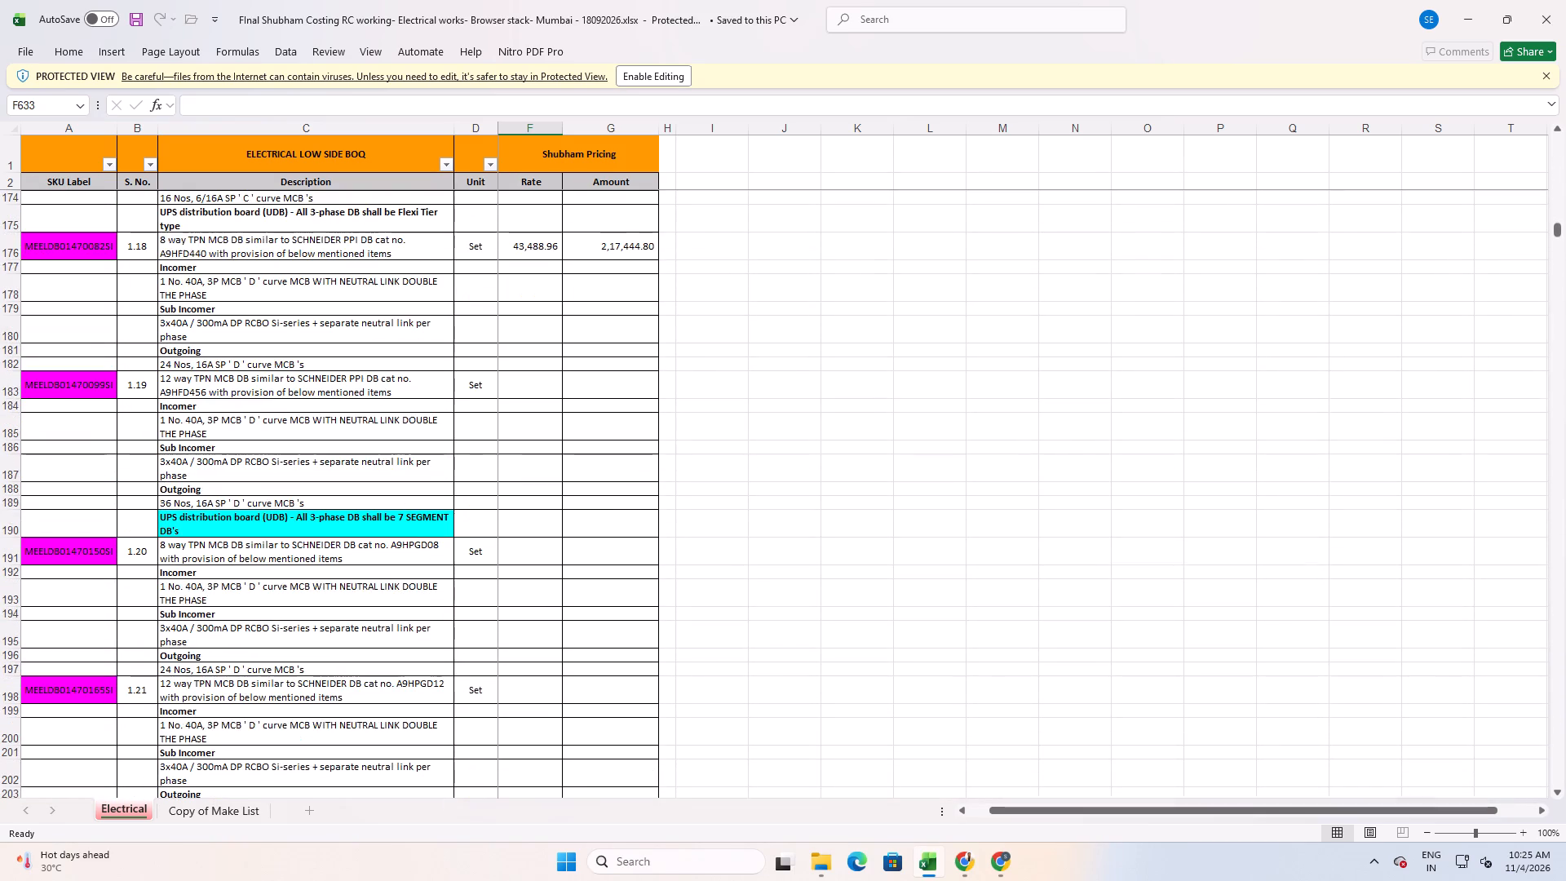
scroll(555, 668, down, 20)
scroll(555, 668, down, 3)
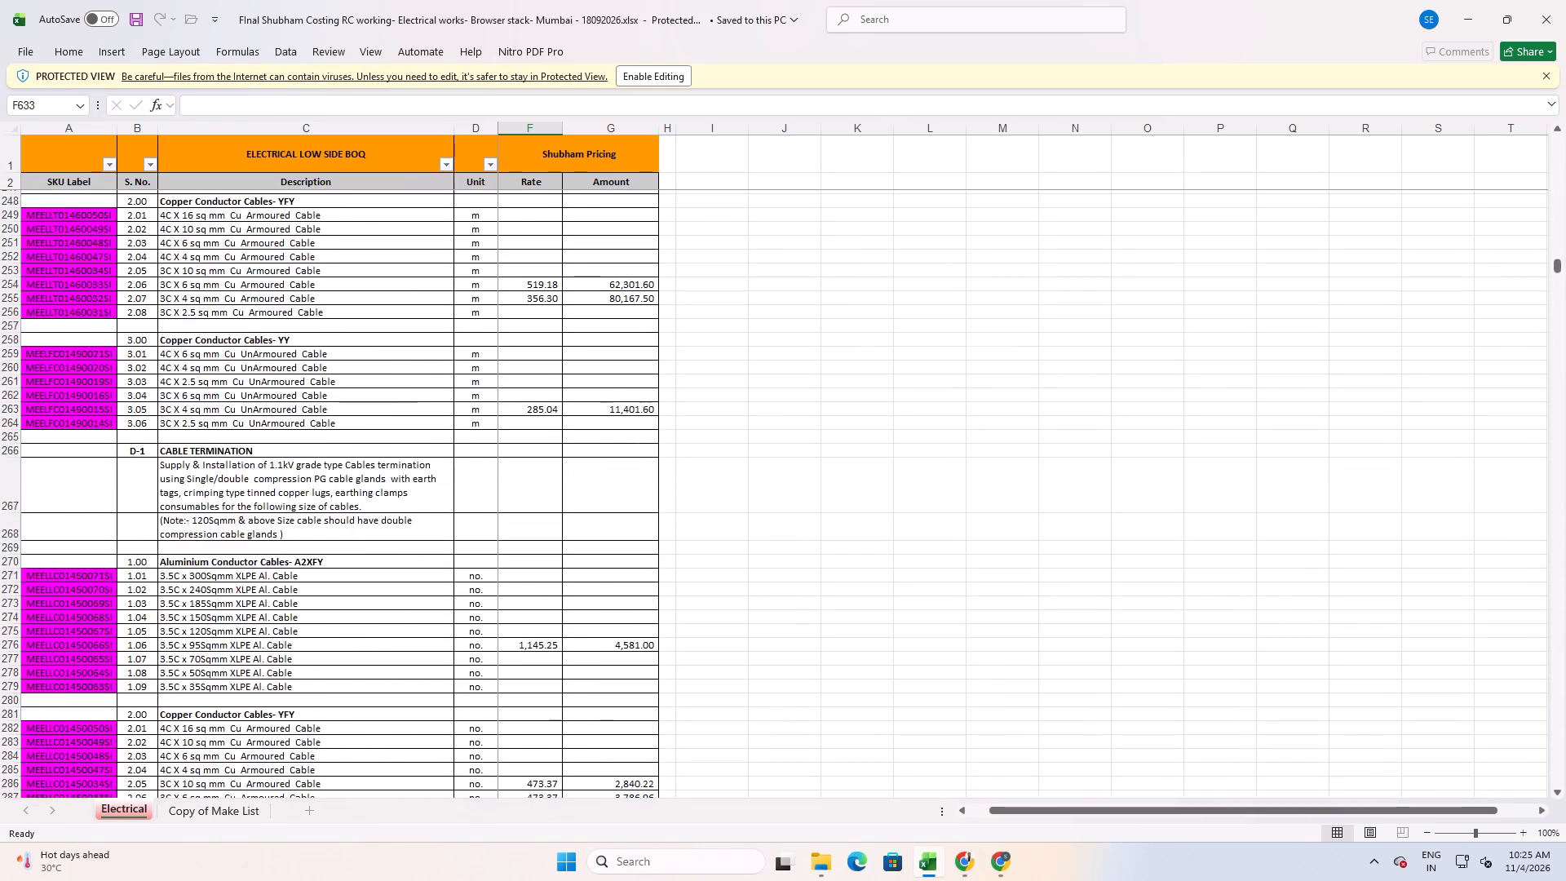
scroll(558, 684, down, 20)
scroll(558, 684, down, 18)
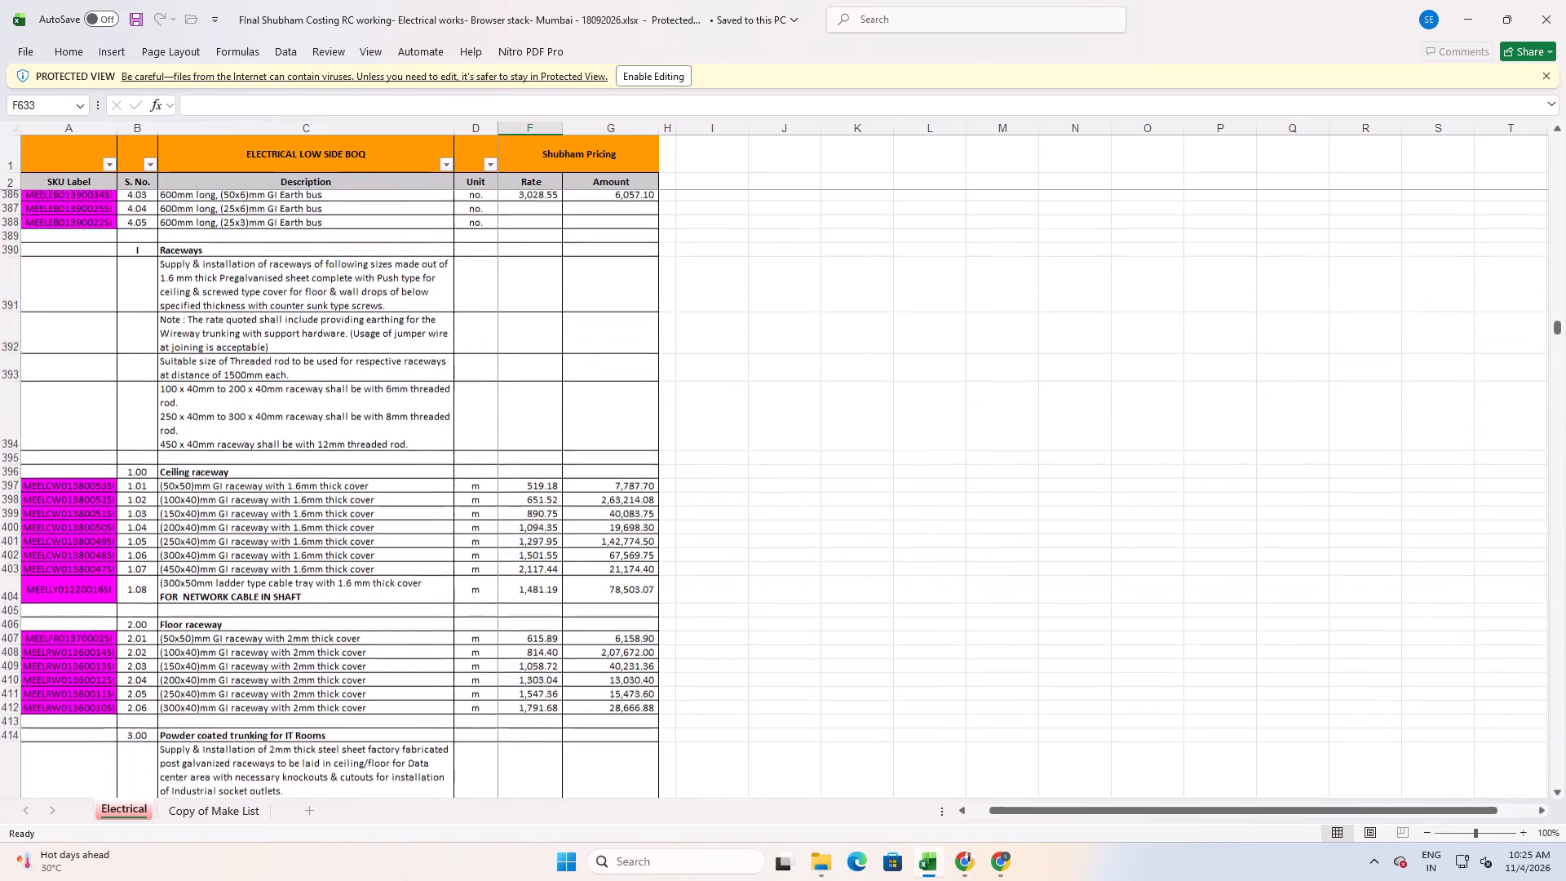
scroll(522, 653, down, 18)
drag(1557, 361, 1559, 394)
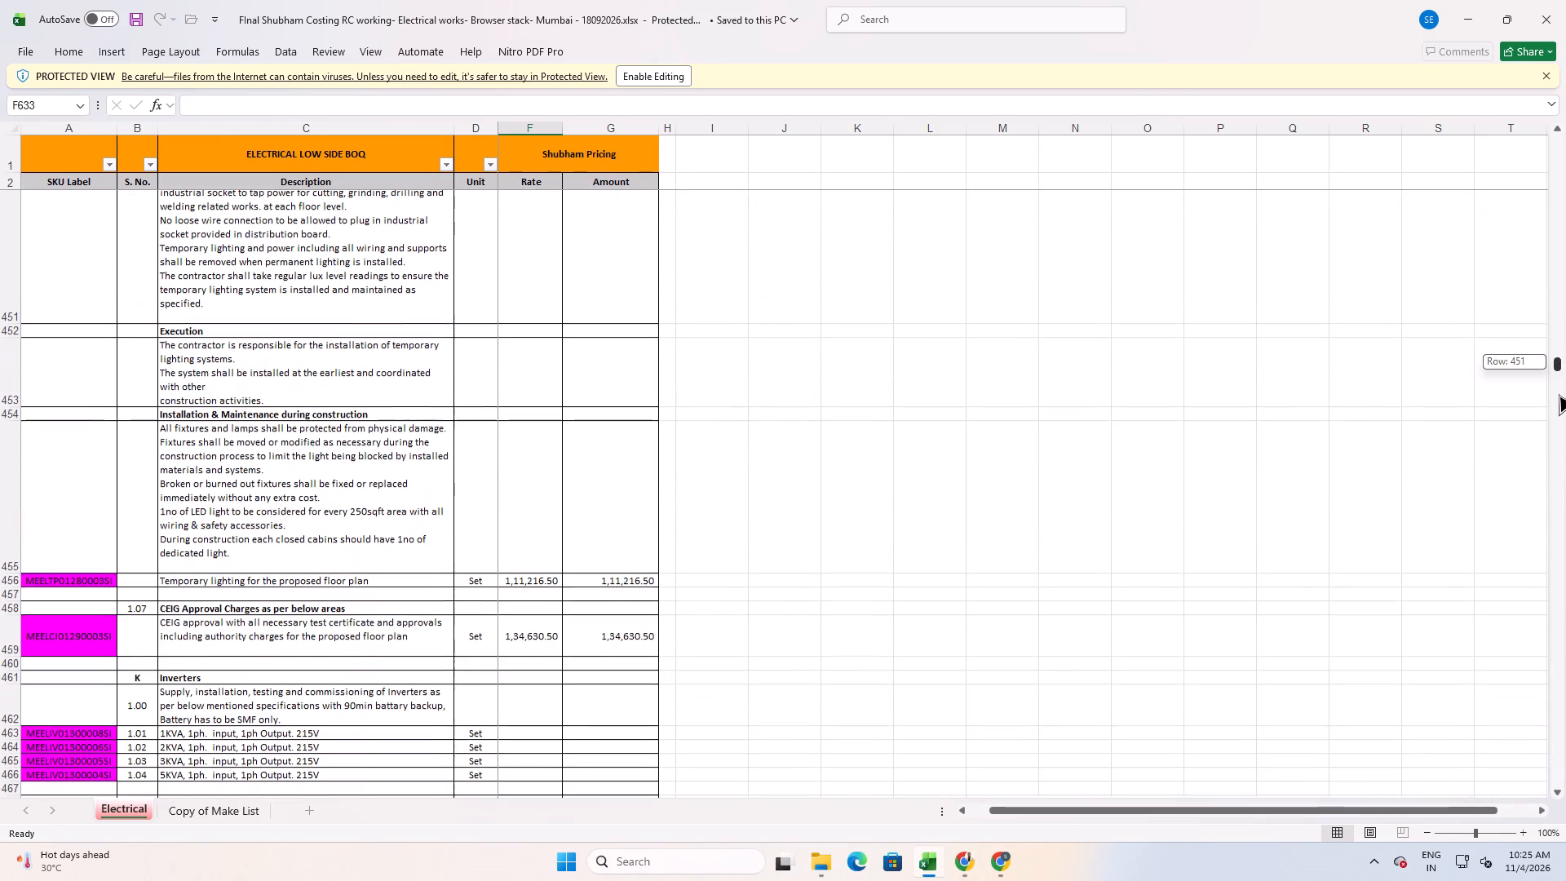
Examine the 12 way SPN MCB DB entries for ELDB and inverter output near the end of the Electrical sheet.
drag(1559, 394, 1563, 437)
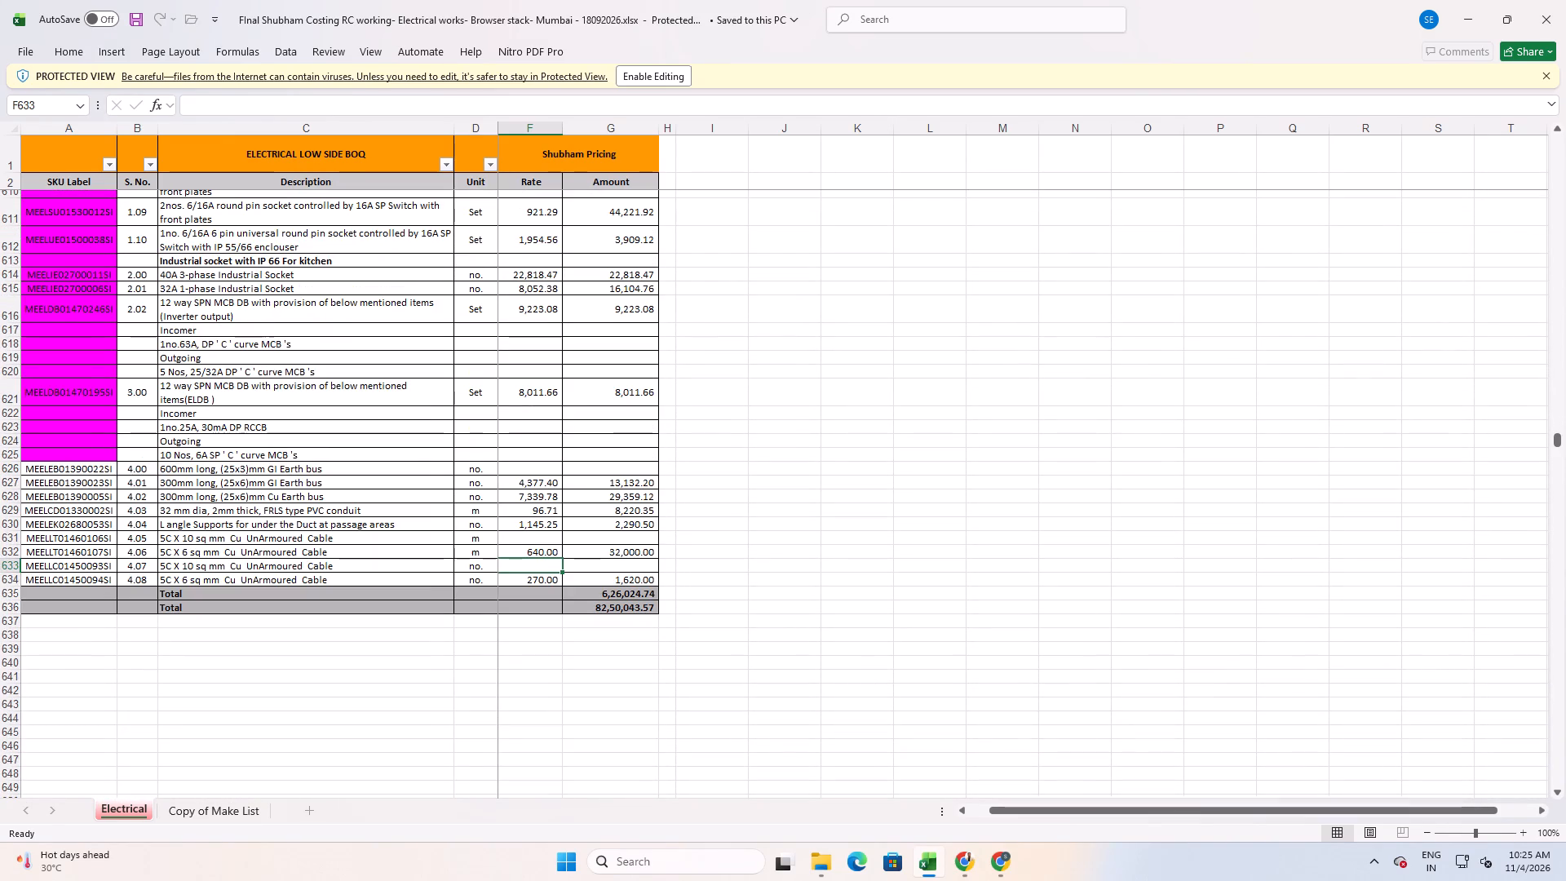
click(281, 392)
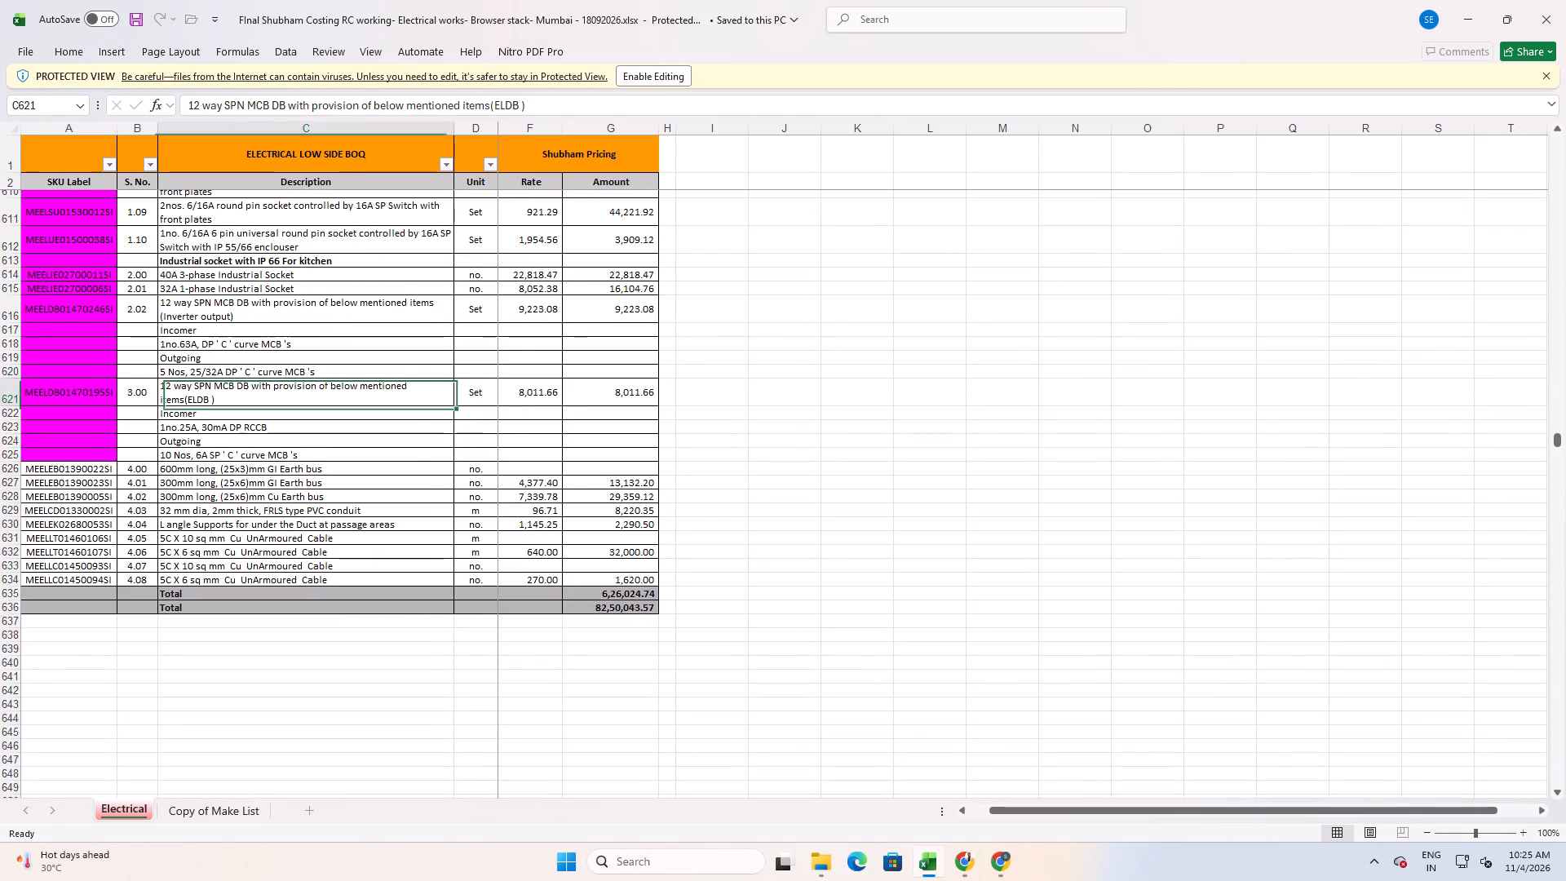
scroll(285, 454, up, 1)
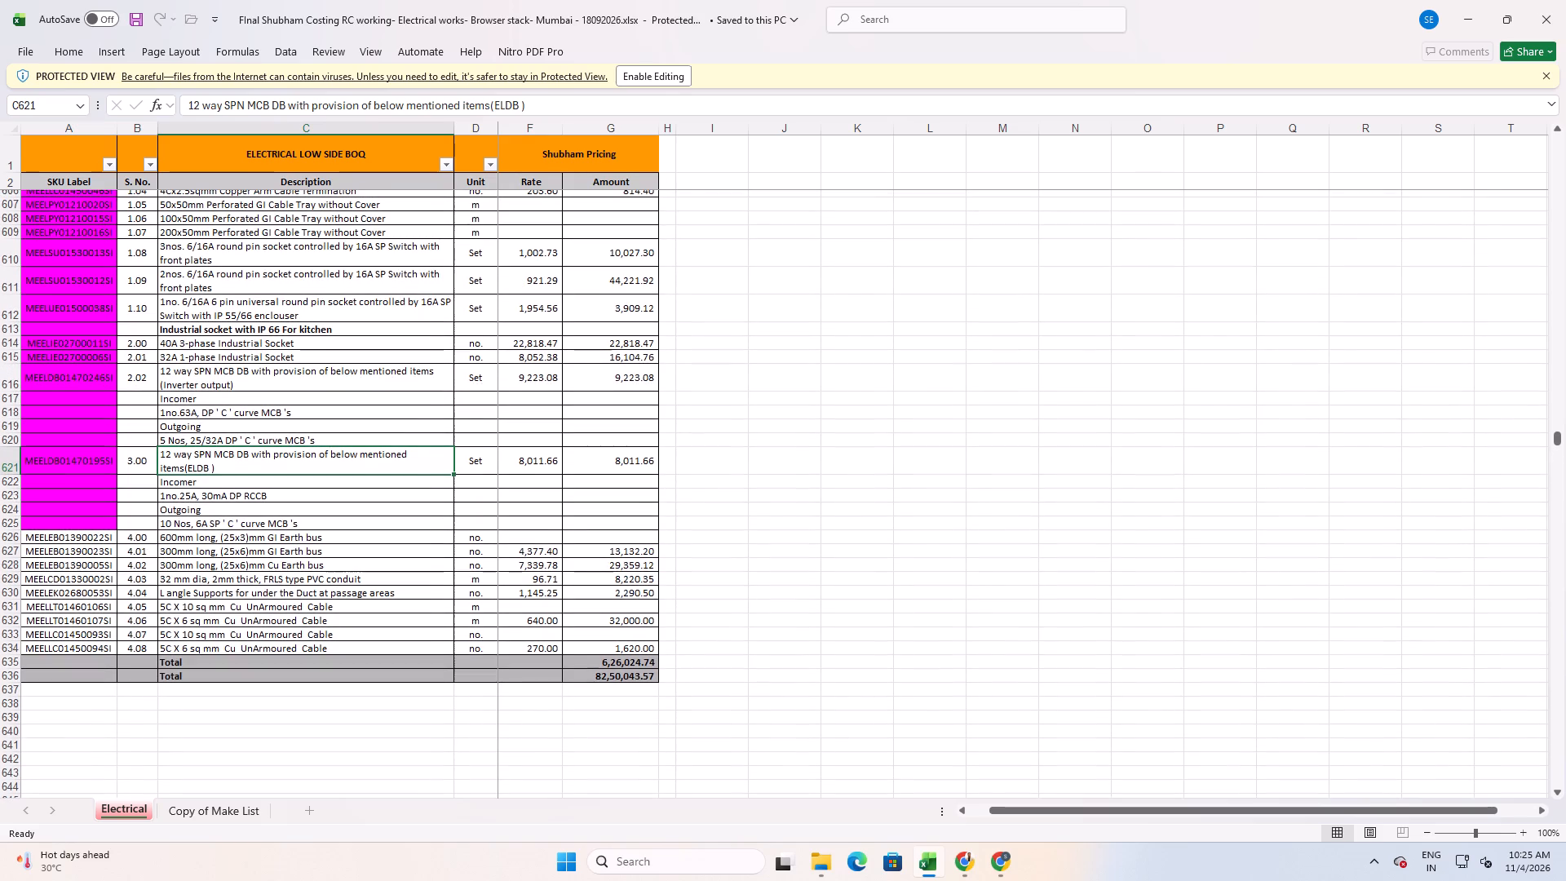
click(362, 384)
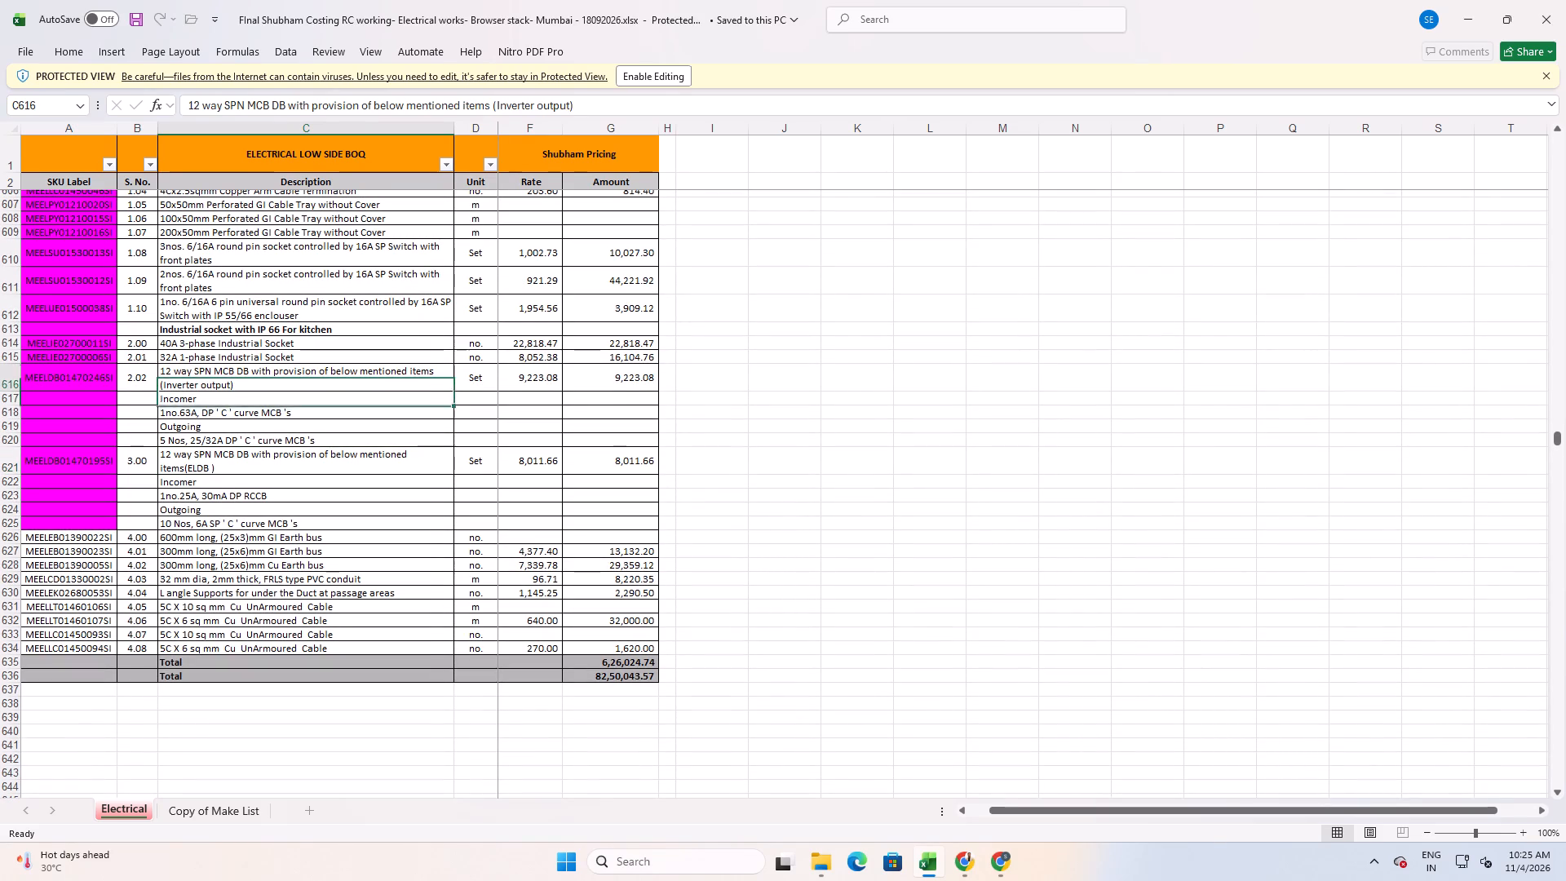
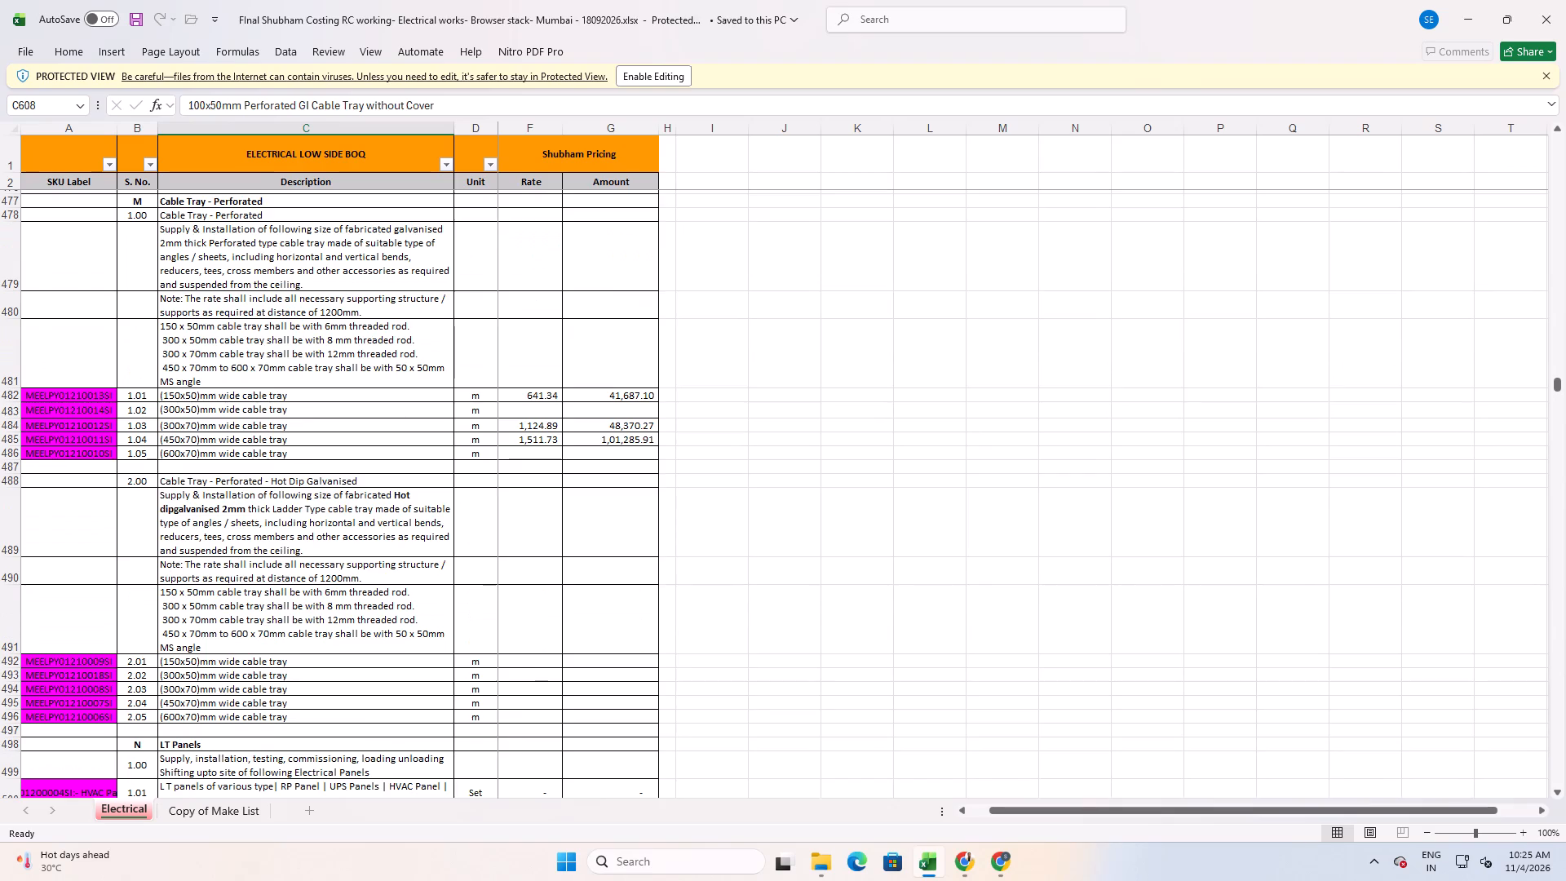
Review the Electrical sheet's rates and amounts from the perforated cable trays back through conduits and miscellaneous items to the floor and ceiling raceways.
scroll(437, 691, up, 6)
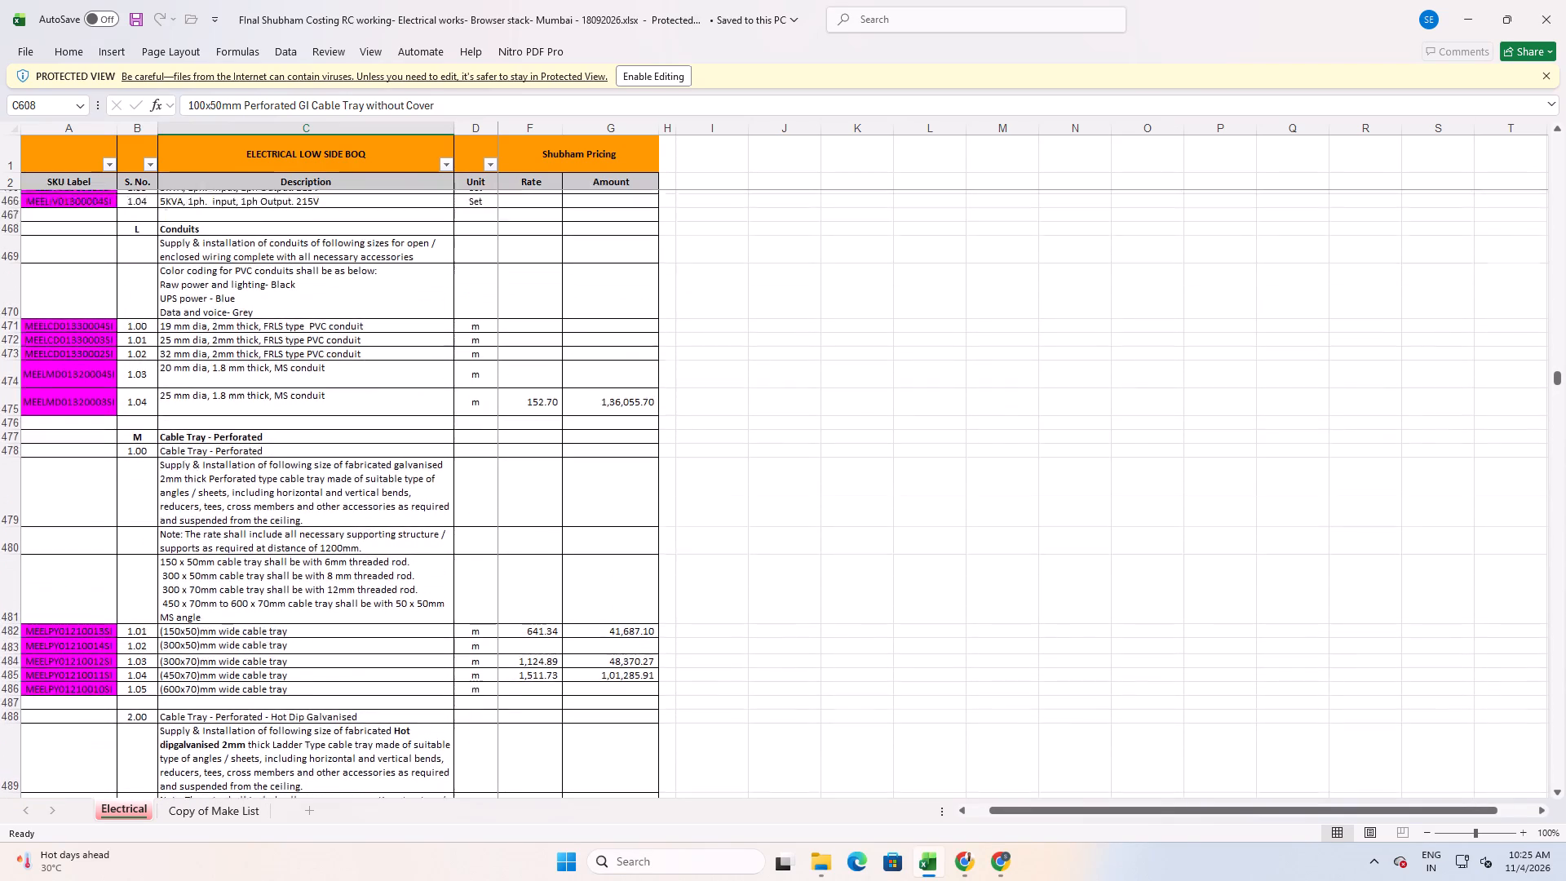
scroll(437, 693, up, 13)
scroll(433, 704, down, 2)
scroll(413, 684, up, 4)
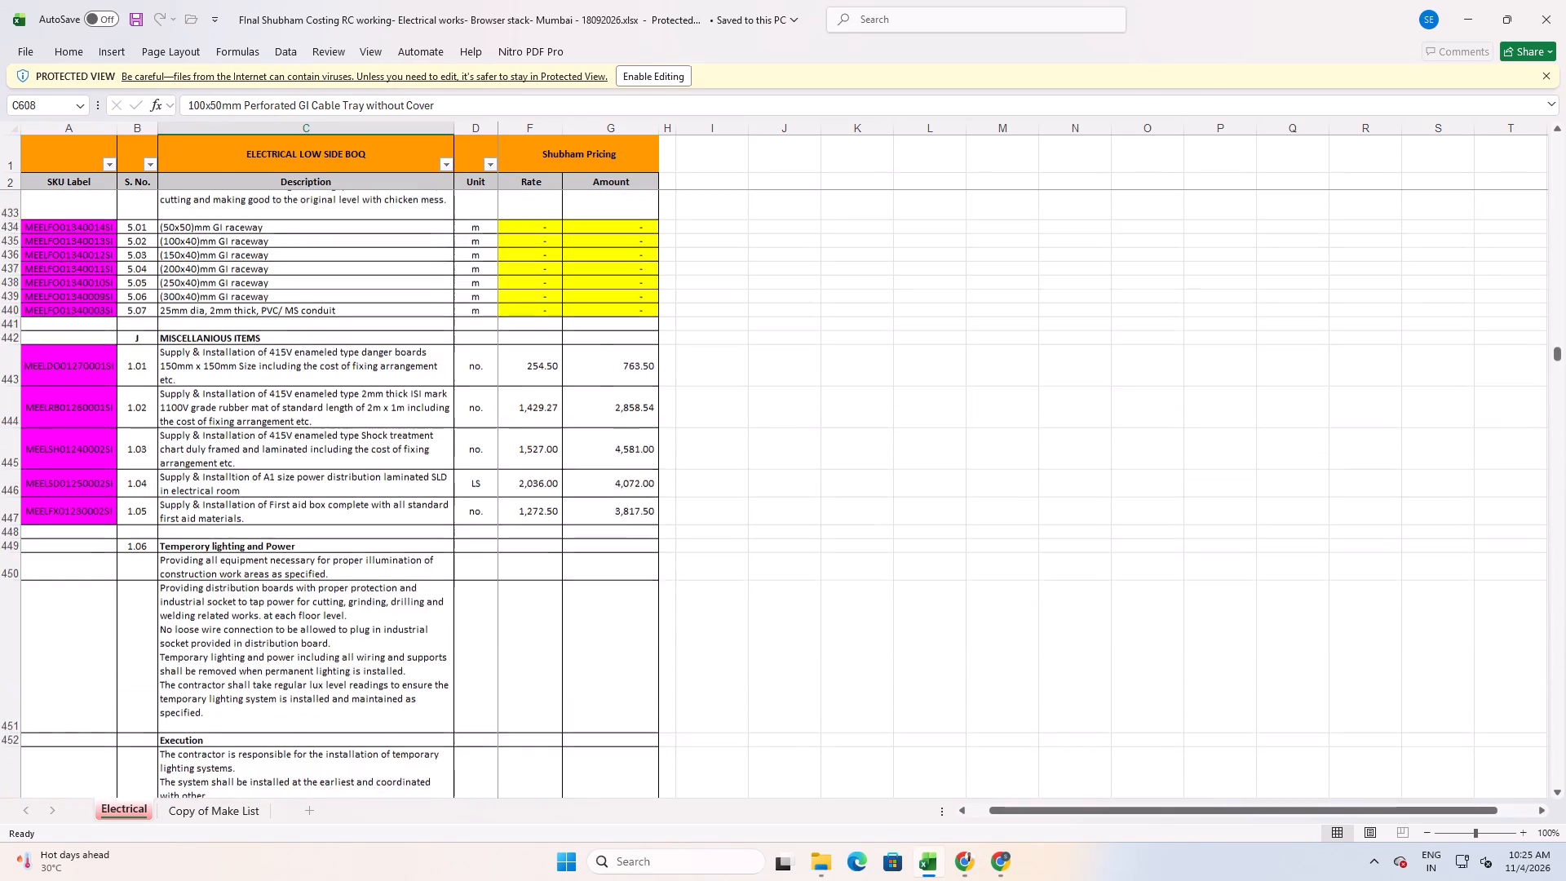
scroll(433, 724, up, 11)
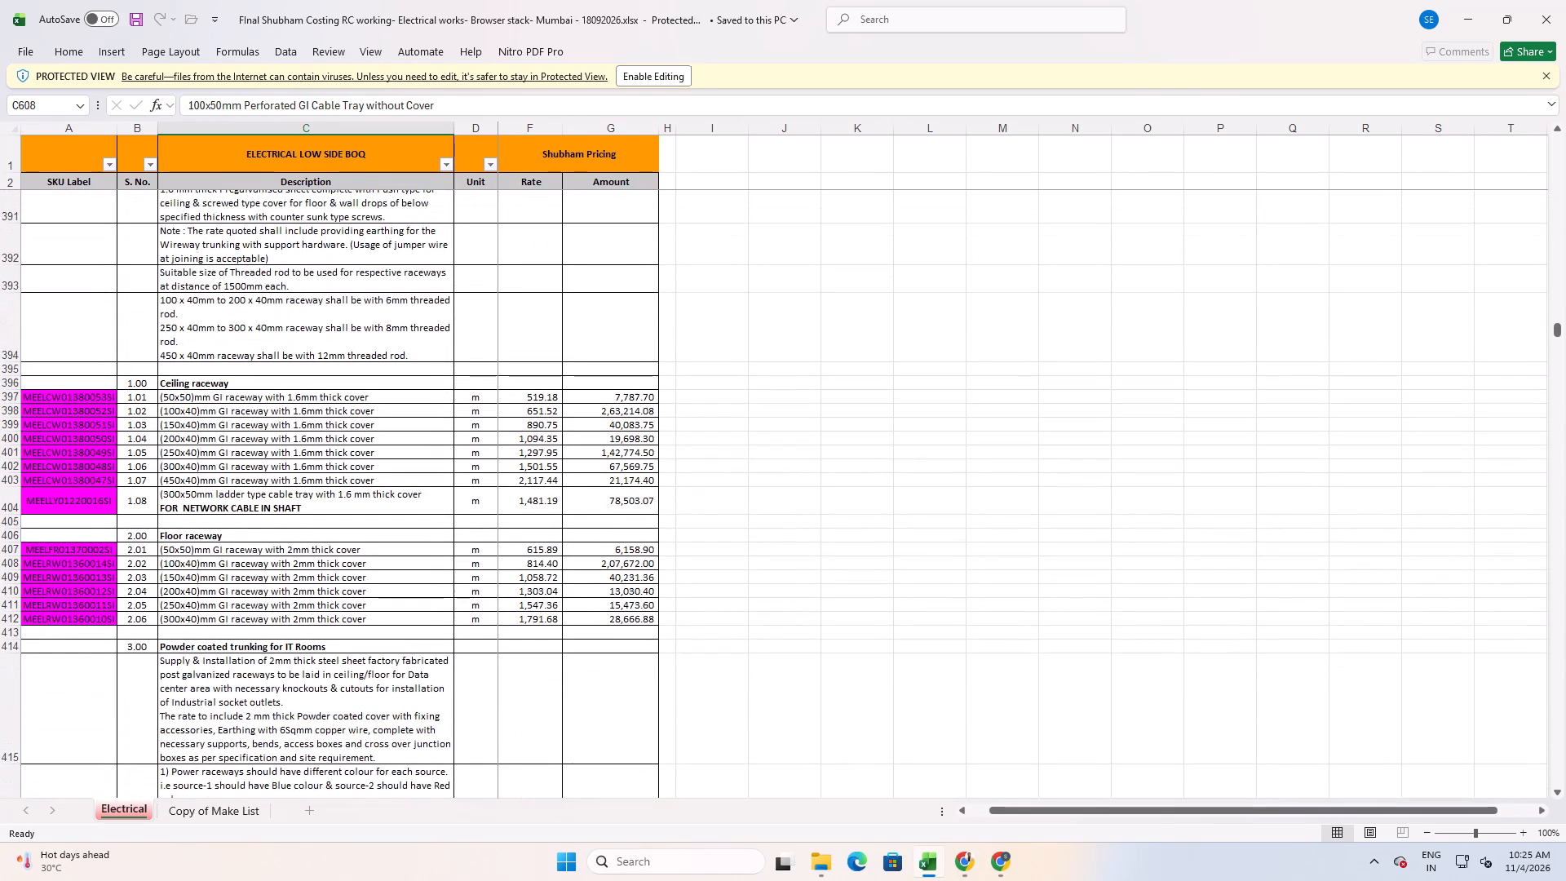
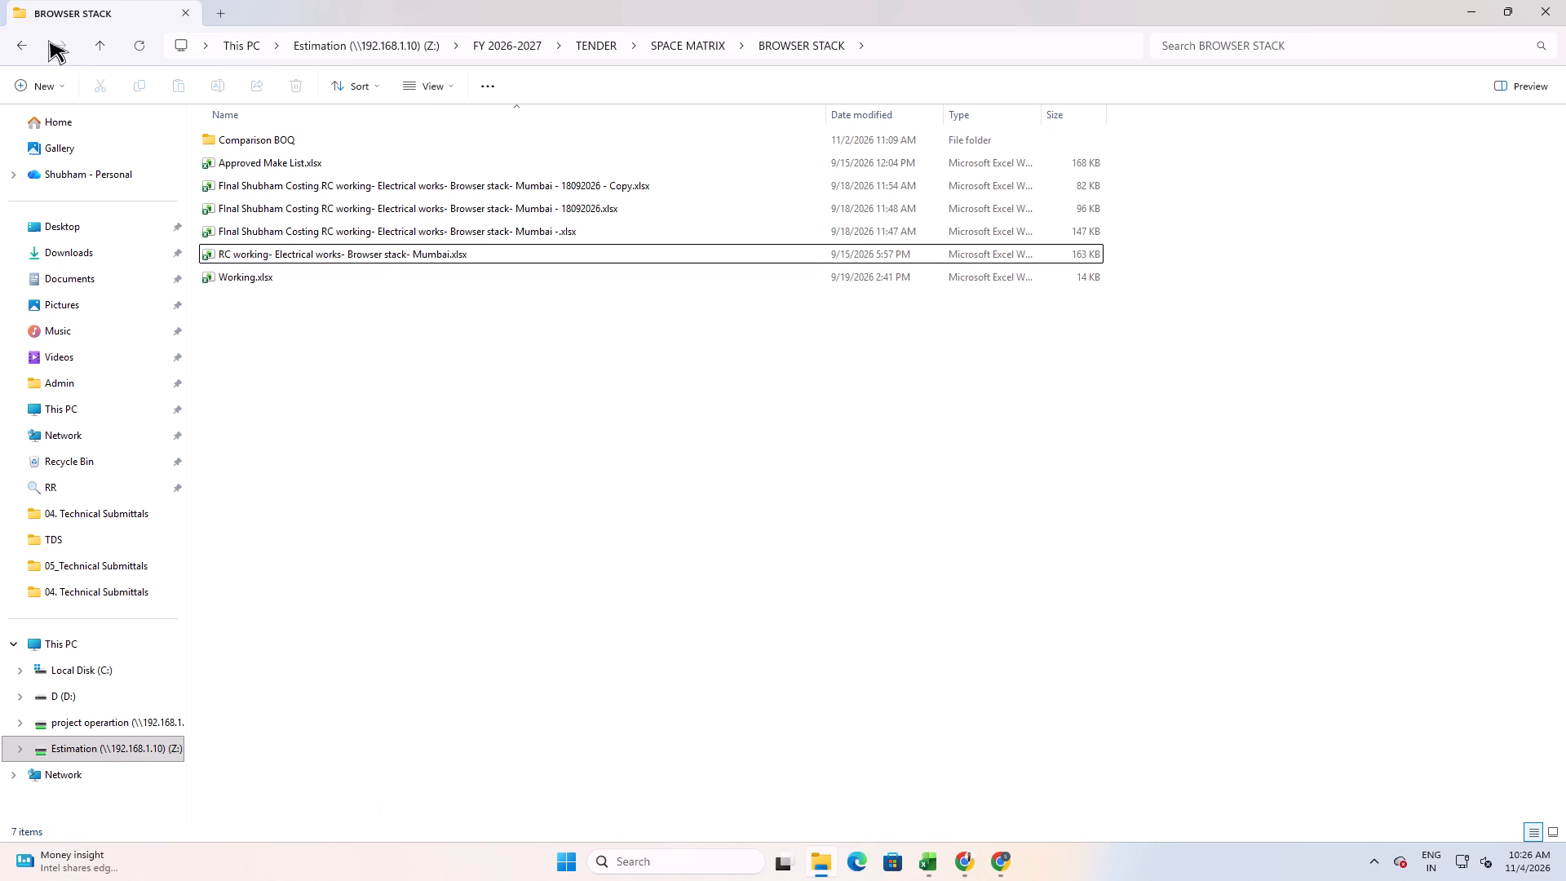
Go back from the BROWSER STACK folder to the SPACE MATRIX tender folder.
click(23, 45)
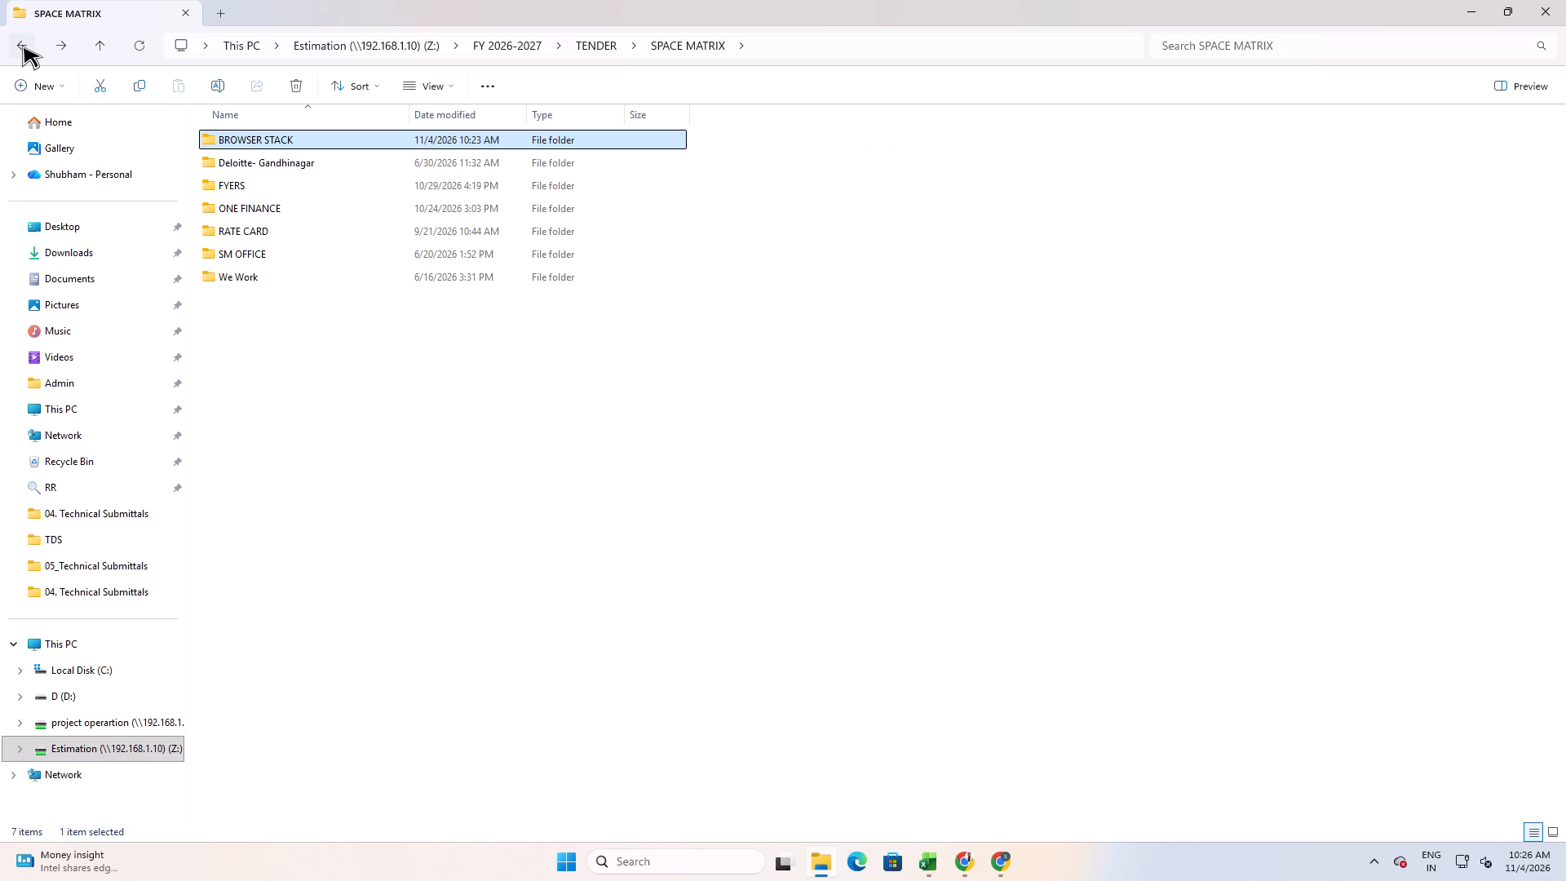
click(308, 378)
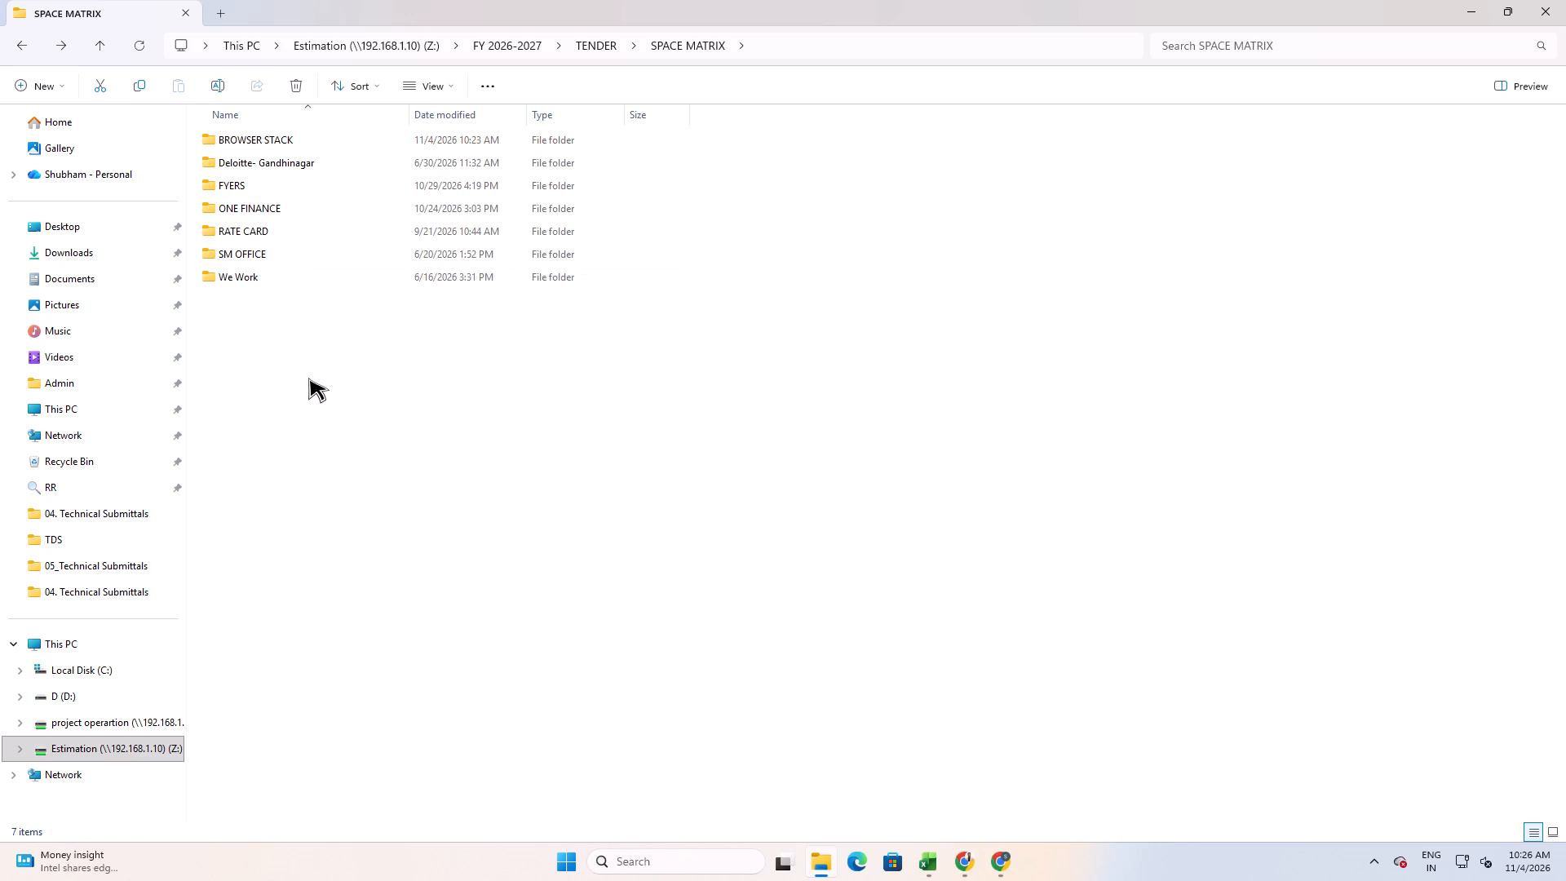
Check the contents of the BROWSER STACK tender folder and return to the SPACE MATRIX folder.
double_click(256, 142)
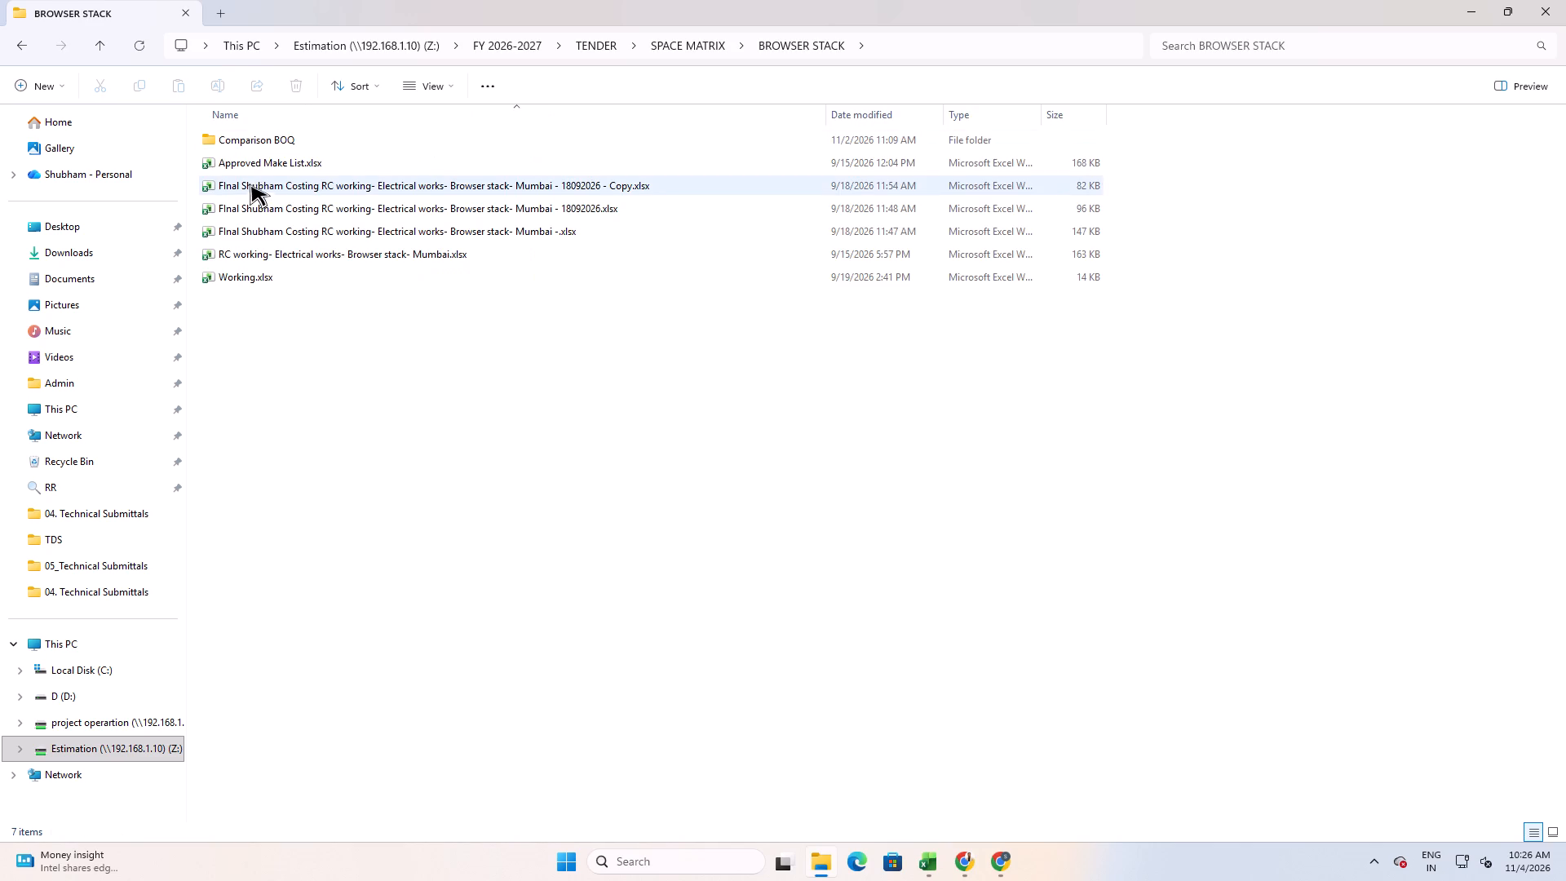
click(18, 46)
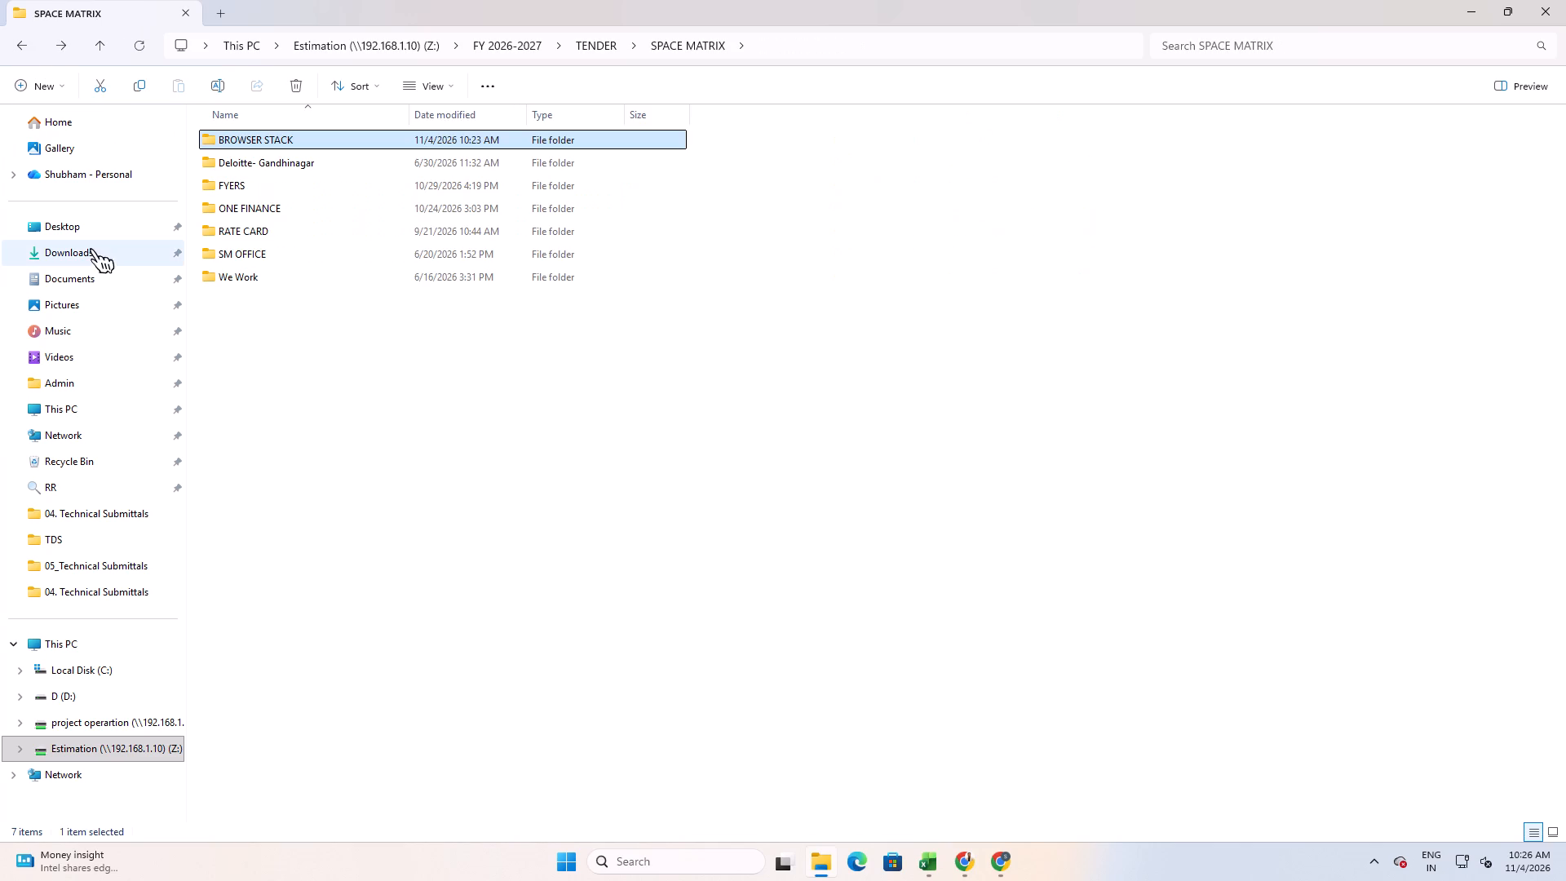
Search the Downloads folder for "Final".
click(94, 259)
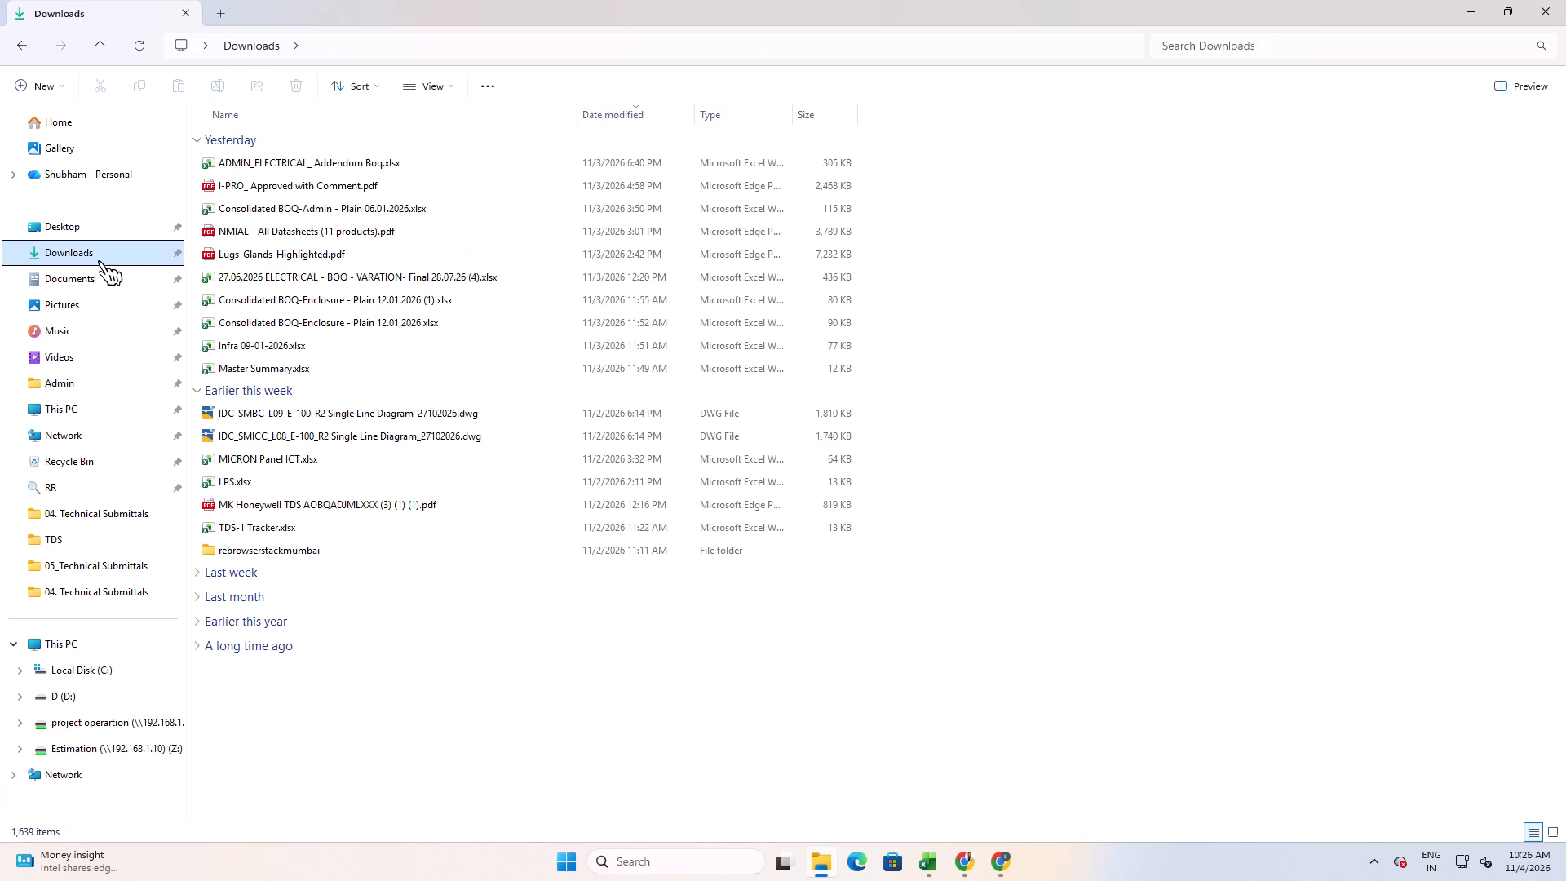
click(1205, 49)
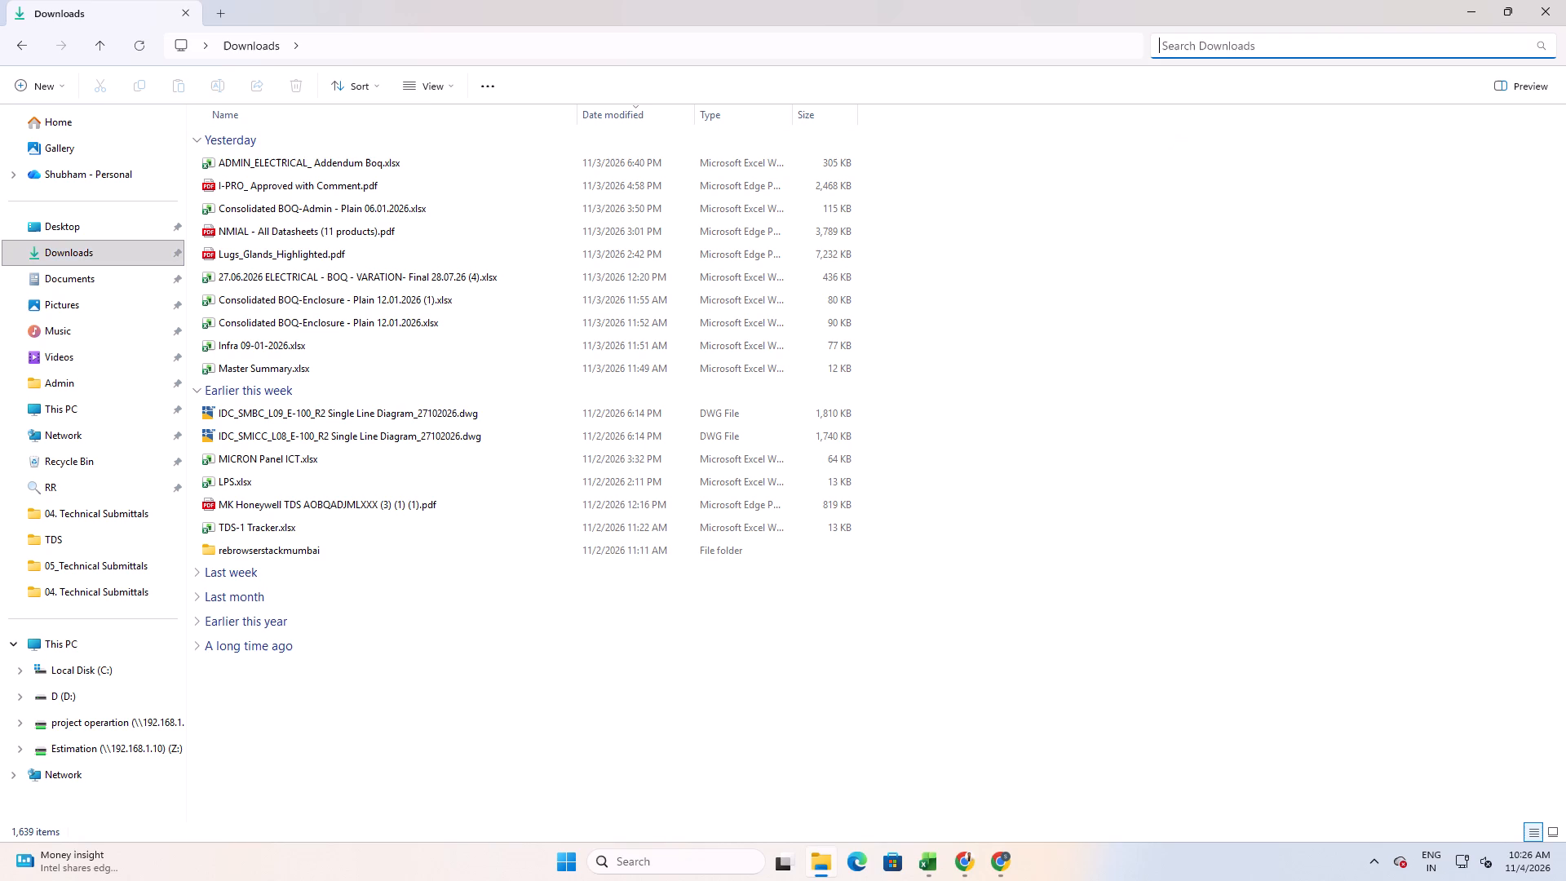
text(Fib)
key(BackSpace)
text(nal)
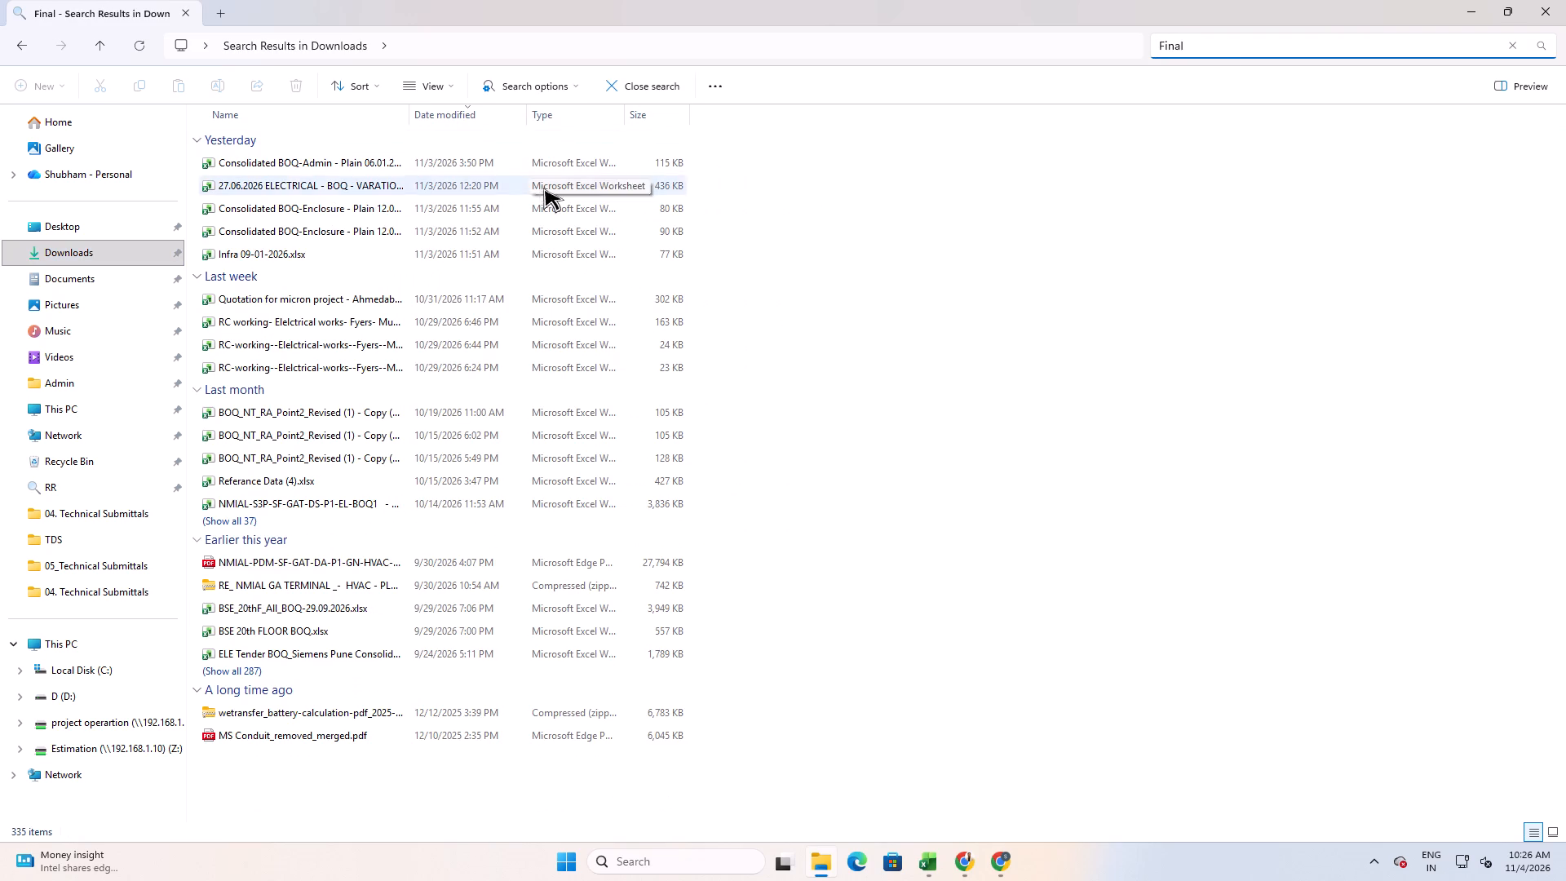
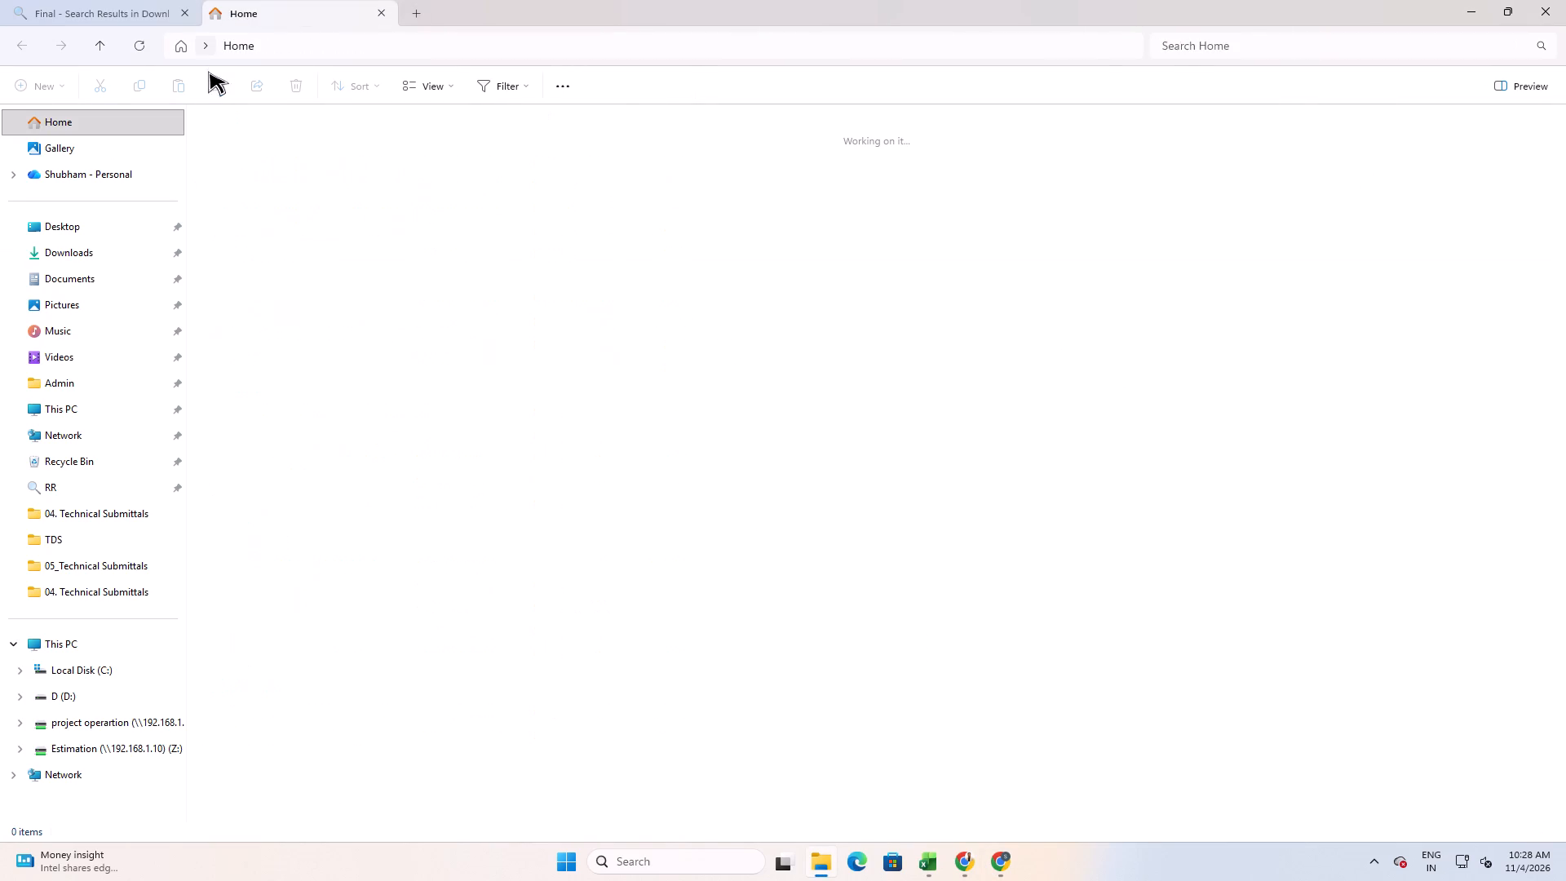
Open the ADMIN_ELECTRICAL_ Addendum Boq.xlsx workbook from the Downloads folder.
click(128, 260)
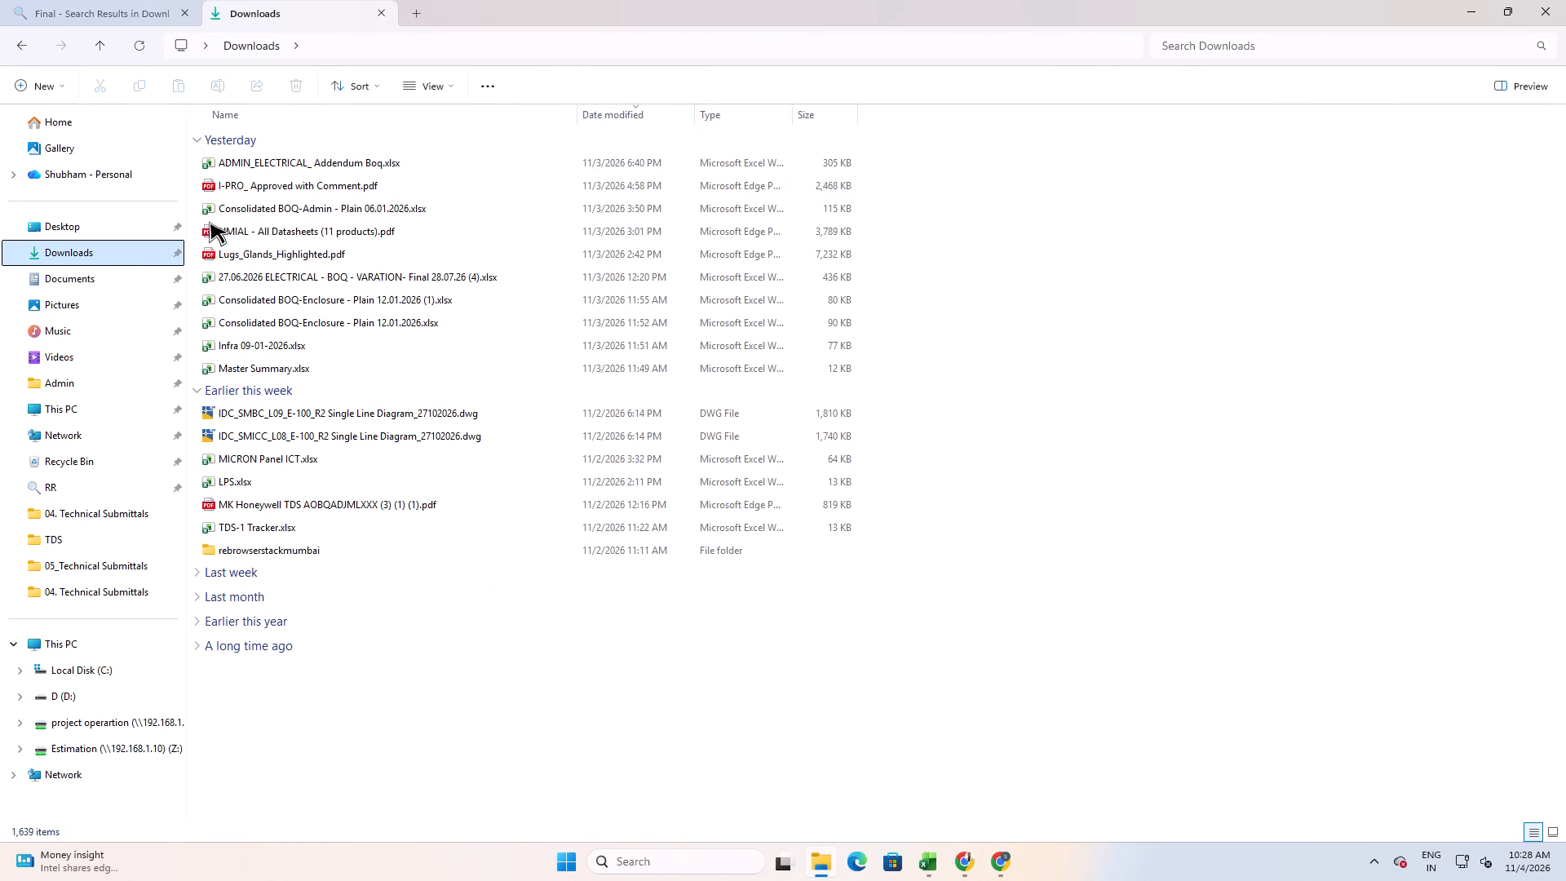
double_click(253, 161)
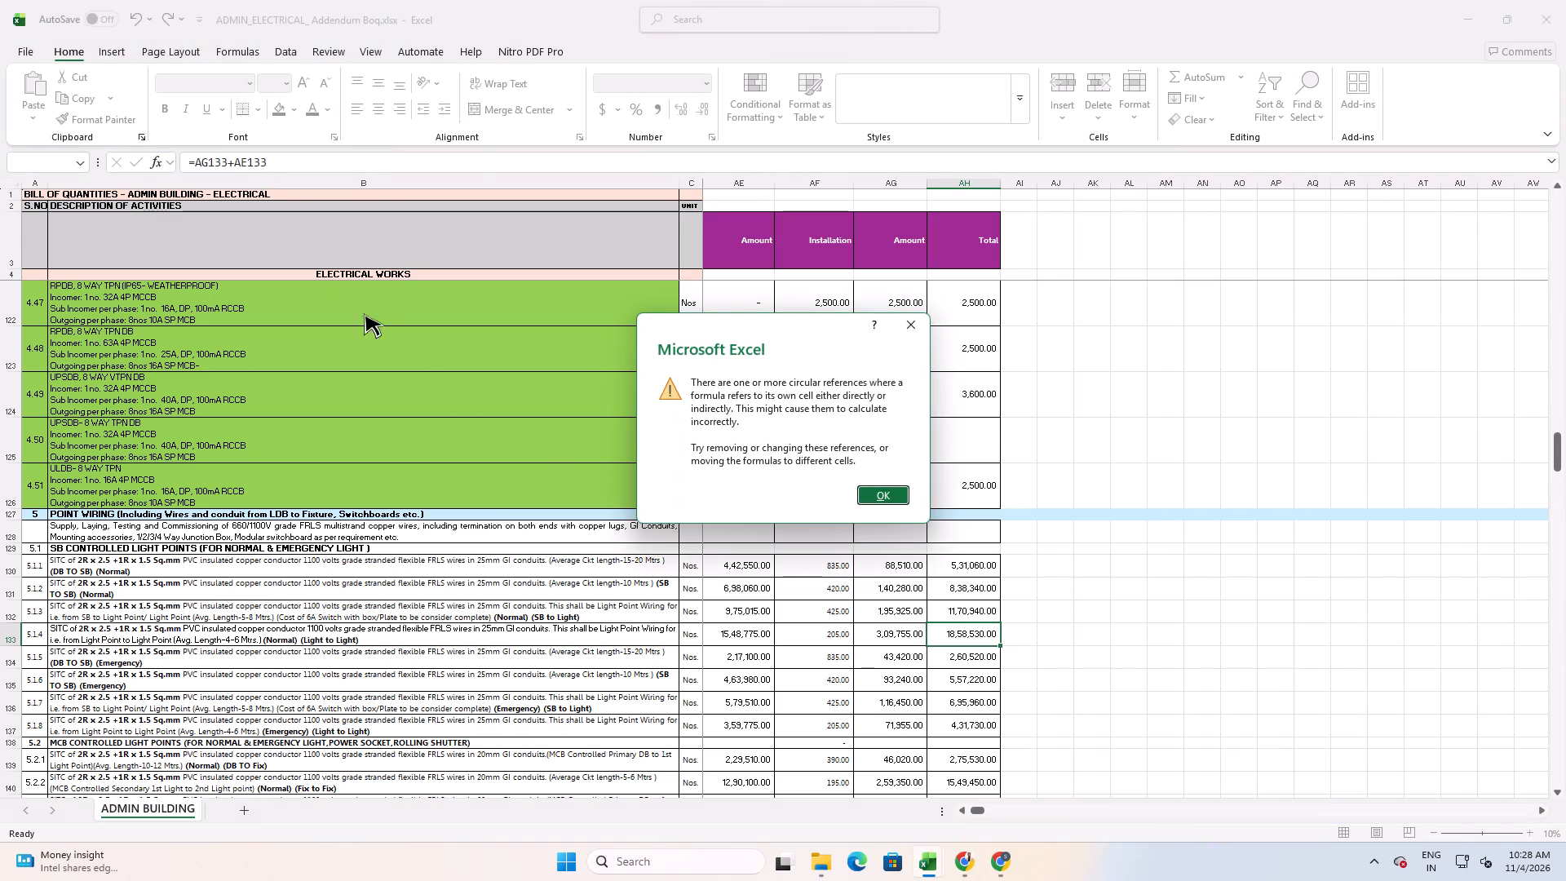
Dismiss the circular-reference notice and examine the point wiring and first light fixture items in the ADMIN BUILDING electrical BOQ.
click(892, 497)
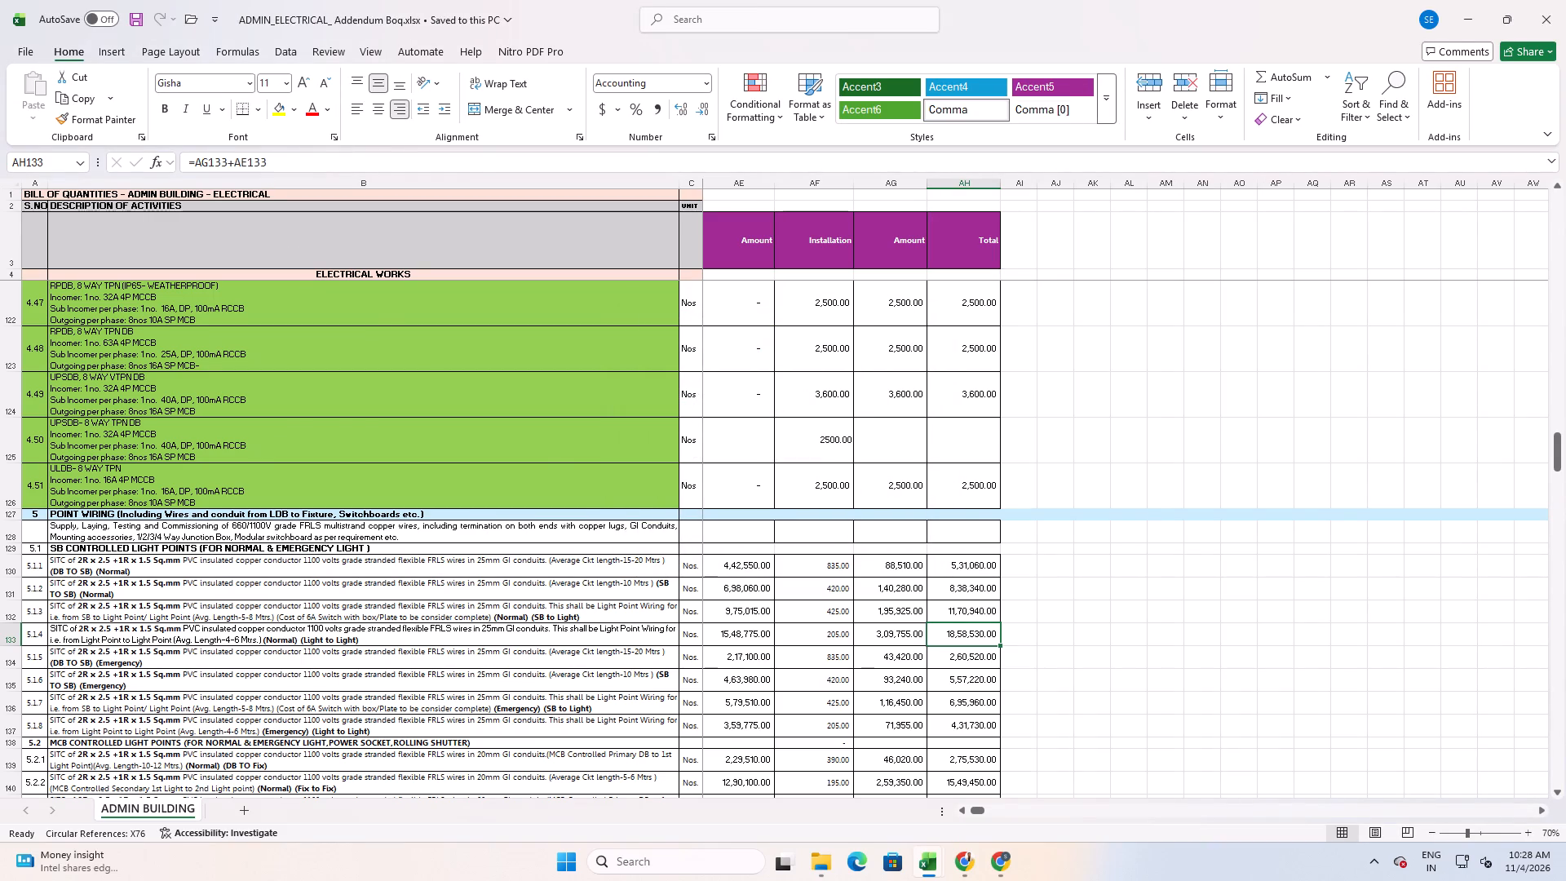
scroll(692, 644, down, 3)
scroll(696, 649, up, 1)
scroll(696, 652, down, 8)
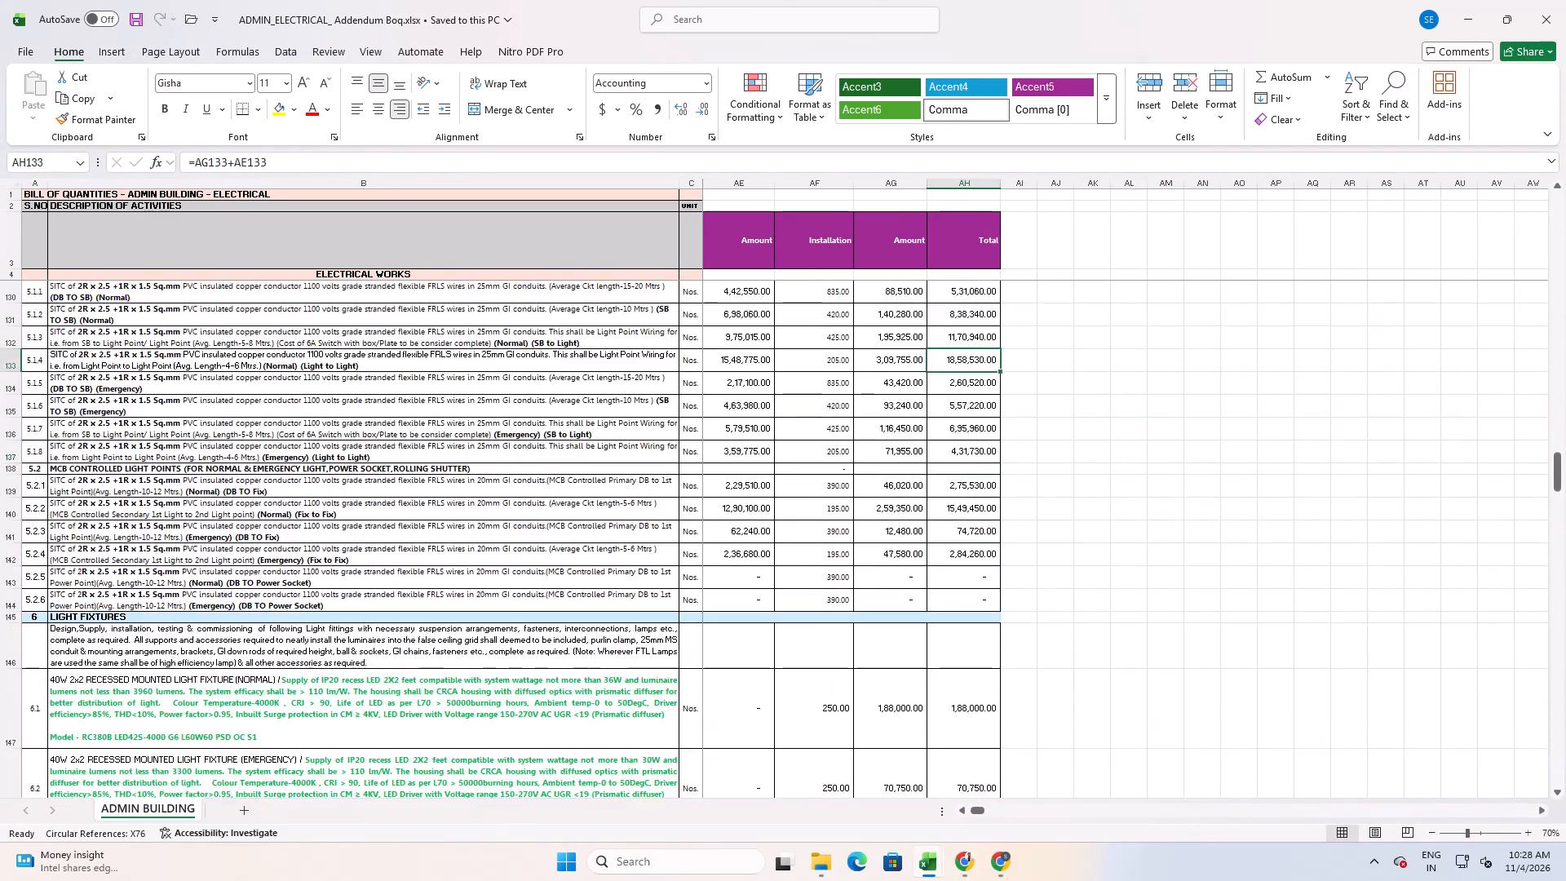
middle_drag(709, 681, 589, 653)
middle_drag(1005, 530, 750, 547)
middle_drag(861, 546, 969, 532)
scroll(970, 535, down, 4)
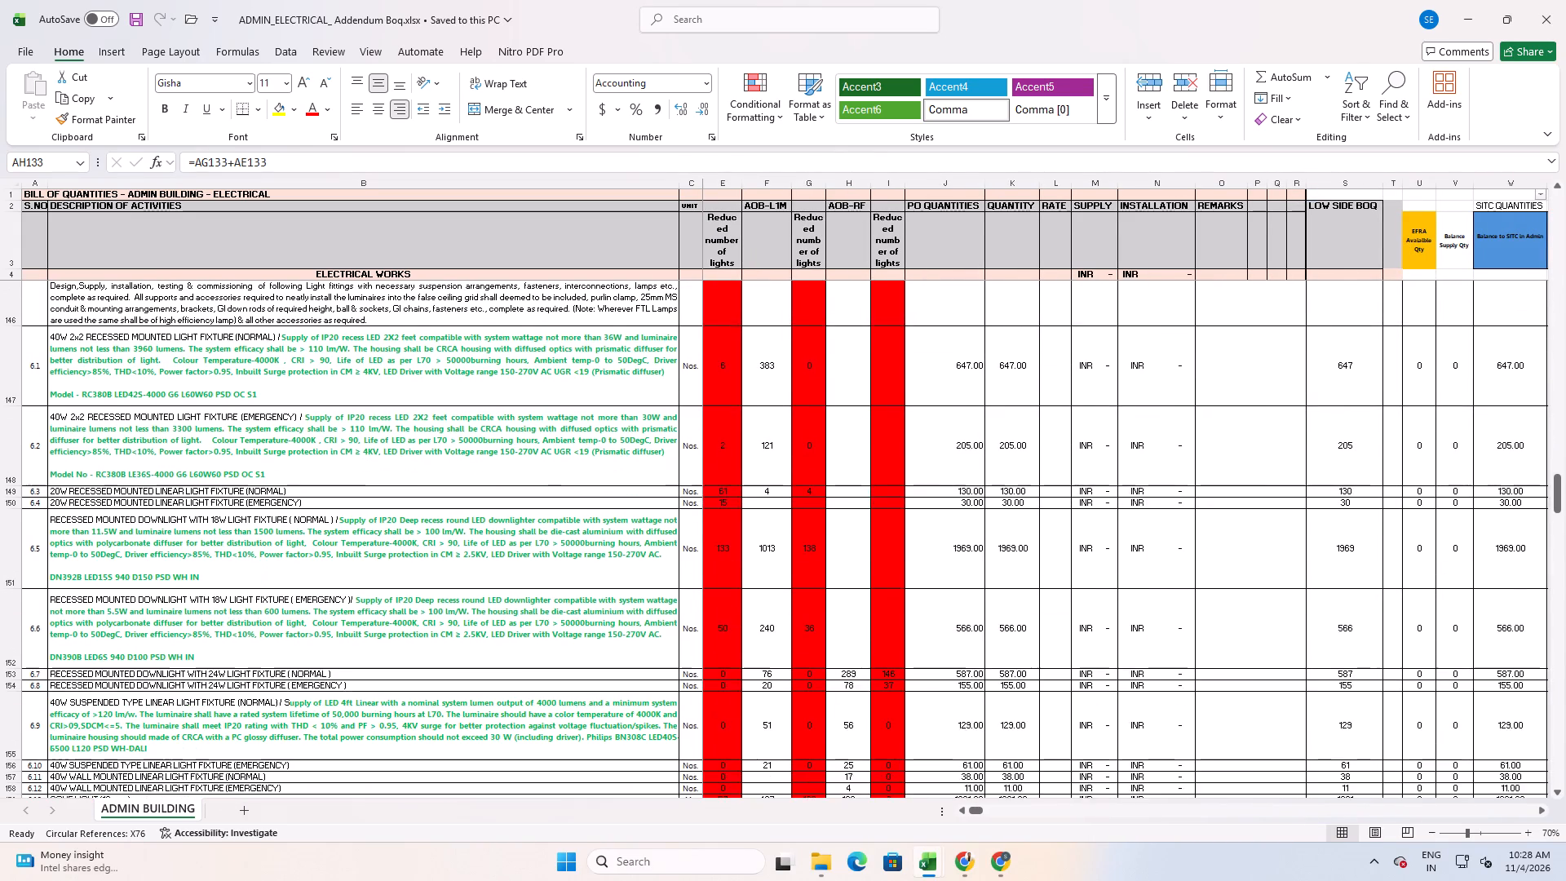
Examine the light fixtures' quantity, SITC, ITC, remarks, supply and installation columns across the ADMIN BUILDING sheet.
middle_drag(1020, 532, 1140, 502)
middle_drag(1133, 502, 1263, 474)
middle_drag(939, 479, 1101, 475)
middle_drag(1019, 484, 1174, 483)
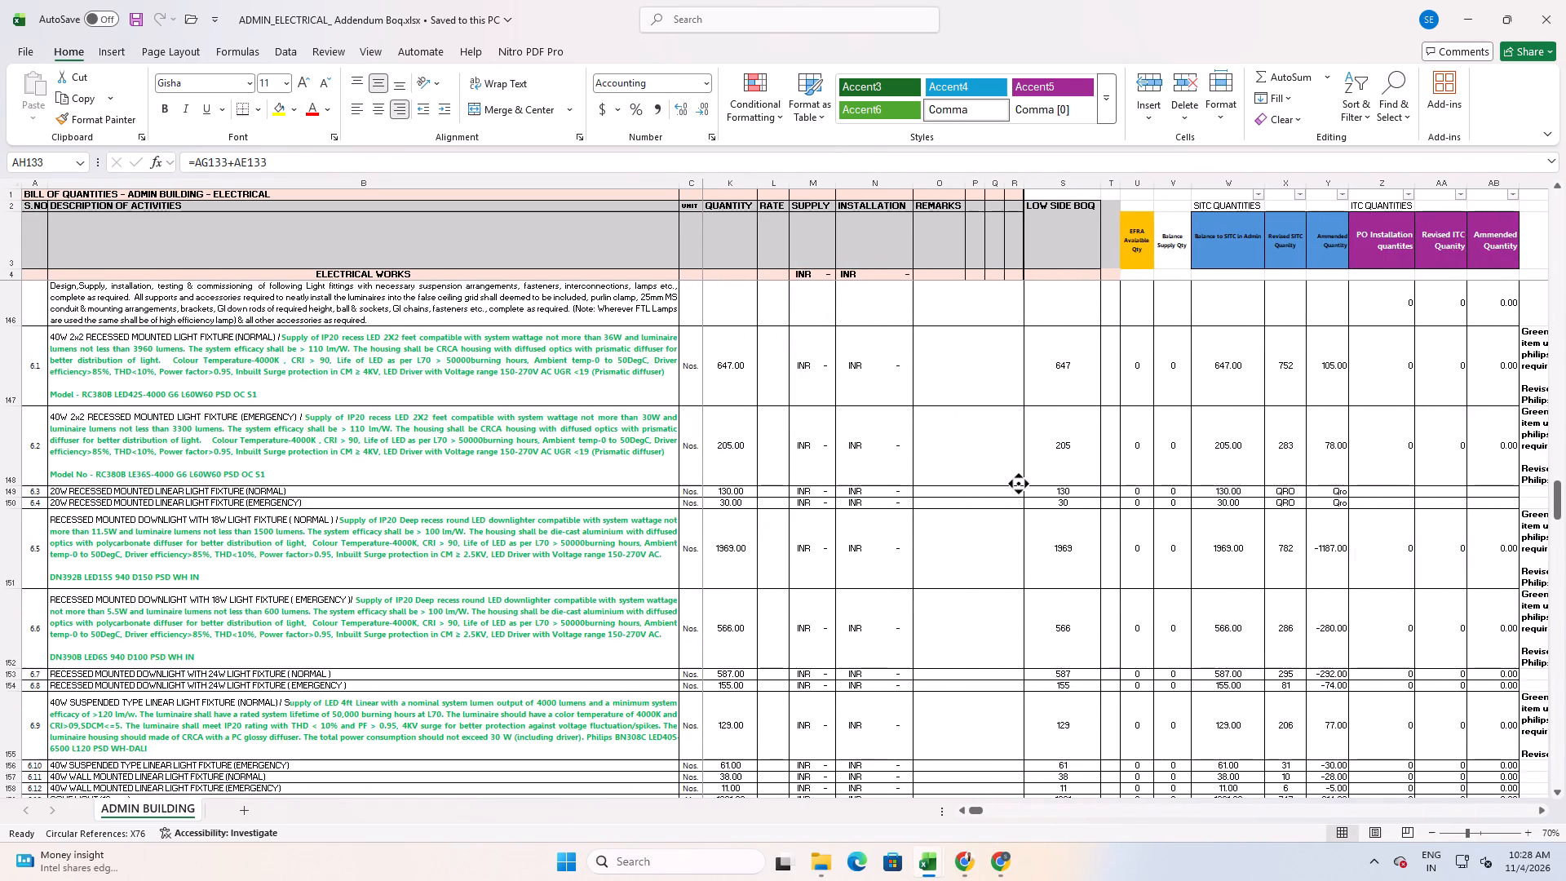
middle_drag(1067, 515, 1150, 511)
middle_drag(998, 527, 1069, 521)
middle_drag(954, 520, 1042, 499)
middle_drag(1033, 494, 1091, 476)
middle_drag(947, 499, 1011, 494)
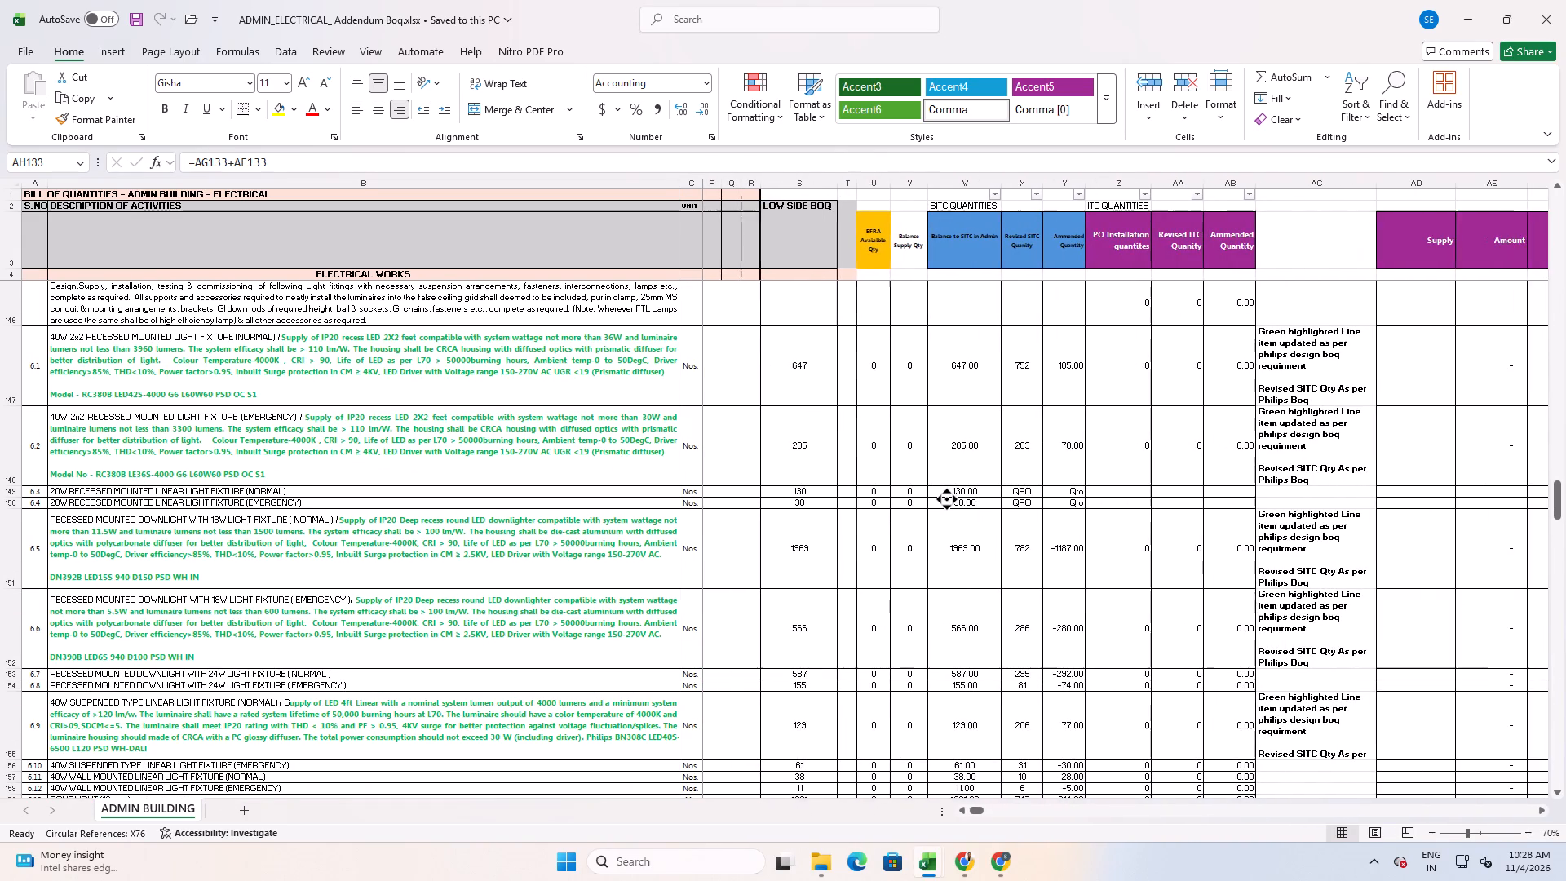
middle_drag(1011, 494, 1047, 494)
middle_drag(989, 491, 1040, 483)
middle_drag(866, 471, 915, 483)
middle_drag(884, 483, 913, 483)
middle_drag(810, 484, 882, 493)
middle_drag(819, 480, 895, 491)
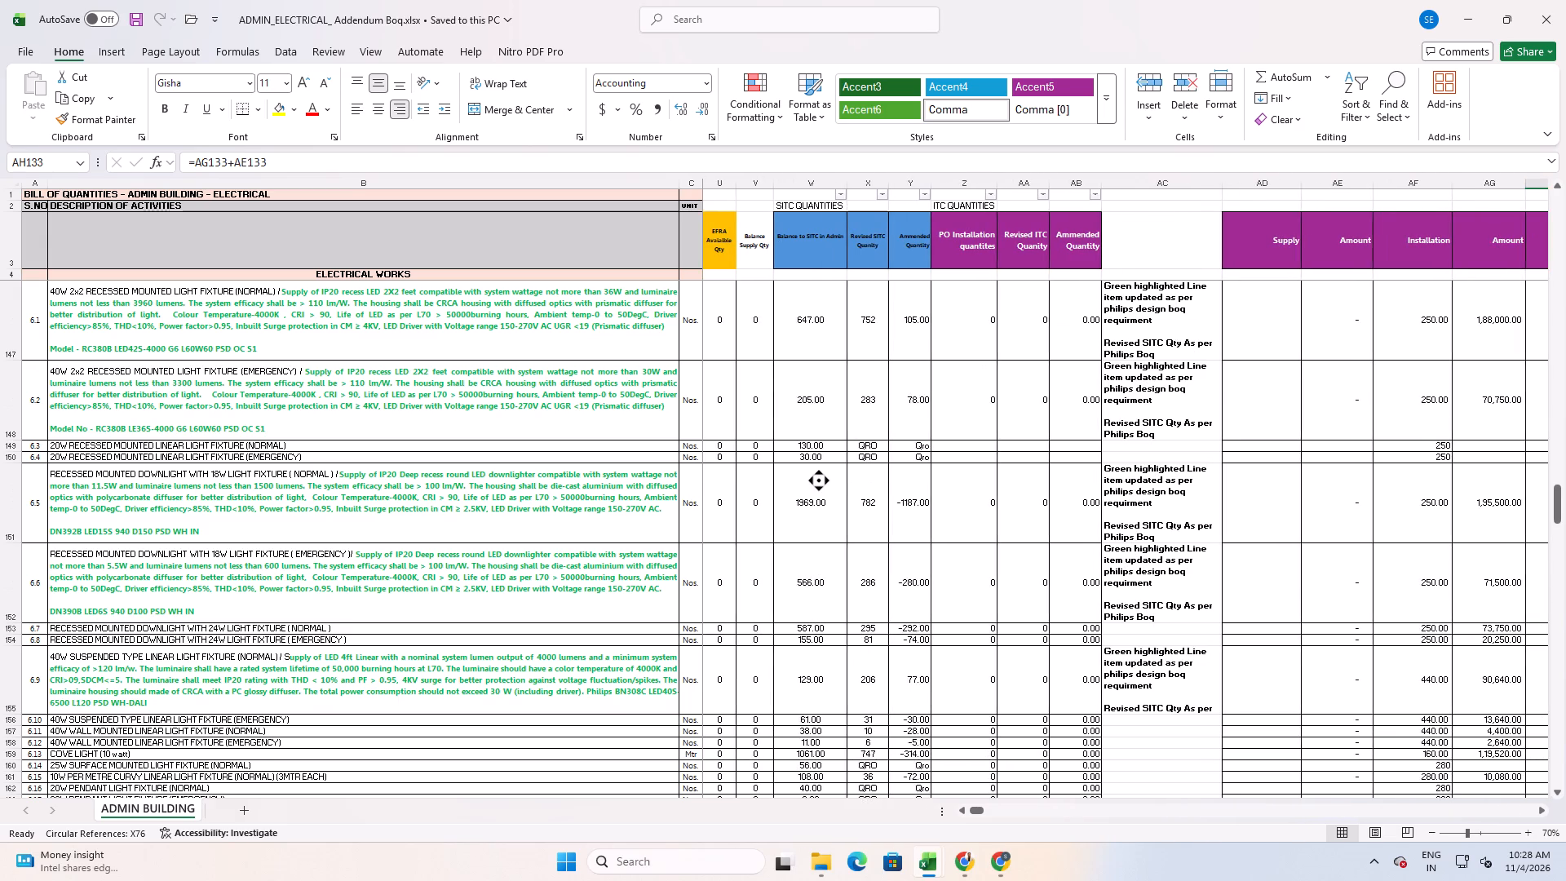
middle_drag(854, 485, 915, 493)
middle_drag(852, 490, 909, 494)
Review the remaining BOQ sections with their quantities and amounts, from light fixtures through earthing, cable tray, raceways and LT panels to UPS.
scroll(786, 539, down, 15)
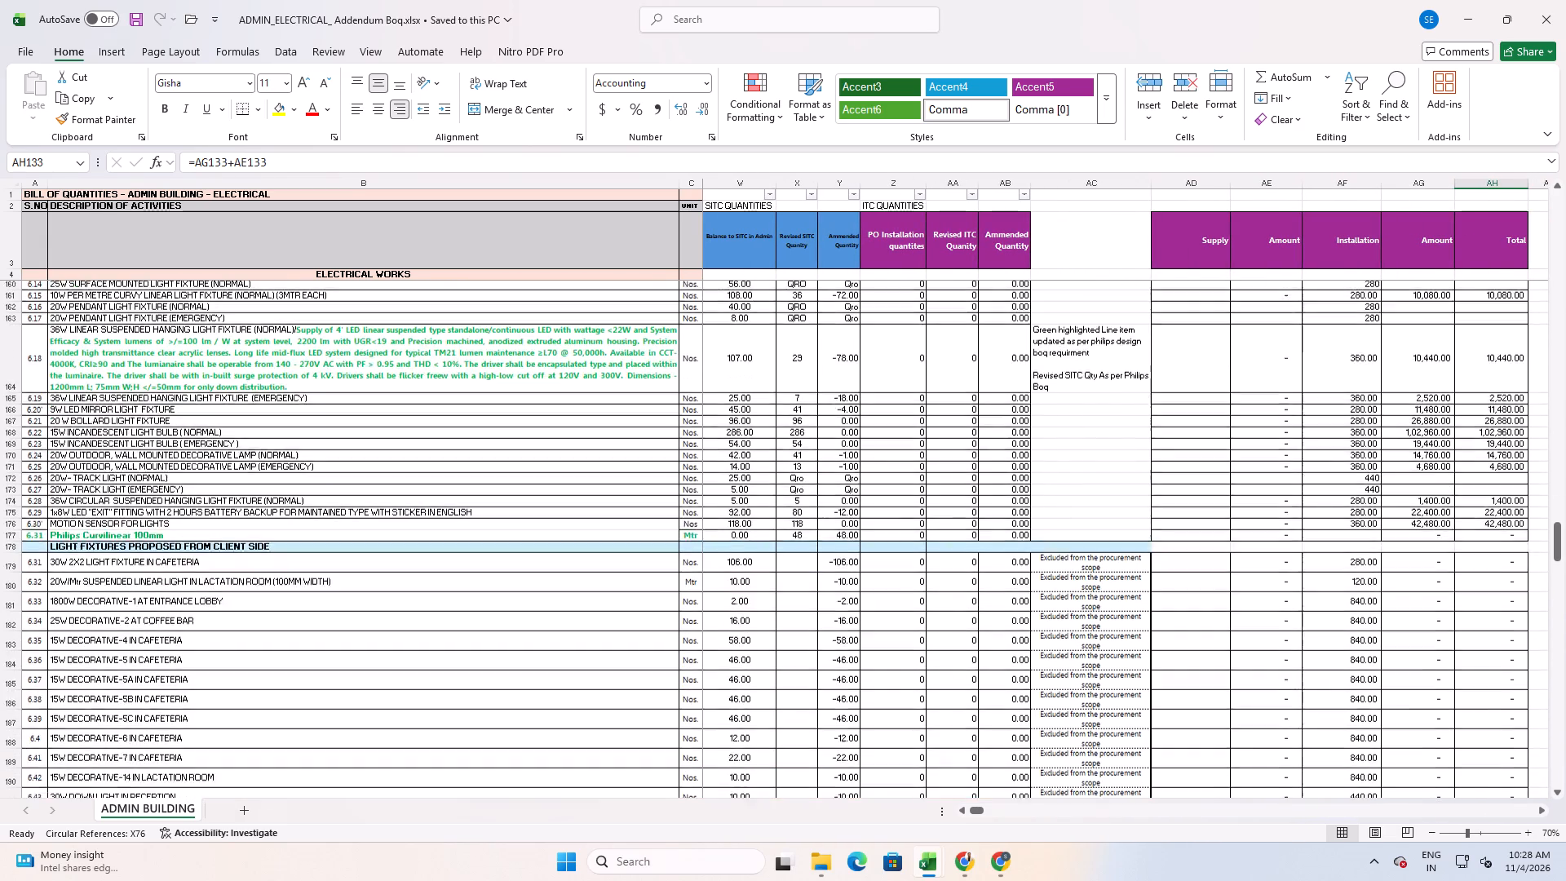
scroll(765, 566, down, 10)
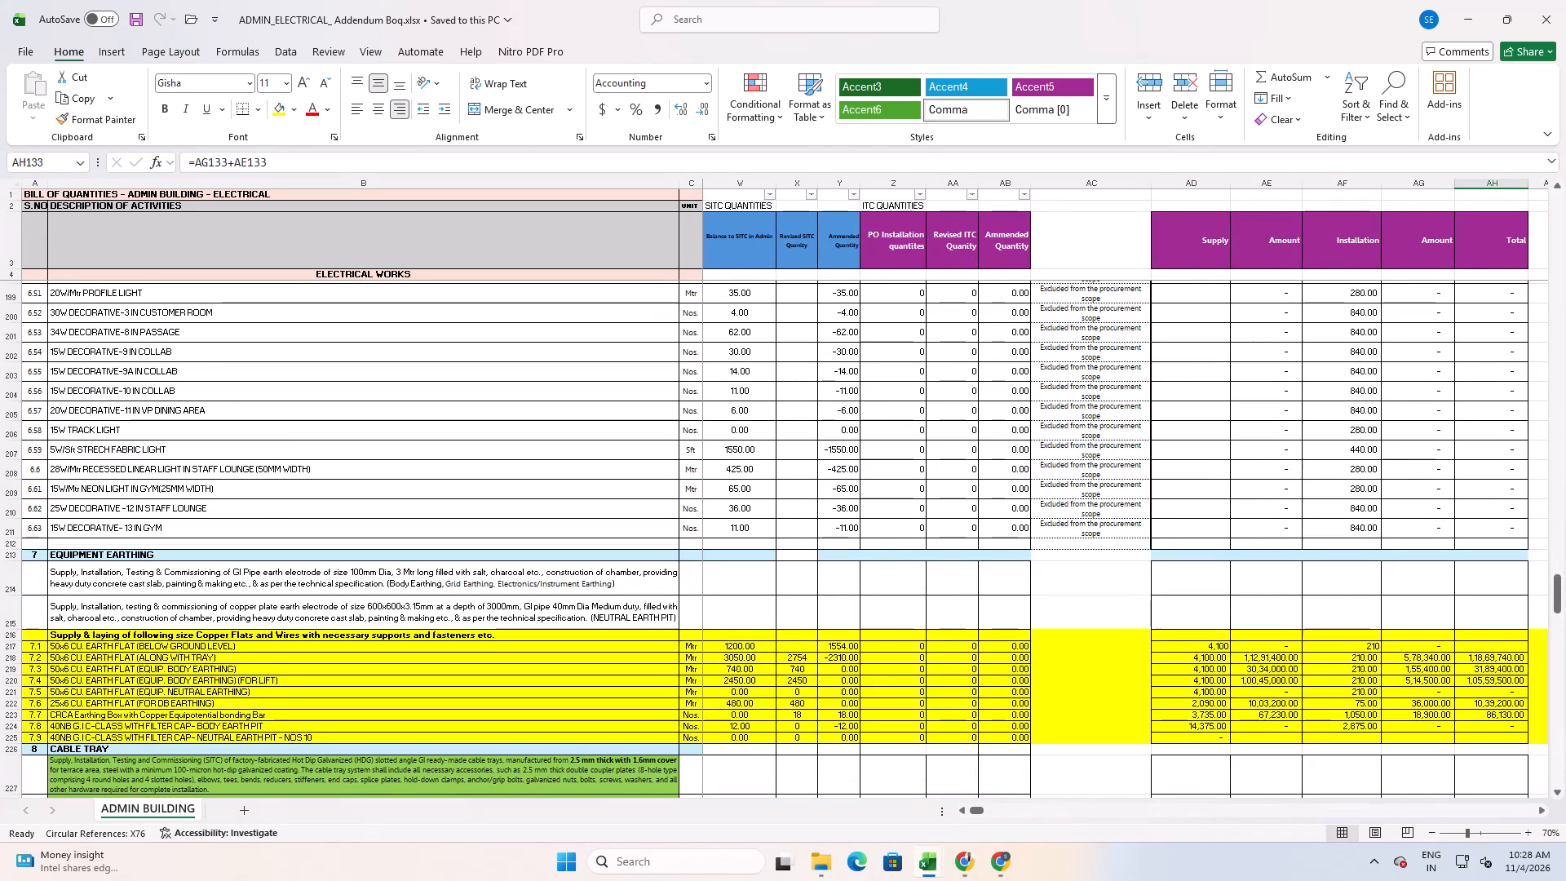
scroll(751, 570, down, 5)
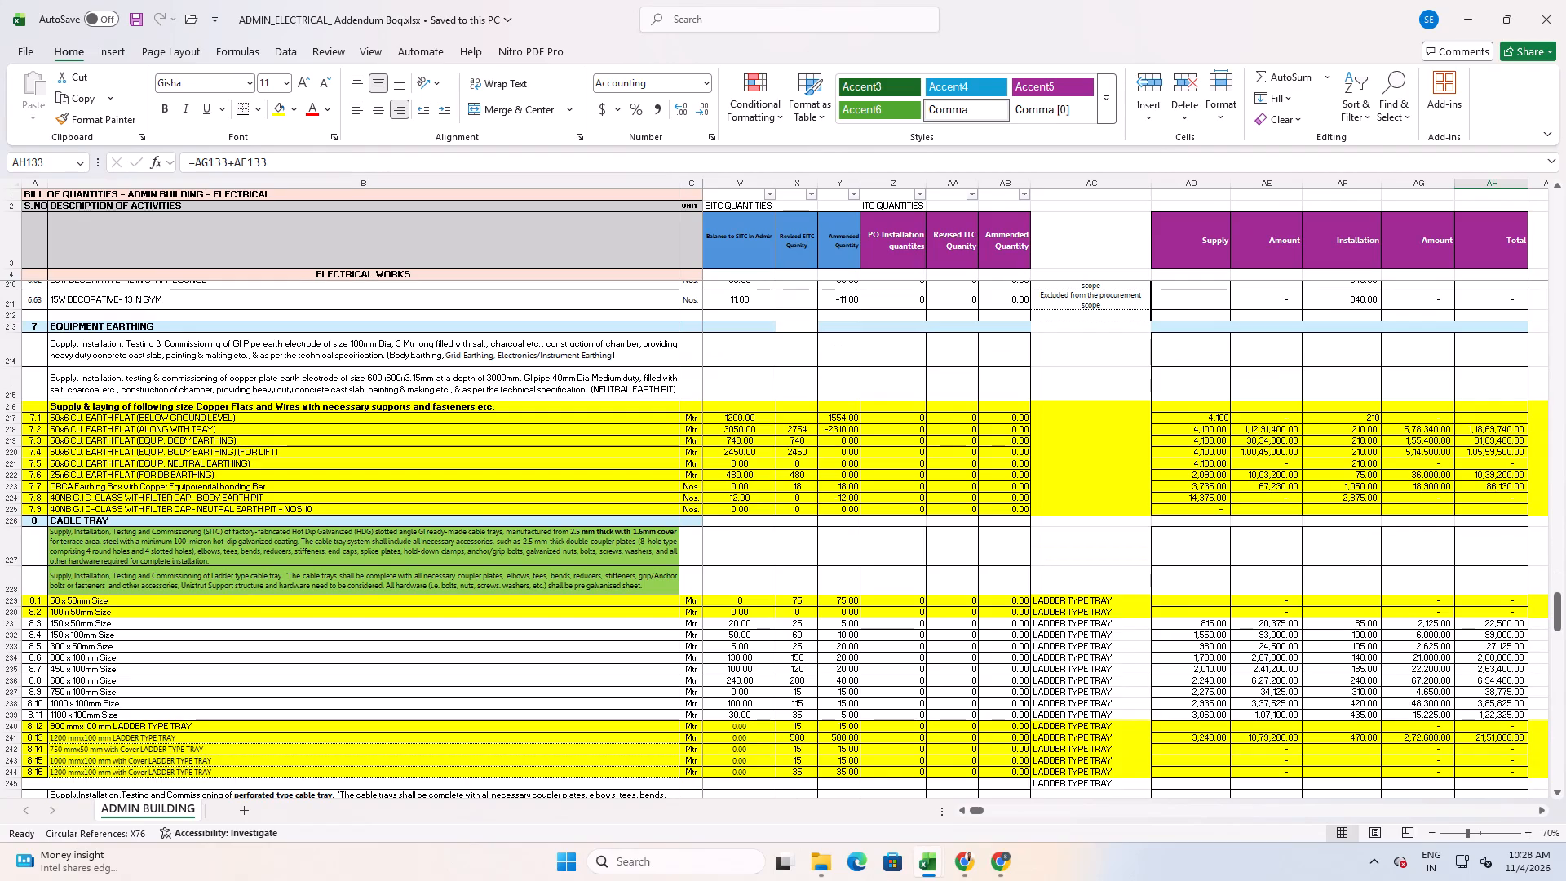
scroll(751, 570, down, 10)
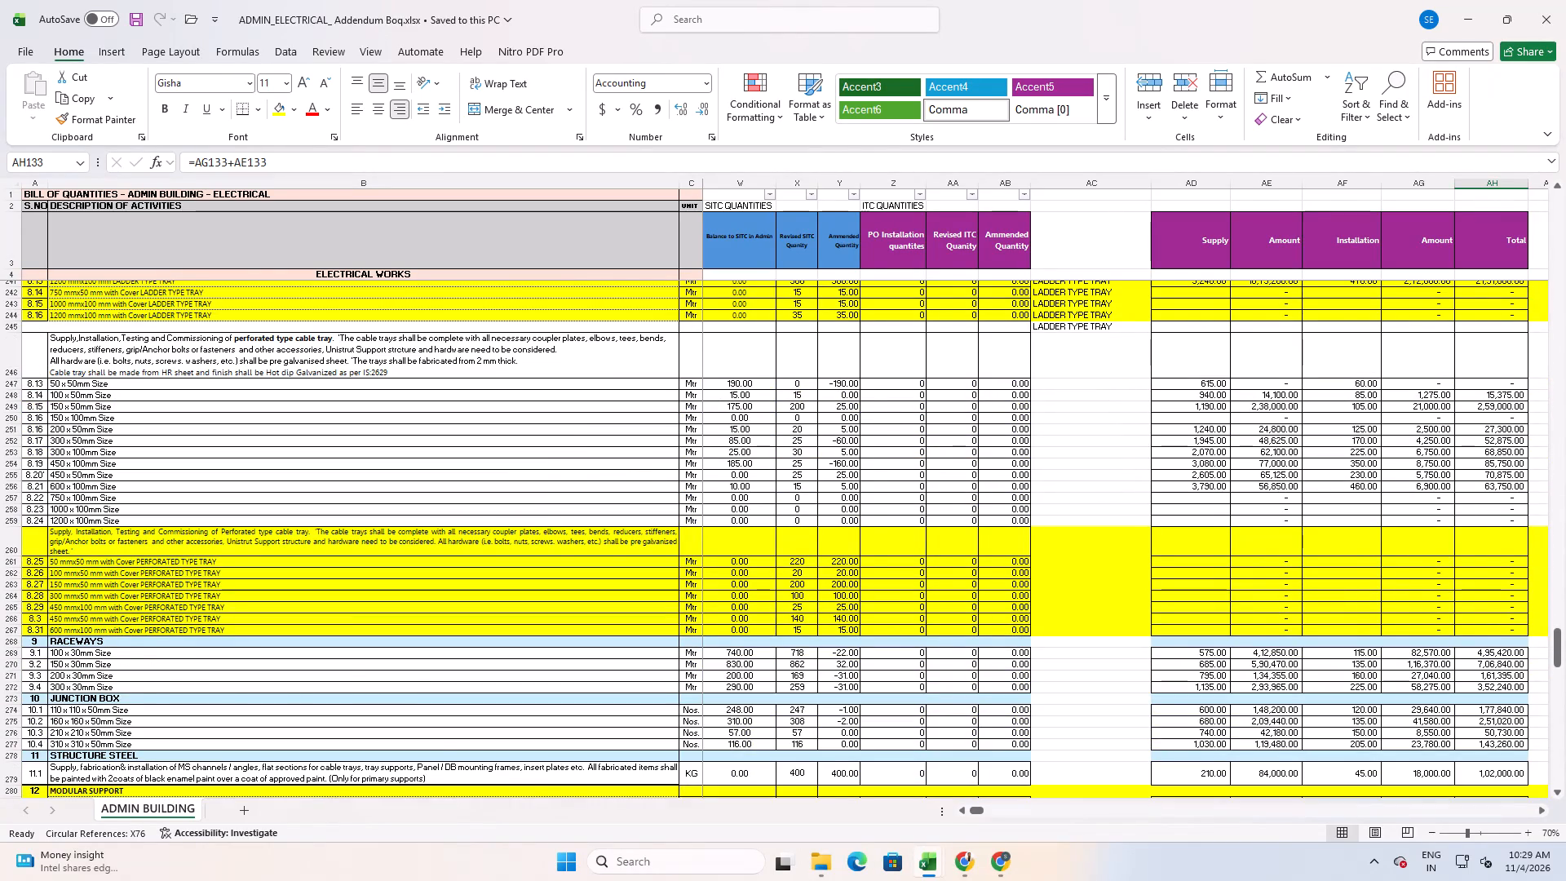
scroll(751, 570, down, 19)
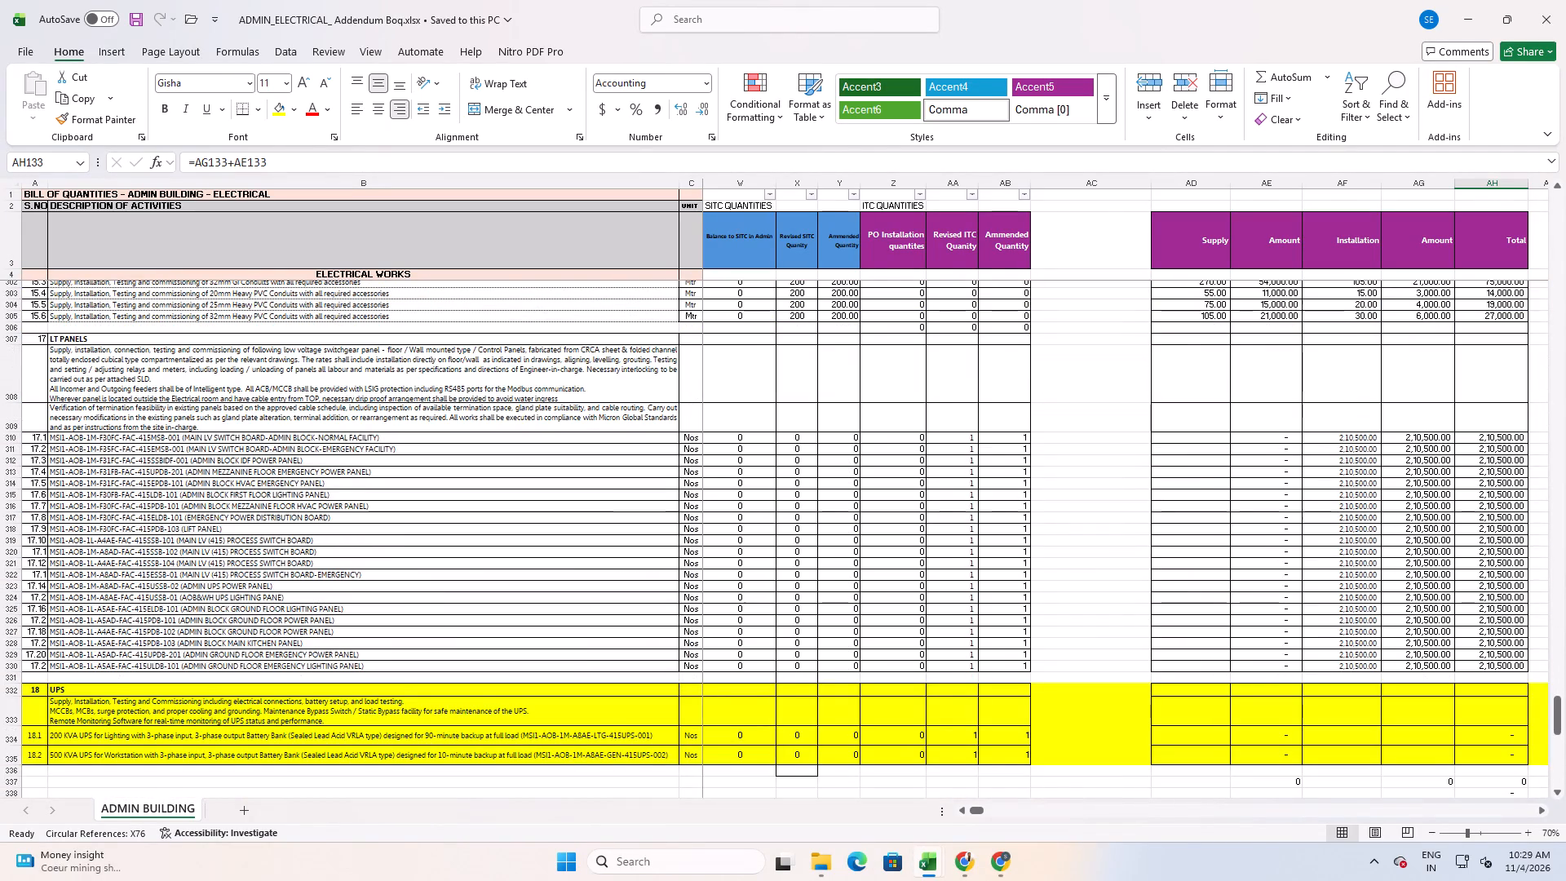
scroll(751, 570, down, 1)
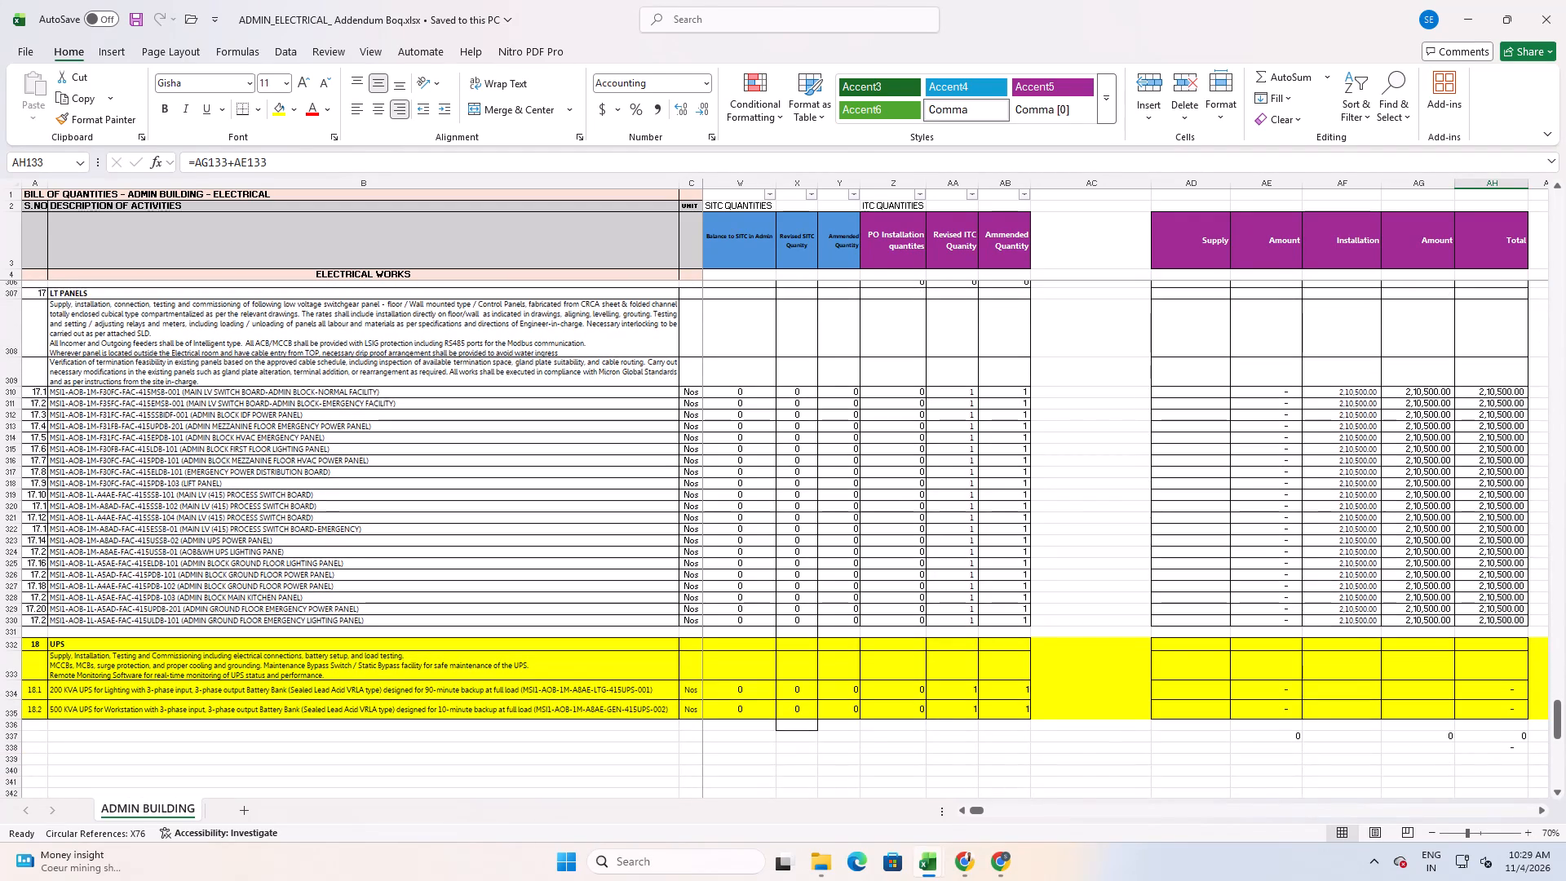
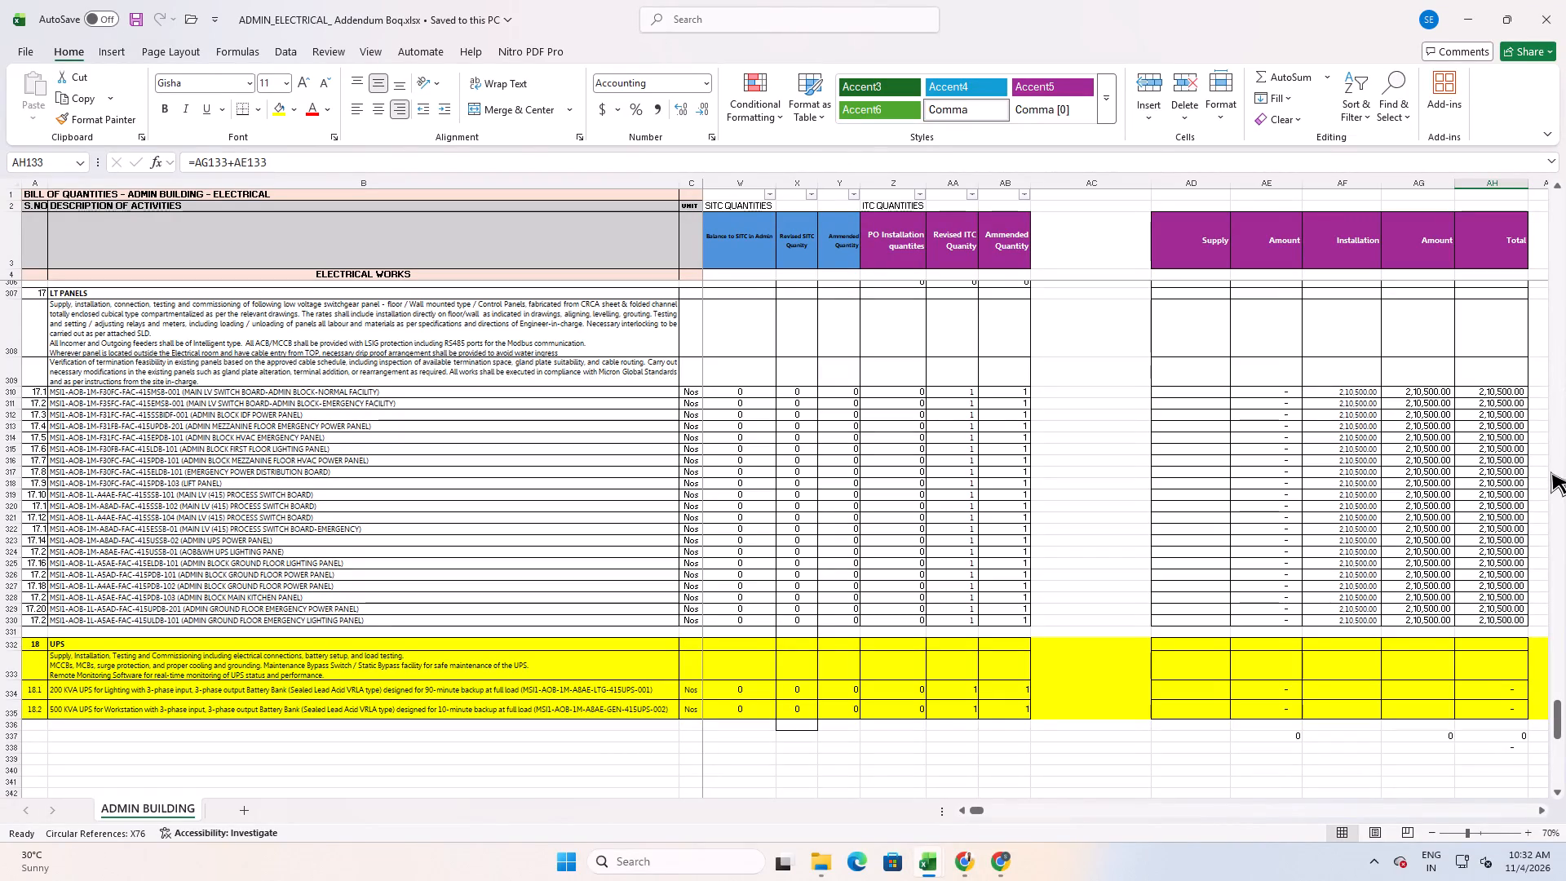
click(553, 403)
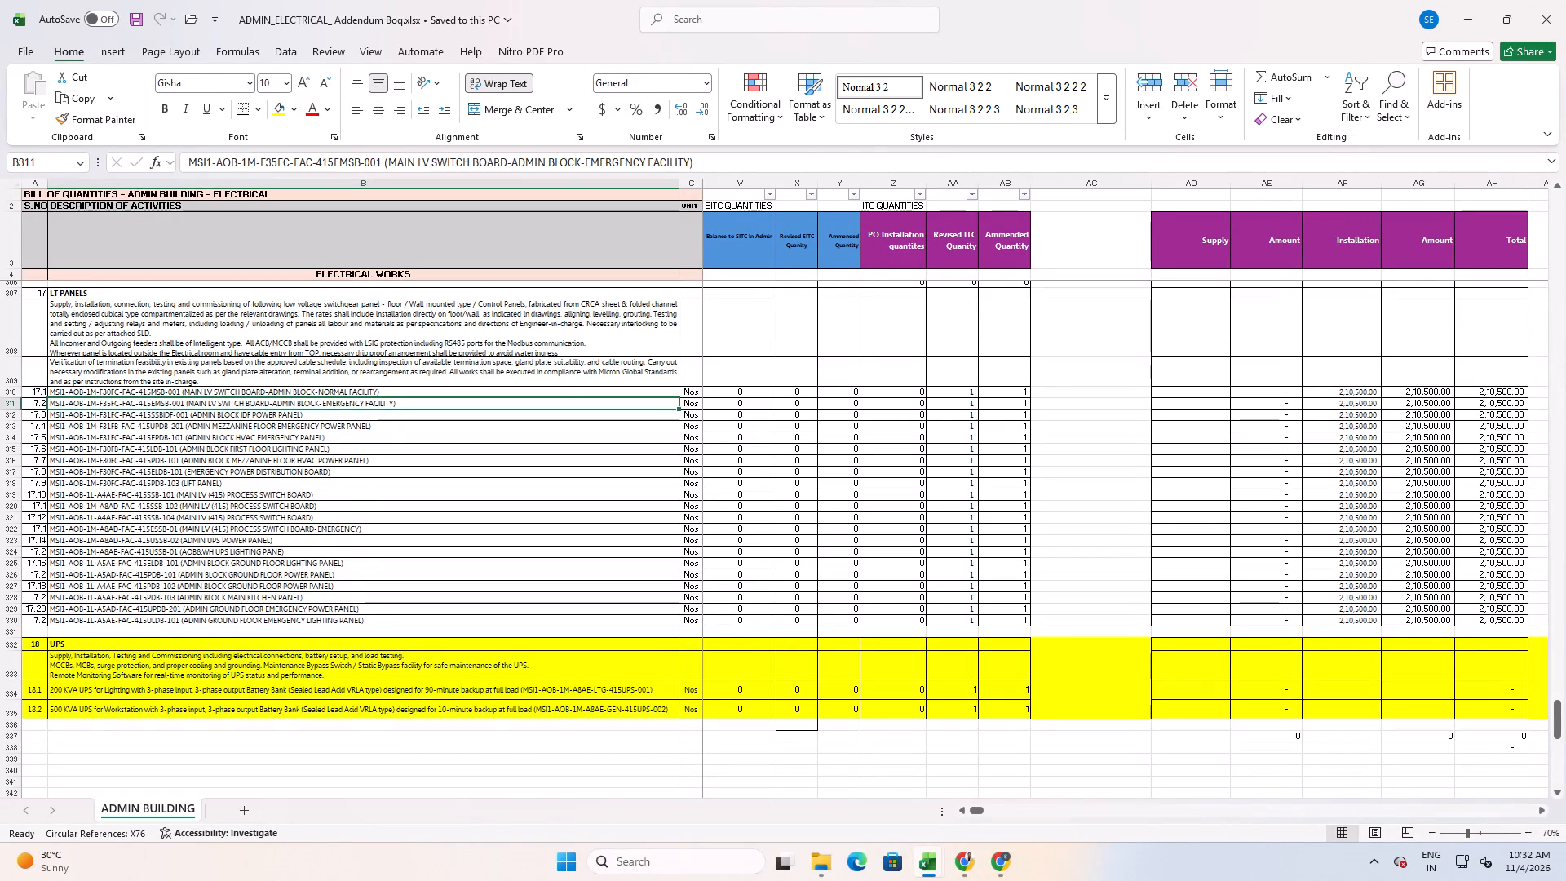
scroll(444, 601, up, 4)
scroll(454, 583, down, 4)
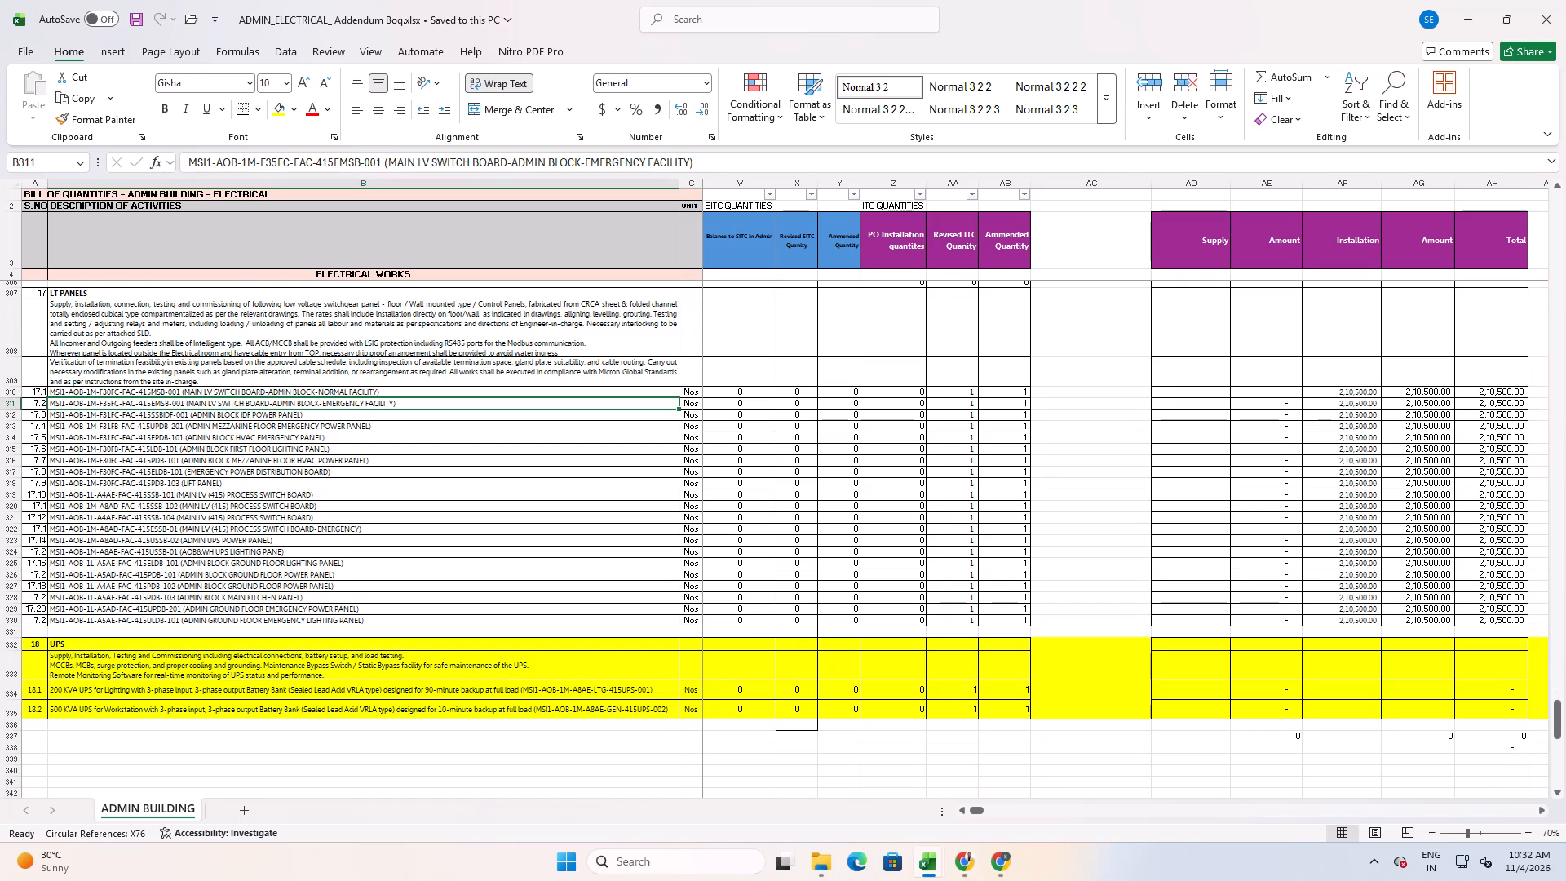
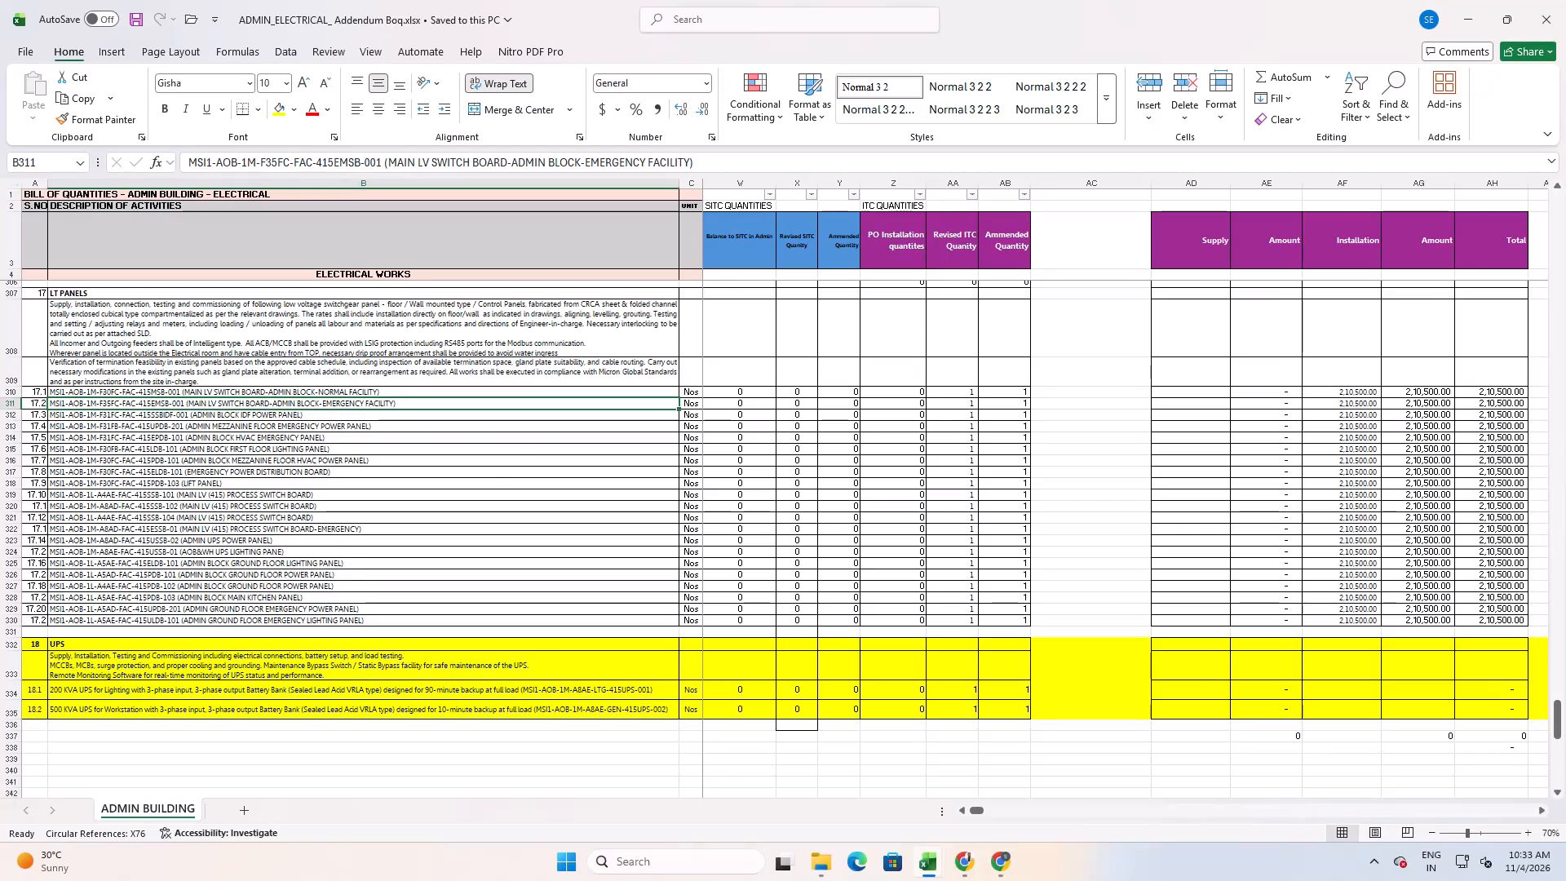
Switch from the ADMIN BUILDING electrical BOQ to the Downloads folder in File Explorer.
key(alt+Tab)
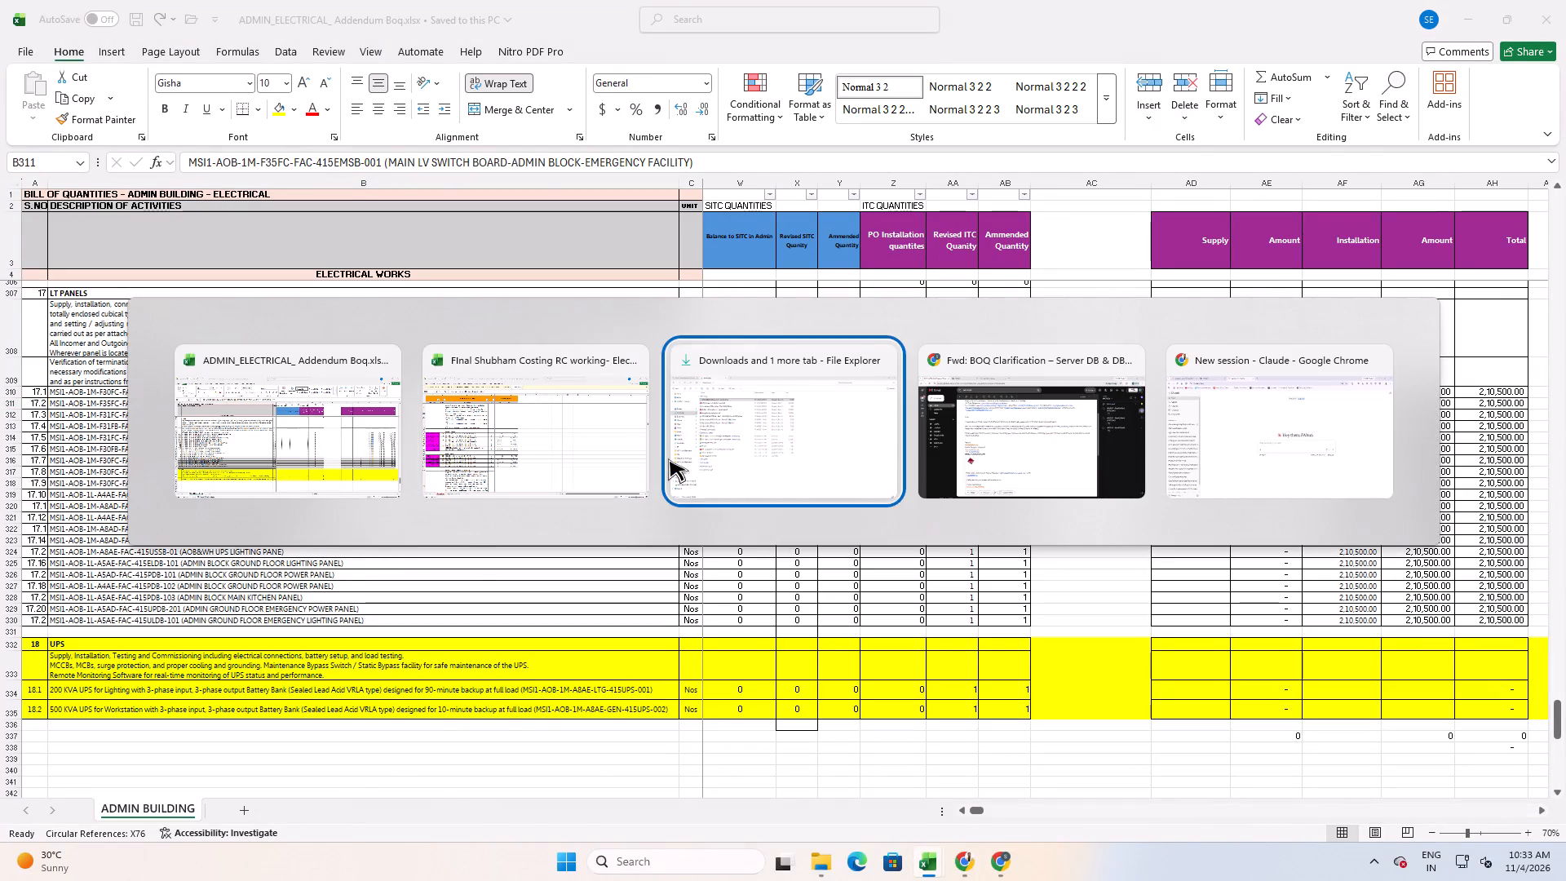
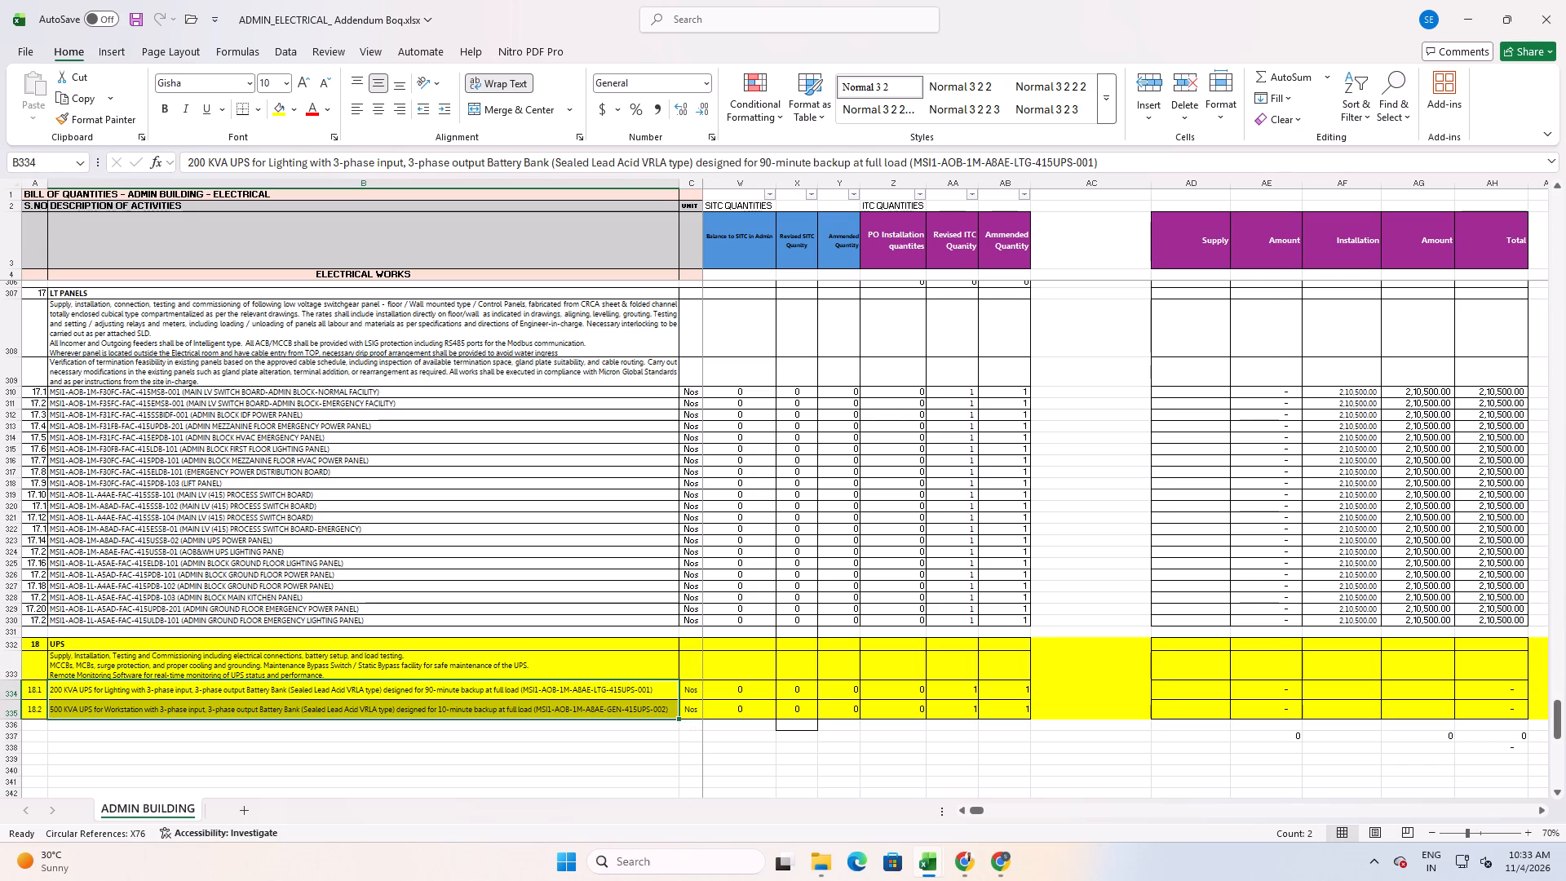
Examine the highlighted UPS section, items 18.1 and 18.2, checking its descriptions against the ITC quantity, supply, installation and total columns.
double_click(10, 719)
drag(15, 668, 6, 711)
drag(137, 663, 607, 705)
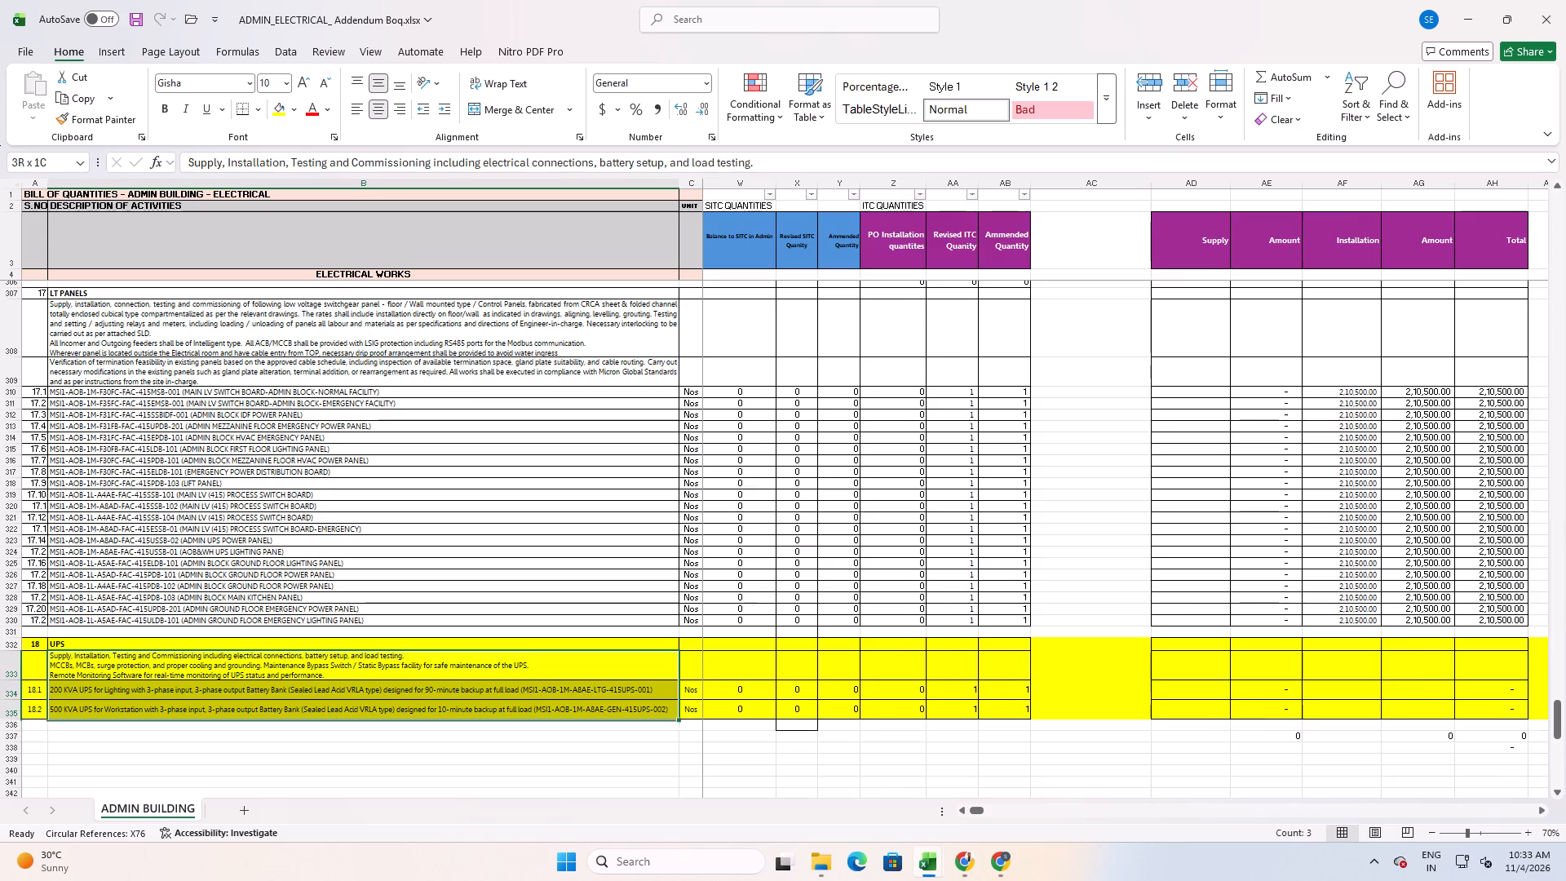
drag(607, 705, 559, 703)
middle_drag(927, 696, 1082, 702)
middle_drag(1080, 702, 1313, 715)
middle_drag(889, 707, 847, 710)
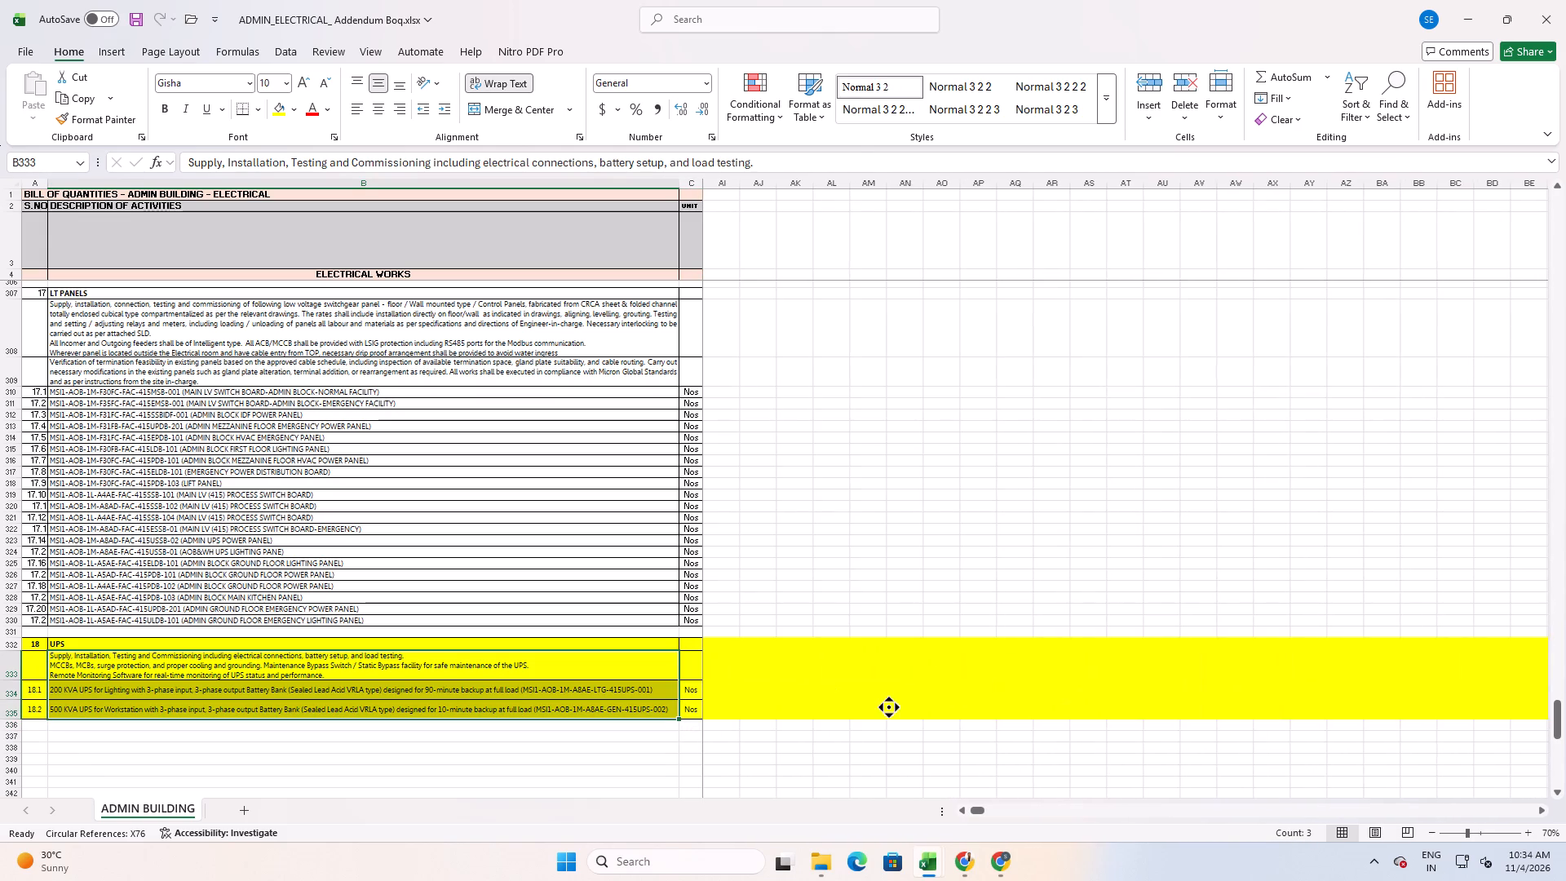
middle_drag(847, 710, 748, 710)
middle_drag(905, 727, 712, 736)
middle_drag(806, 721, 707, 721)
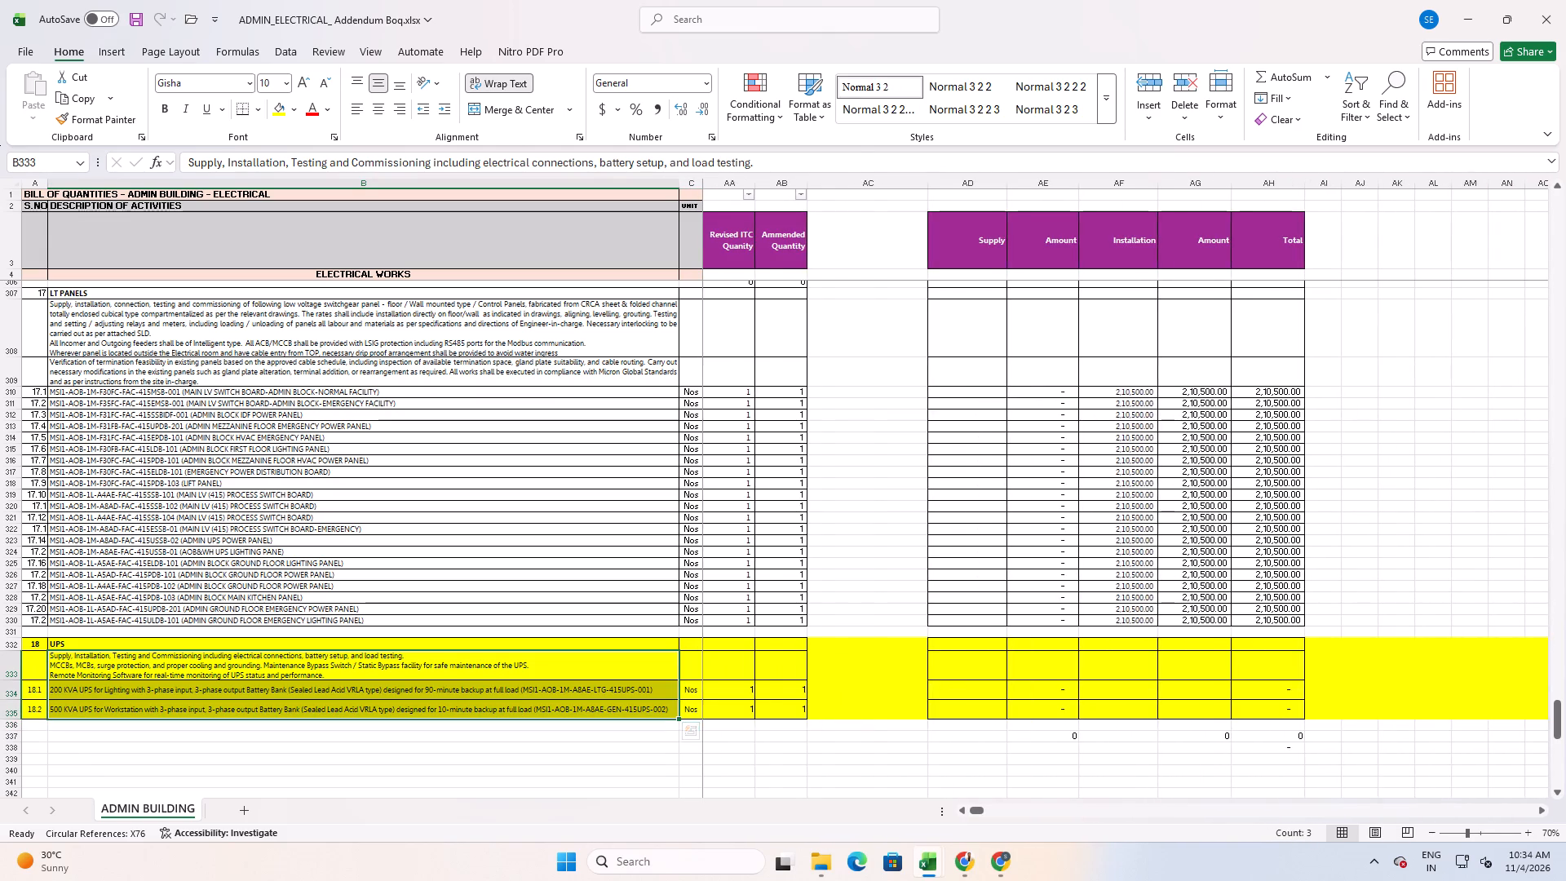
middle_drag(852, 700, 797, 691)
middle_drag(818, 686, 733, 677)
middle_drag(913, 653, 655, 662)
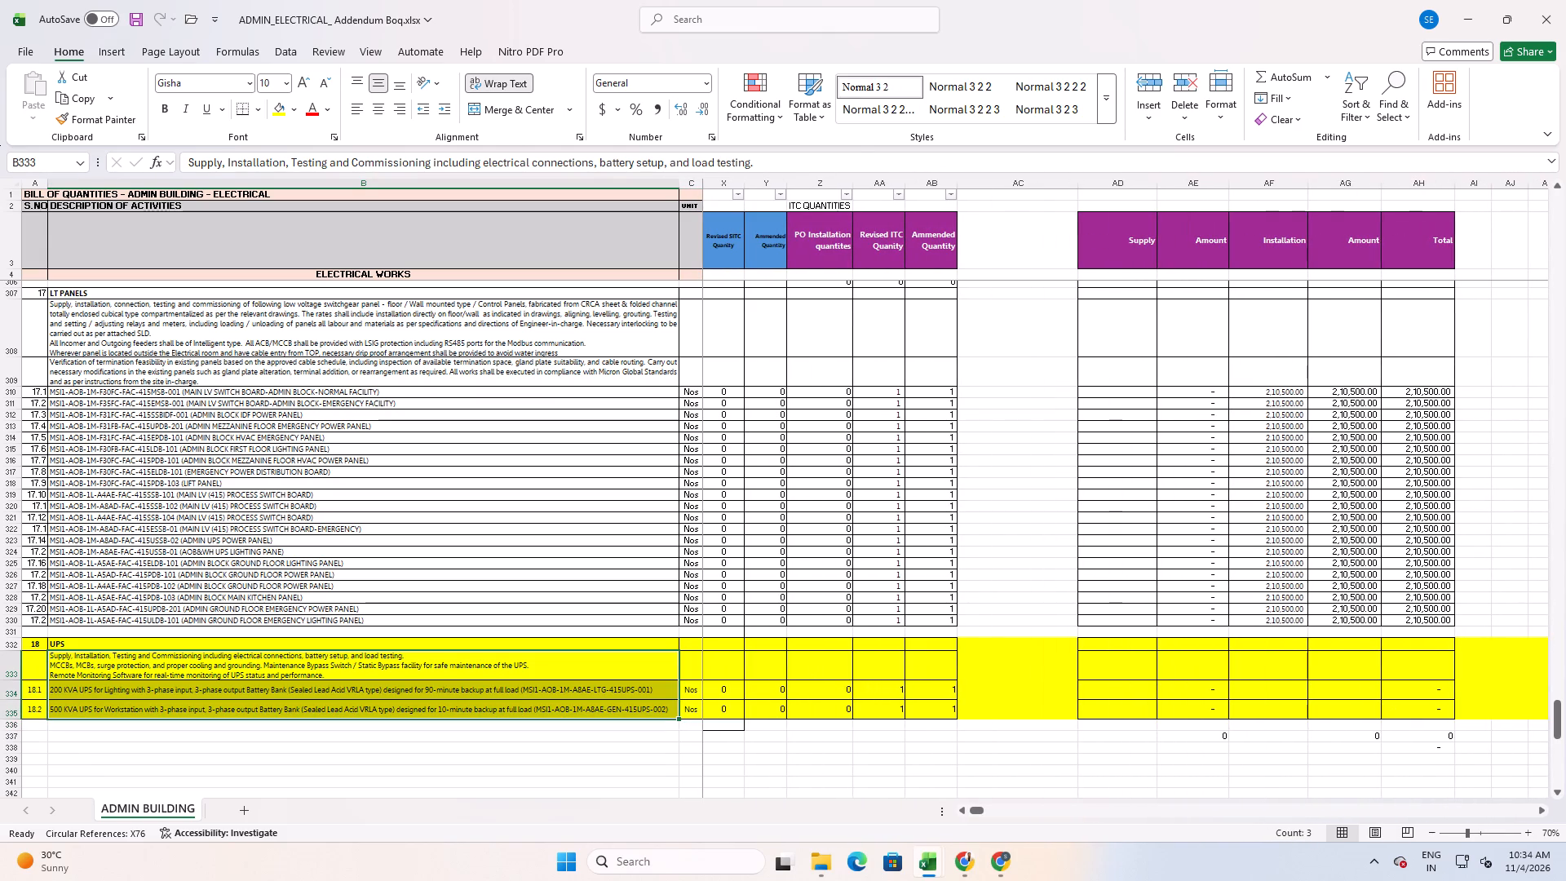
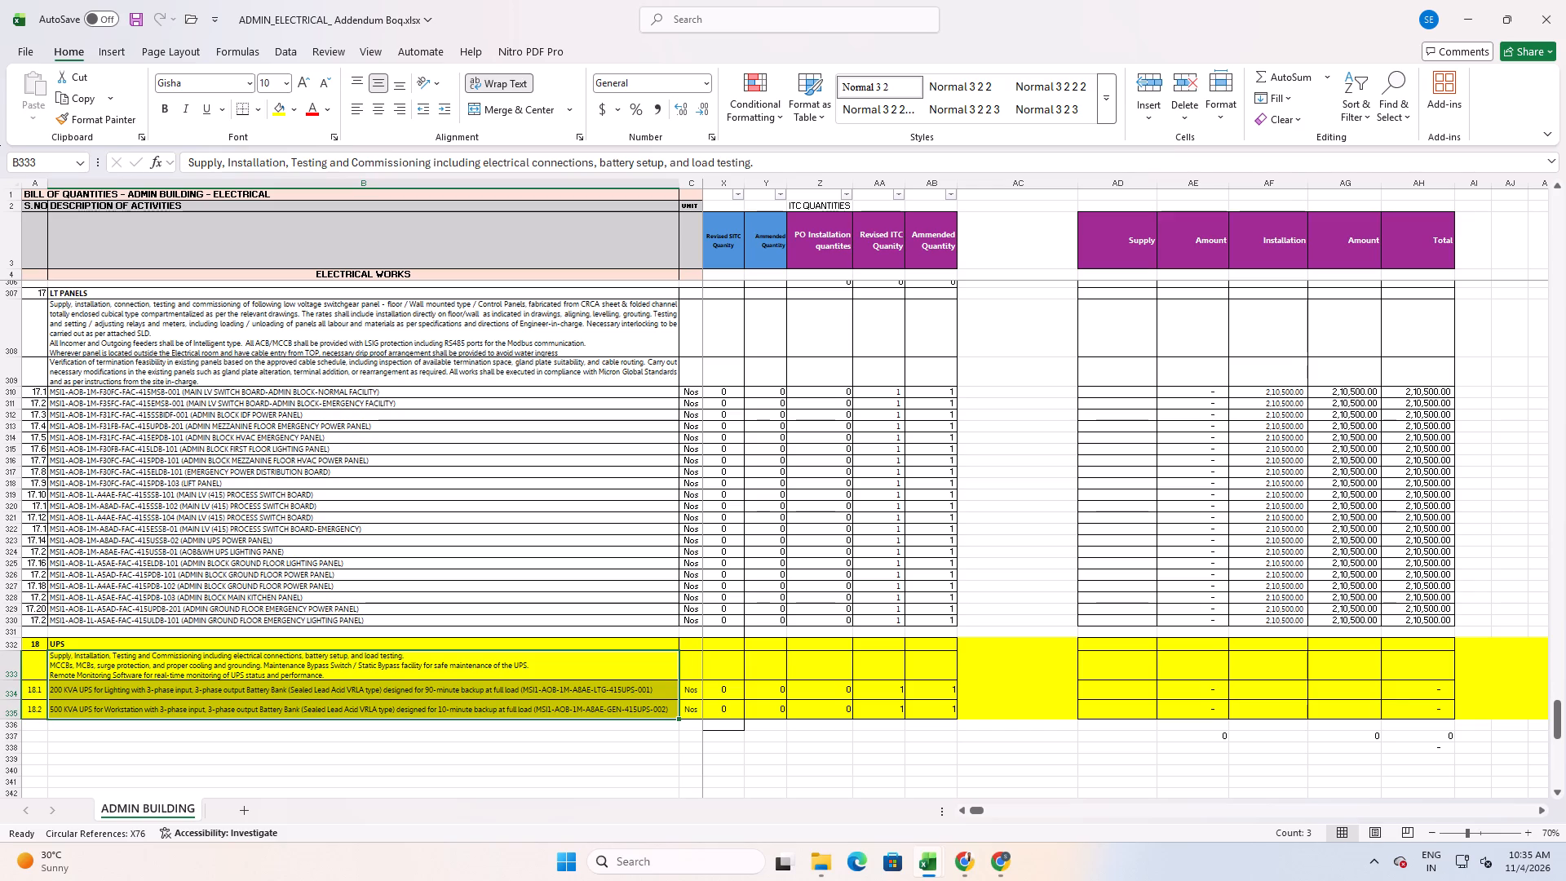
Examine the addendum BOQ sections preceding UPS, covering LT panels, conduits, circuit wiring, LPS and modular support, with their quantities and rates.
scroll(356, 486, down, 1)
scroll(356, 486, up, 3)
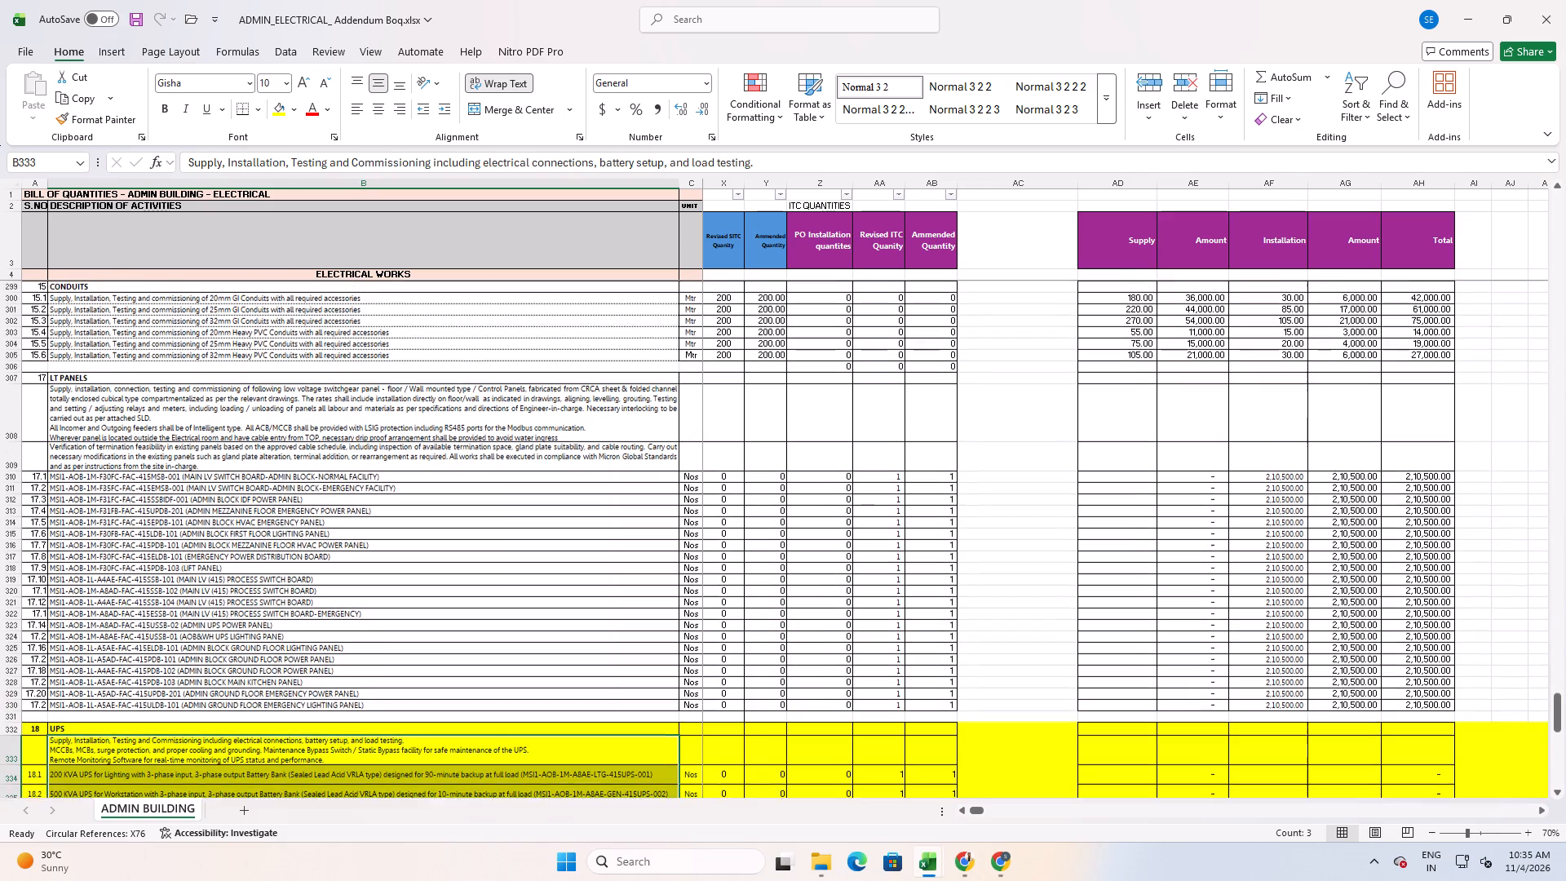
scroll(357, 487, up, 4)
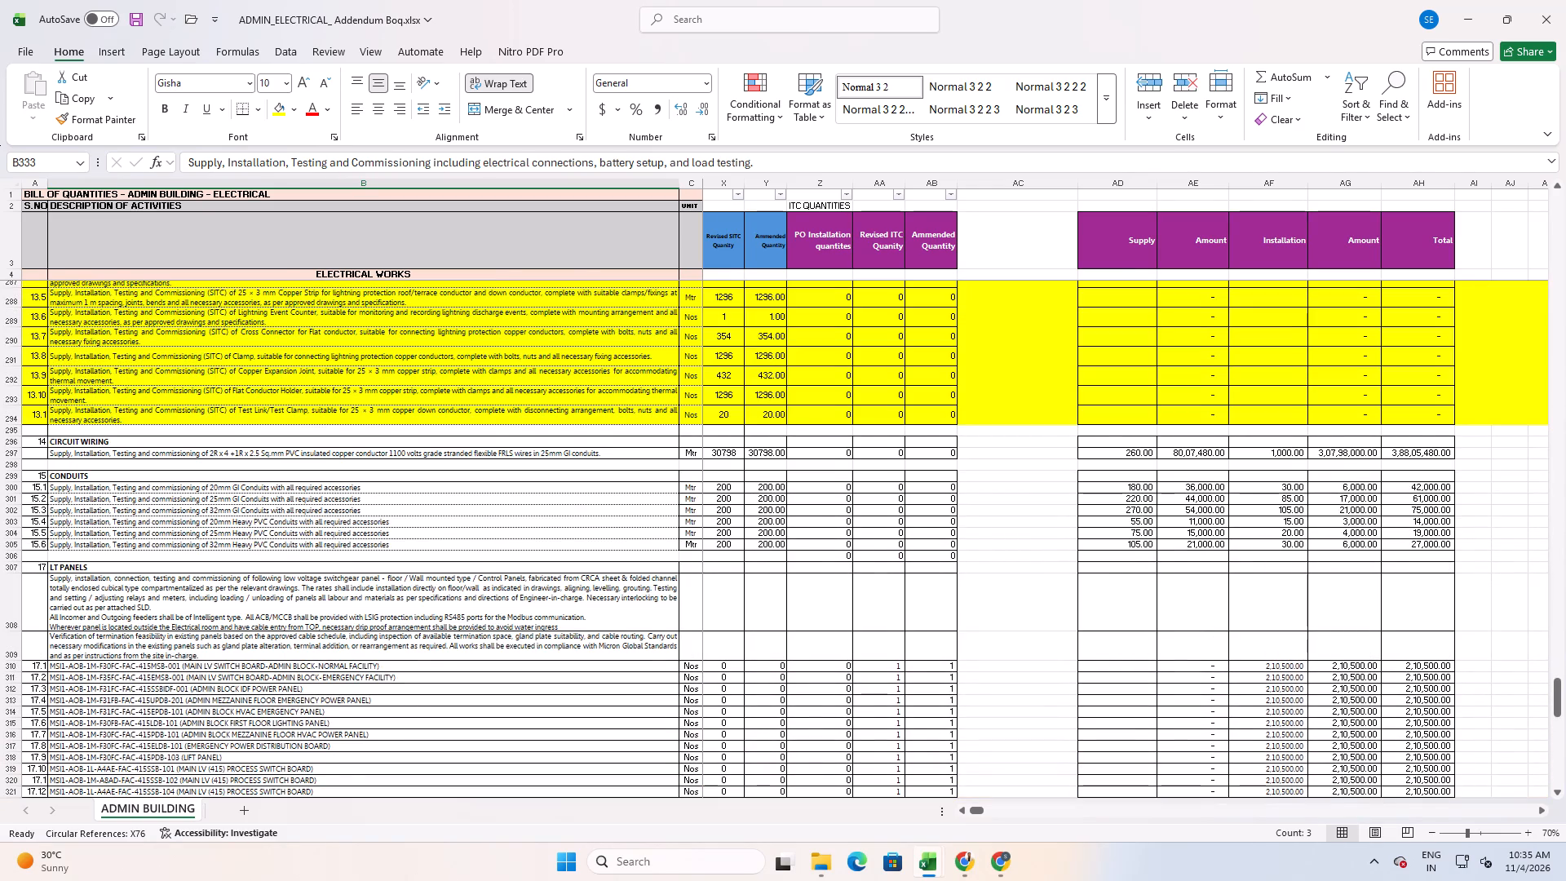
scroll(358, 487, down, 3)
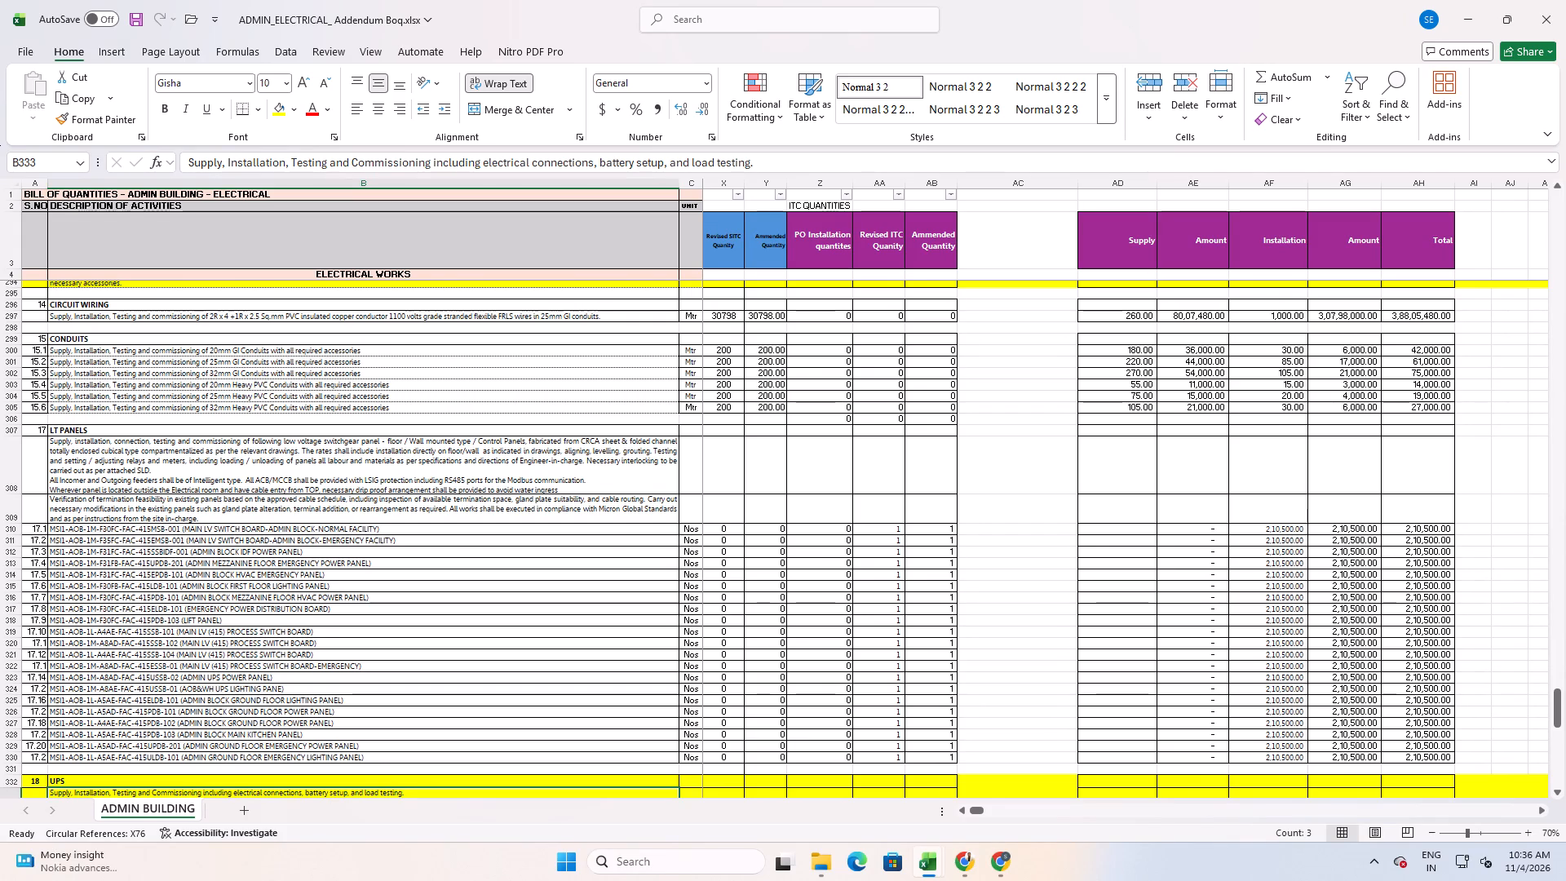
scroll(489, 615, up, 2)
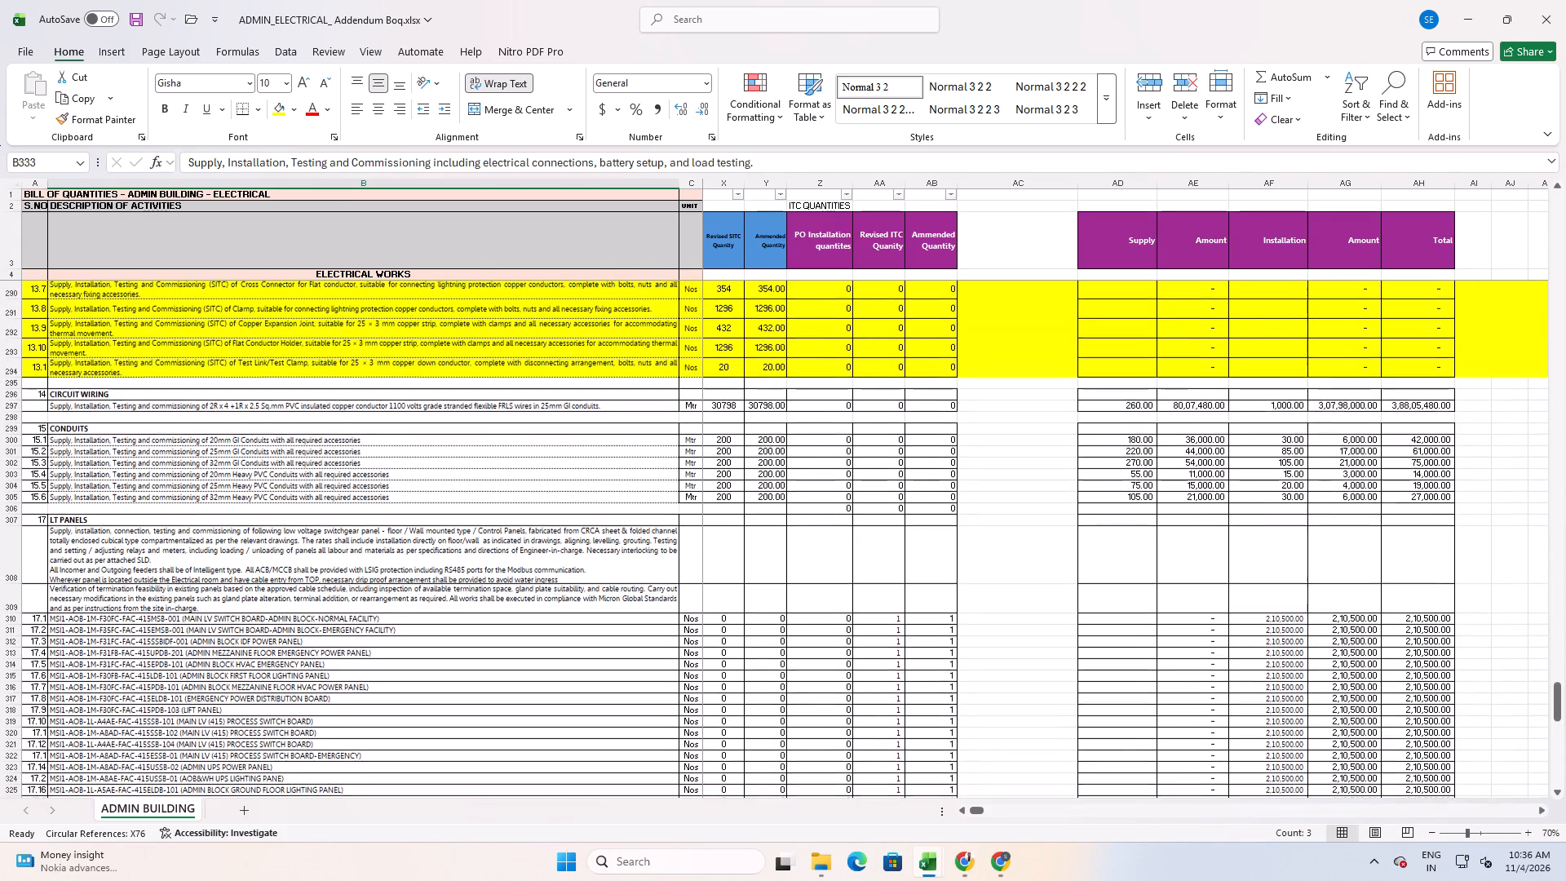
scroll(489, 615, down, 4)
scroll(489, 614, up, 10)
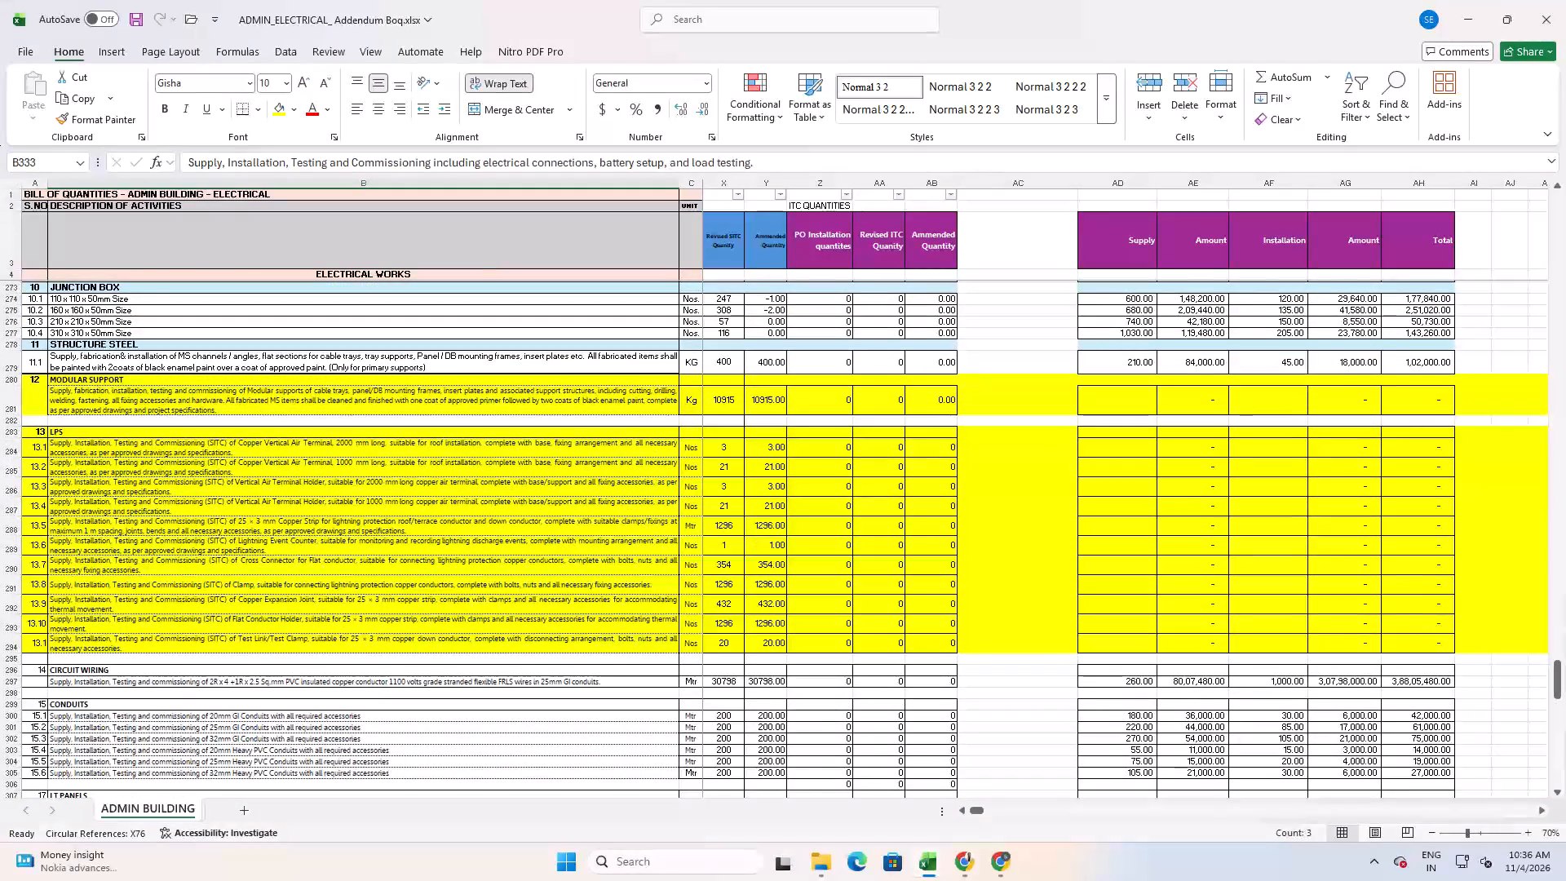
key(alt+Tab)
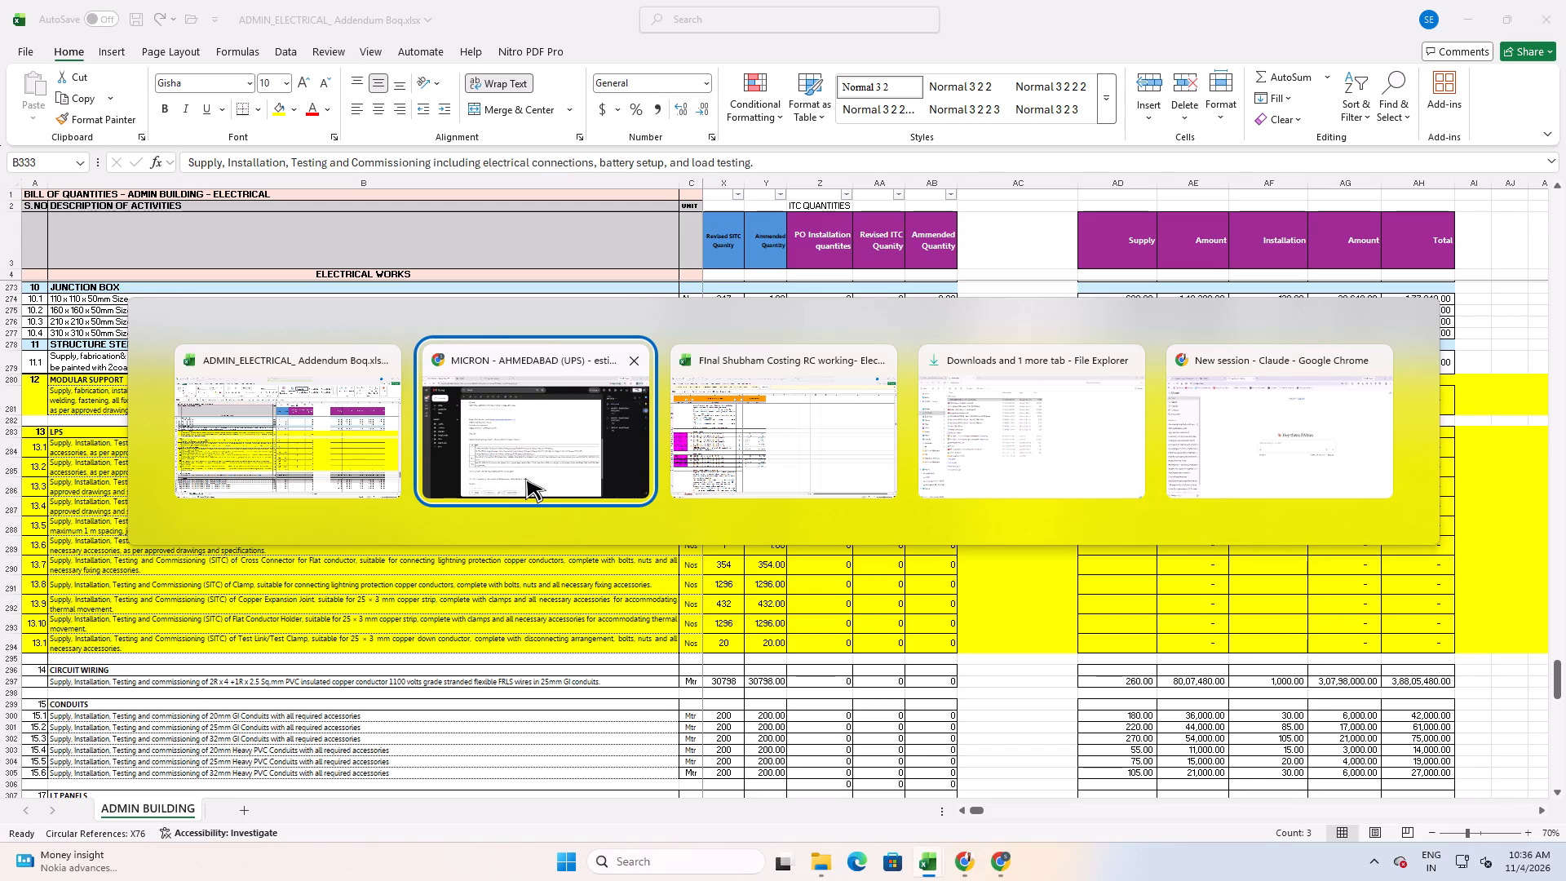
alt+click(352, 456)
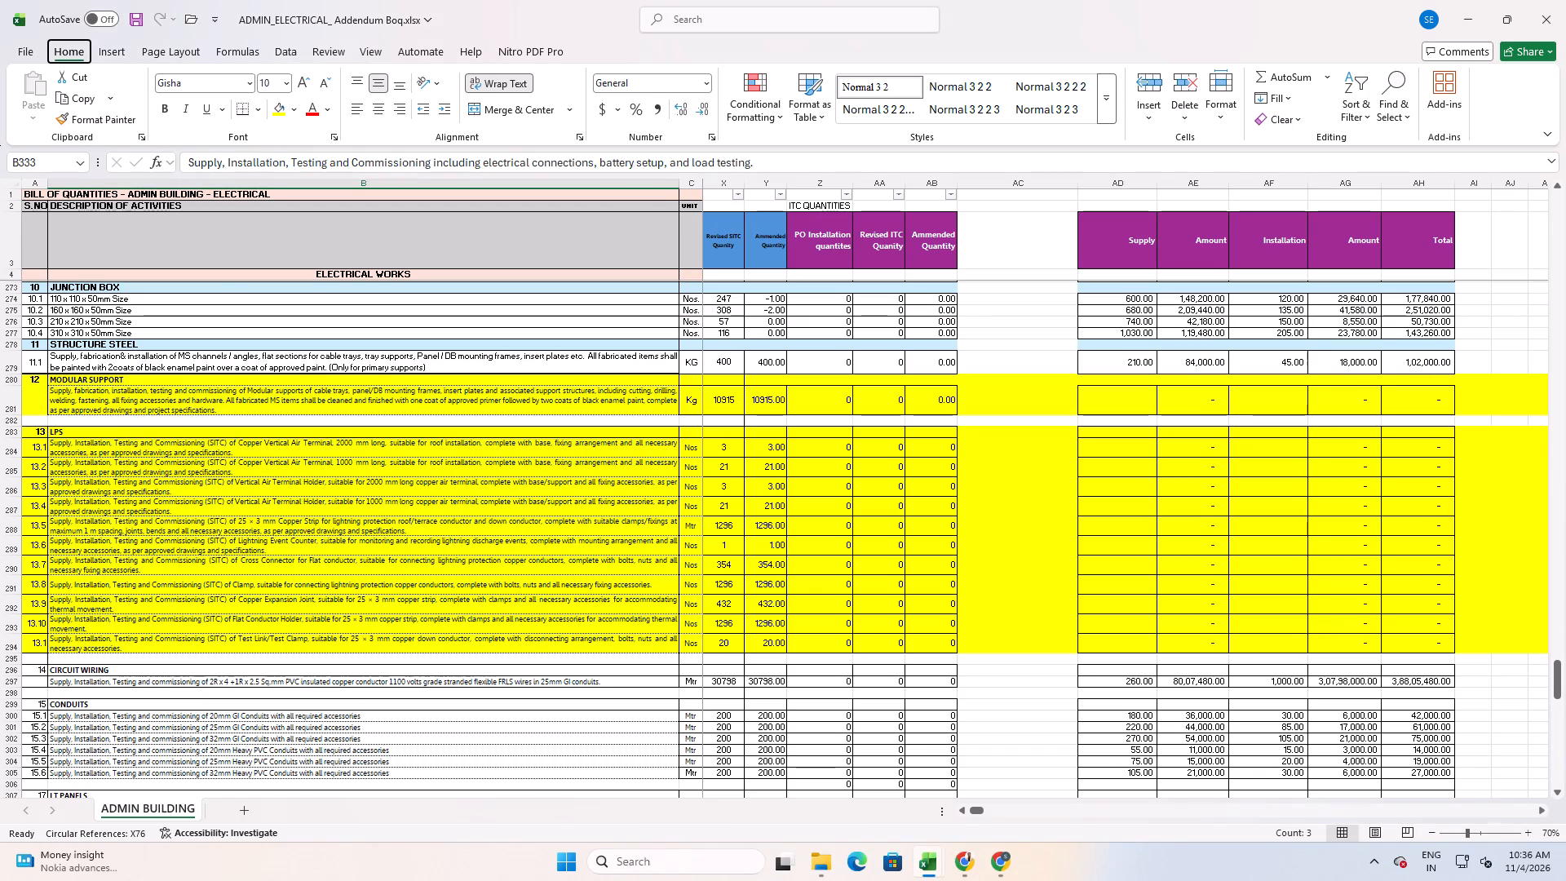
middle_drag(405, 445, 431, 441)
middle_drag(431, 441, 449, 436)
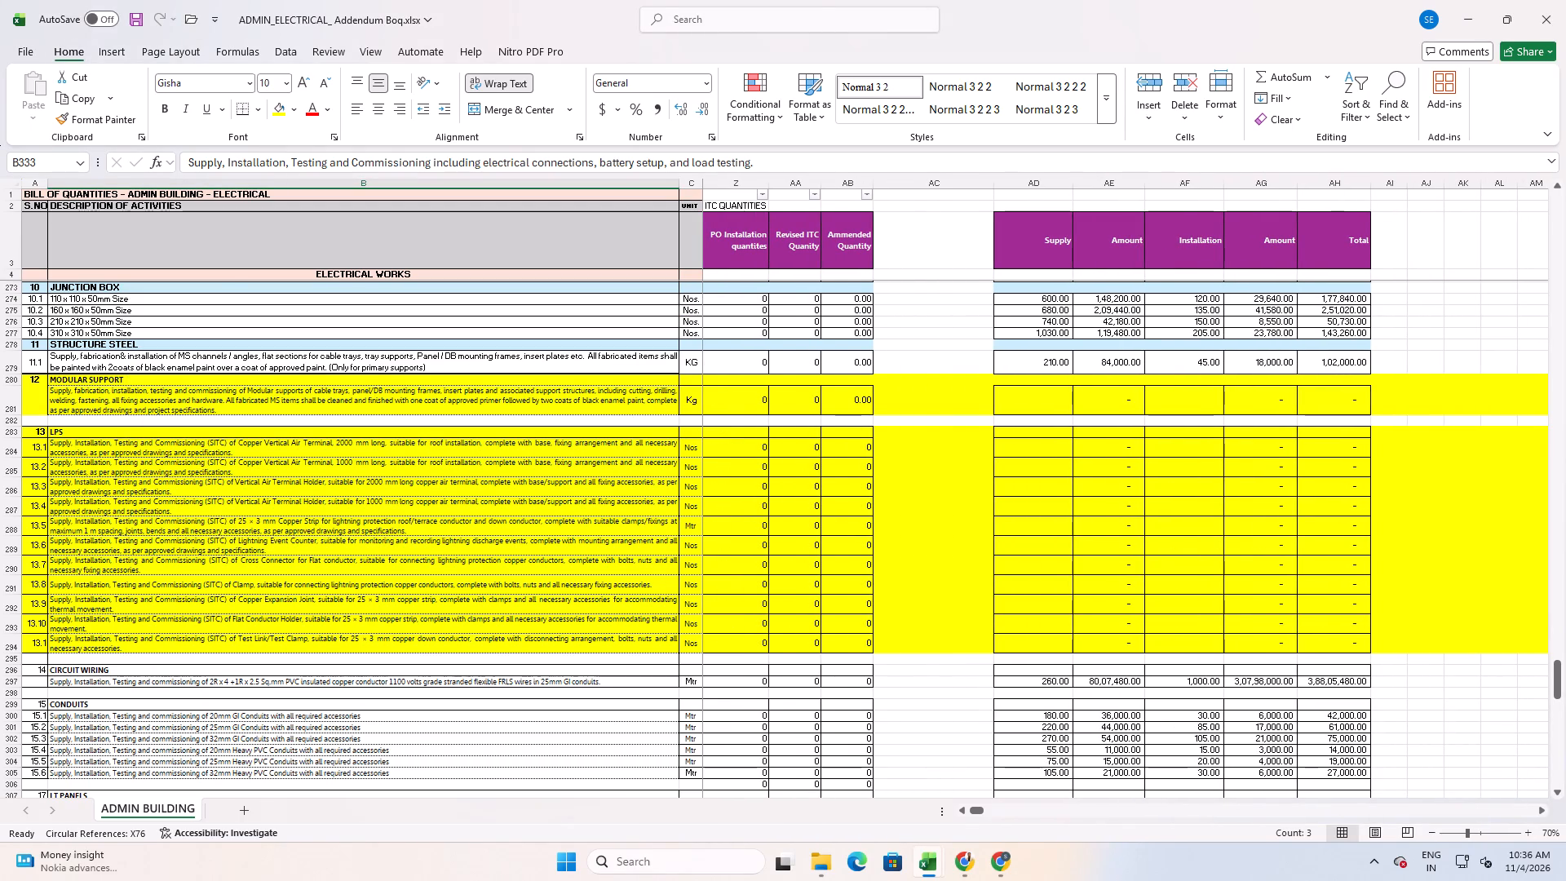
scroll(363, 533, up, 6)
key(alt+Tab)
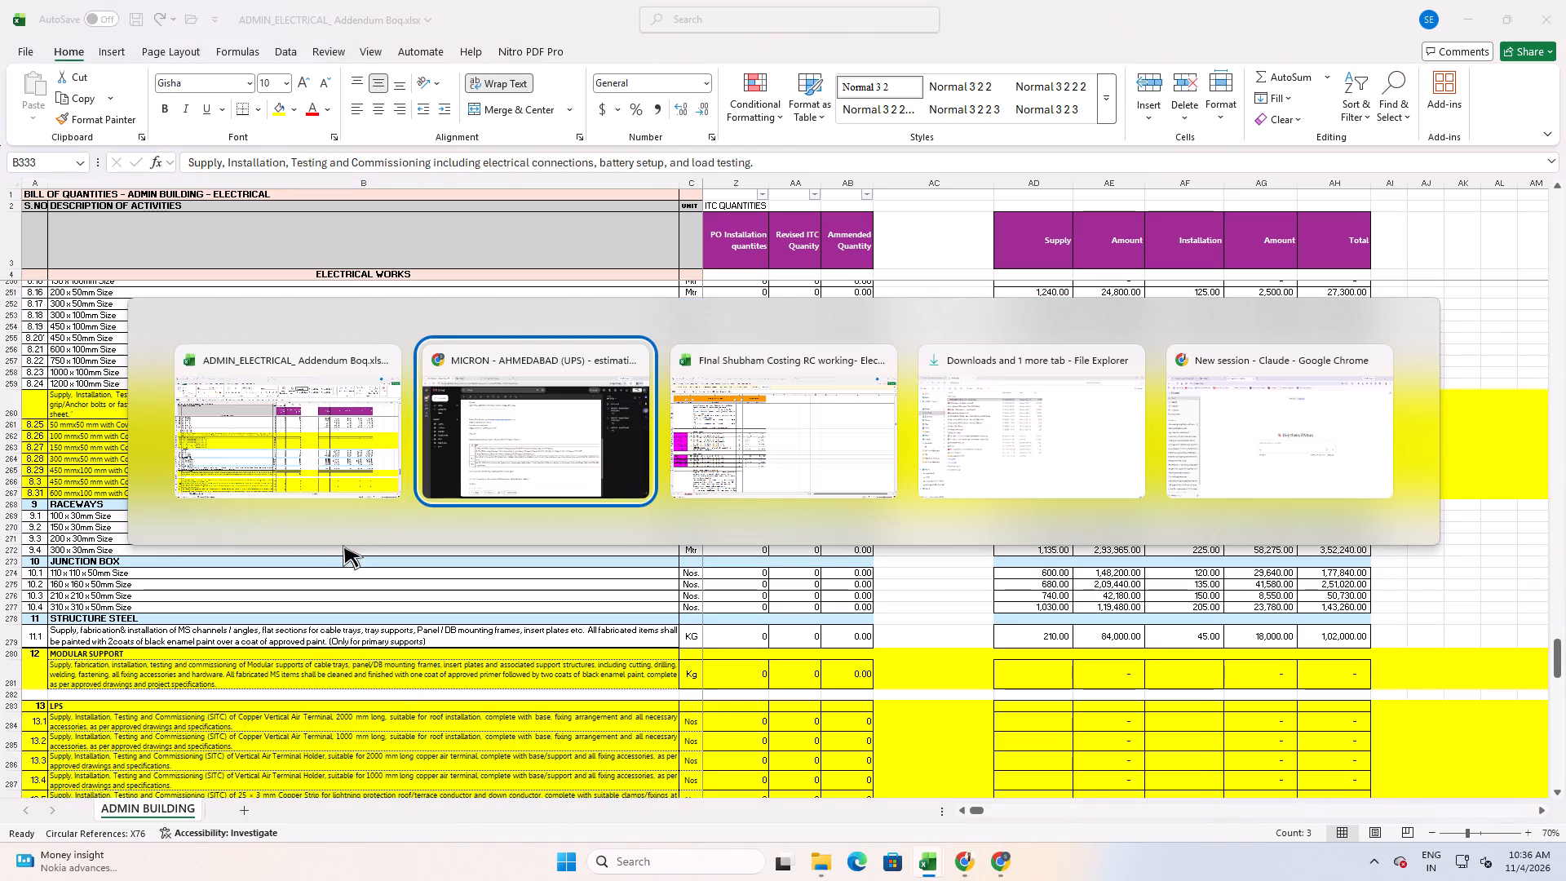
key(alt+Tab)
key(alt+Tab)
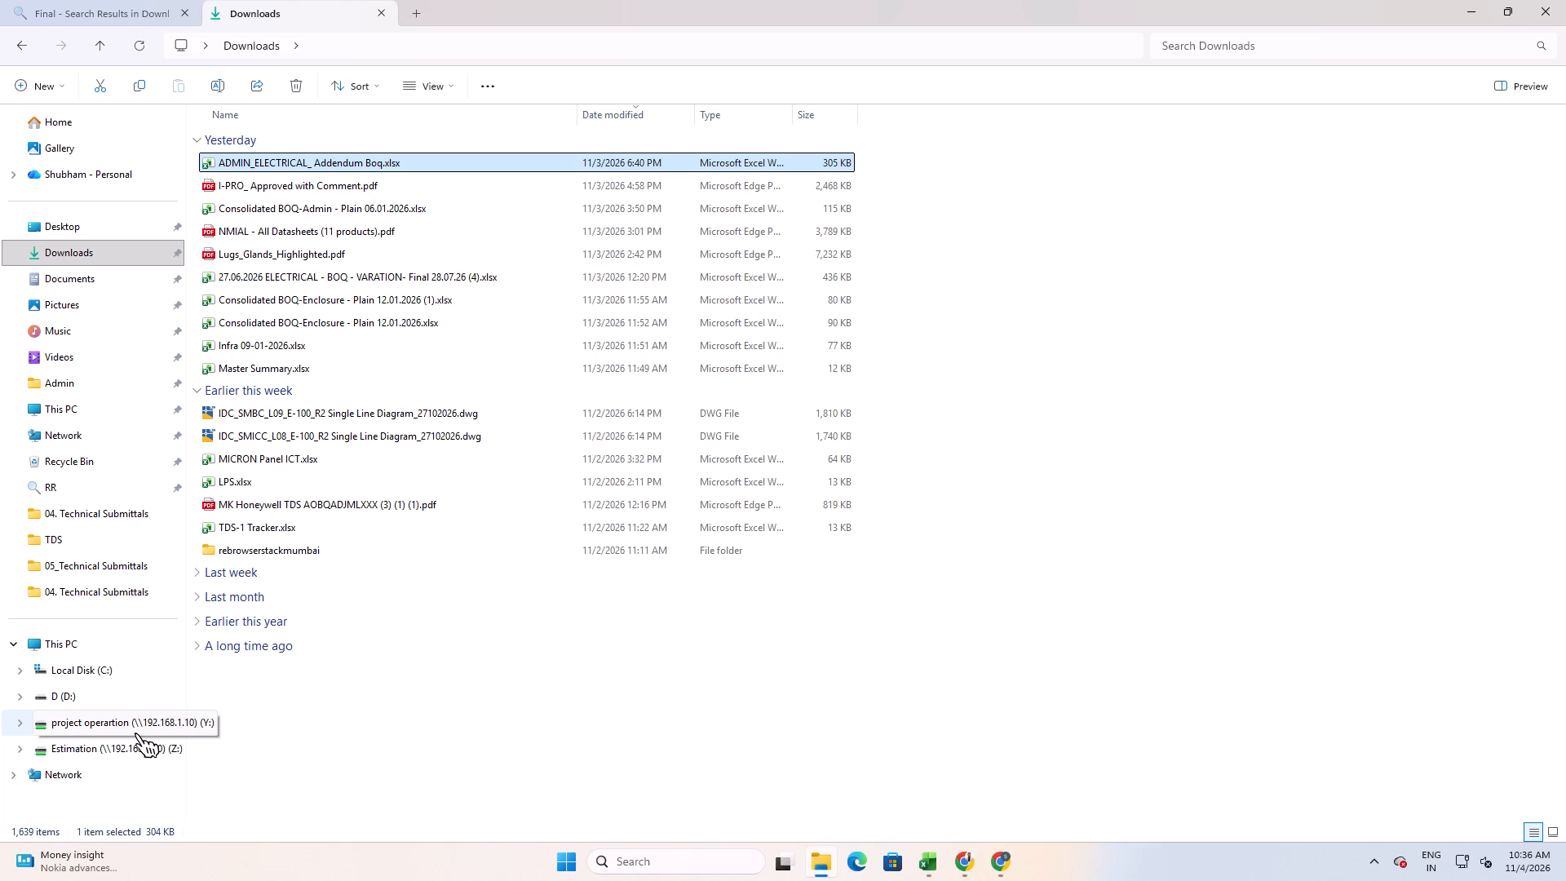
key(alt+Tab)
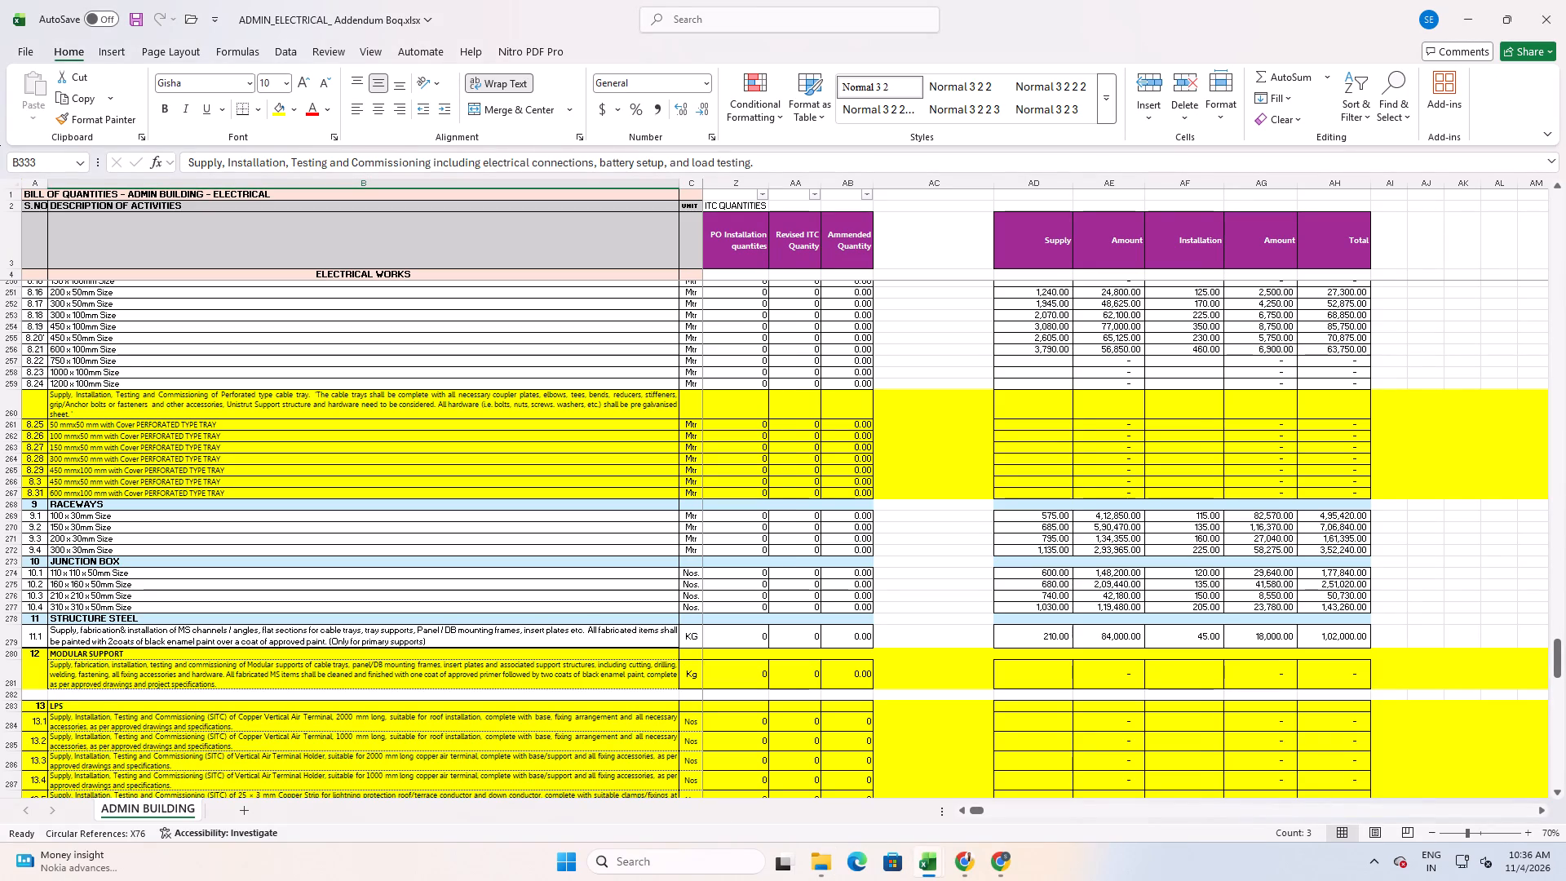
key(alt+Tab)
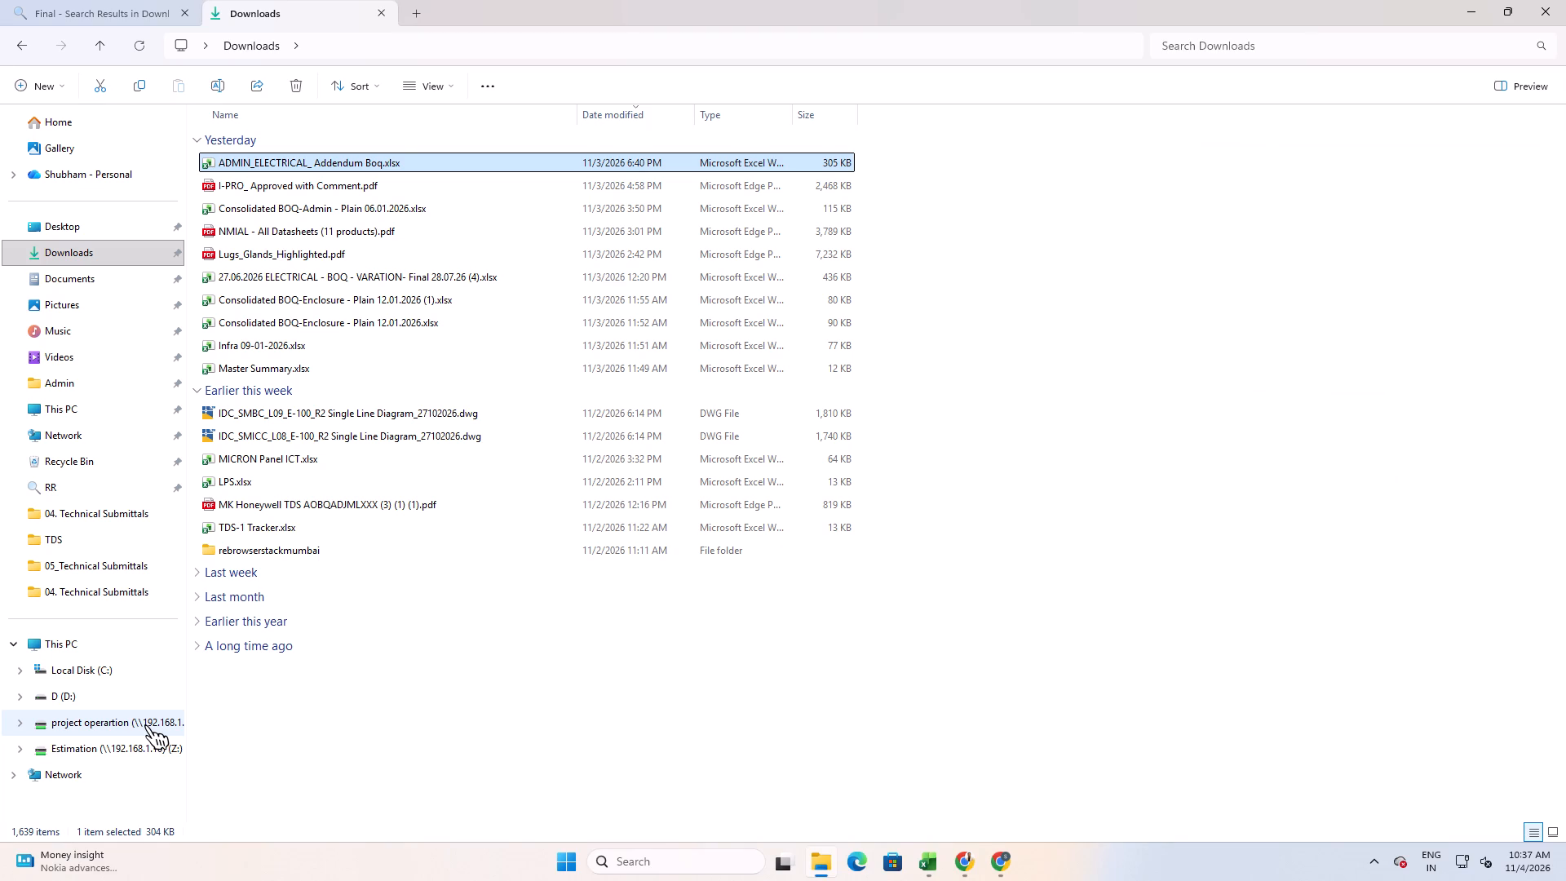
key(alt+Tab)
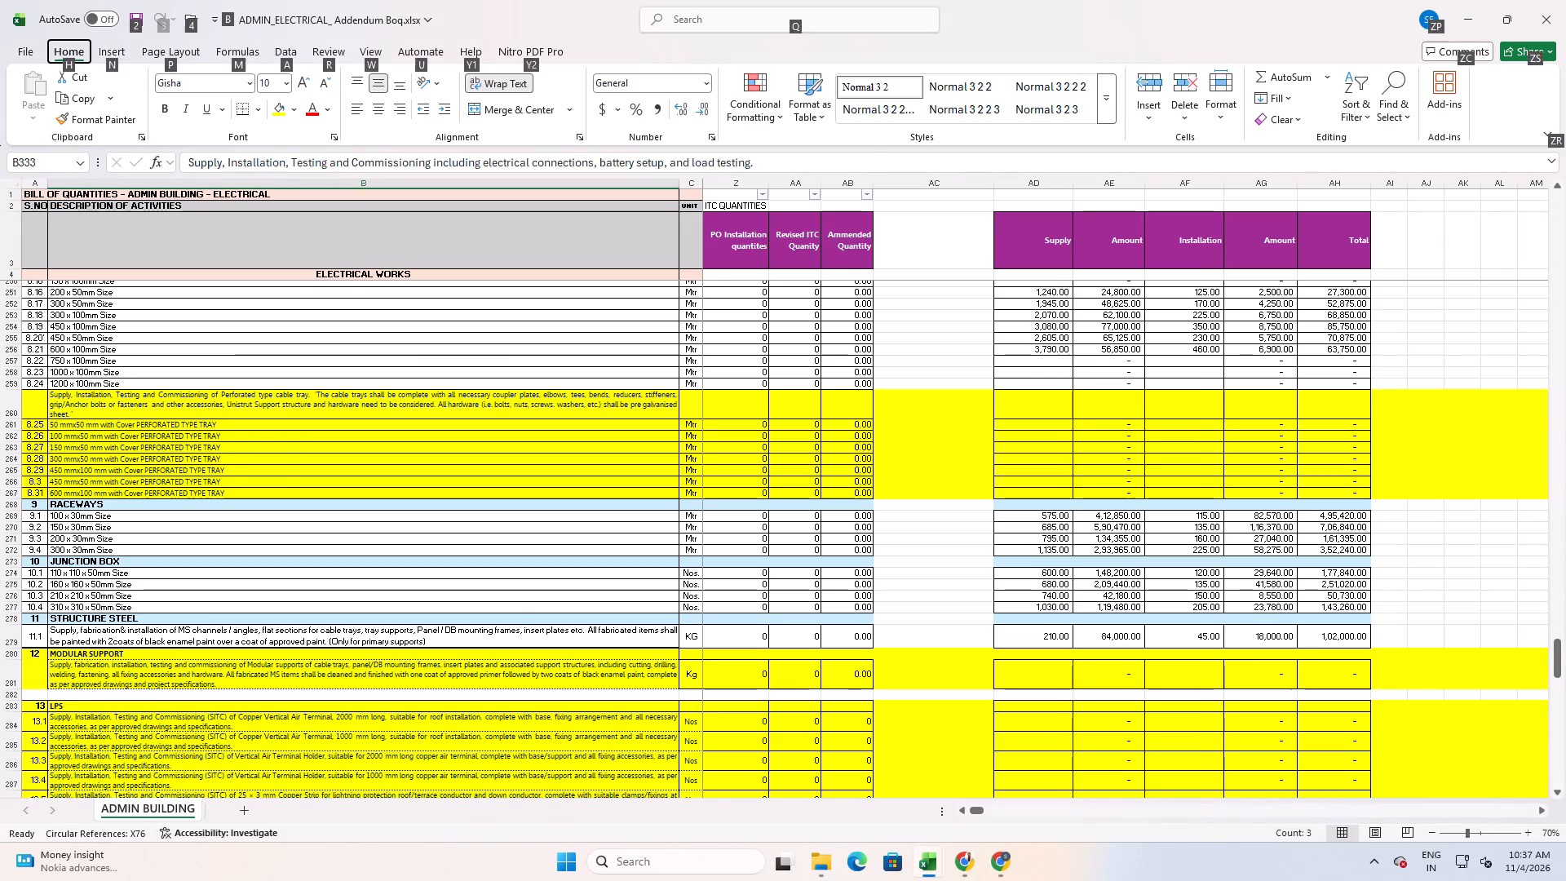
In File Explorer, open BOQ_NT_RA_Washroom_Work.xlsx from the Estimation drive's MICRON > MICRON > FINAL folder and show its WASHROOM WORK sheet.
key(alt+Tab)
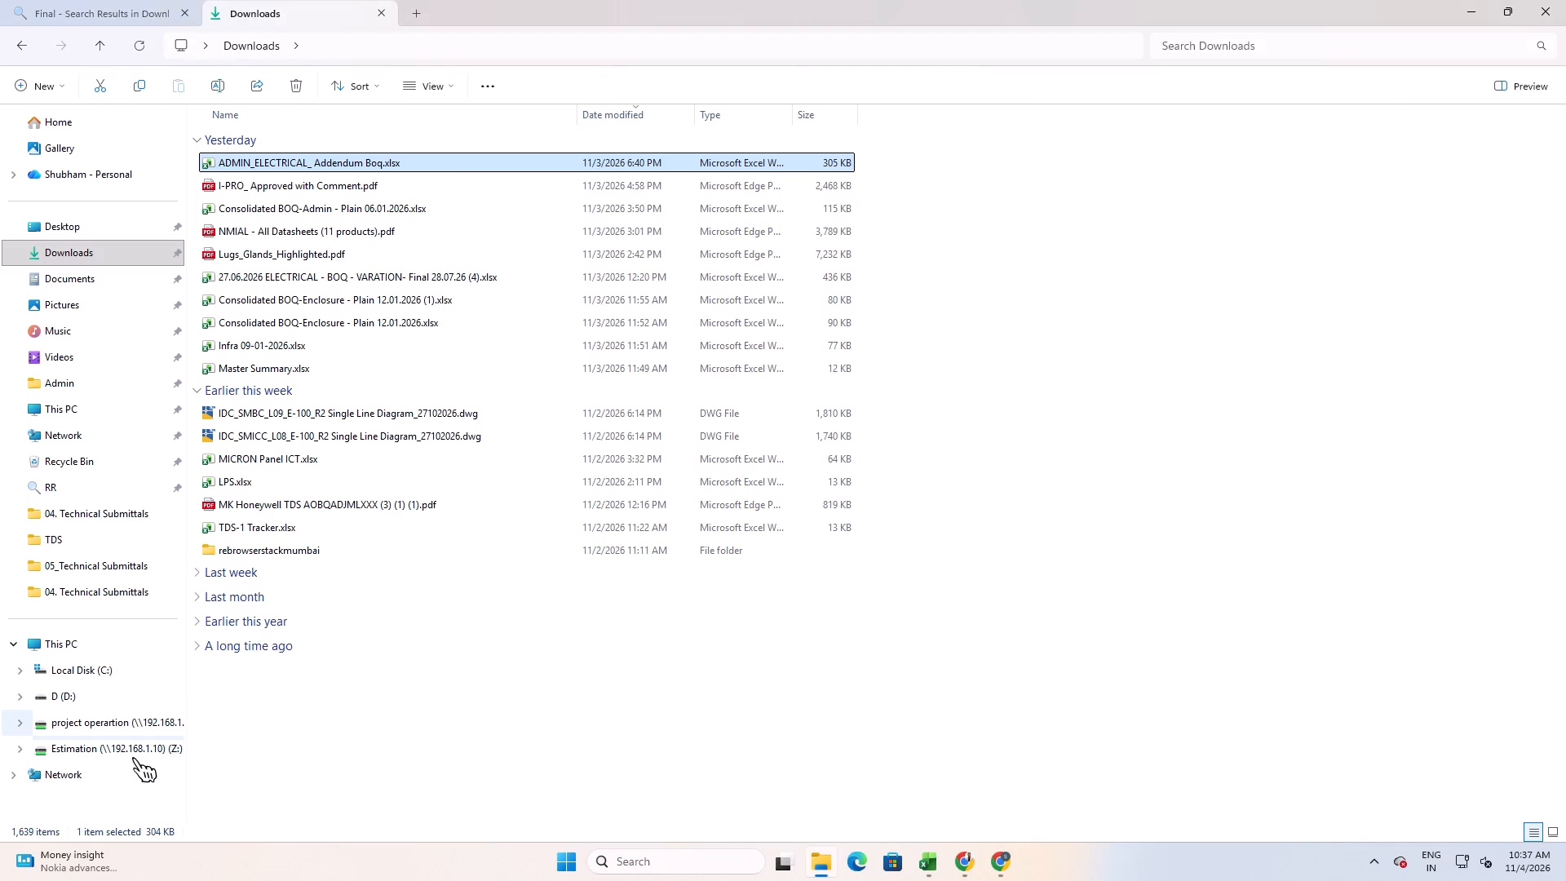
click(133, 757)
double_click(297, 432)
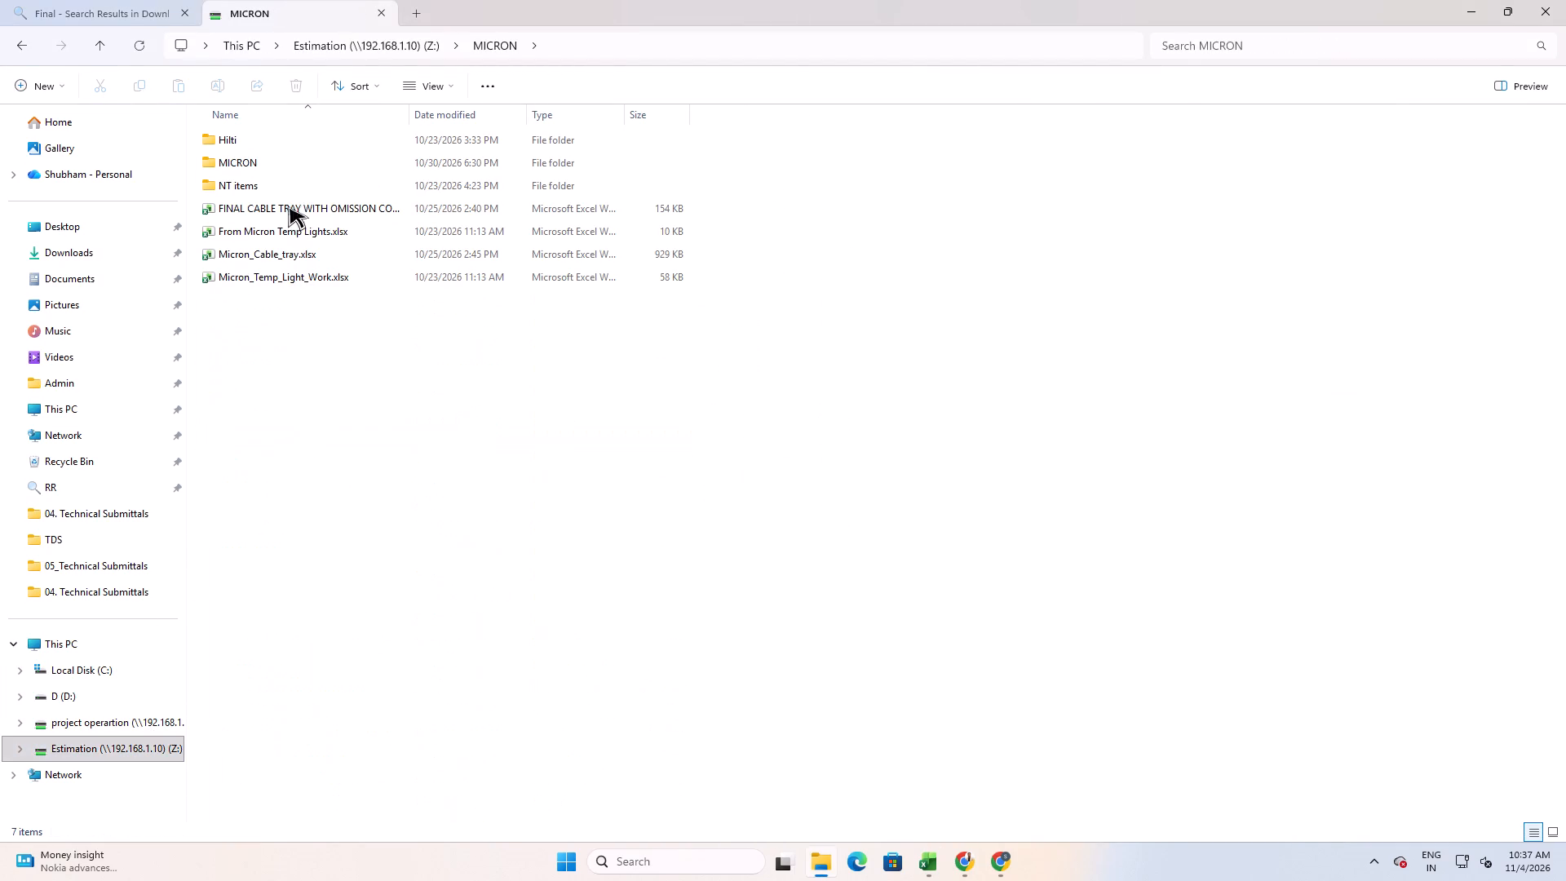
click(299, 174)
double_click(299, 164)
double_click(302, 142)
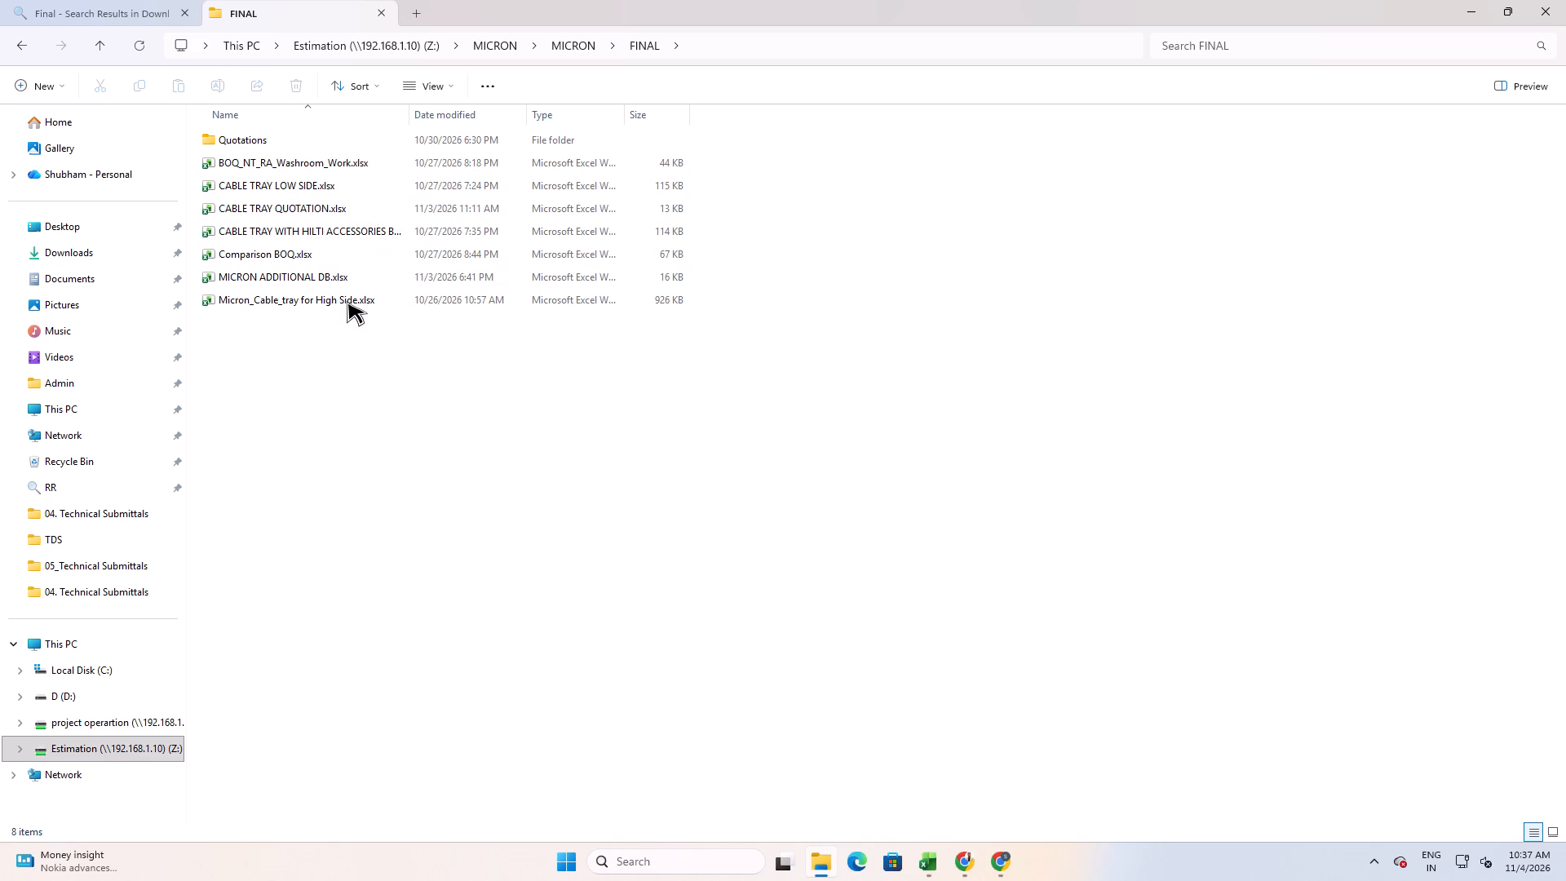
double_click(344, 167)
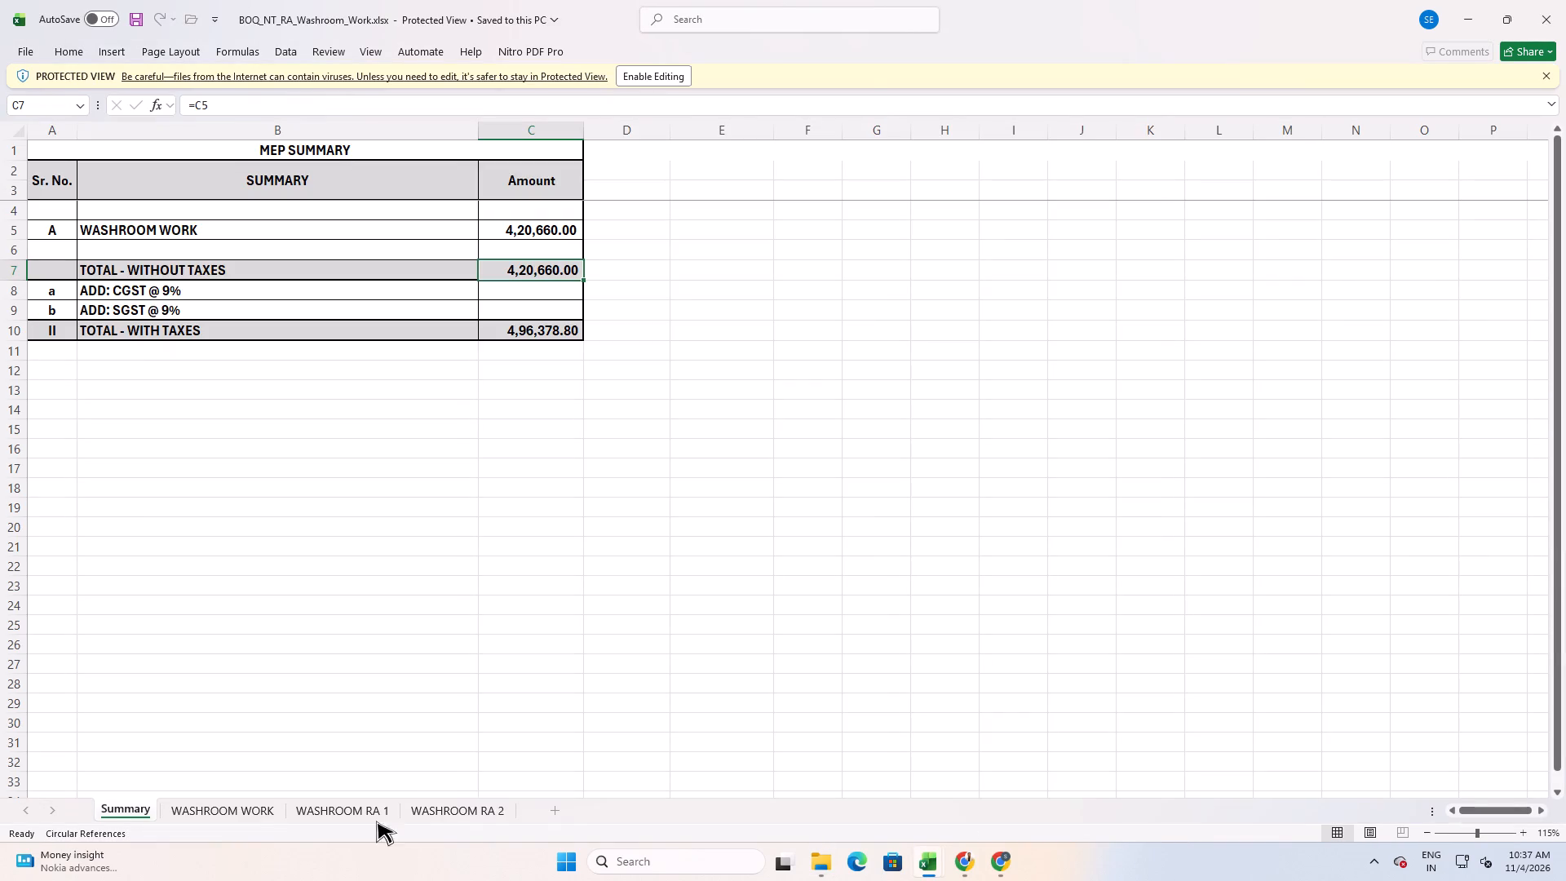
click(254, 816)
scroll(362, 710, up, 3)
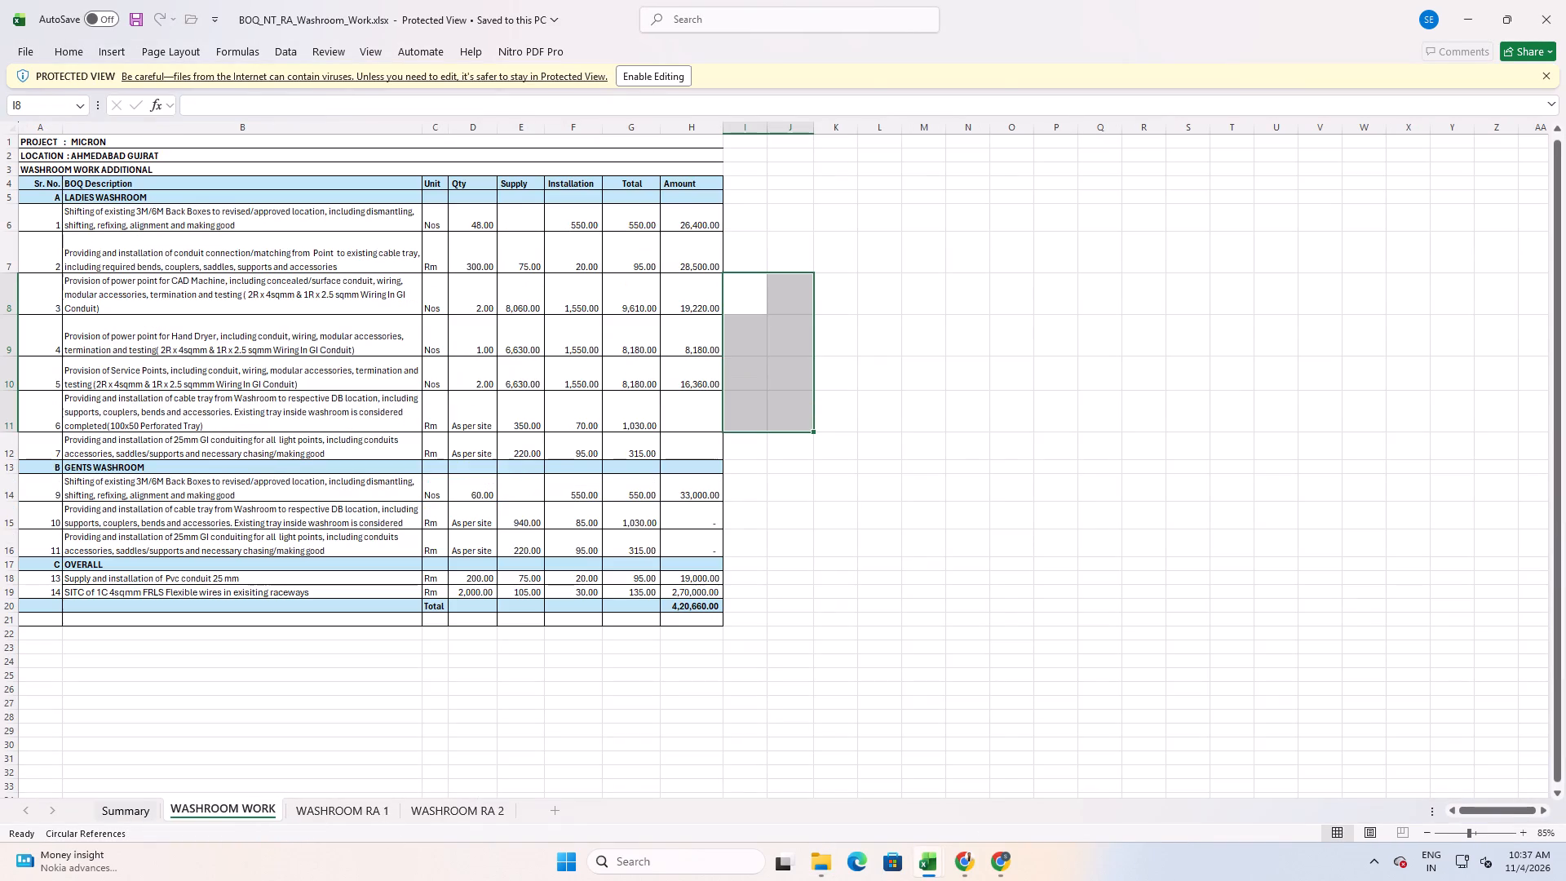
scroll(362, 709, up, 1)
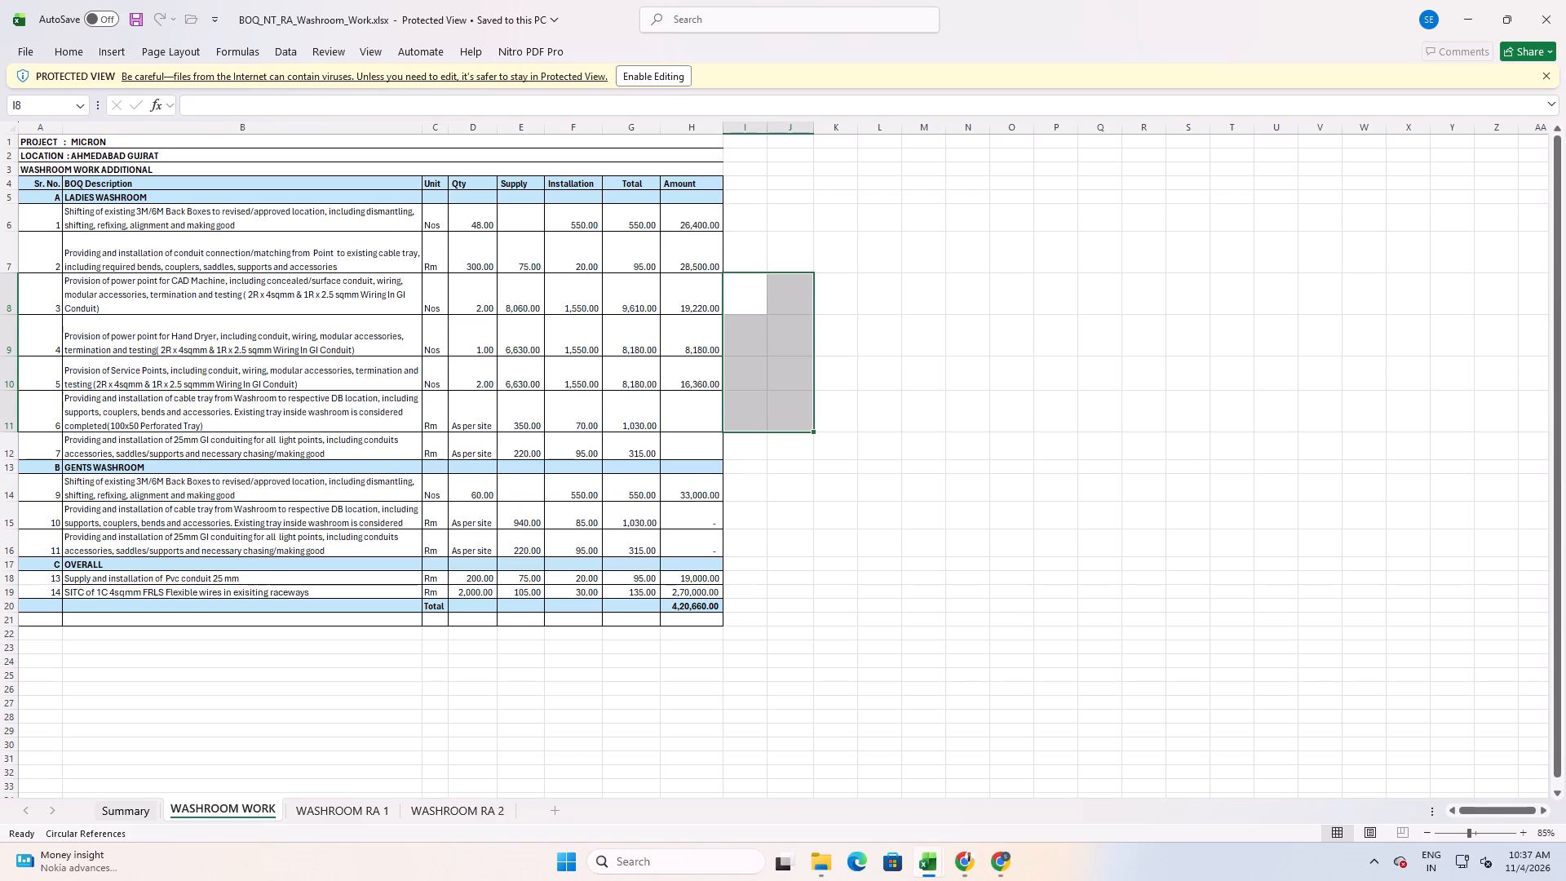
Return to the ADMIN_ELECTRICAL addendum BOQ and examine sections 9 to 18, from raceways through LT panels to the highlighted UPS items.
key(alt+Tab)
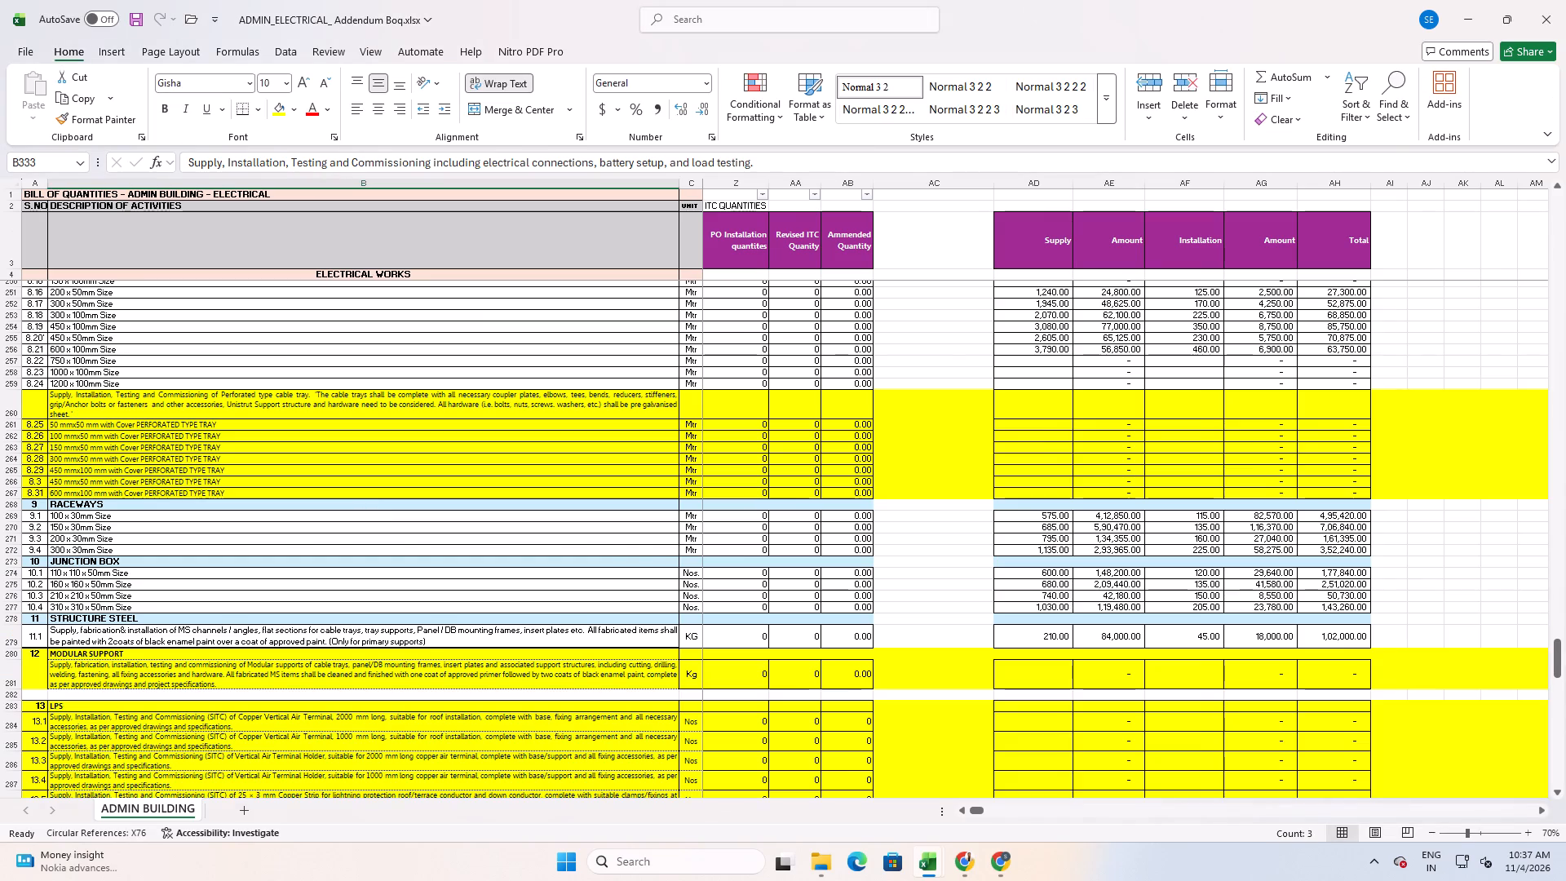
scroll(316, 618, down, 3)
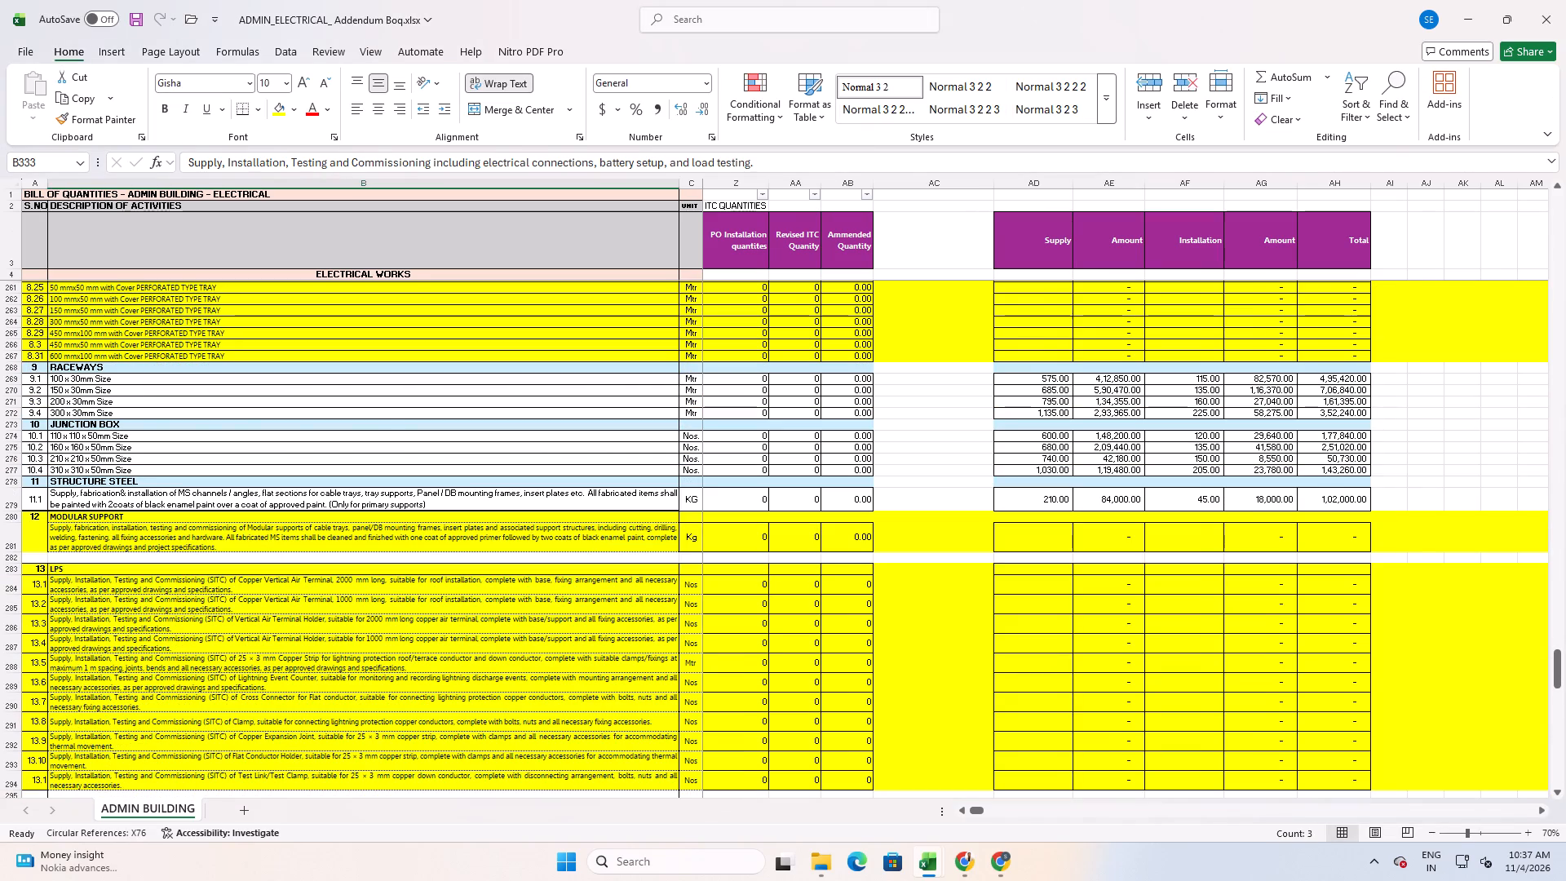
scroll(307, 621, down, 9)
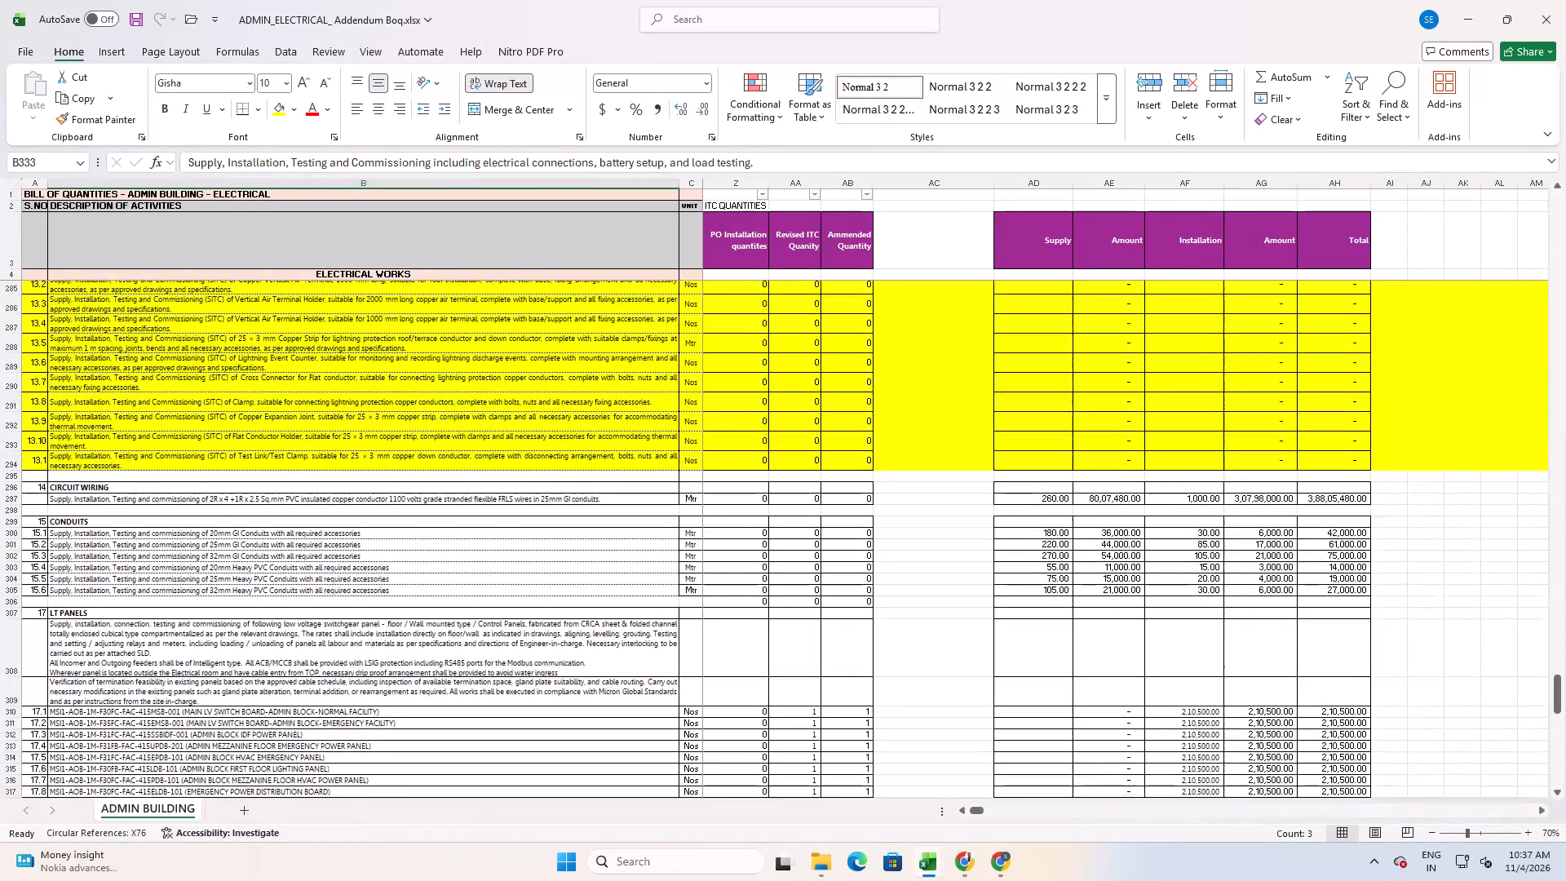
scroll(307, 621, down, 5)
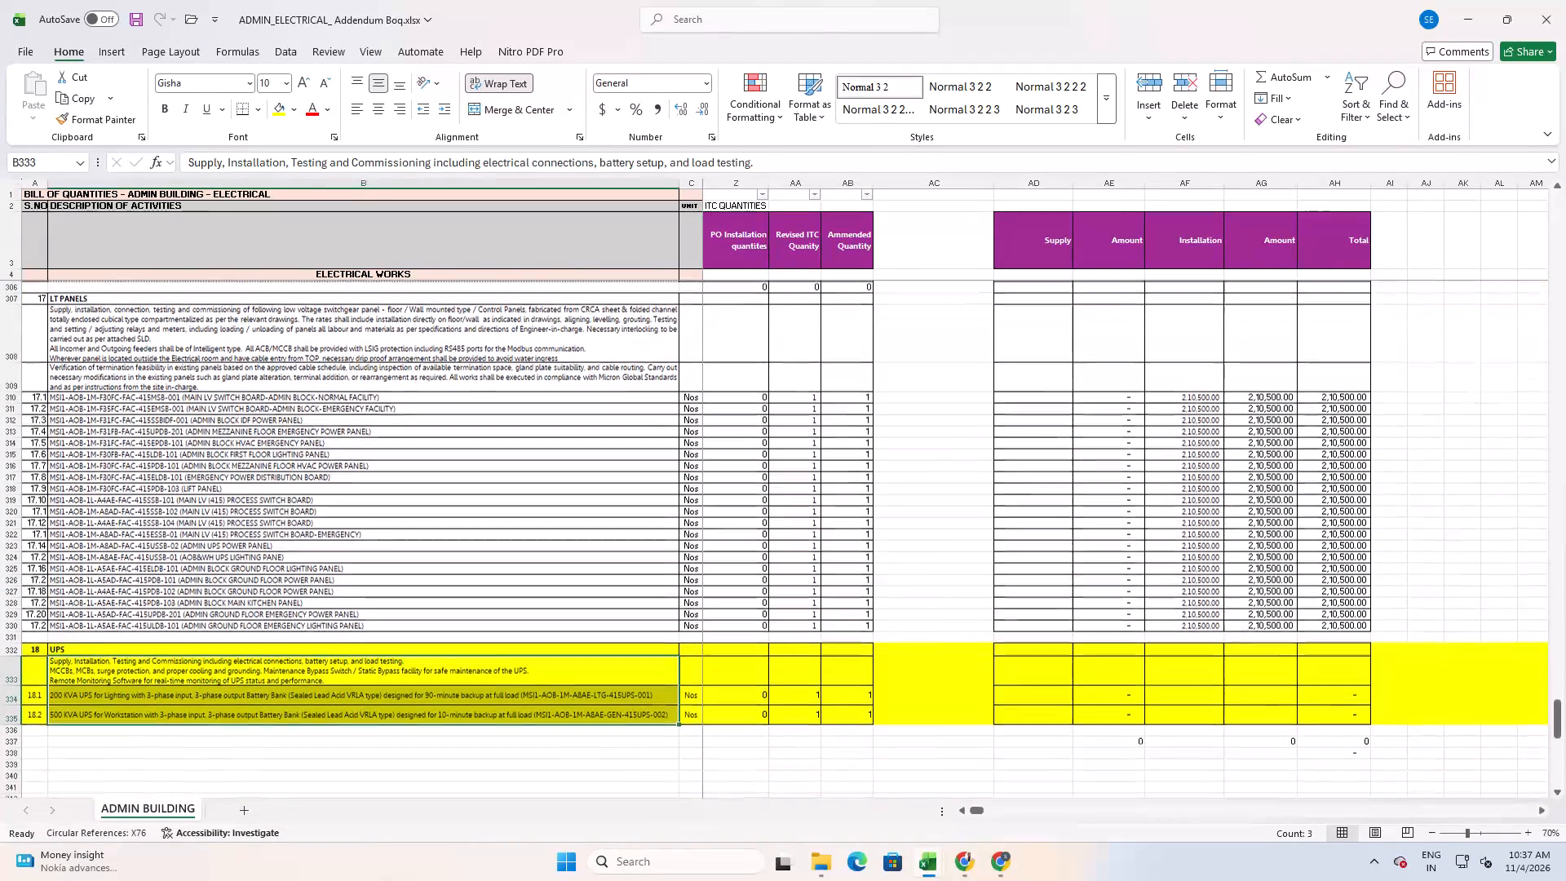
scroll(307, 621, down, 1)
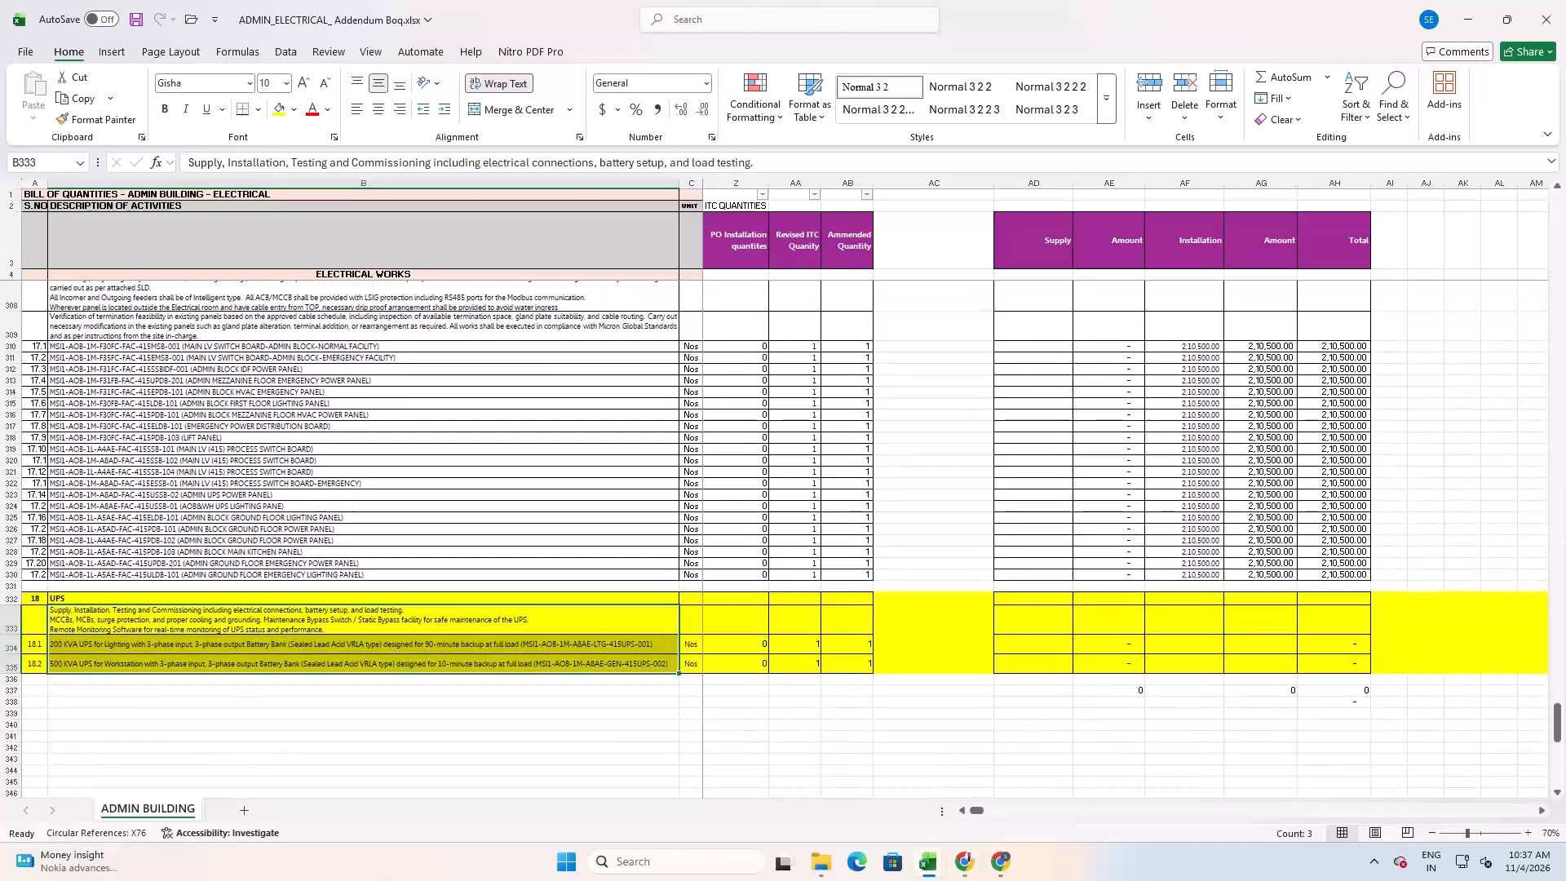
scroll(307, 621, up, 5)
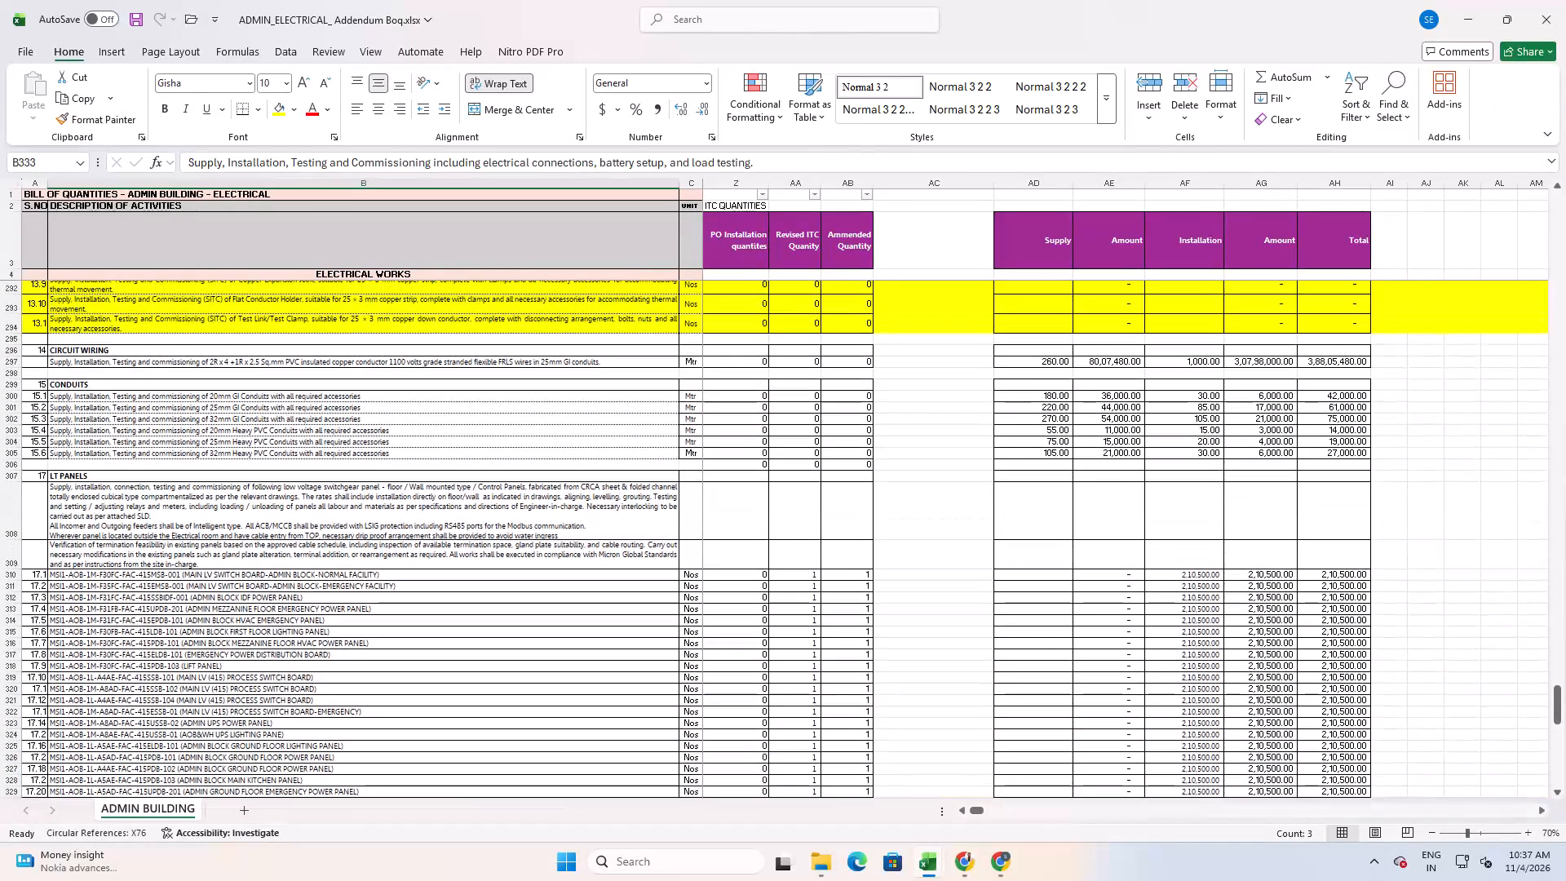
scroll(307, 621, down, 3)
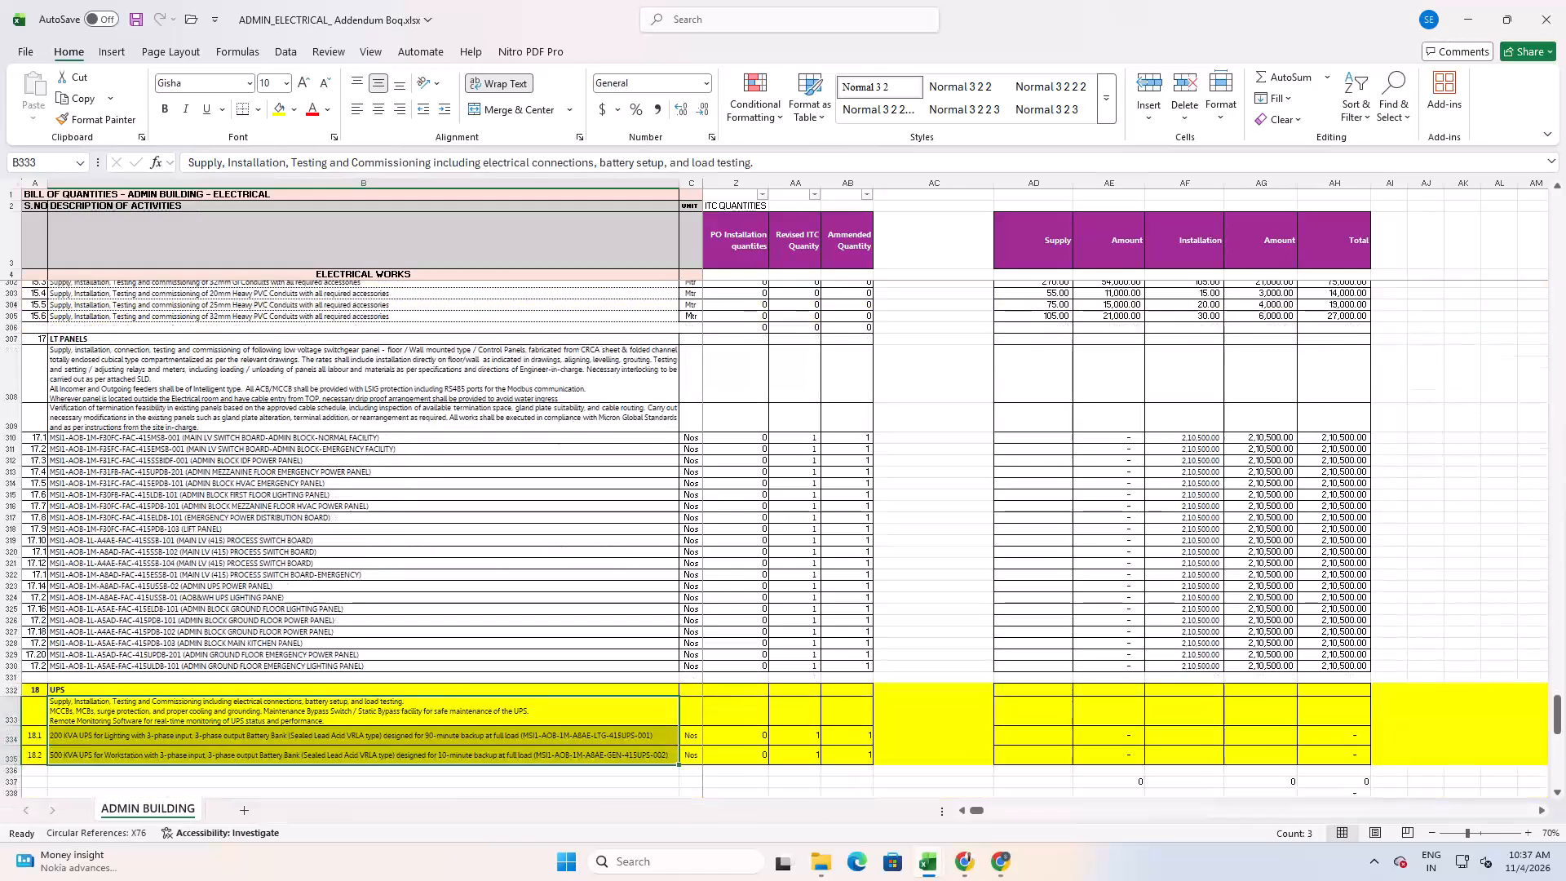
Switch to the washroom workbook and inspect the Hand Dryer power point description under LADIES WASHROOM.
key(alt+Tab)
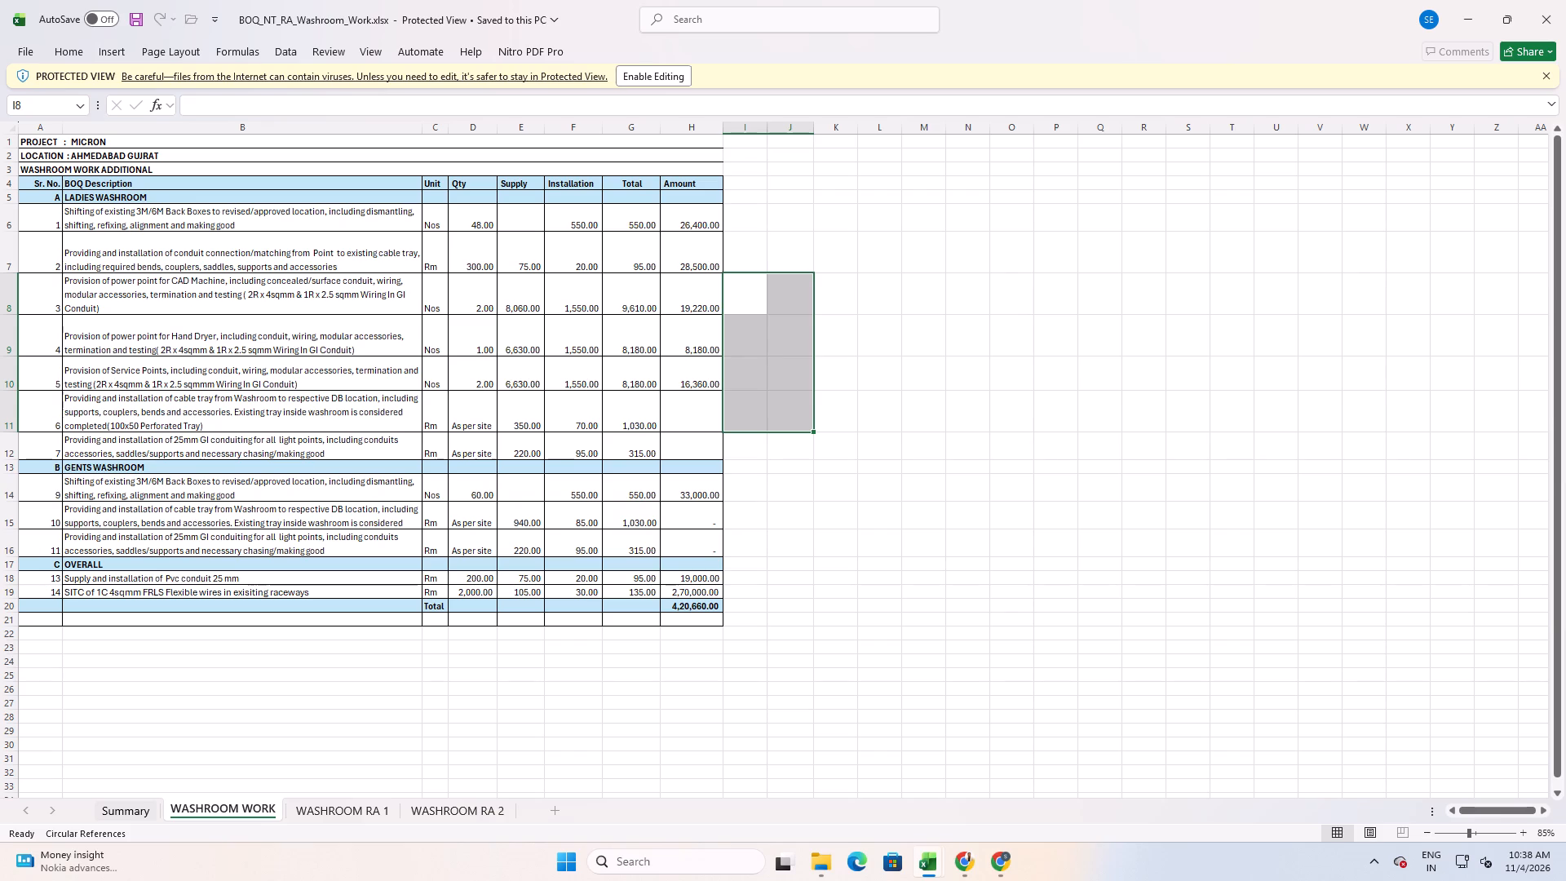
click(199, 339)
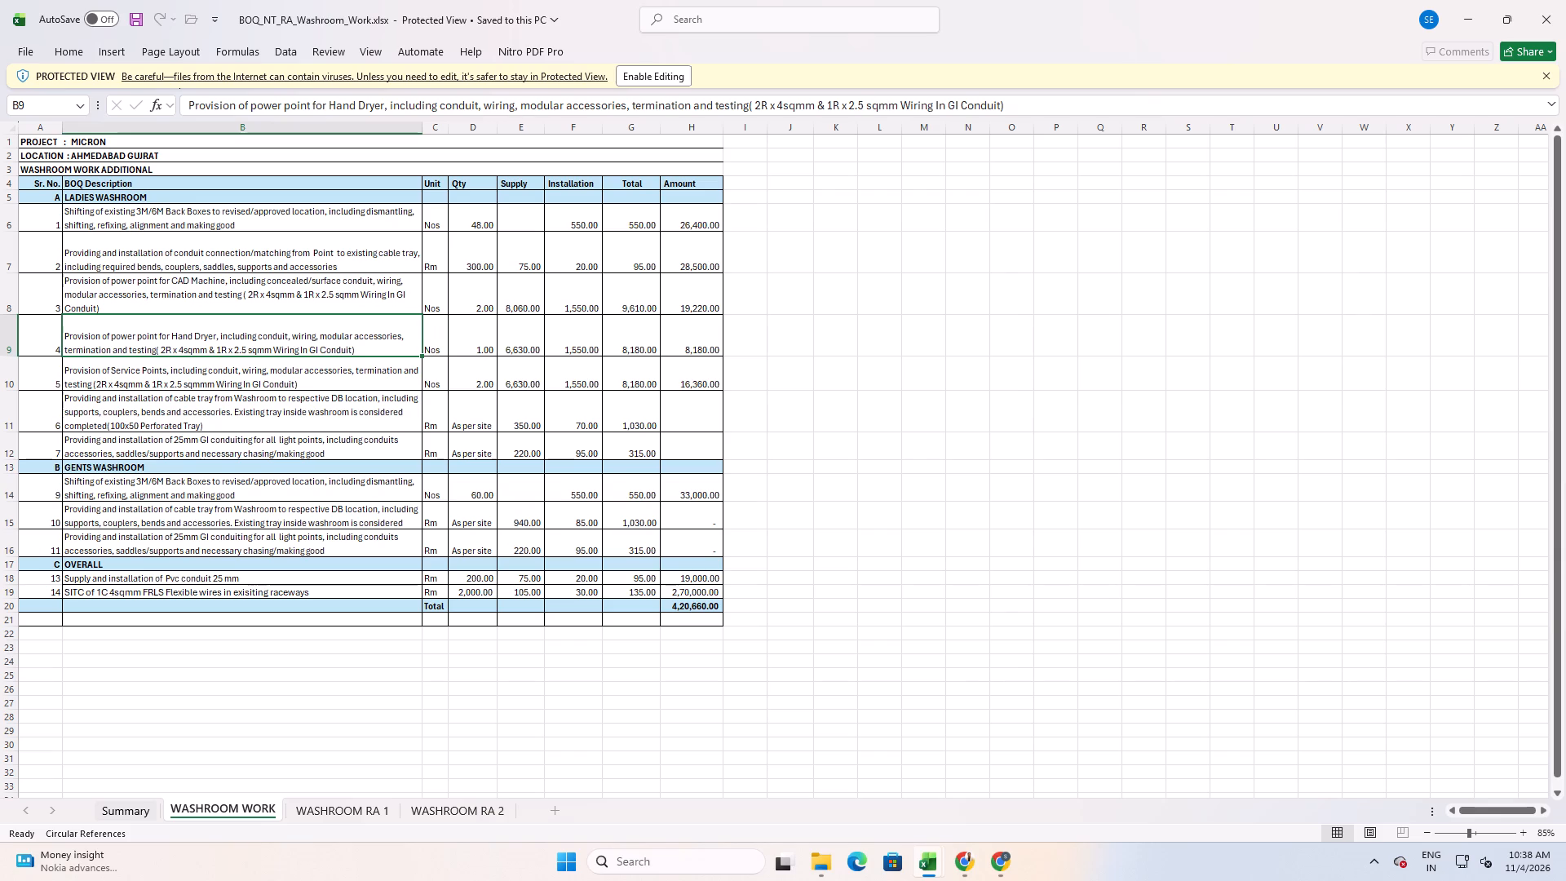
Return to the ADMIN_ELECTRICAL addendum BOQ and examine the sections from UPS back up through cable tray, earthing and light fixtures to point wiring.
key(alt+Tab)
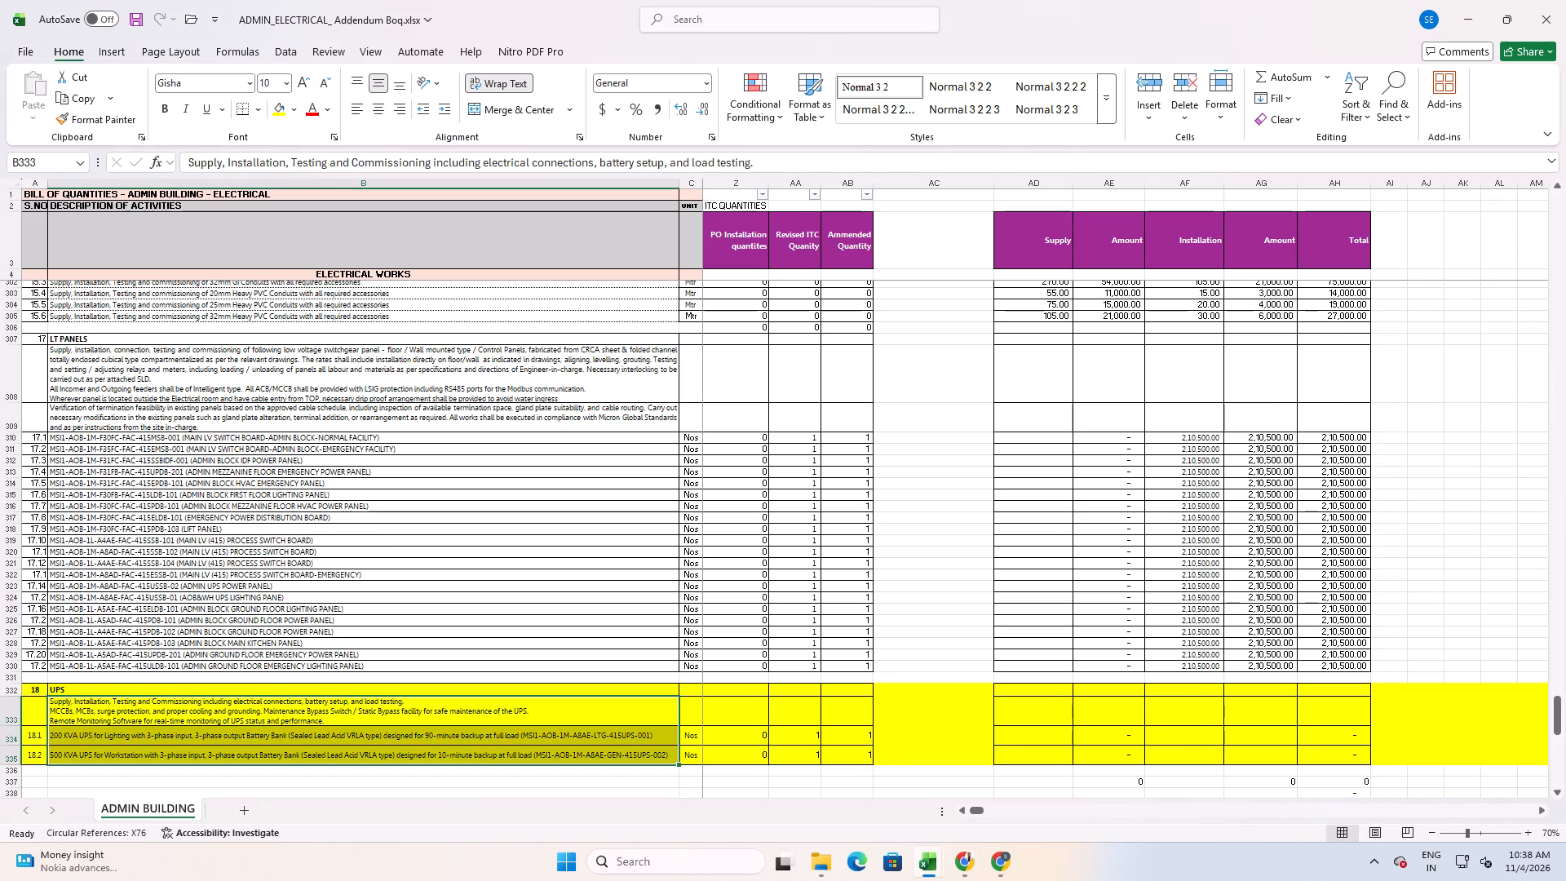
scroll(291, 604, up, 9)
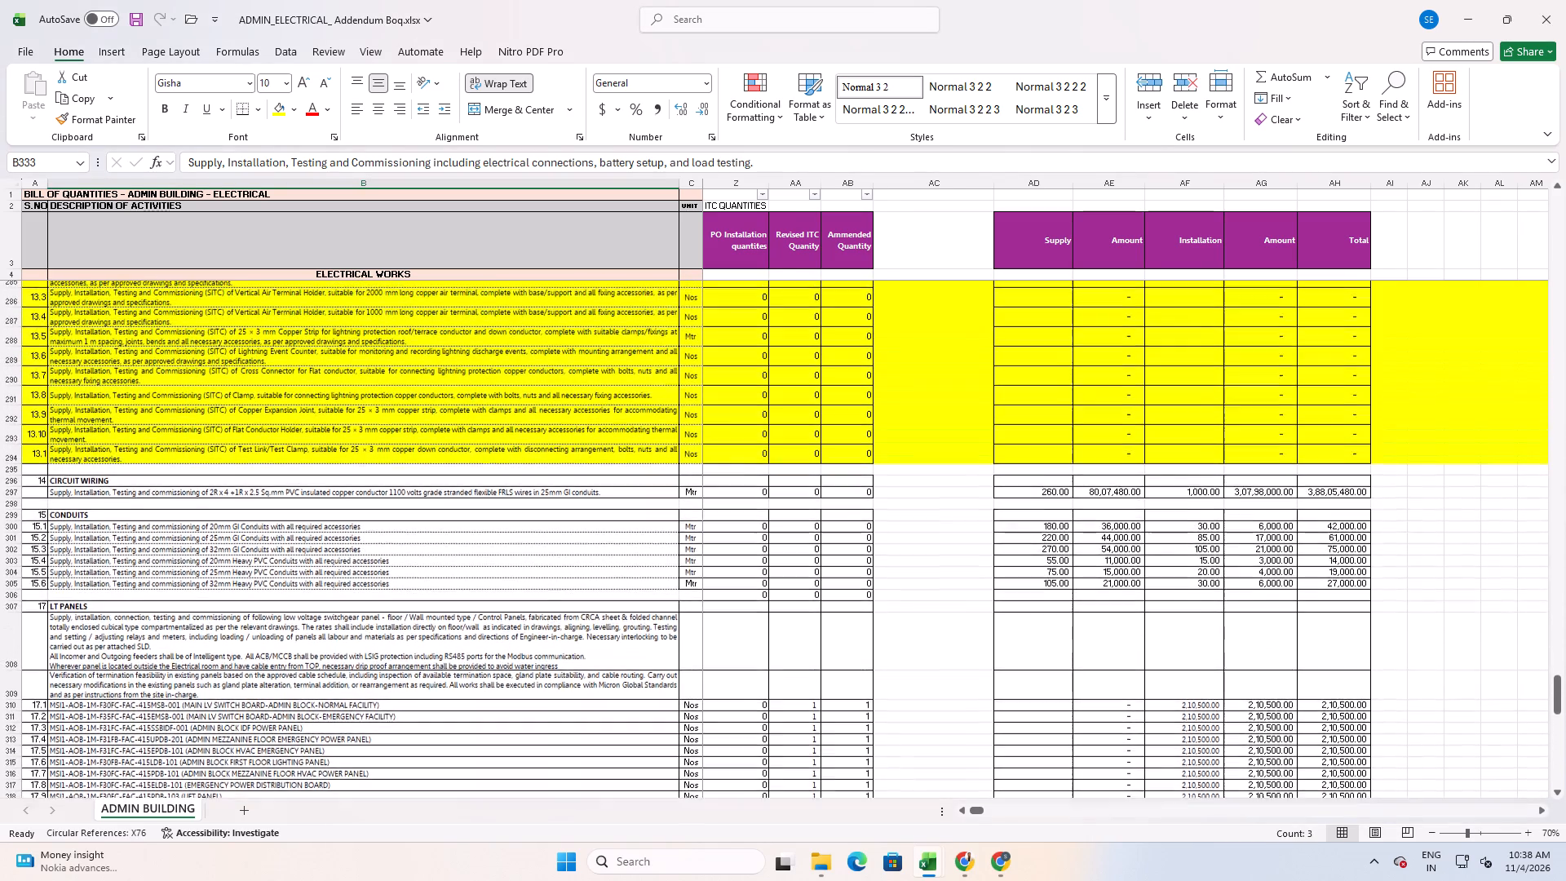
scroll(291, 604, up, 11)
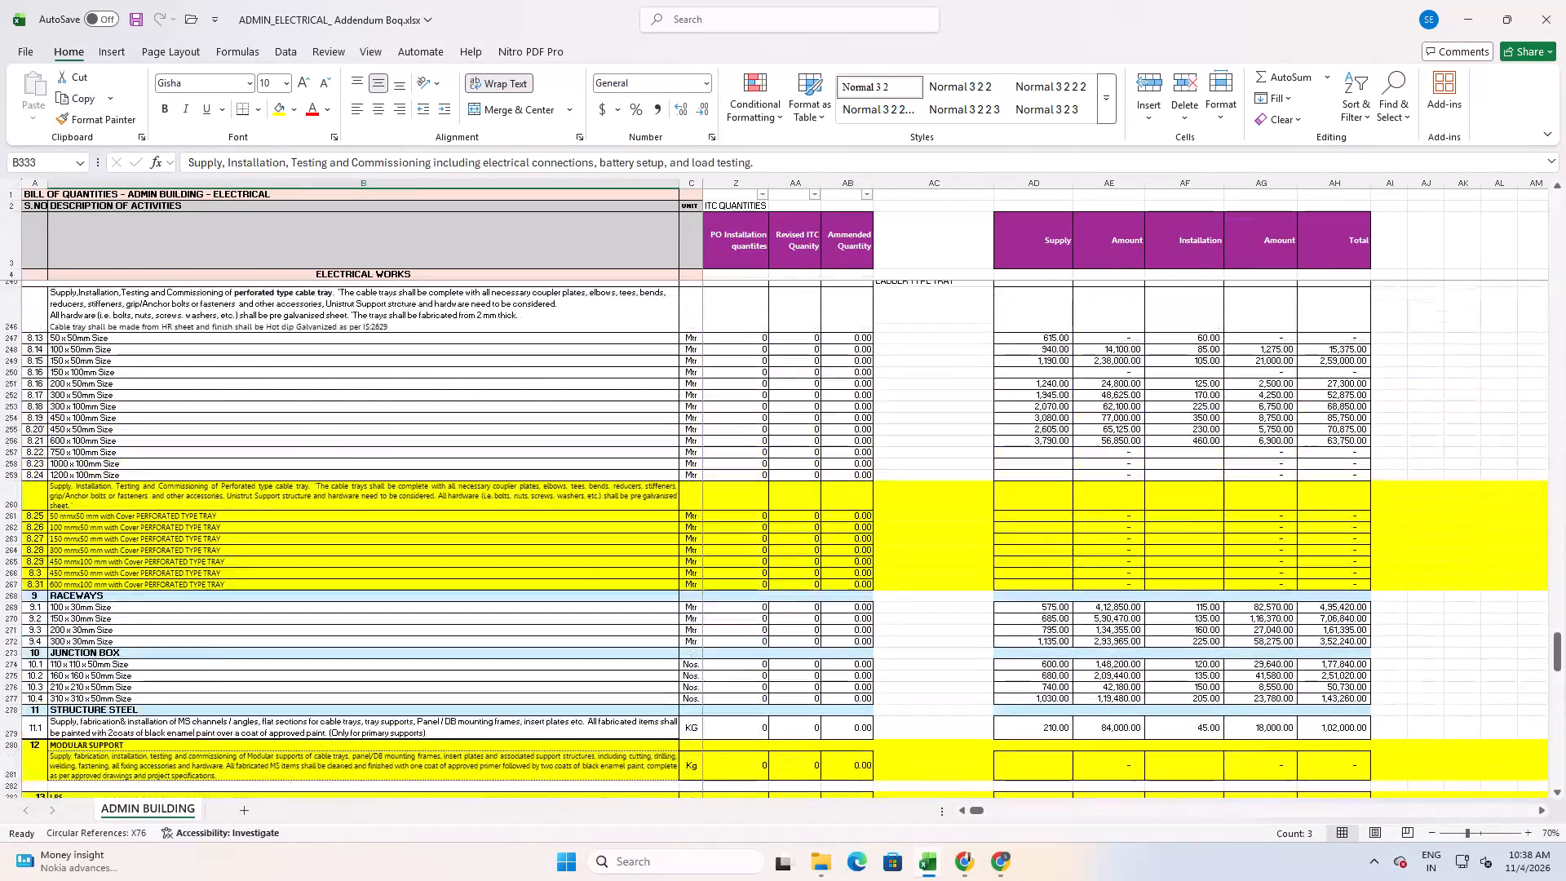
scroll(291, 604, up, 14)
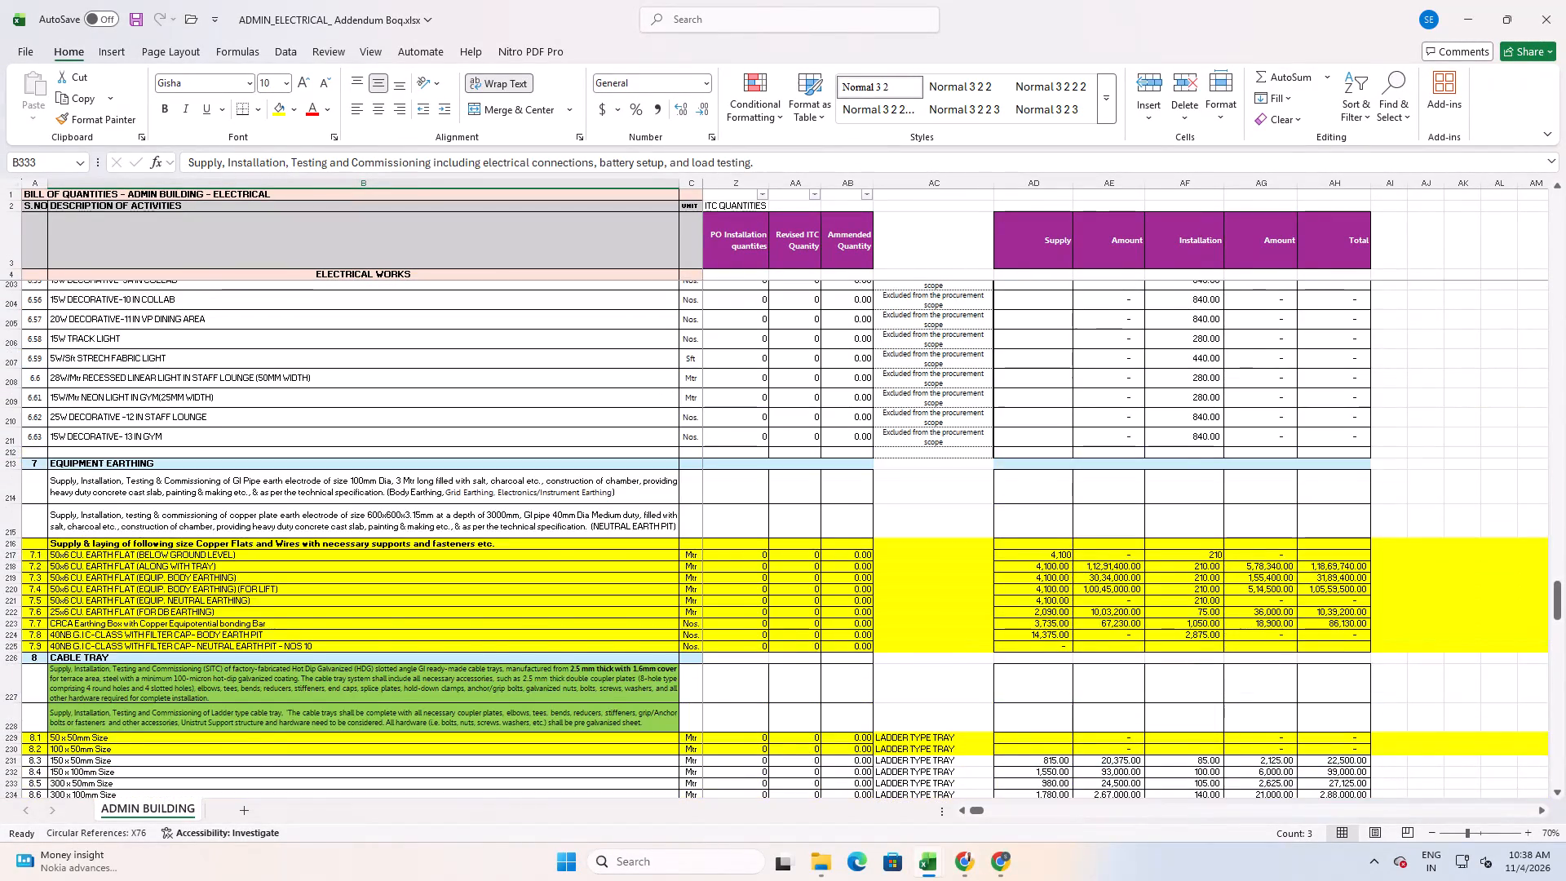
scroll(291, 604, up, 18)
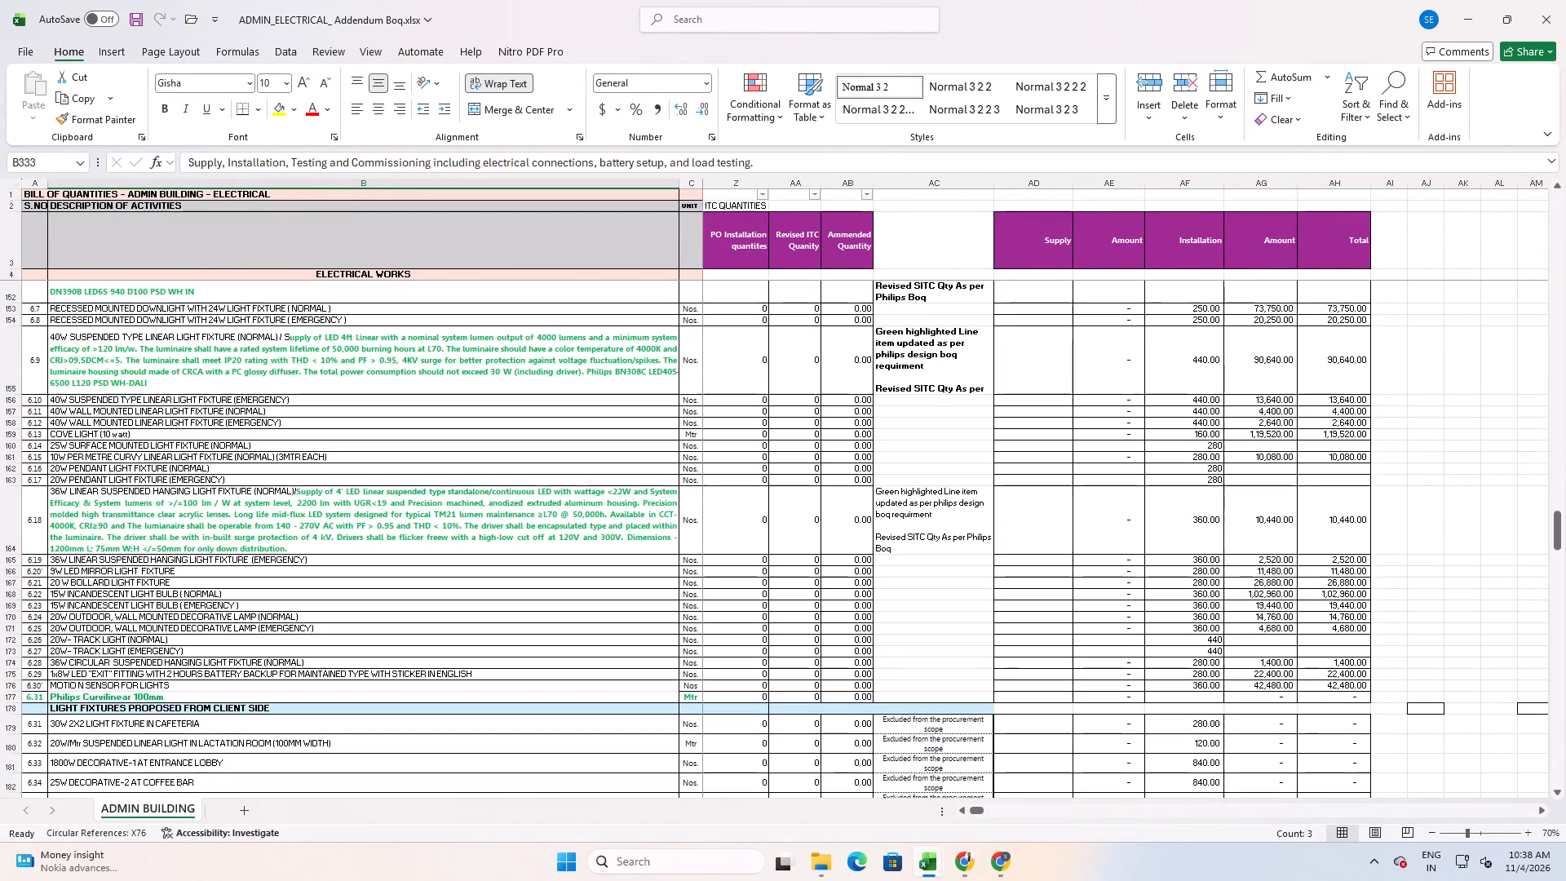
scroll(291, 604, up, 12)
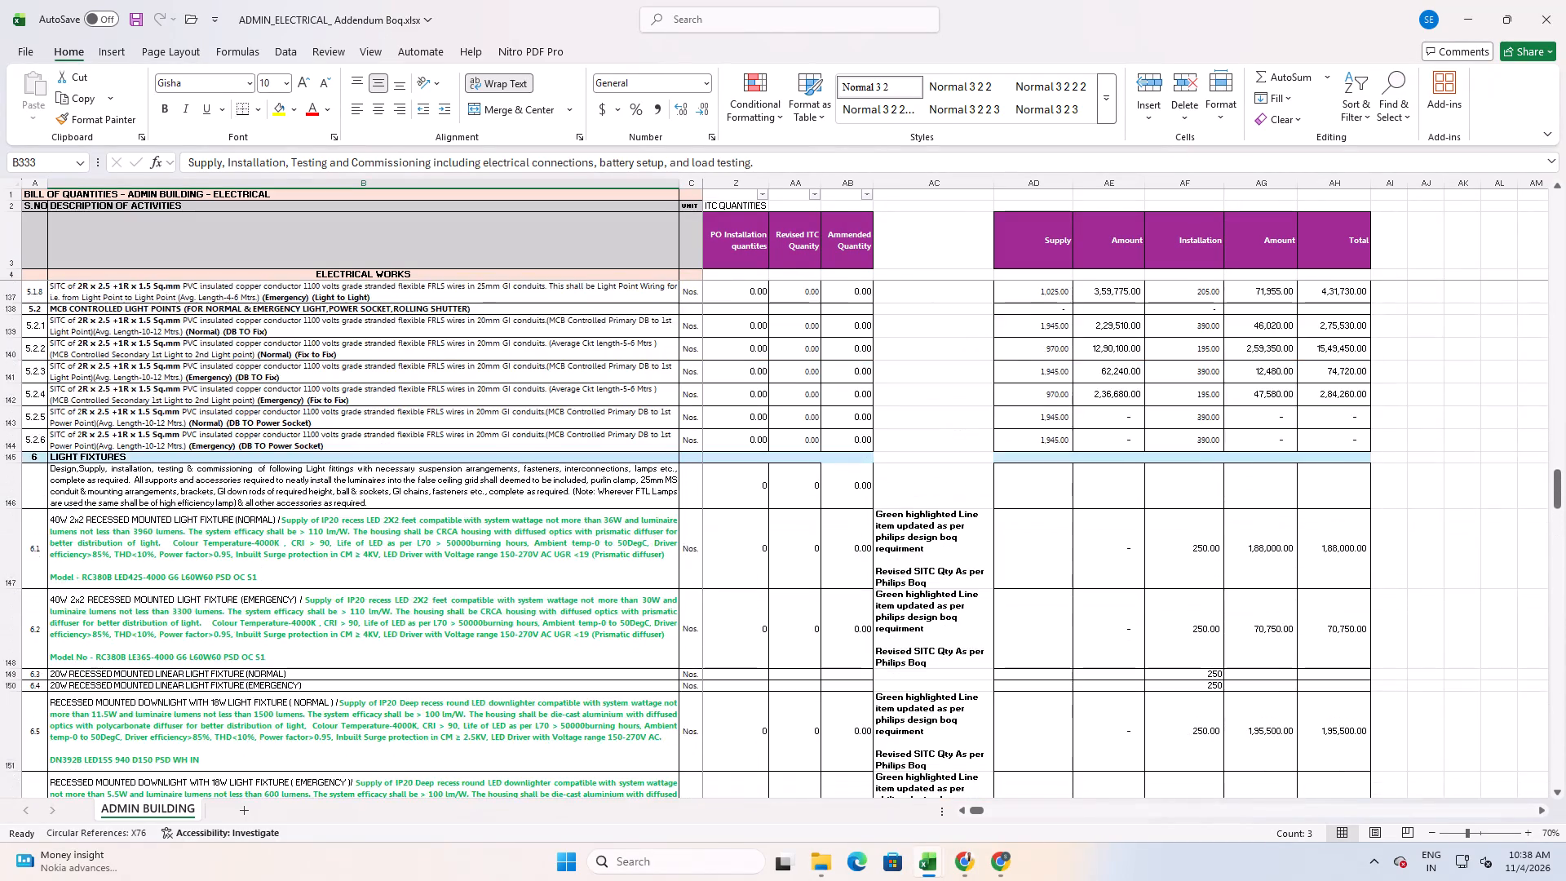
scroll(291, 604, up, 4)
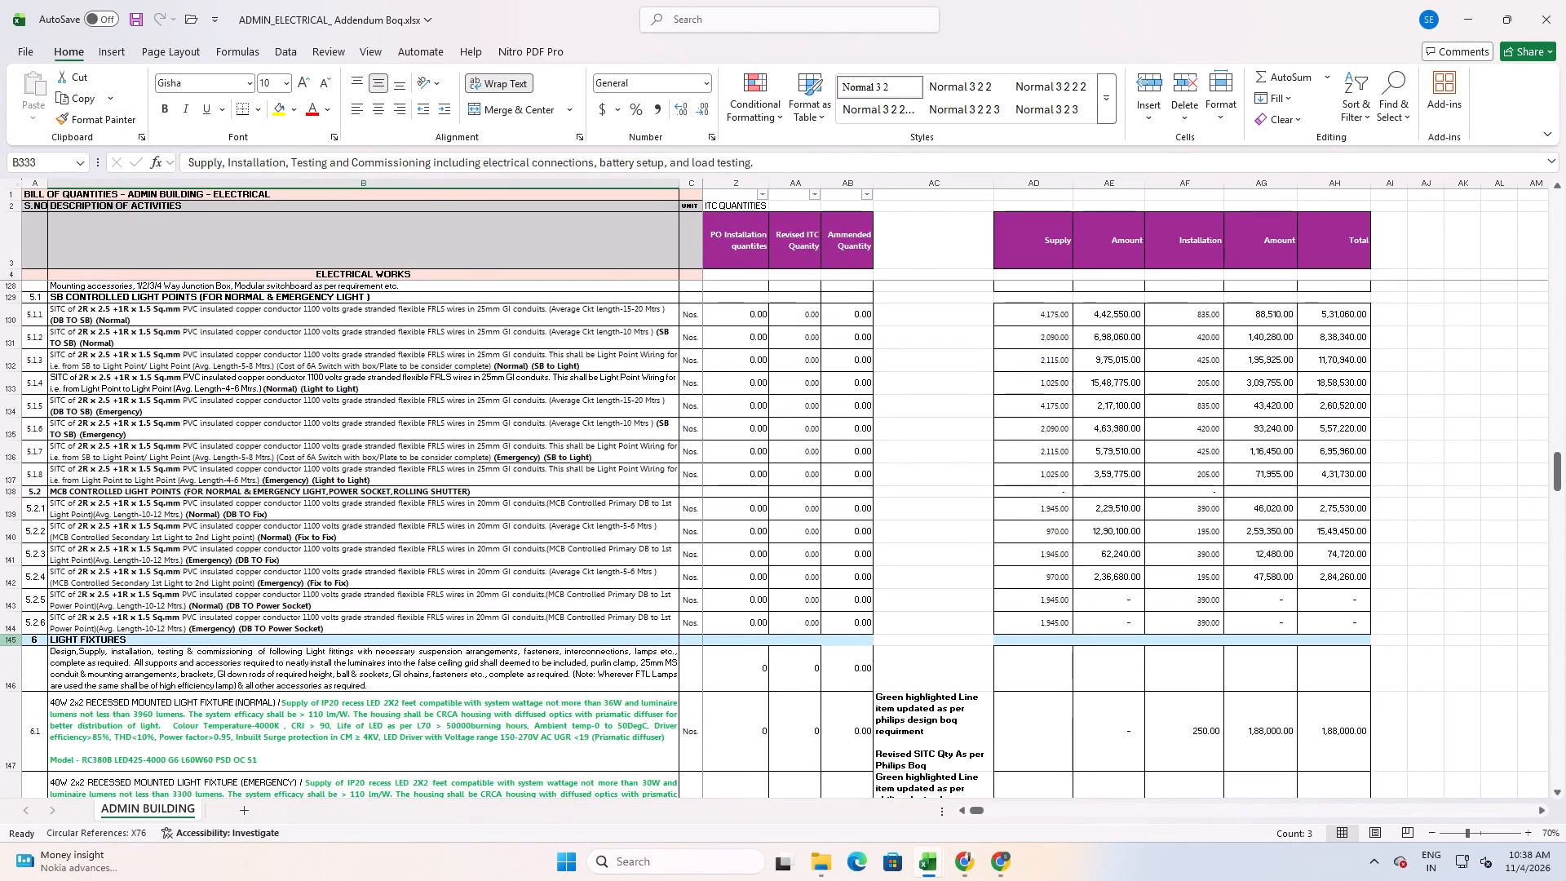
scroll(5, 643, up, 1)
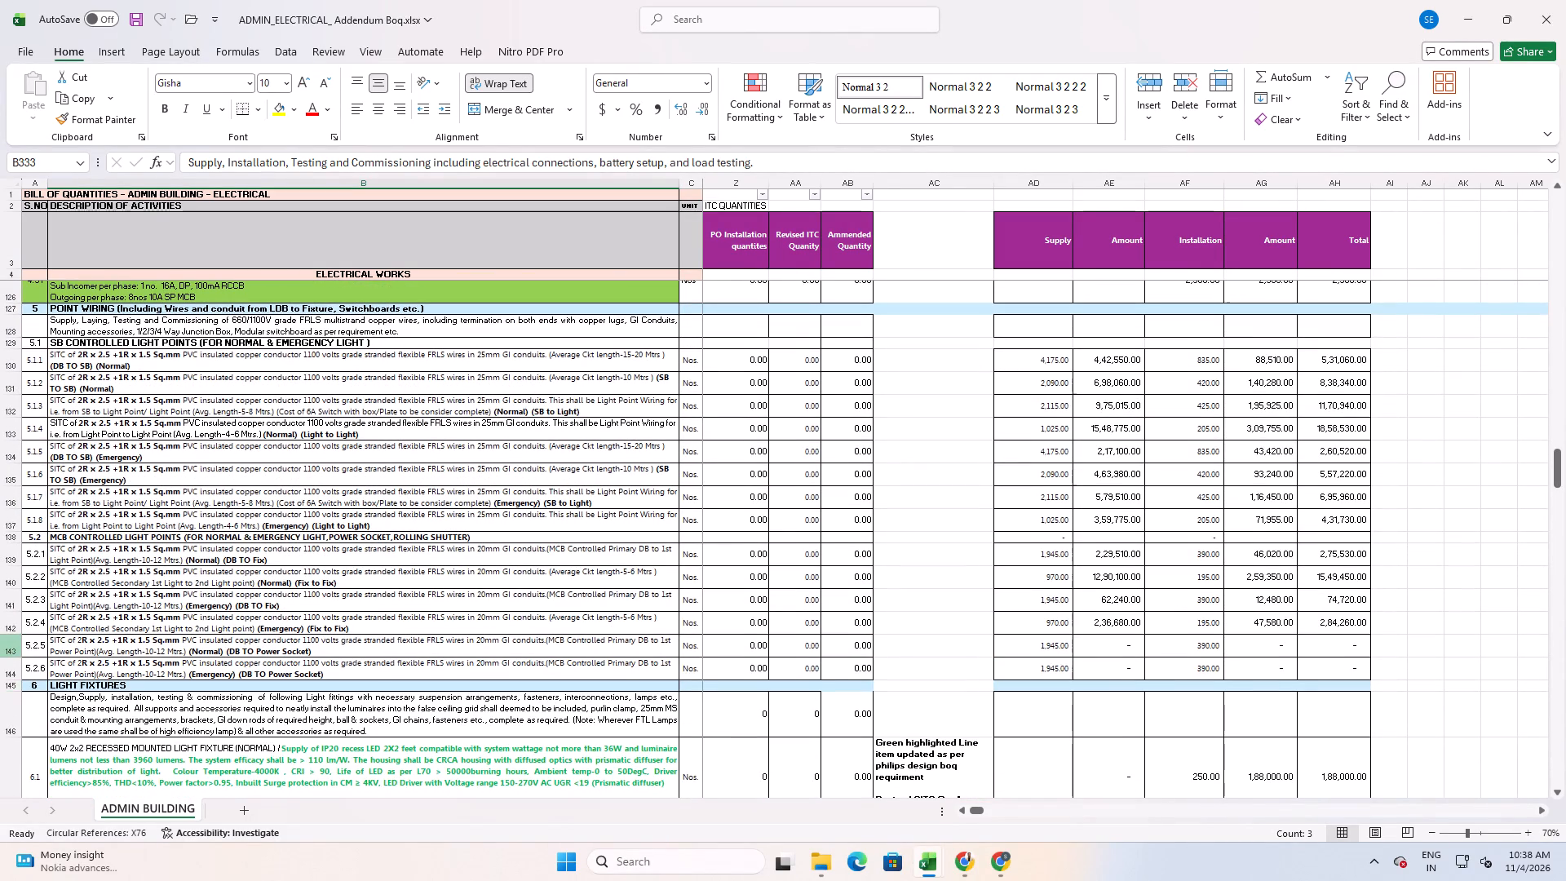
scroll(5, 641, up, 1)
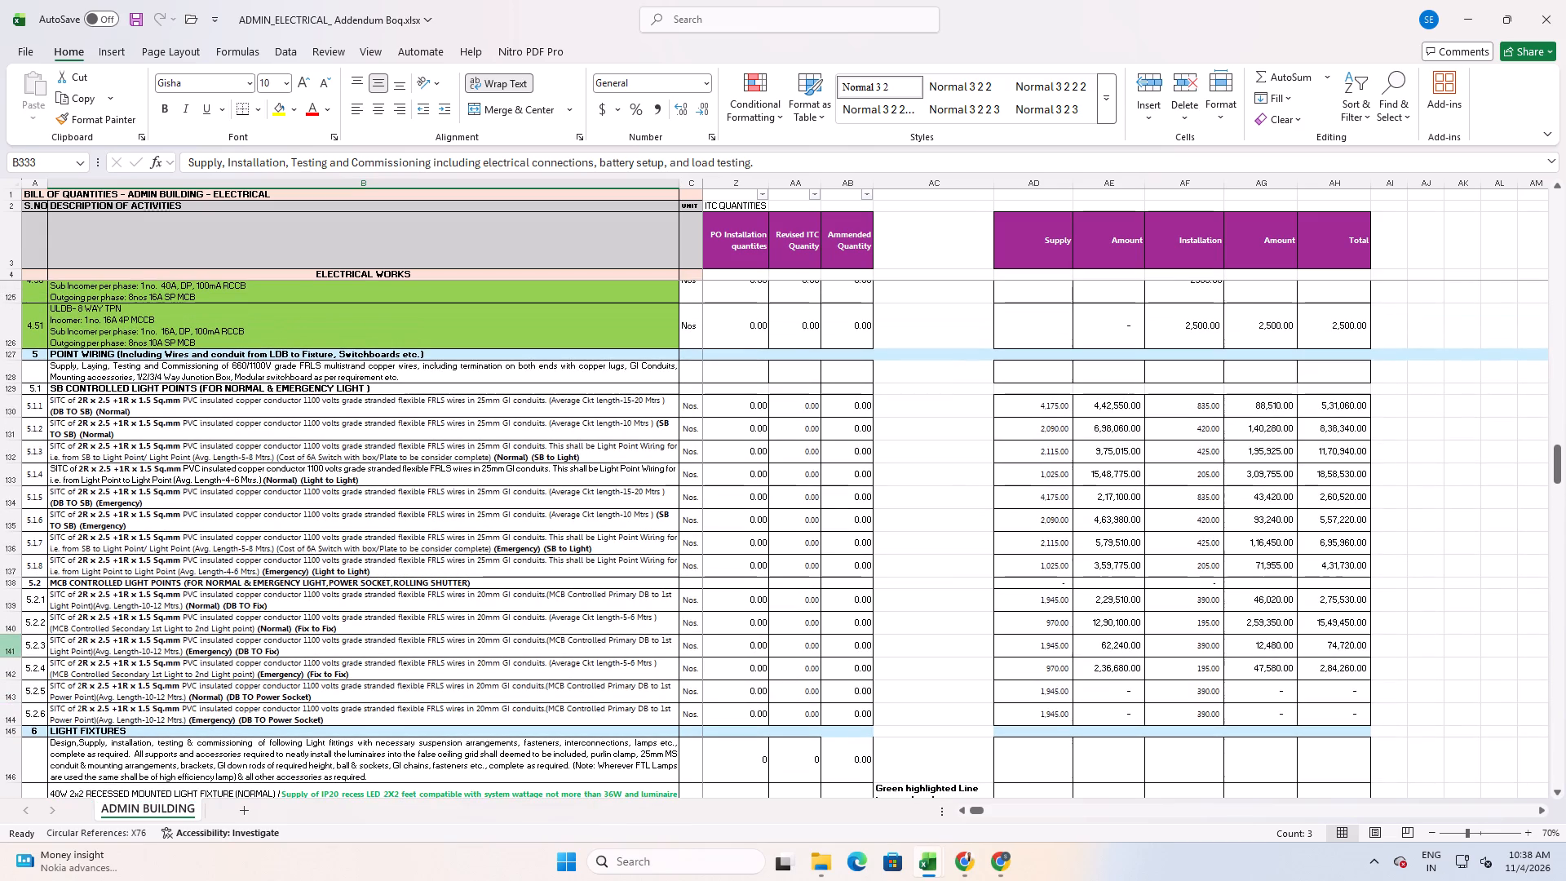
scroll(6, 640, down, 2)
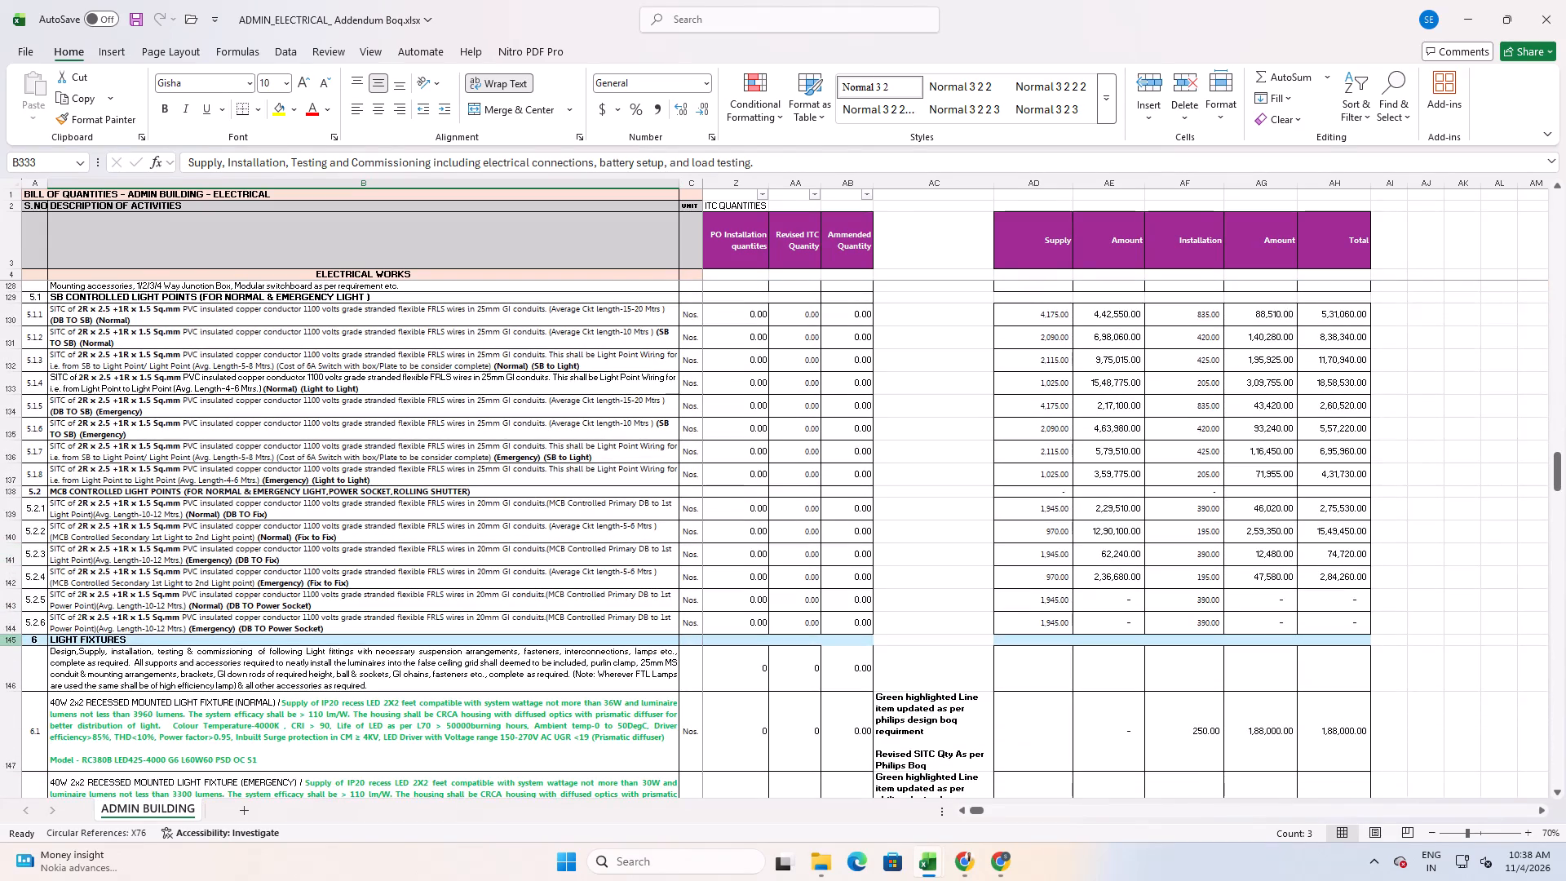
Insert three blank rows above the LIGHT FIXTURES heading, directly after point wiring item 5.2.6.
click(8, 639)
click(211, 697)
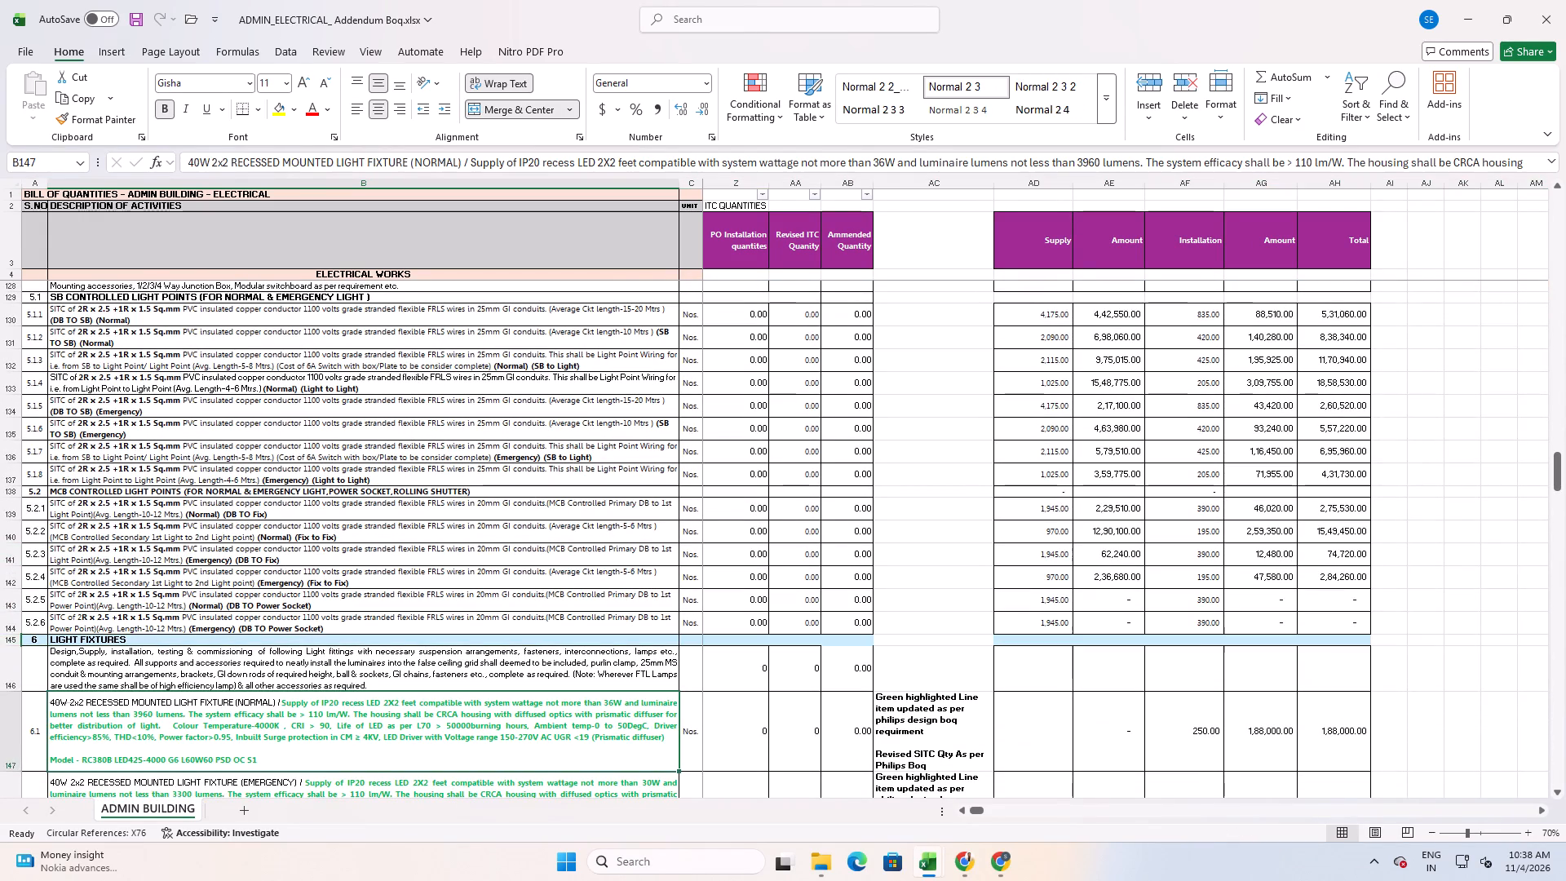
click(9, 639)
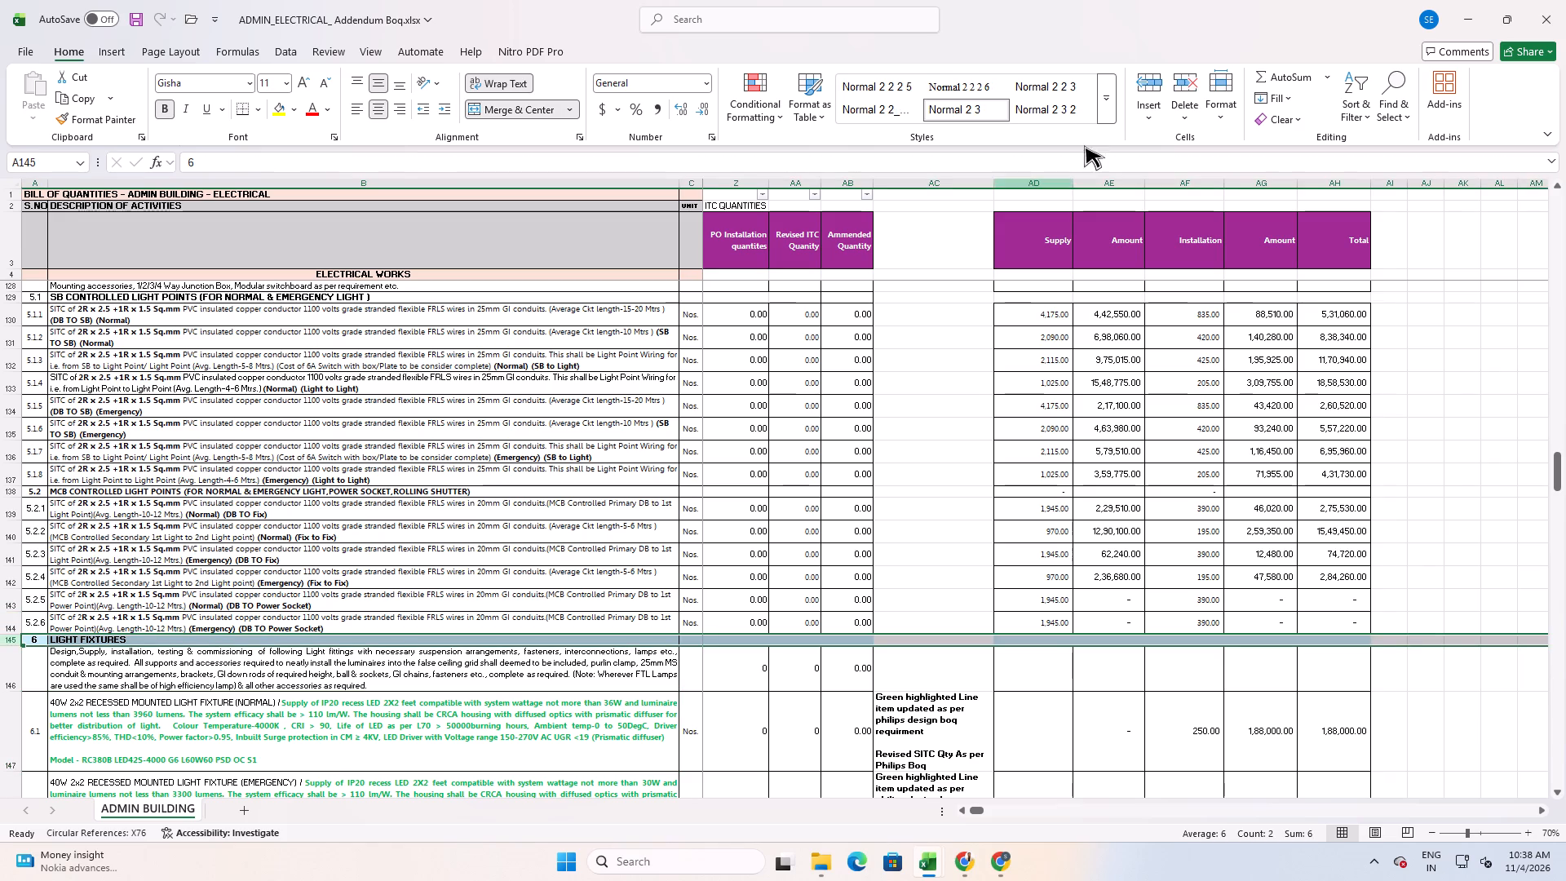
click(1150, 77)
click(1150, 77)
click(1150, 77)
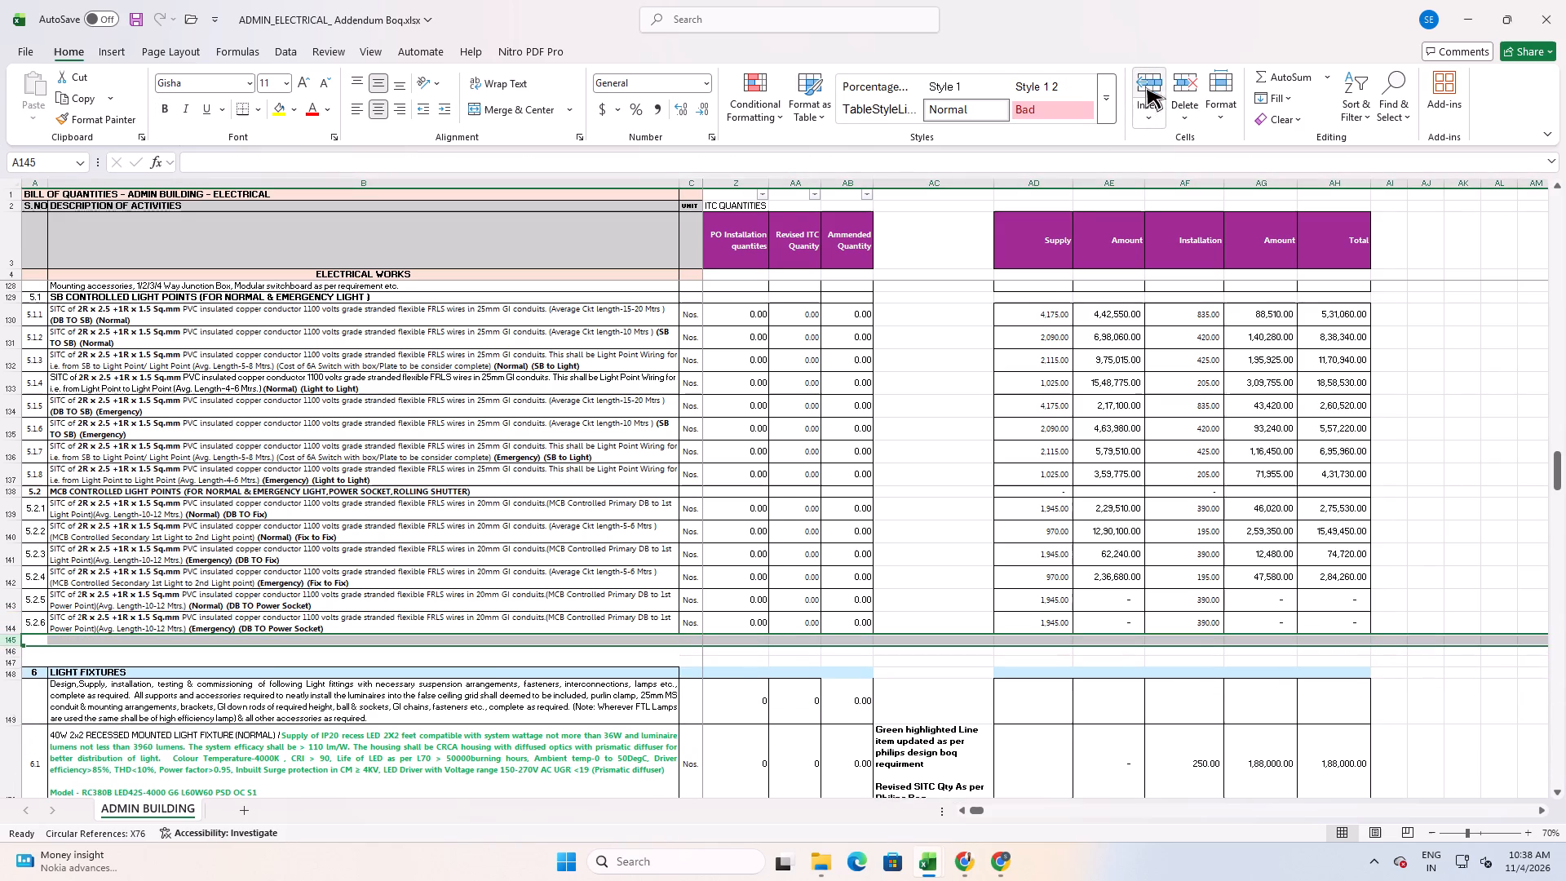
Switch to the washroom workbook and inspect the Service Points description under LADIES WASHROOM.
click(595, 475)
scroll(232, 612, down, 2)
key(alt+Tab)
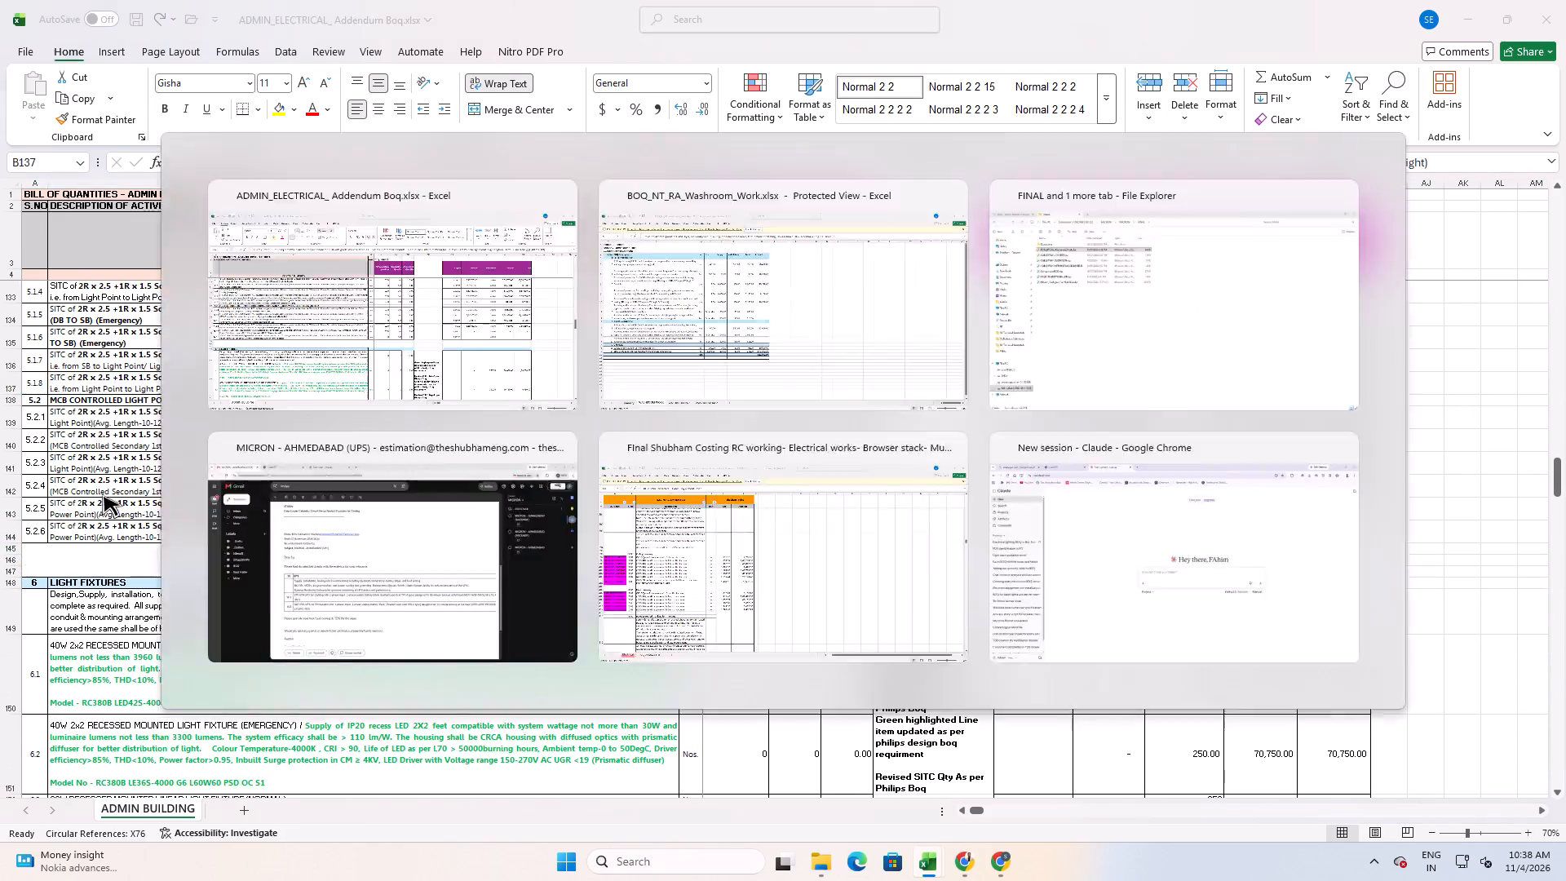
click(114, 374)
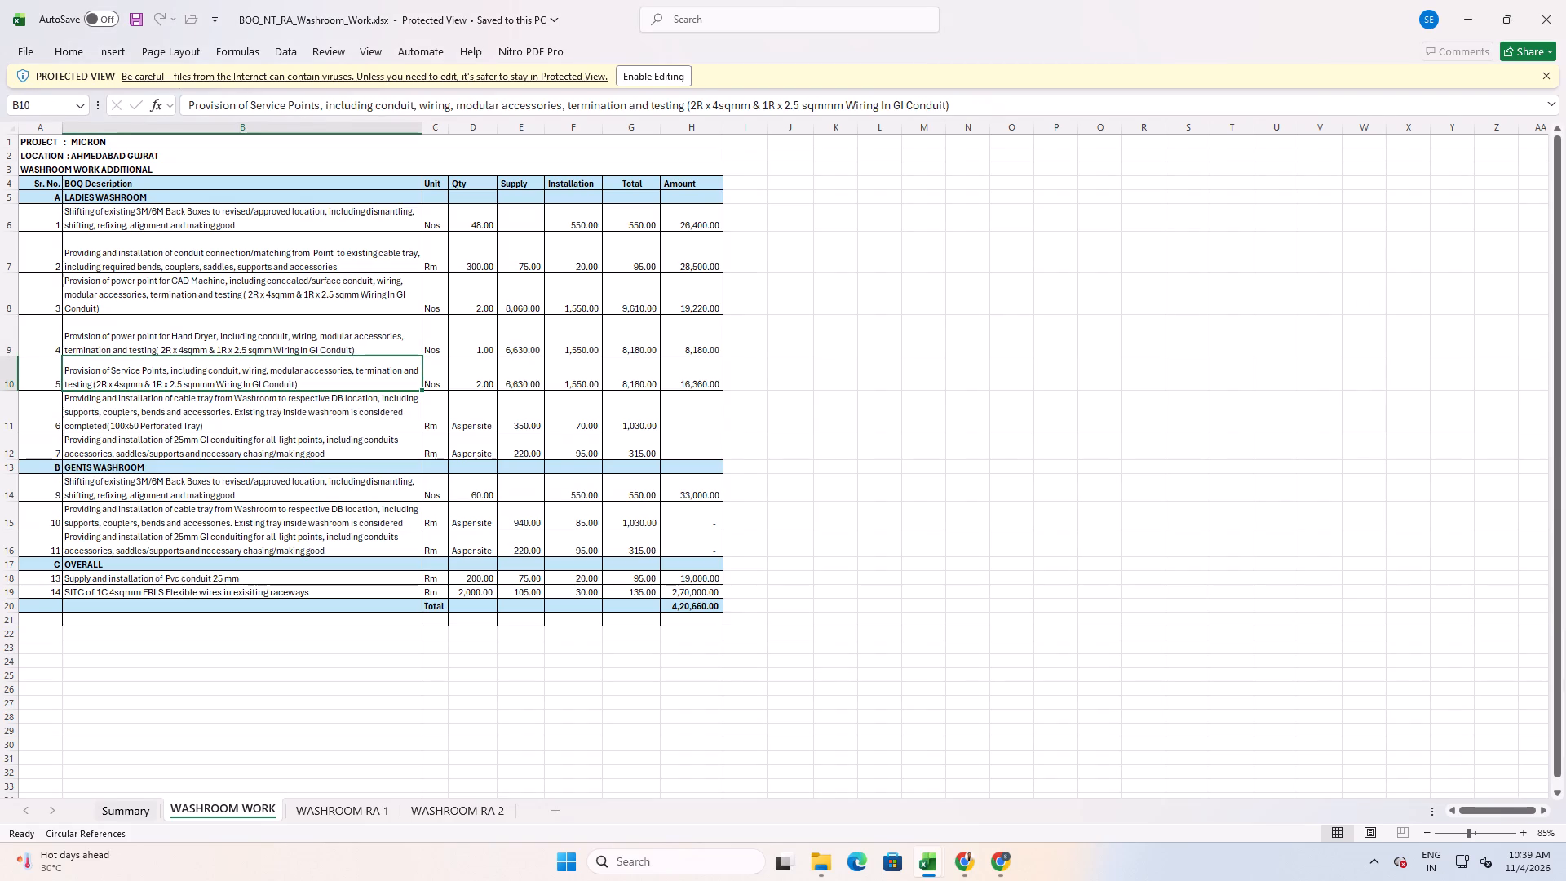
Return to the addendum BOQ and examine its sections from point wiring to cable tray, and back up to distribution boards, switches and sockets.
key(alt+Tab)
scroll(172, 595, up, 8)
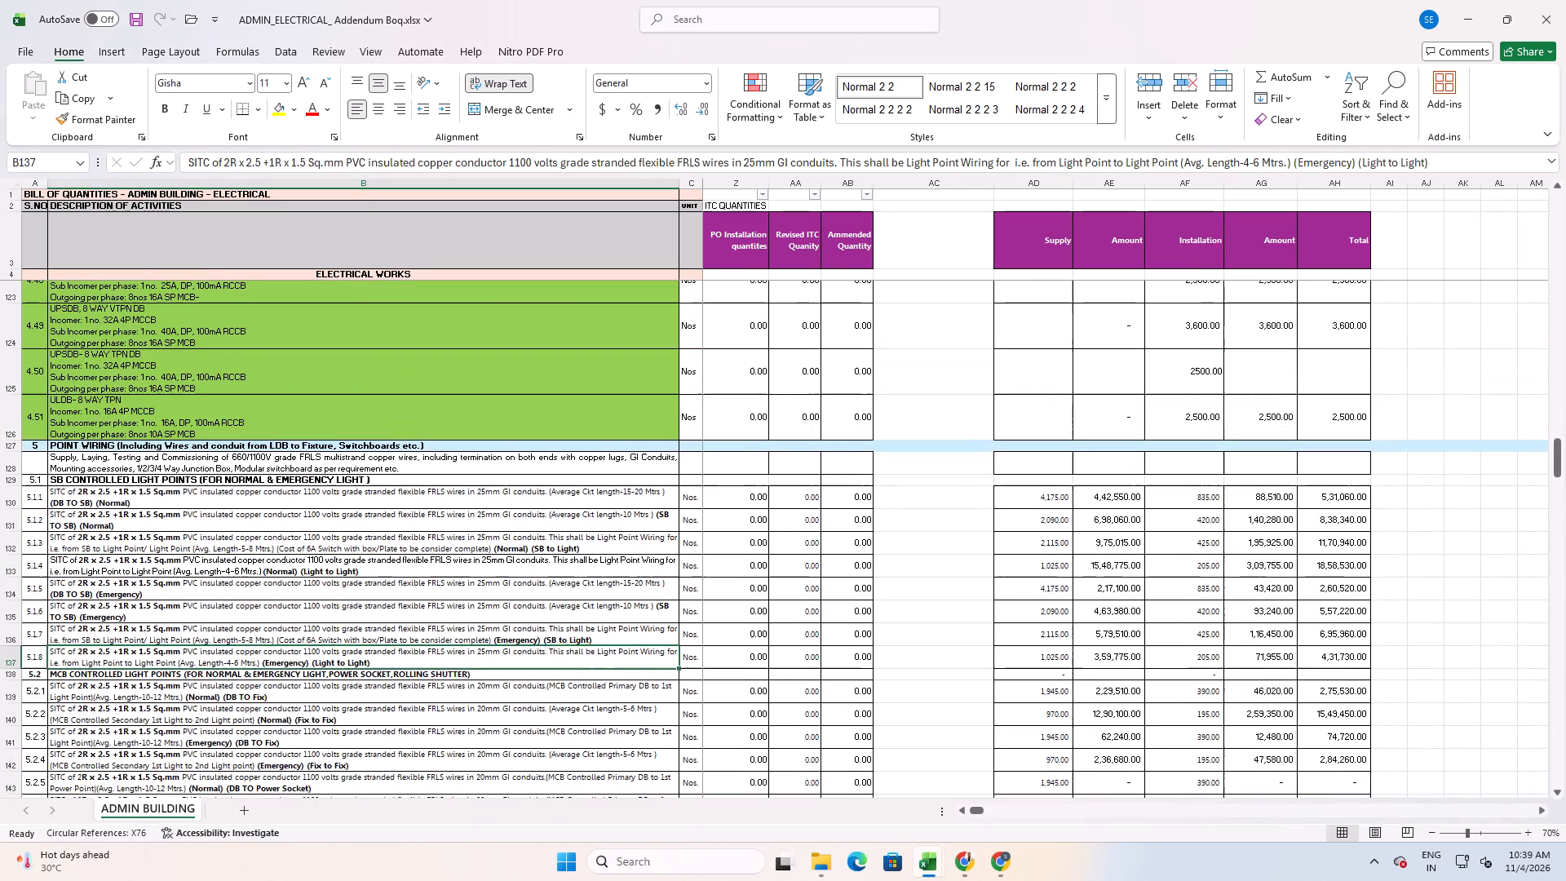
scroll(172, 595, down, 10)
scroll(170, 608, up, 1)
scroll(170, 608, down, 4)
scroll(170, 608, up, 1)
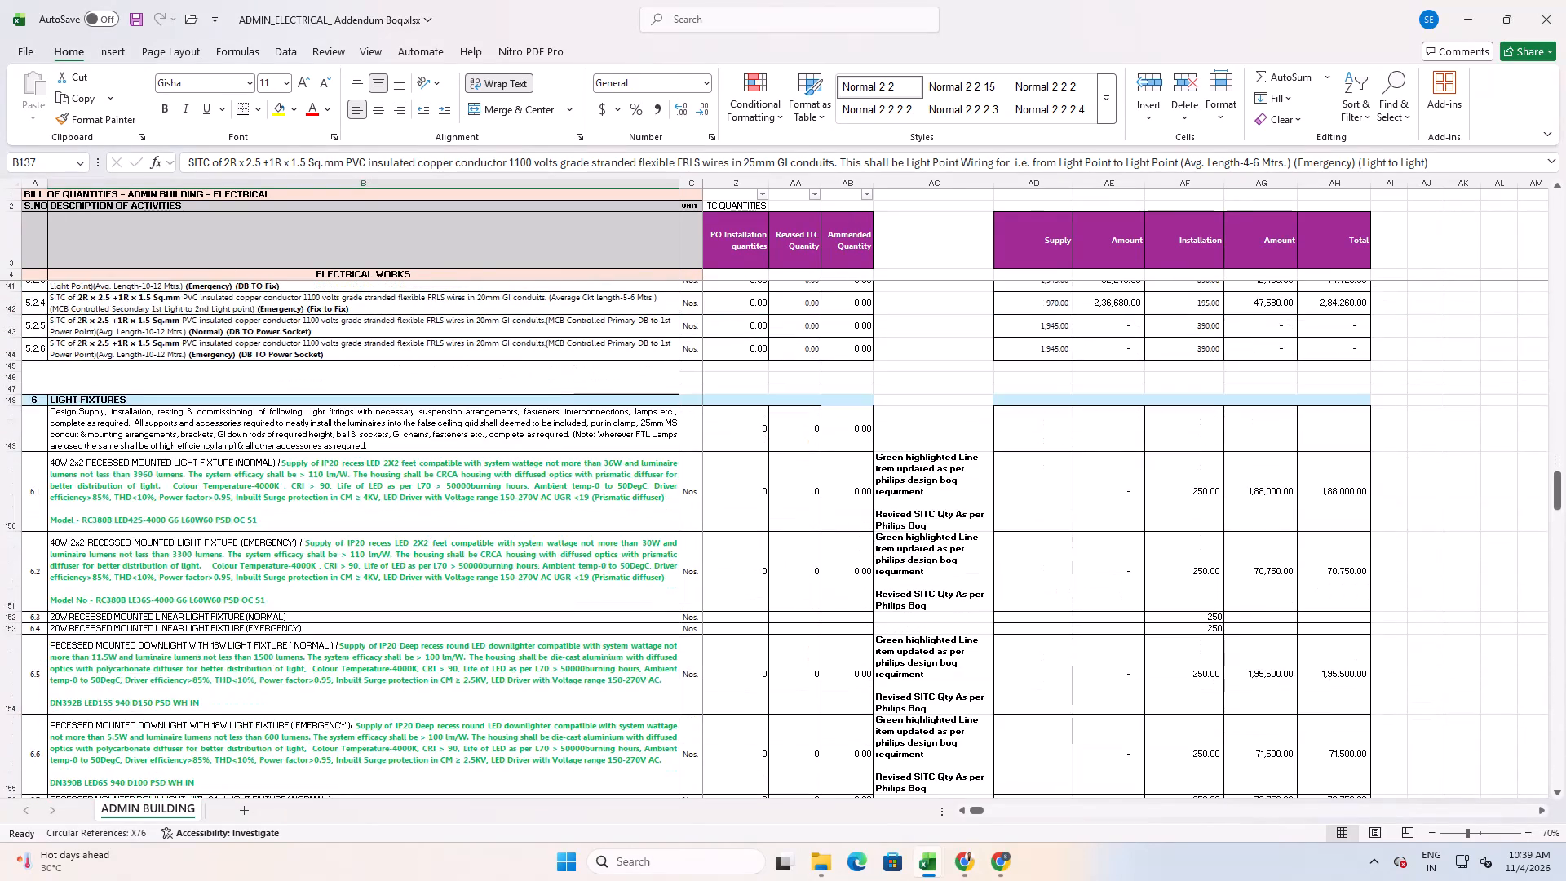
scroll(170, 608, down, 4)
scroll(170, 608, up, 1)
scroll(170, 608, down, 9)
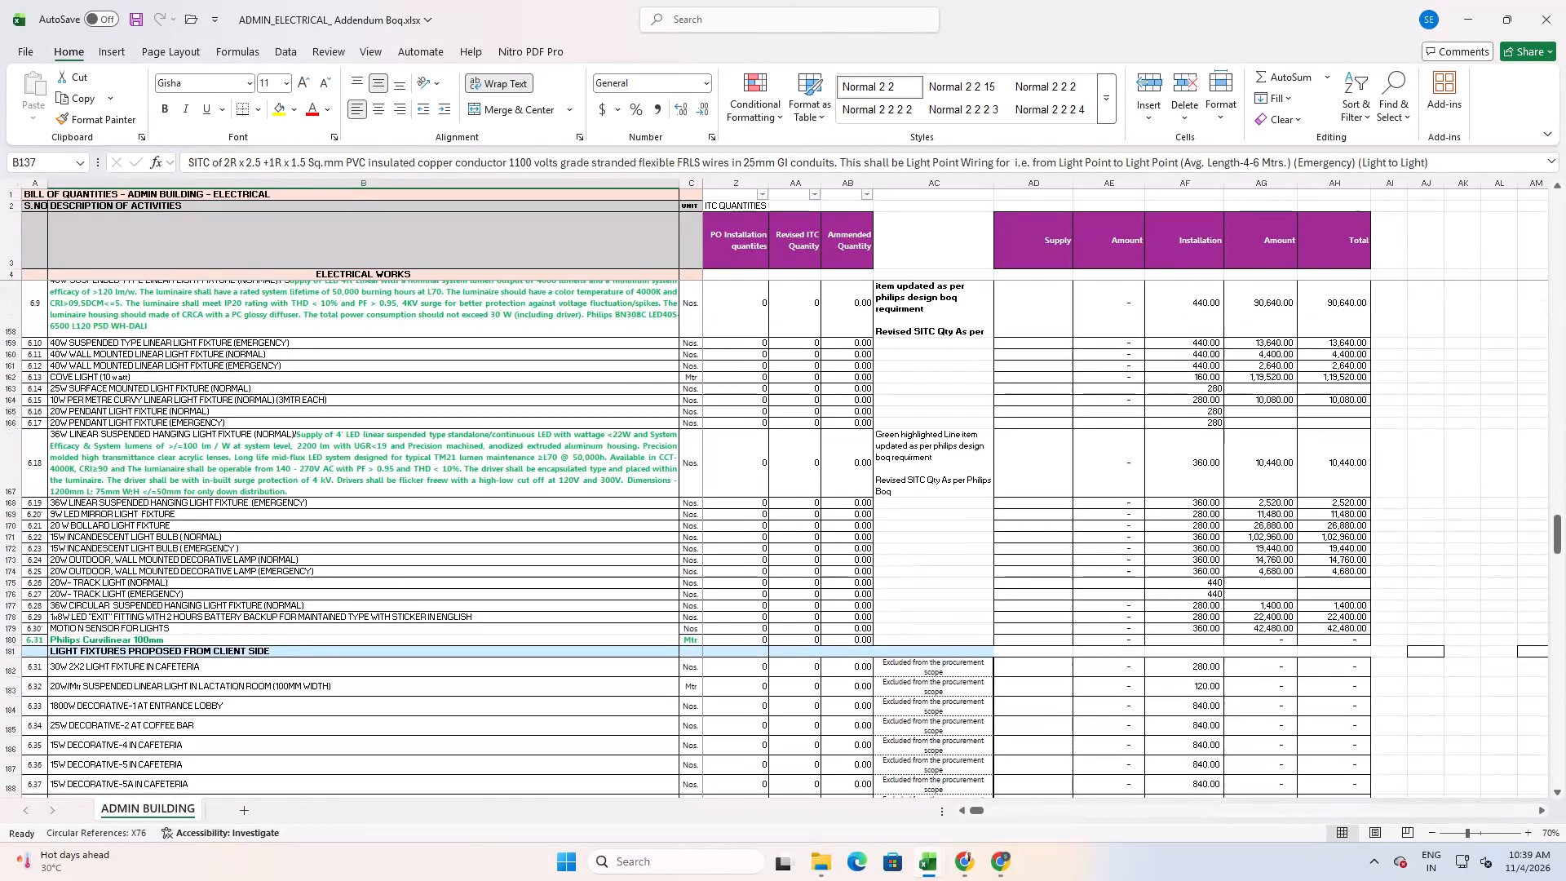
scroll(170, 608, down, 13)
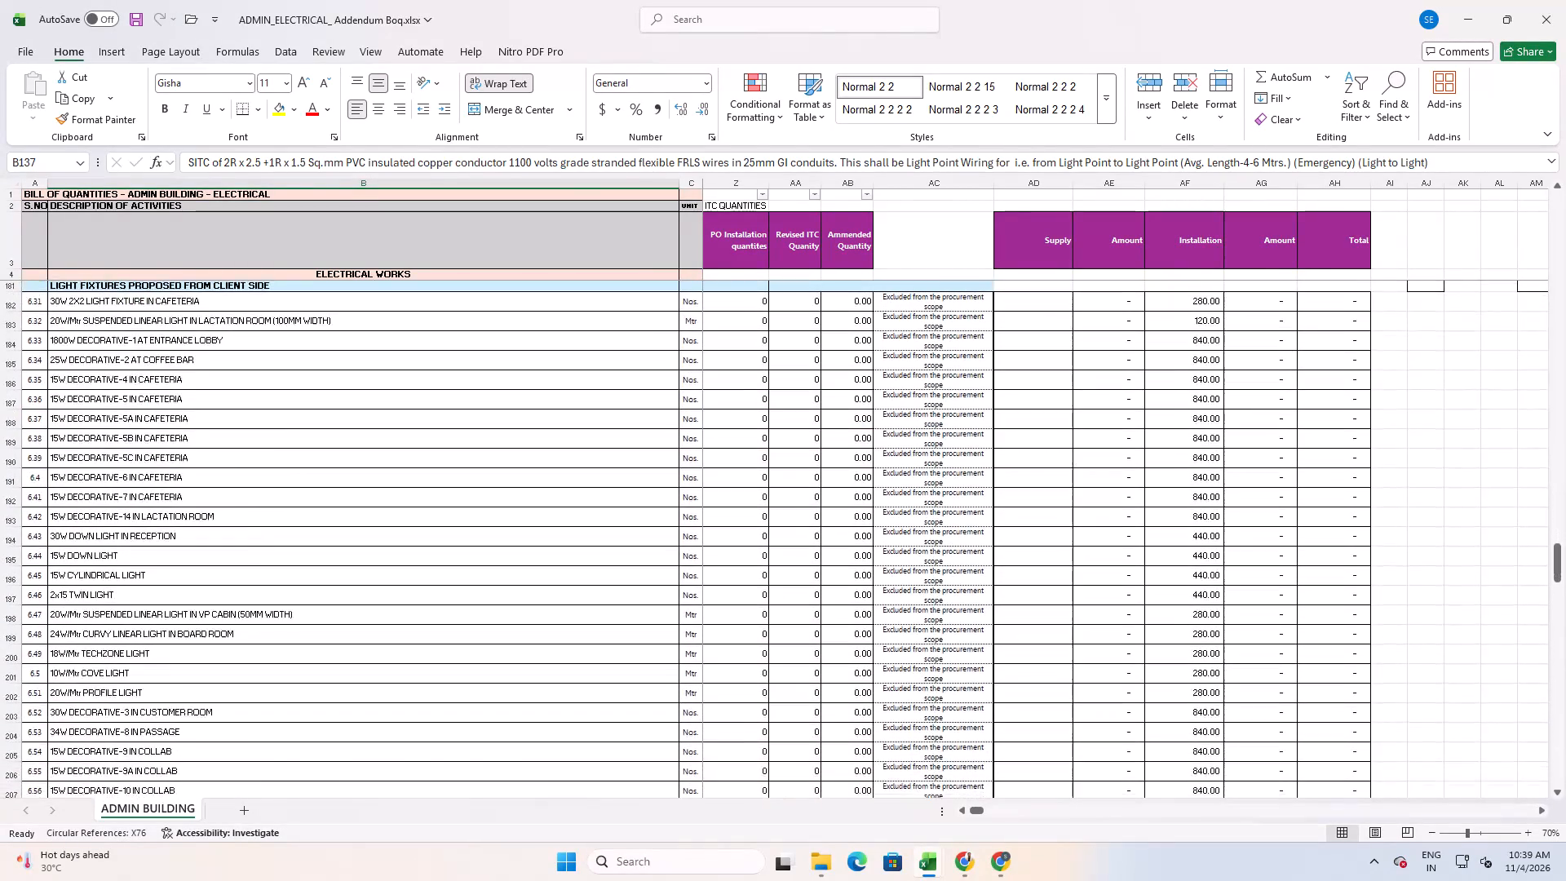
scroll(170, 608, down, 7)
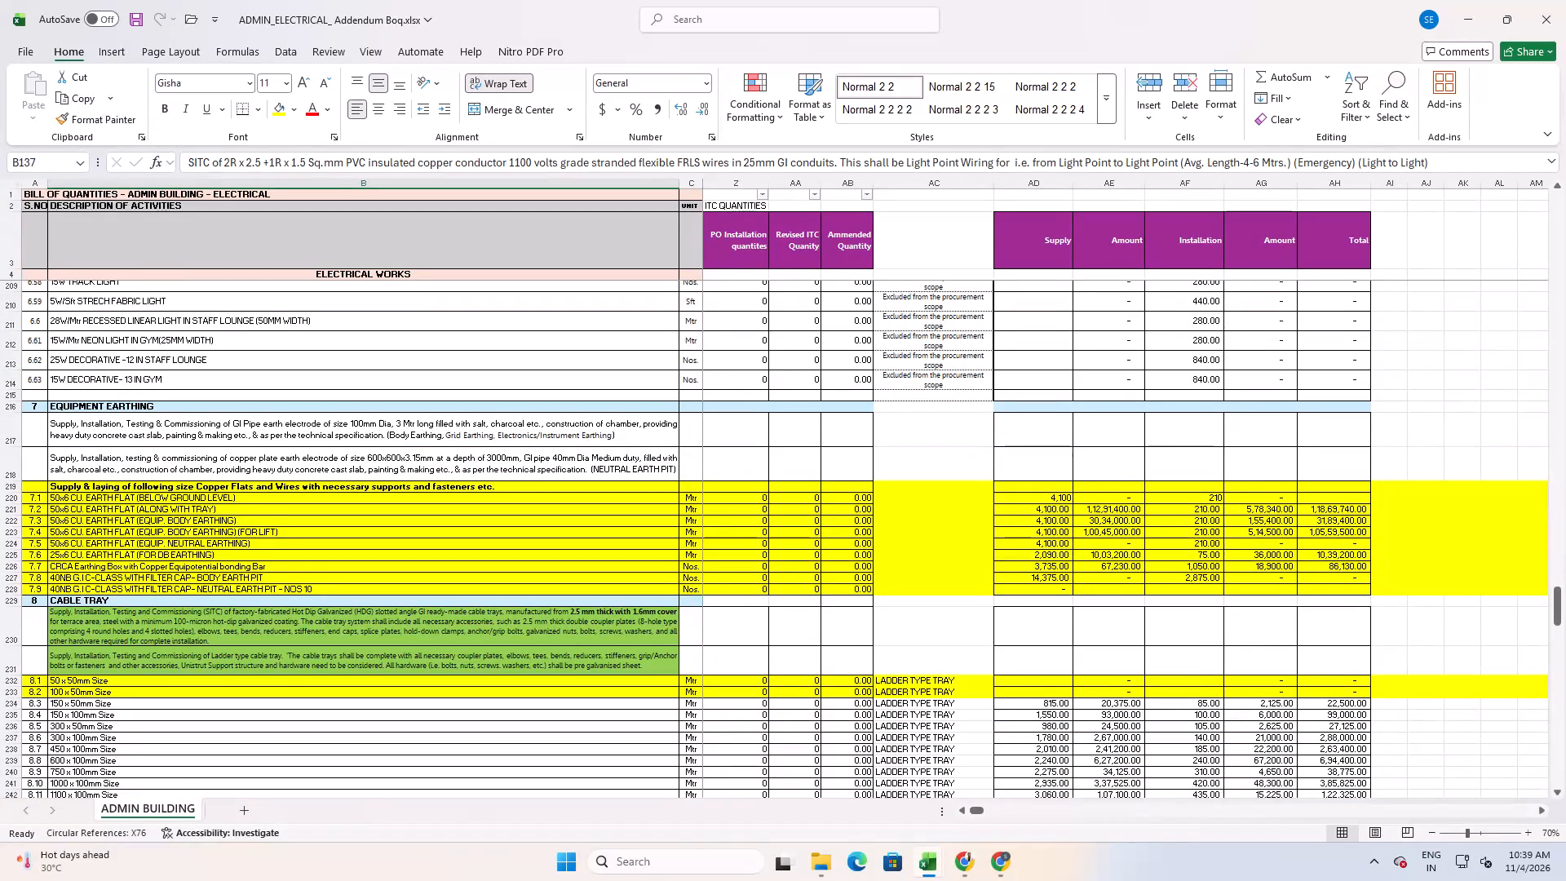
scroll(622, 681, down, 3)
drag(1561, 611, 1554, 498)
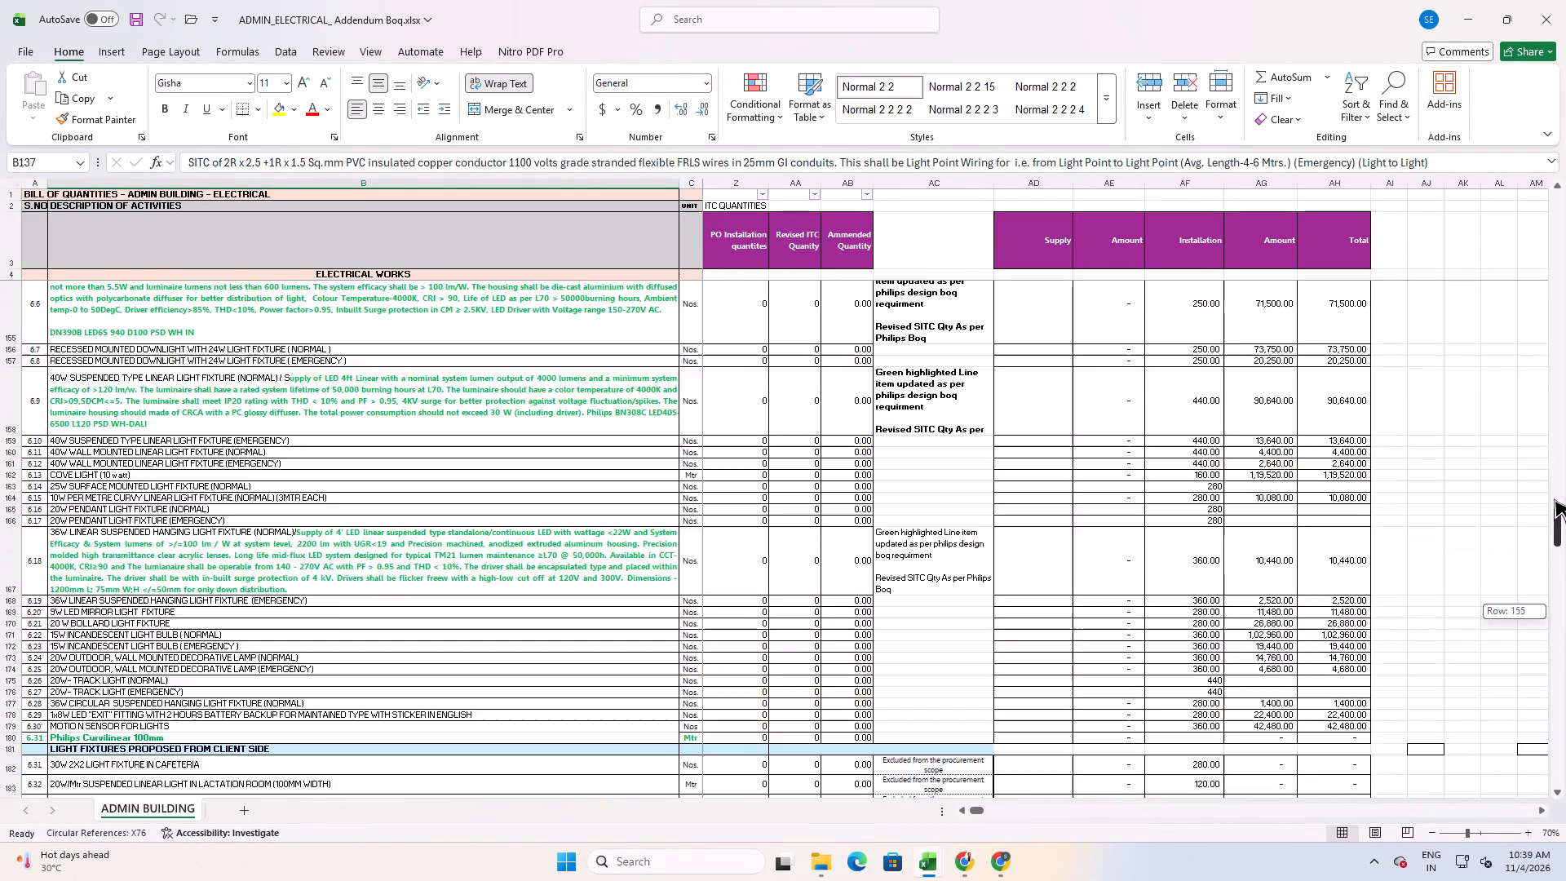
drag(1554, 498, 1521, 330)
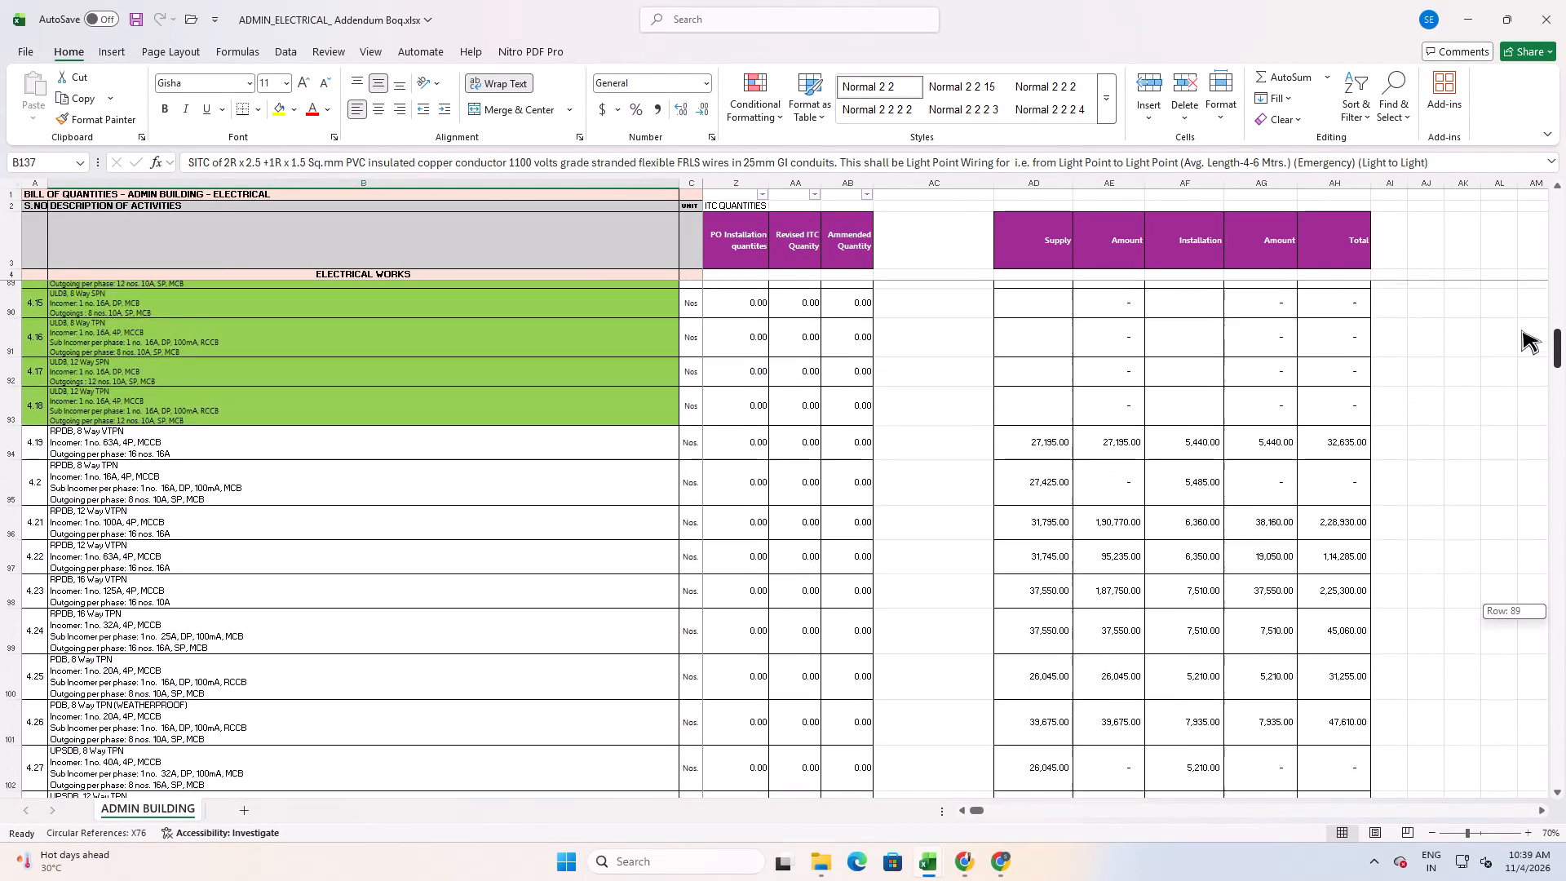
drag(1521, 330, 1520, 248)
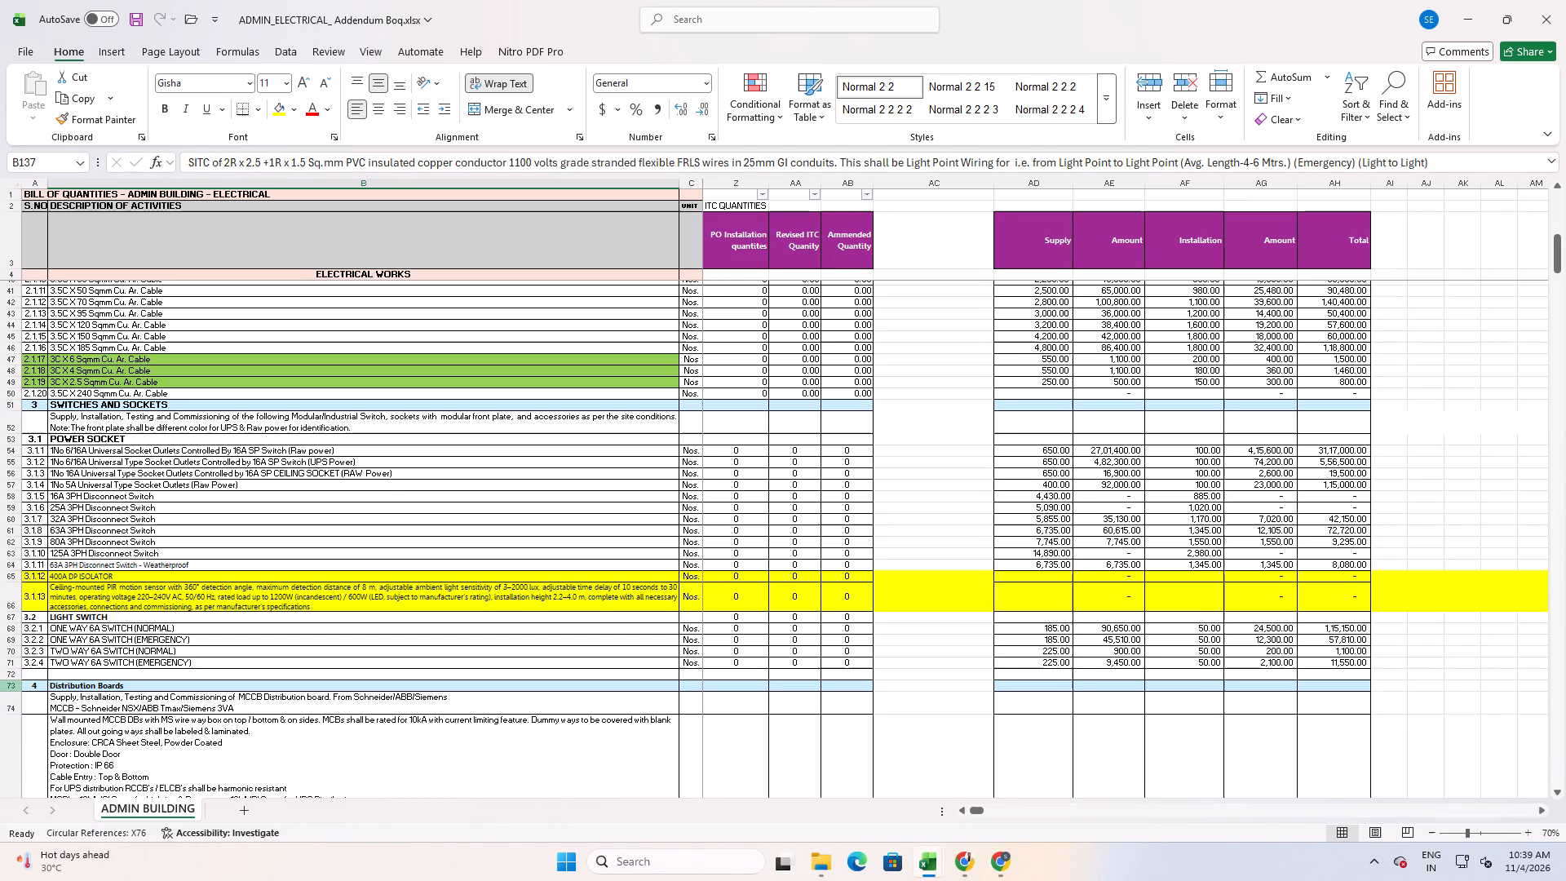
Switch to the washroom workbook and inspect the description for shifting existing 3M/6M back boxes under LADIES WASHROOM.
key(alt+Tab)
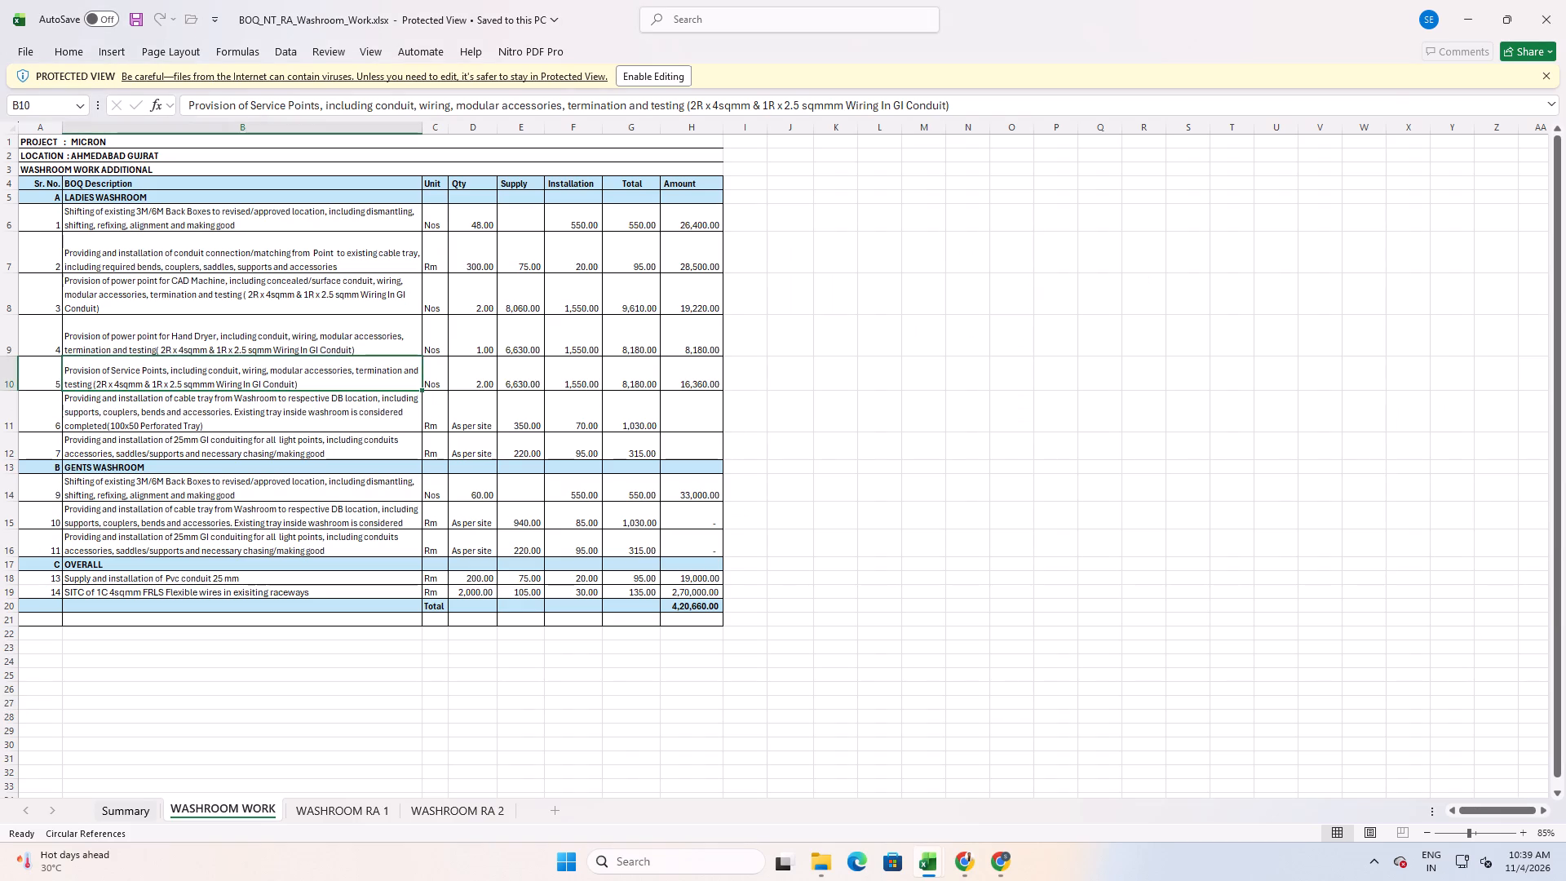
click(127, 219)
Return to the addendum BOQ and examine the power socket and light switch items, selecting the blank row above Distribution Boards.
key(alt+Tab)
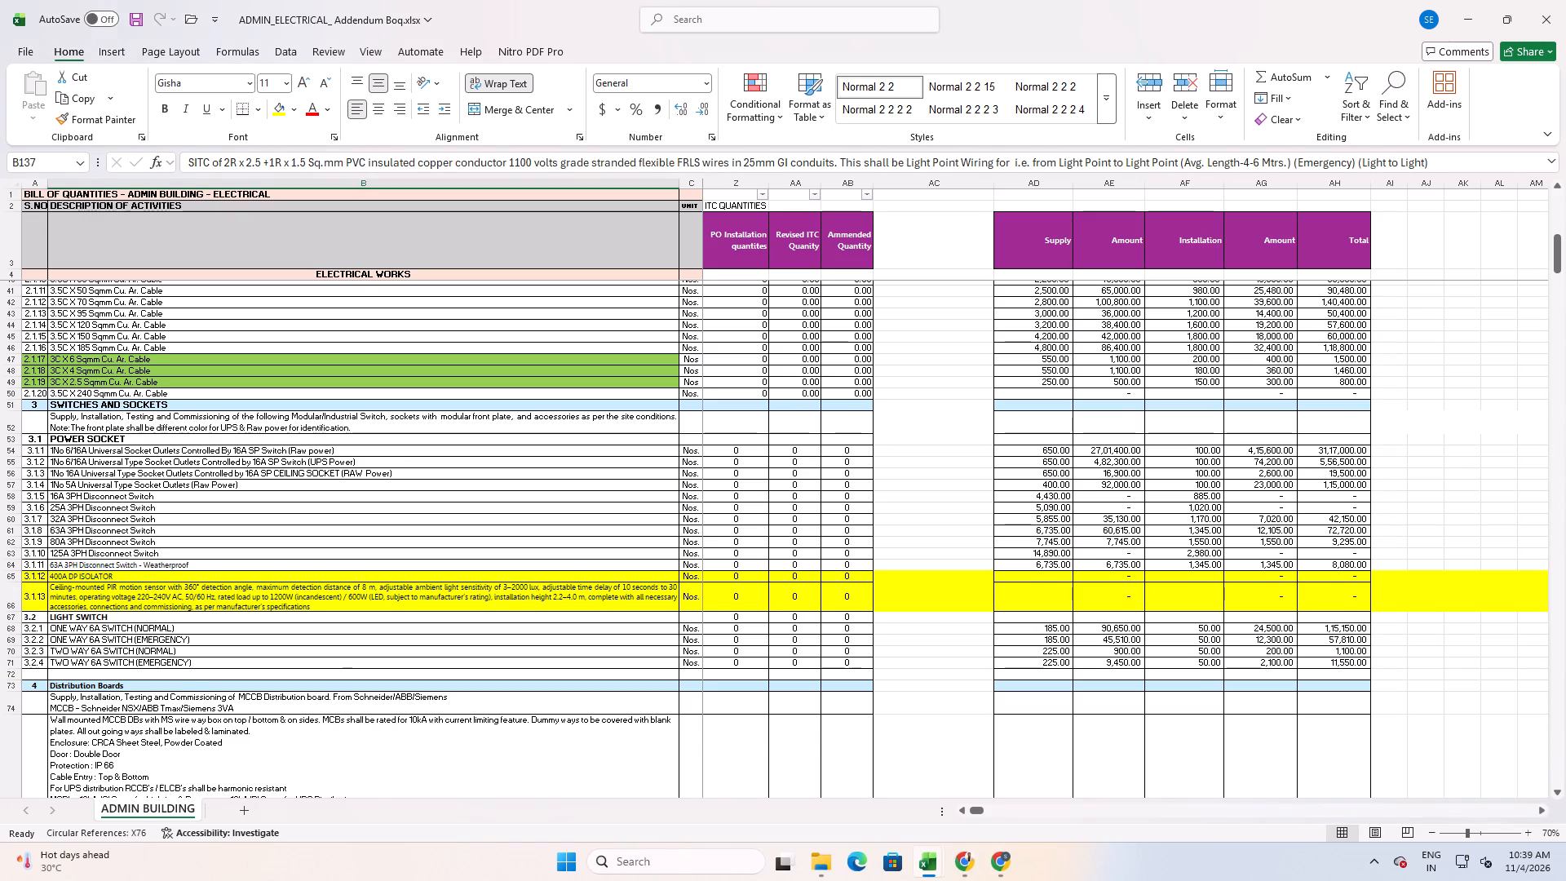
scroll(20, 671, down, 1)
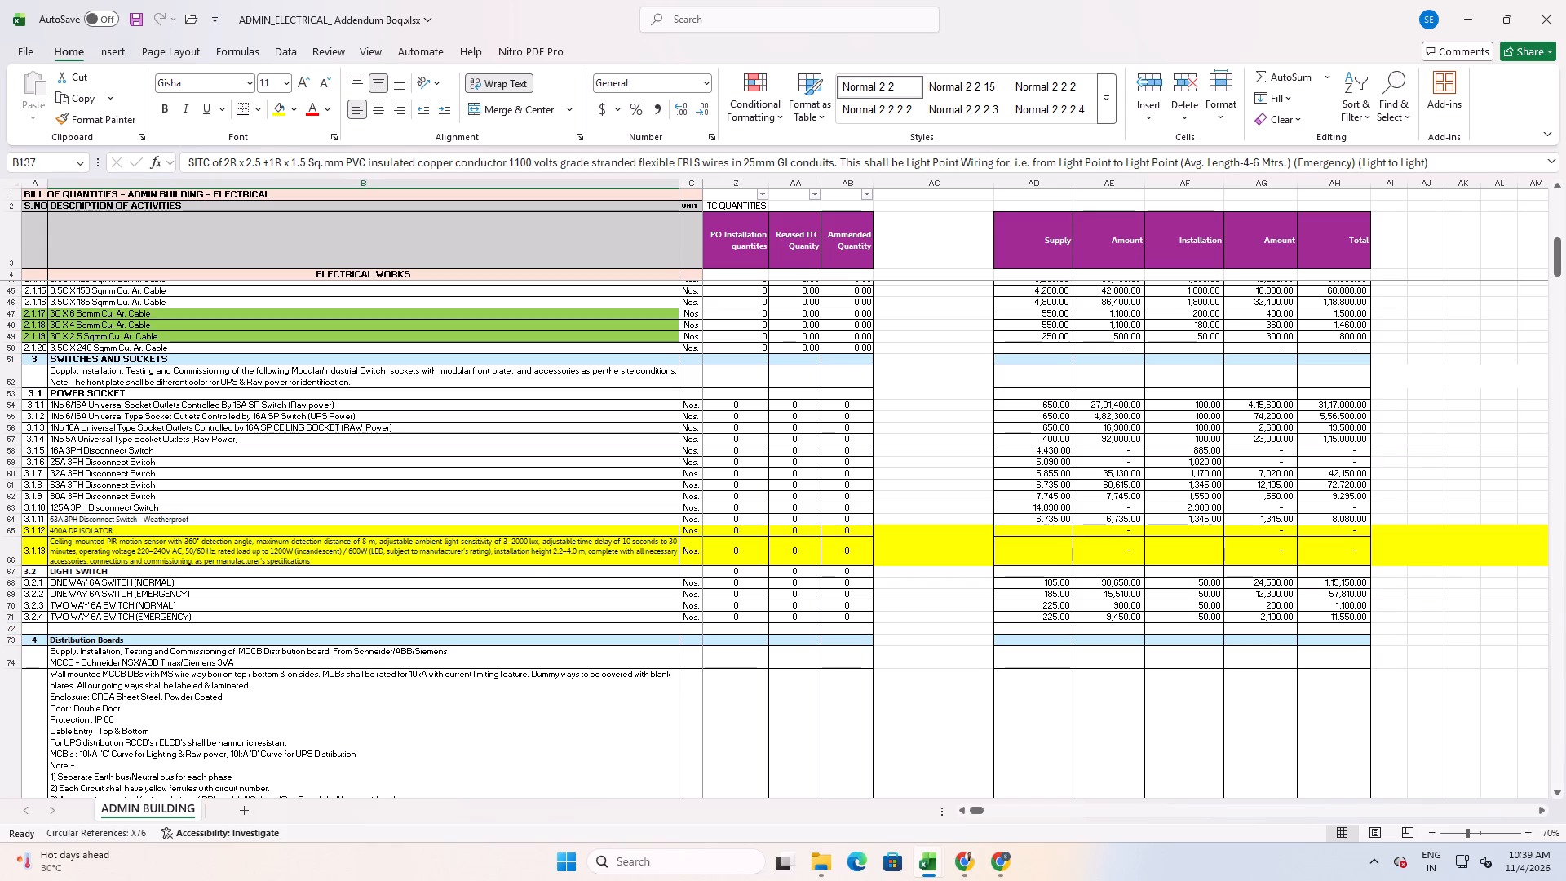
click(29, 628)
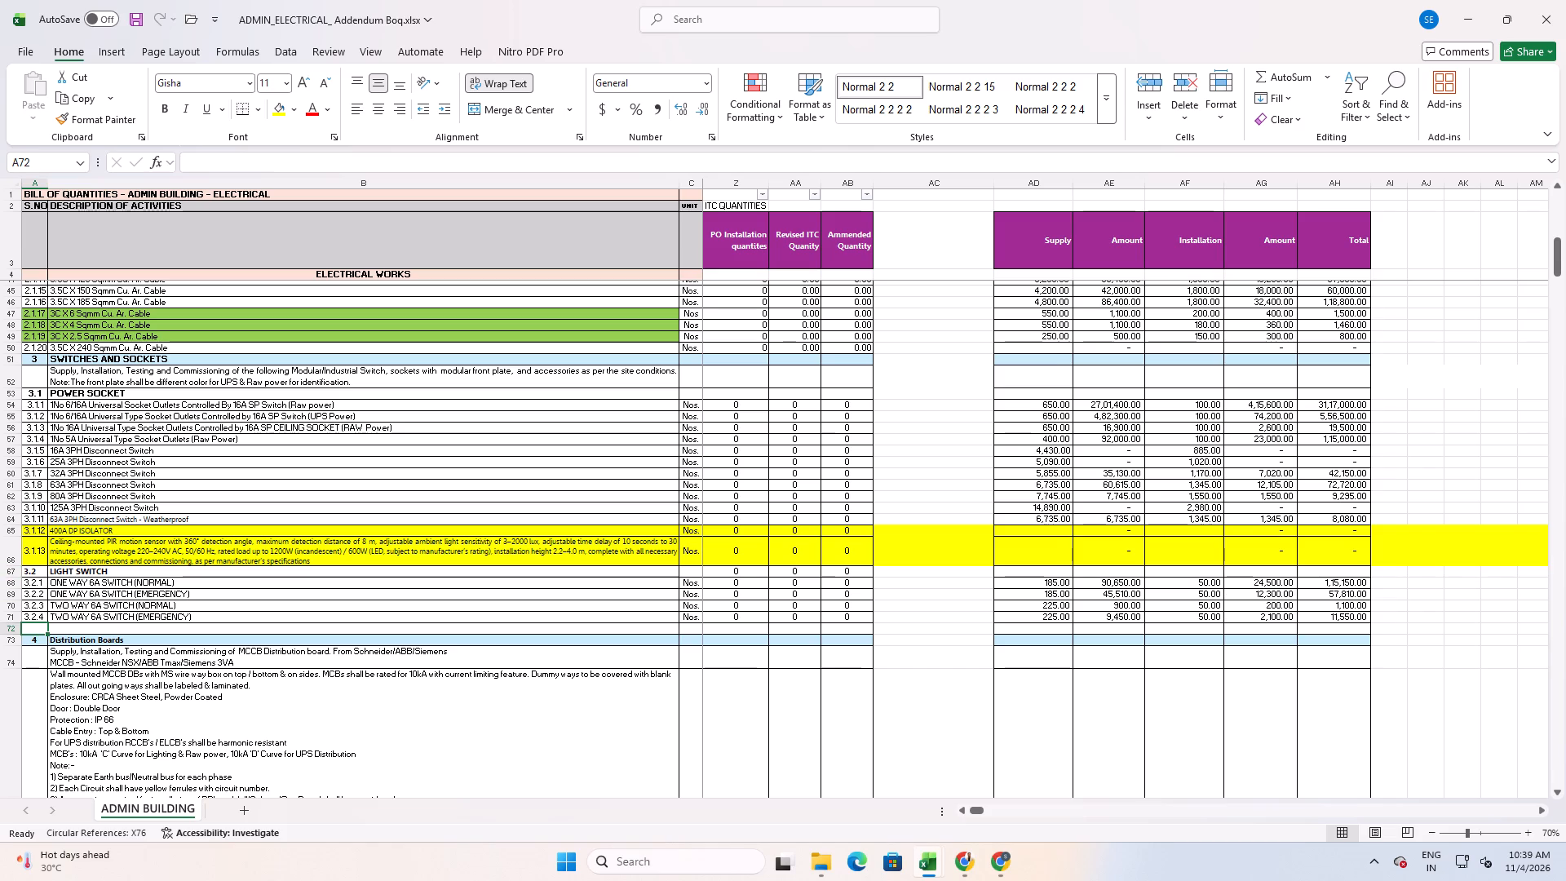
scroll(19, 639, down, 2)
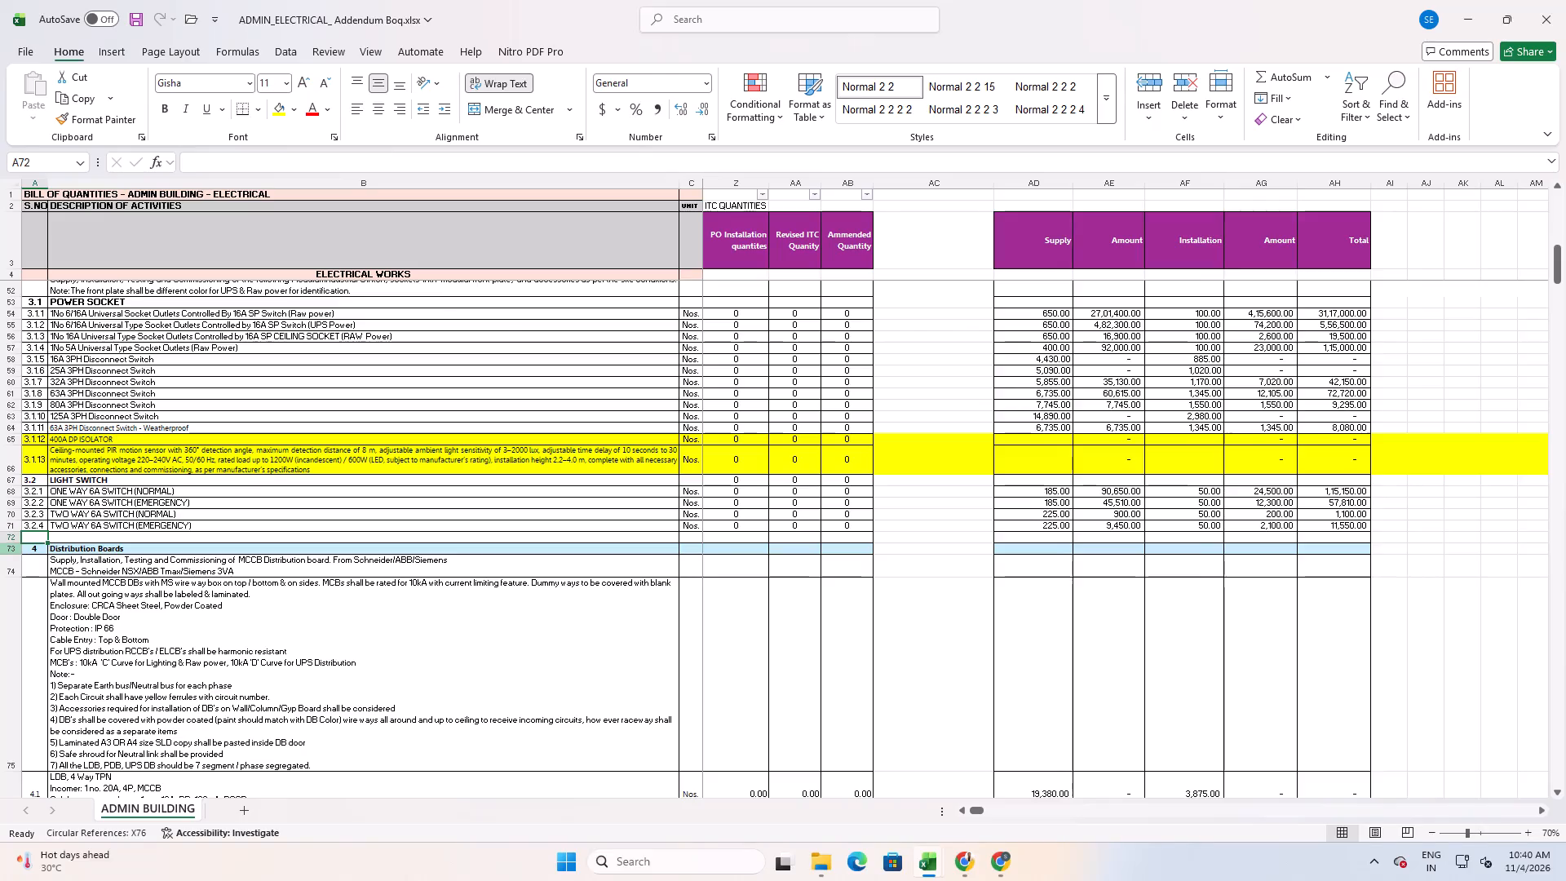
Inspect the conduit connection description under LADIES WASHROOM in the washroom workbook, and return to the addendum BOQ's switches and sockets section.
key(alt+Tab)
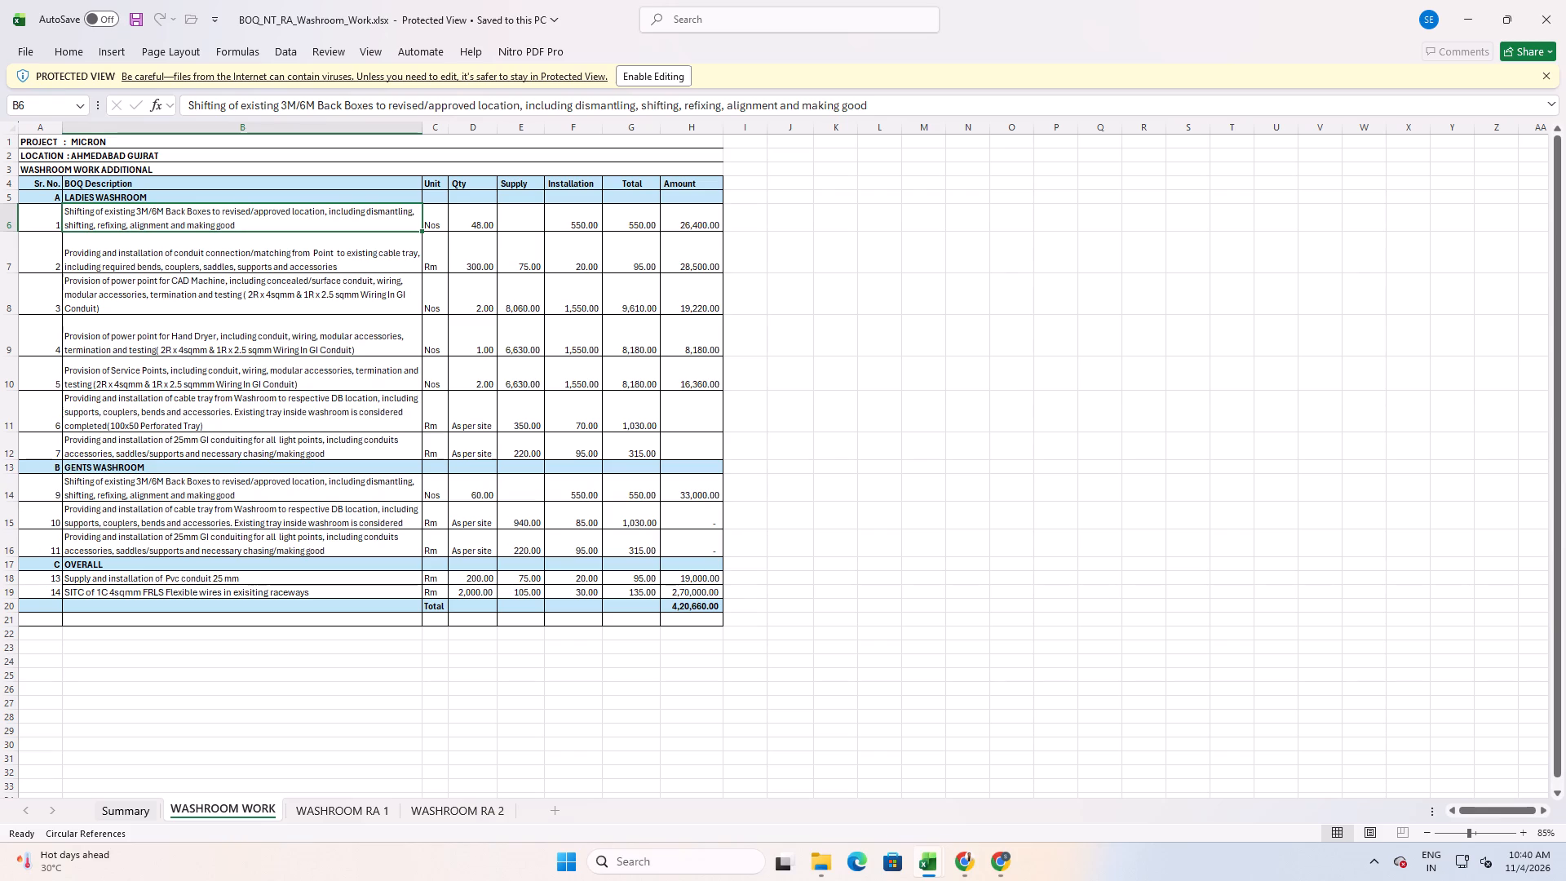
key(alt+Tab)
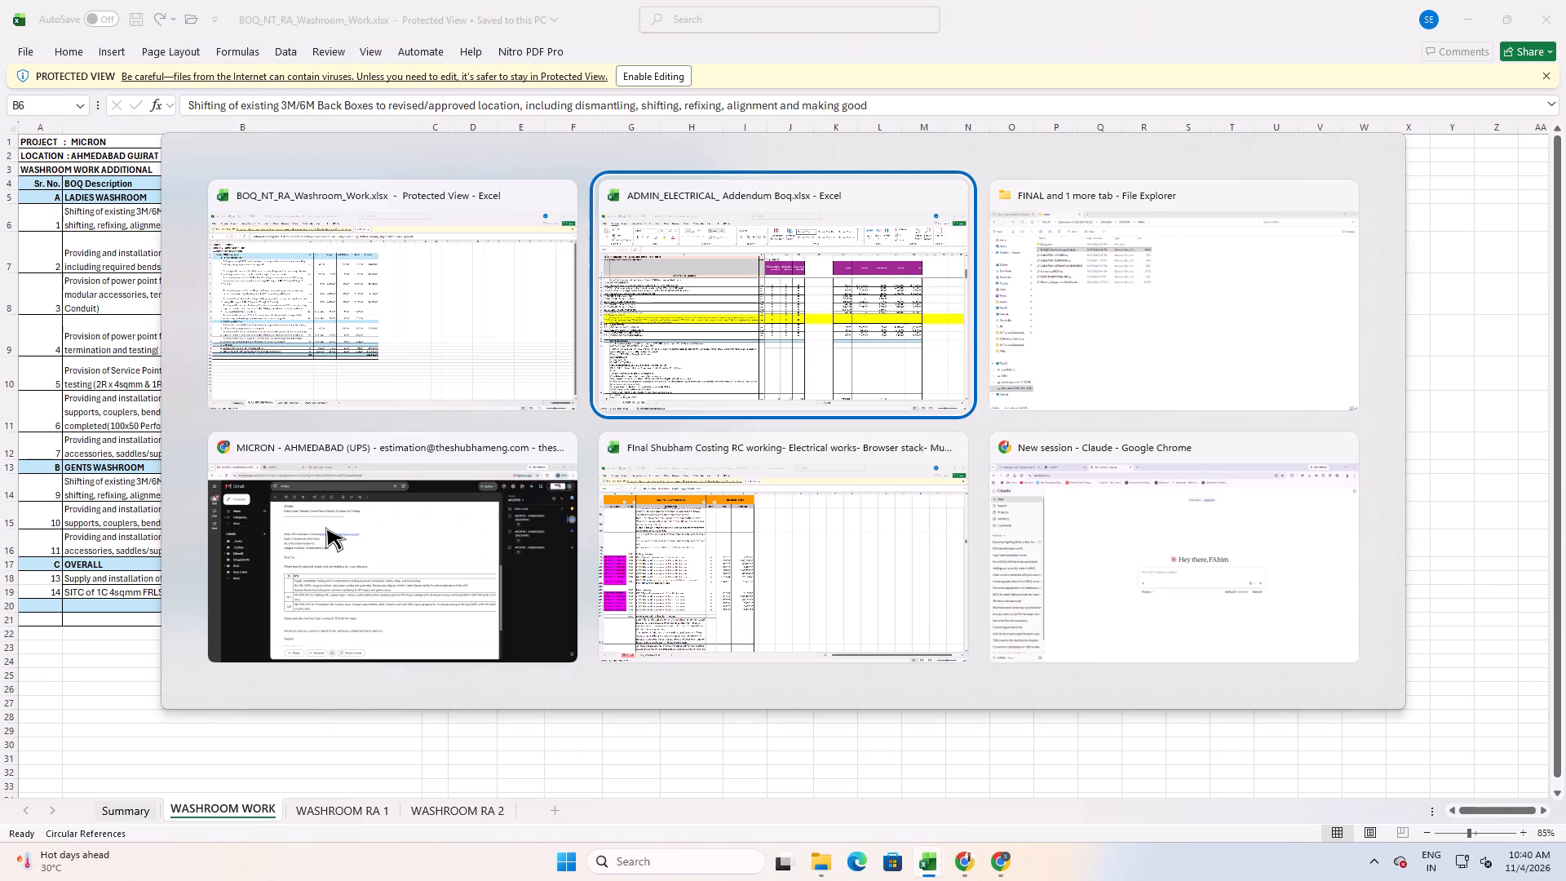
key(alt+Tab)
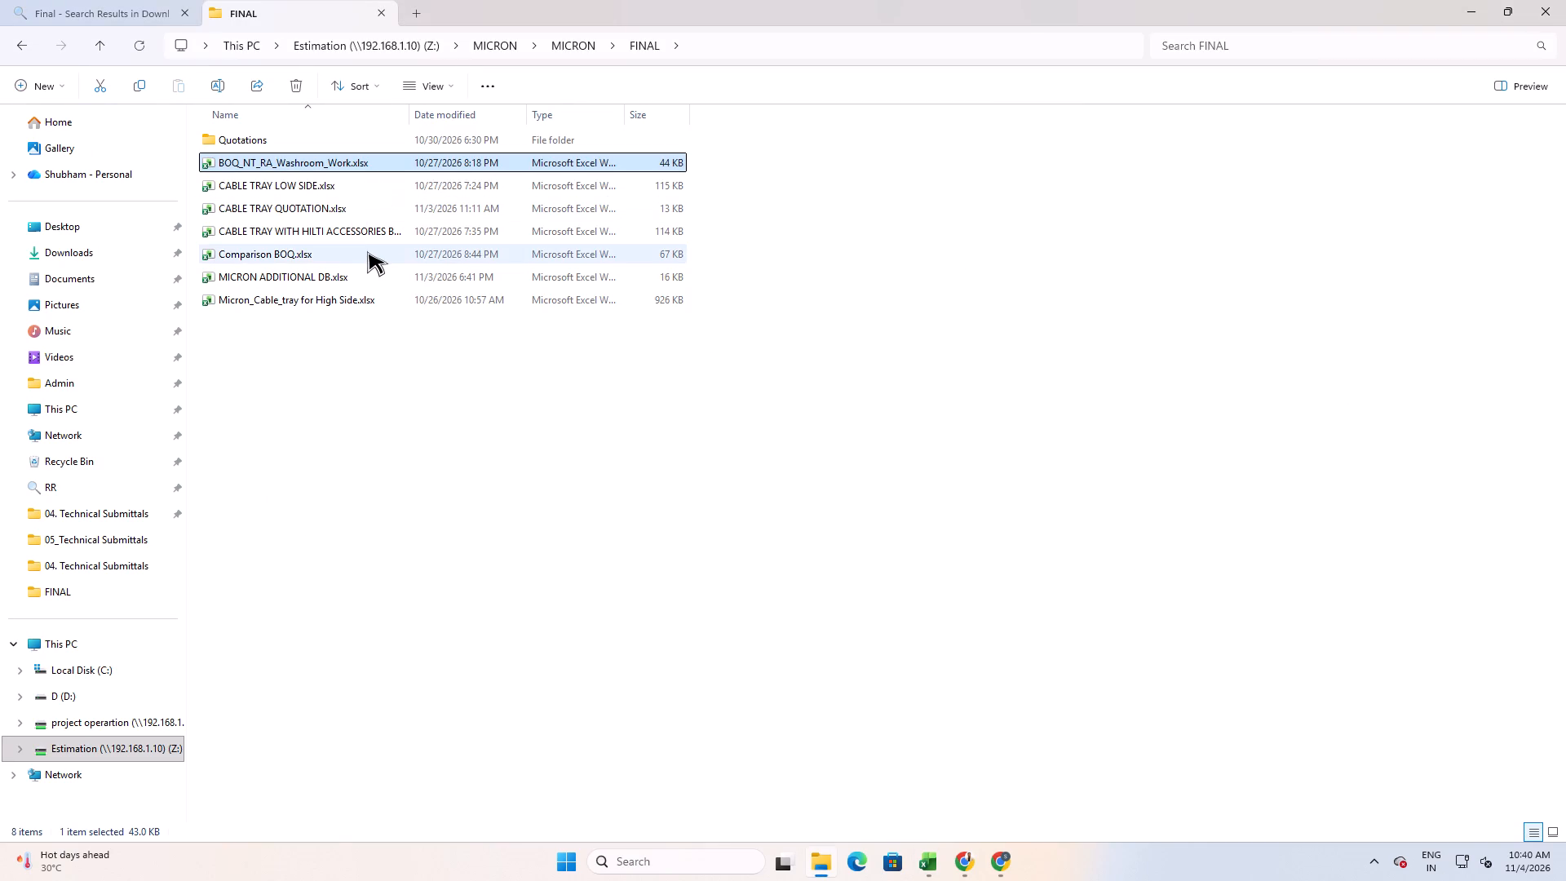
key(alt+Tab)
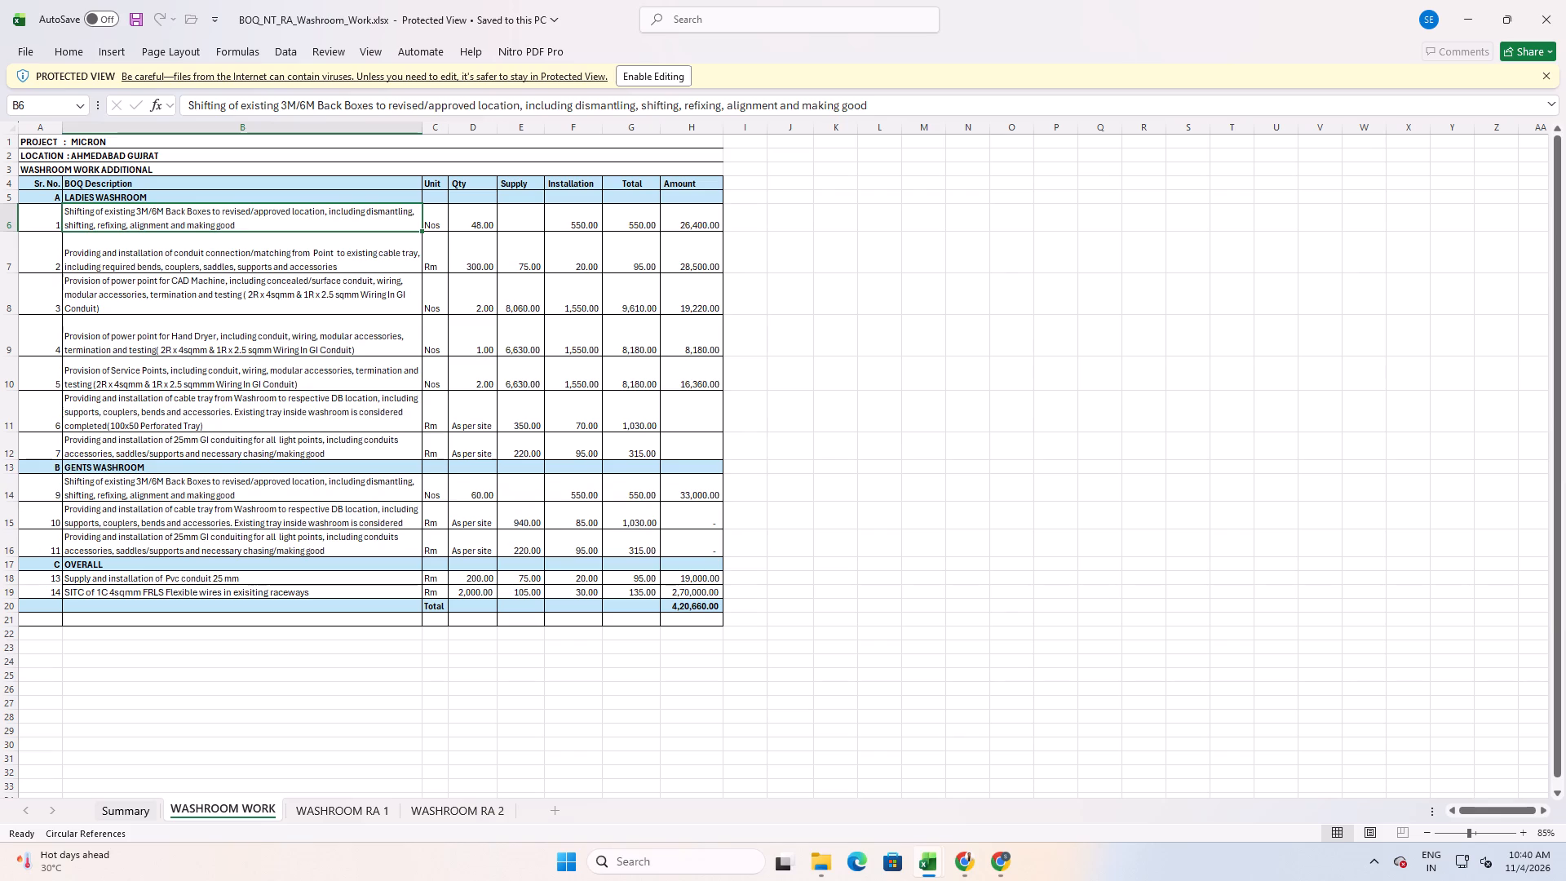
click(340, 269)
key(alt+Tab)
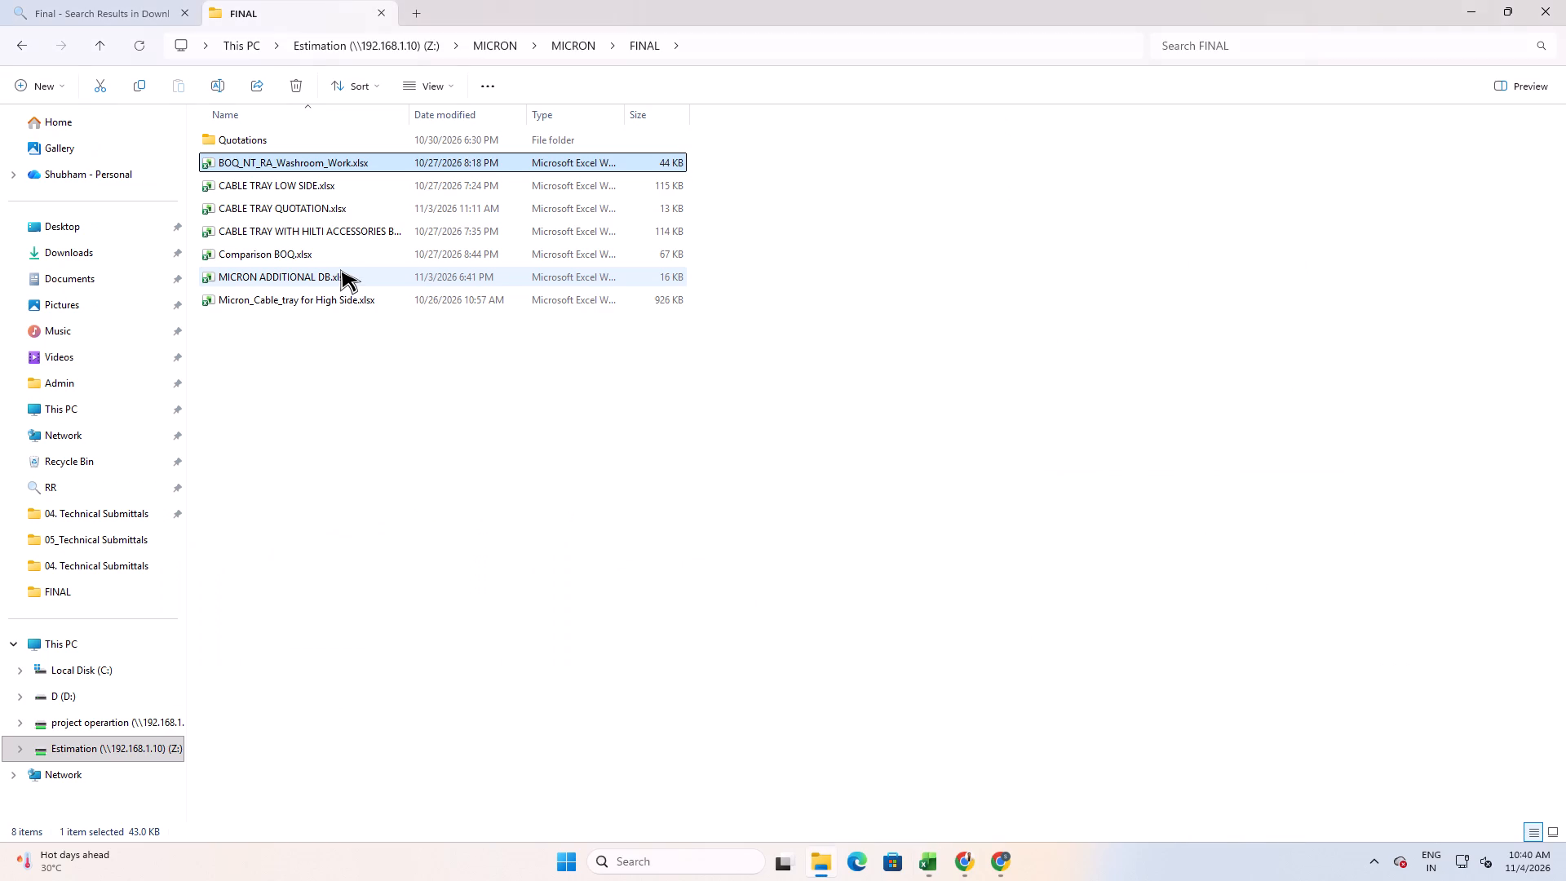
key(alt+Tab)
key(alt+Tab)
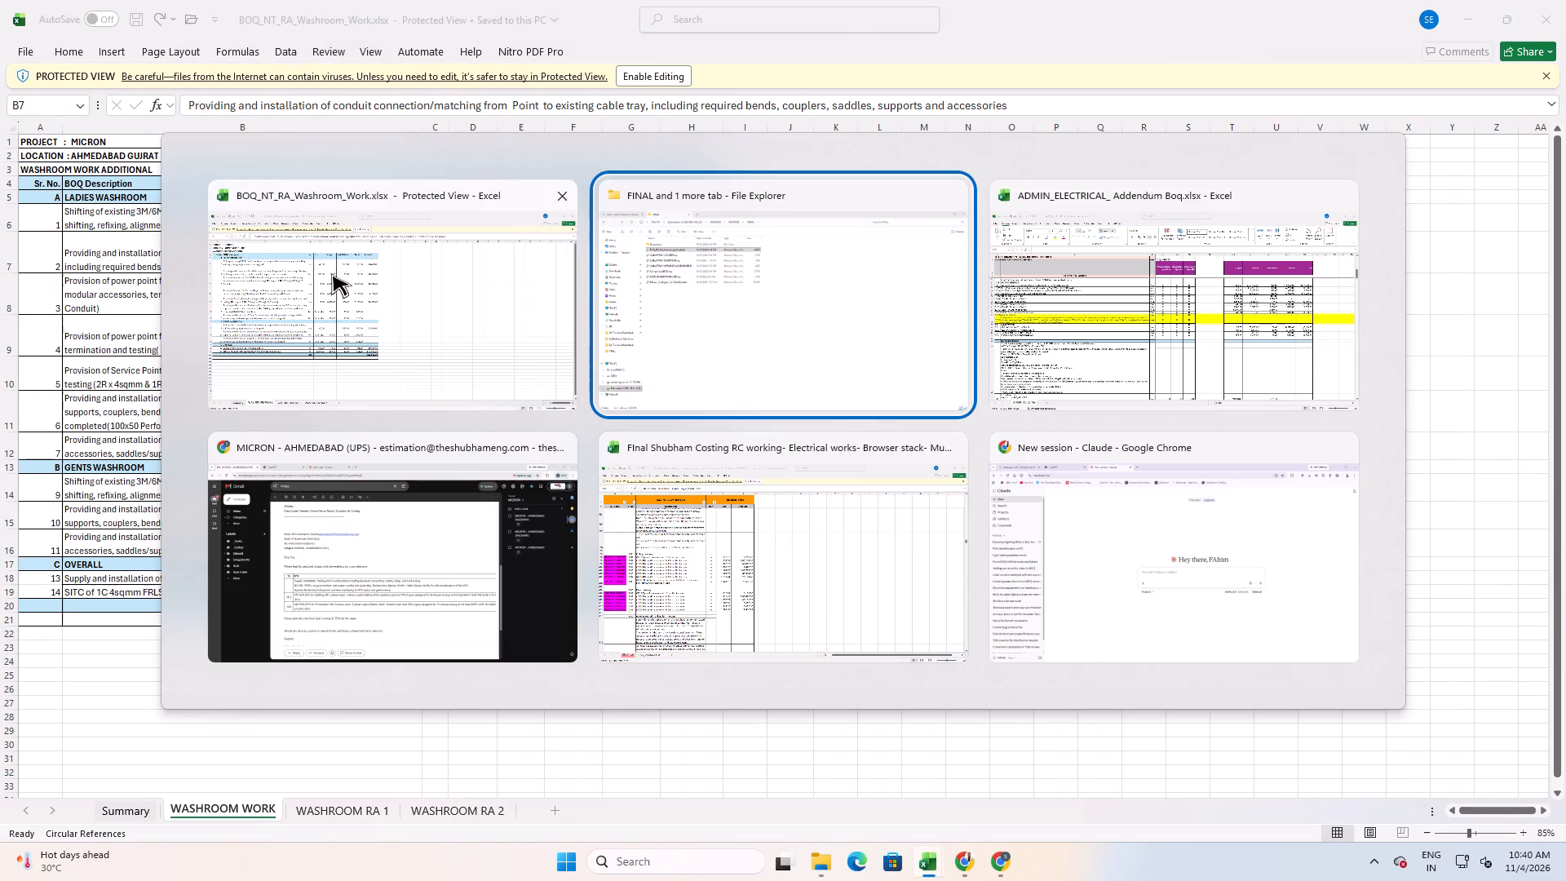
key(alt+Tab)
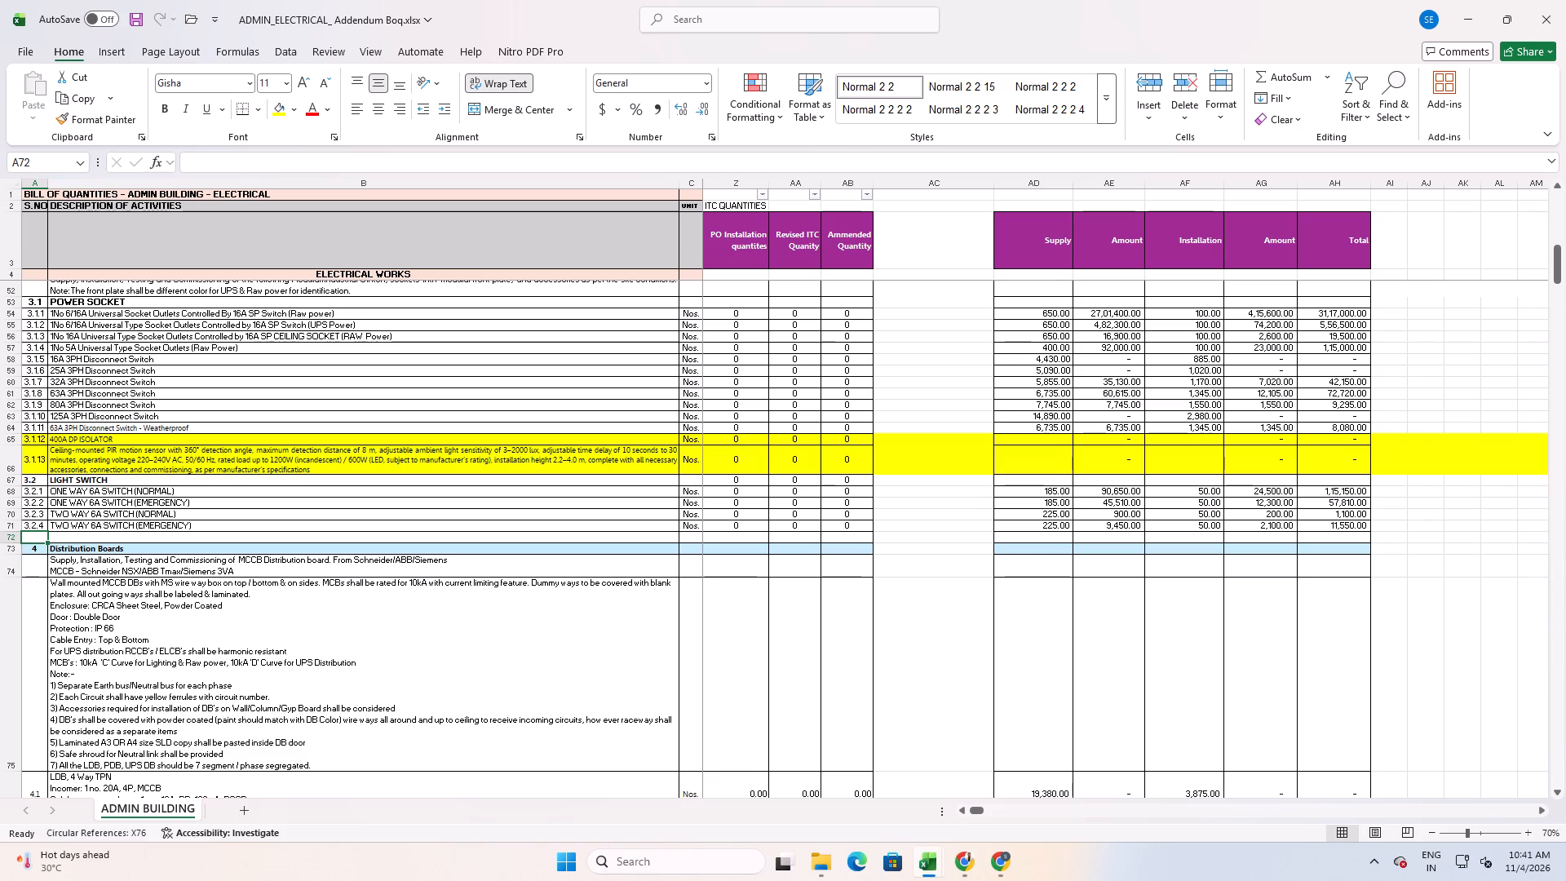
Add the heading 3.3 WASHROOM in the blank row above Distribution Boards, copying the formatting of the 3.2 LIGHT SWITCH heading.
text(3.3)
key(Return)
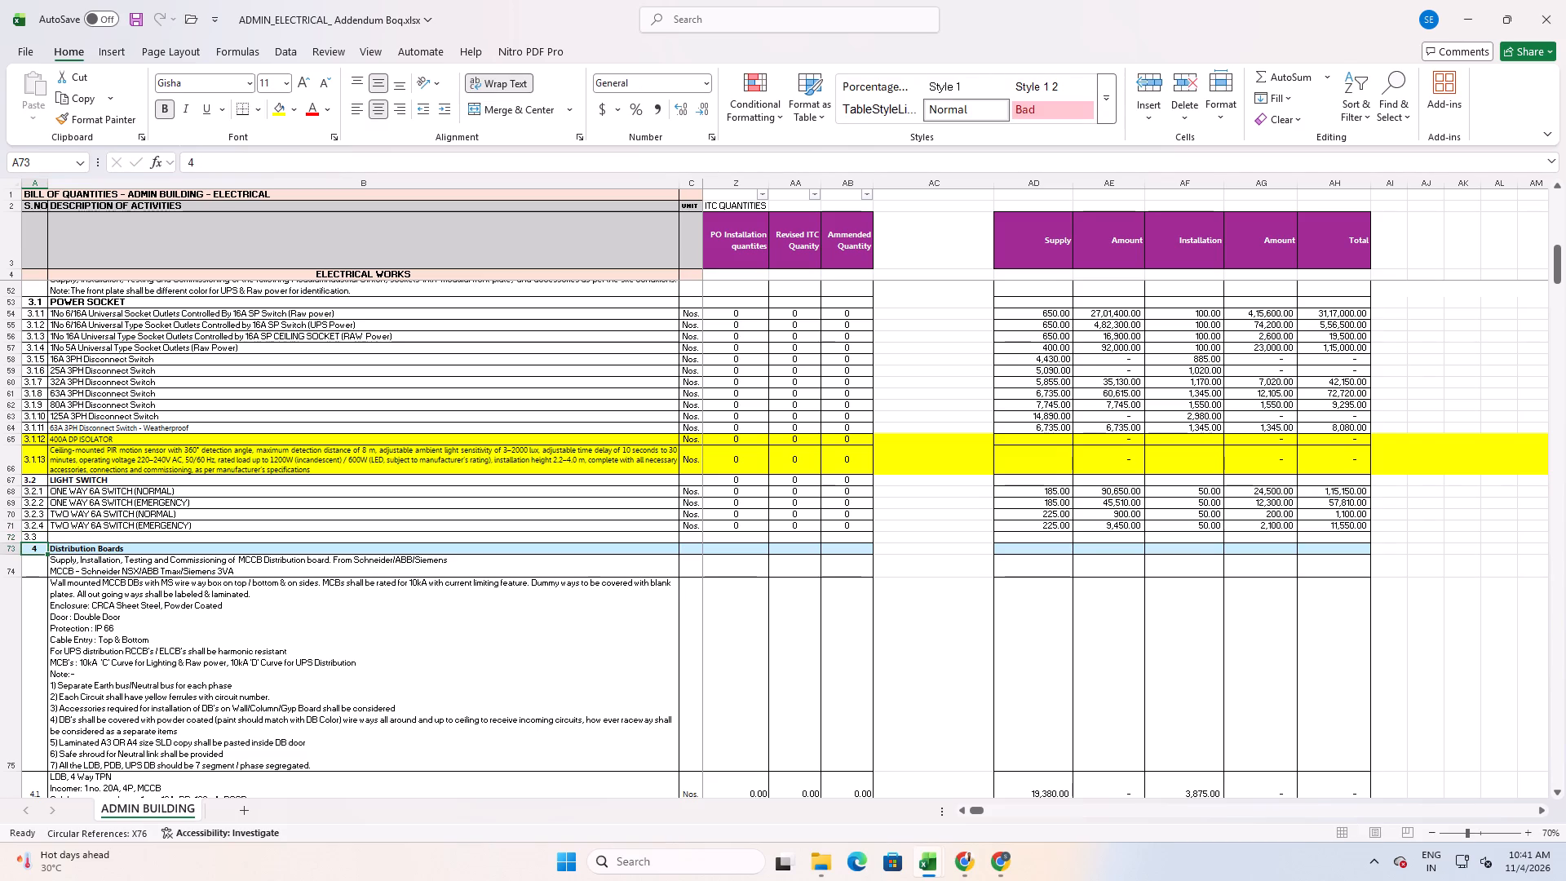
click(38, 481)
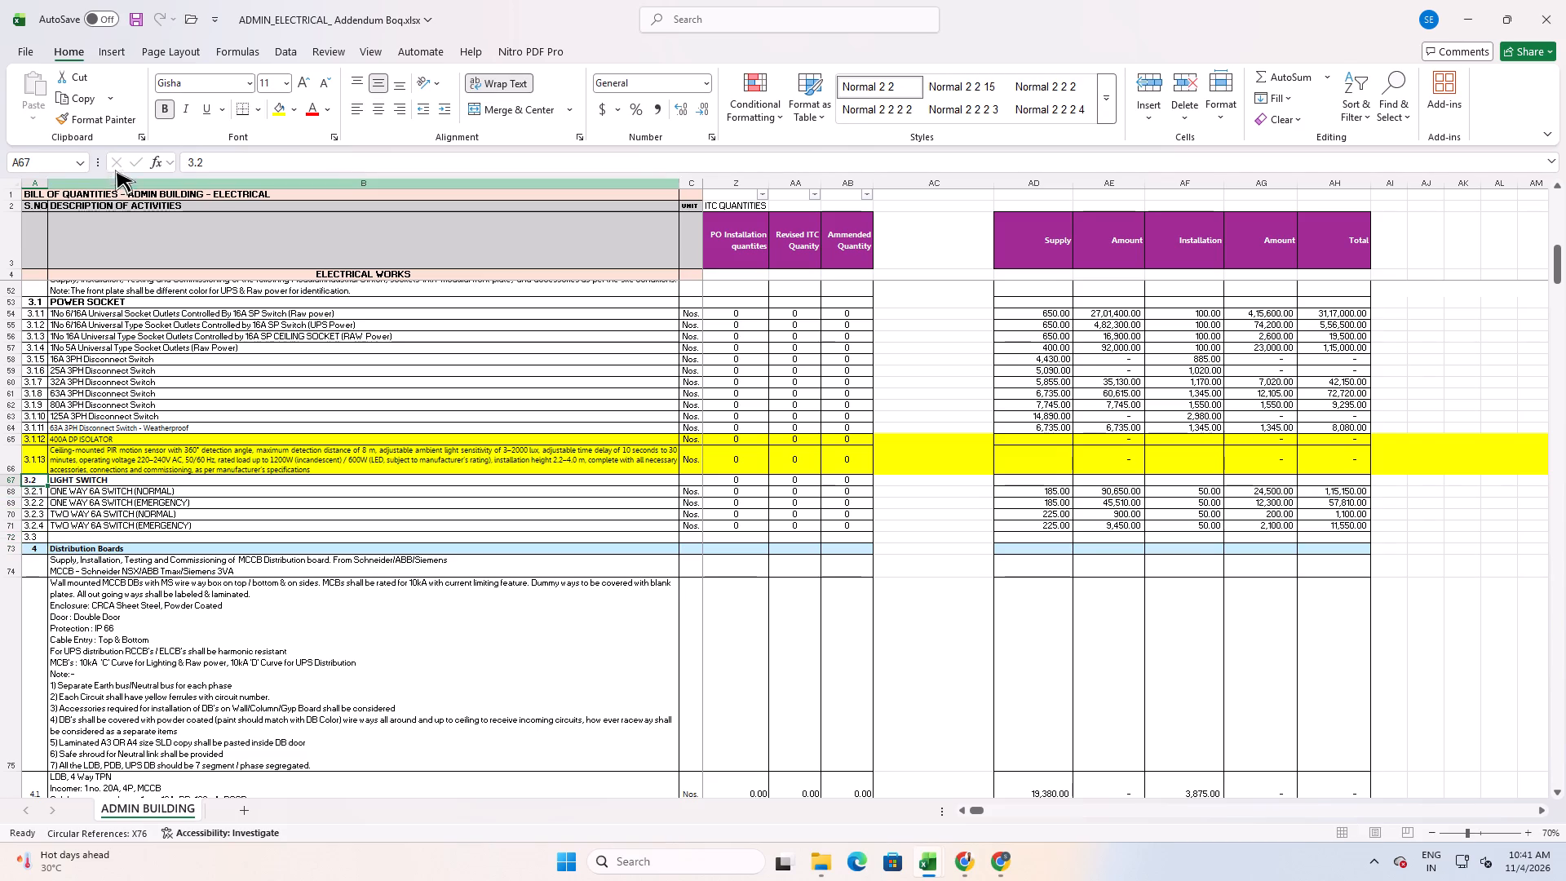
click(116, 113)
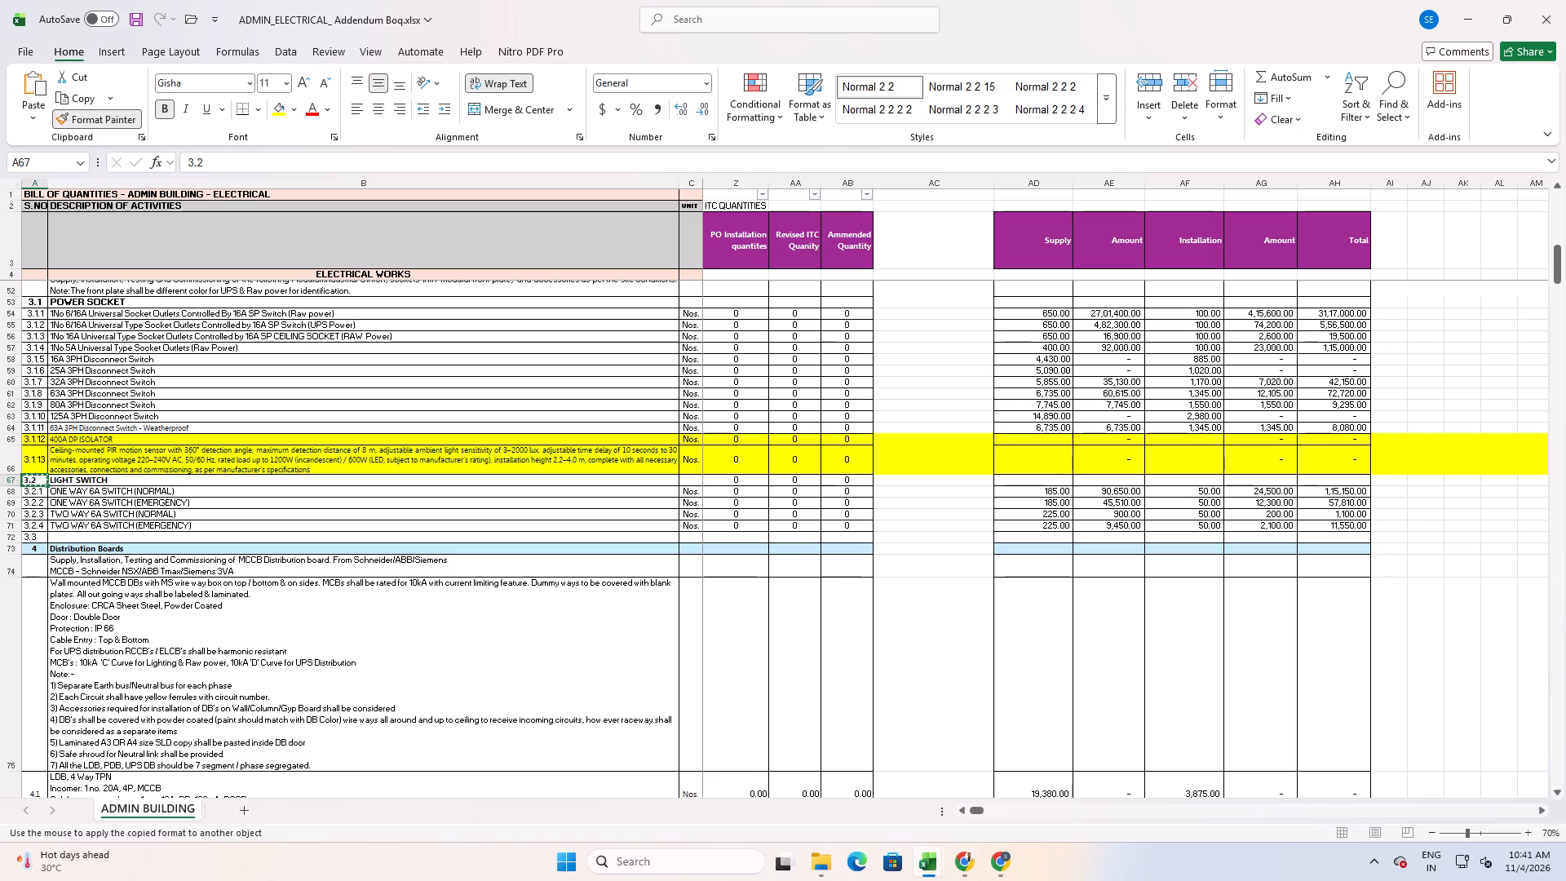
click(30, 537)
click(113, 481)
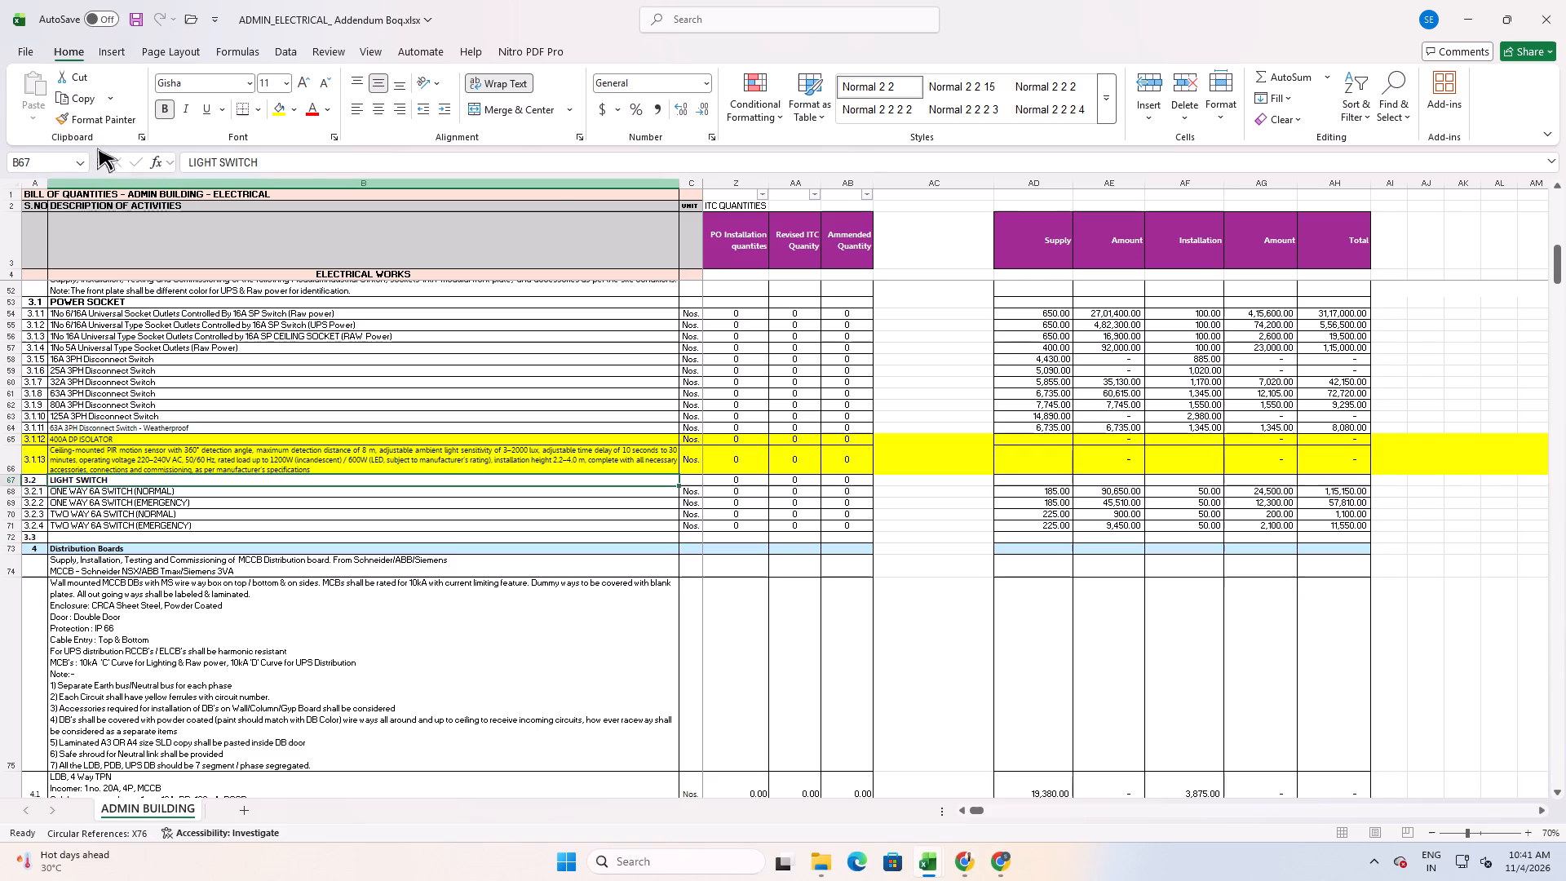
click(125, 121)
click(122, 536)
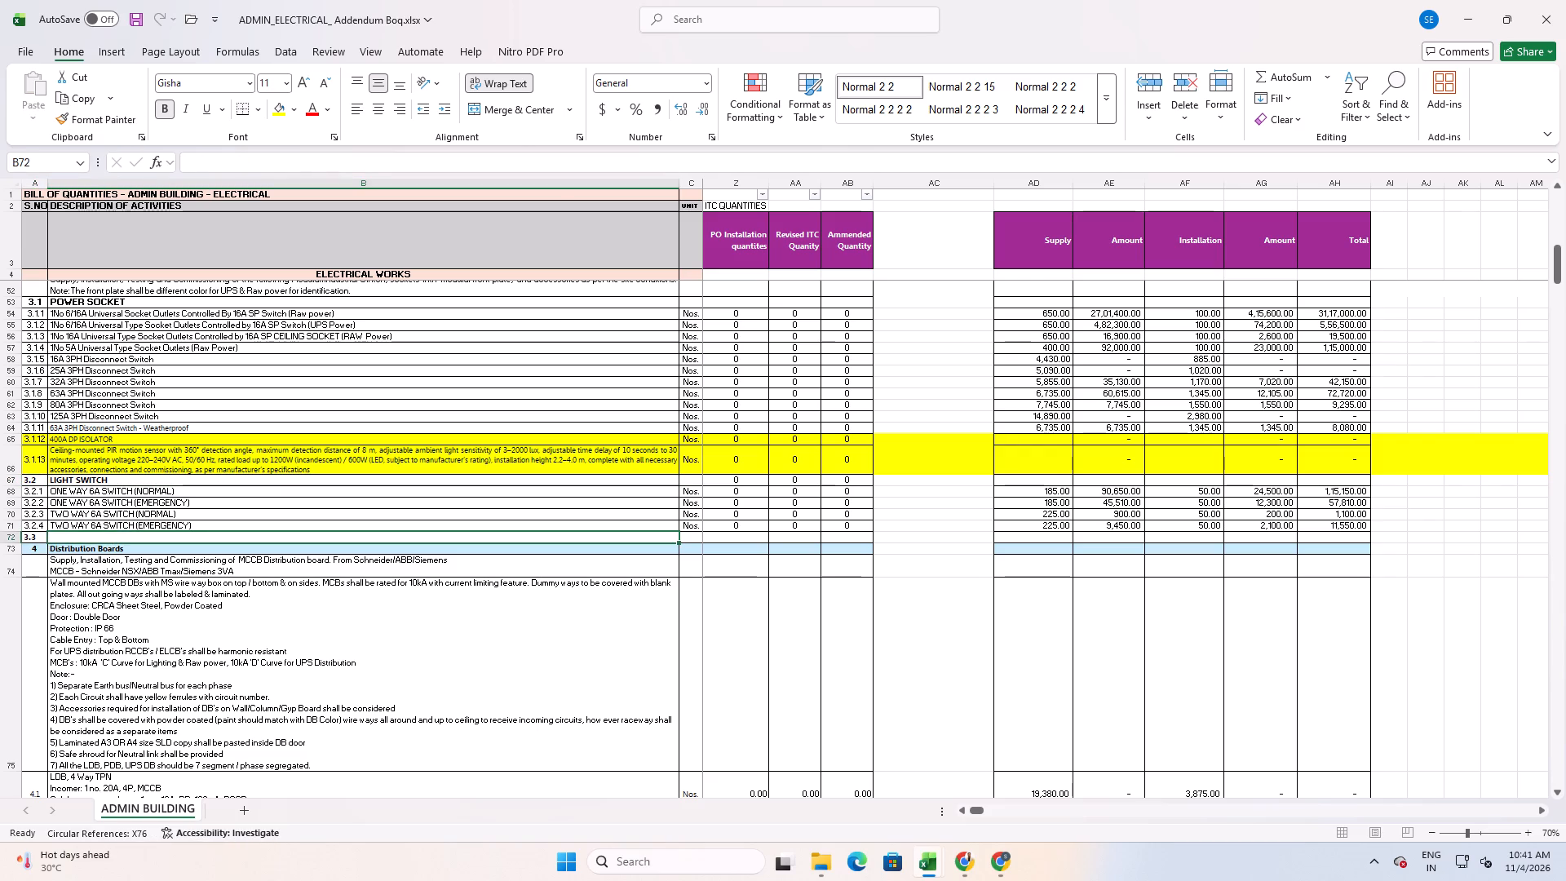
key(alt+Tab)
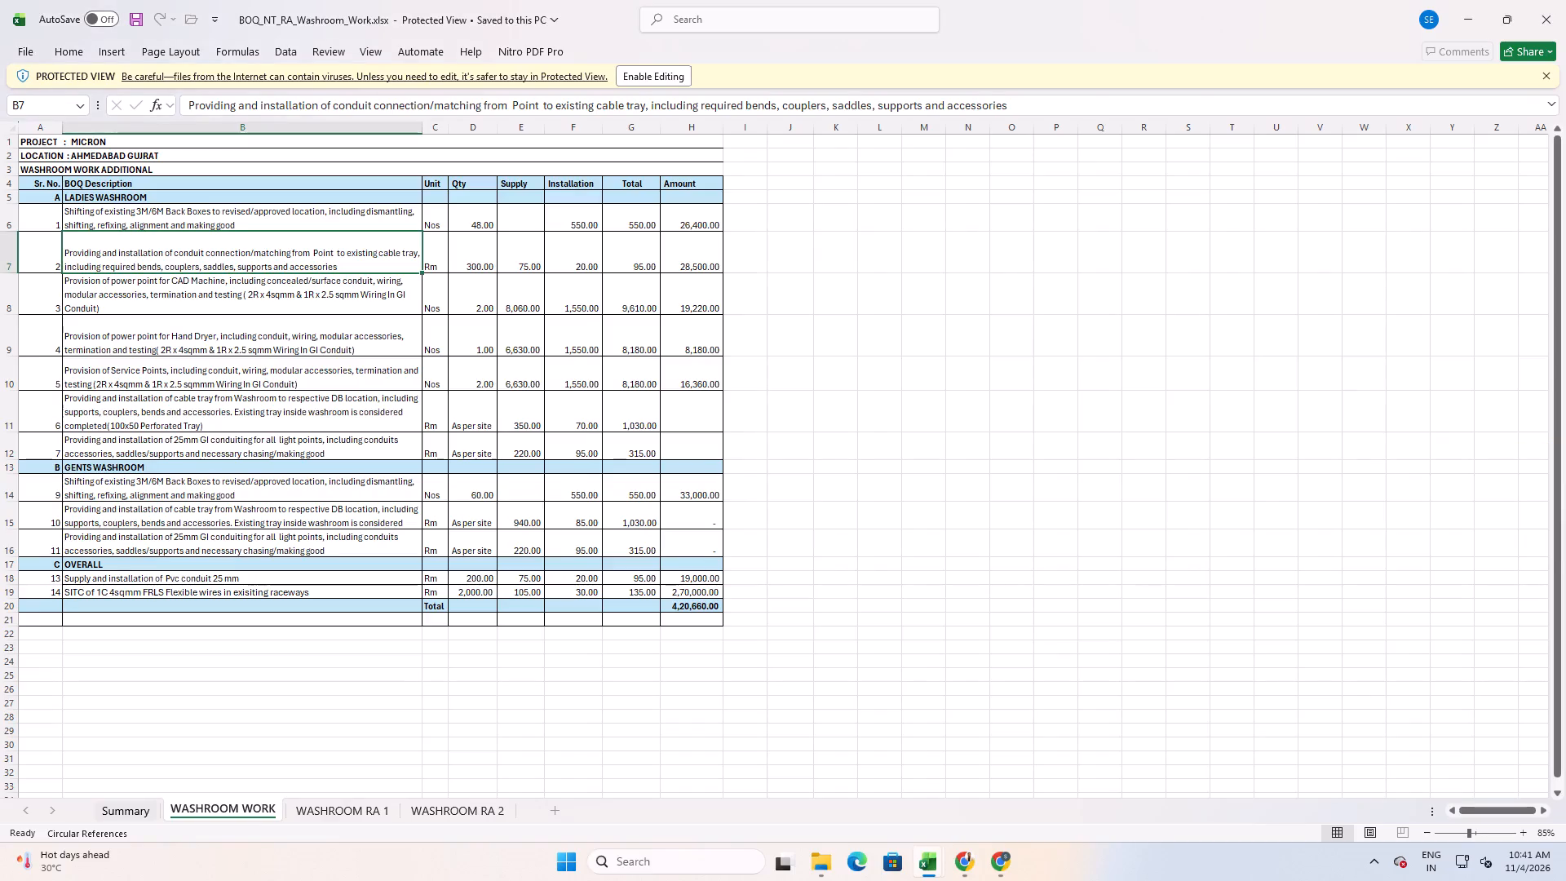
key(alt+Tab)
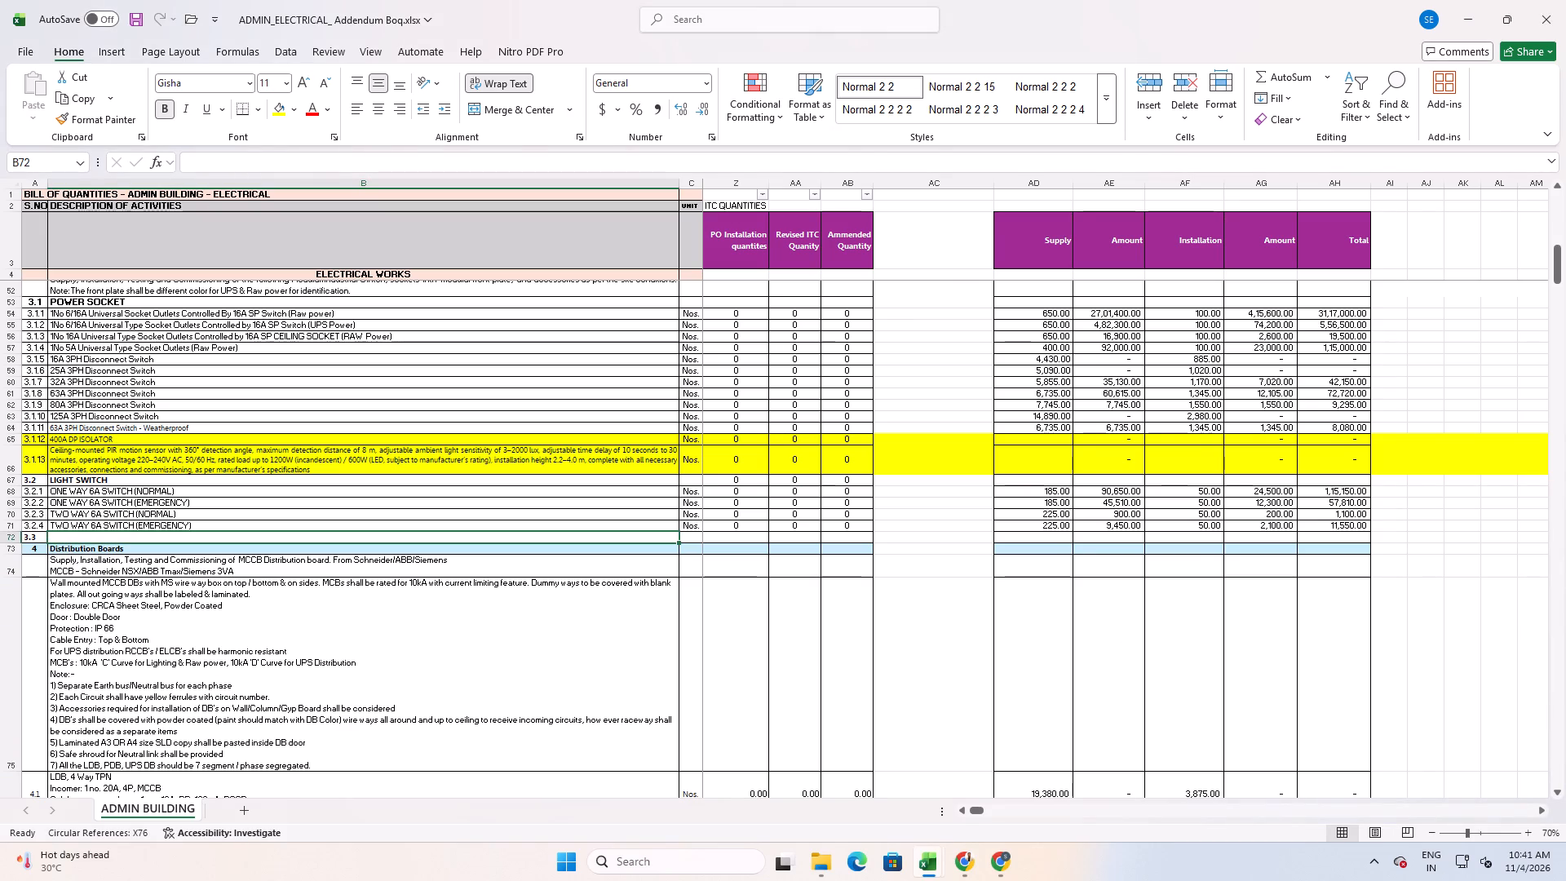
text(WASHROOM)
click(95, 602)
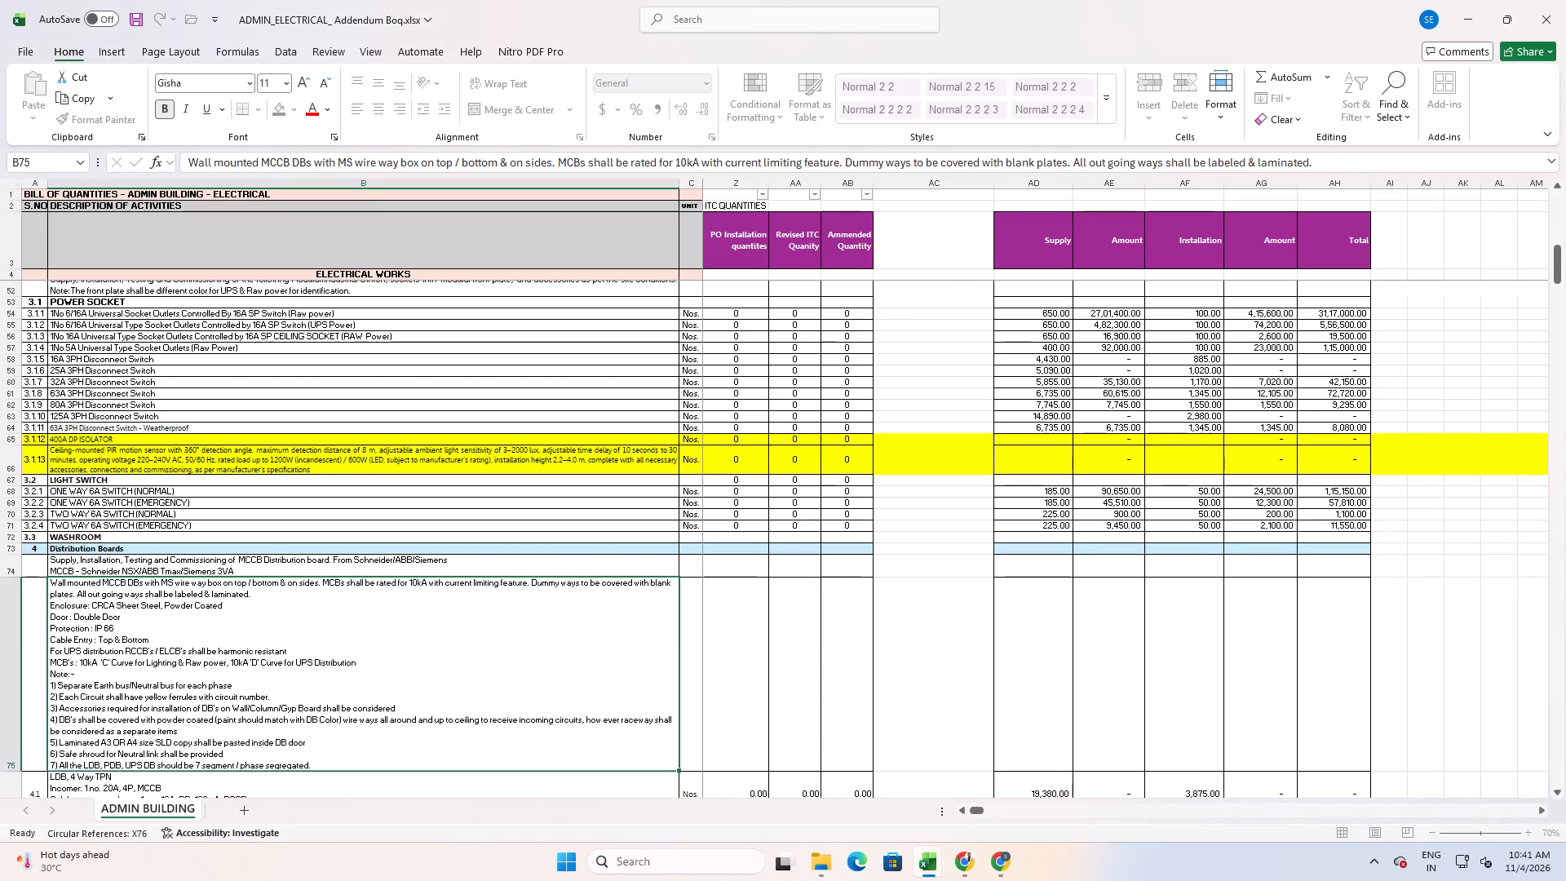
Insert four blank rows between the WASHROOM heading and the Distribution Boards section.
click(10, 545)
click(11, 549)
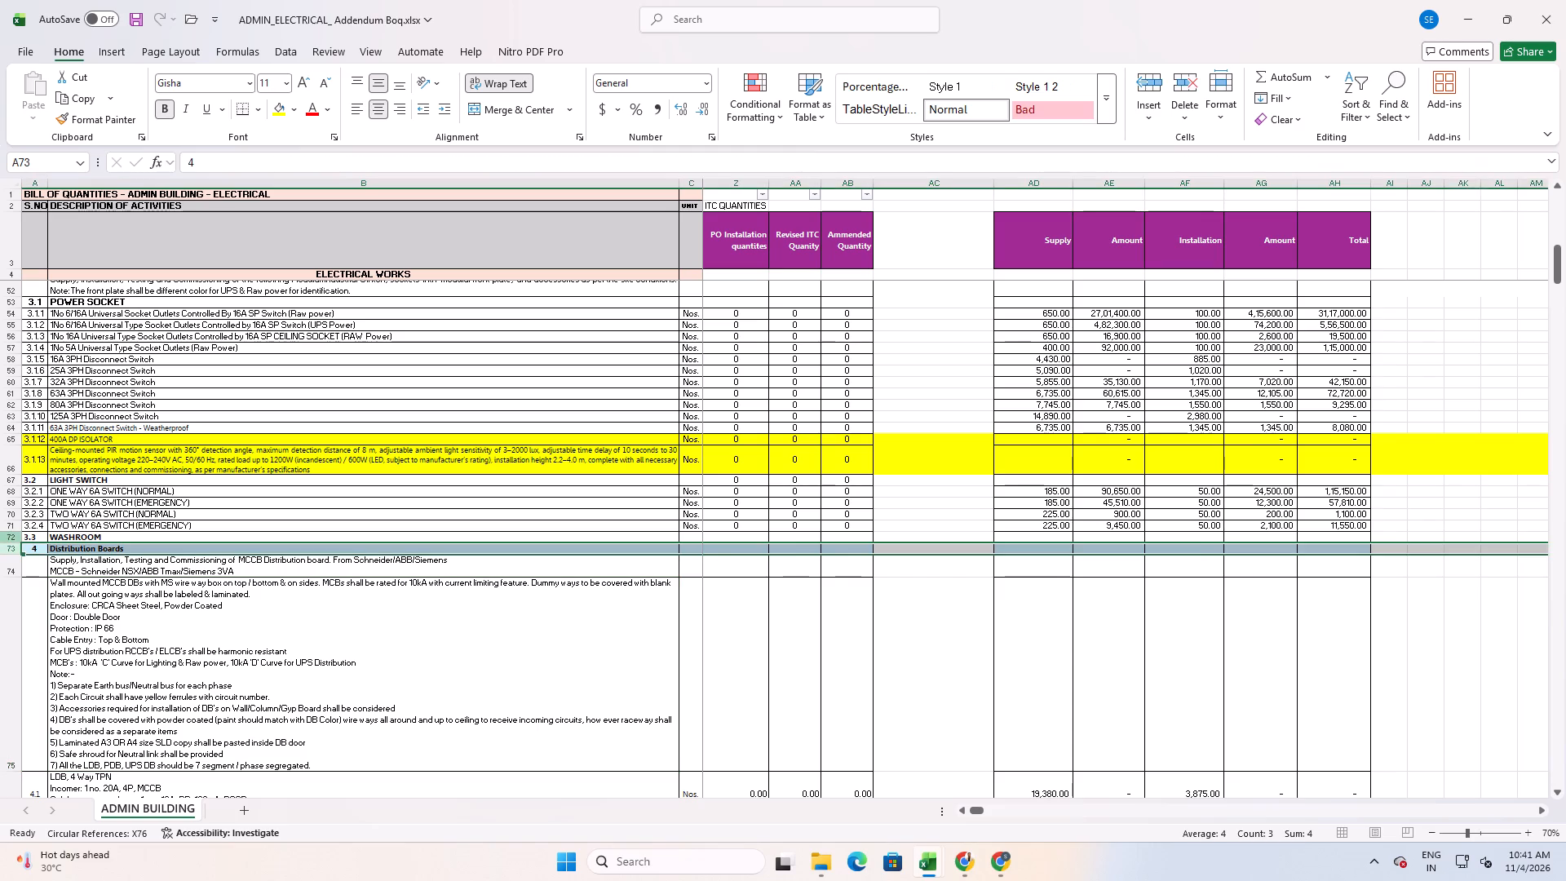
triple_click(1143, 83)
click(1143, 83)
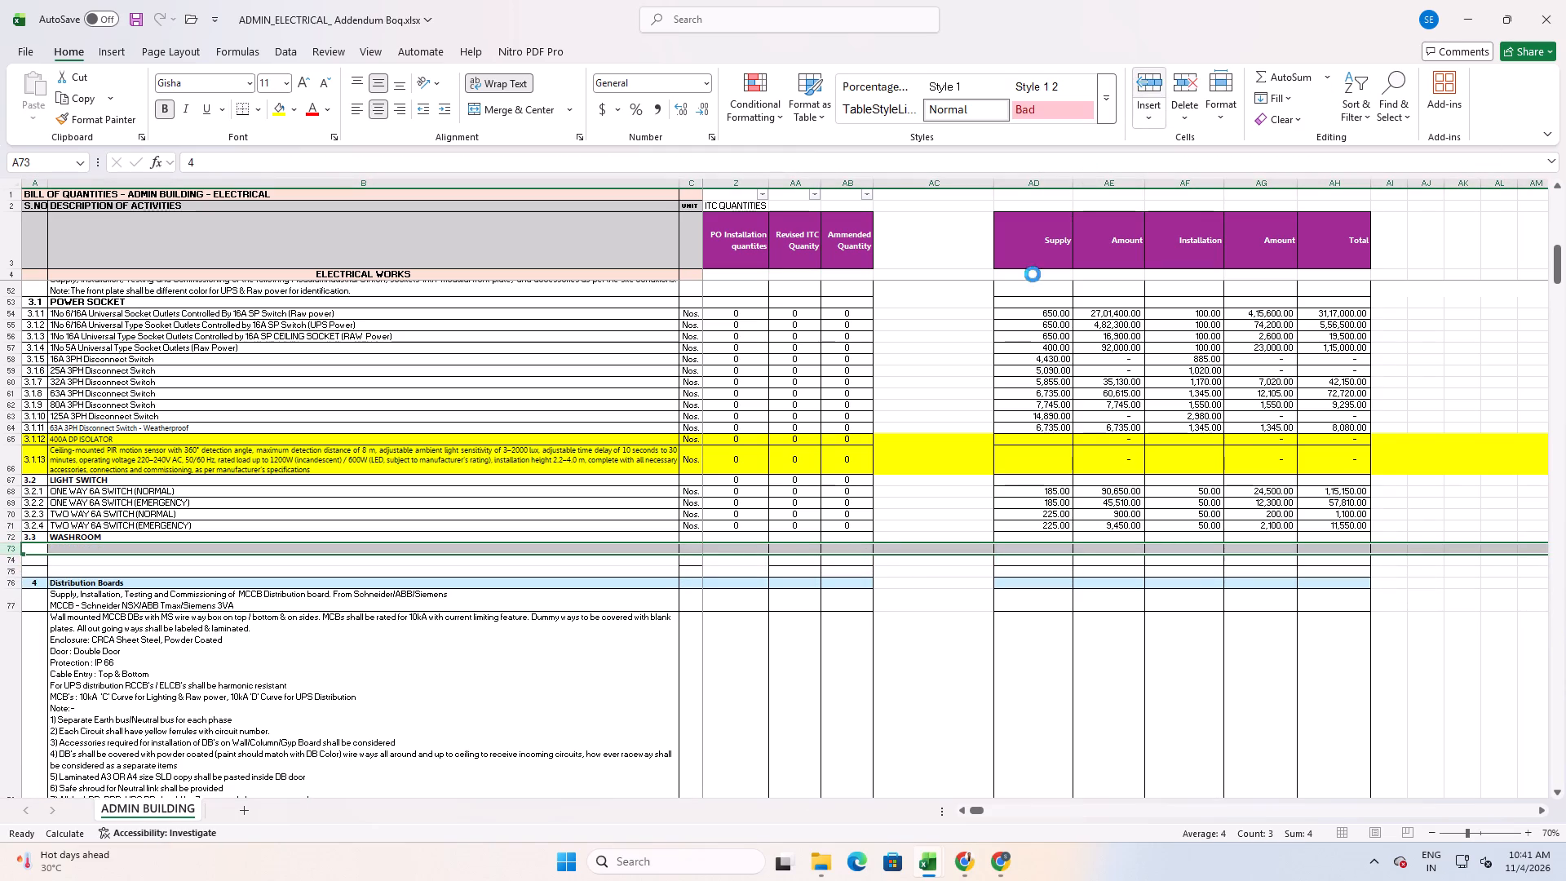
click(350, 627)
click(918, 328)
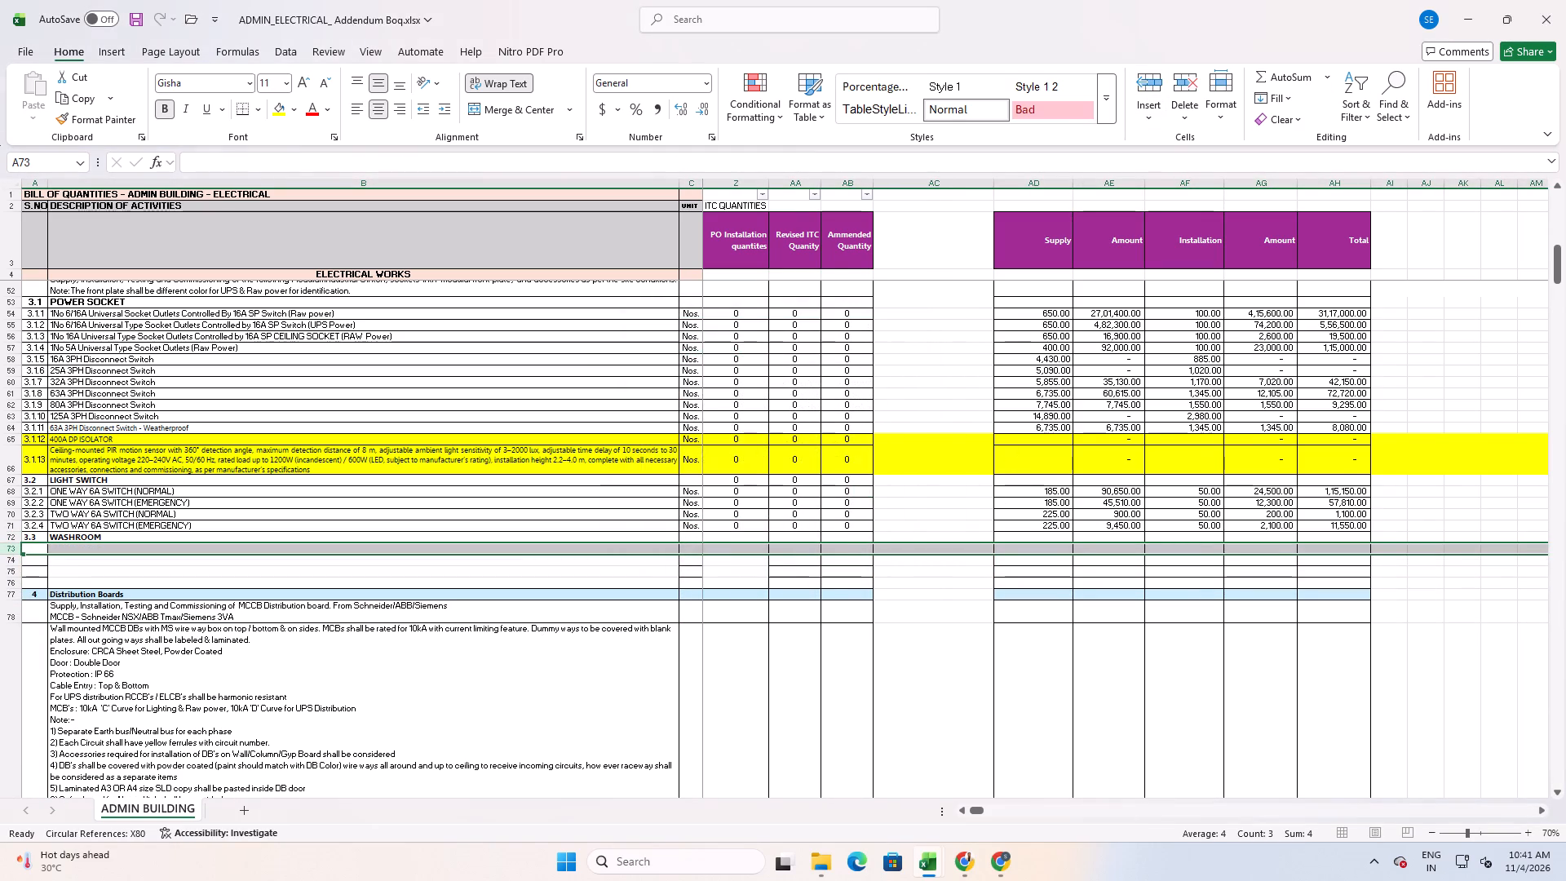
Copy the 3M/6M back box shifting description from LADIES WASHROOM in the washroom workbook as values into the first row under WASHROOM.
click(86, 573)
key(alt+Tab)
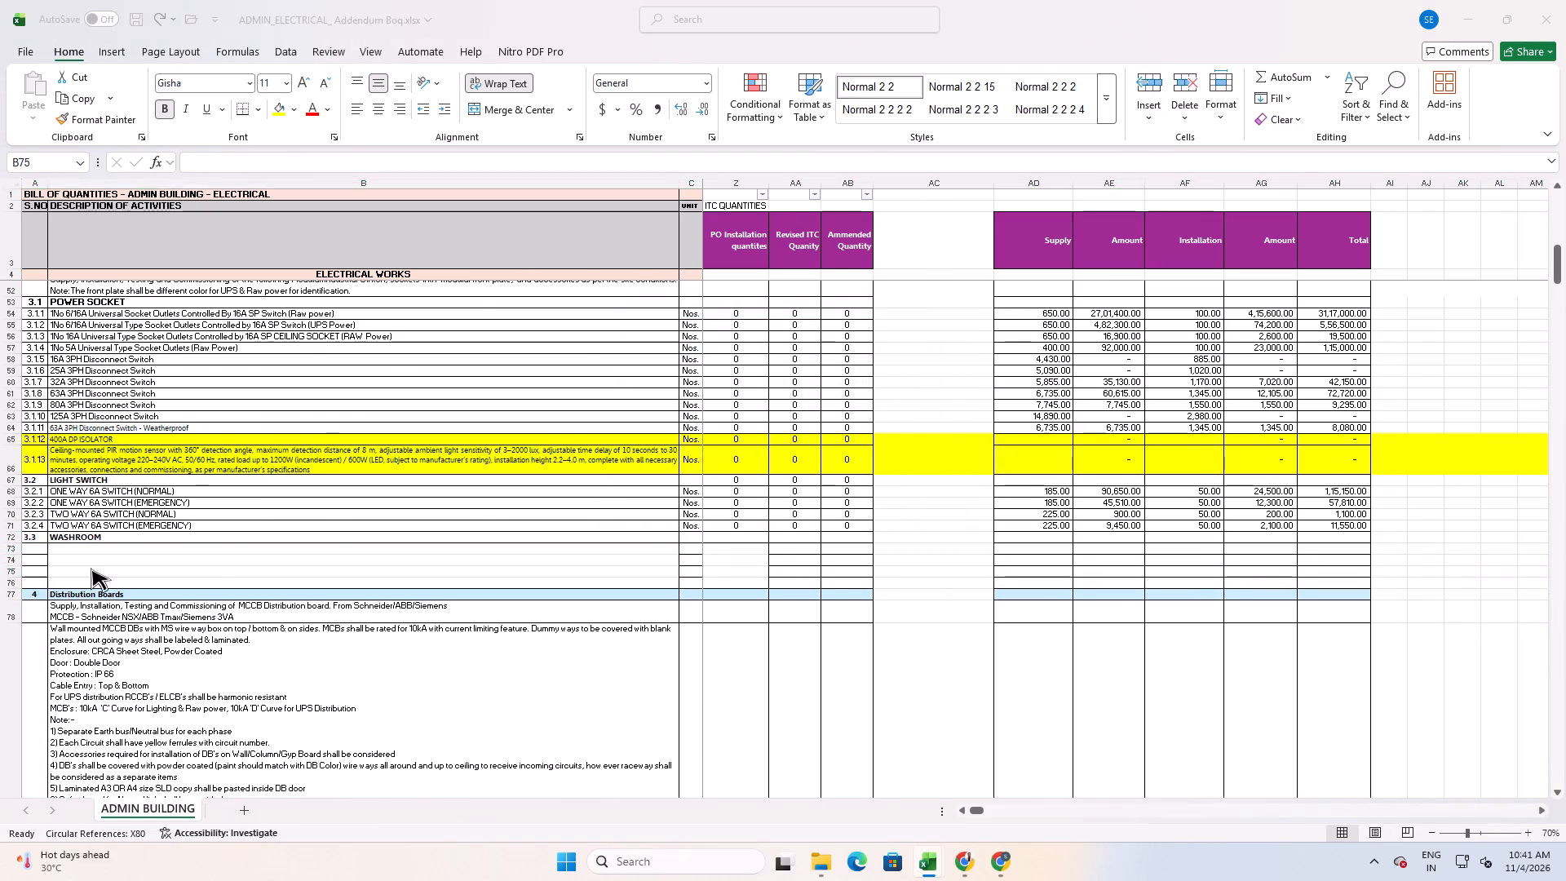
click(151, 222)
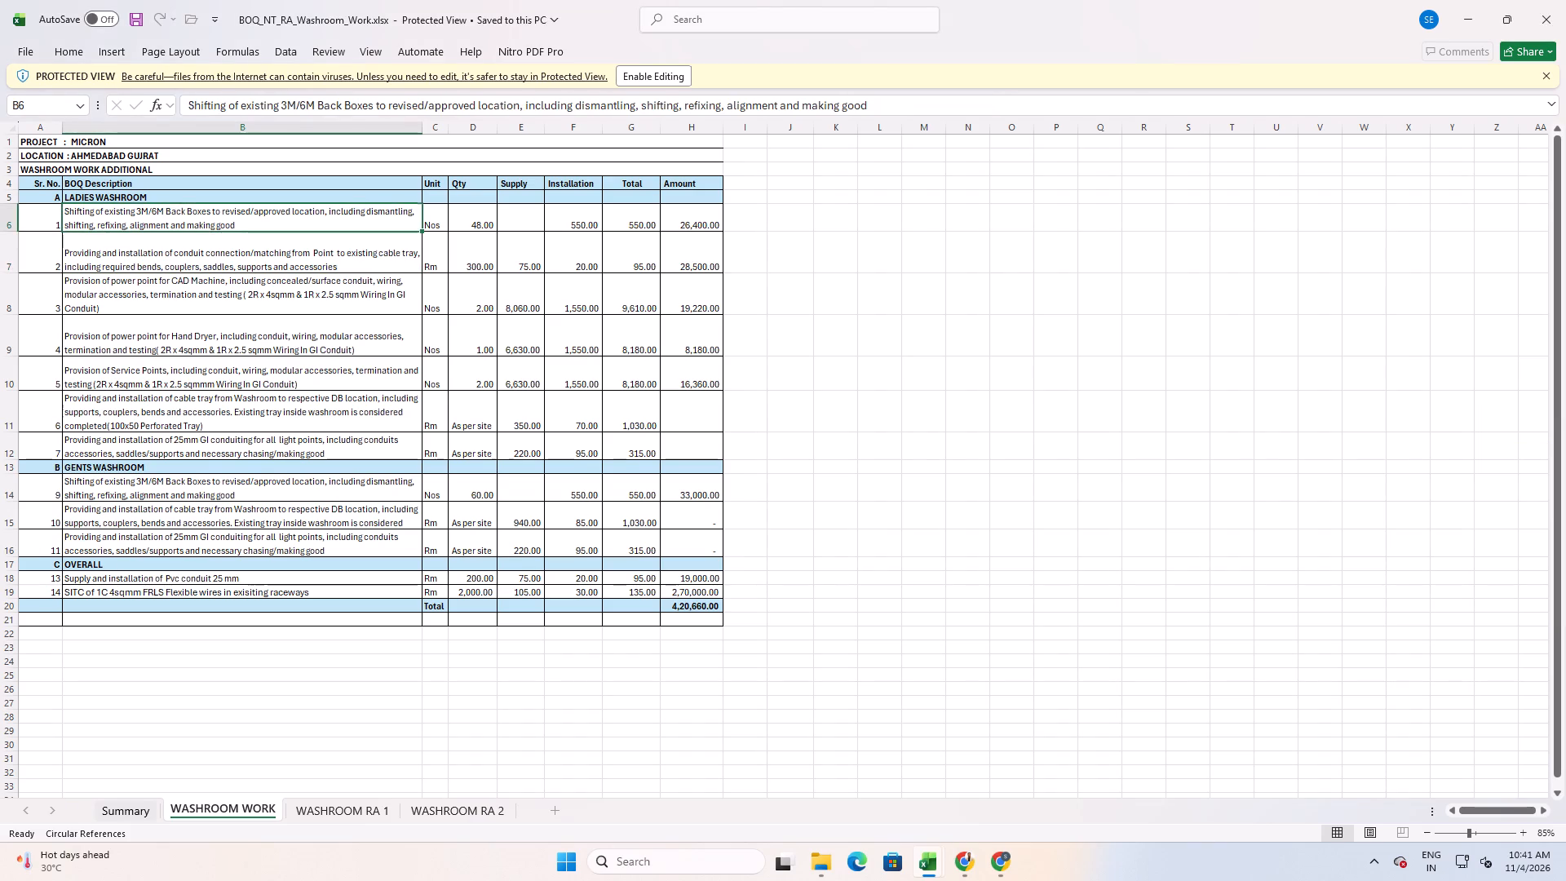
key(ctrl+c)
key(alt+Tab)
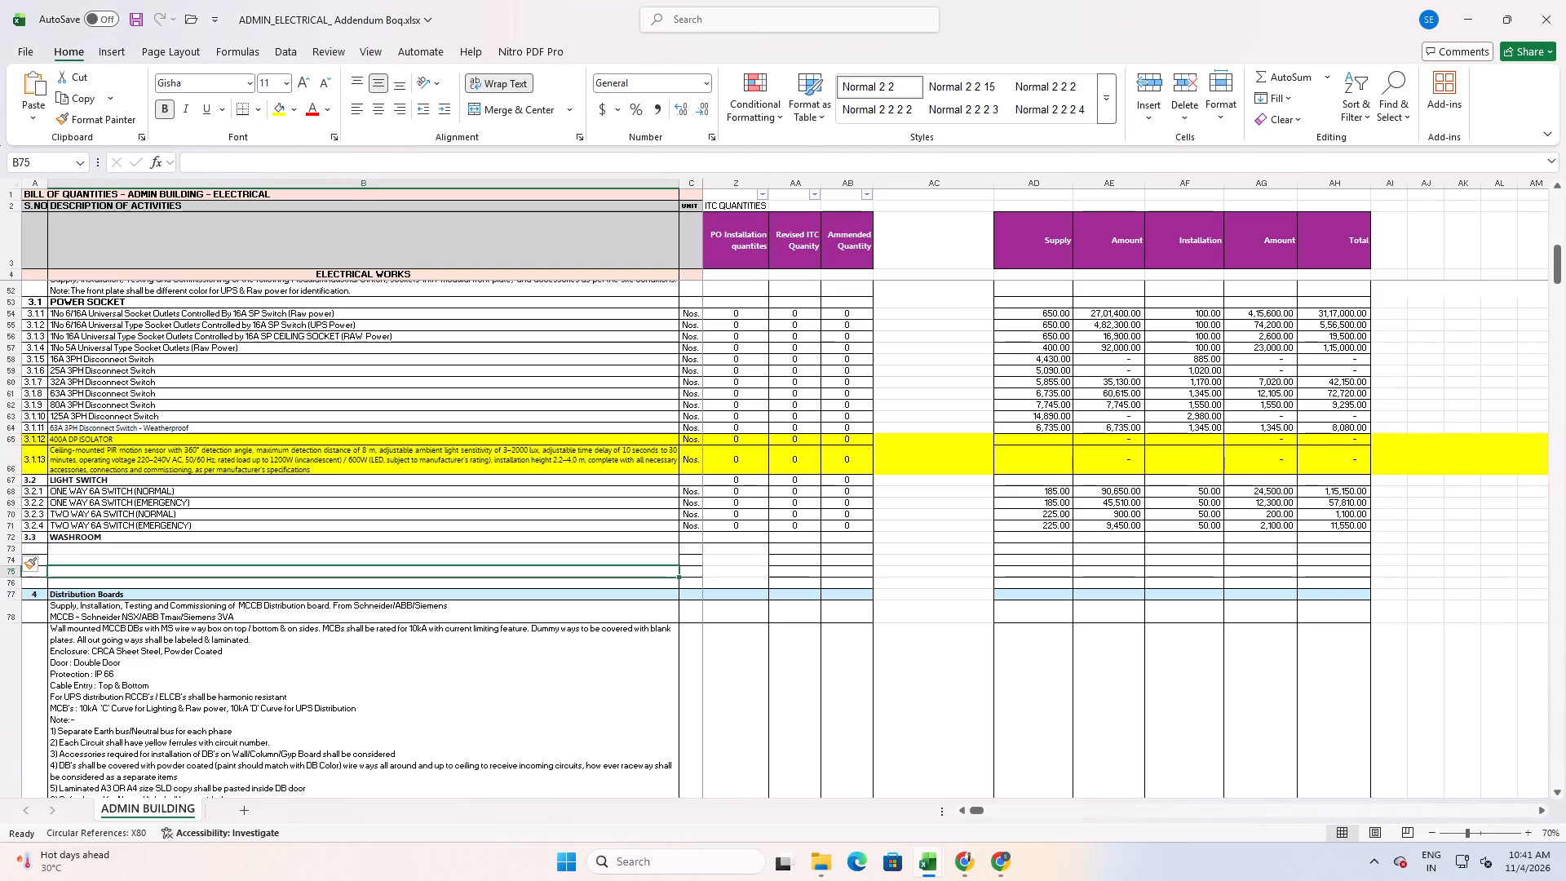
click(109, 551)
key(ctrl+shift+v)
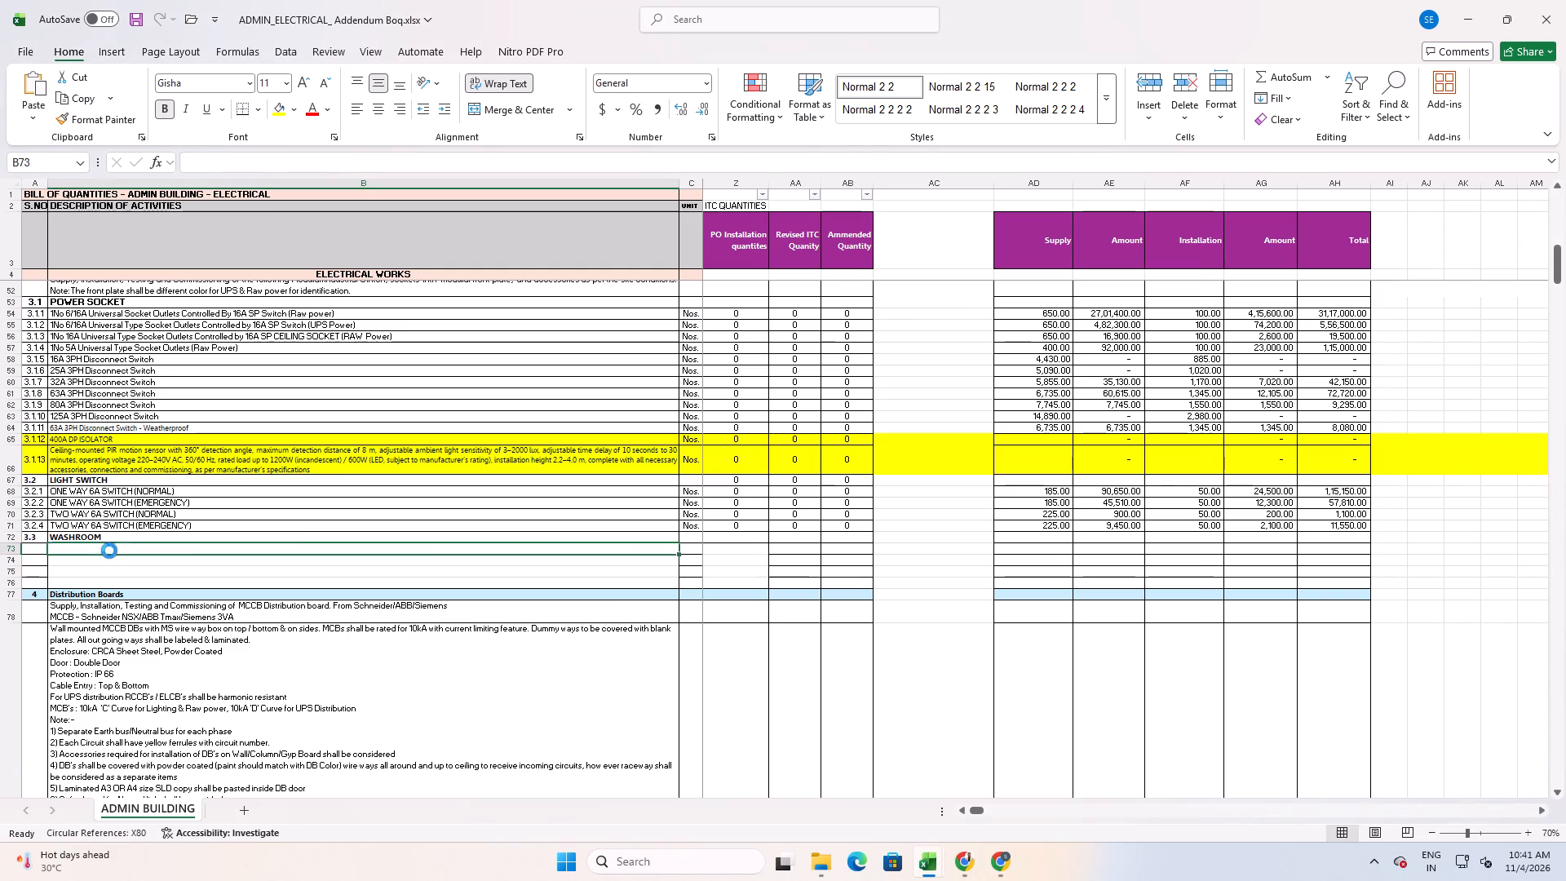
click(111, 574)
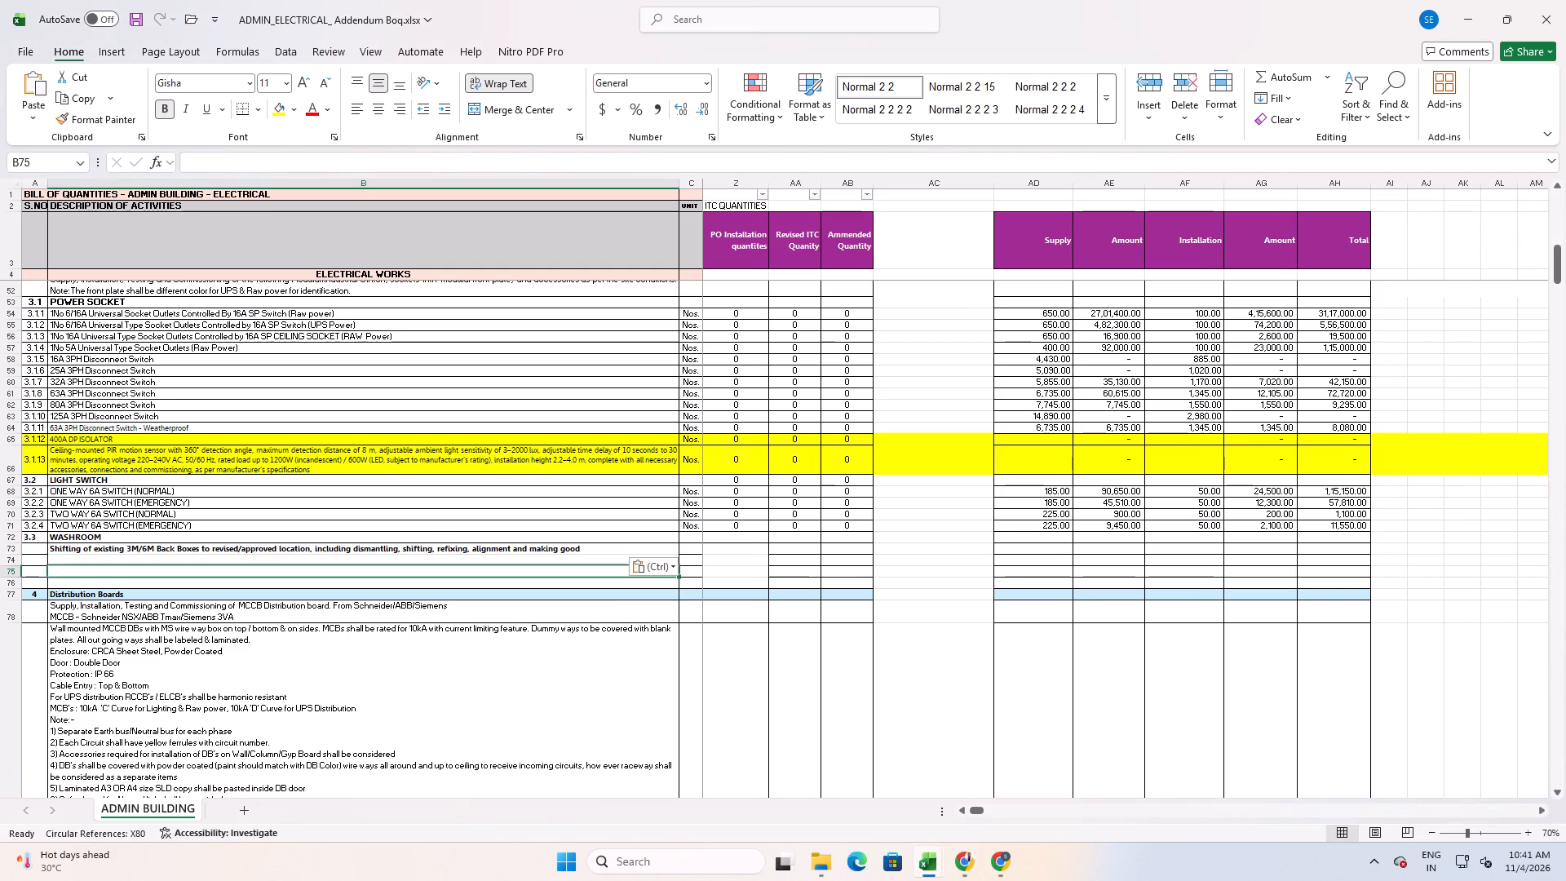
Apply the formatting of the TWO WAY 6A SWITCH (EMERGENCY) description to the back box shifting description.
click(113, 524)
click(85, 121)
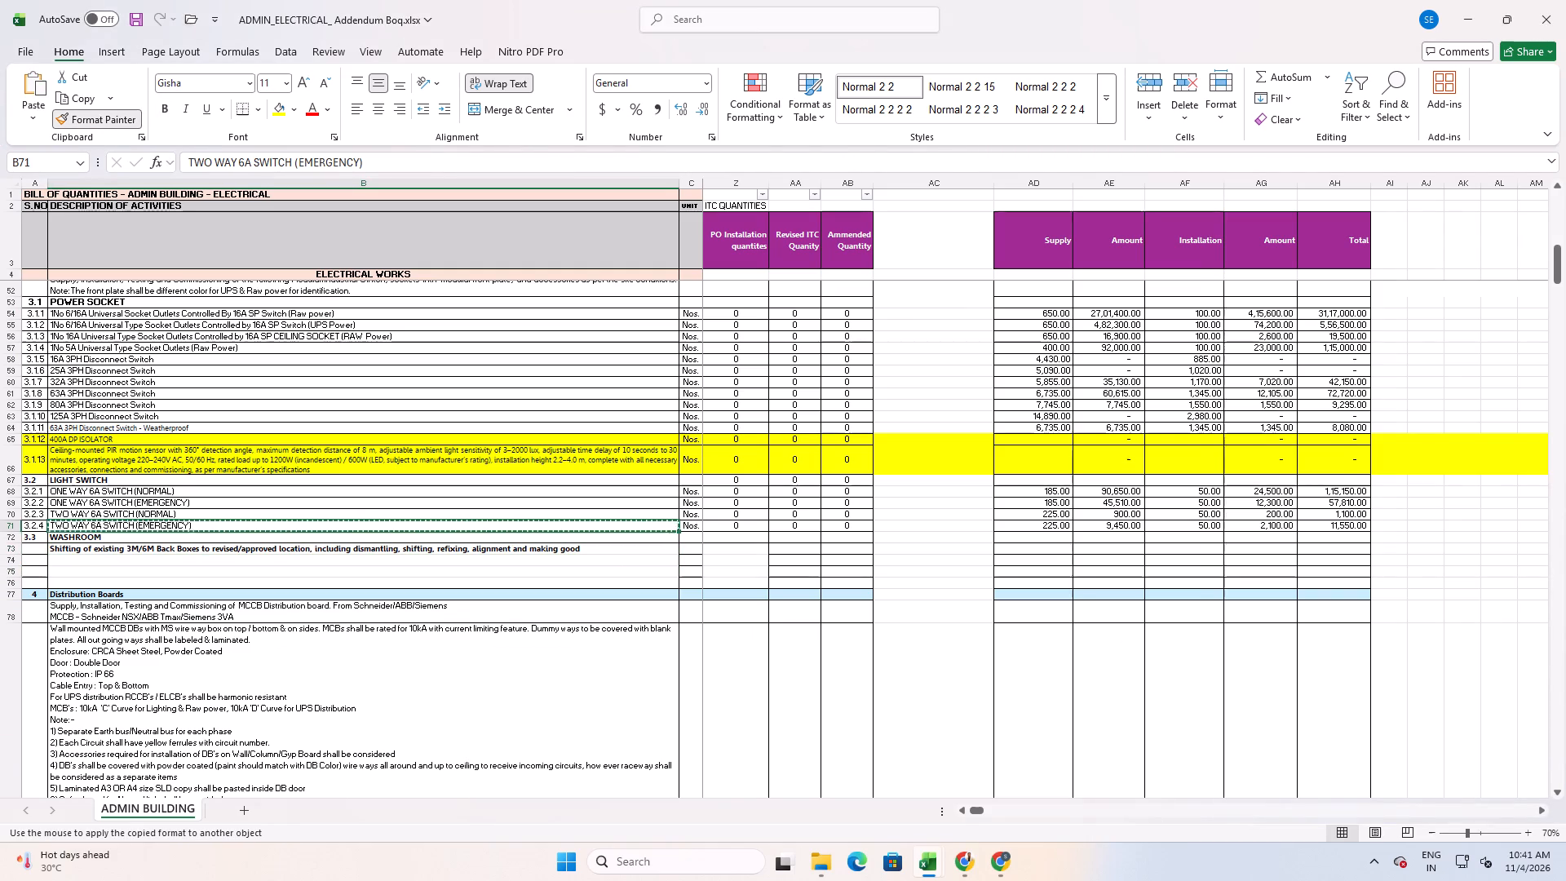
click(77, 544)
click(97, 581)
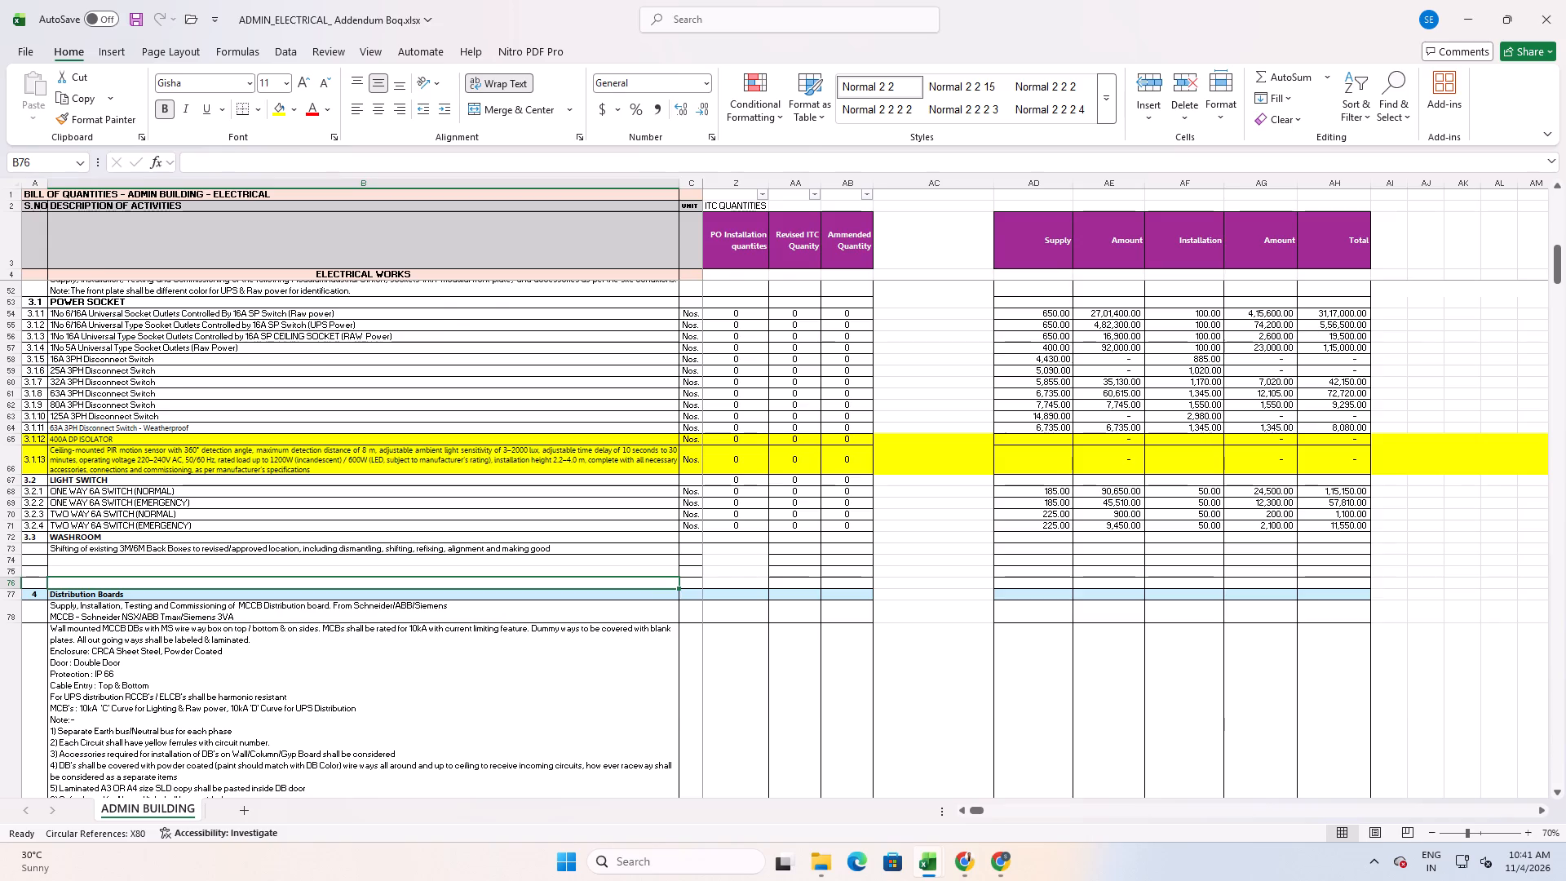
Check the item in the washroom workbook and copy the unit Nos. from the light switch items to the back box shifting row.
key(alt+Tab)
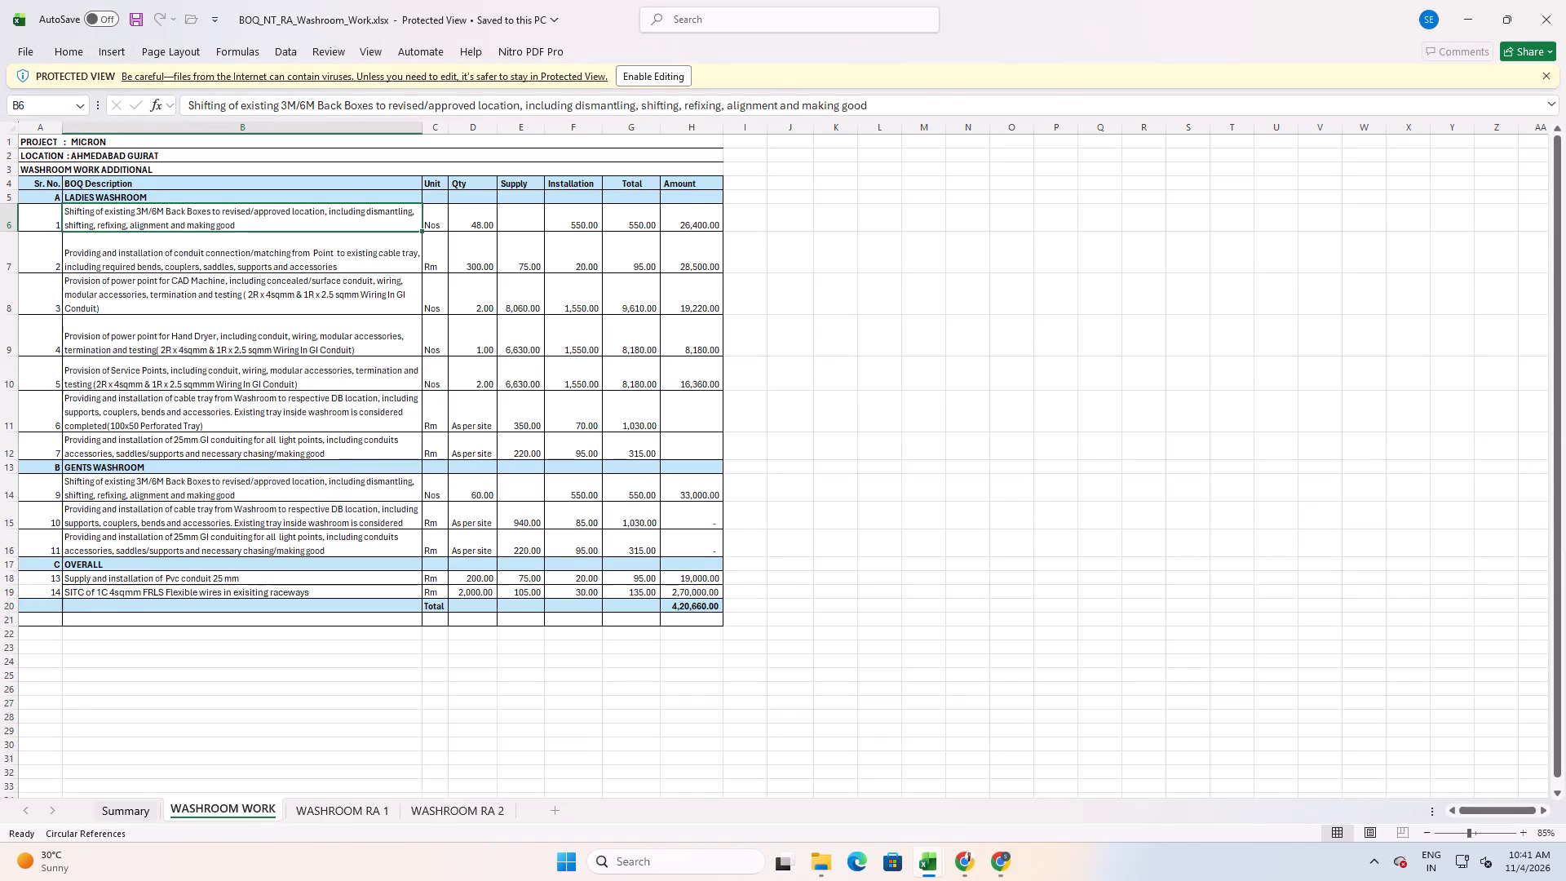
key(alt+Tab)
click(692, 525)
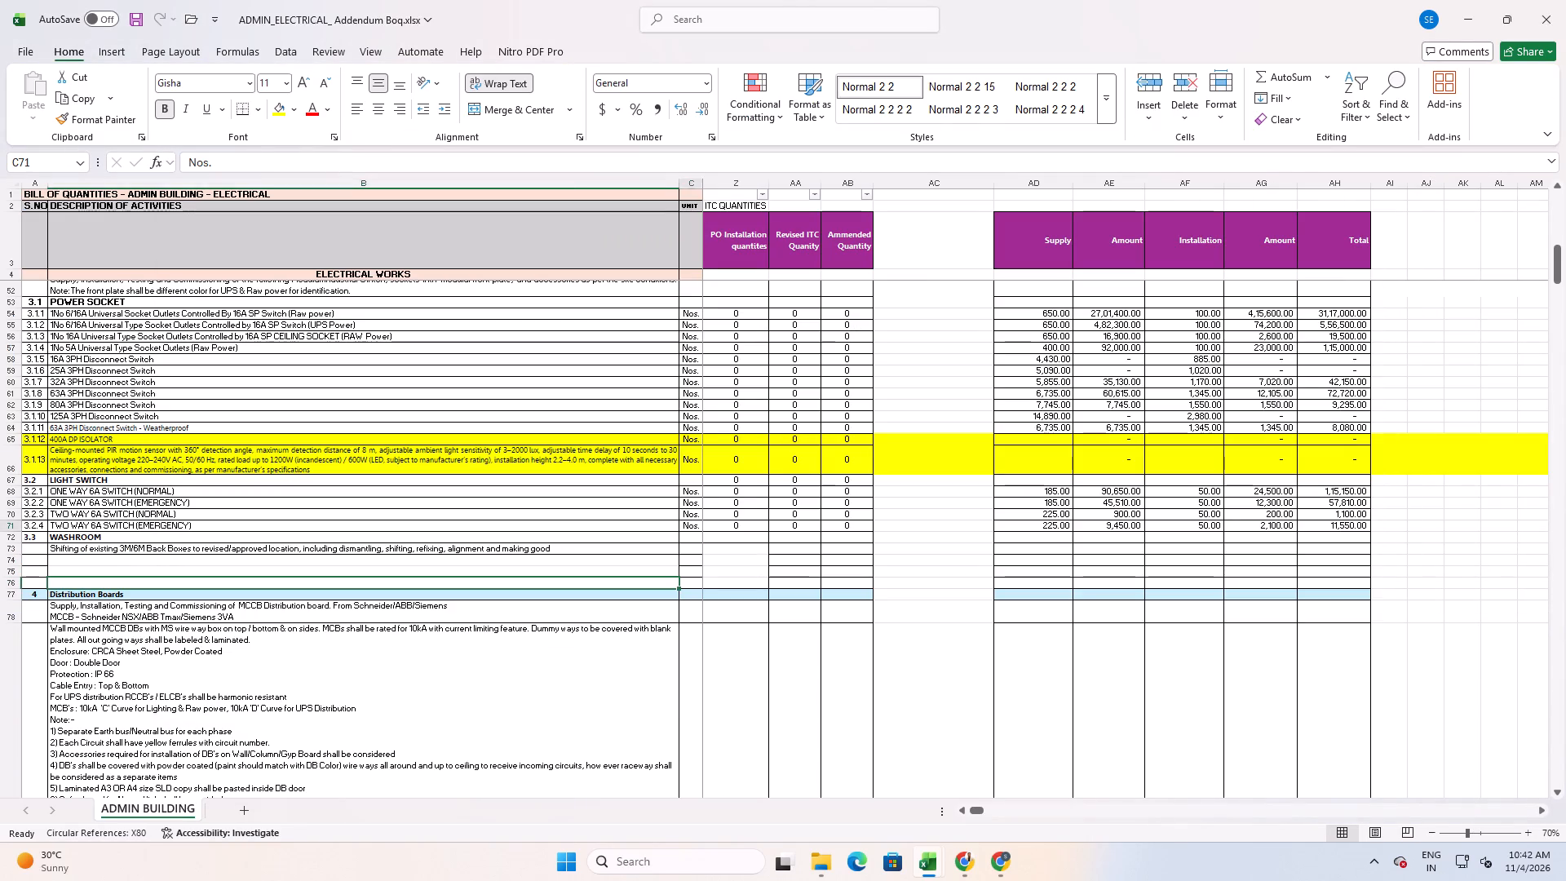
key(ctrl+c)
click(689, 549)
key(ctrl+v)
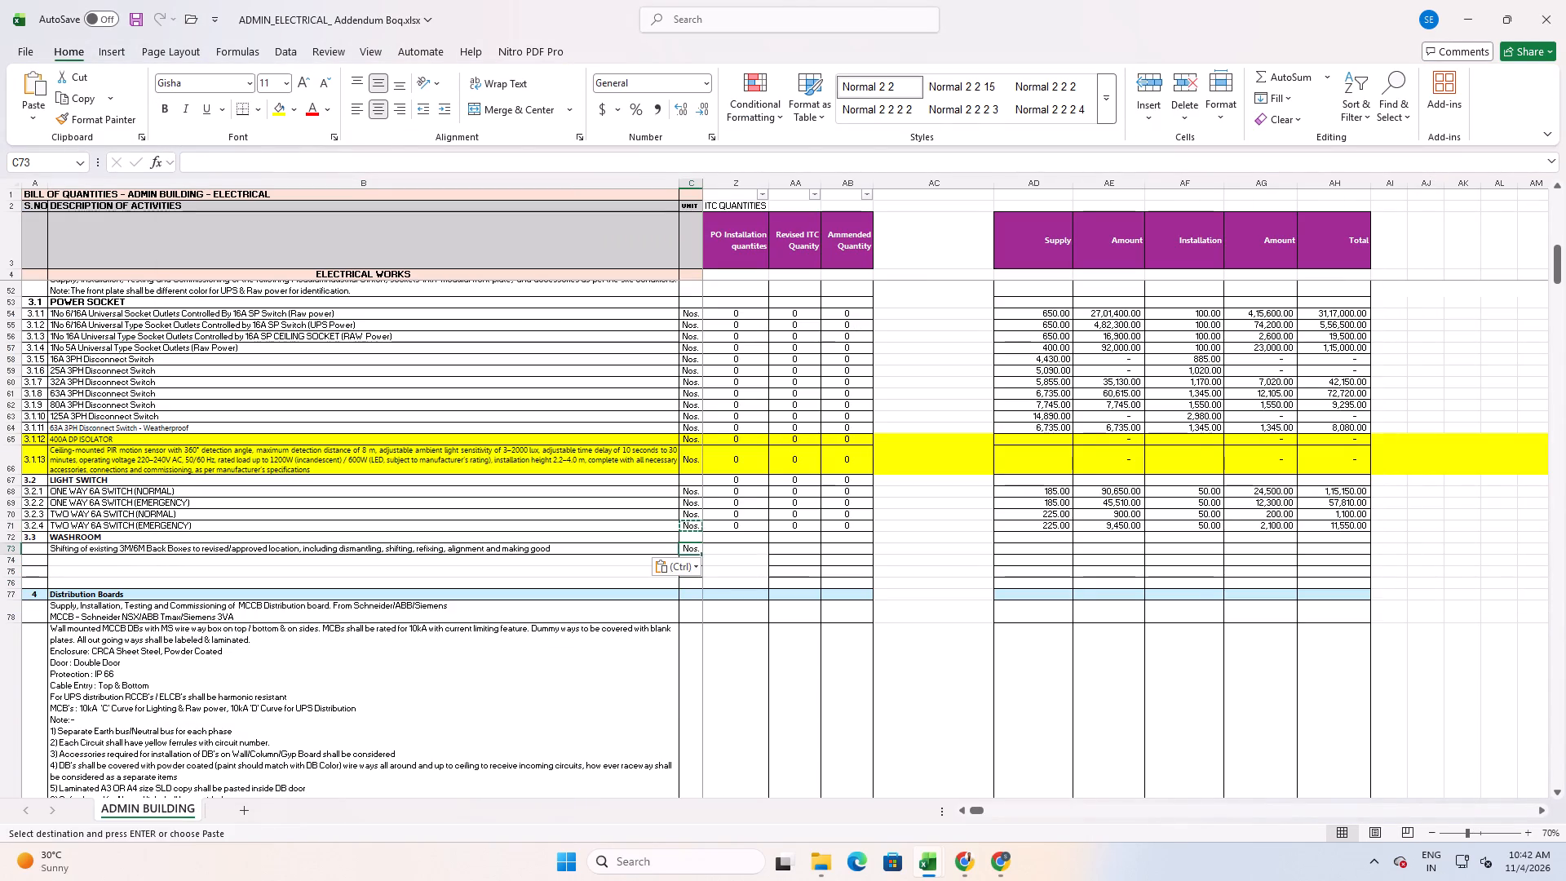
key(Escape)
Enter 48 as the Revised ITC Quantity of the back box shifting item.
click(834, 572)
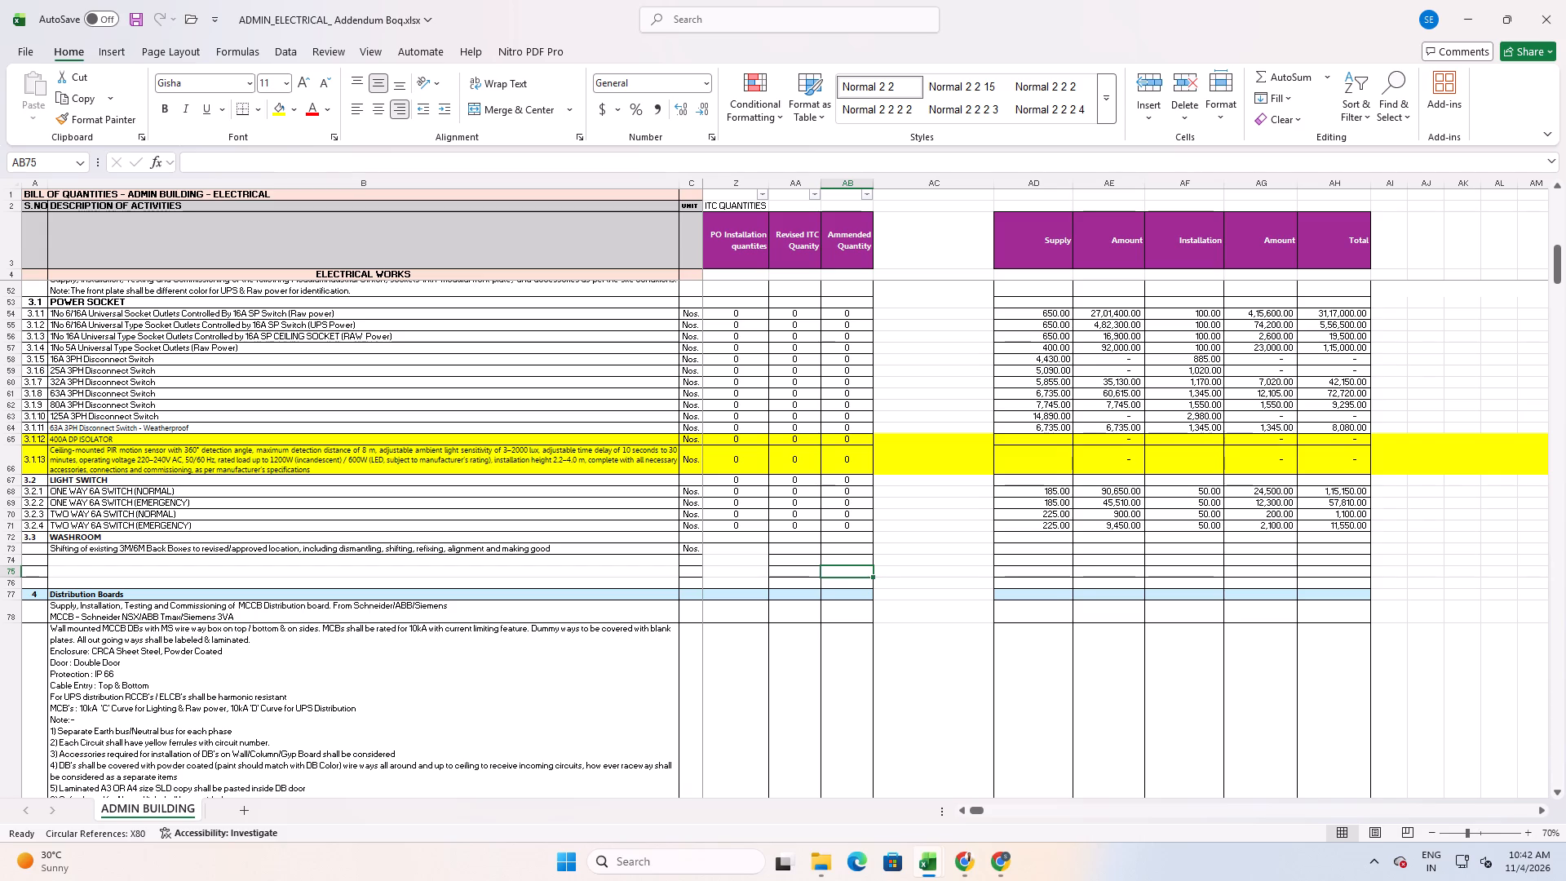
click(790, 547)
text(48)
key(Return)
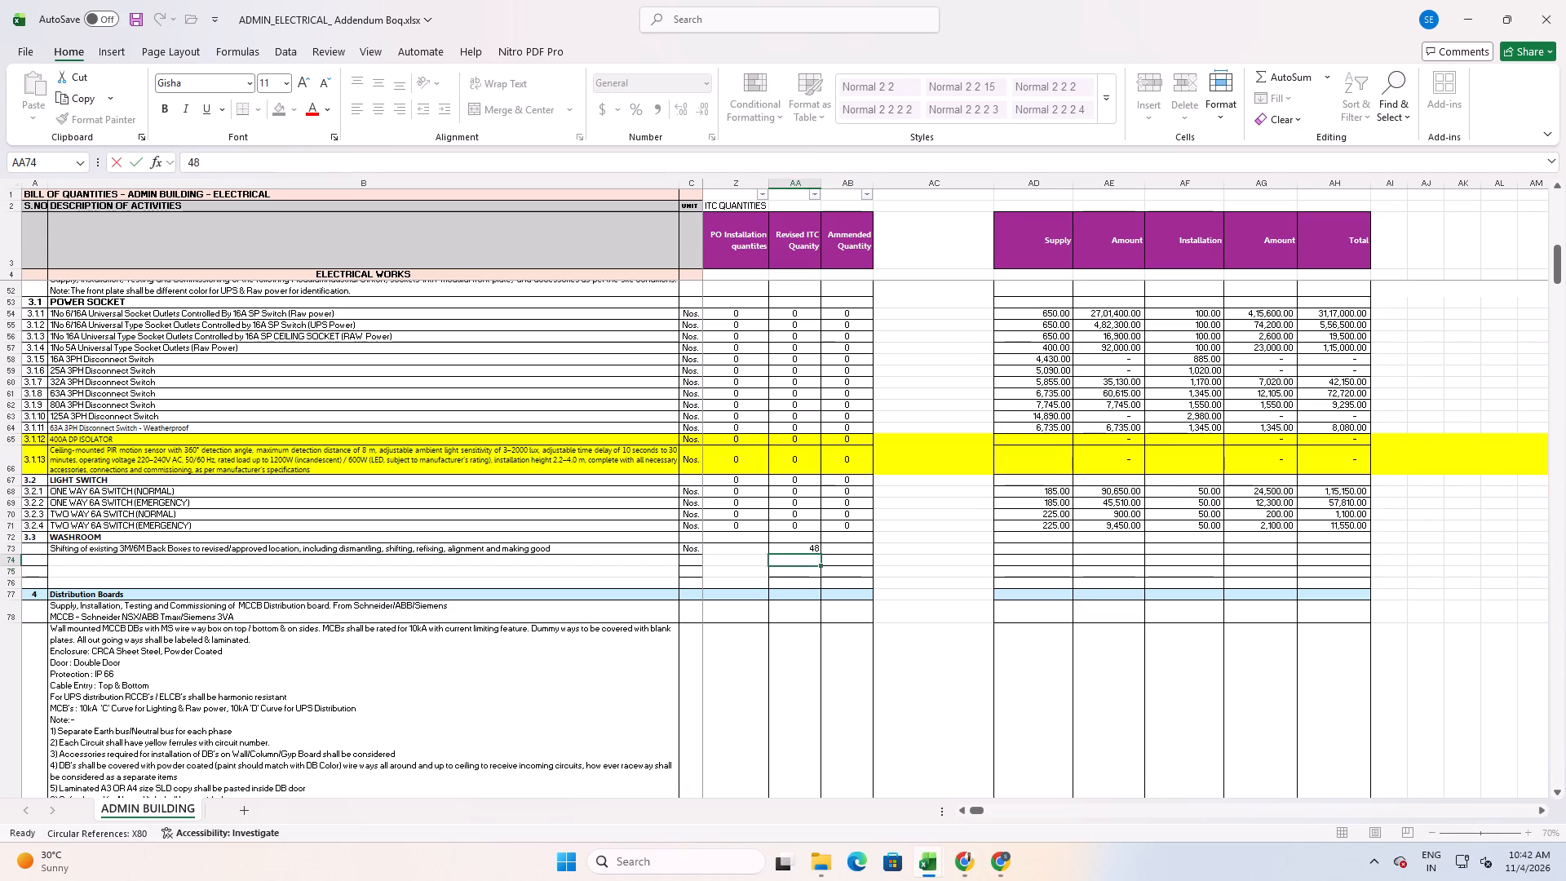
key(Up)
Examine the neighbouring BOQ sections and the SITC and ITC quantity columns to determine where the washroom quantity belongs.
scroll(851, 530, up, 7)
scroll(896, 525, down, 8)
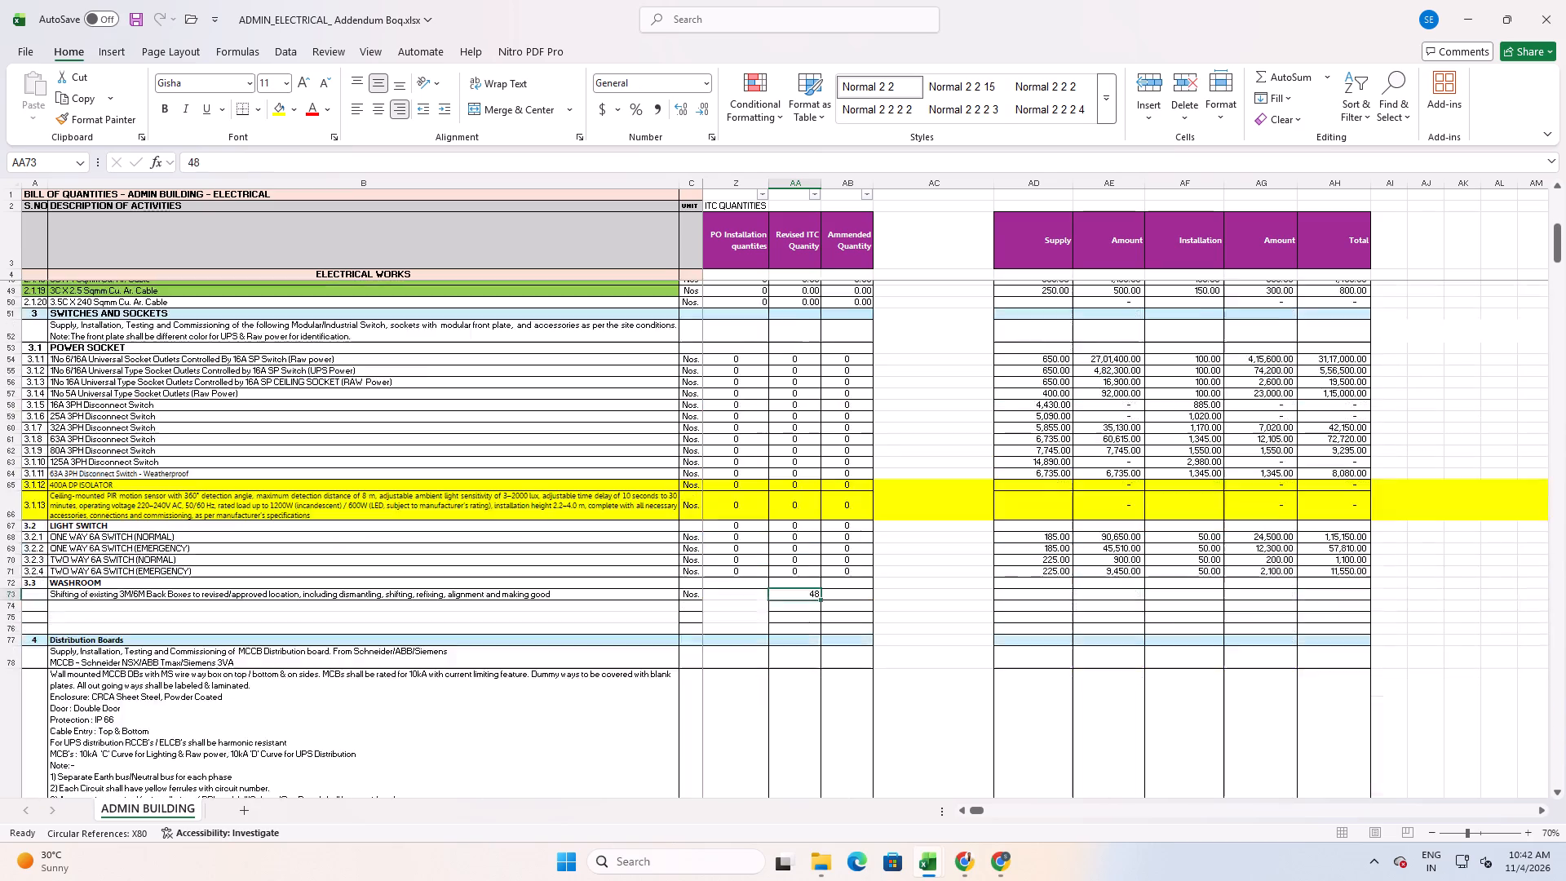
scroll(876, 546, down, 6)
scroll(871, 547, up, 1)
scroll(858, 551, down, 19)
scroll(860, 556, up, 7)
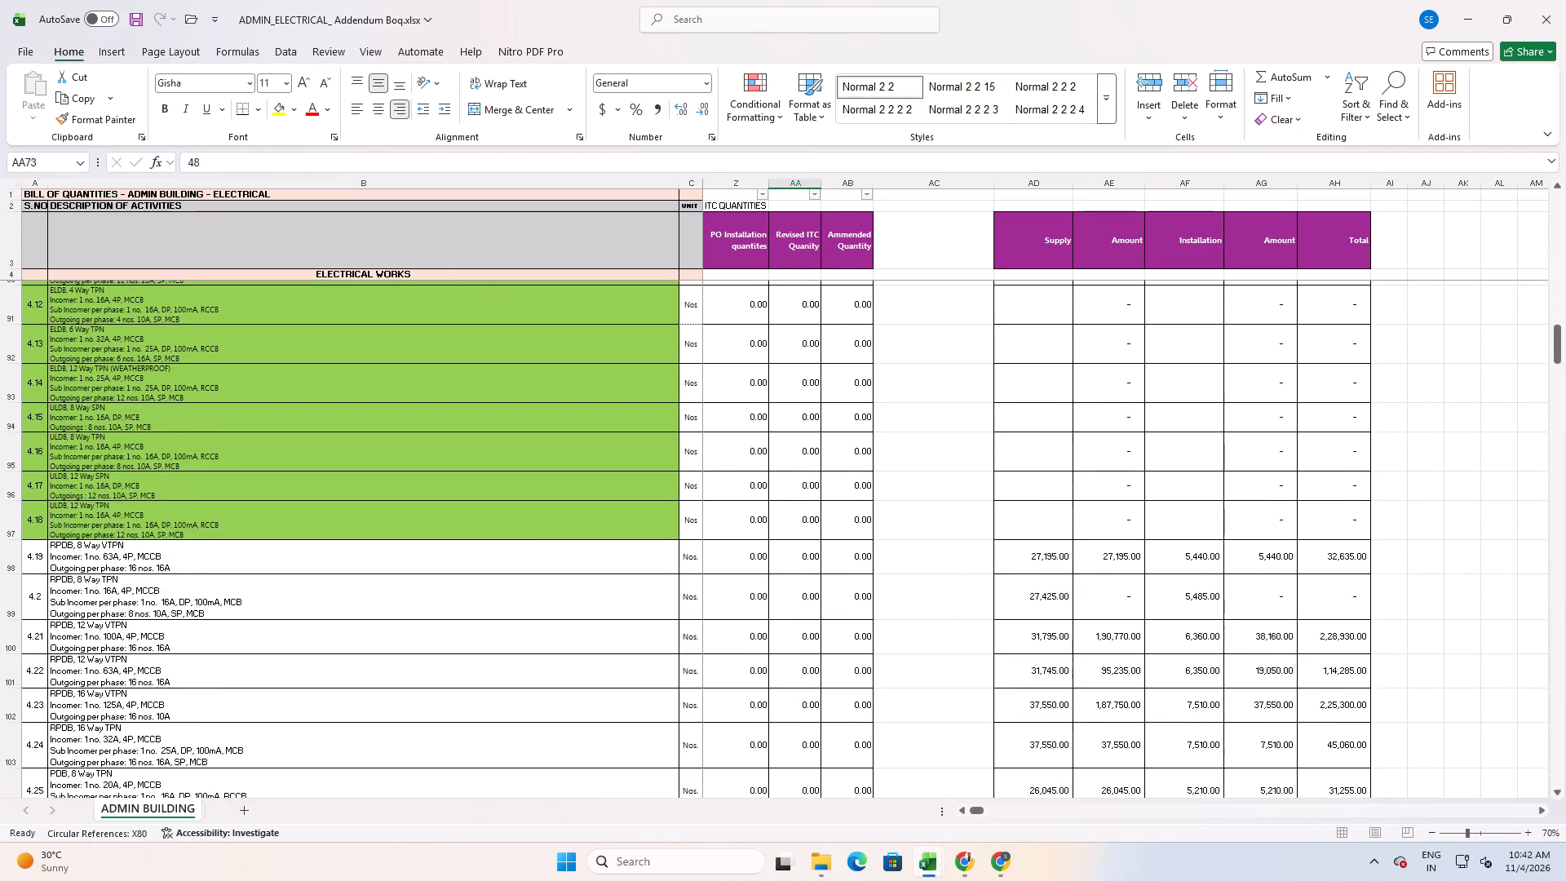
scroll(865, 551, up, 17)
scroll(866, 547, down, 1)
scroll(865, 551, up, 20)
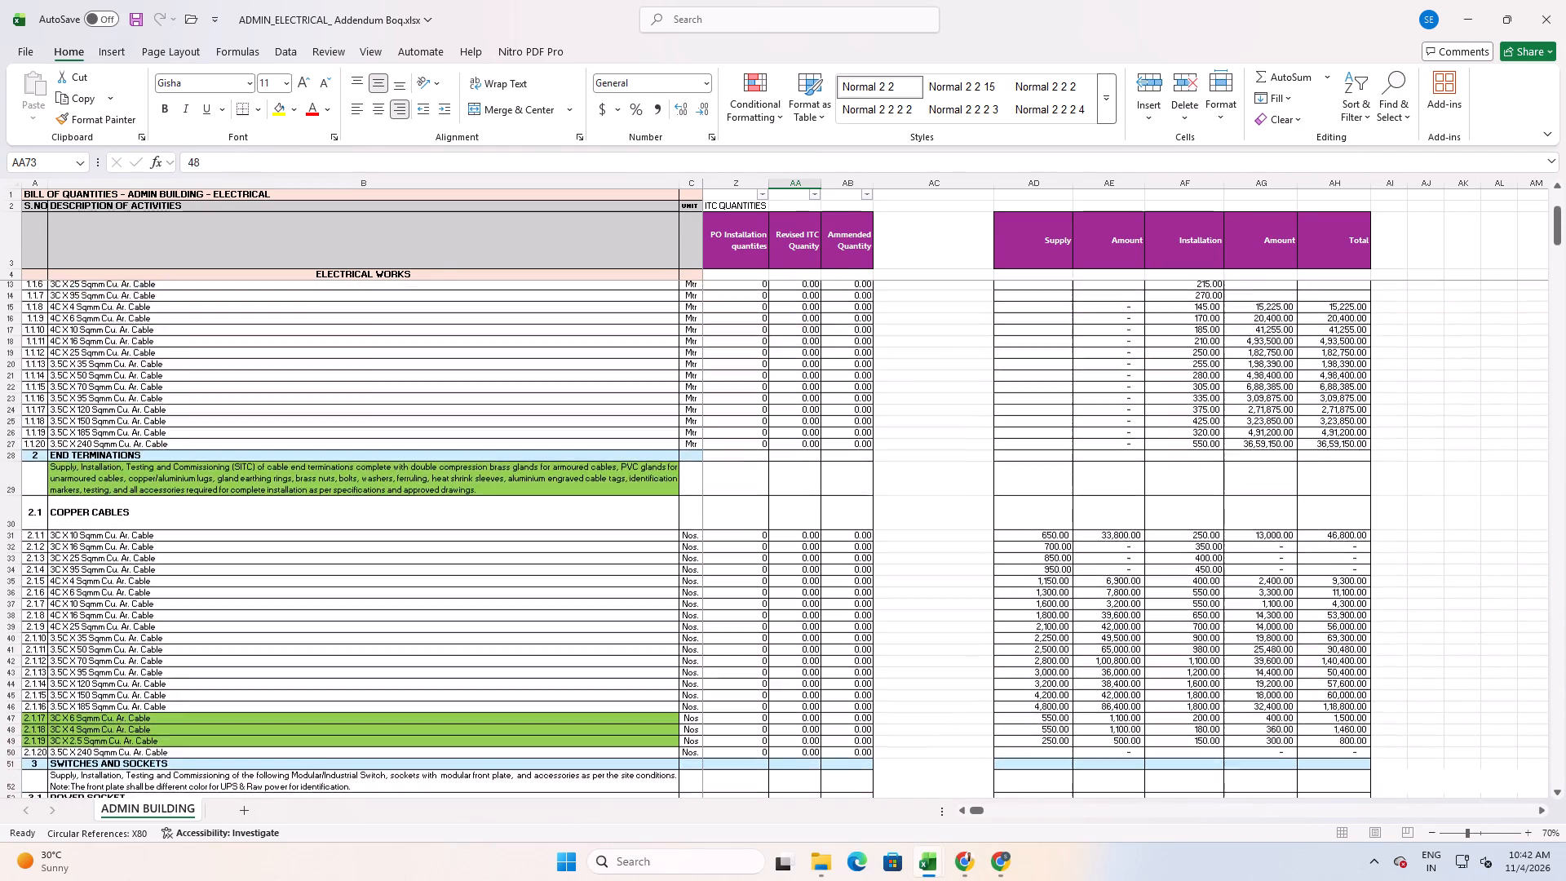
scroll(864, 551, up, 16)
scroll(862, 549, down, 12)
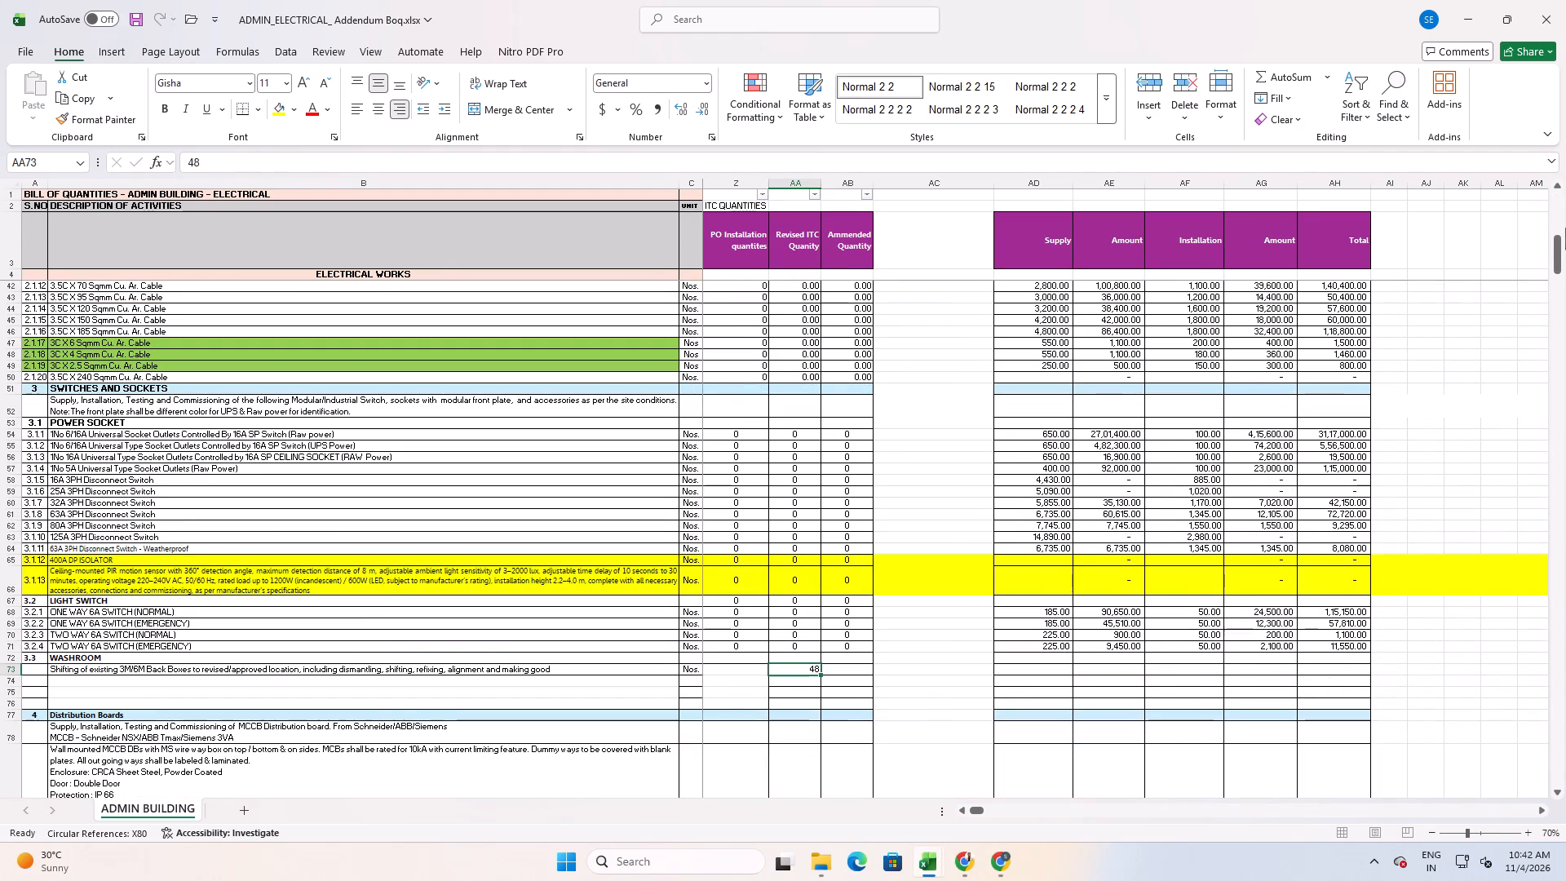
click(1557, 252)
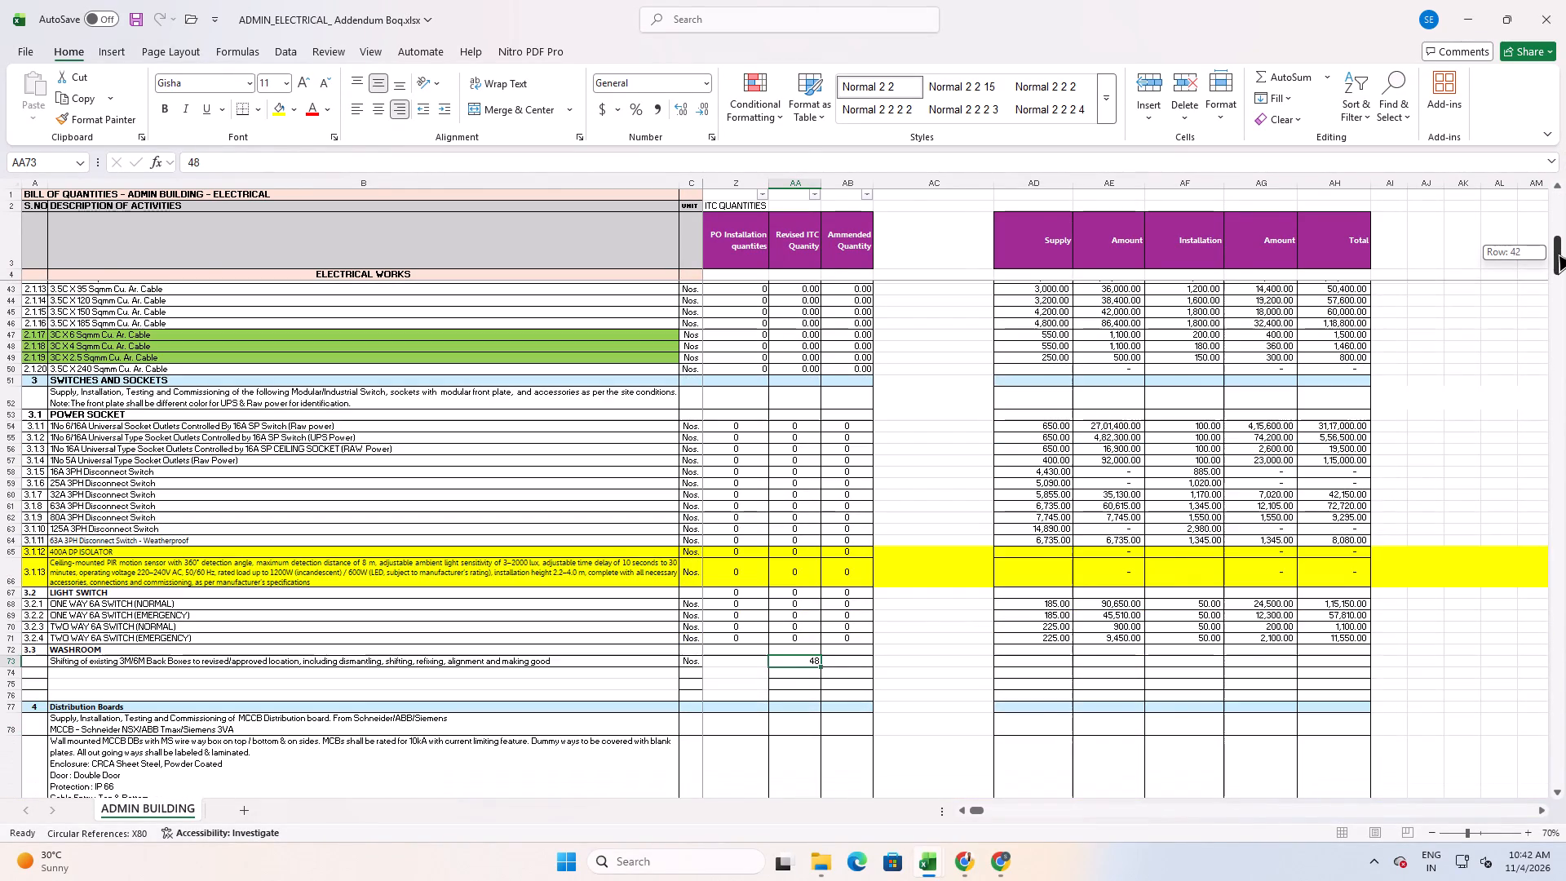
middle_drag(1391, 407, 1316, 420)
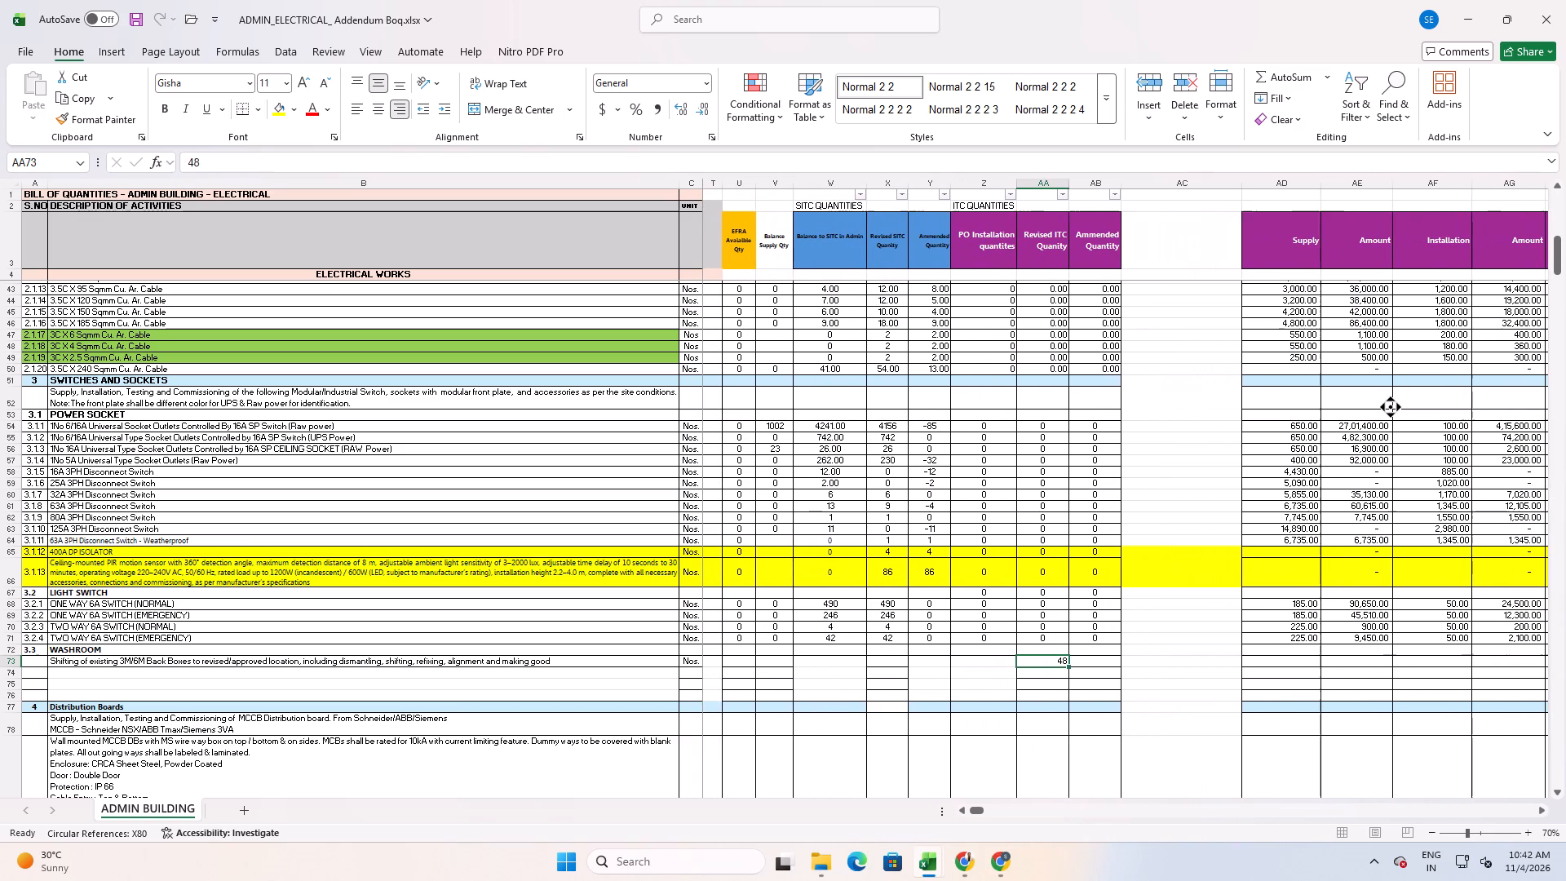
middle_drag(1054, 696, 1070, 693)
middle_drag(1070, 693, 1078, 693)
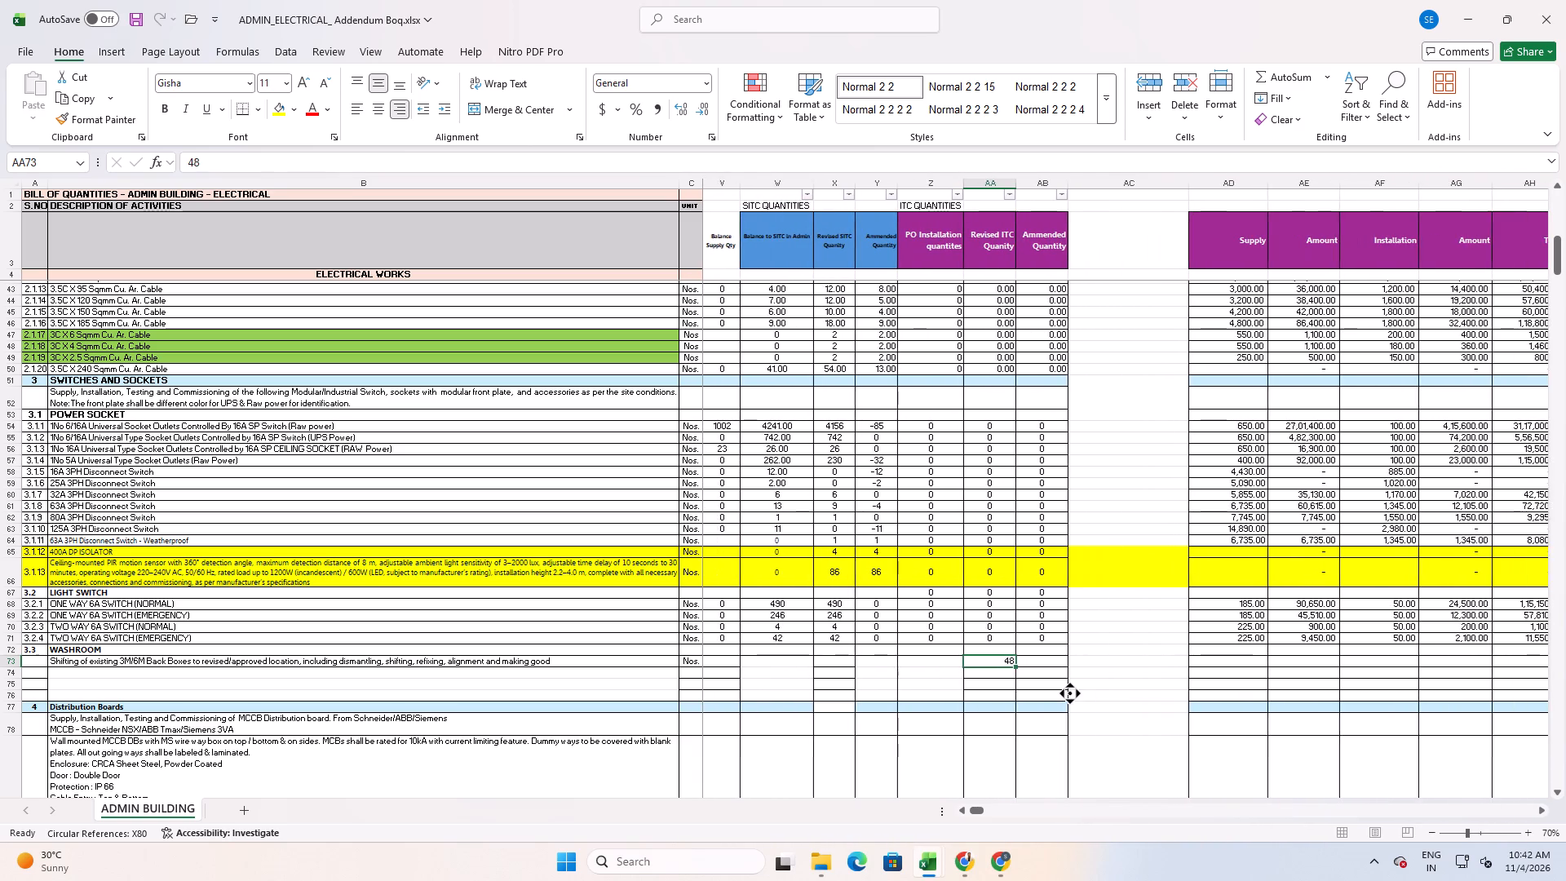
middle_drag(1092, 695, 1114, 698)
middle_click(1117, 700)
middle_drag(1081, 701, 1007, 706)
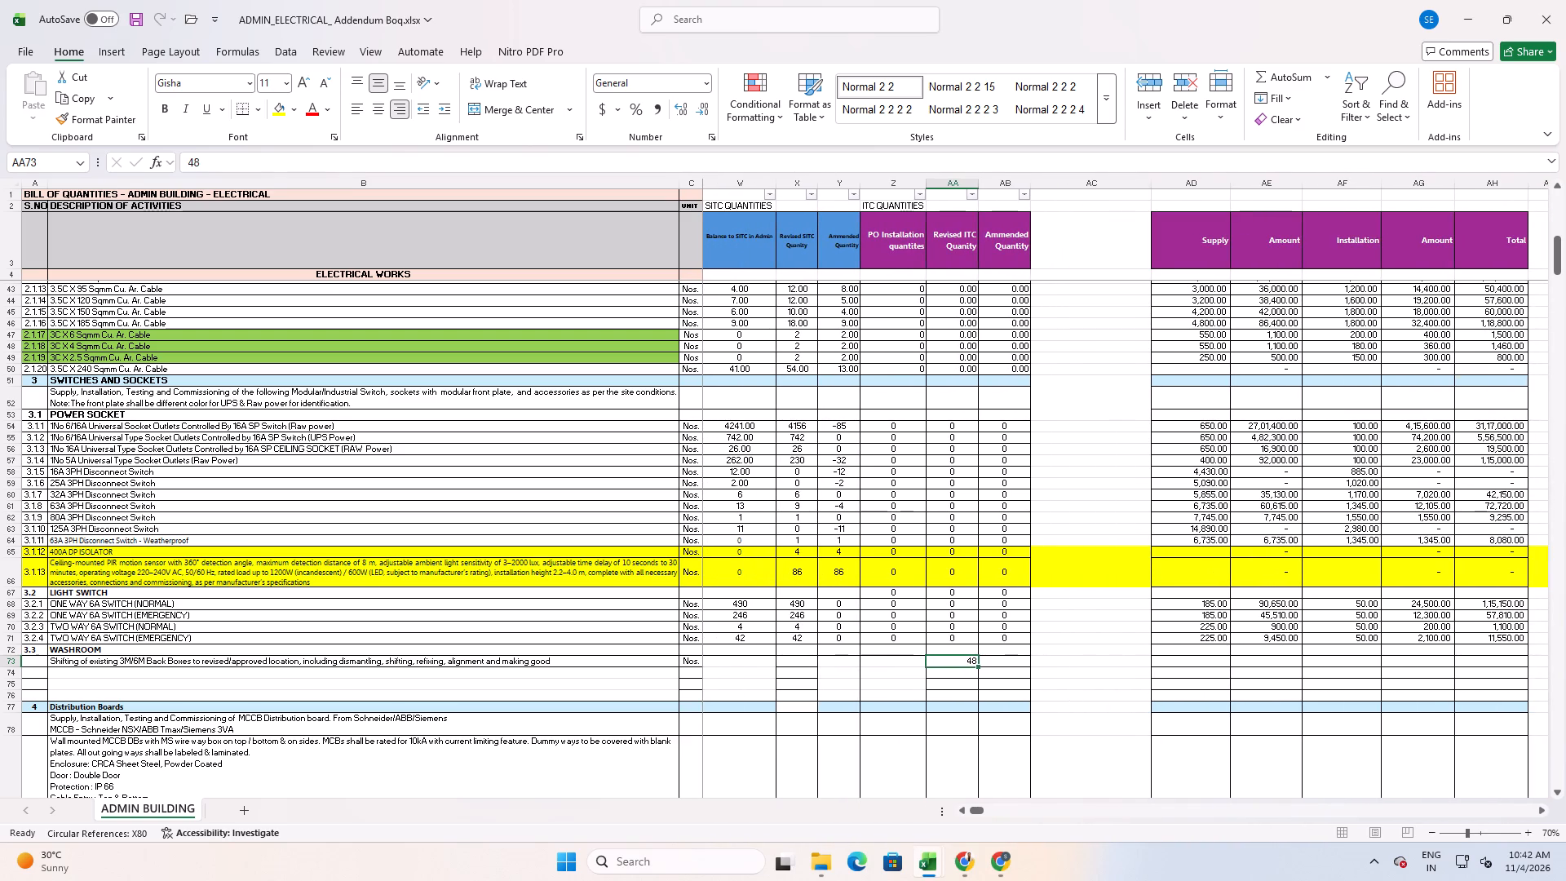
Clear the back box shifting item's Revised ITC Quantity and enter 48 as its Revised SITC Quantity instead.
key(Delete)
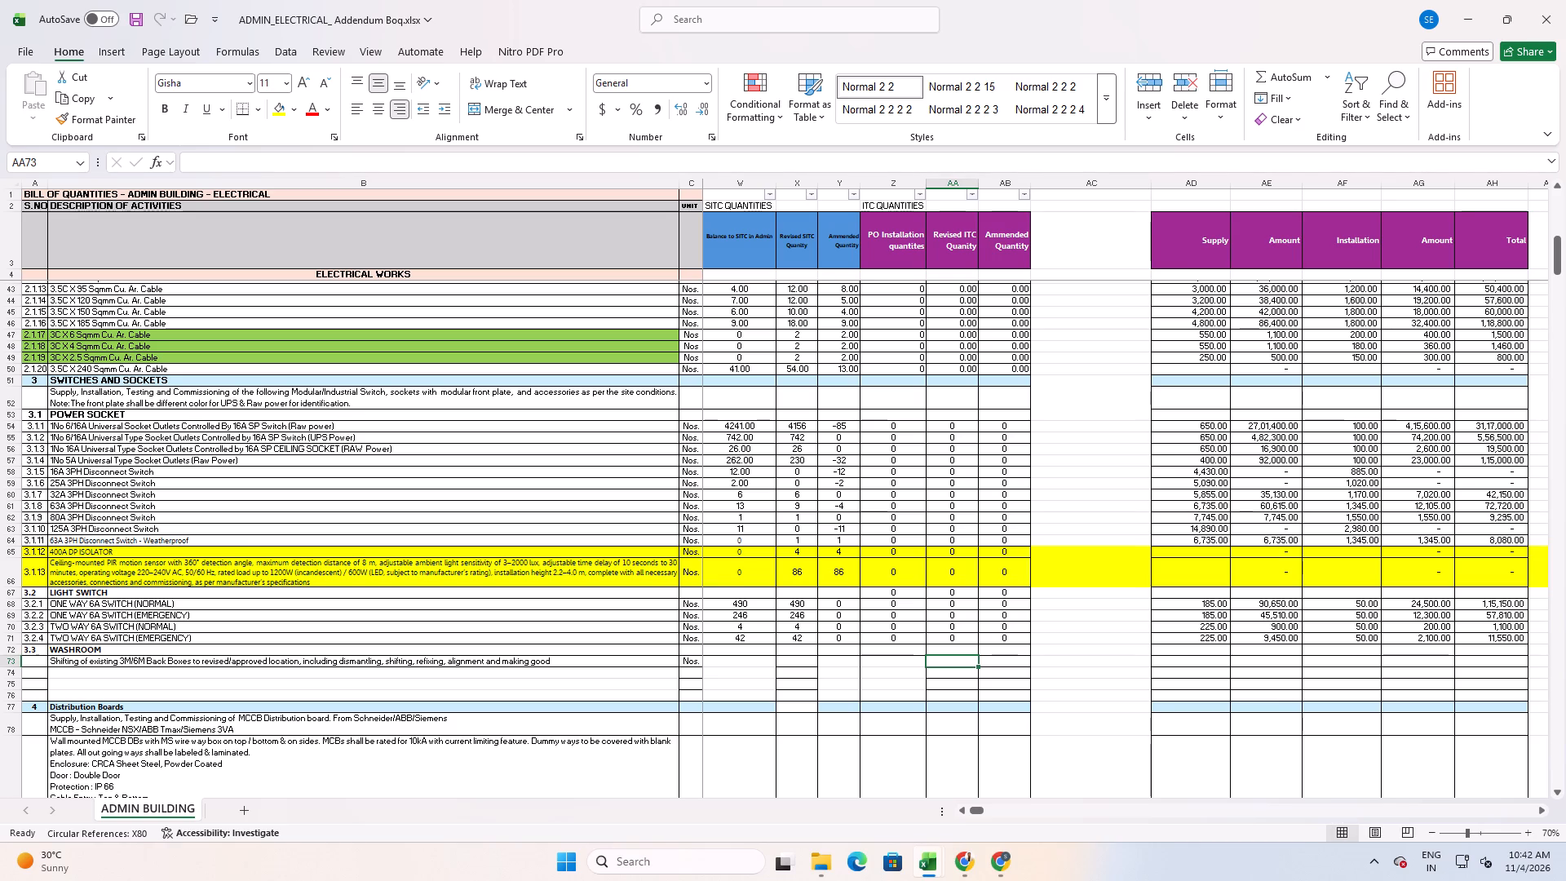
click(796, 666)
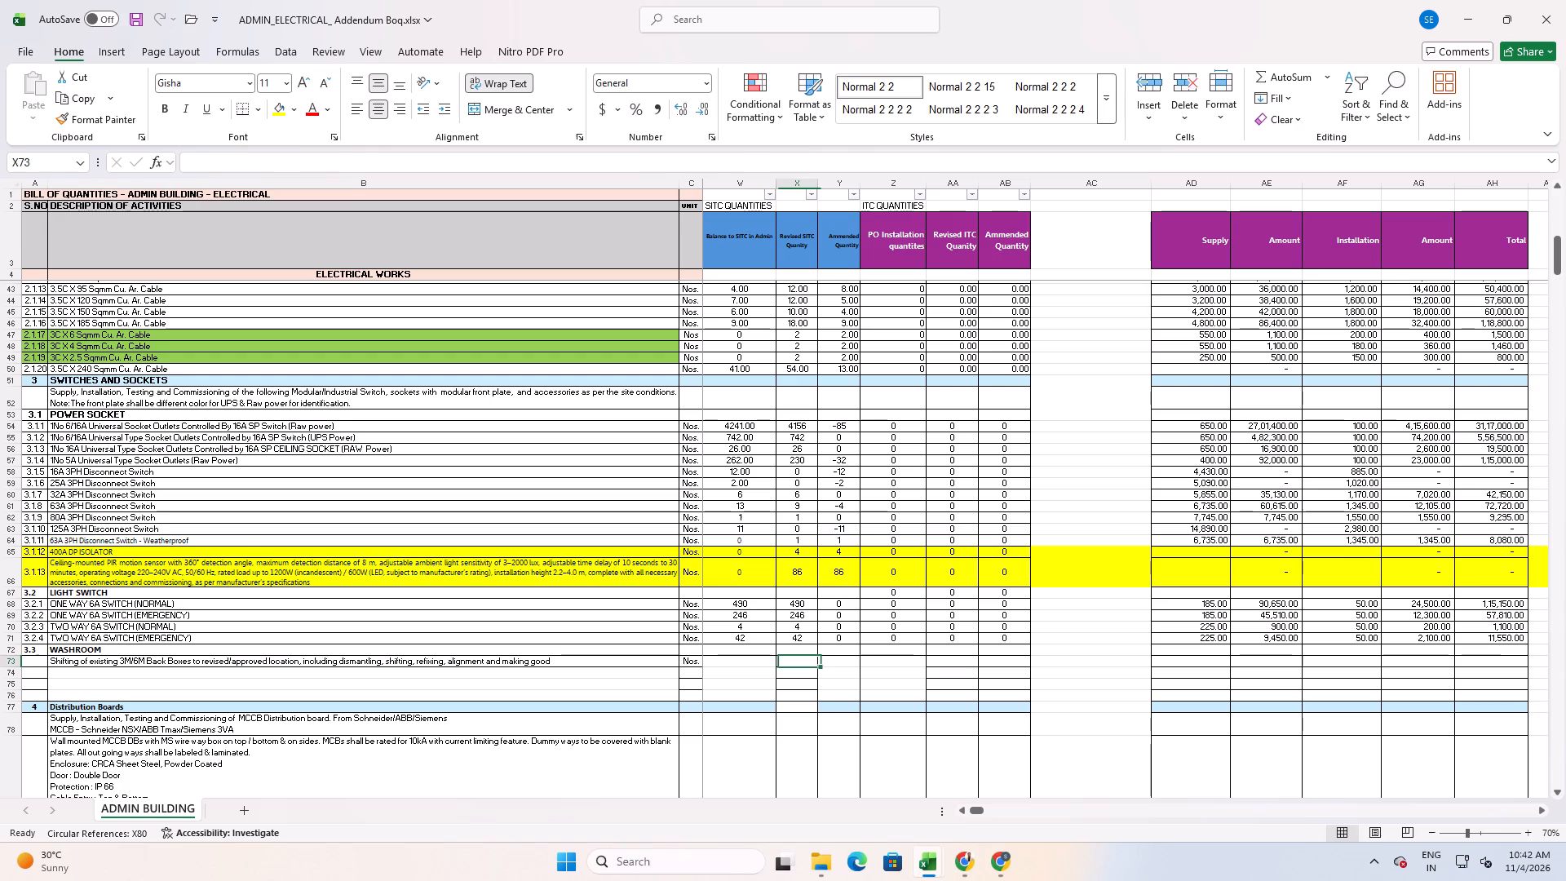
key(8)
key(BackSpace)
text(48)
key(Return)
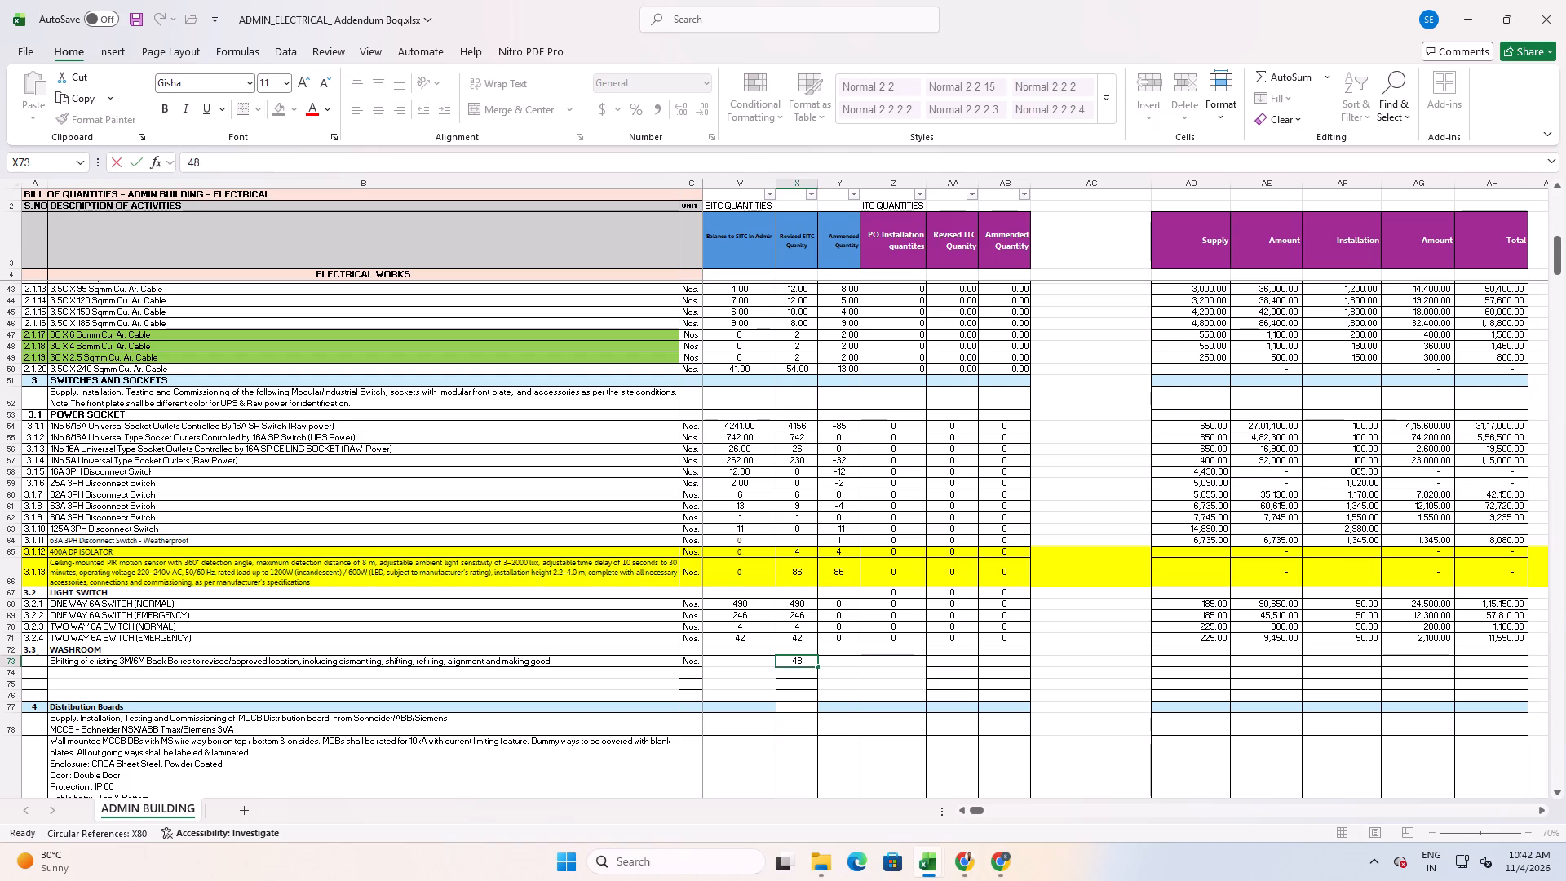
key(Up)
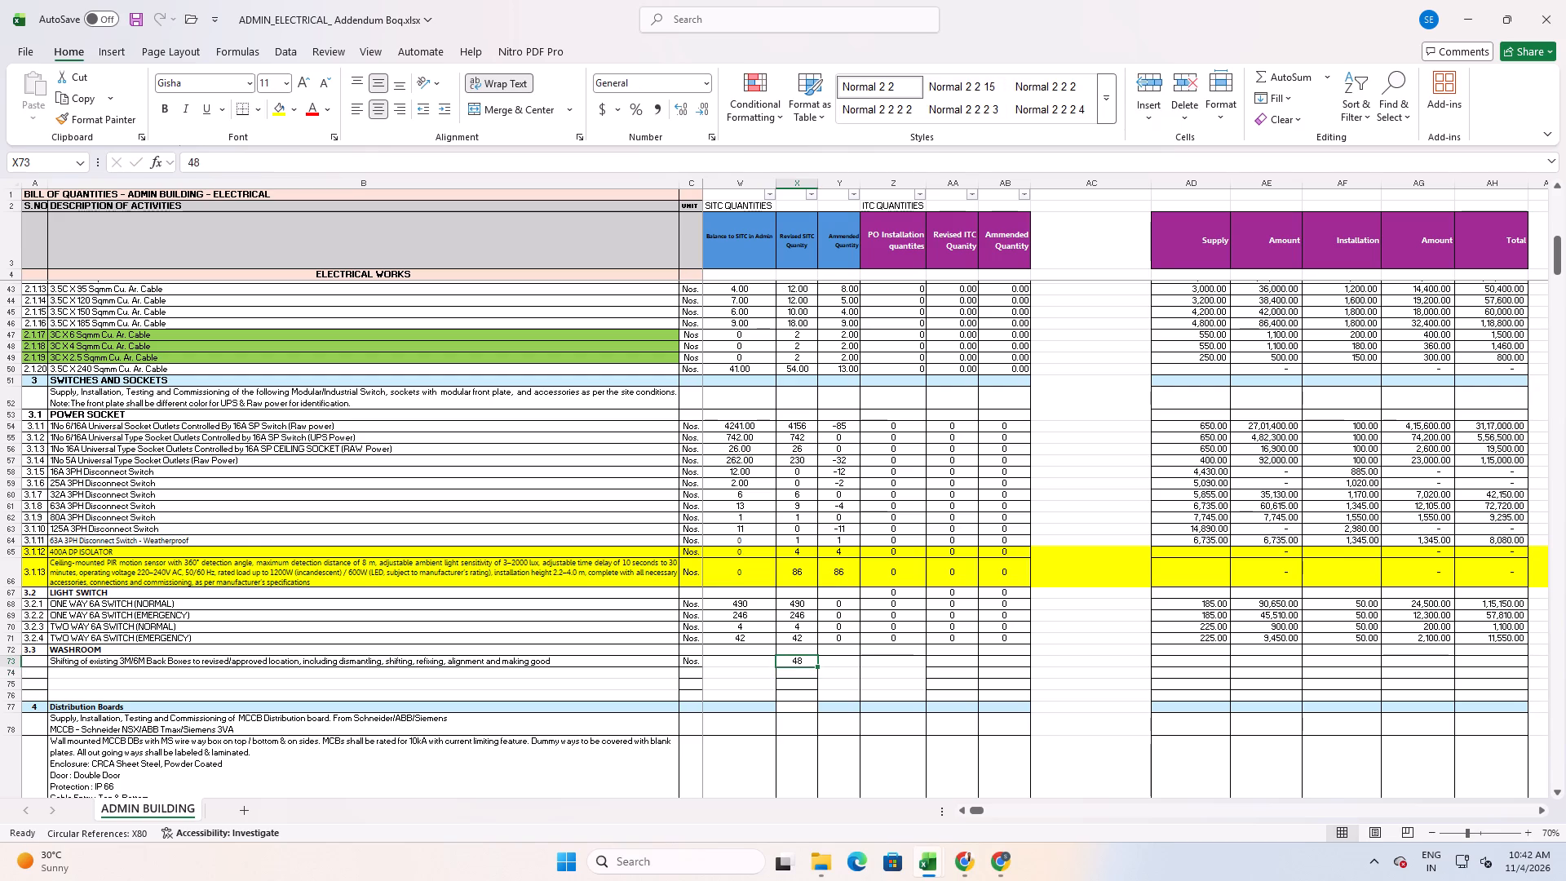
Apply all borders to the serial number and description cells of rows 73 to 76 in the WASHROOM section.
drag(42, 663, 714, 715)
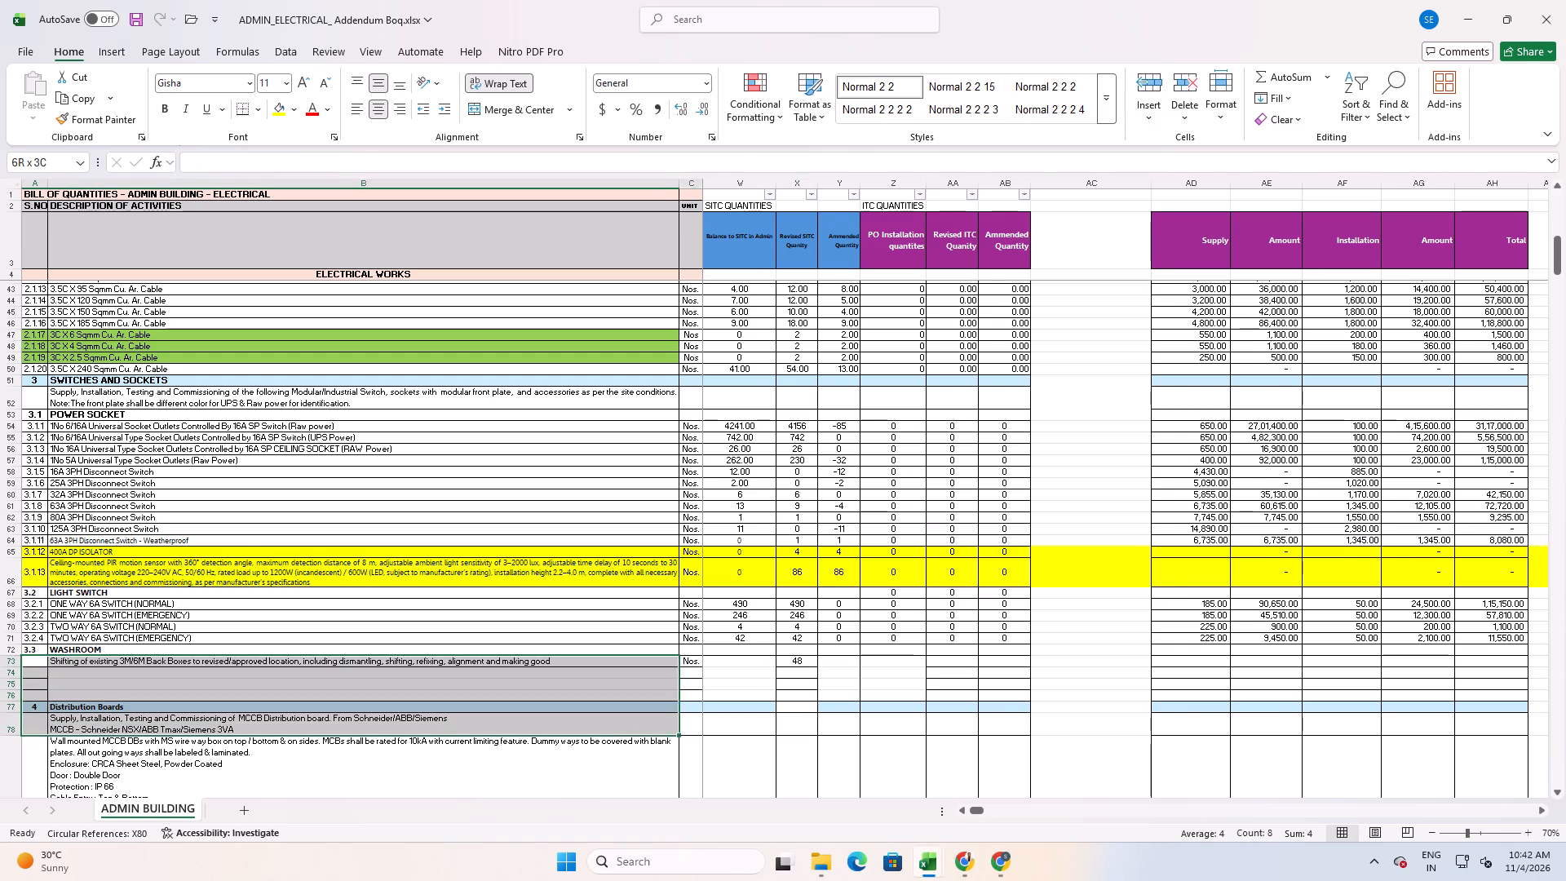
drag(714, 715, 455, 742)
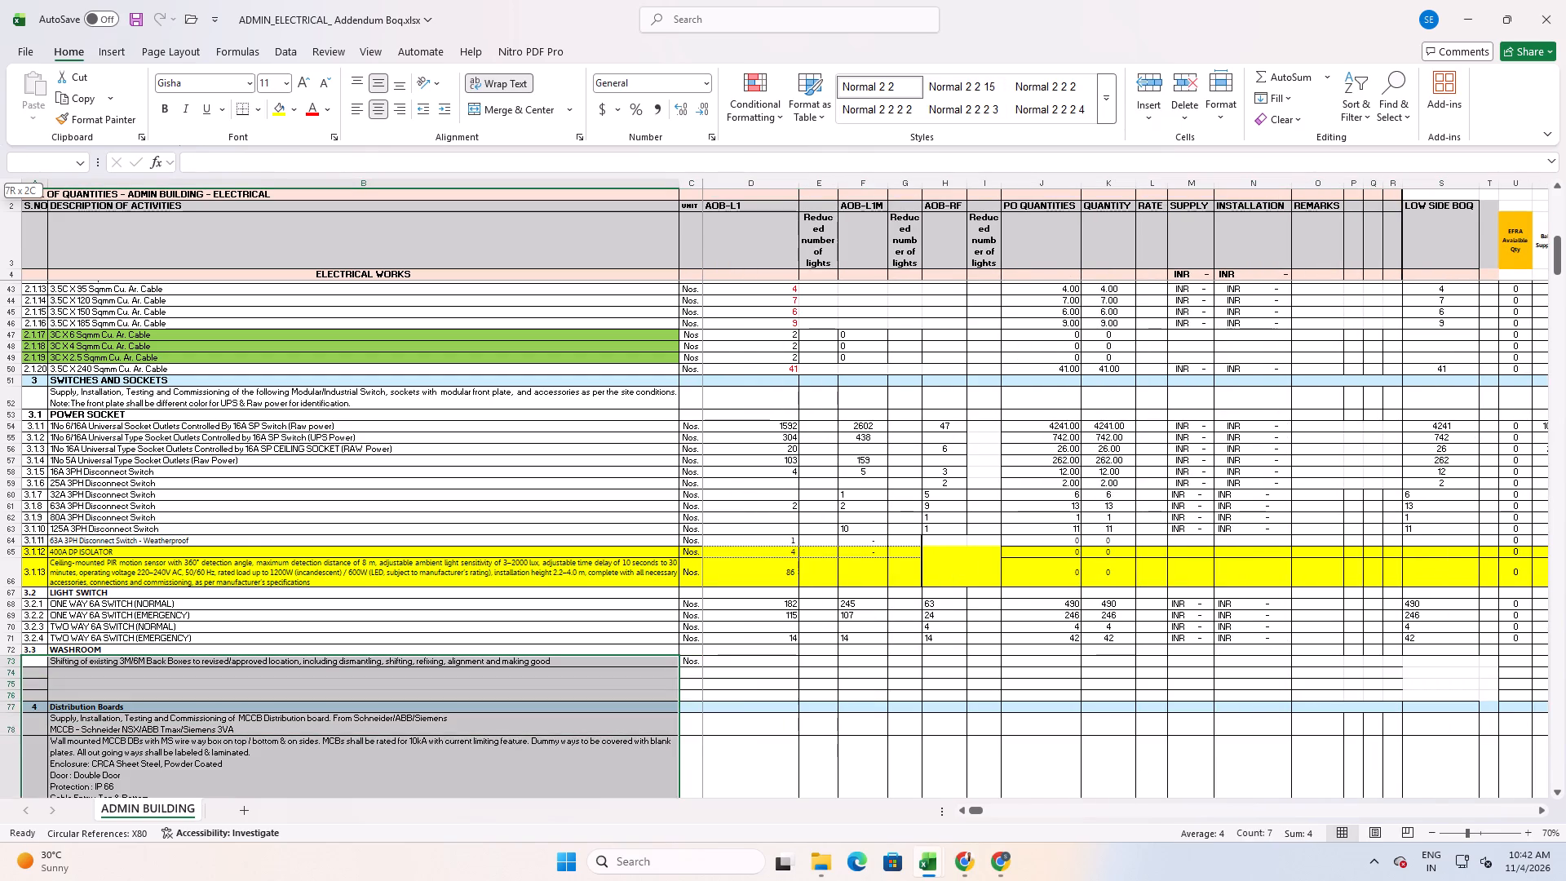
drag(455, 742, 518, 697)
click(259, 104)
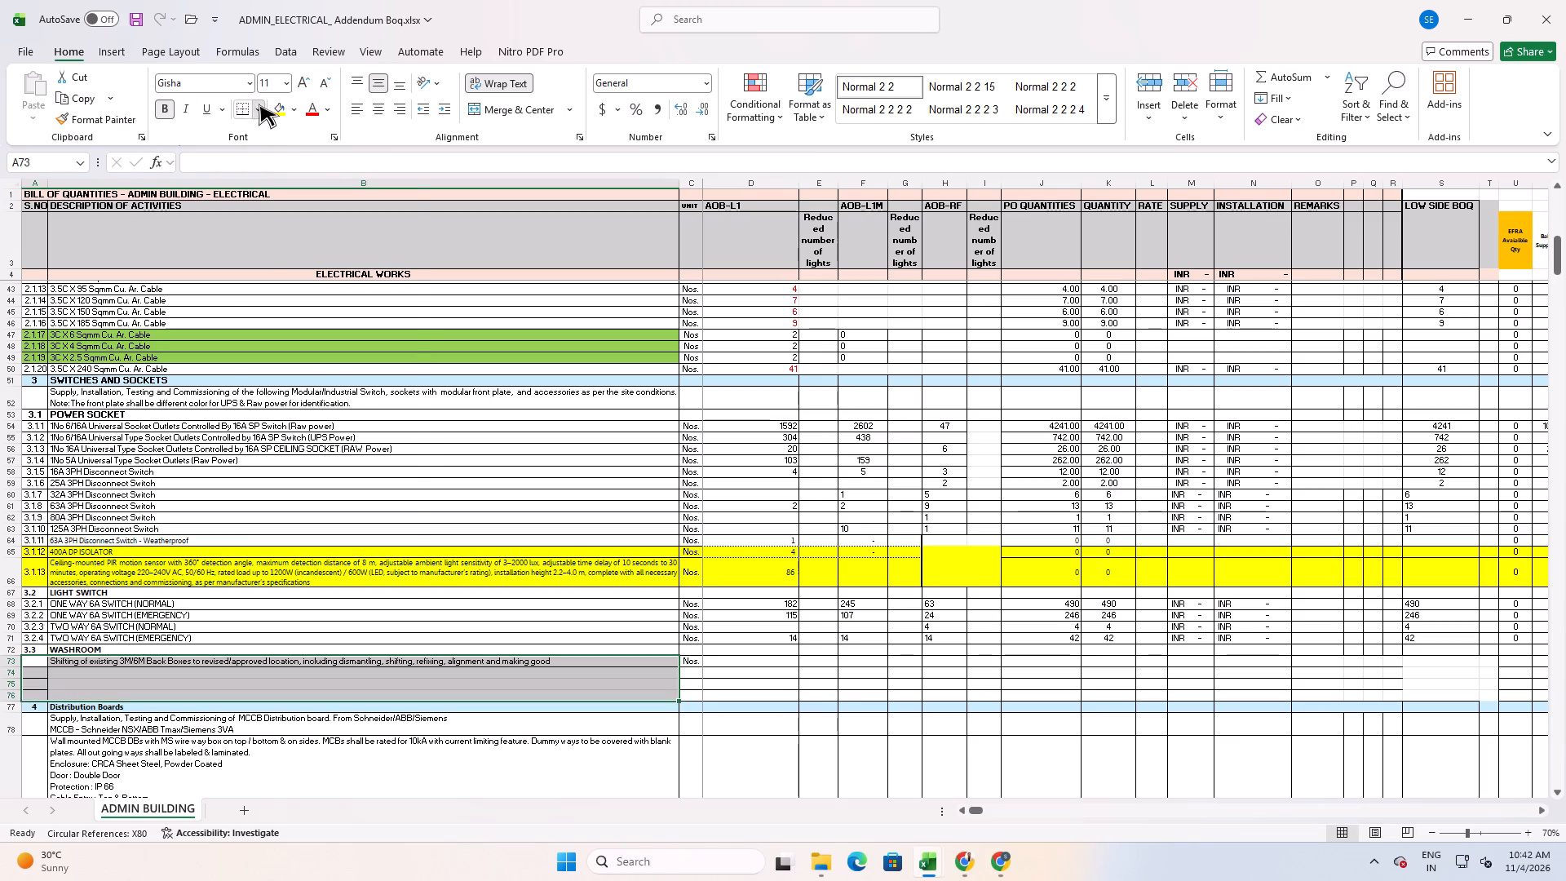
click(270, 272)
click(378, 590)
Hide columns D to U, from AOB-L1 up to the column before Balance Supply Qty.
middle_drag(456, 635, 543, 645)
middle_drag(545, 645, 586, 647)
middle_drag(589, 648, 599, 648)
middle_drag(599, 648, 671, 647)
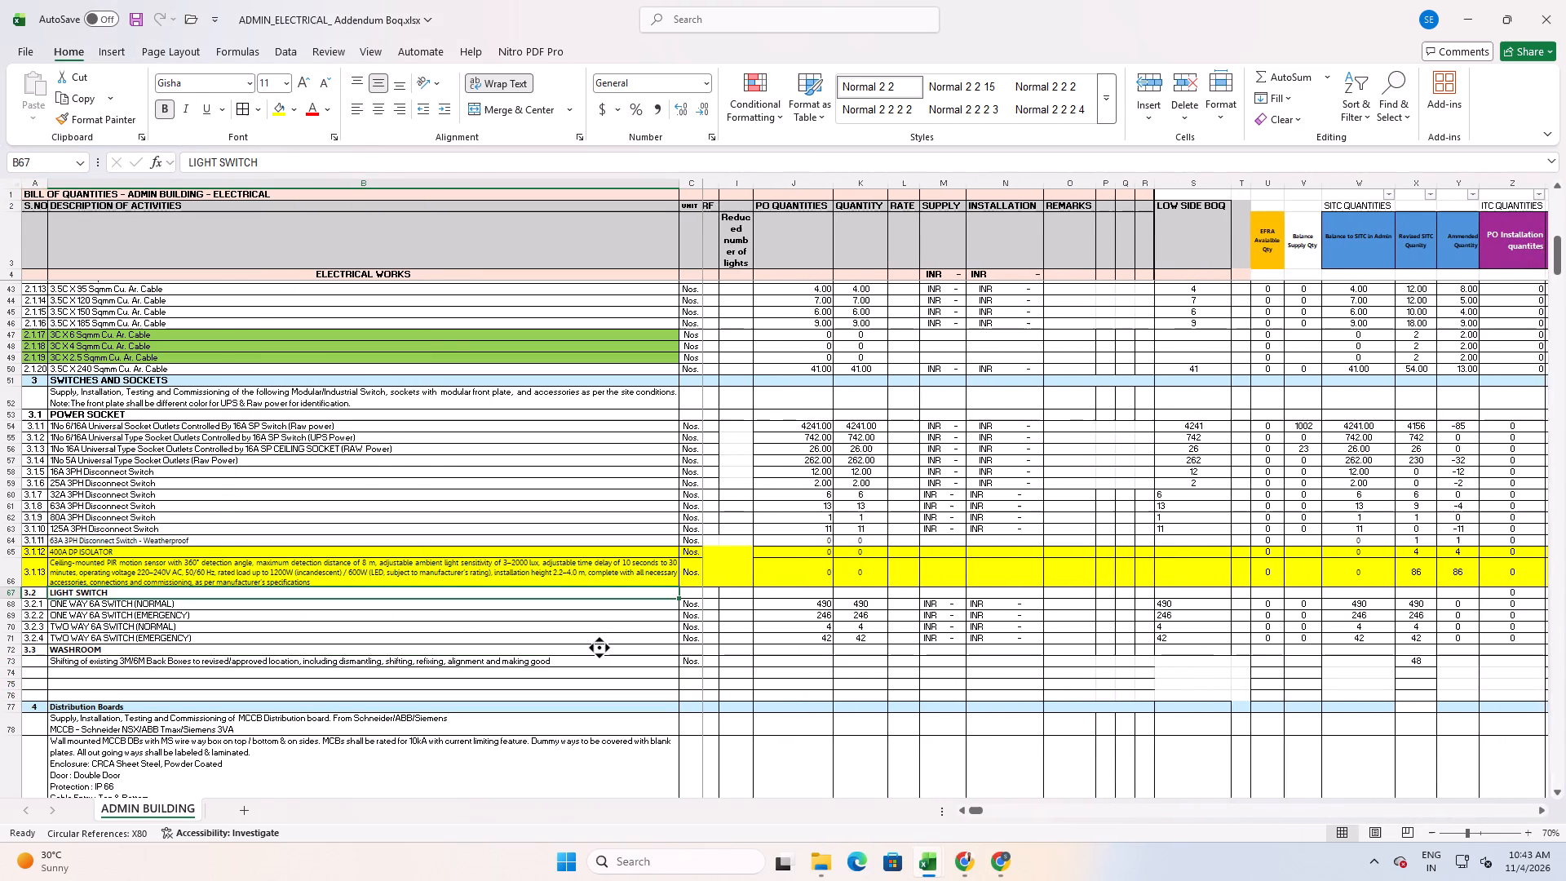
middle_drag(671, 647, 679, 646)
middle_drag(913, 600, 812, 588)
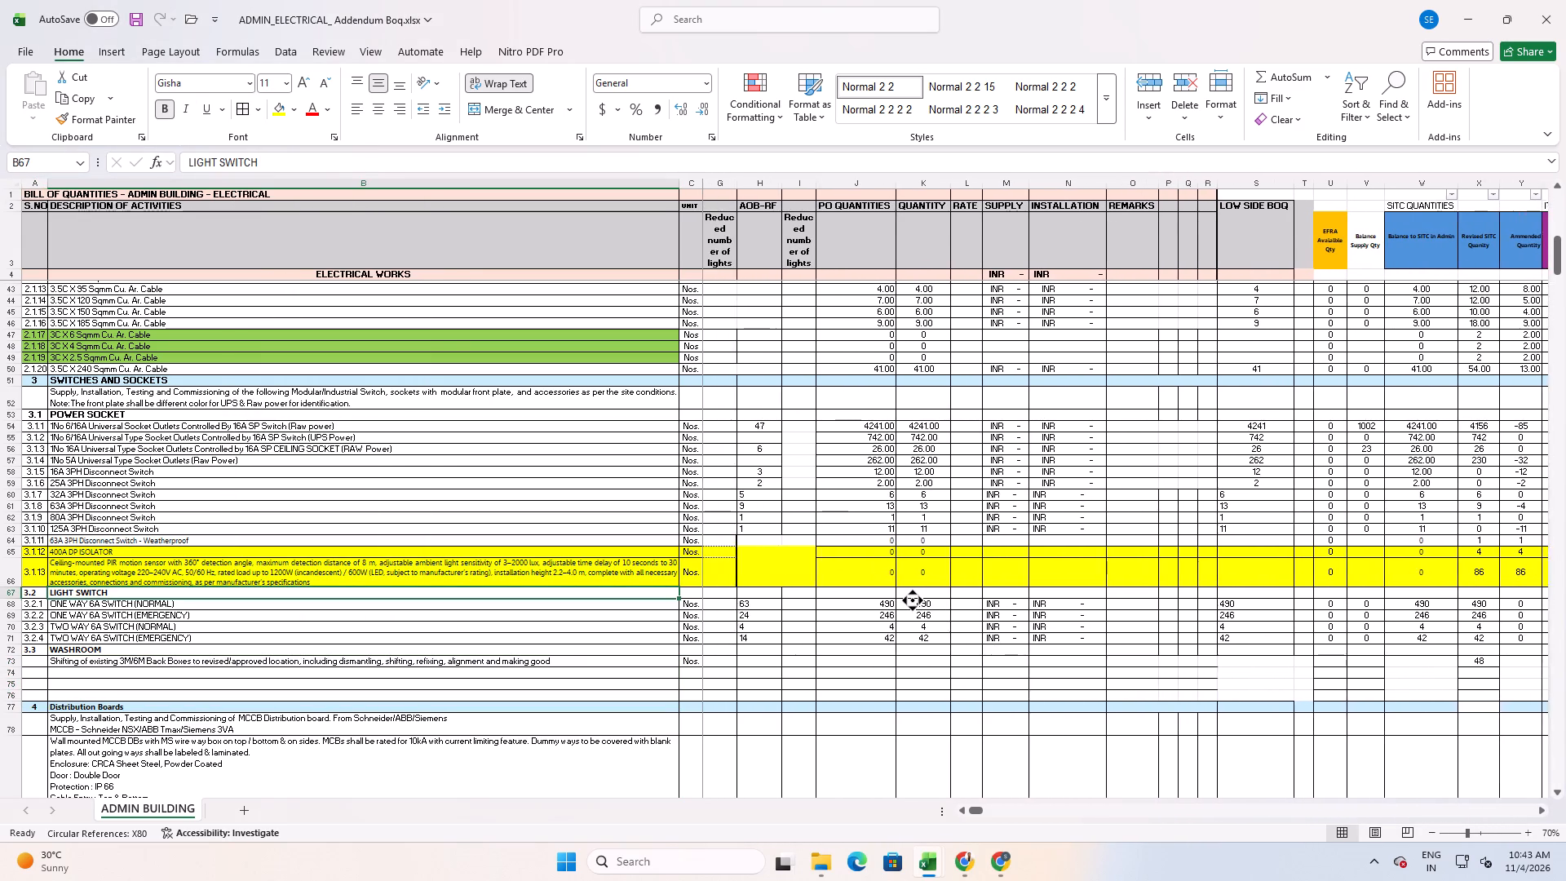
middle_drag(812, 588, 709, 595)
middle_drag(832, 280, 601, 309)
drag(733, 184, 1403, 191)
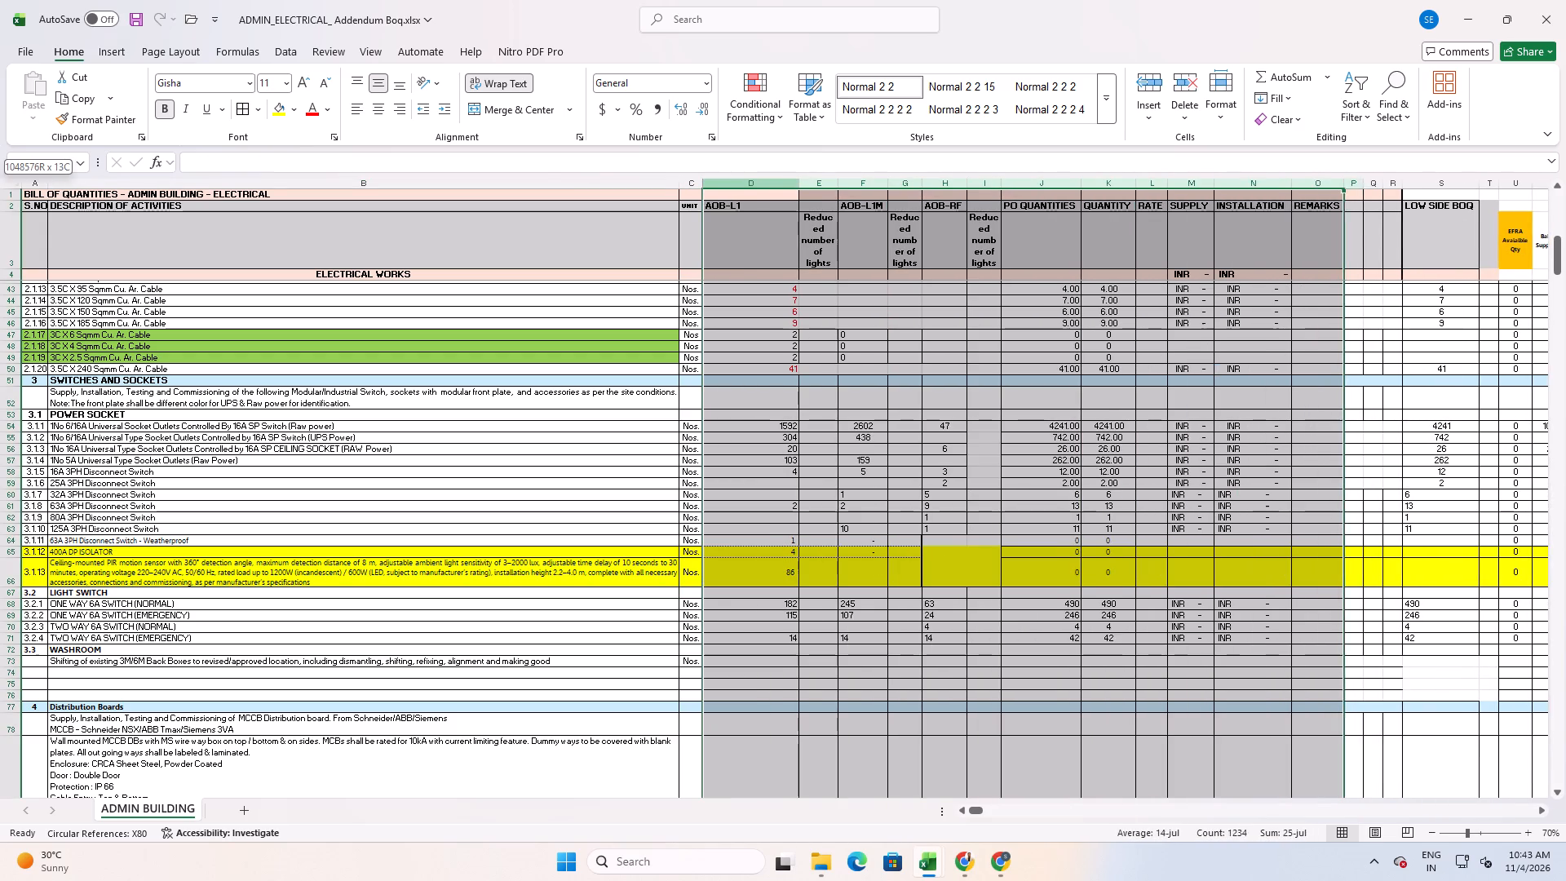
drag(1403, 191, 1338, 210)
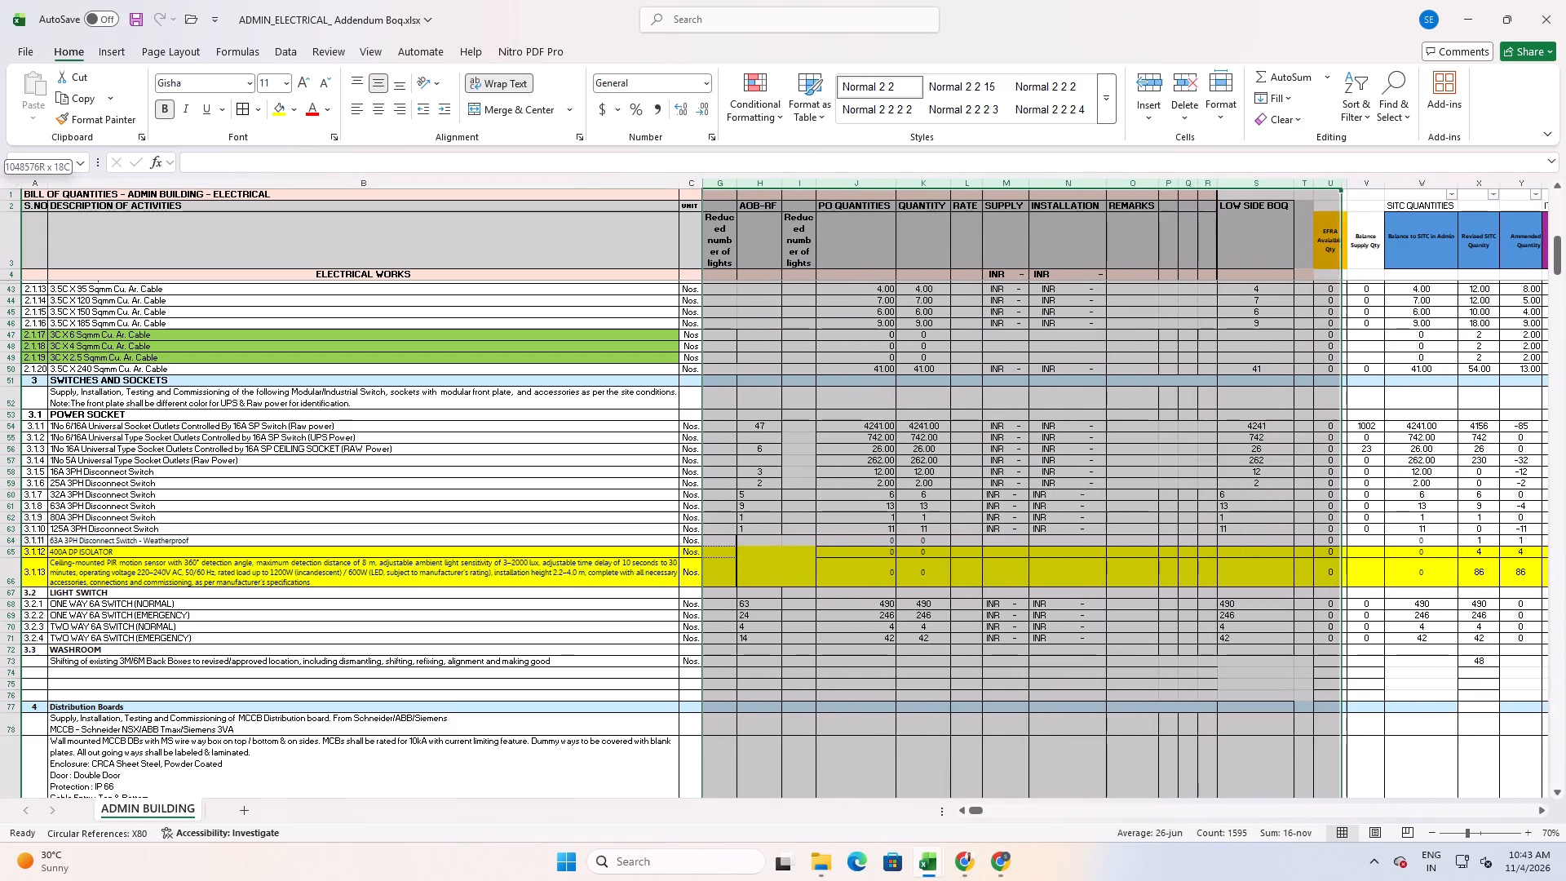
drag(1338, 210, 1343, 210)
right_click(1339, 186)
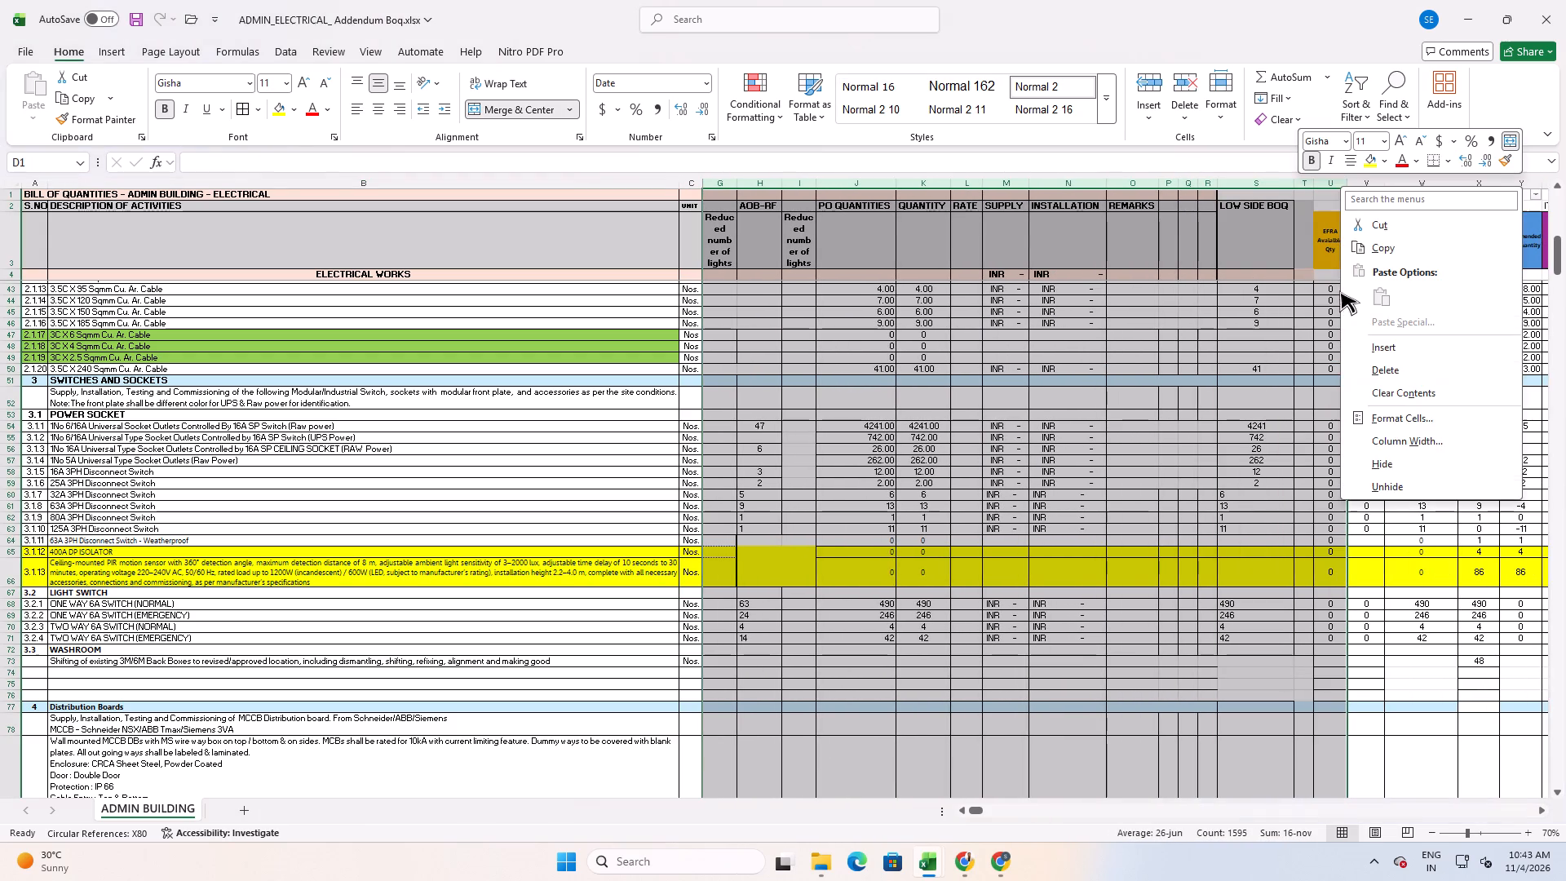
click(1382, 456)
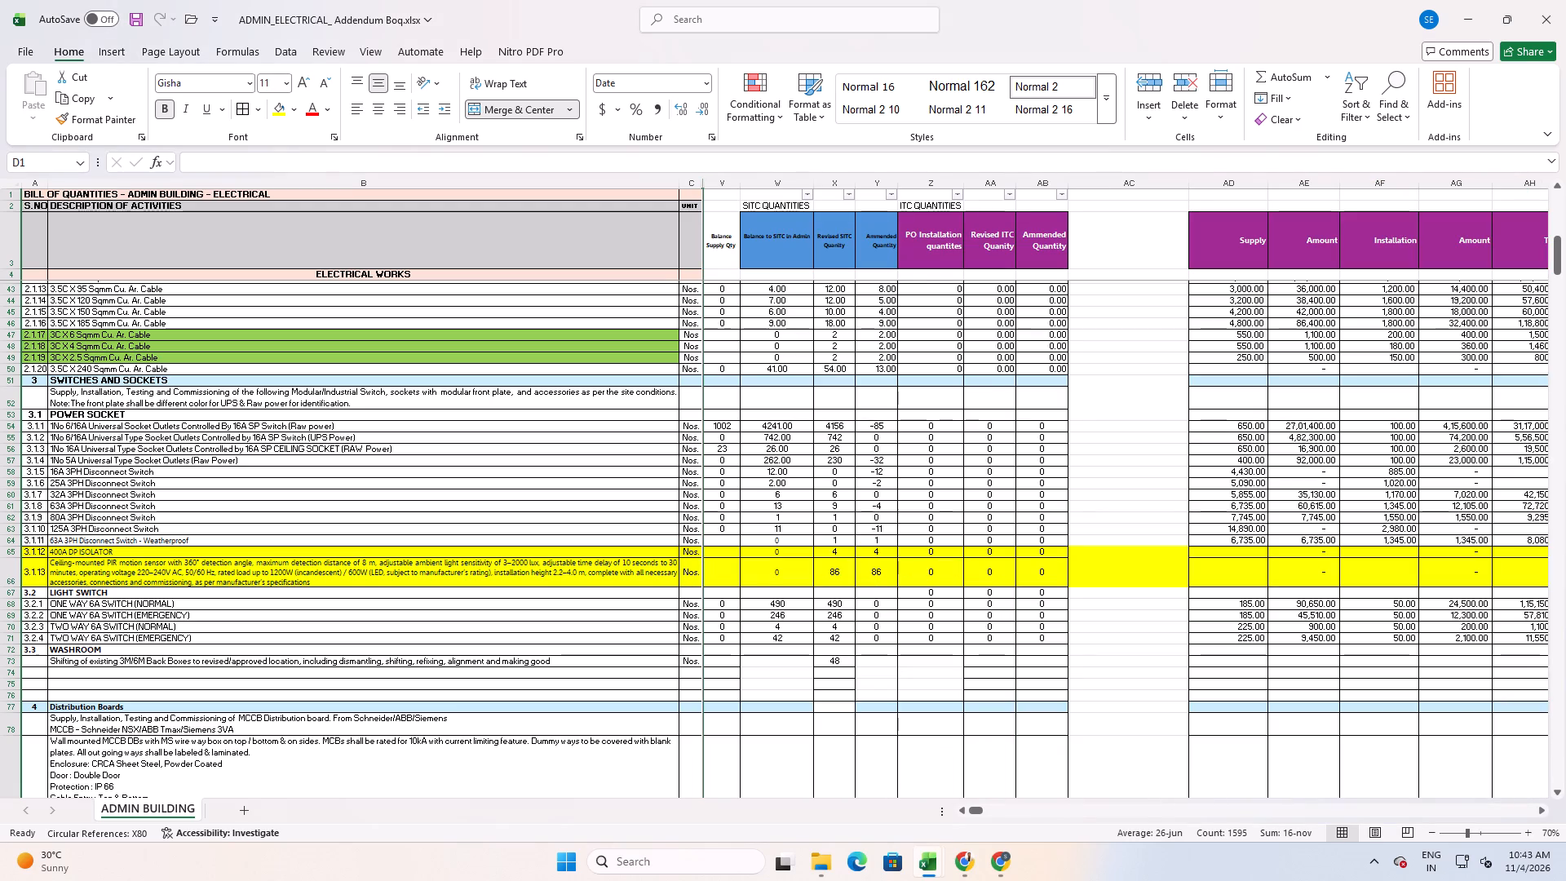
Apply all borders to the washroom rows' quantity cells, from Balance to SITC through Revised ITC Quantity, rows 72 to 76.
drag(776, 655, 984, 675)
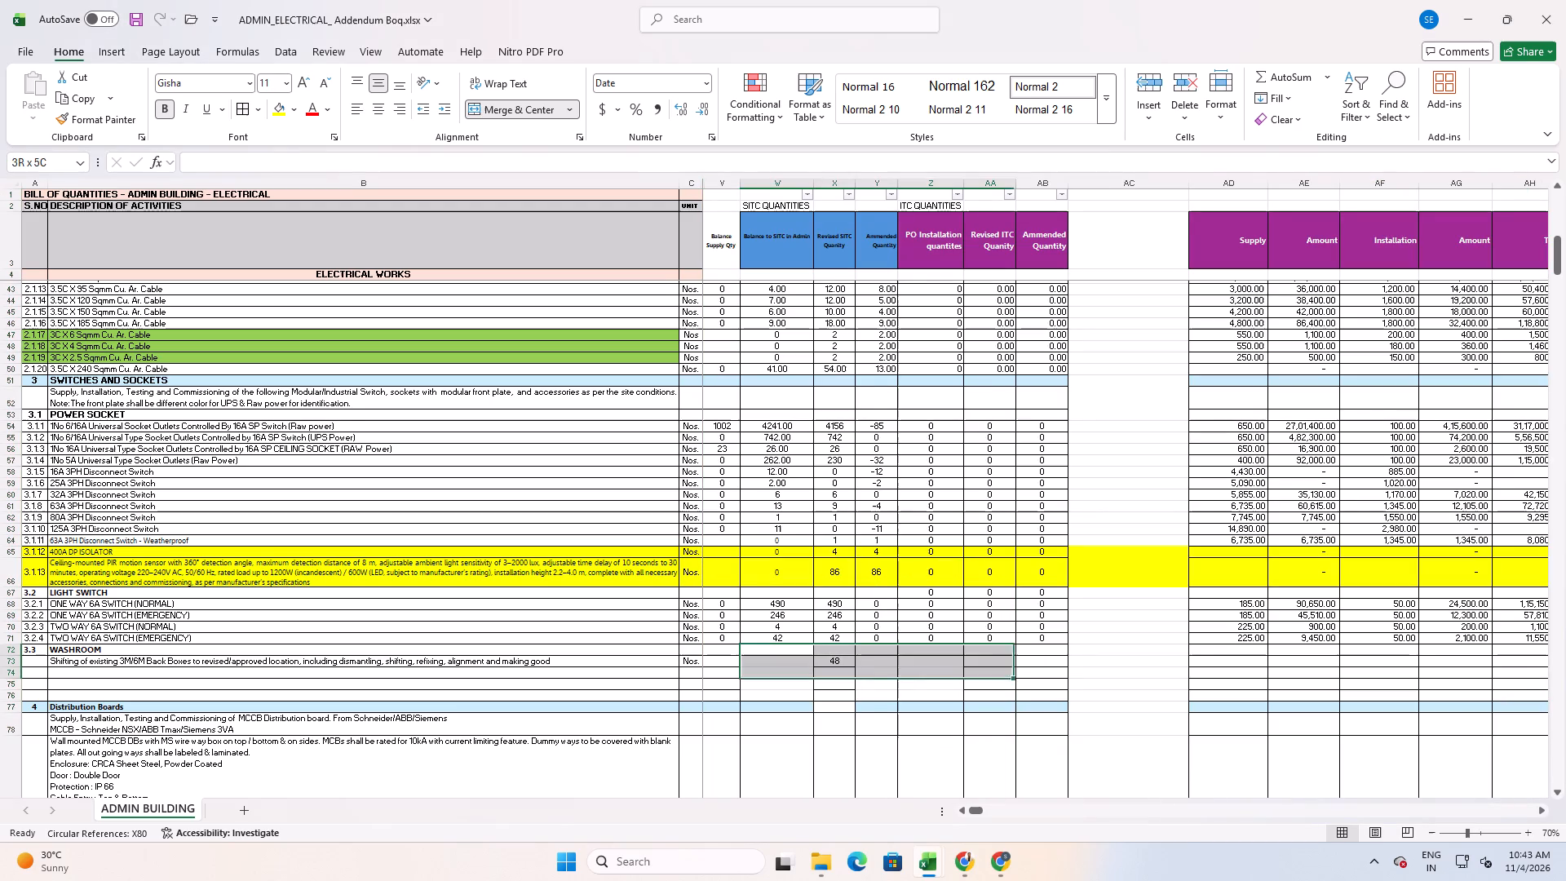
drag(984, 675, 984, 692)
click(244, 110)
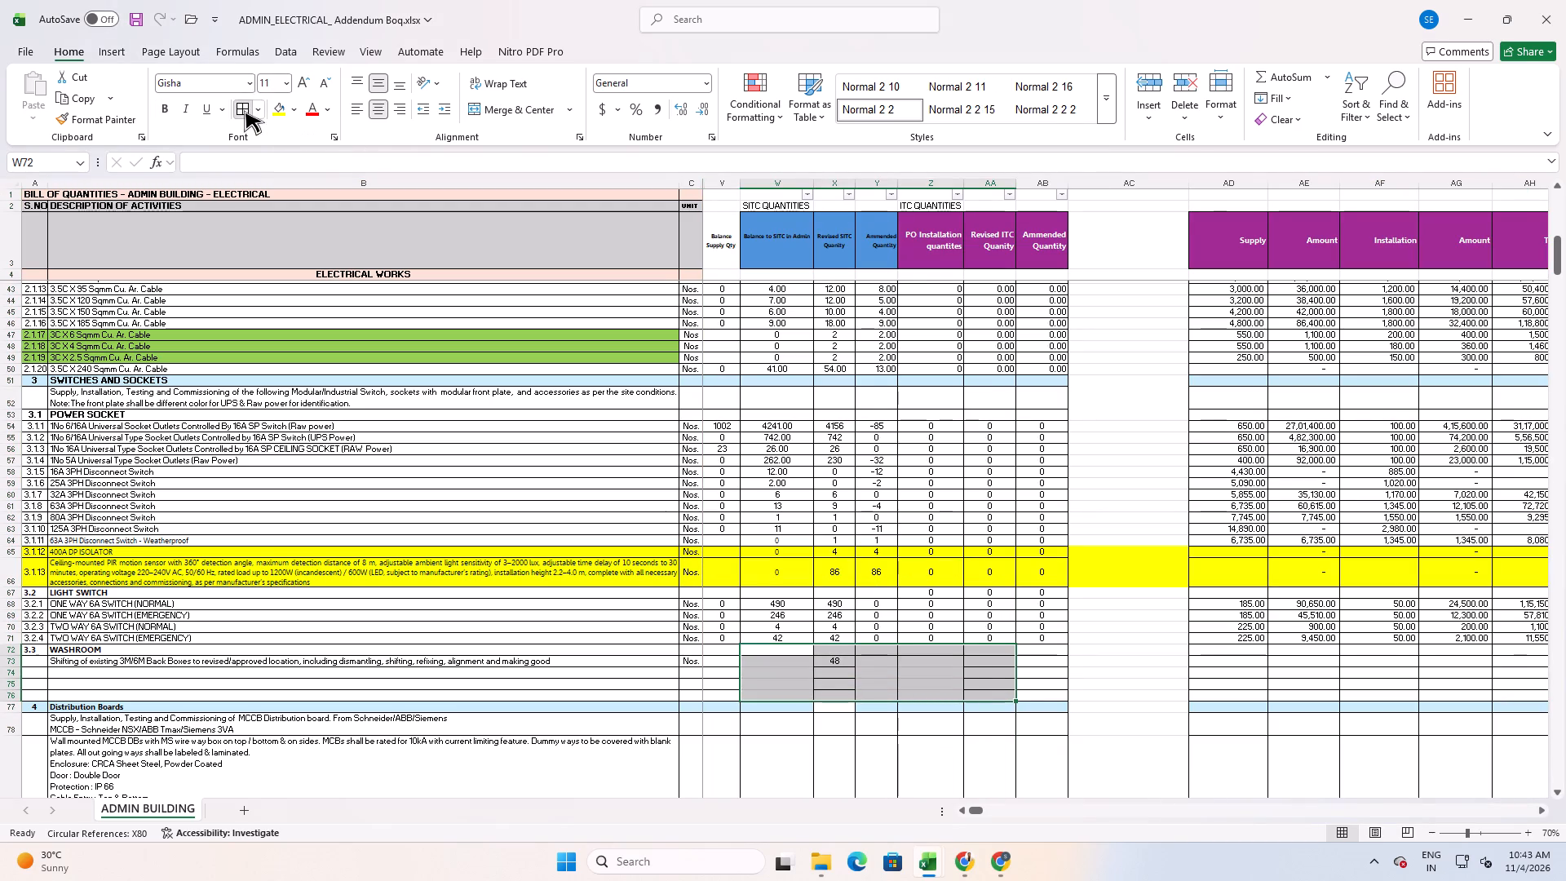
click(912, 548)
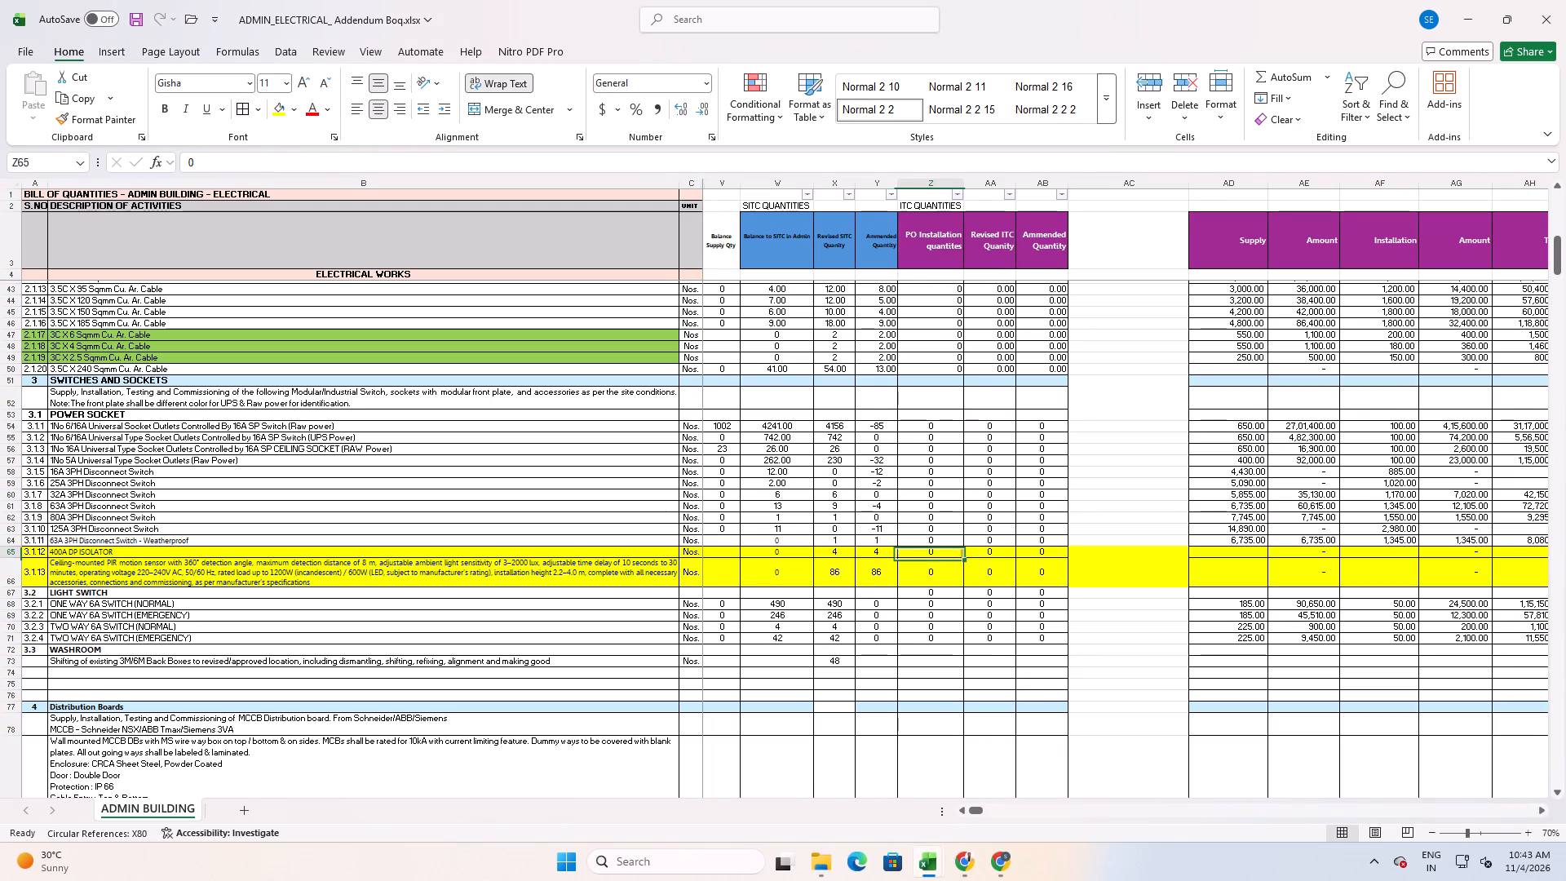
key(ctrl+z)
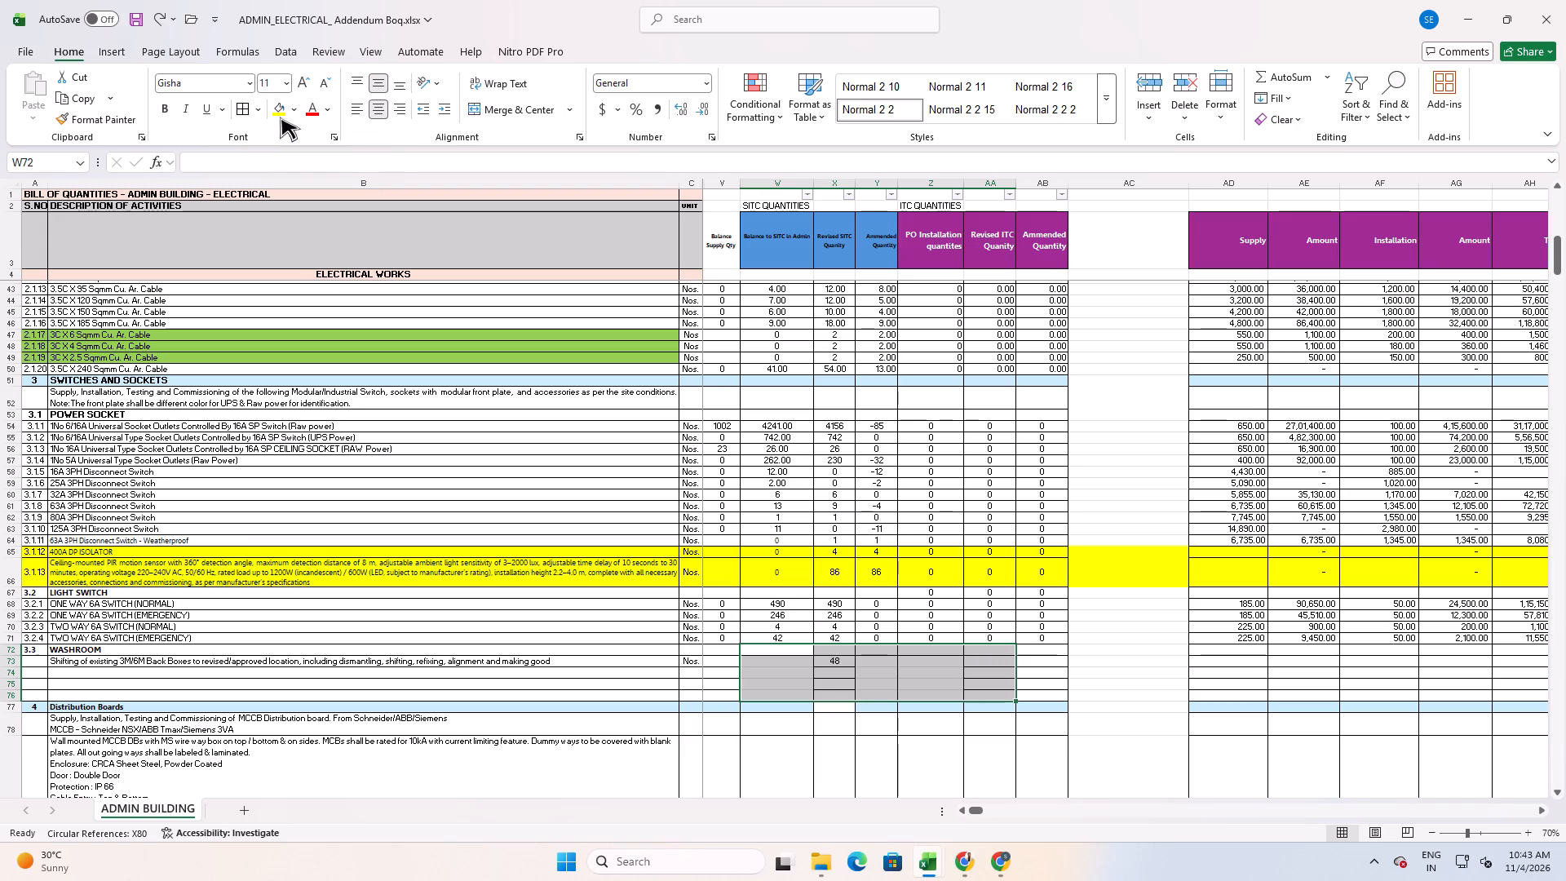
click(244, 106)
click(957, 456)
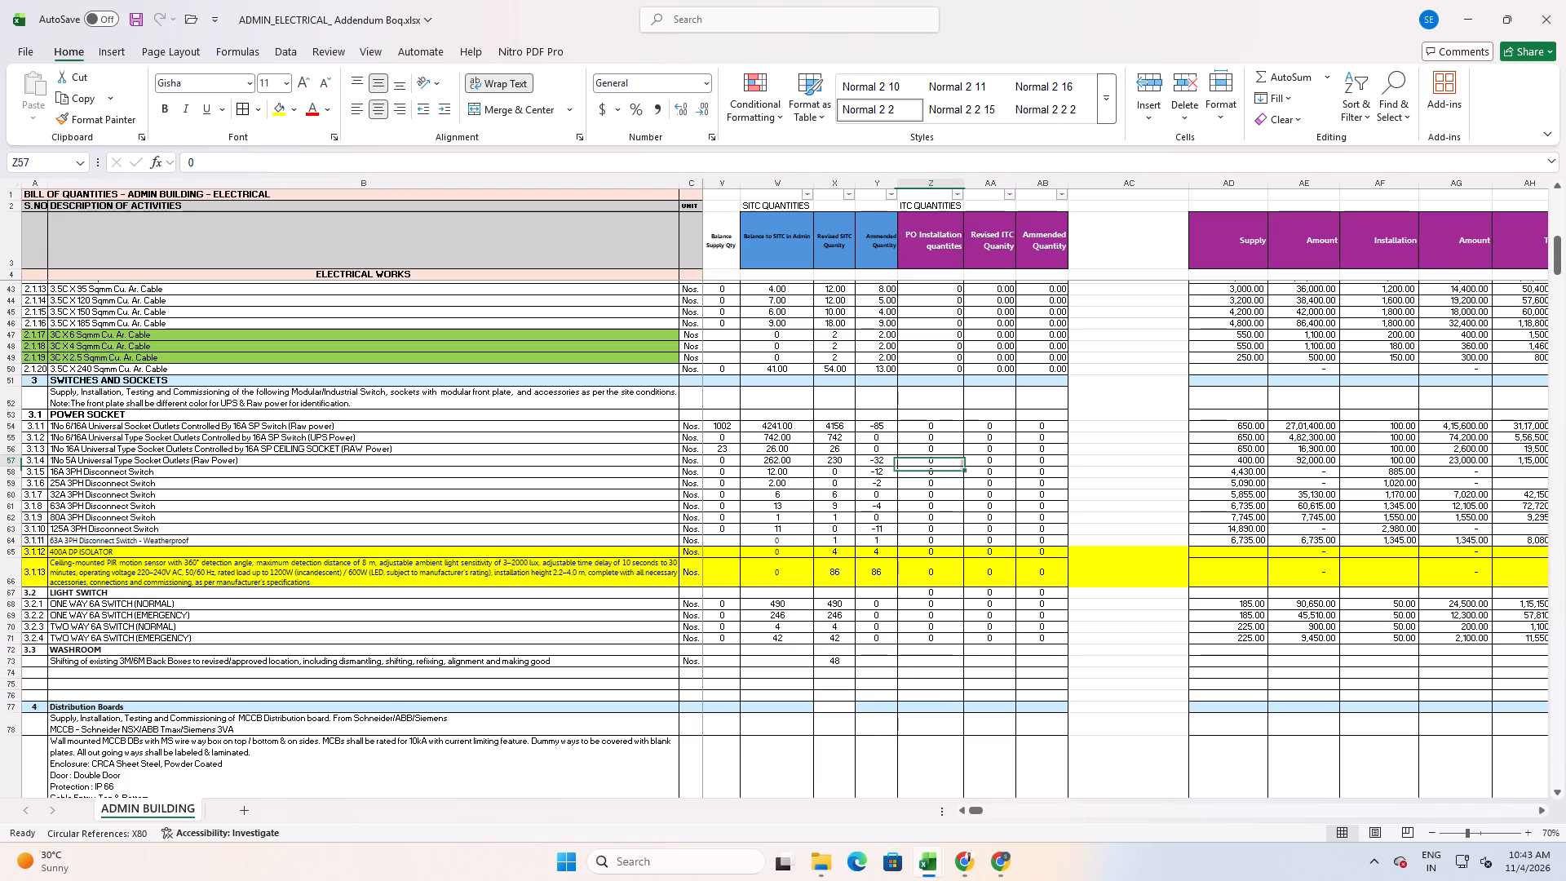
Check the SITC Ammended Quantity formula and copy it from the TWO WAY 6A SWITCH (EMERGENCY) row to the back box shifting row.
double_click(878, 462)
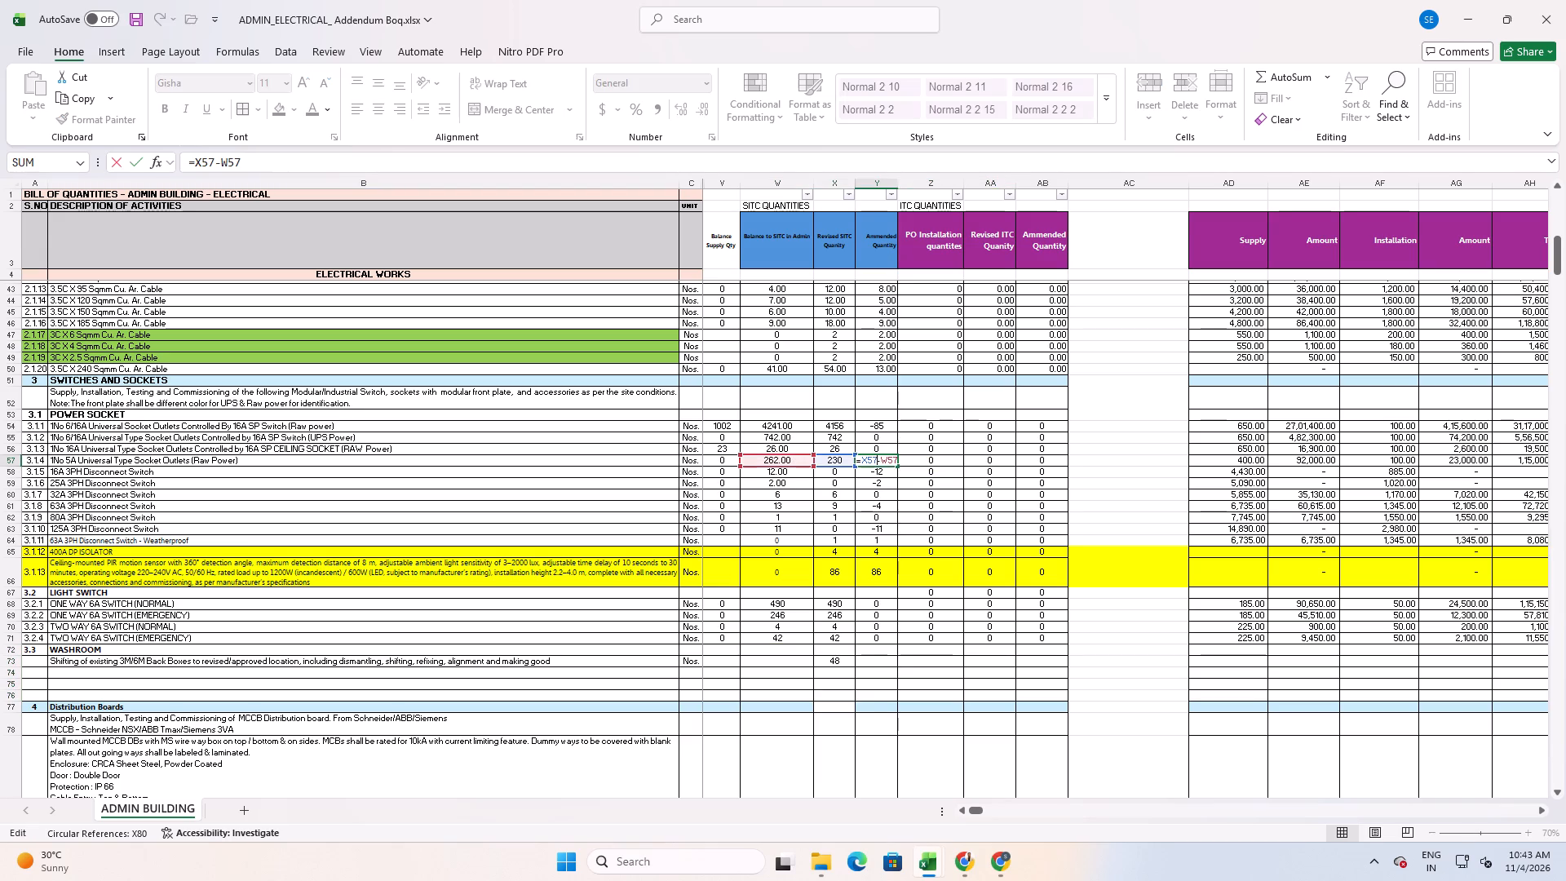
key(Escape)
double_click(878, 639)
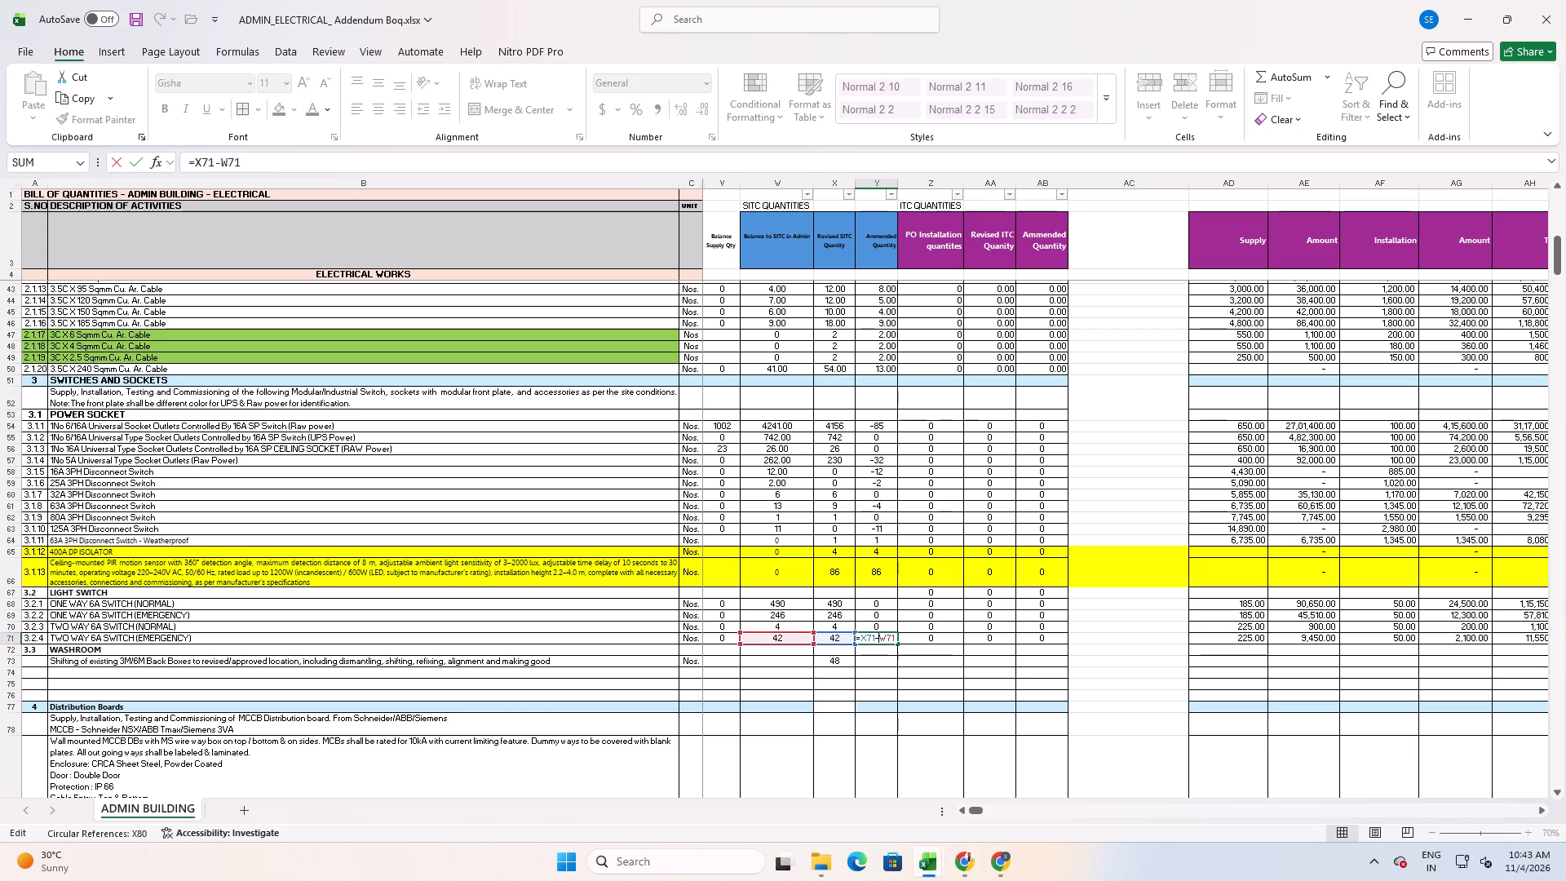
key(Escape)
key(ctrl+c)
key(Down)
key(Down)
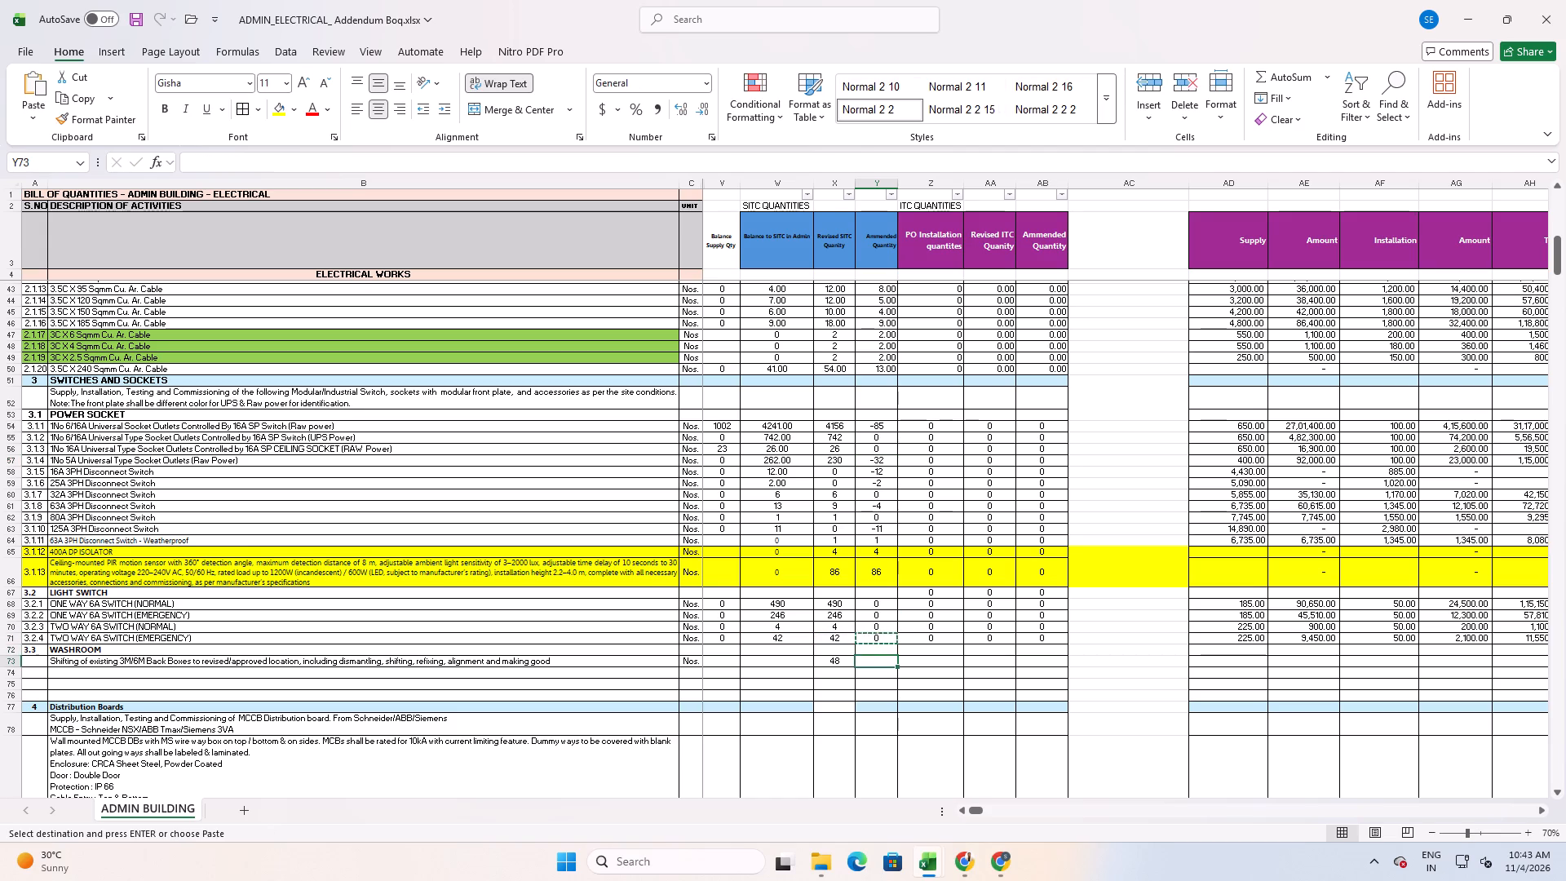
key(ctrl+v)
key(Escape)
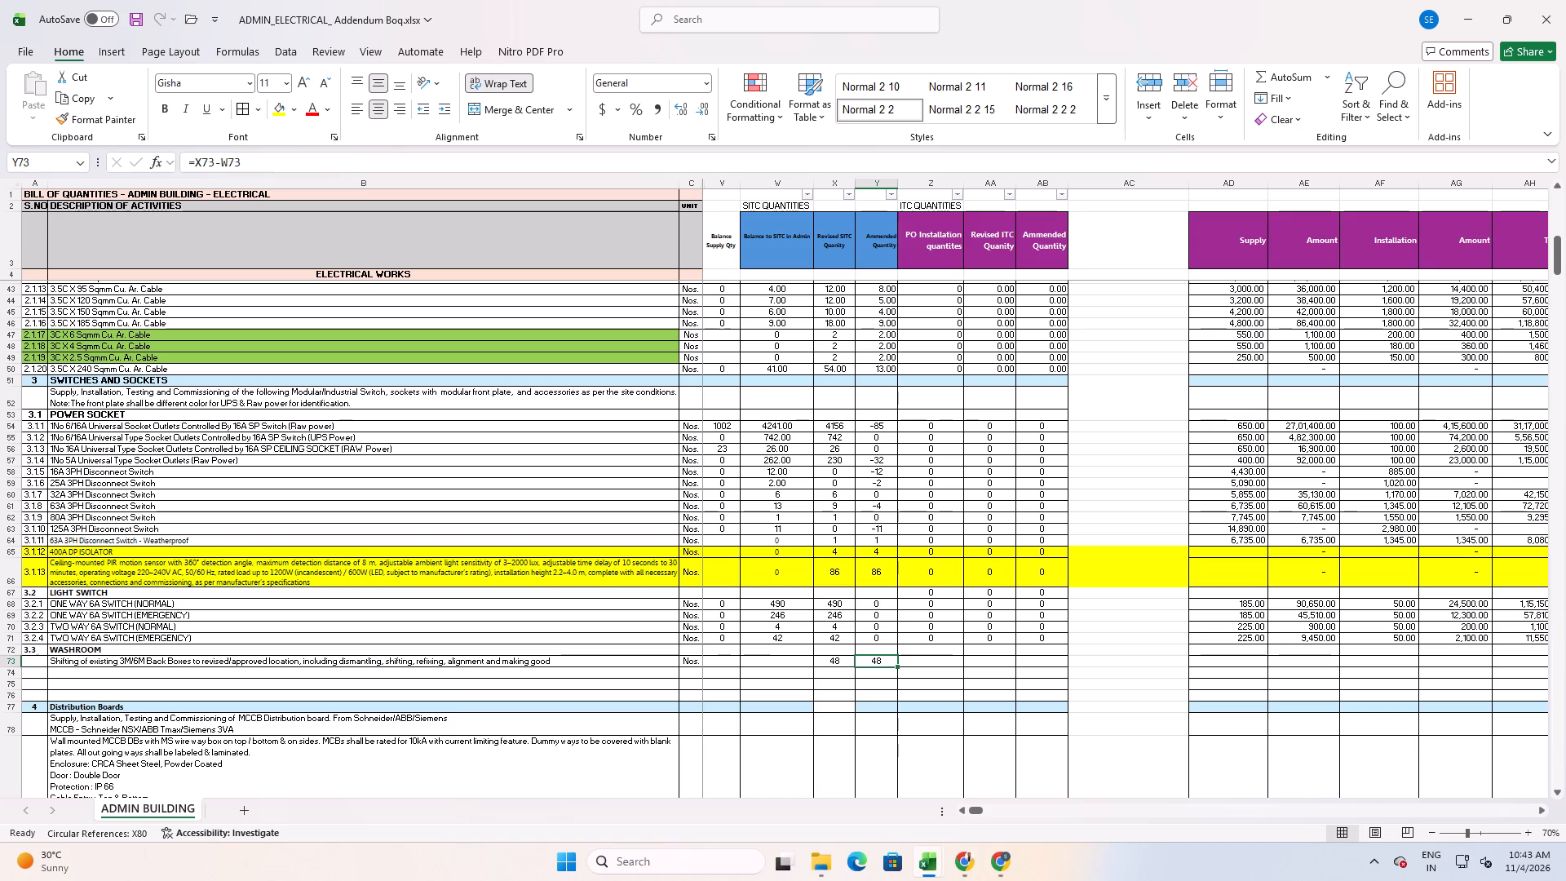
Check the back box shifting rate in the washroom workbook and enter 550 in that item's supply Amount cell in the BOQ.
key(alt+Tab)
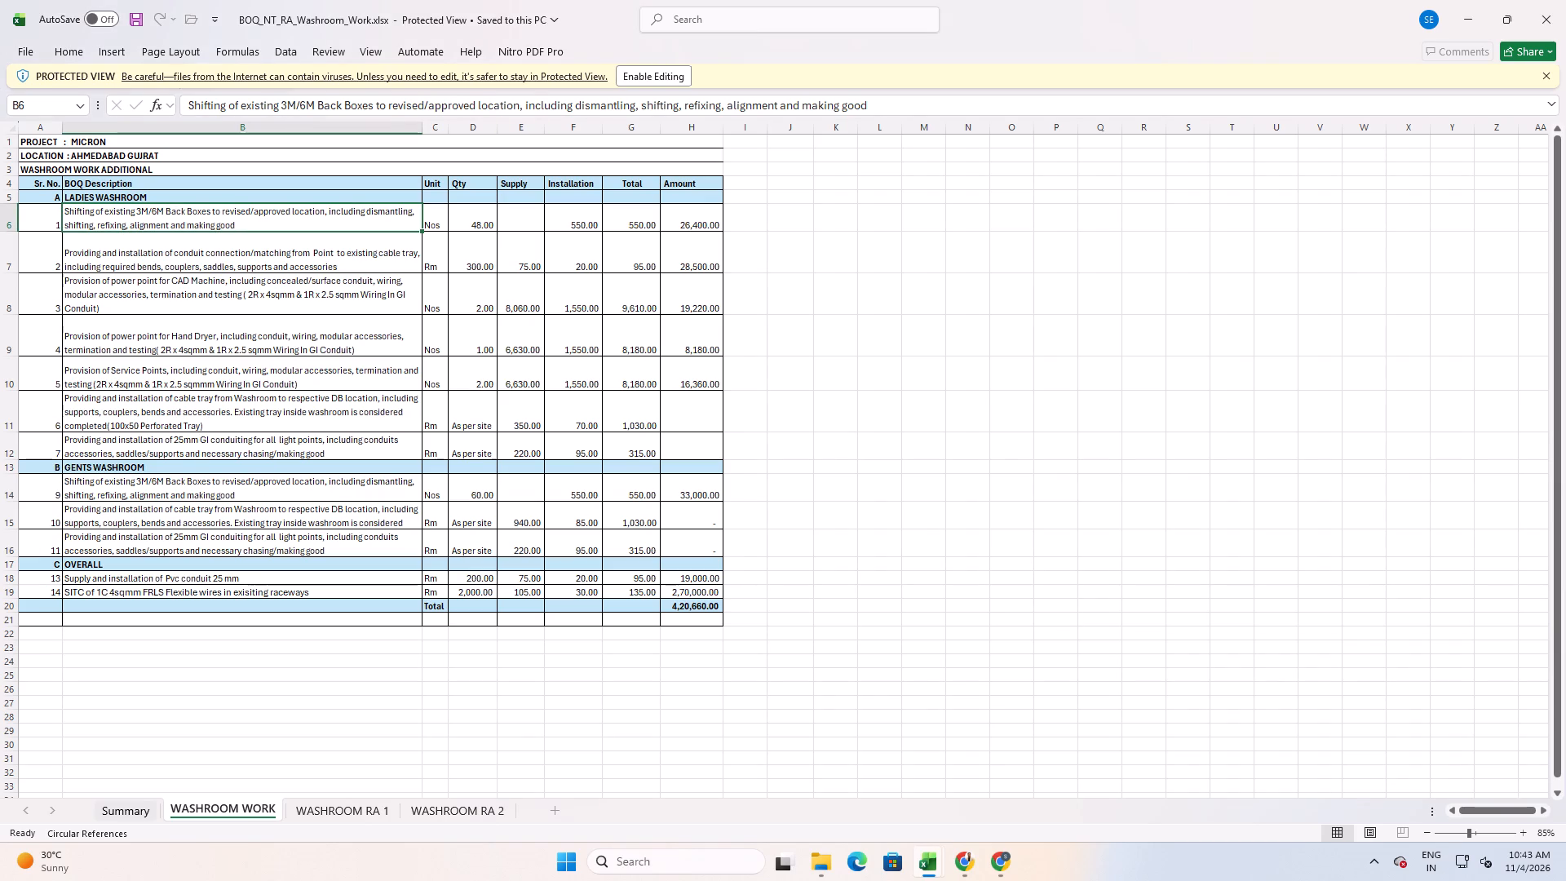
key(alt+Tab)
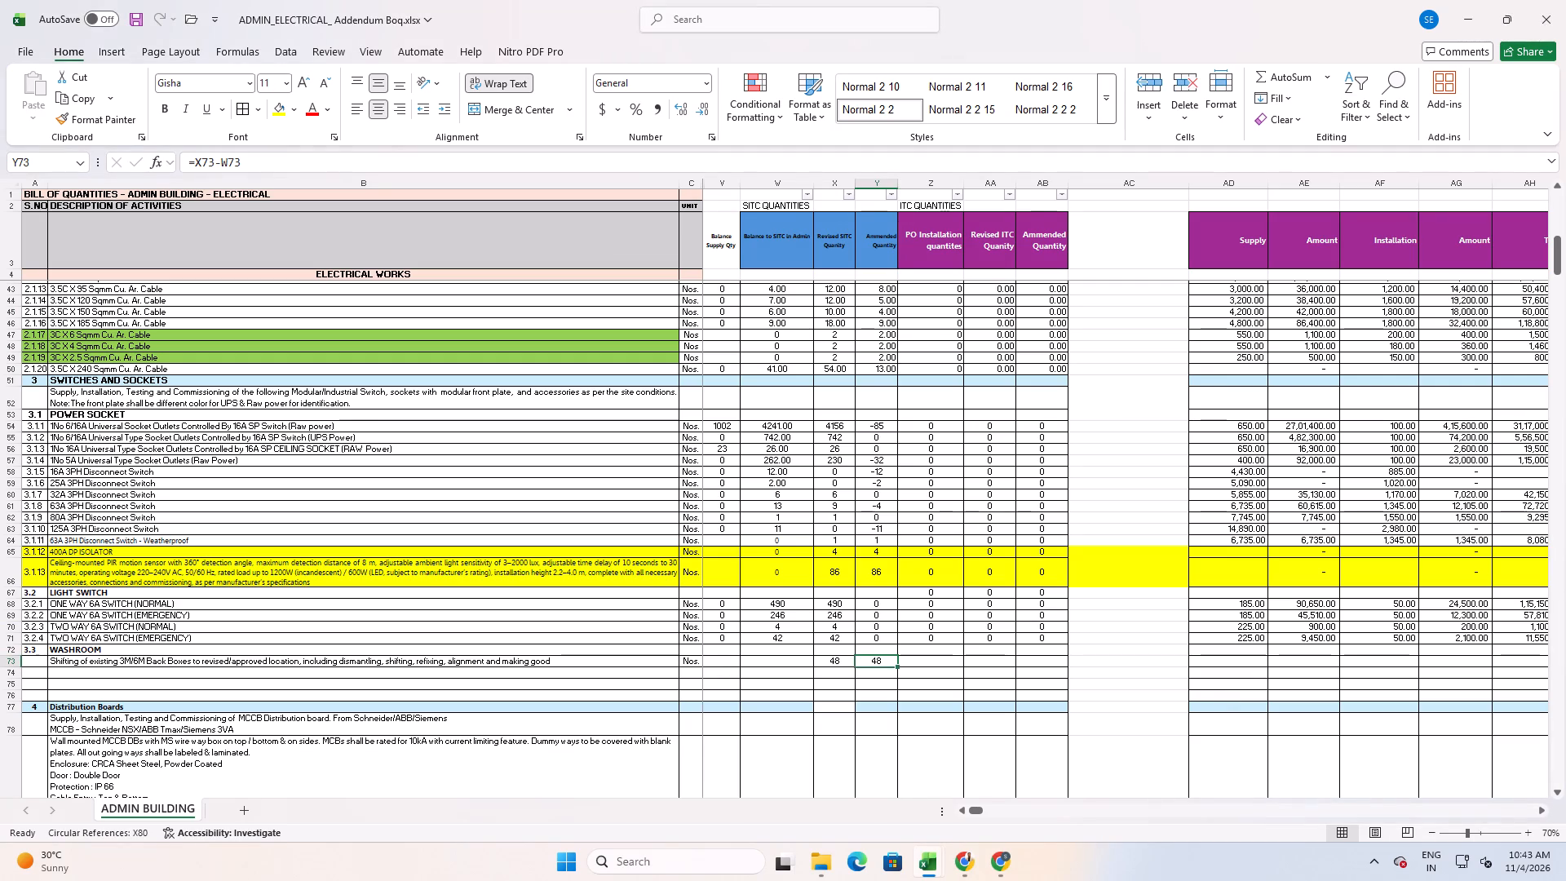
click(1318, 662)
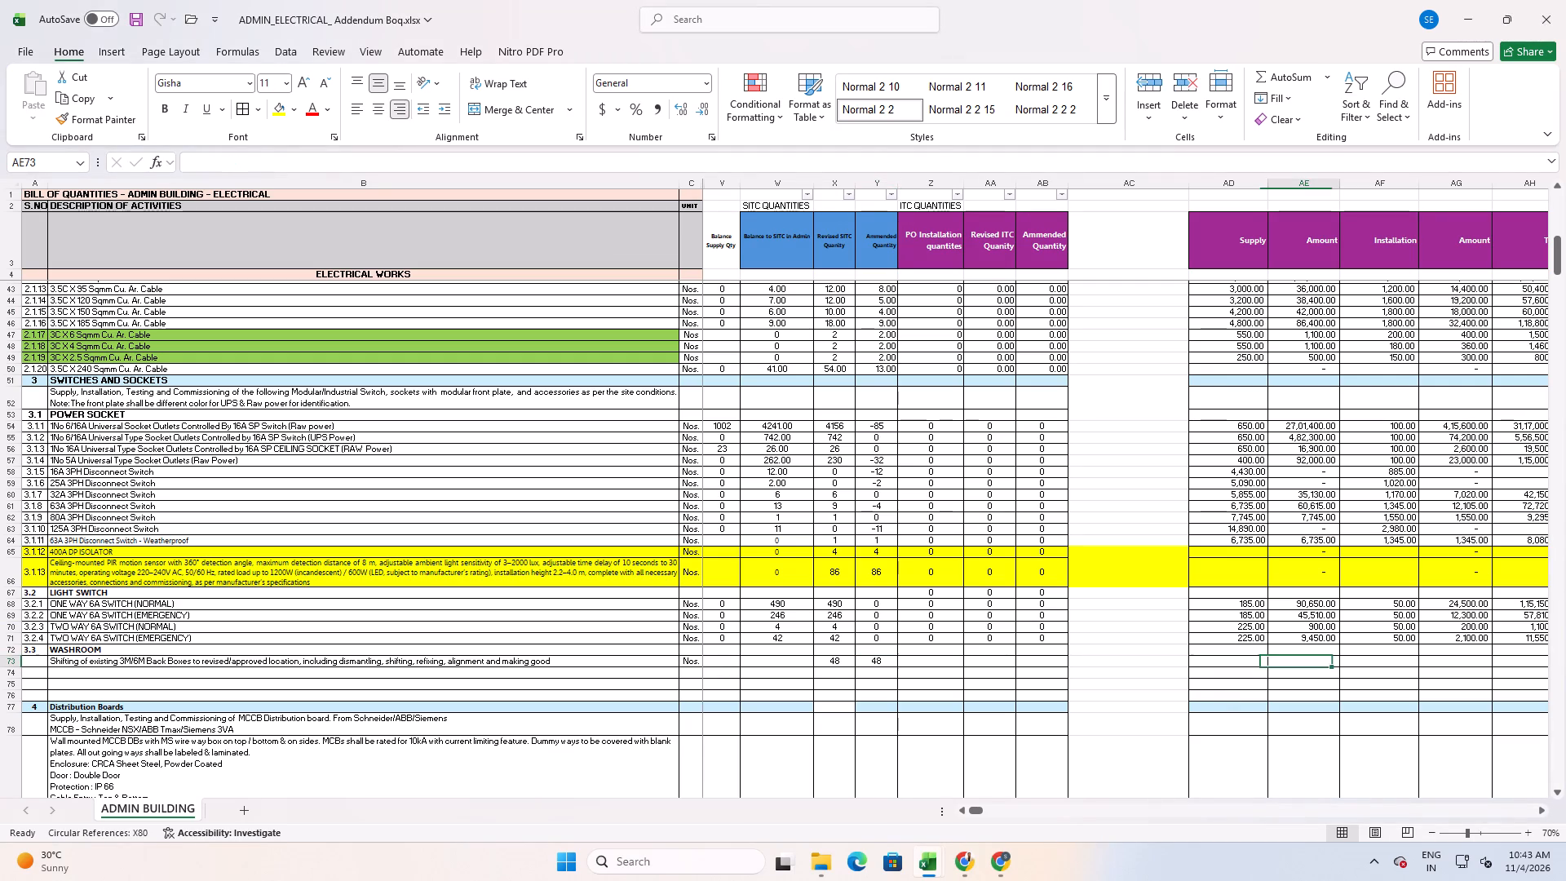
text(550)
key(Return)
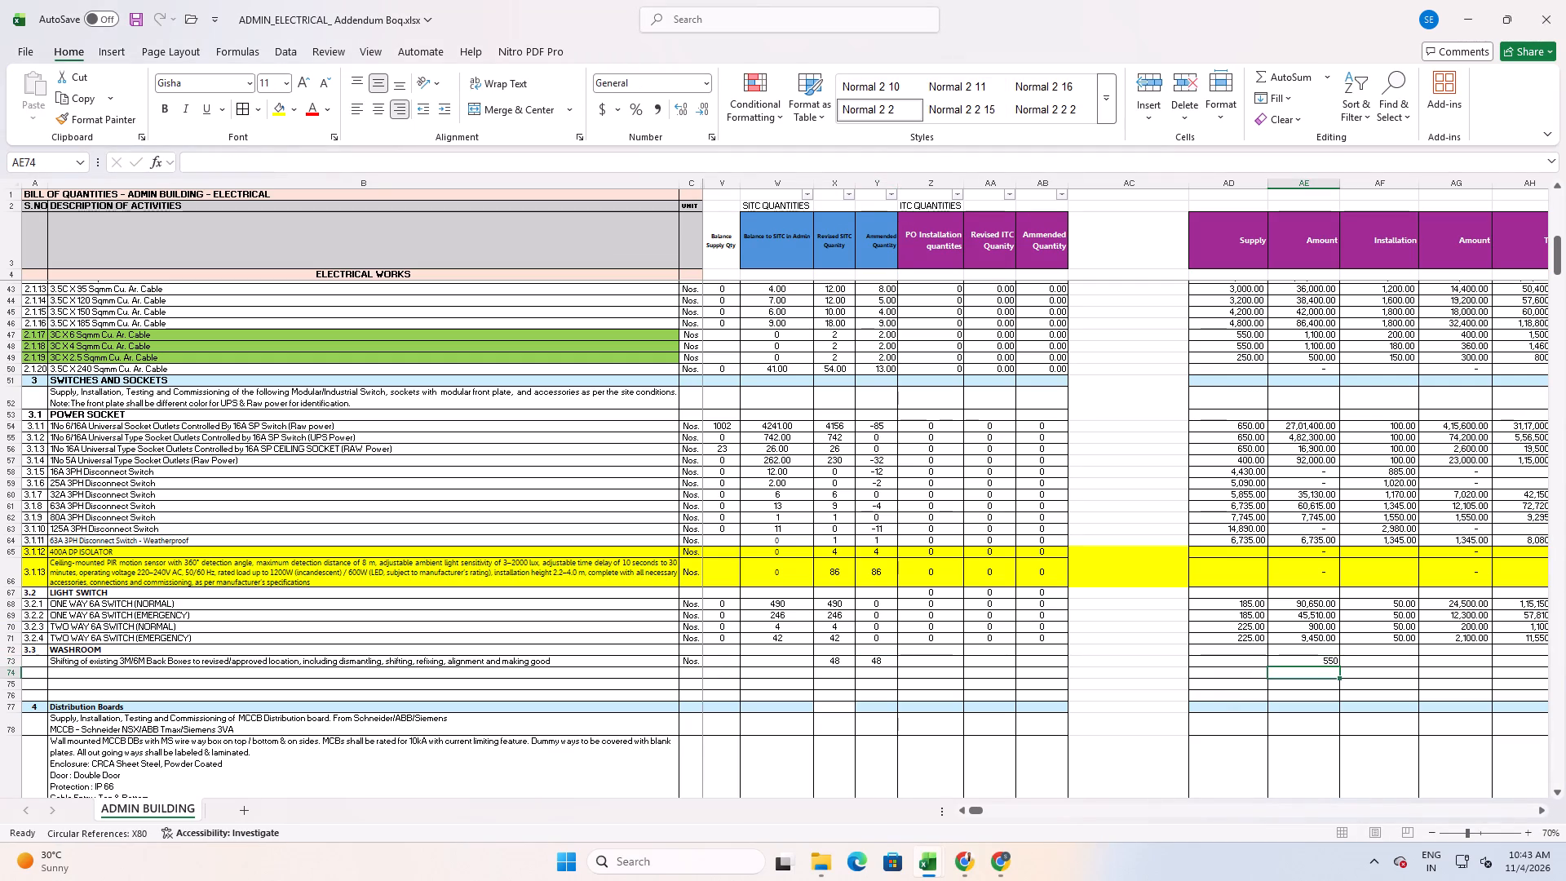
Copy the Installation, Amount and Total cells from the TWO WAY 6A SWITCH (EMERGENCY) row to the back box shifting row.
key(Up)
key(Right)
key(Up)
key(Left)
key(Left)
key(Up)
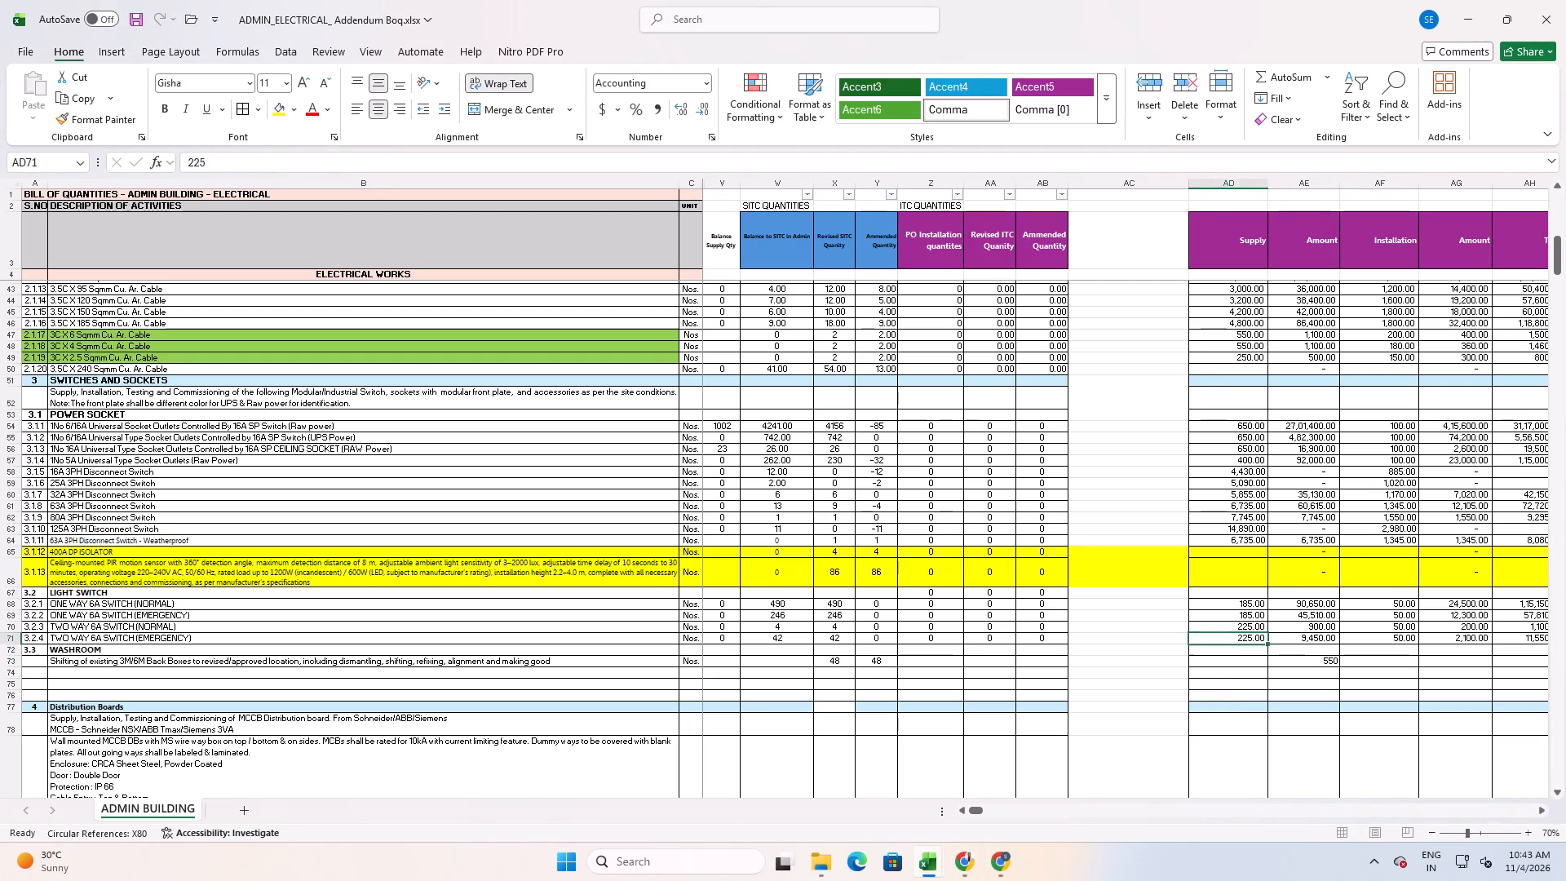
key(Right)
key(Right)
key(shift+Right)
key(shift+Right)
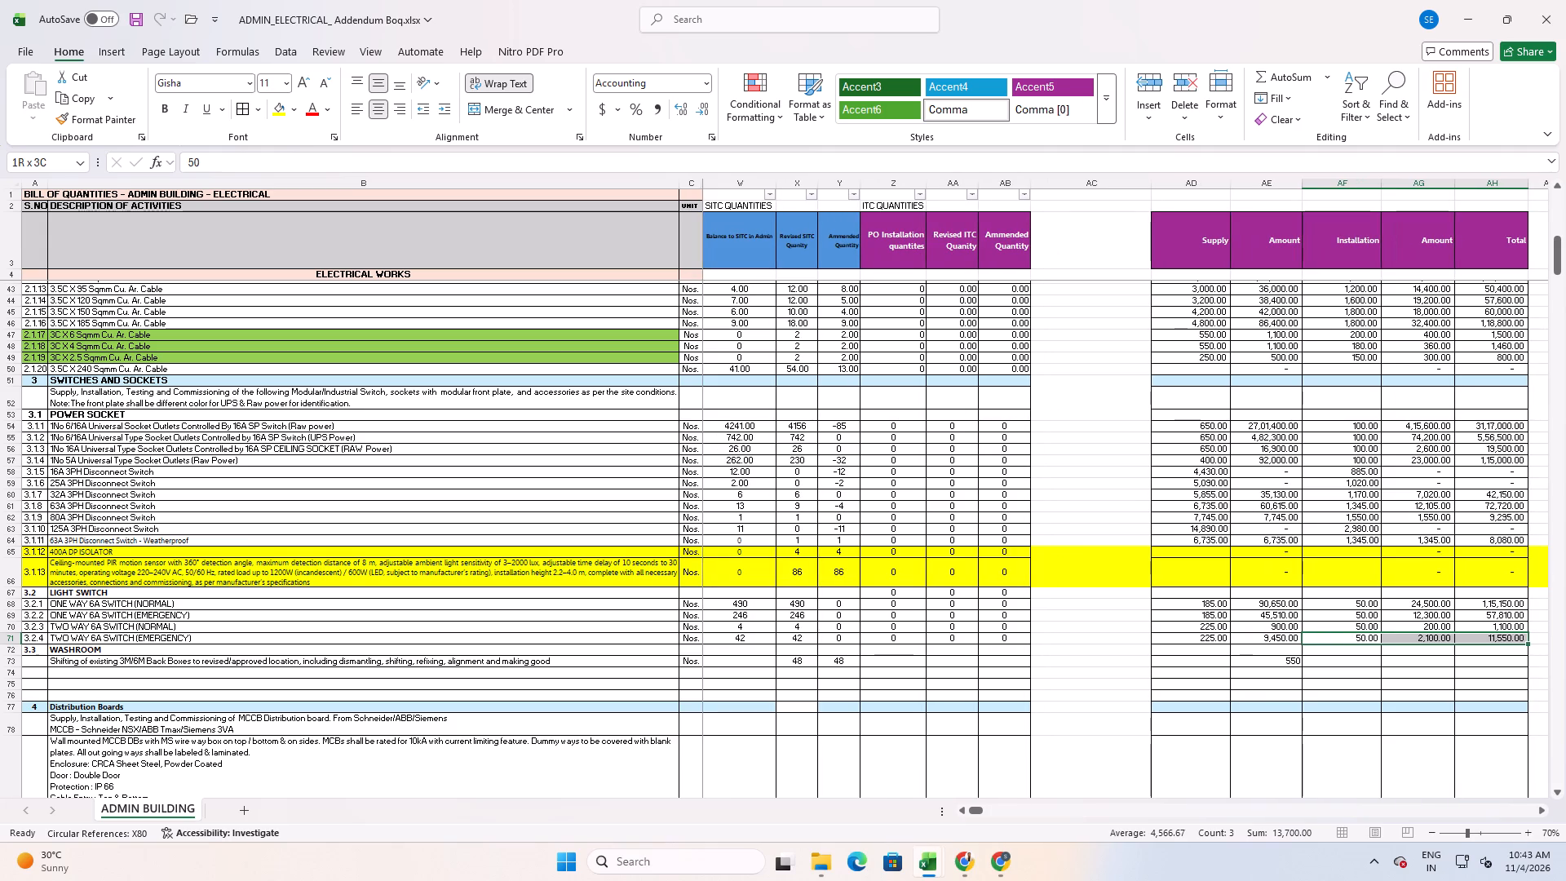
key(ctrl+c)
key(Down)
key(Down)
key(ctrl+v)
key(Escape)
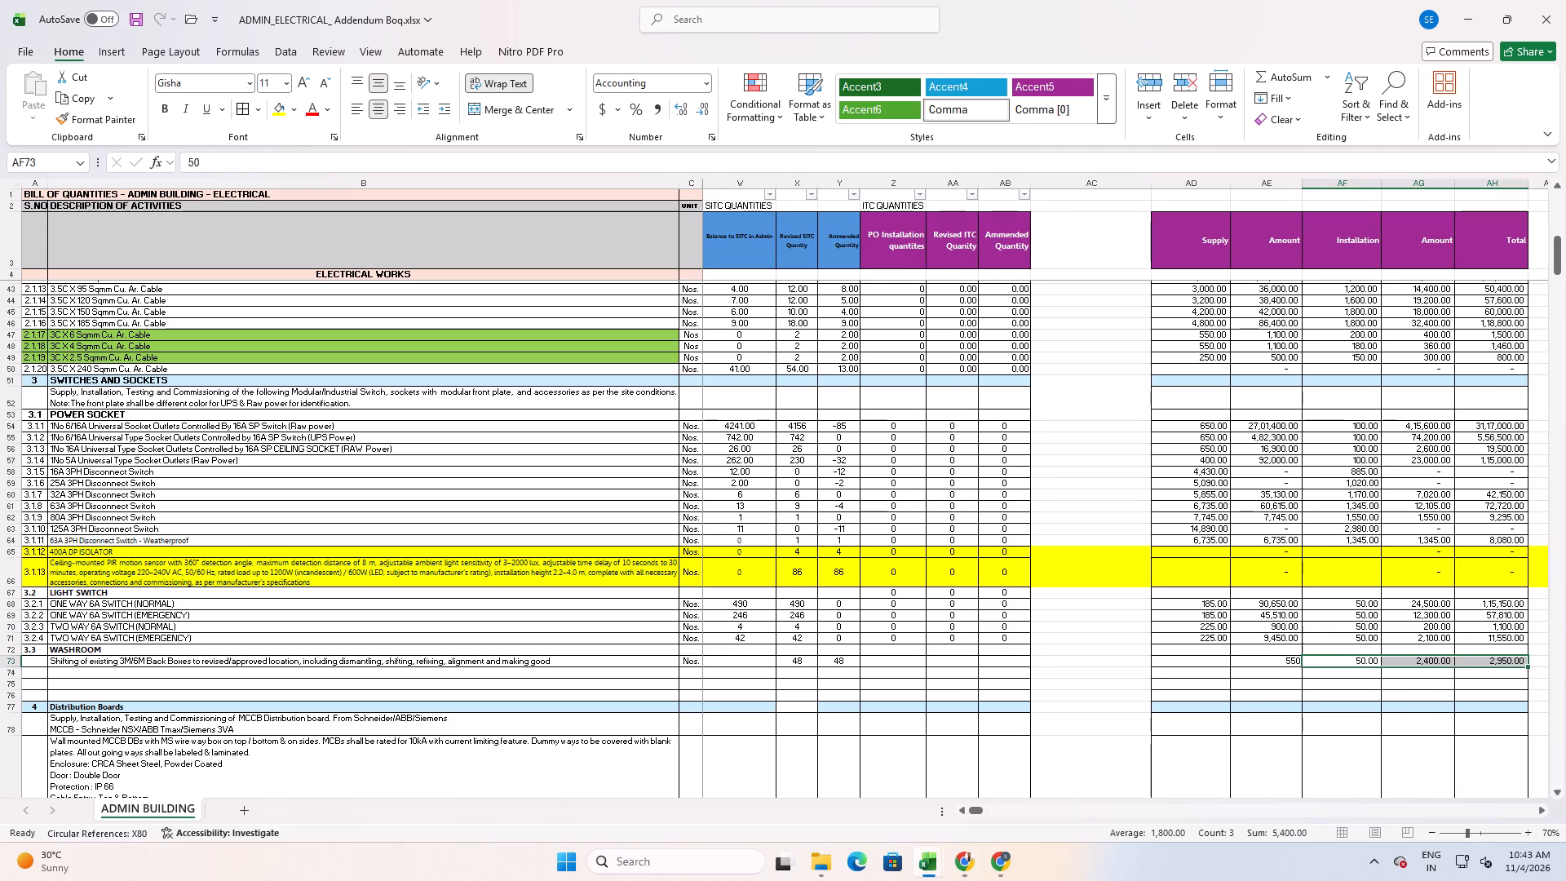
Clear the back box shifting item's supply Amount and copied Installation rate, and enter 550 as its Installation rate.
key(Left)
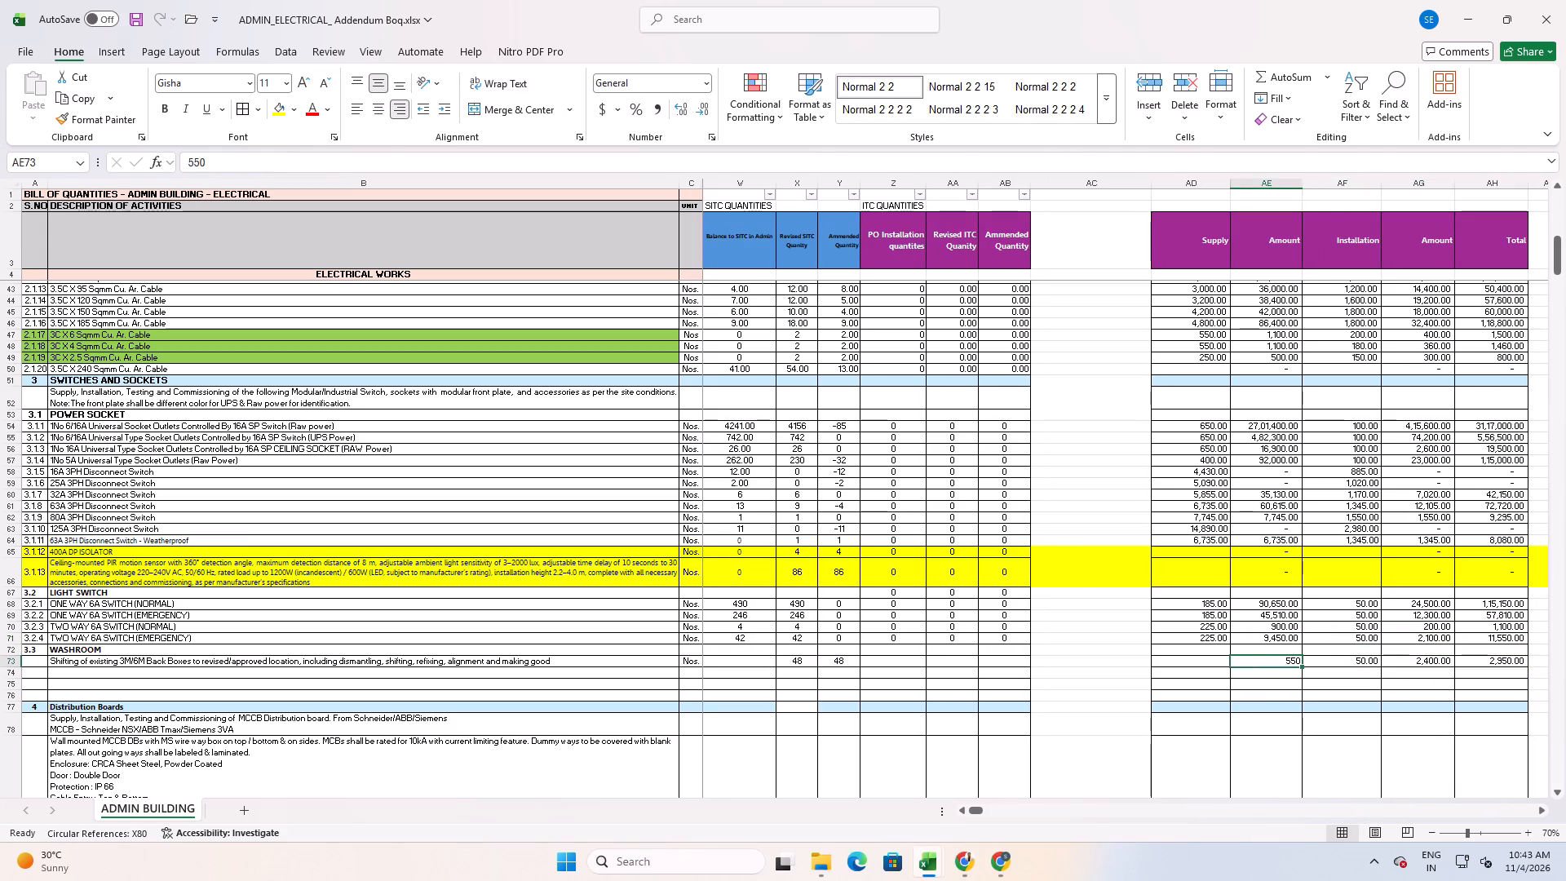
key(Right)
key(Delete)
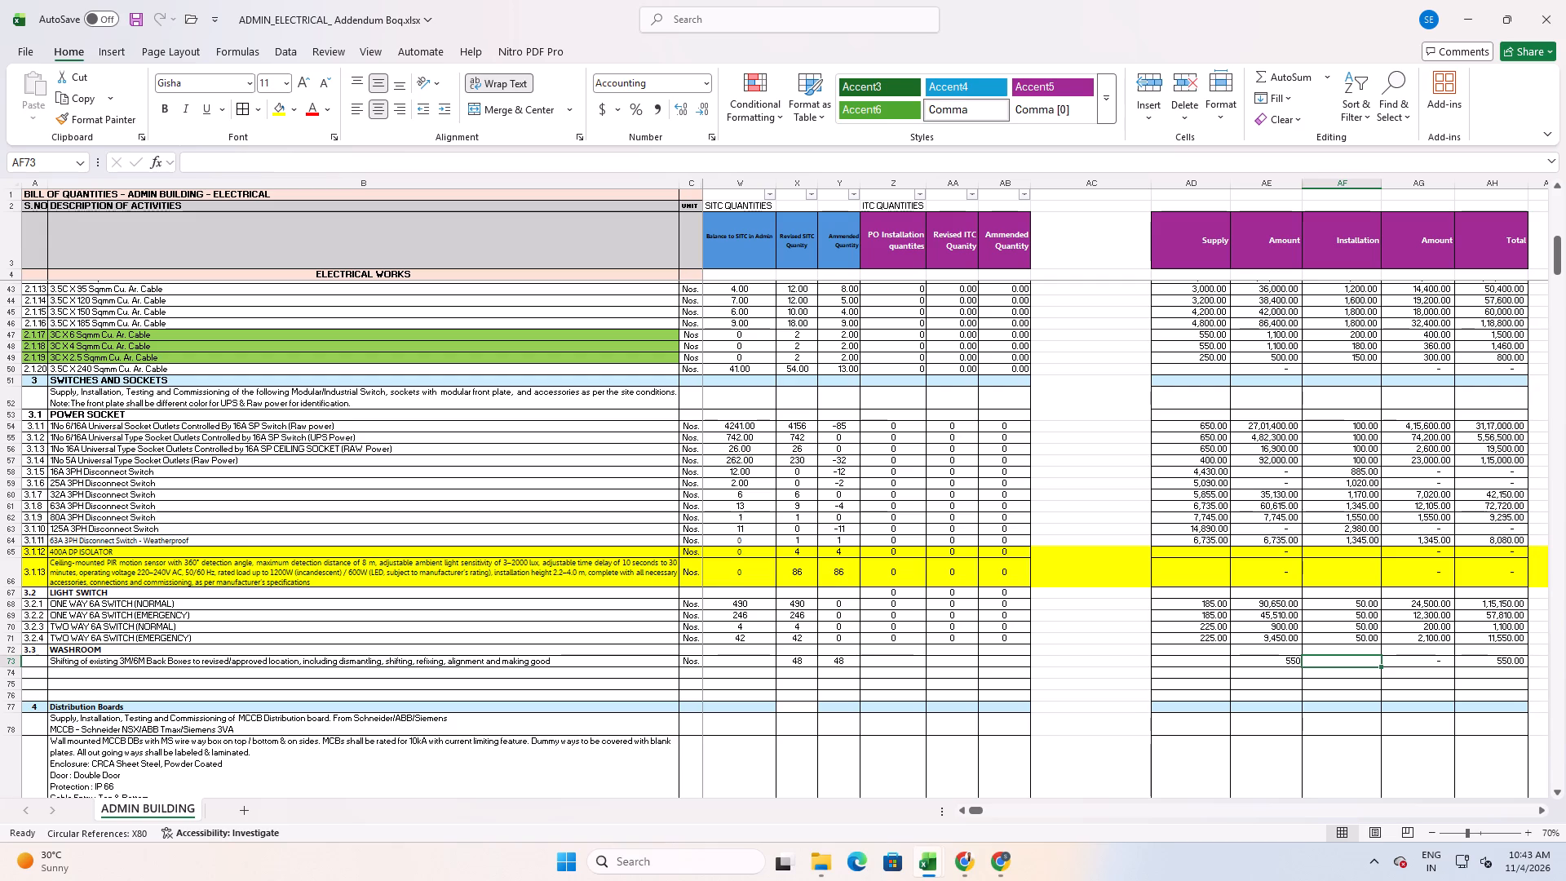
key(Left)
key(Delete)
key(Right)
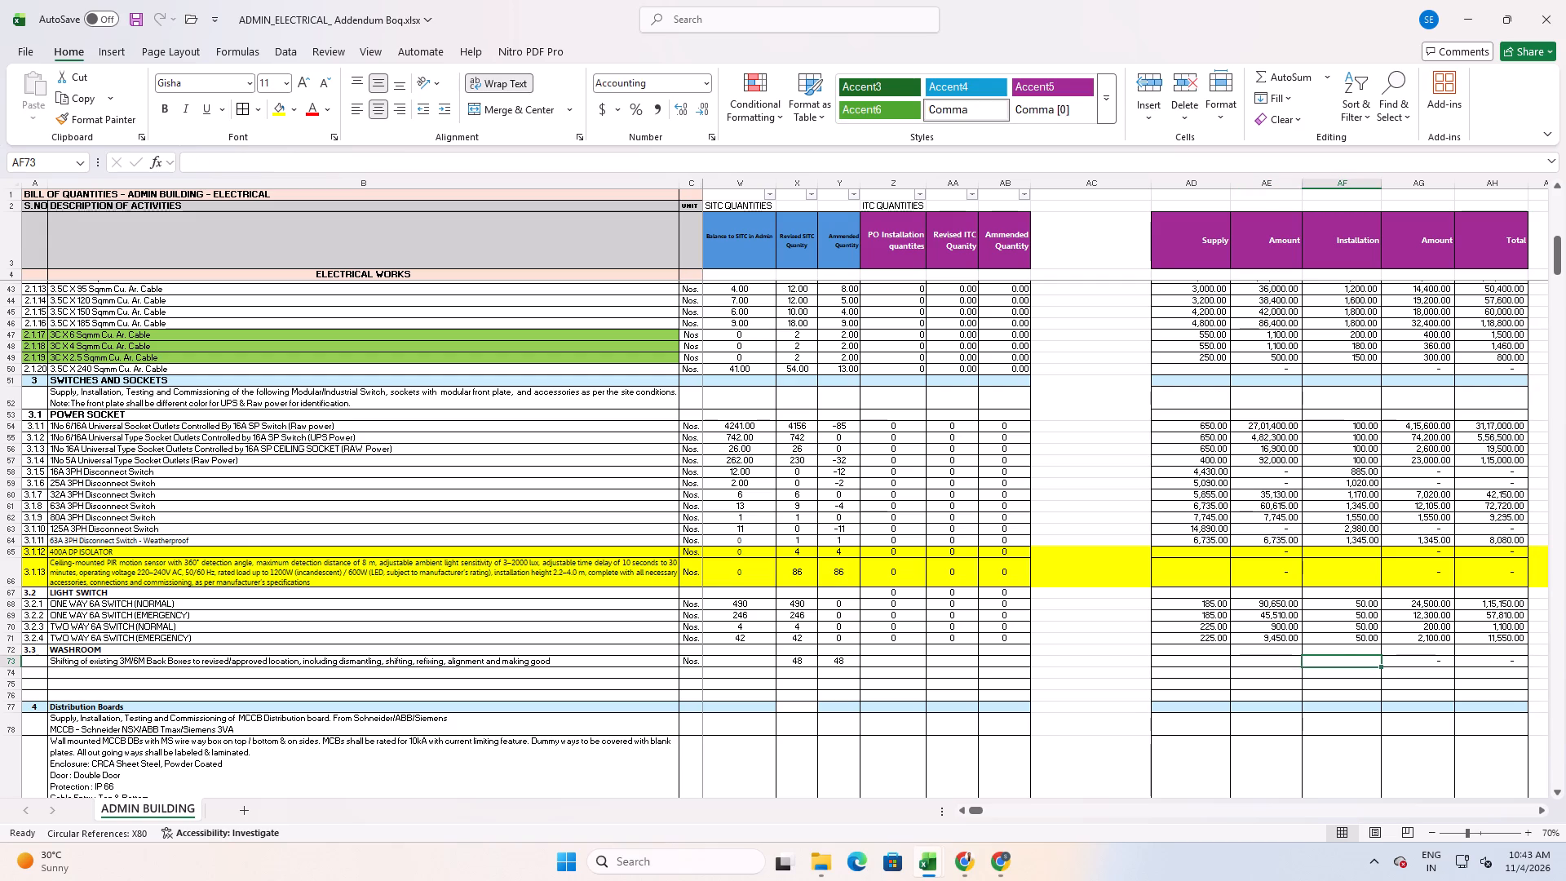
text(550)
key(Return)
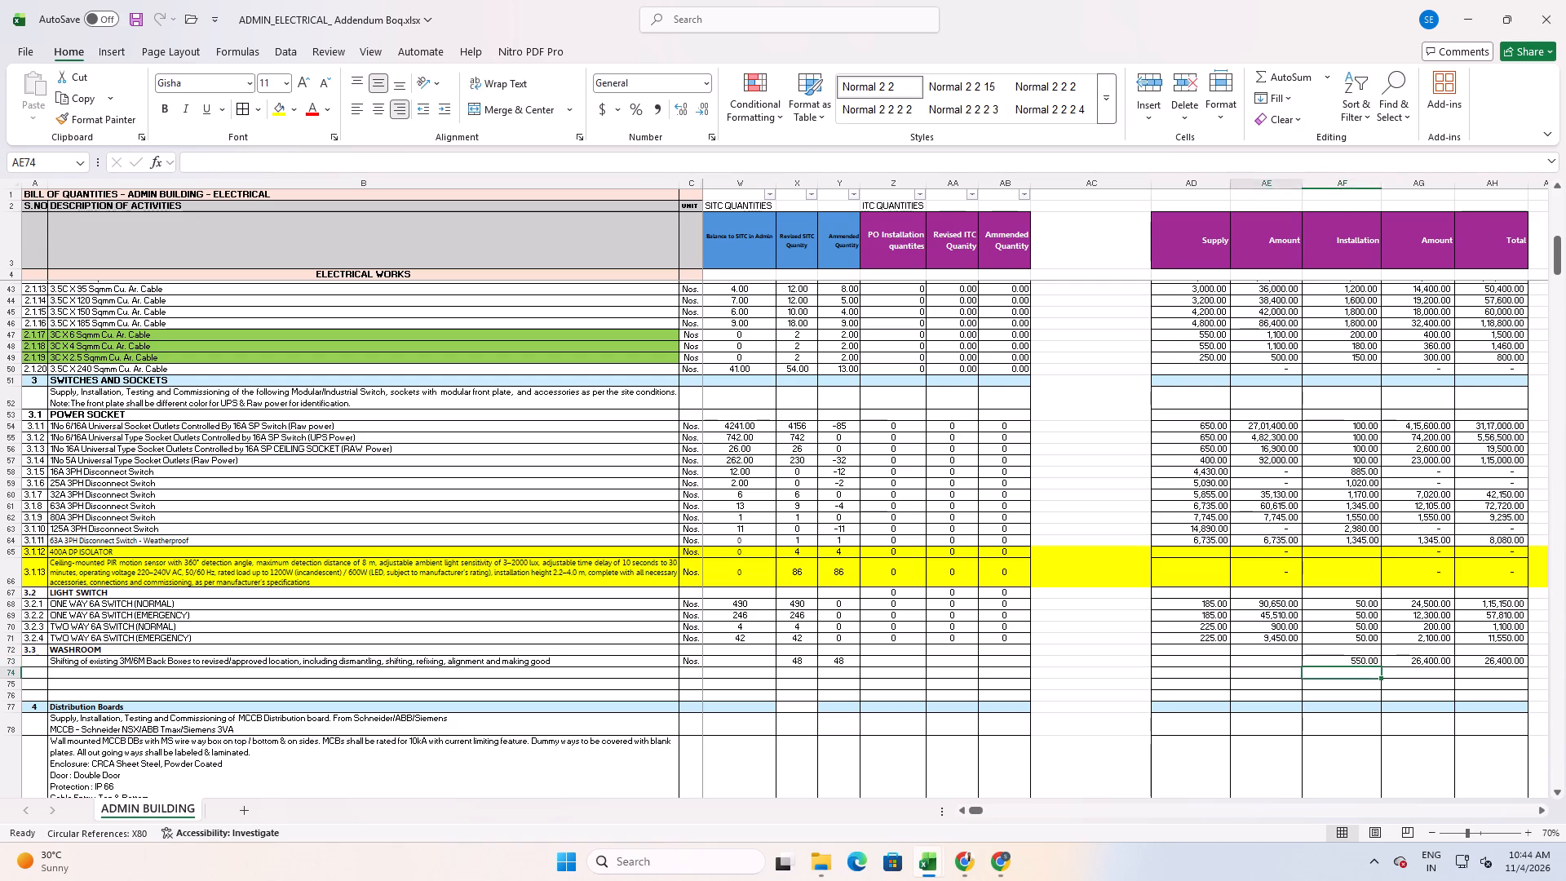
Review the washroom workbook's conduit connection item and the back box shifting quantities for the ladies and gents washrooms.
key(Left)
key(Left)
key(Left)
key(Left)
key(Left)
key(Left)
key(Left)
key(Left)
key(Left)
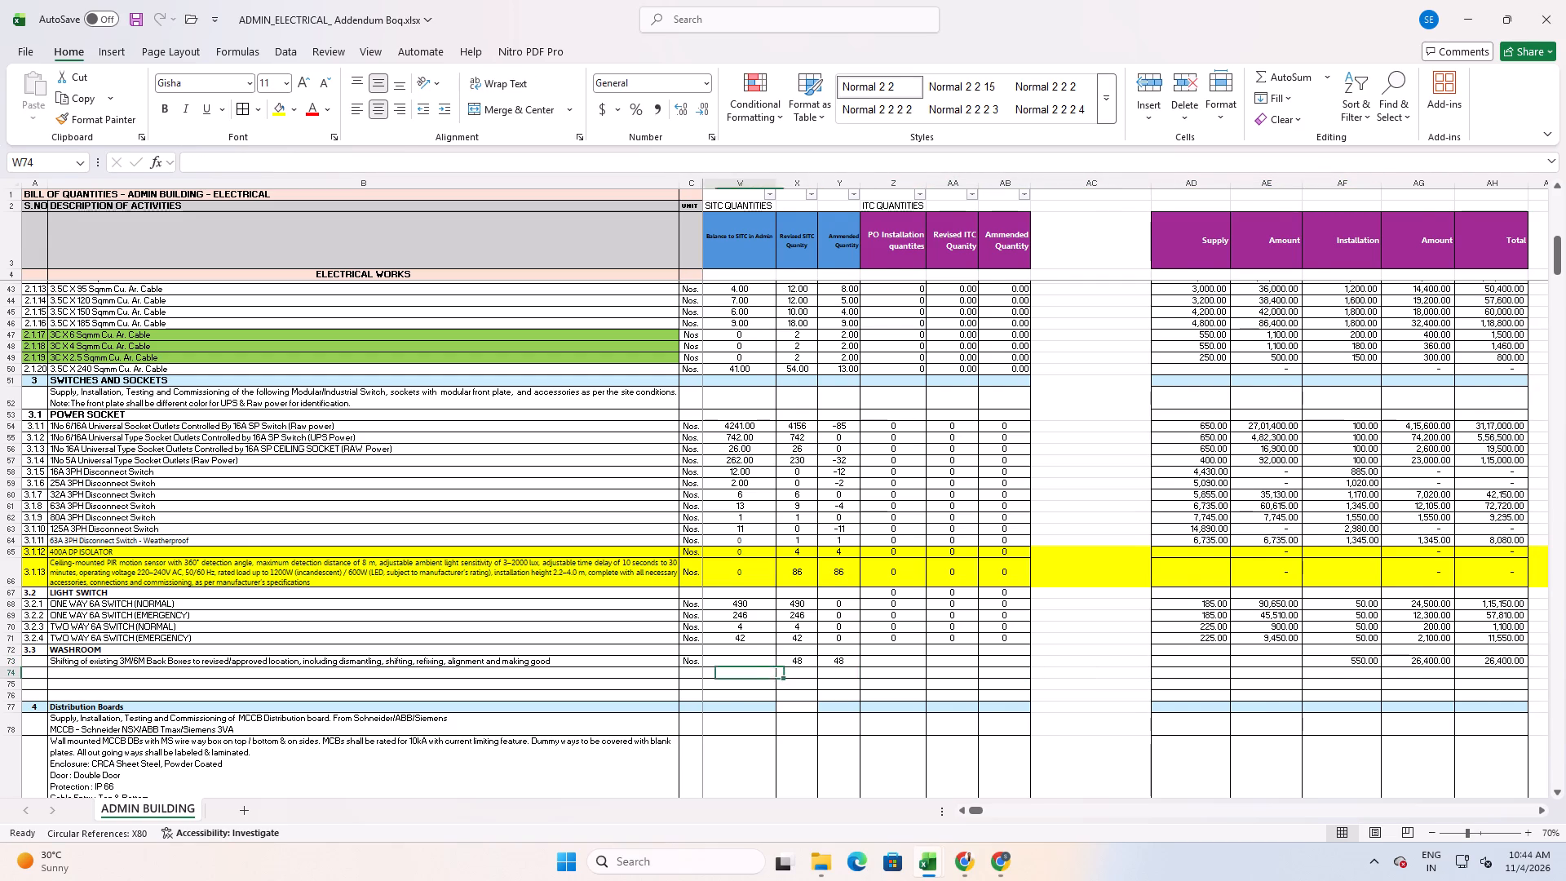
key(Left)
key(Left)
key(Left)
key(alt+Tab)
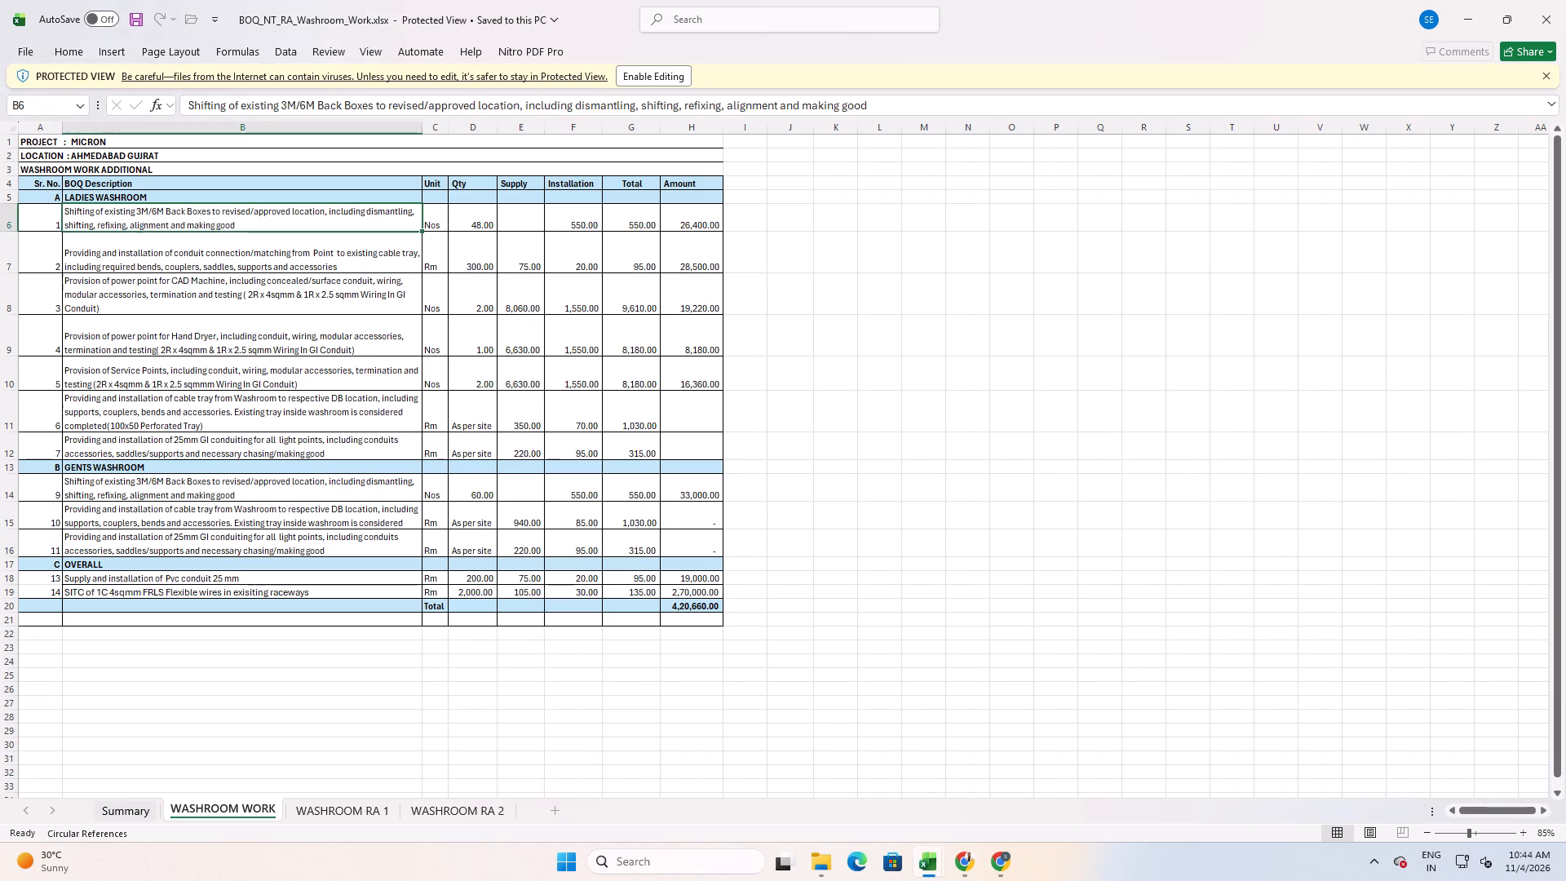
click(179, 268)
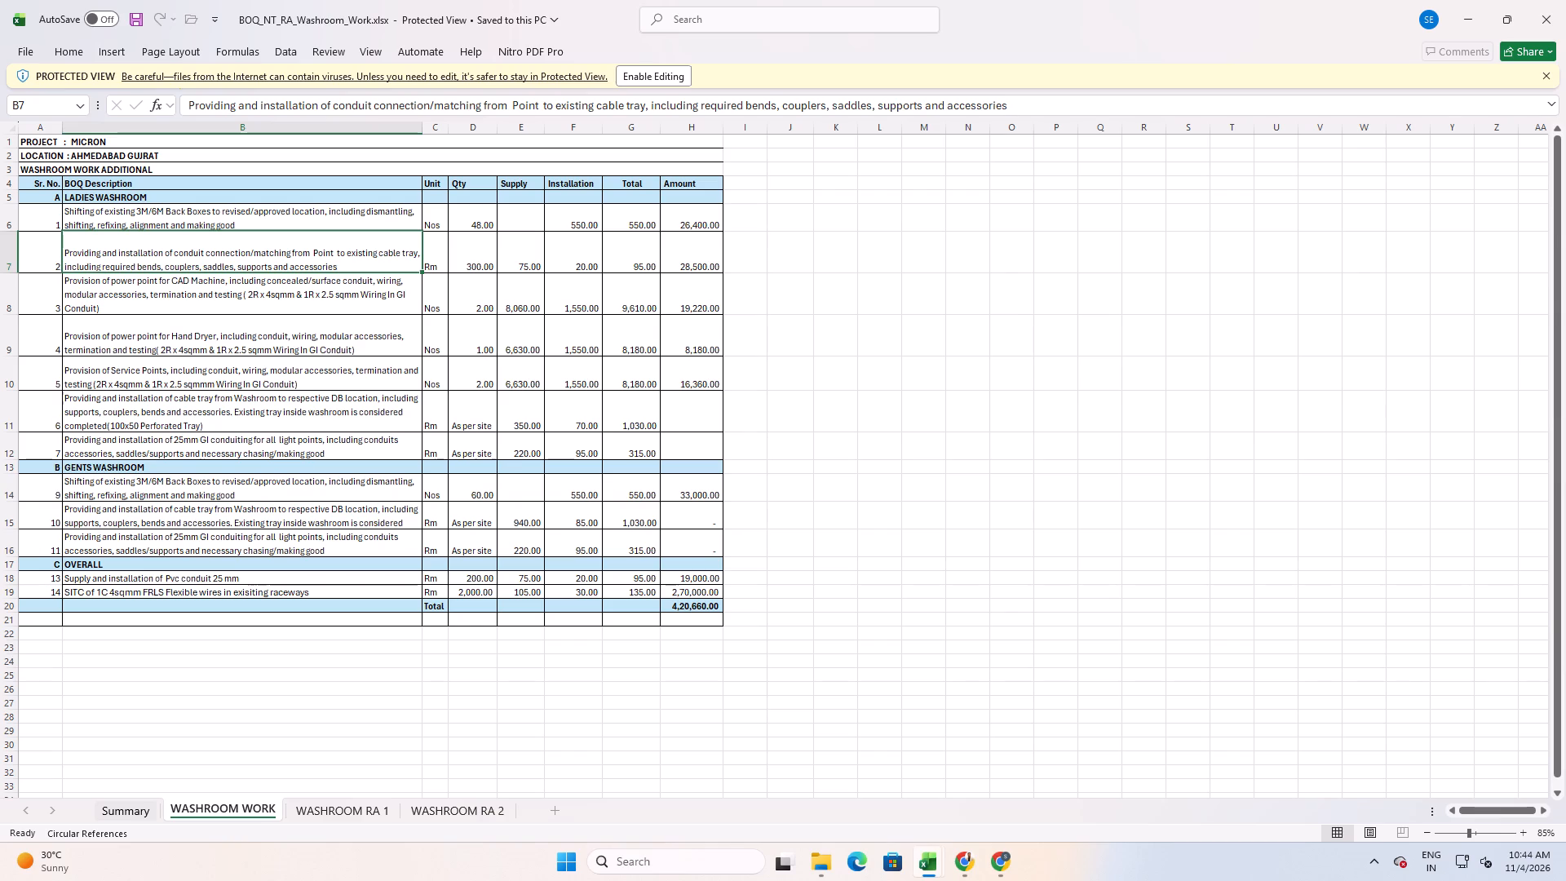
key(alt+Tab)
key(alt+Tab)
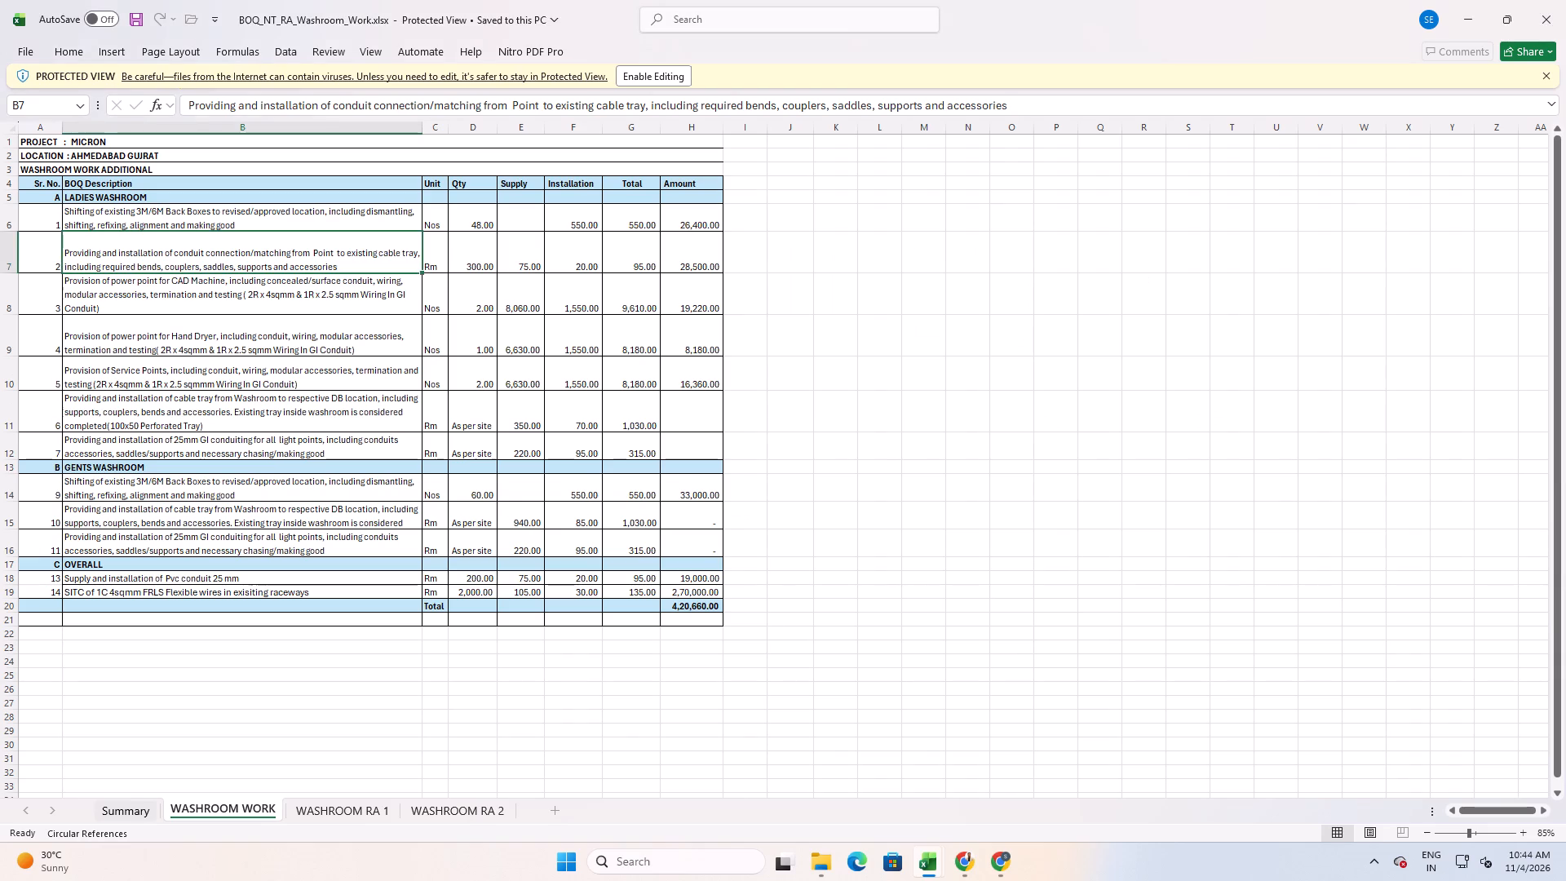
key(alt+Tab)
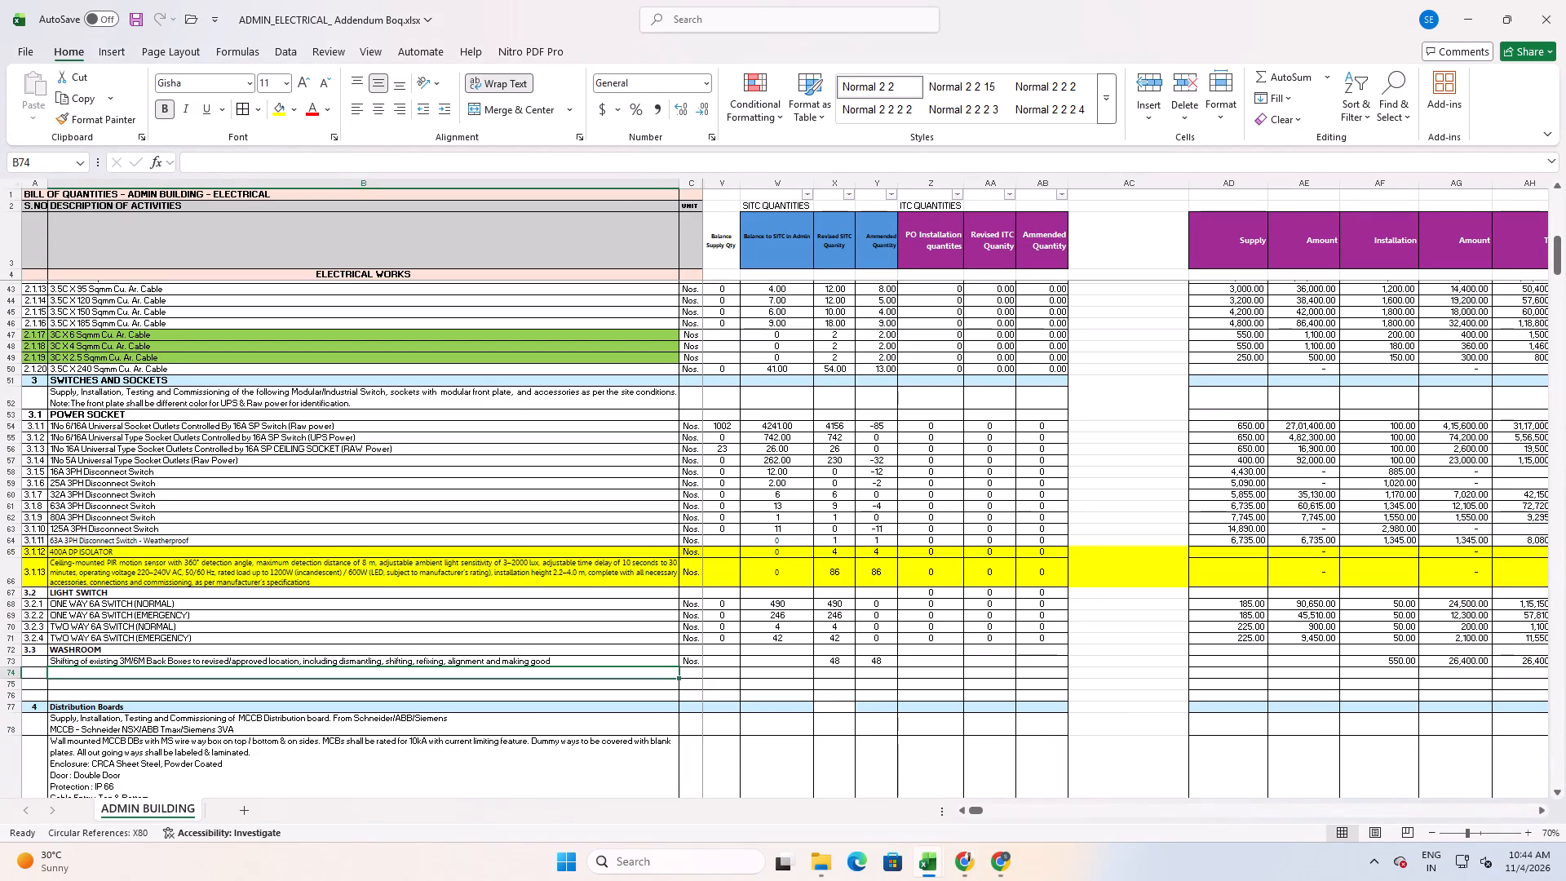
Set the Revised SITC Quantity of the back box shifting item to 108.
click(843, 664)
text(108)
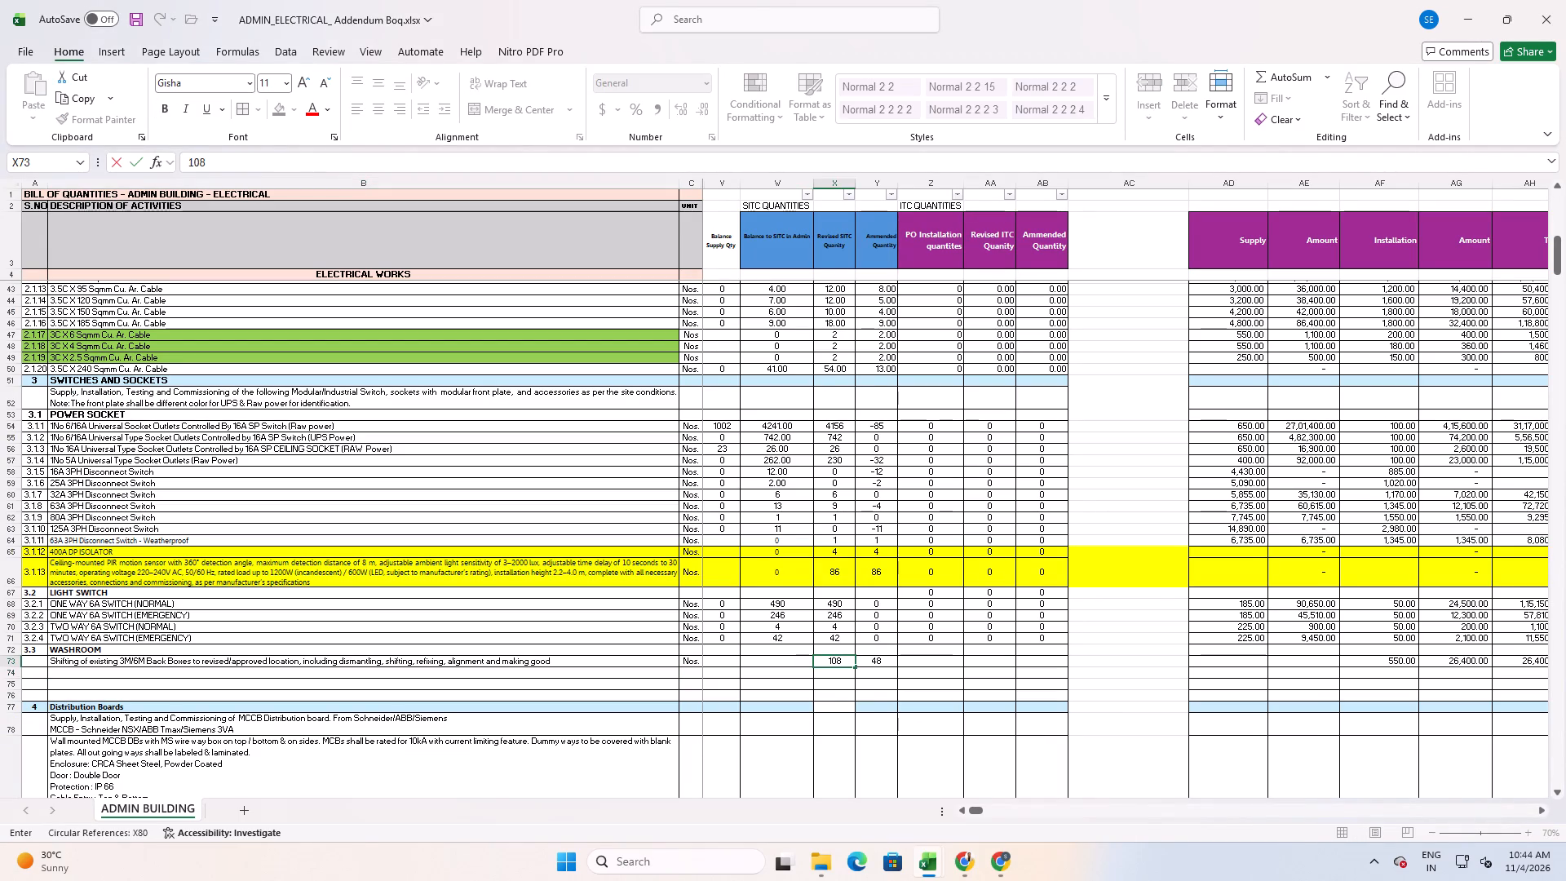
key(Return)
key(Right)
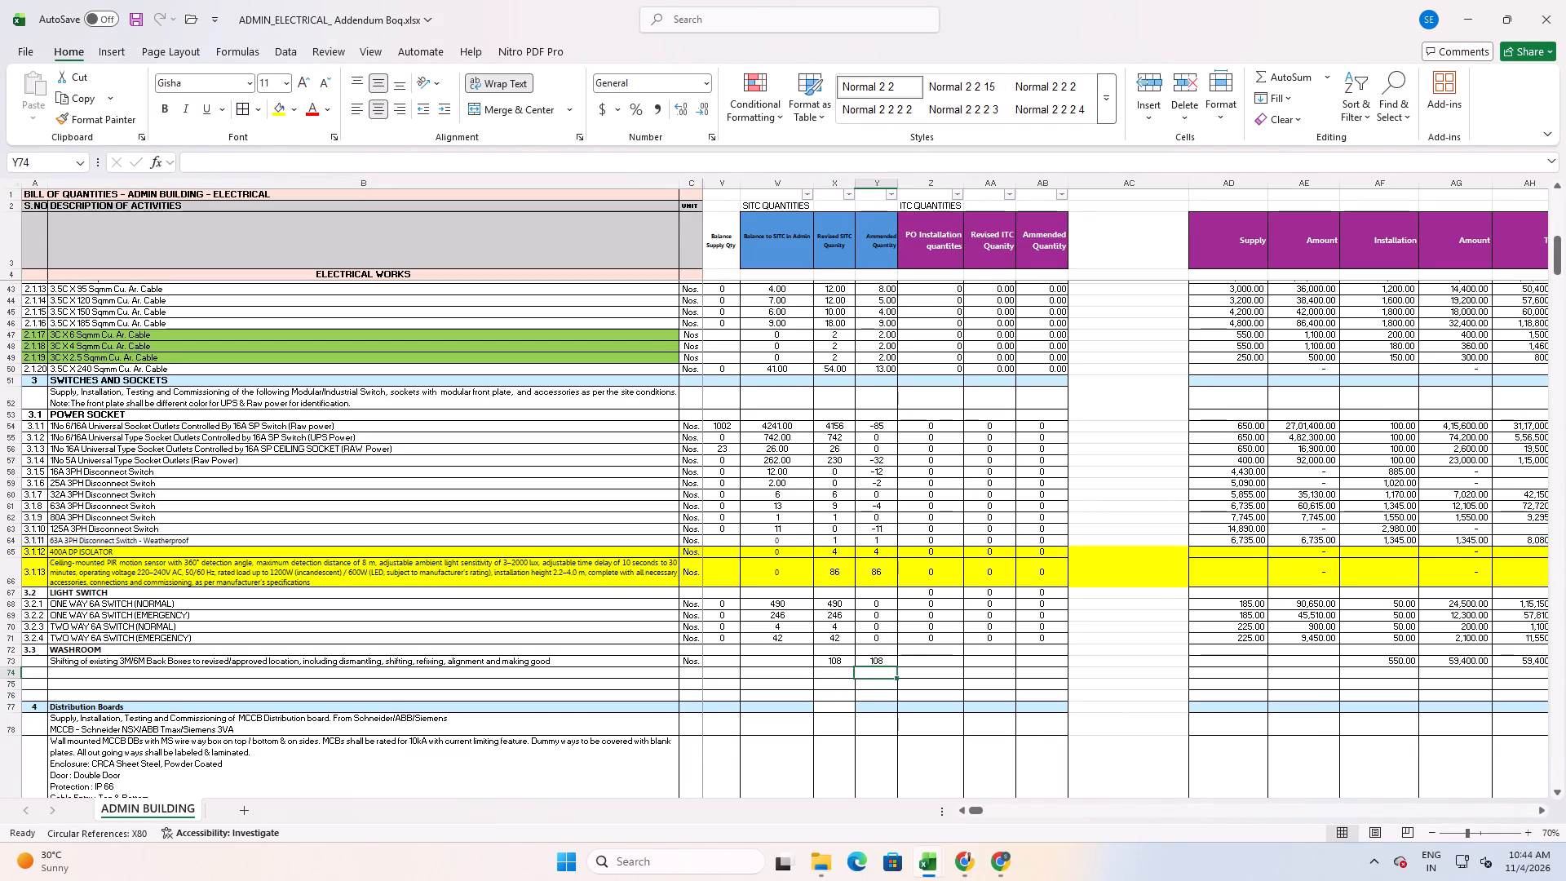
Number the back box shifting item under WASHROOM as 3.3.1.
key(Up)
key(Left)
key(Left)
key(Left)
key(Left)
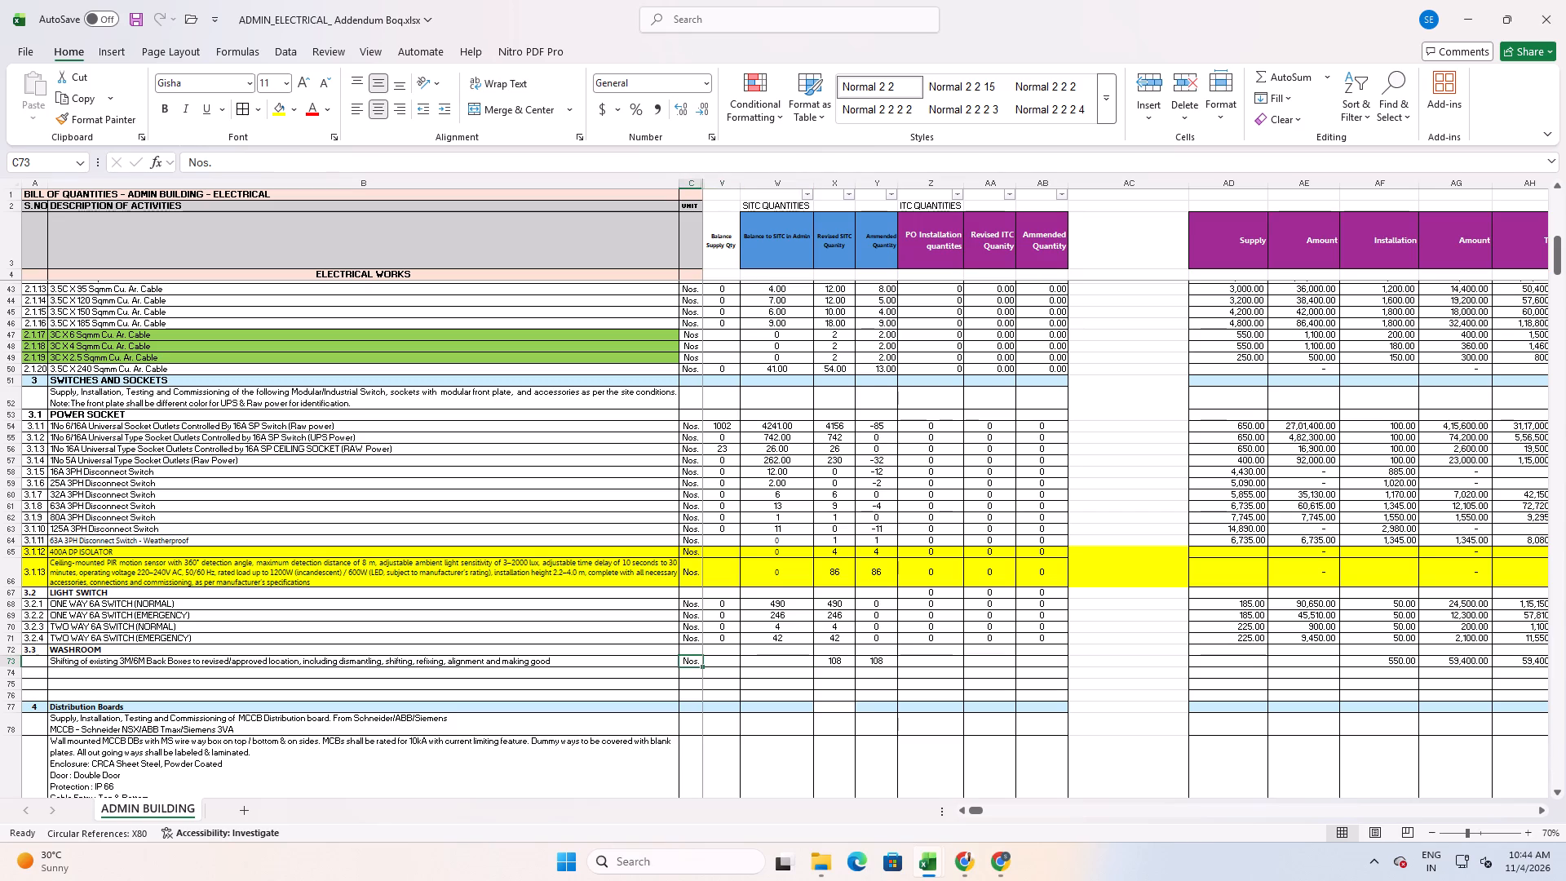
key(Left)
key(Left)
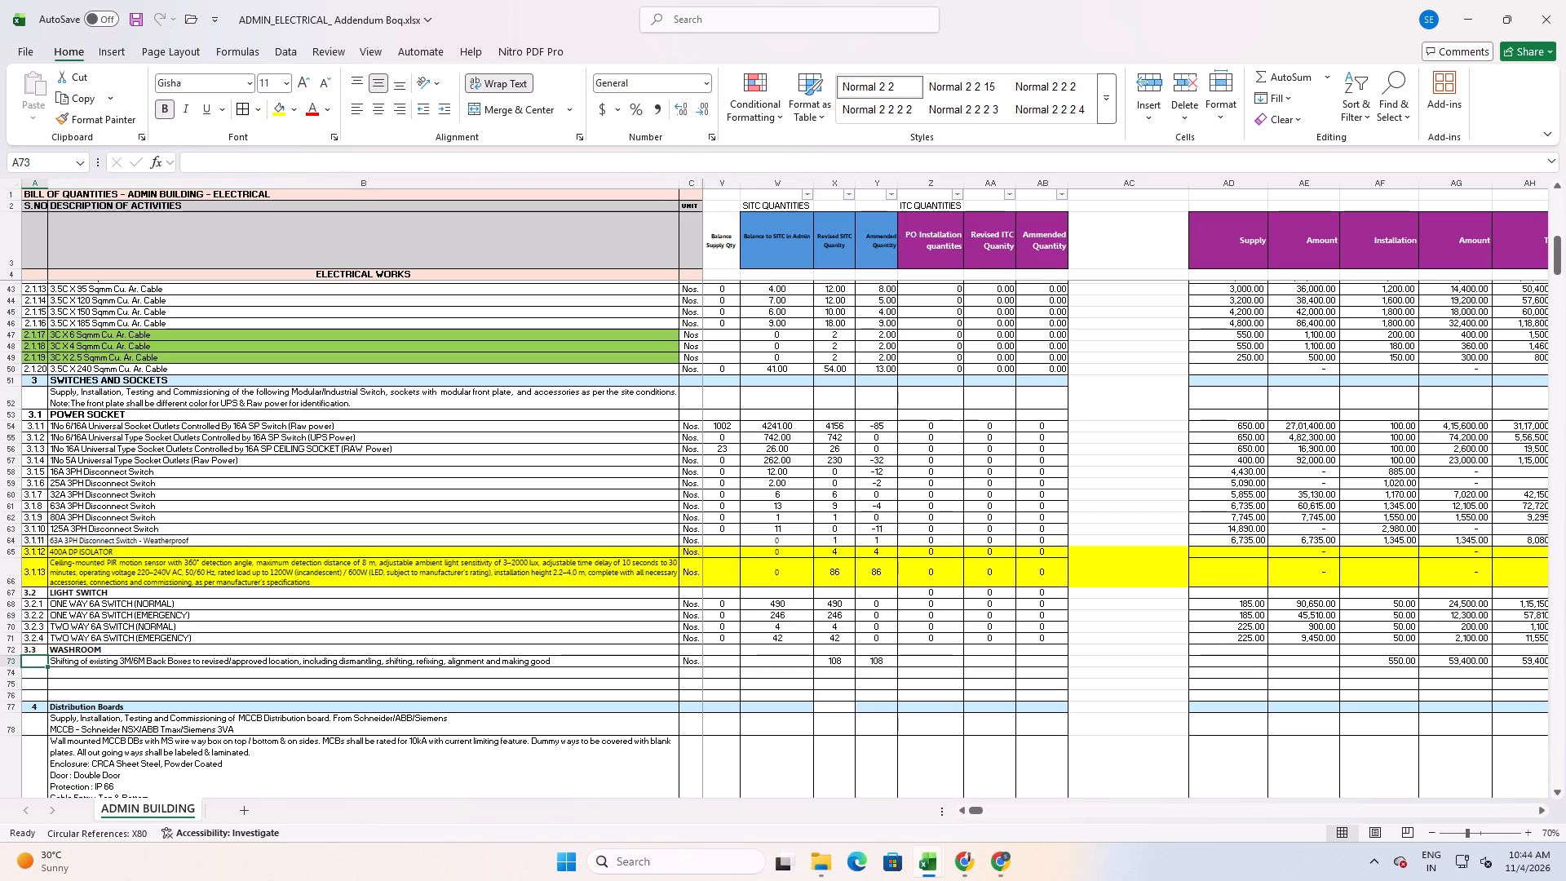
text(3.)
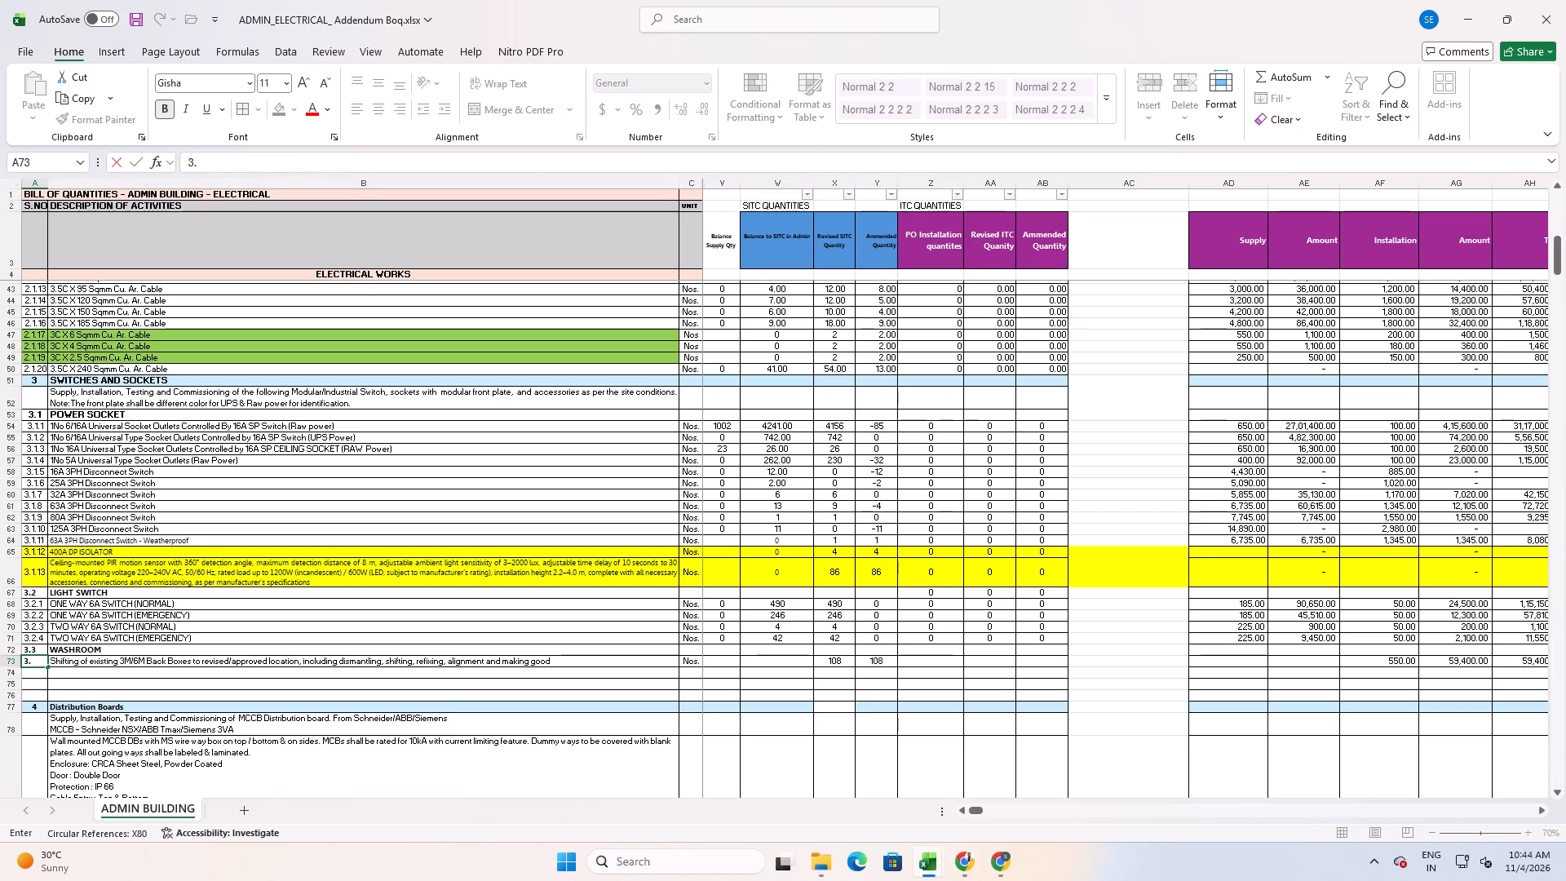
text(3.1)
key(Return)
Copy the formatting of serial number cell 3.2.4 onto the 3.3.1 serial number cell.
key(Up)
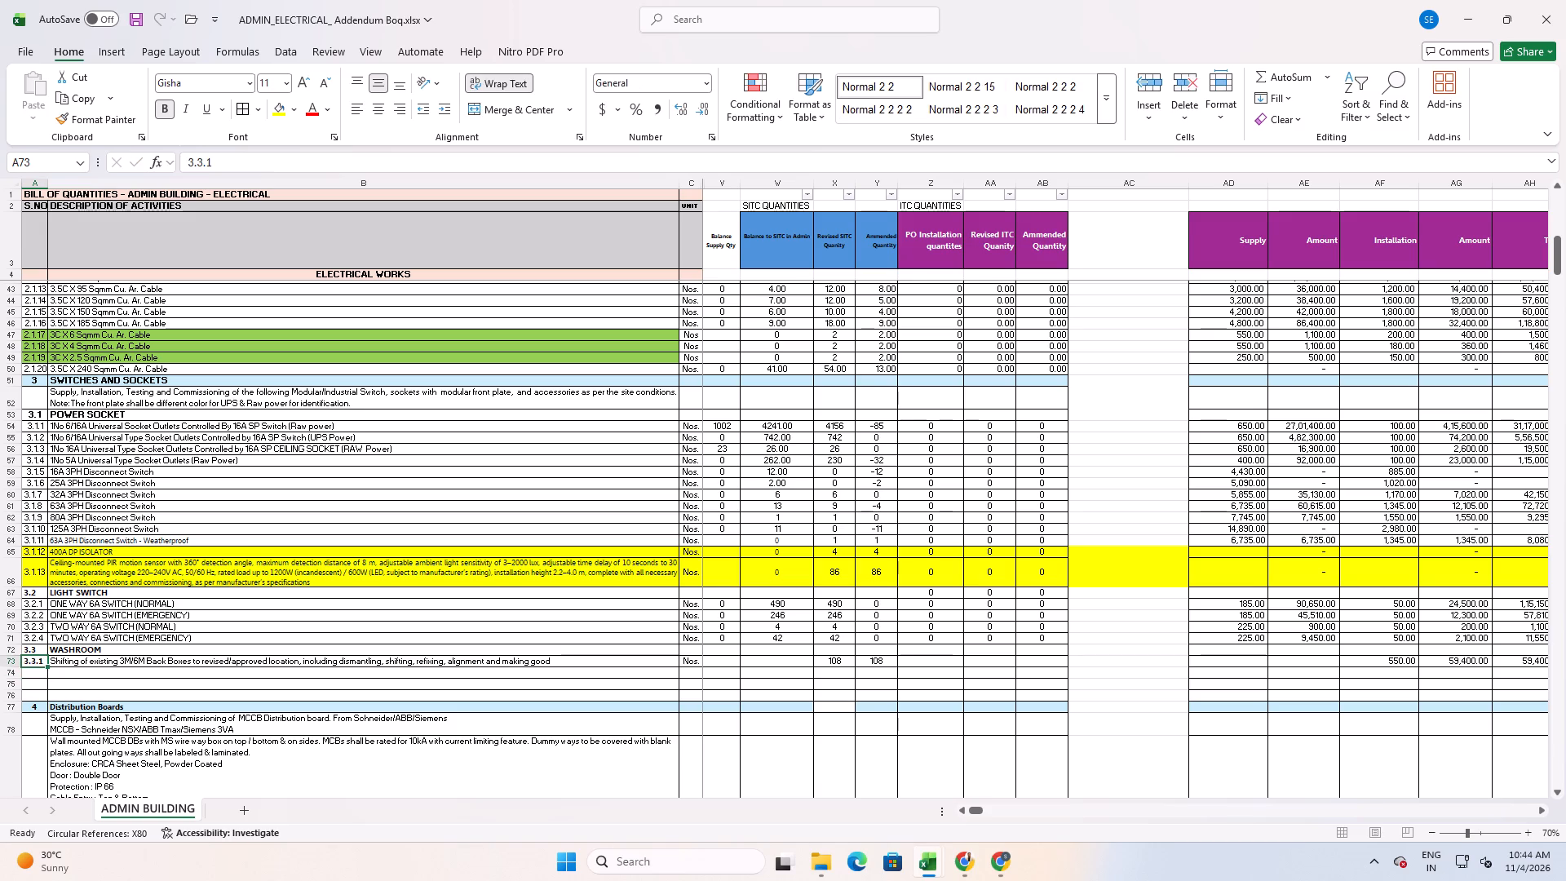
key(Up)
key(Up)
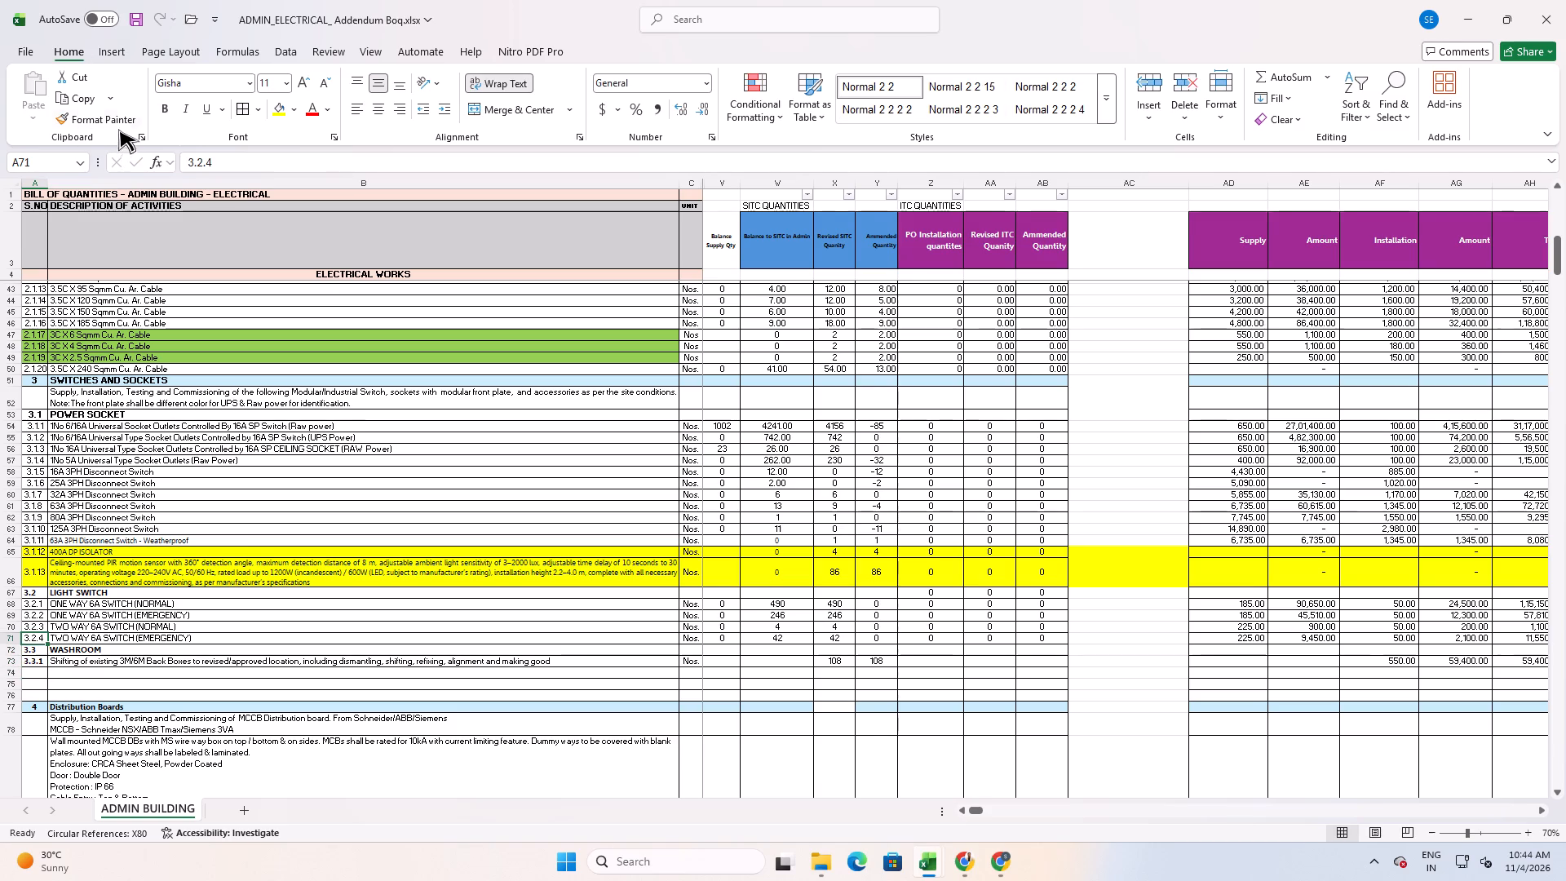
click(118, 127)
click(30, 658)
click(188, 523)
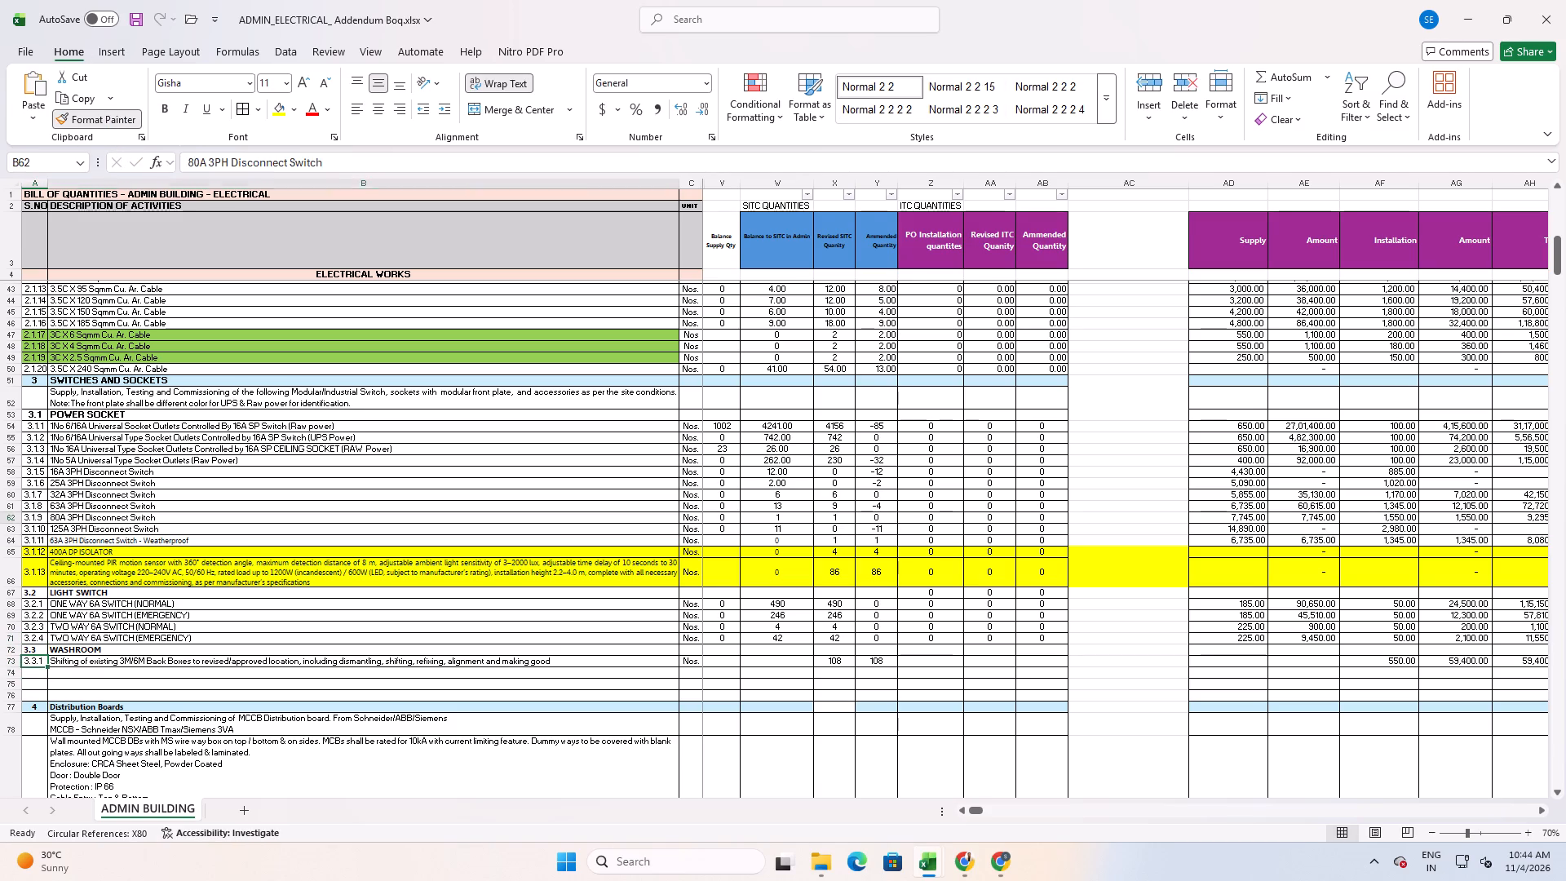
click(38, 673)
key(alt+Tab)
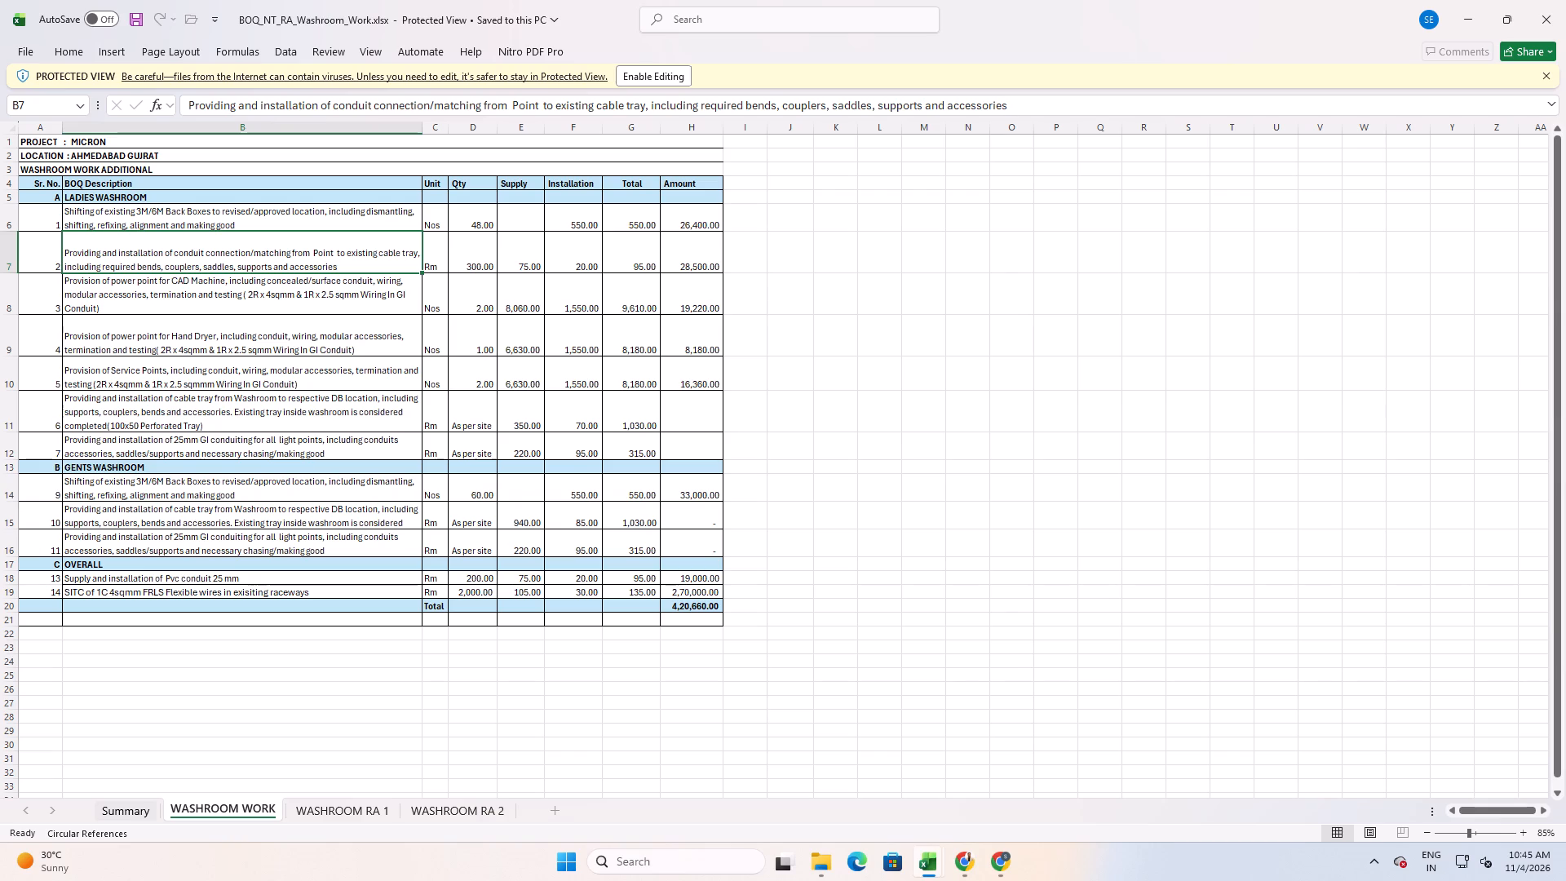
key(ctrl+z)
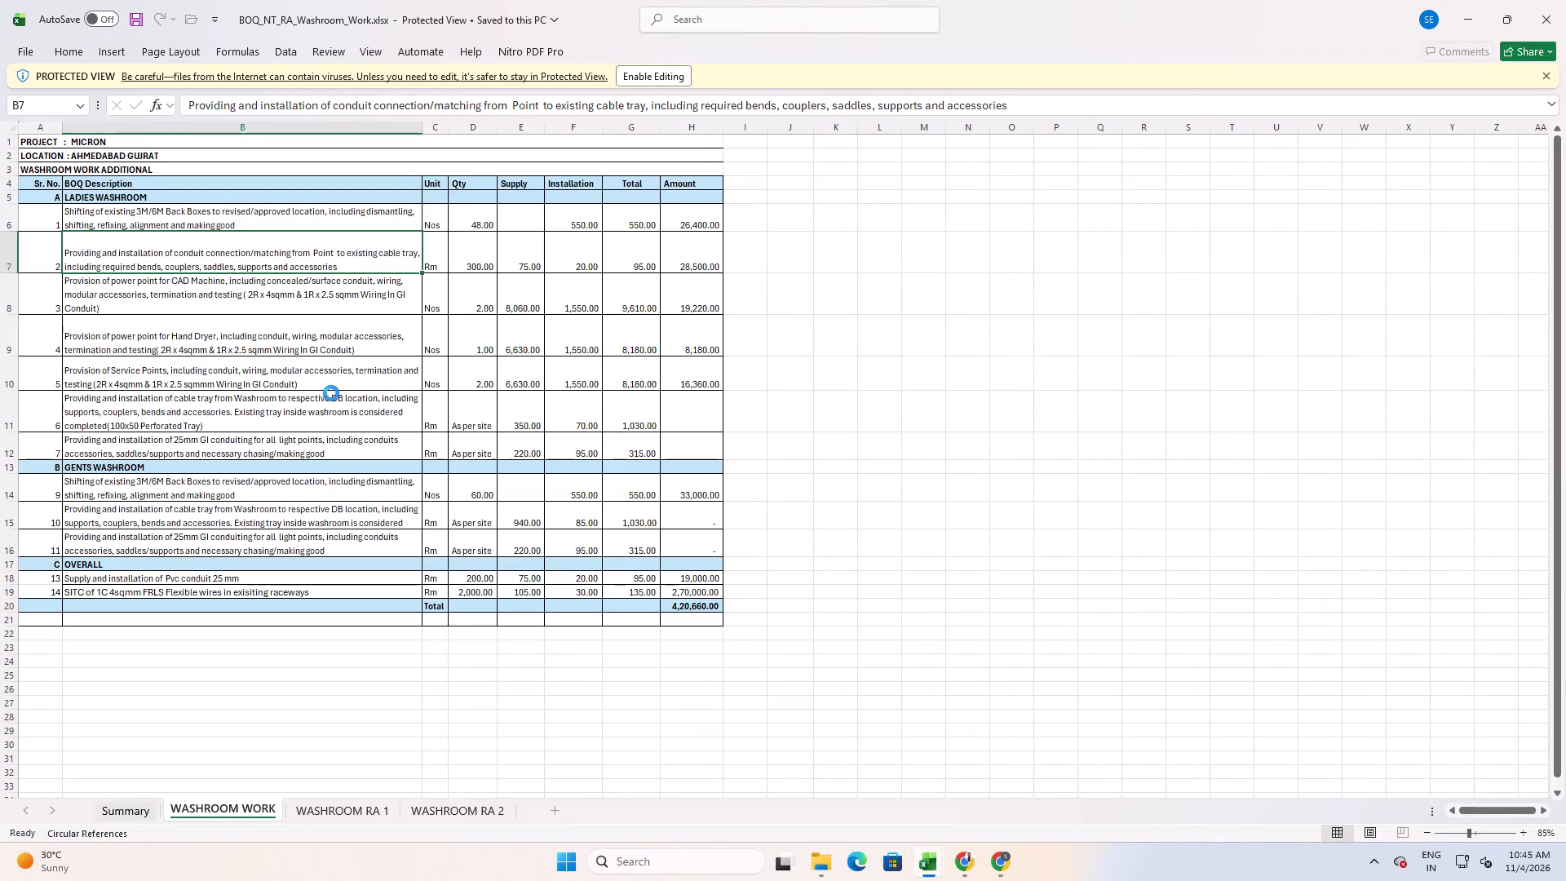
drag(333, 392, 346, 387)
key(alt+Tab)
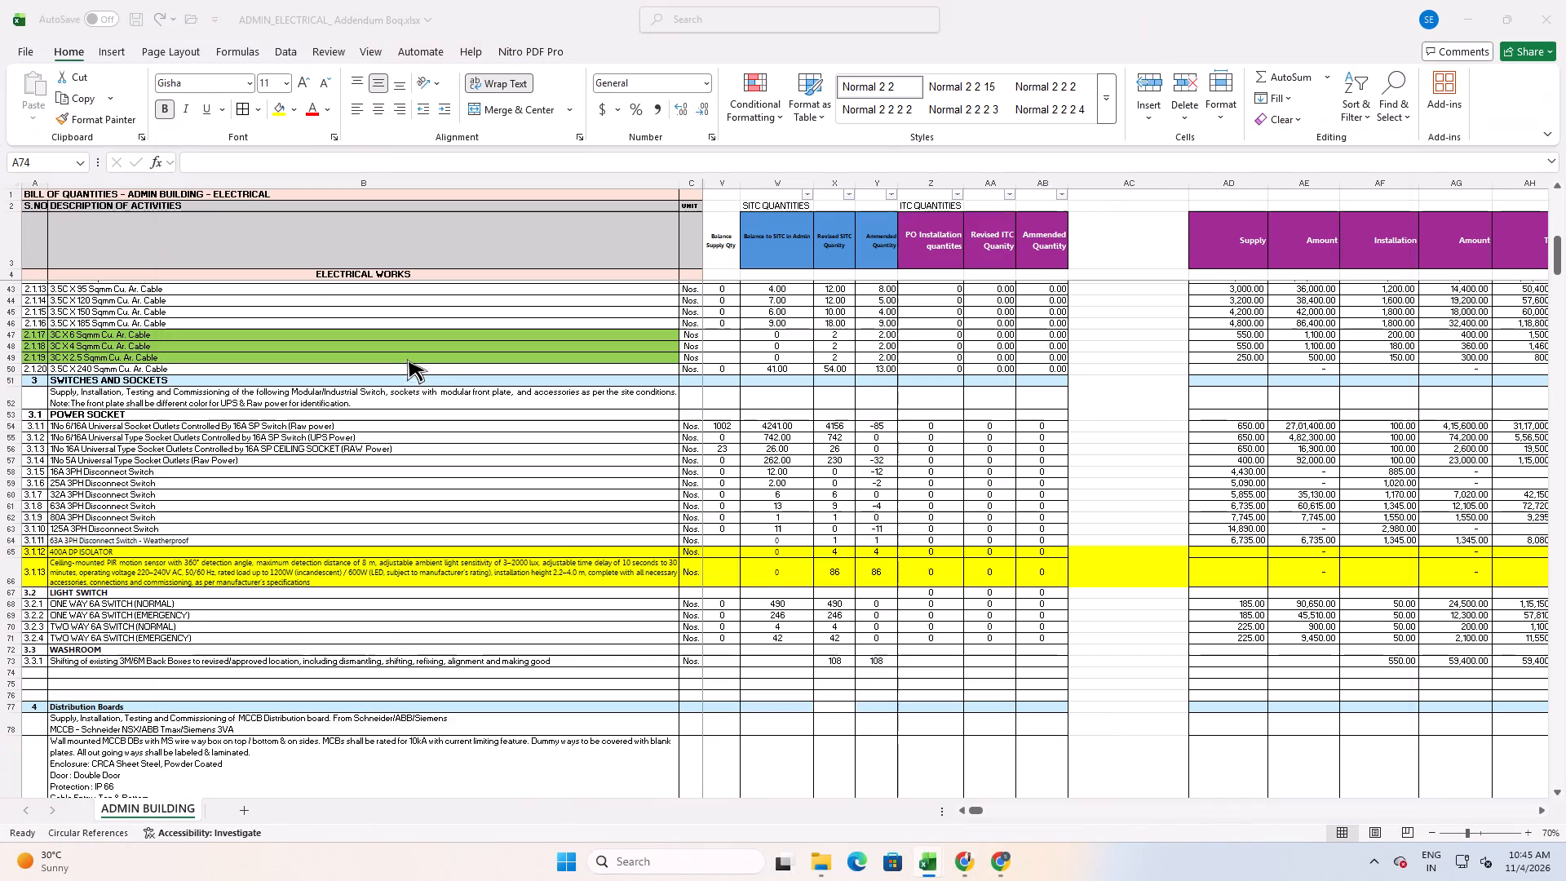
Review the remaining BOQ sections from power sockets to the end of the sheet to find a place for additional work.
click(244, 568)
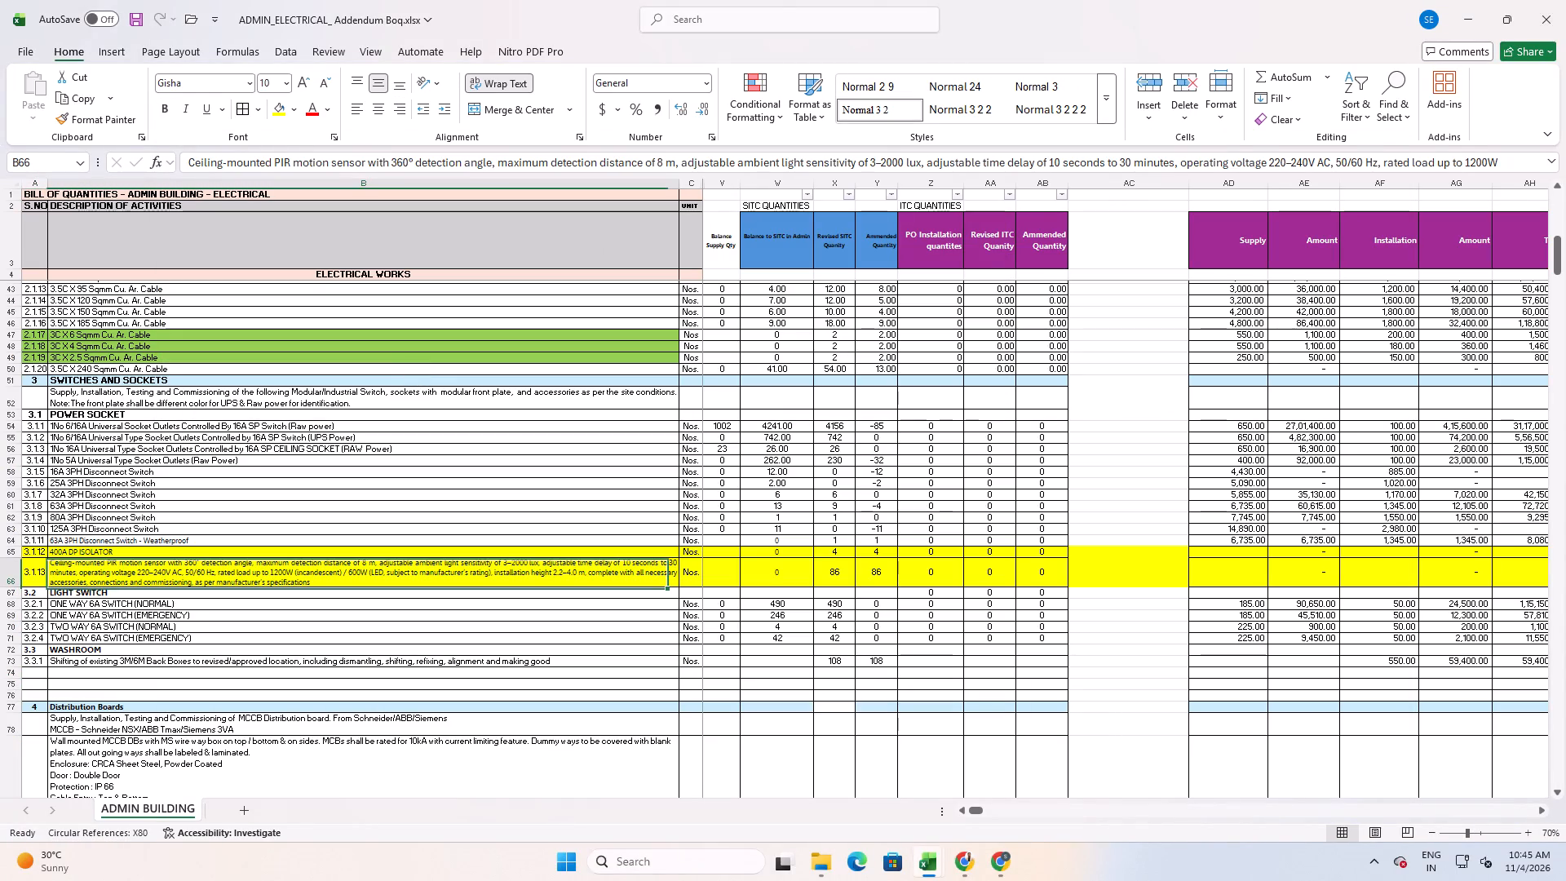
scroll(263, 641, down, 1)
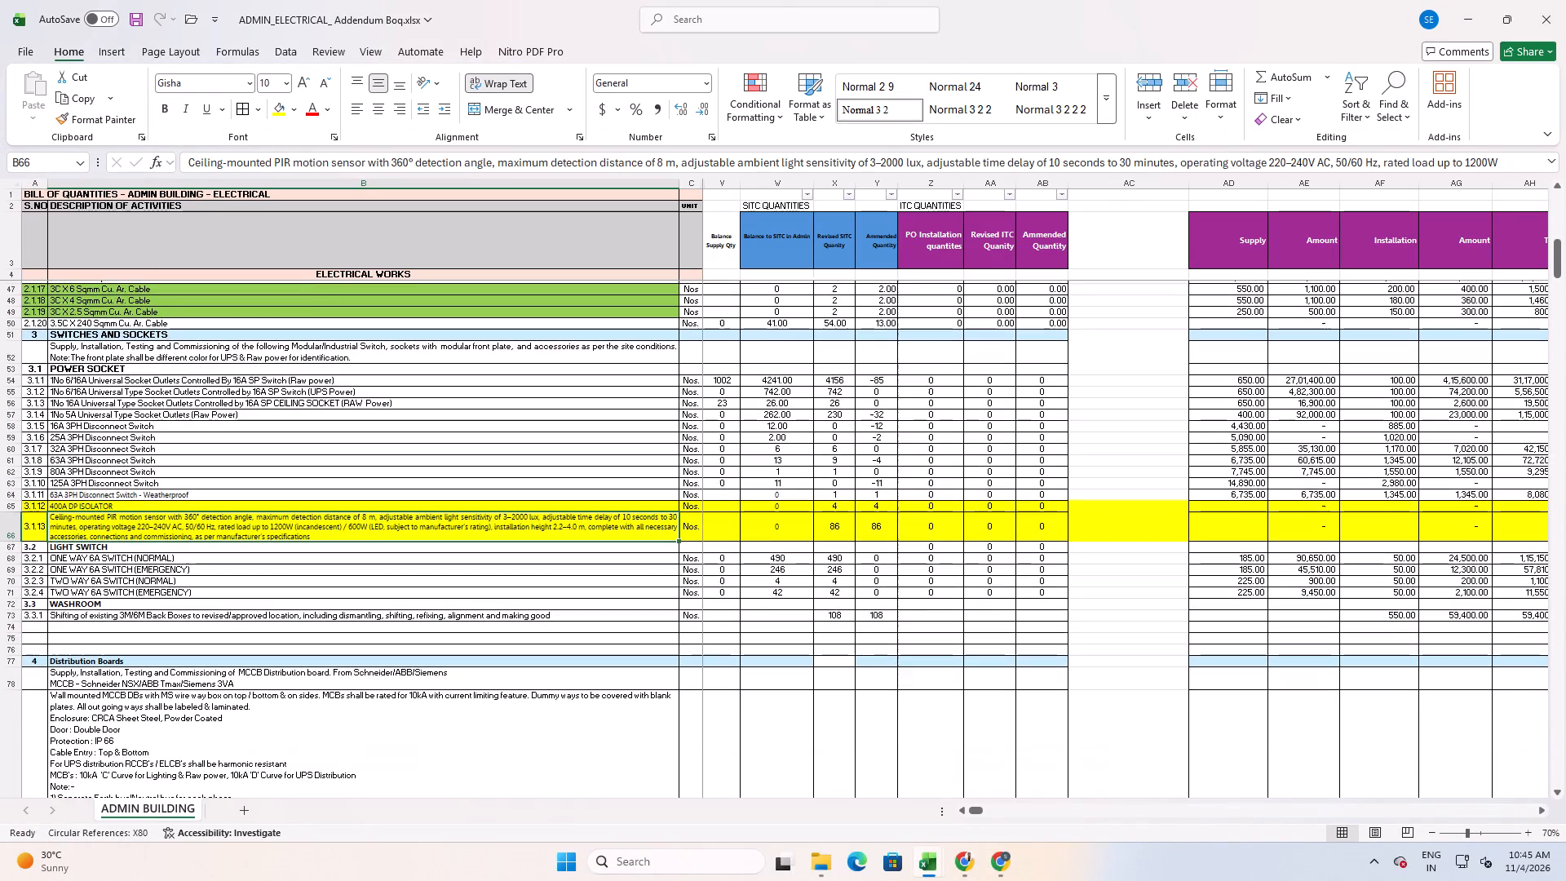
scroll(263, 641, down, 20)
scroll(263, 641, down, 8)
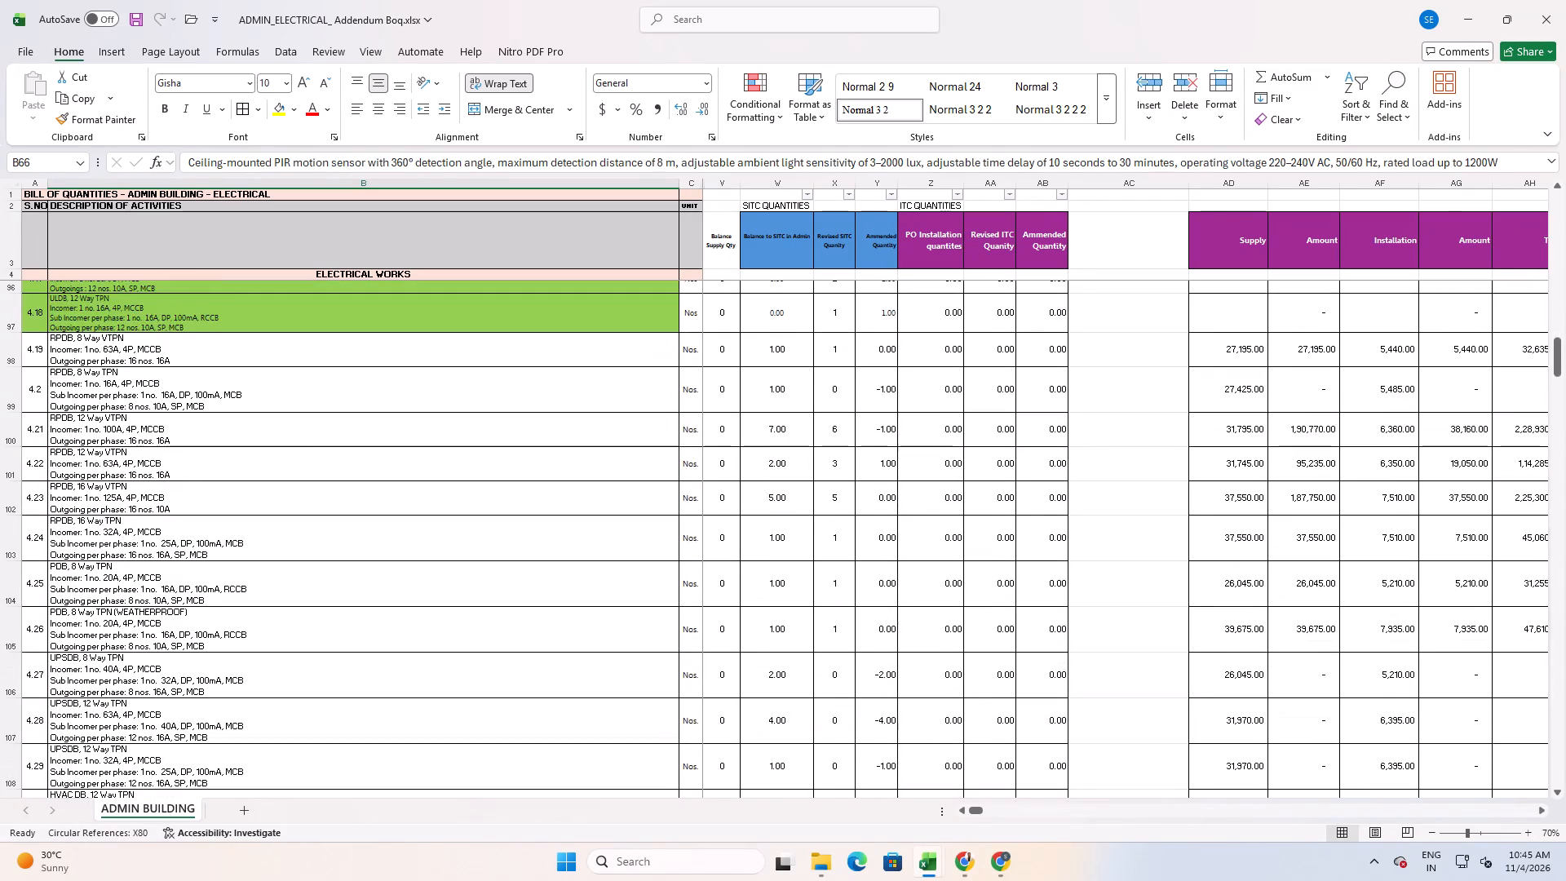
scroll(253, 639, down, 18)
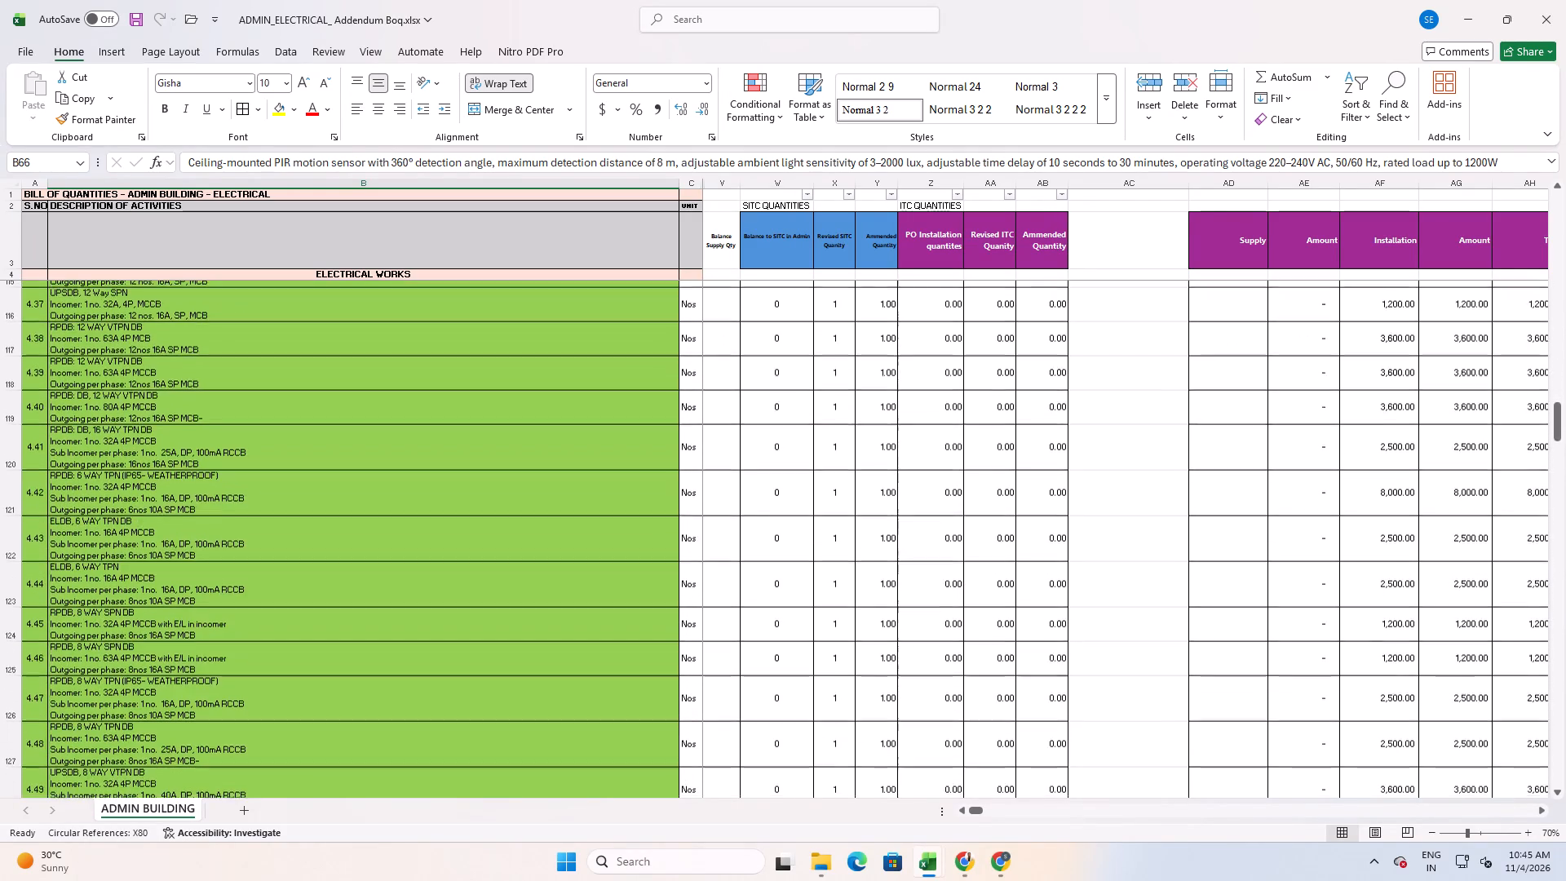
scroll(252, 633, down, 20)
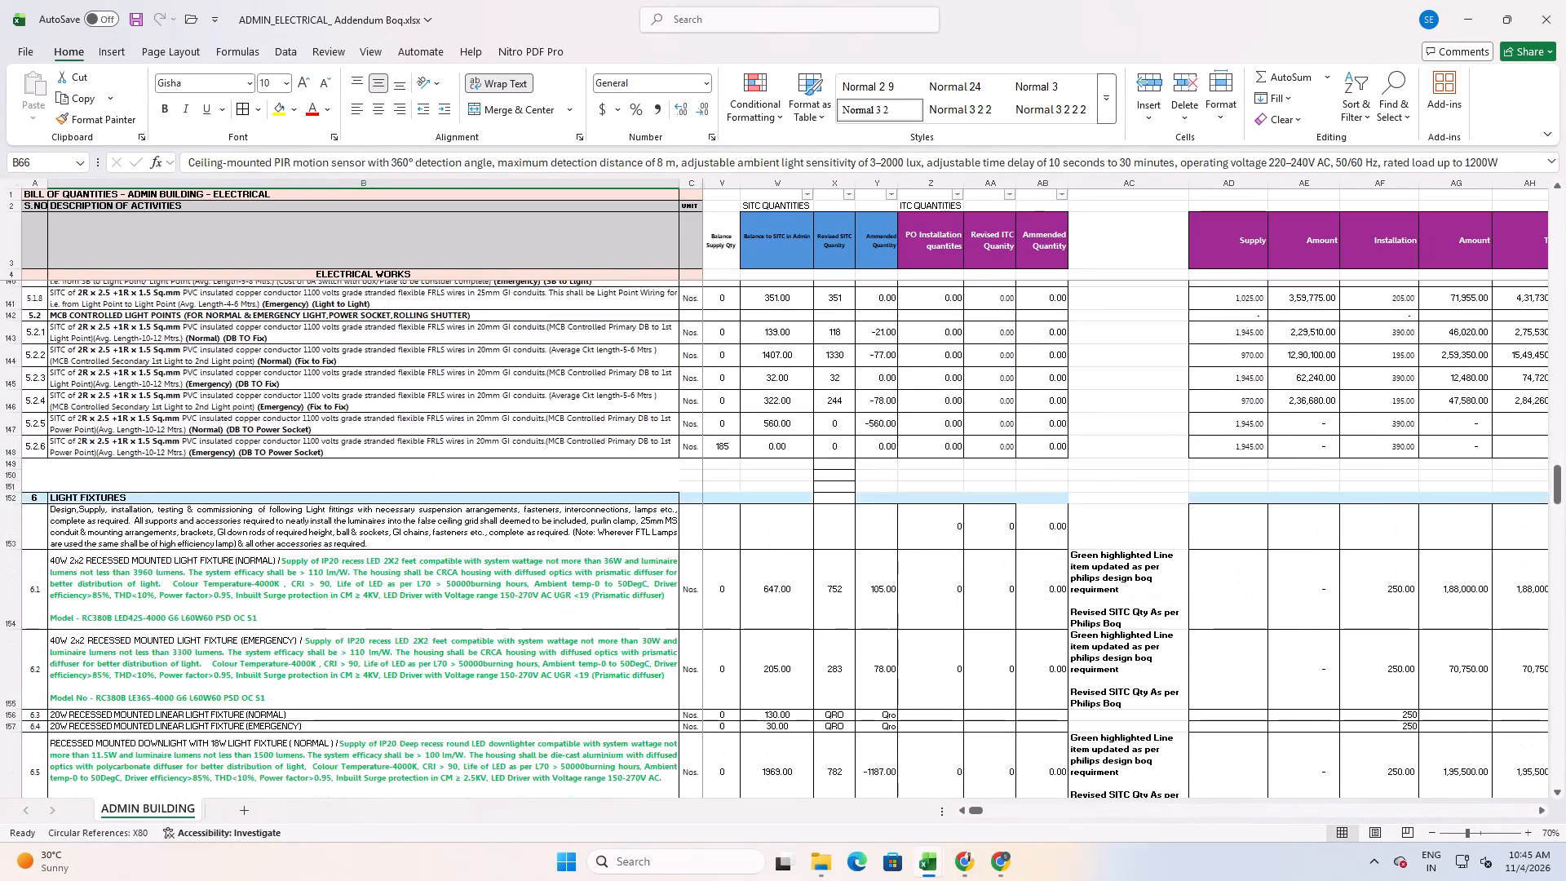
scroll(262, 622, down, 12)
scroll(362, 591, down, 18)
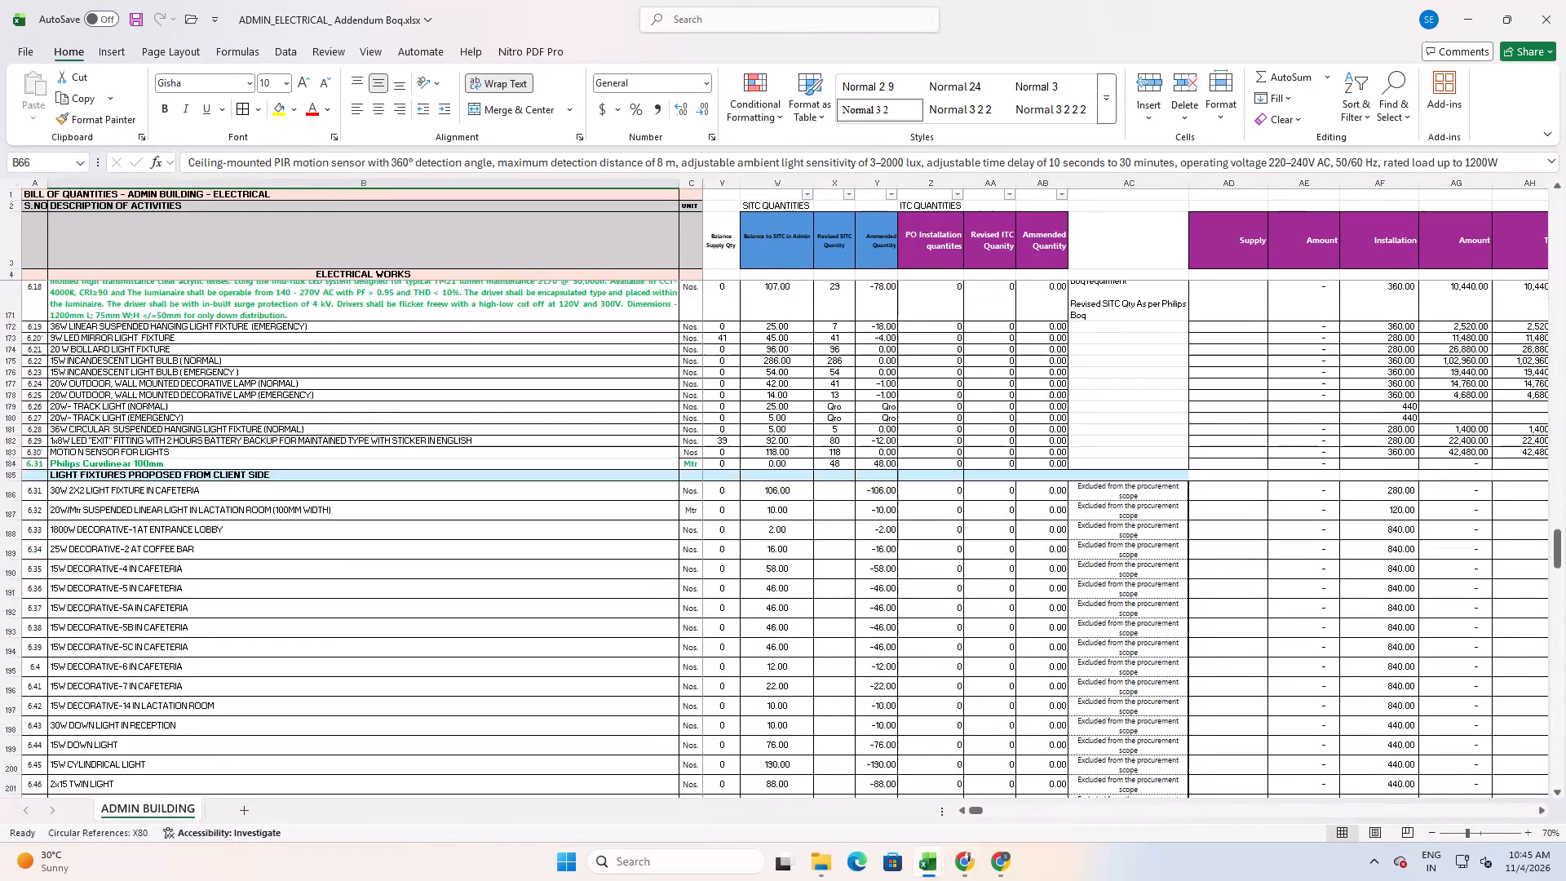
scroll(812, 612, down, 12)
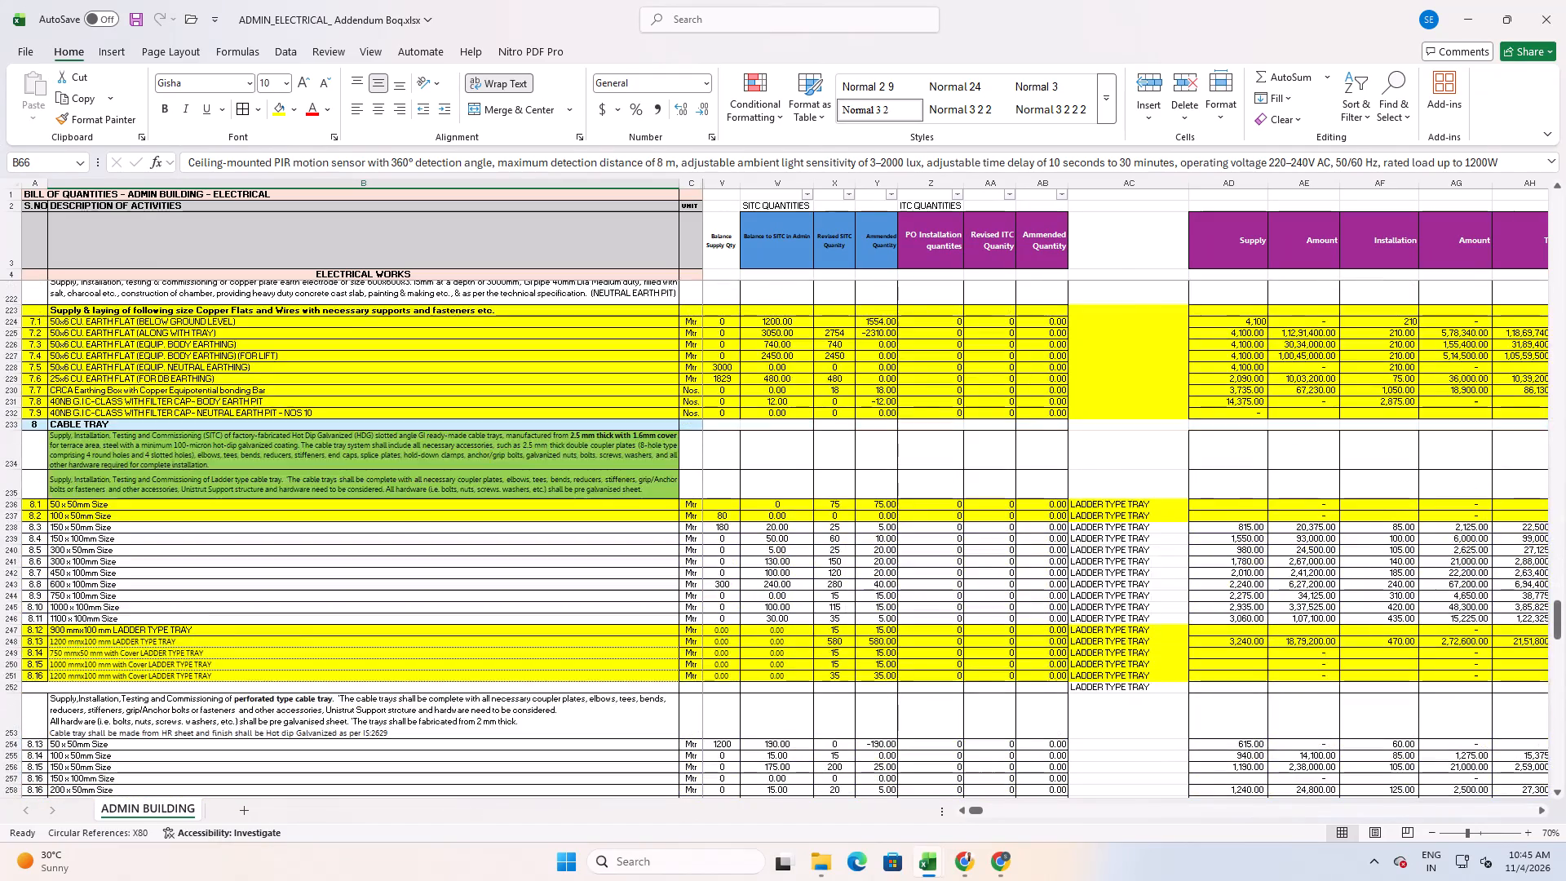
drag(1559, 636, 1560, 768)
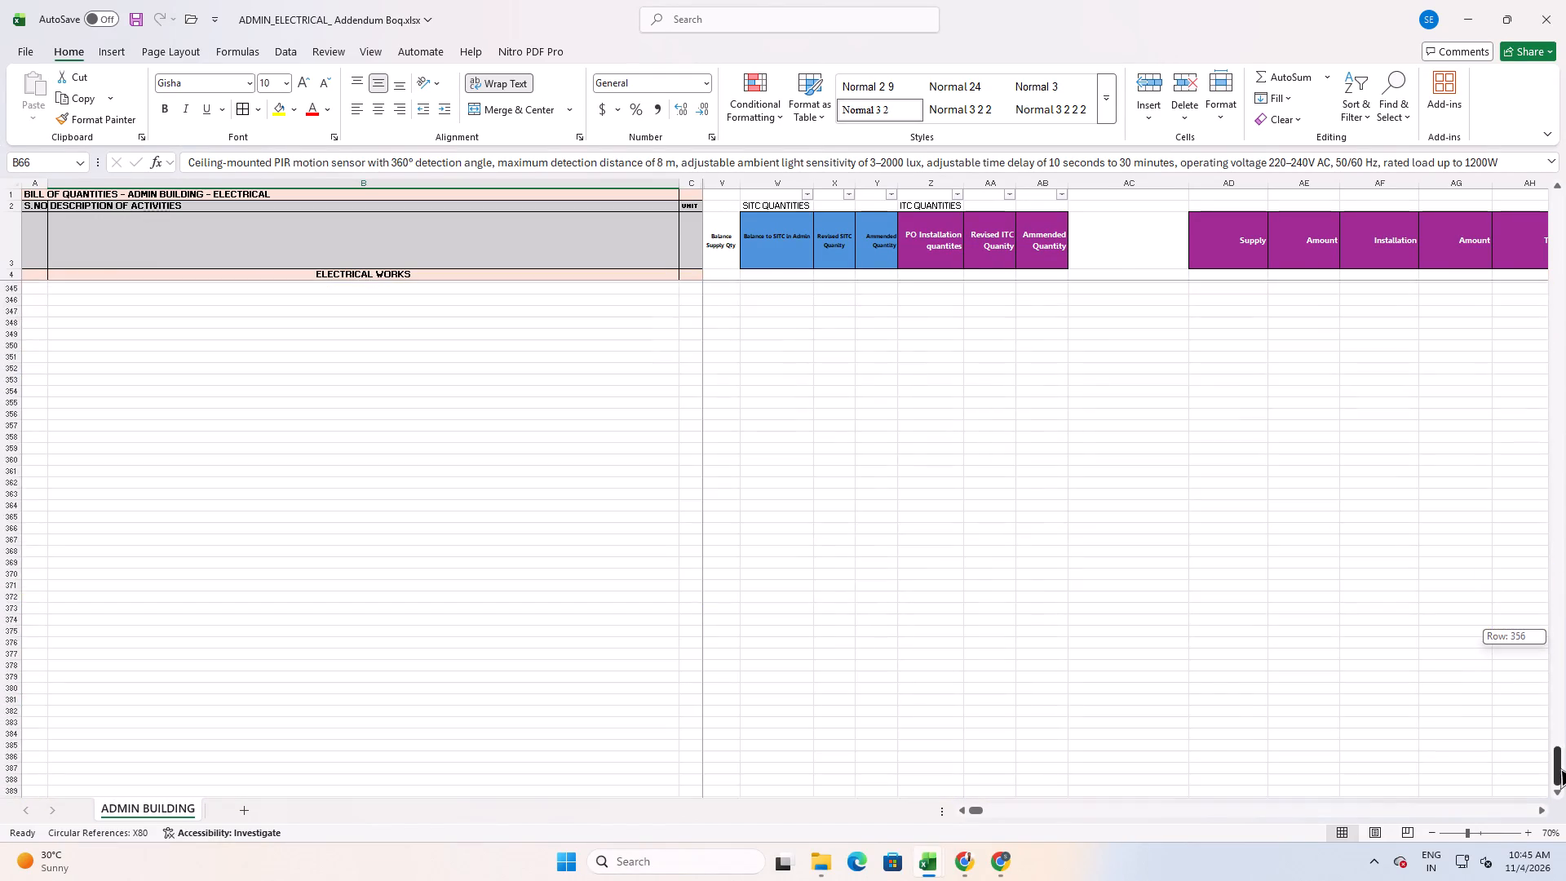
drag(1560, 768, 1562, 723)
scroll(238, 591, down, 1)
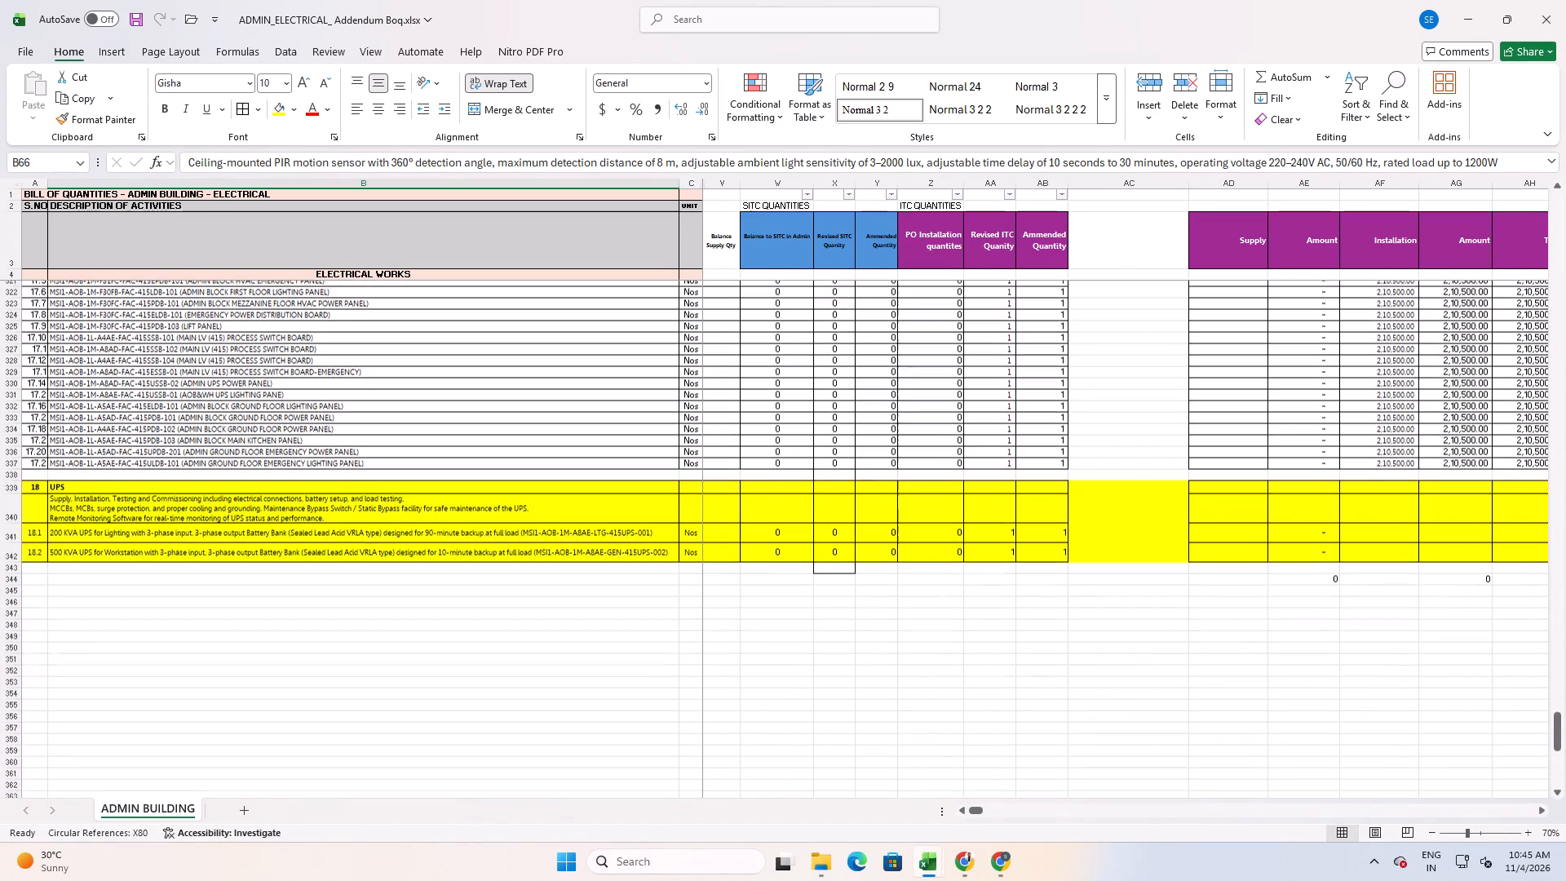
scroll(46, 541, up, 1)
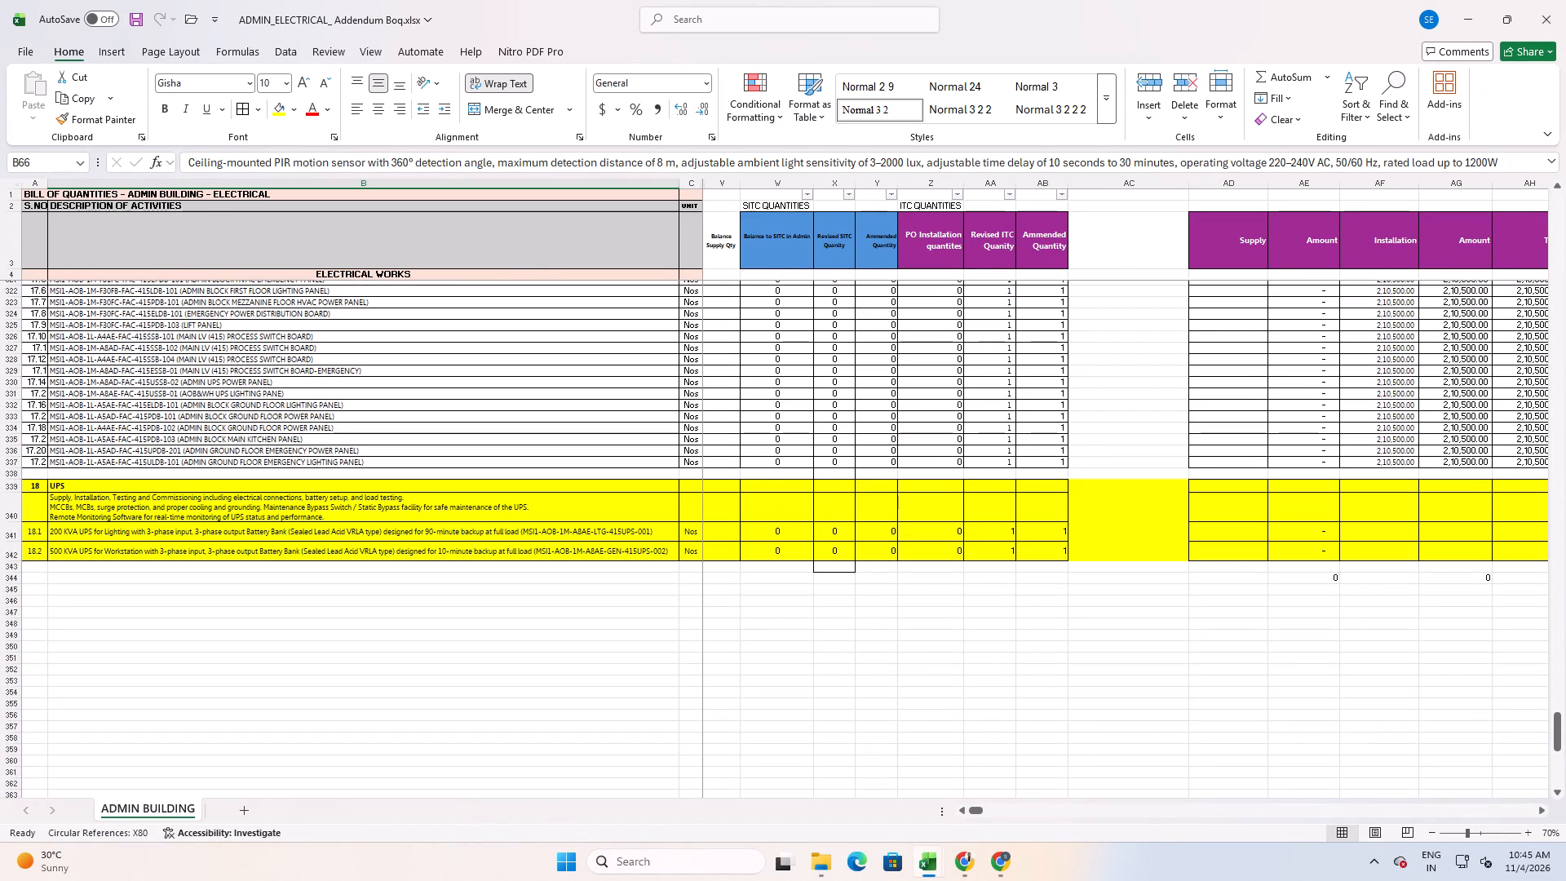
scroll(46, 541, up, 19)
scroll(50, 536, down, 1)
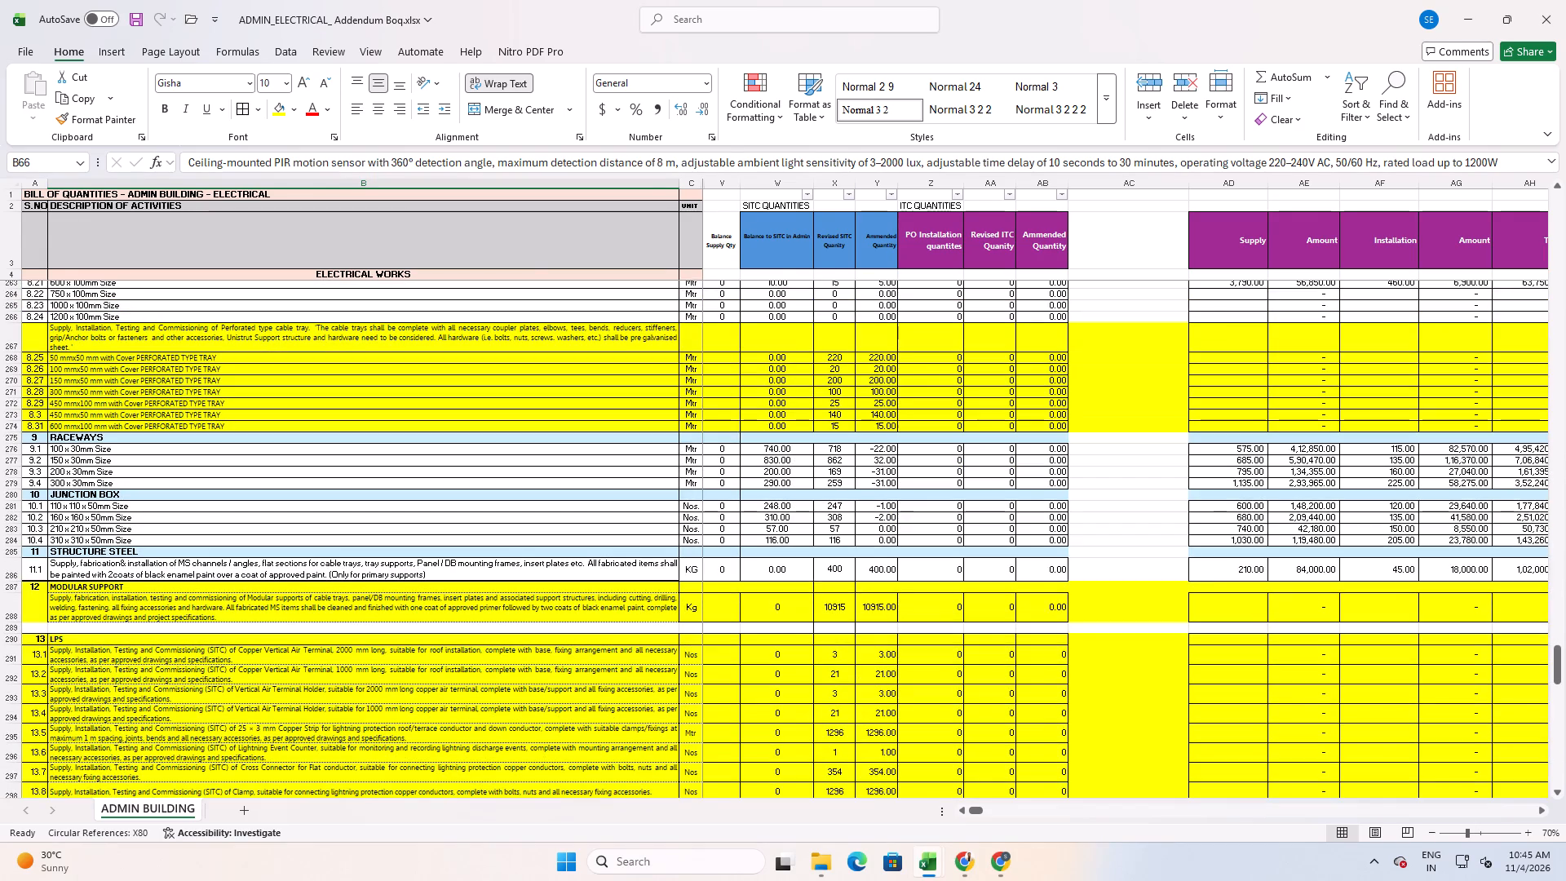
Copy the STRUCTURE STEEL section heading row to row 343, directly below the last UPS item.
click(0, 551)
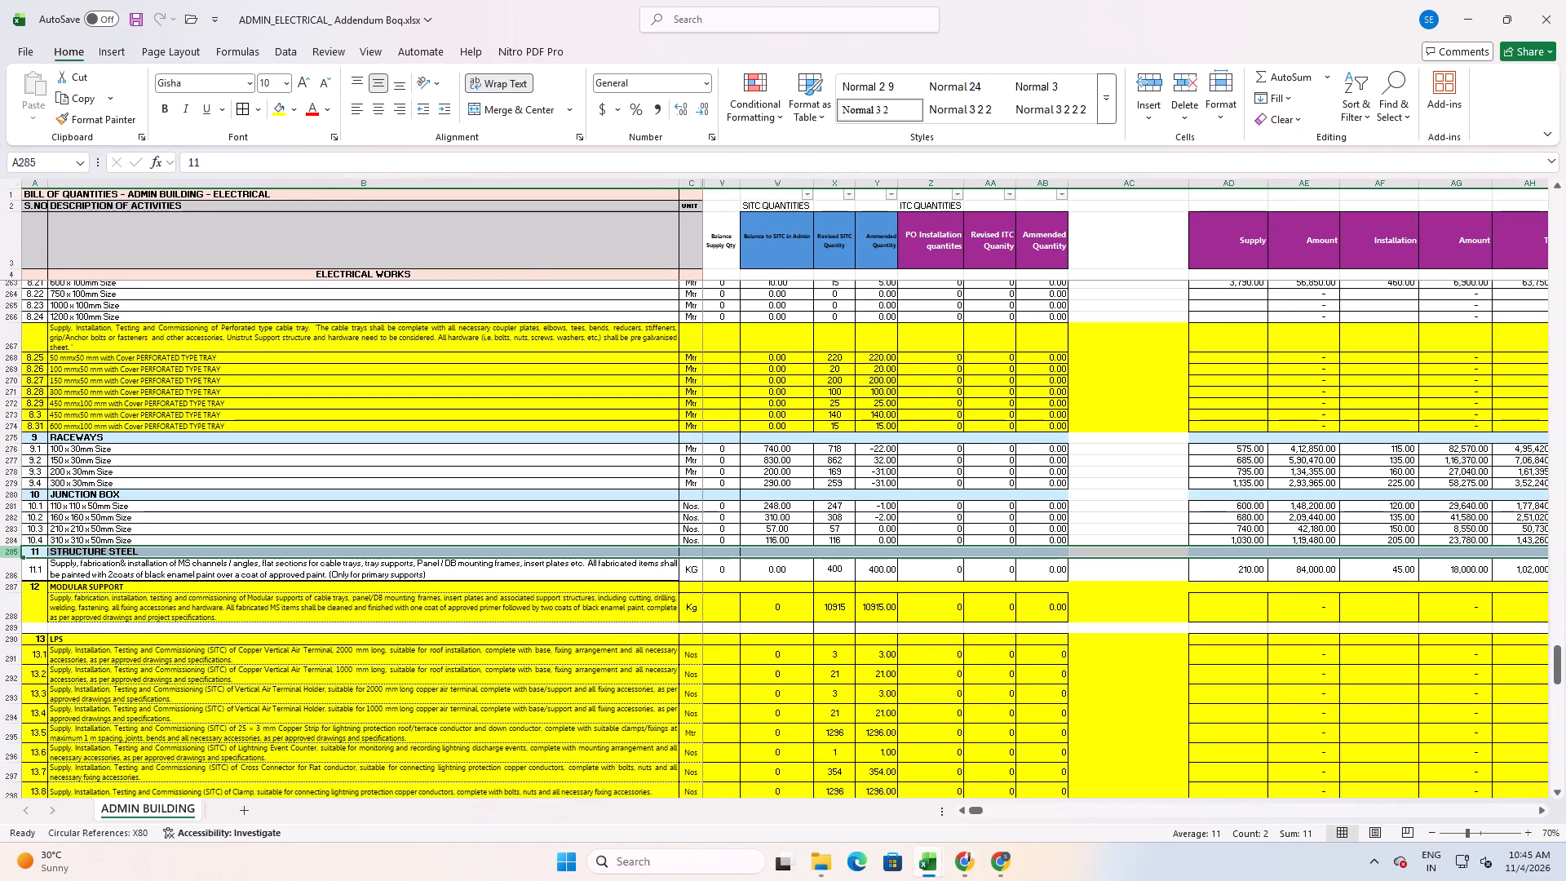
key(ctrl+c)
scroll(88, 516, up, 6)
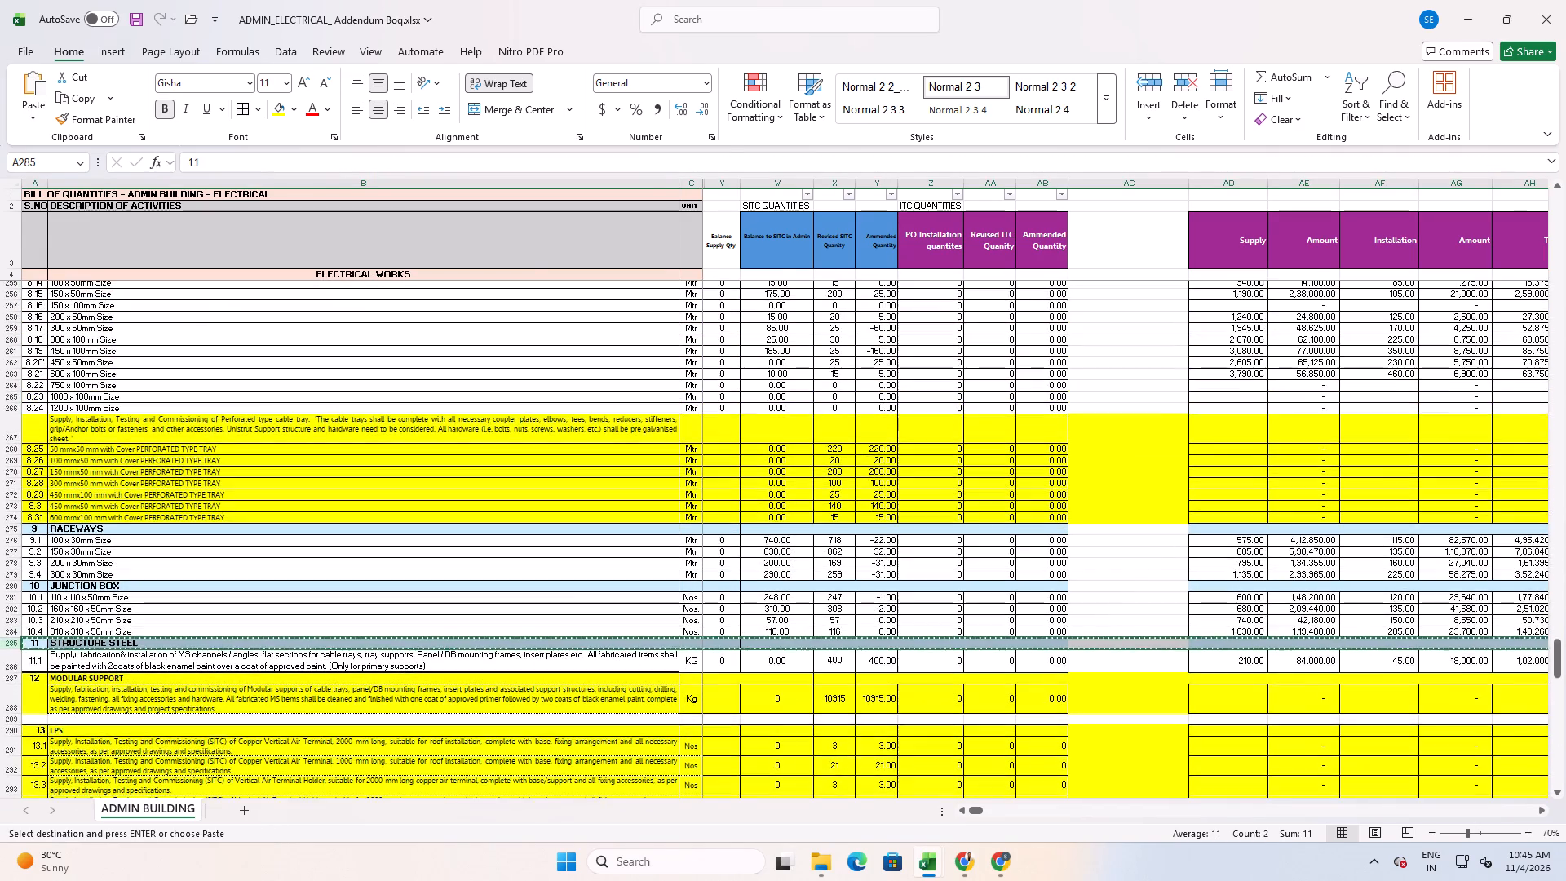
scroll(89, 512, up, 6)
scroll(89, 512, down, 9)
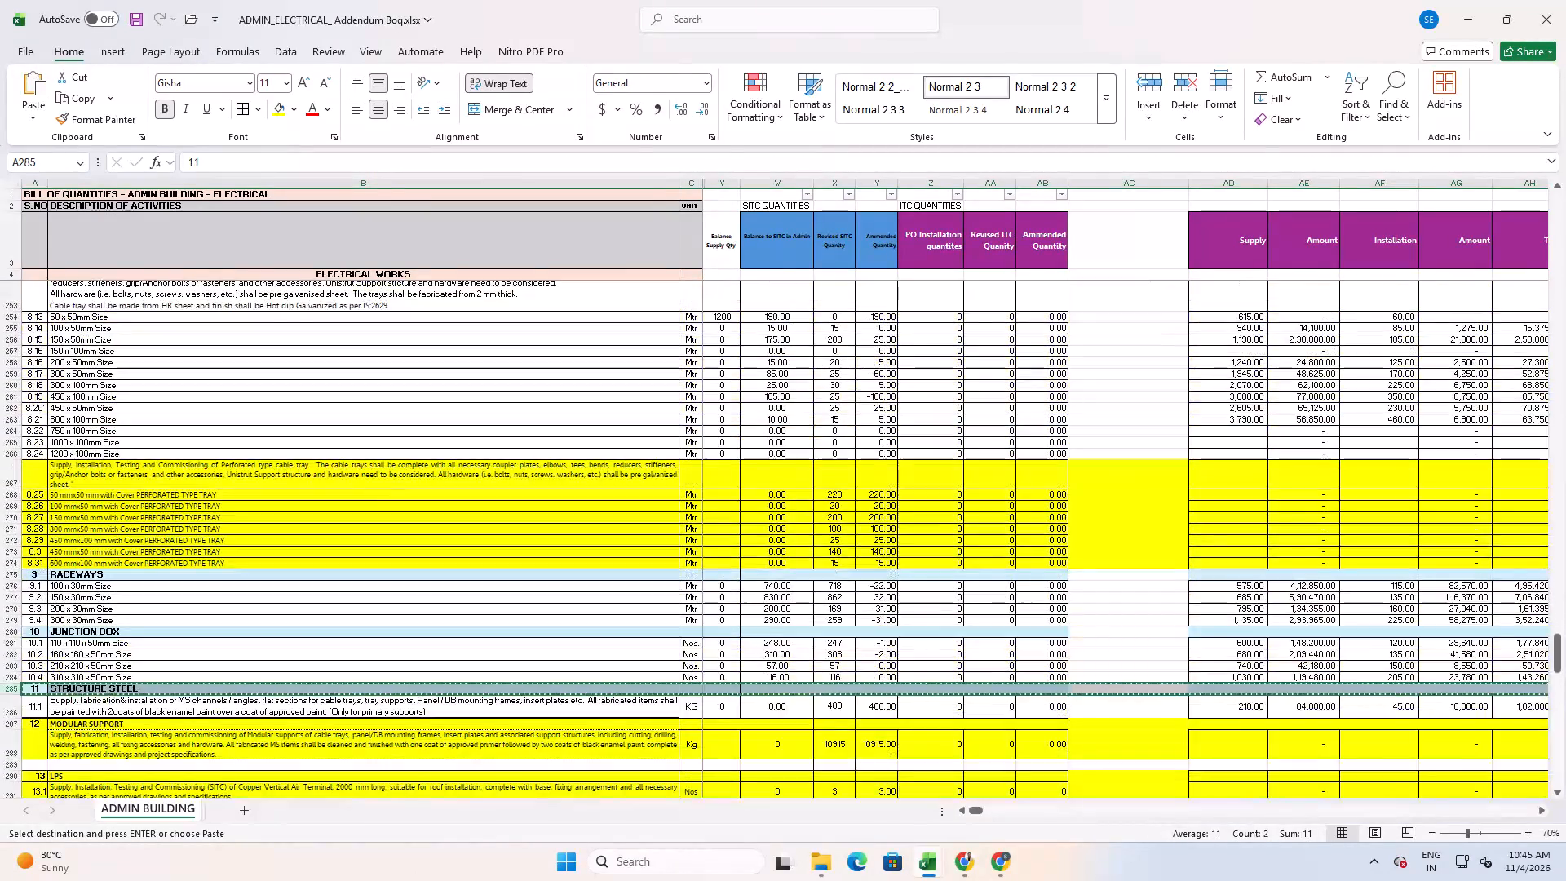
scroll(89, 512, down, 13)
scroll(89, 512, down, 8)
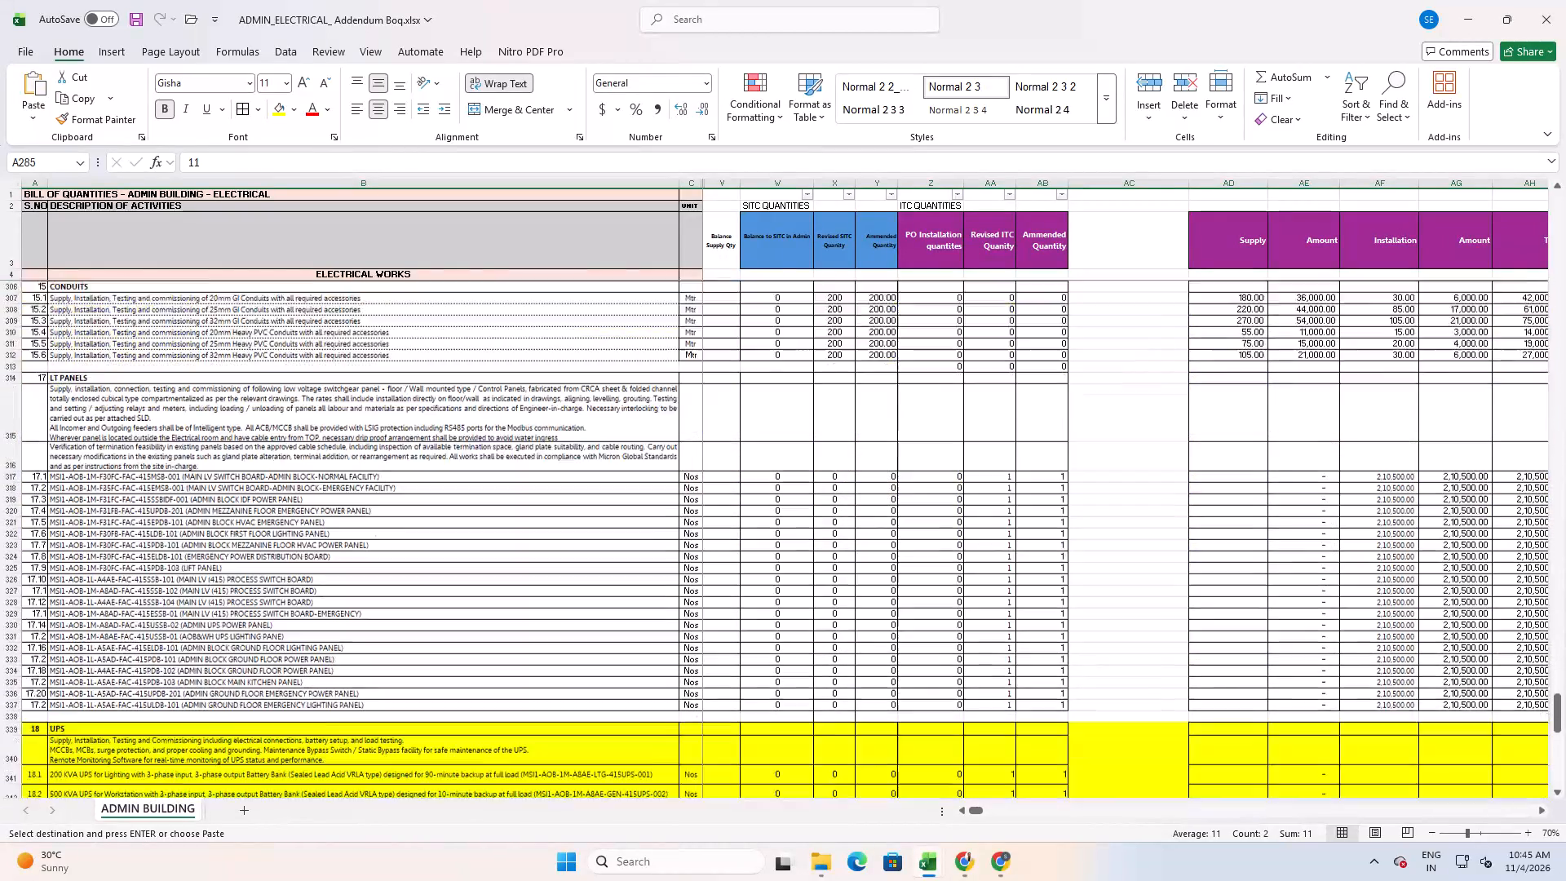
scroll(89, 512, down, 2)
click(15, 521)
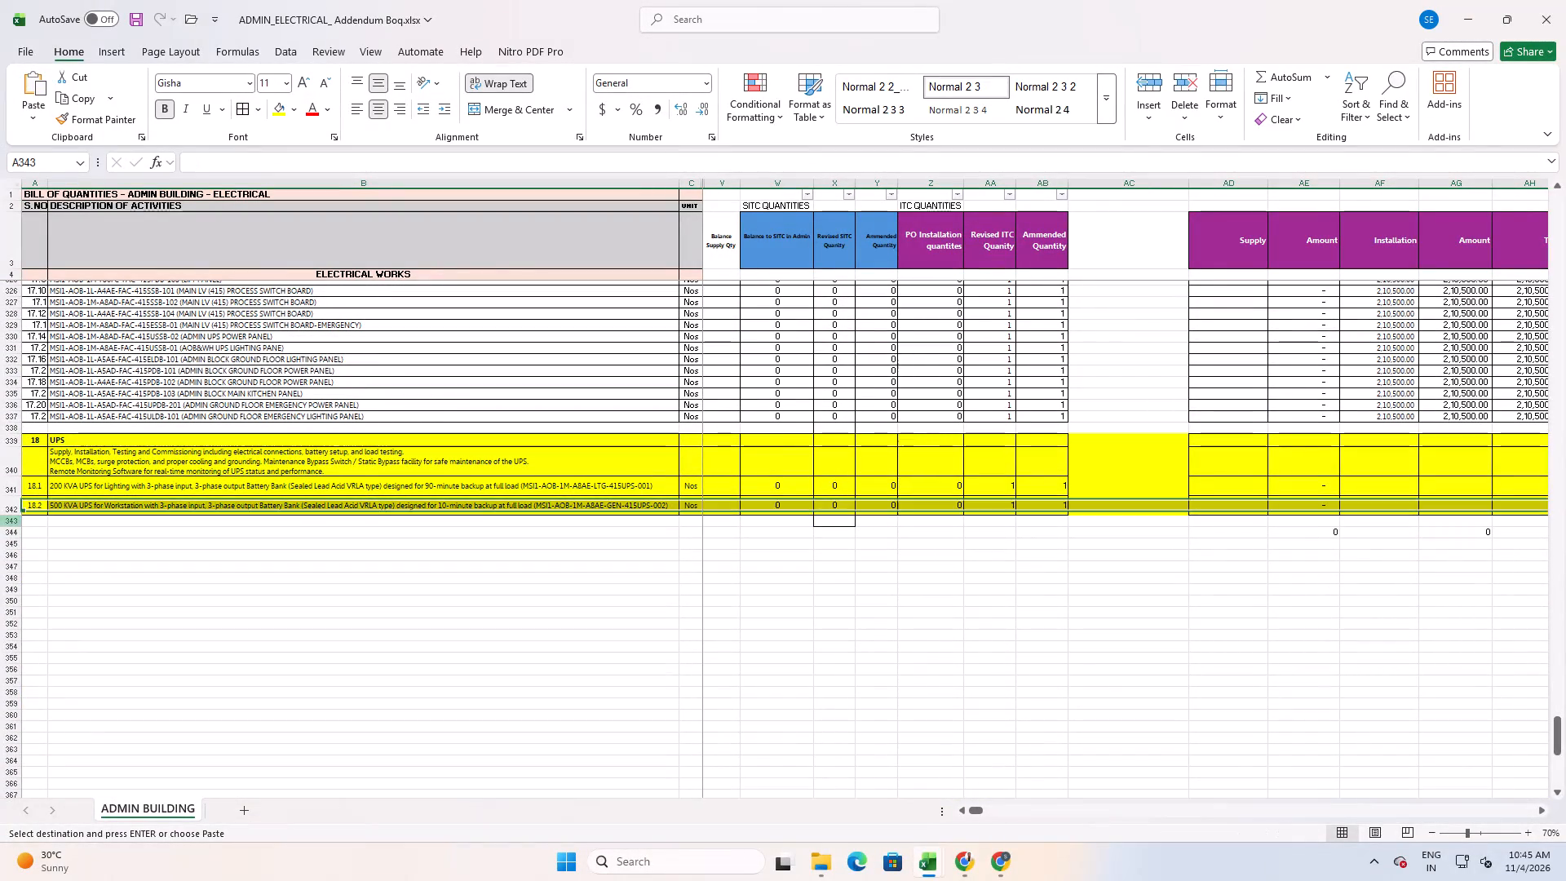
key(ctrl+v)
Renumber the copied heading in row 343 as 12 and retitle it ADDITIONAL NT WORK.
click(39, 523)
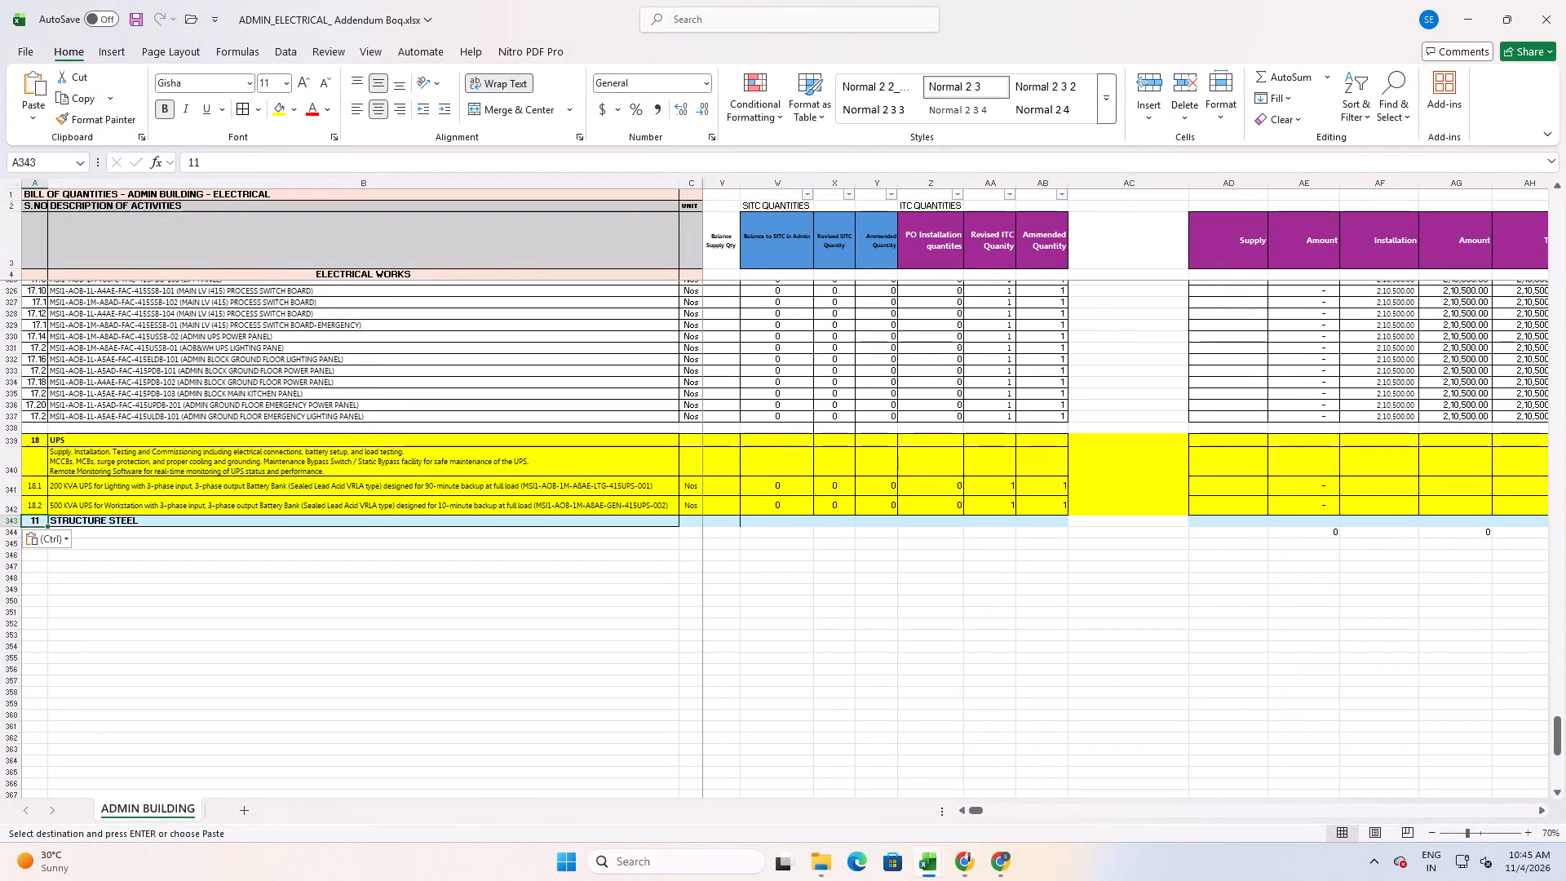
text(12)
key(Return)
key(Up)
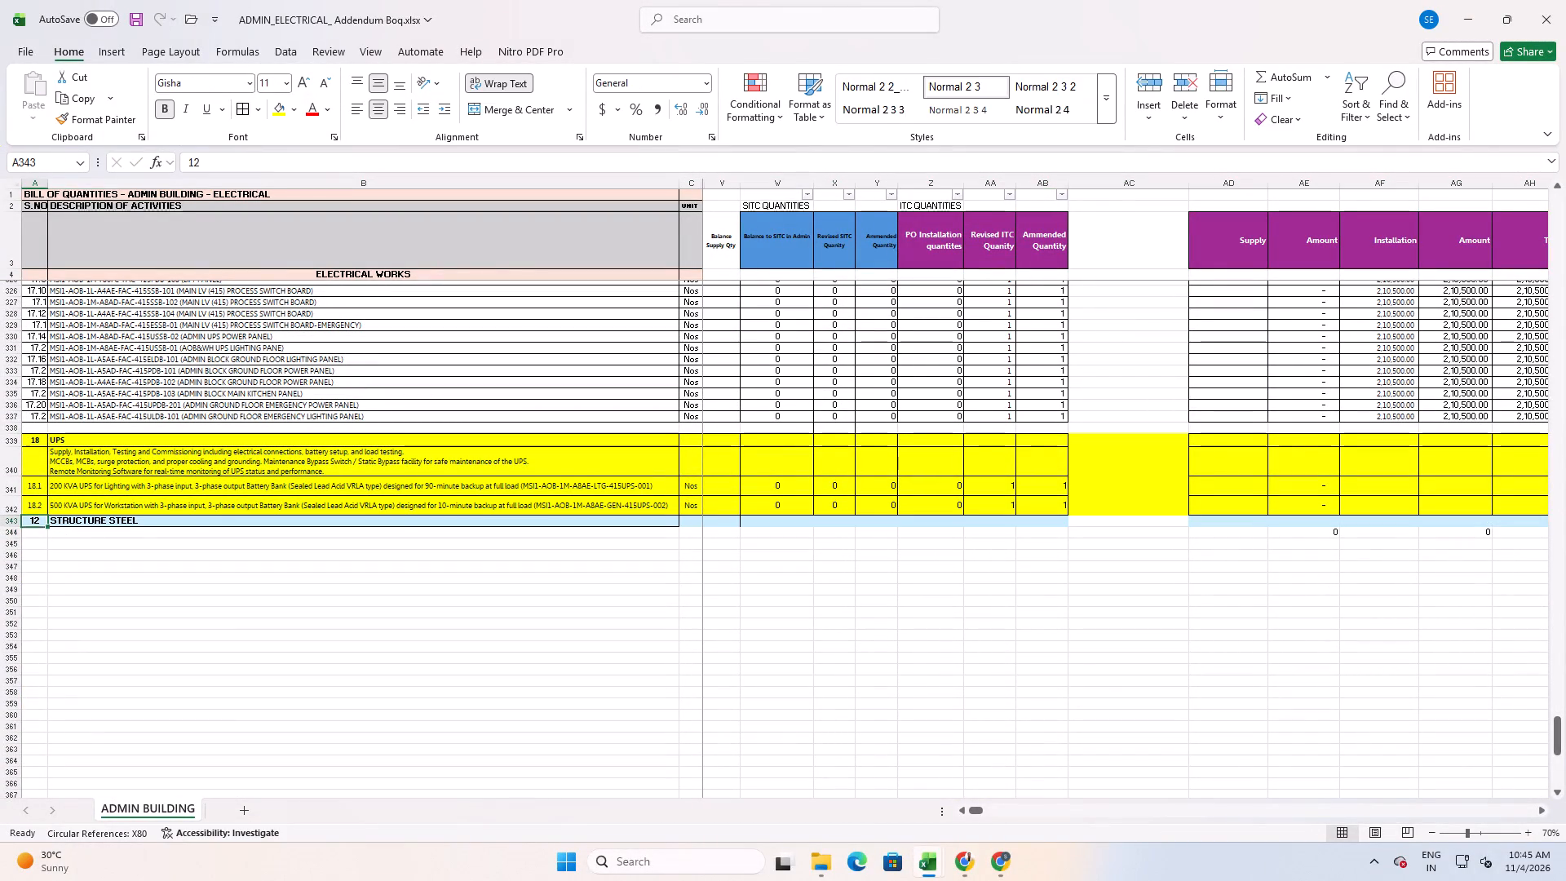
key(Right)
text(ADDITIONAL)
key(space)
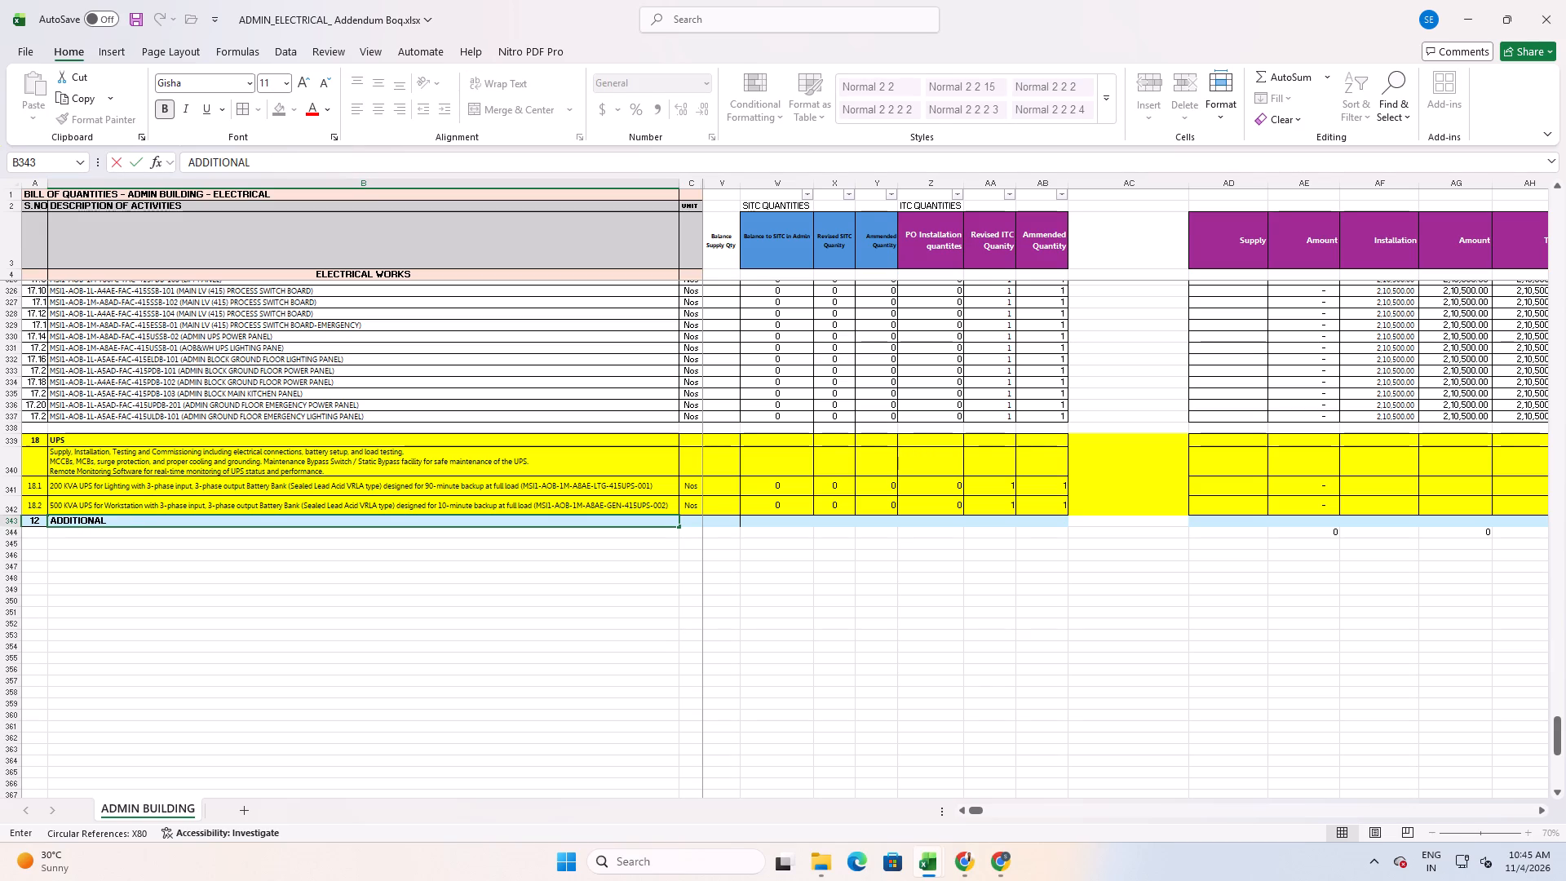
text(NT WORK)
click(464, 522)
click(471, 604)
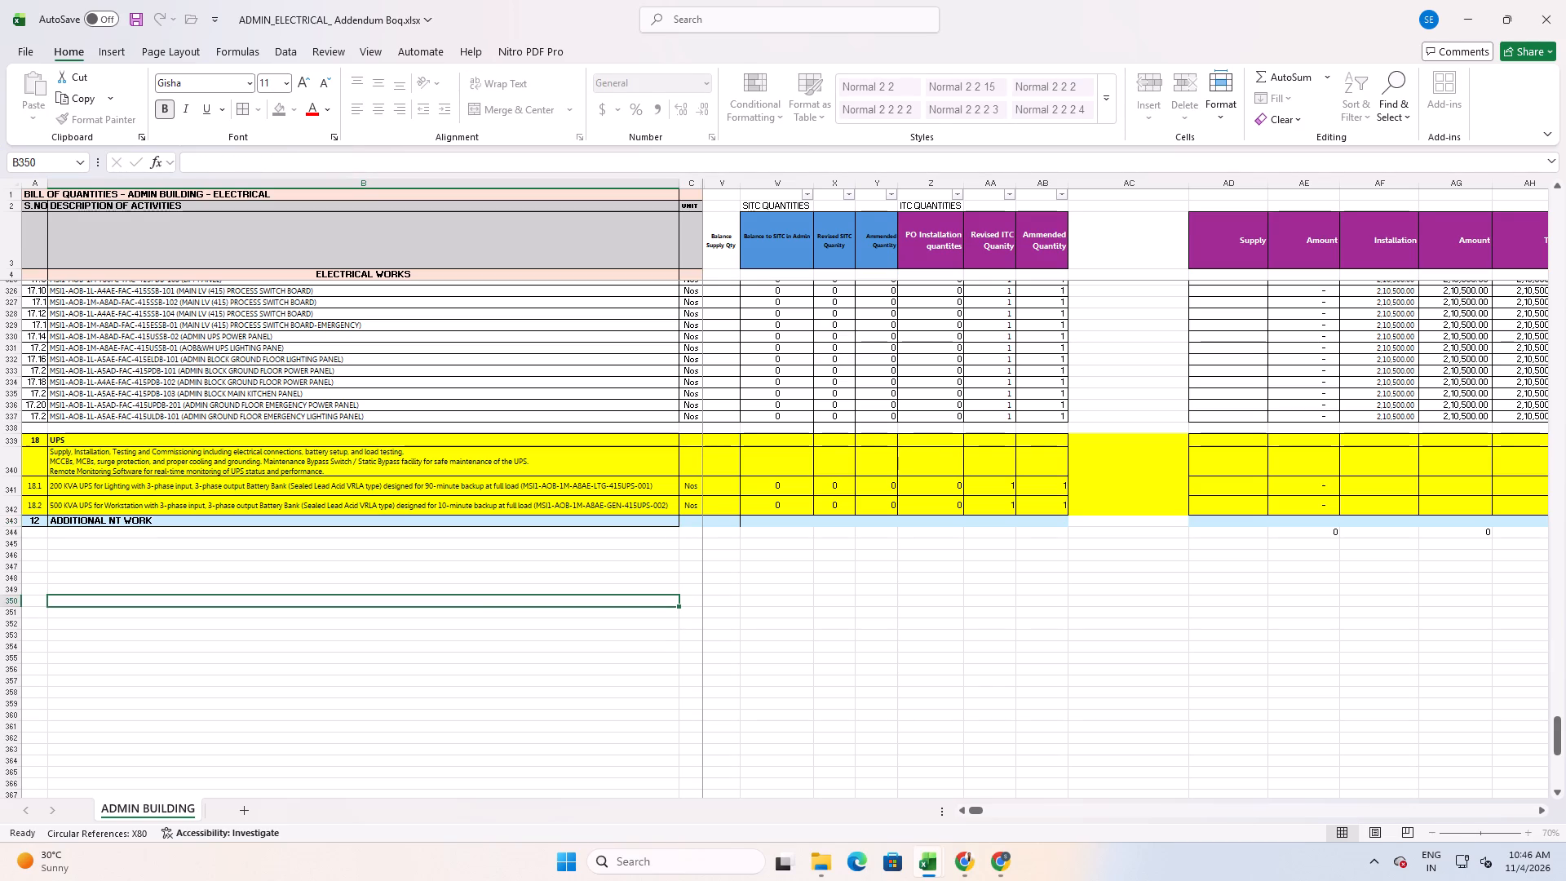
Check the existing BOQ sections and their numbering above the ADDITIONAL NT WORK heading.
scroll(795, 579, up, 10)
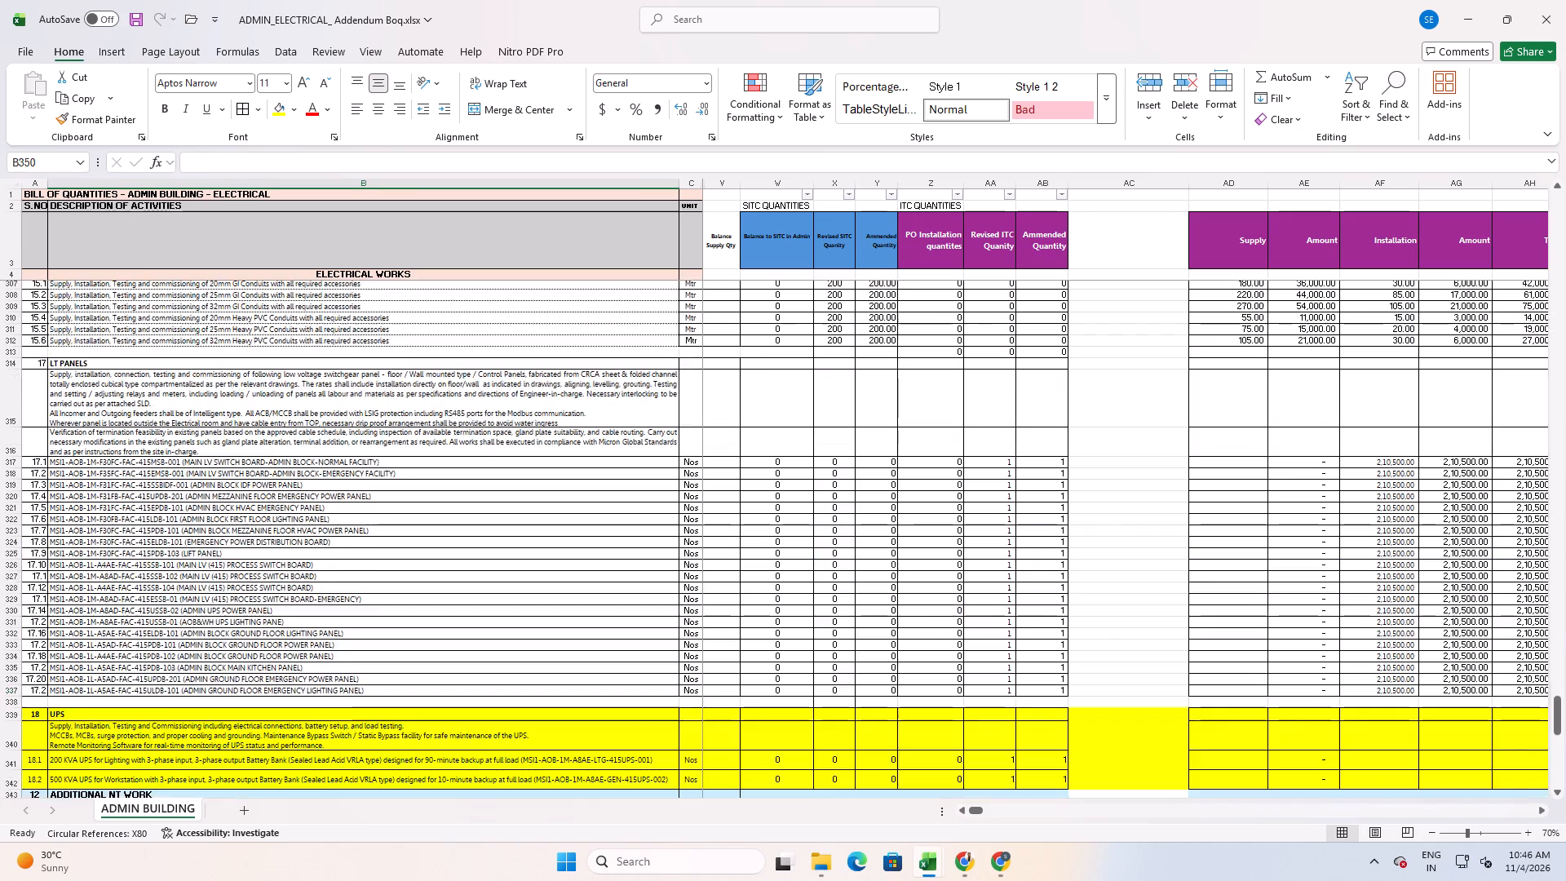
scroll(795, 579, up, 16)
scroll(796, 579, down, 1)
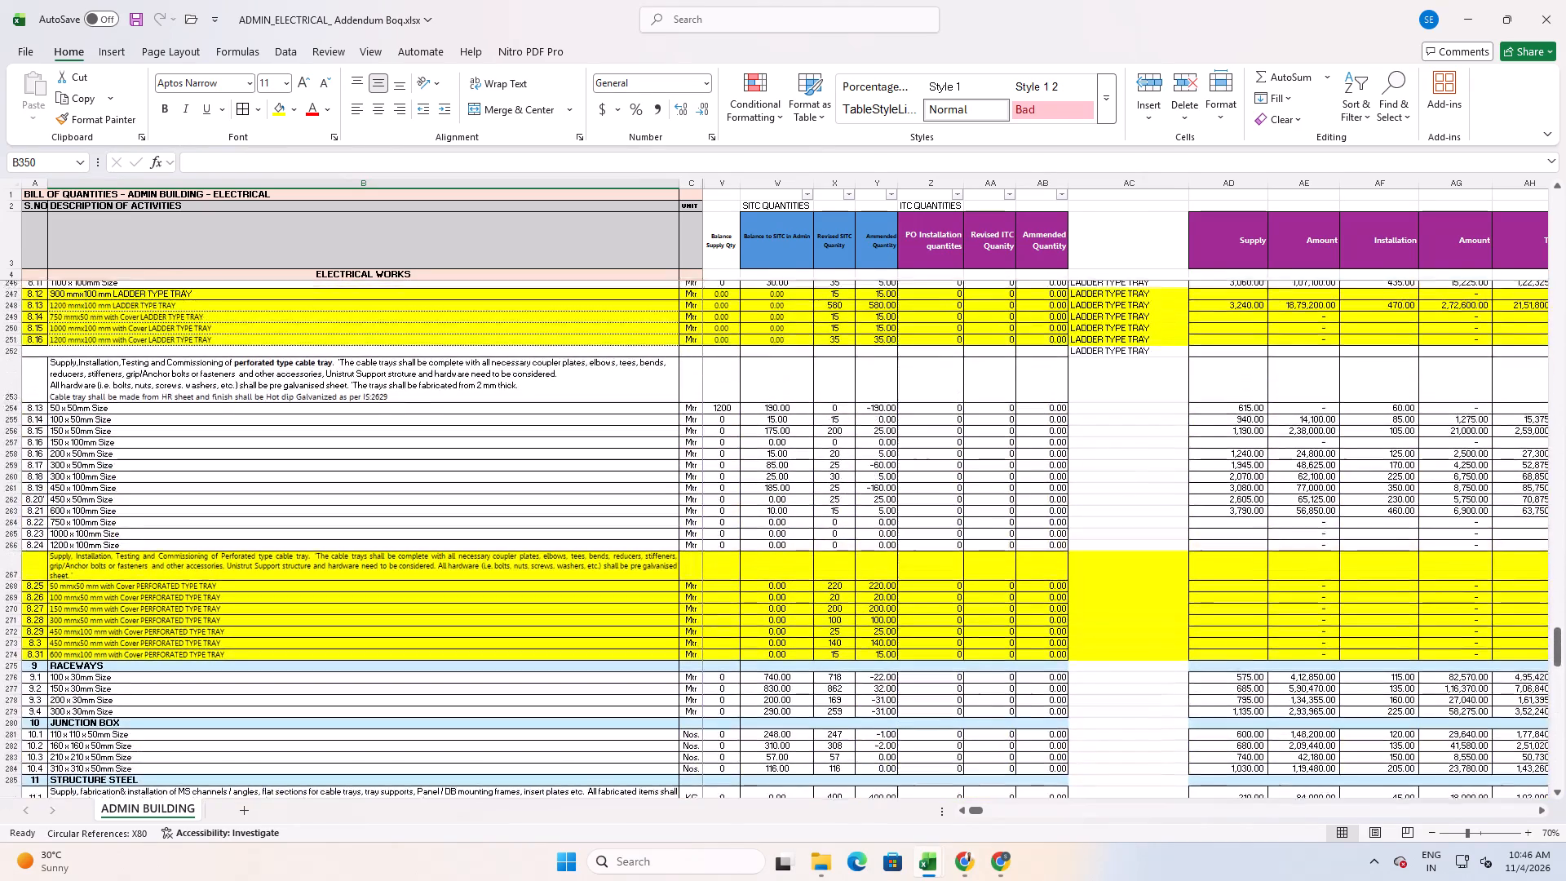
scroll(796, 578, down, 20)
scroll(796, 578, down, 7)
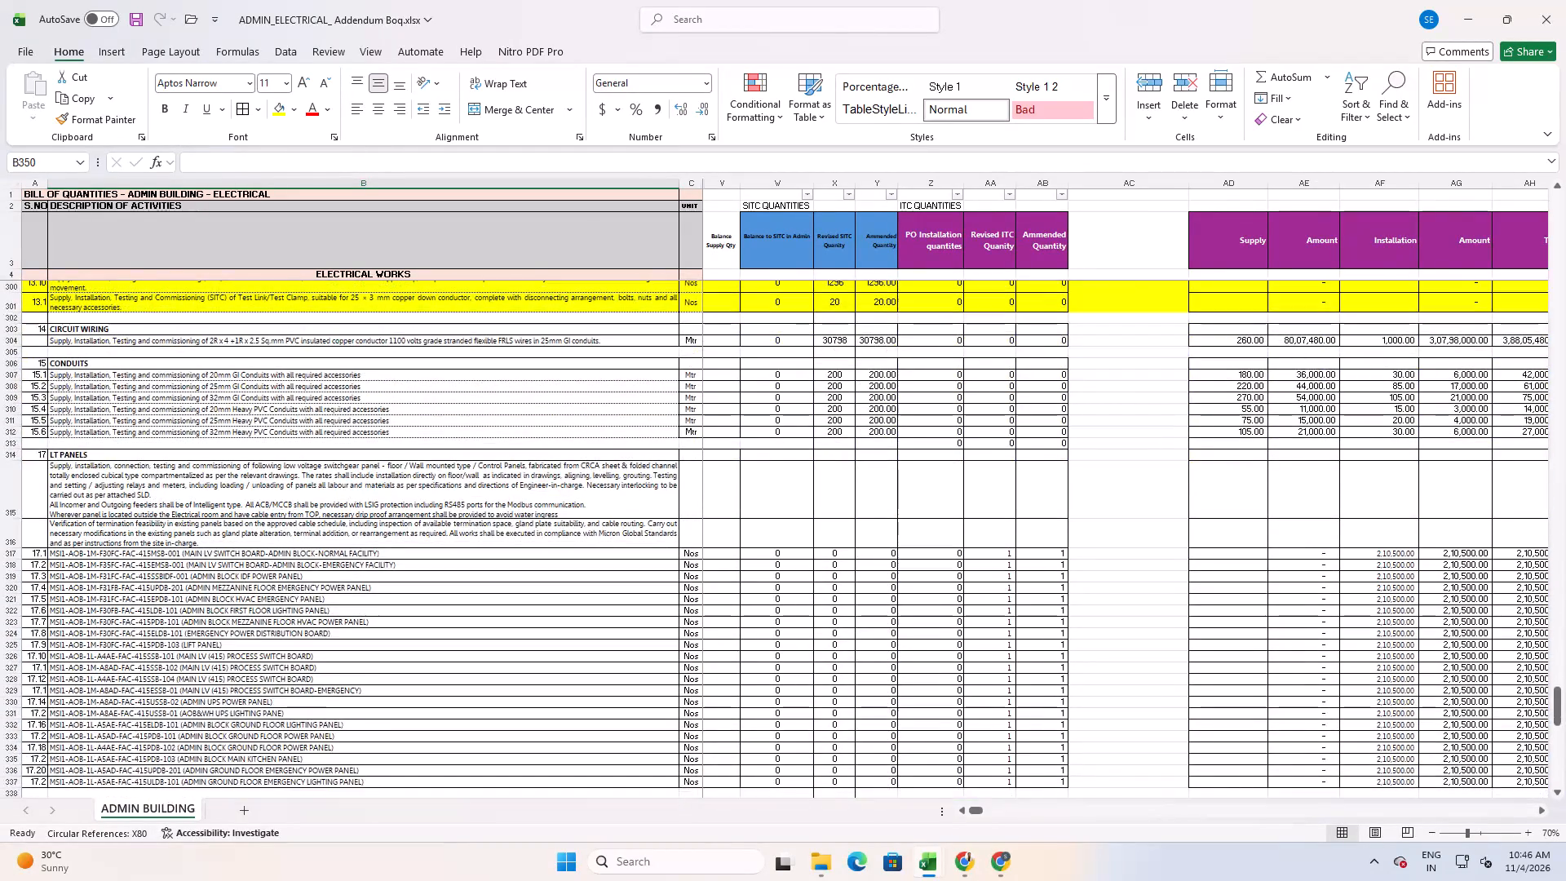
scroll(804, 599, down, 3)
scroll(801, 590, up, 4)
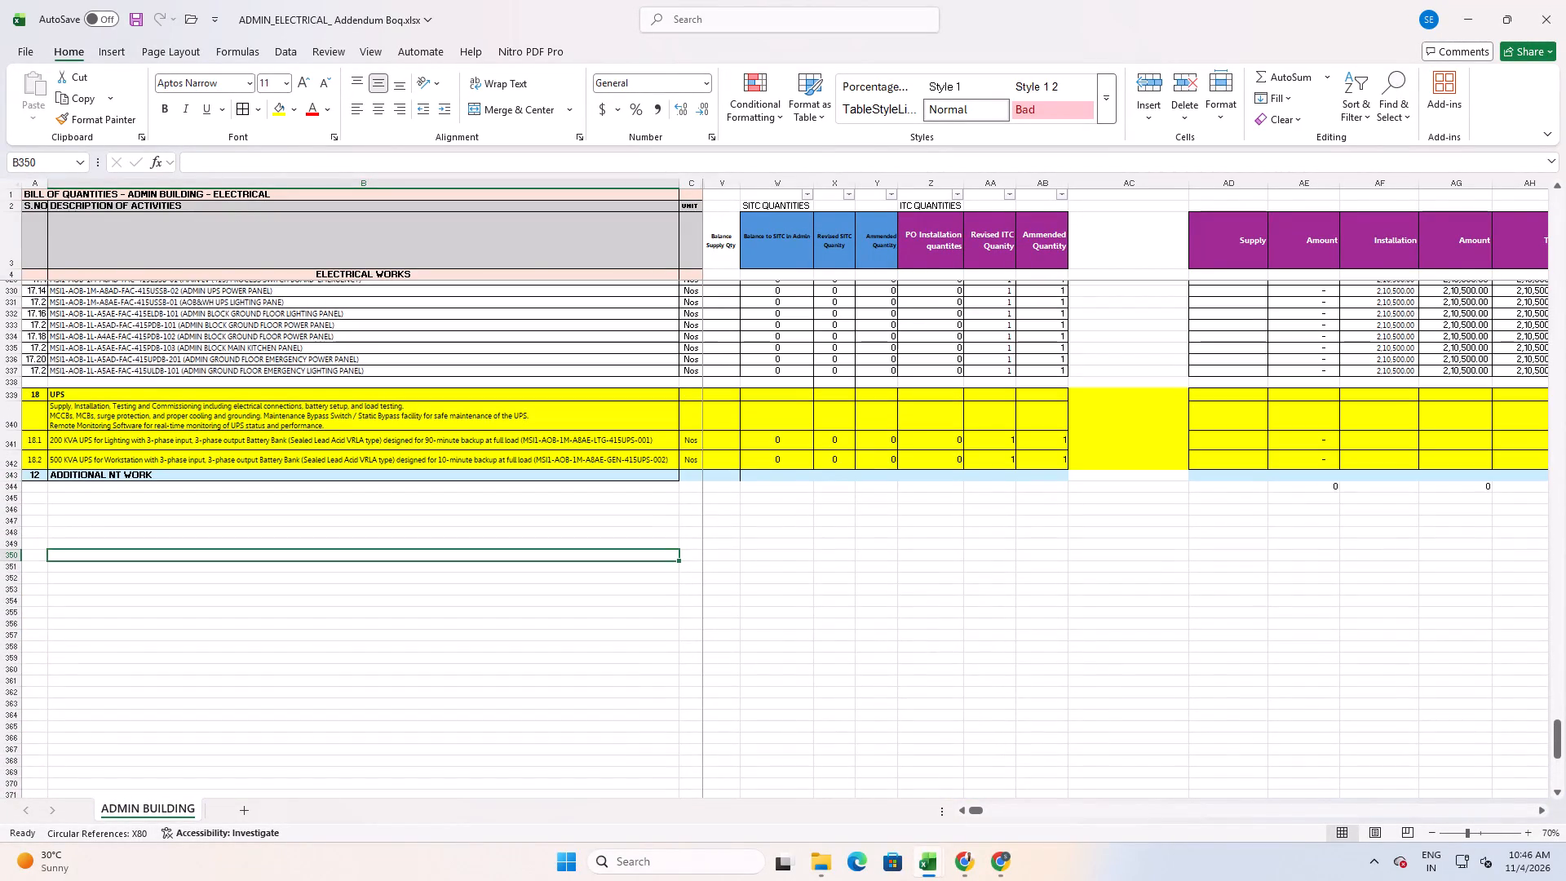
Copy the seven LADIES WASHROOM item descriptions from the washroom work workbook and paste them as values from B344 in the addendum BOQ.
scroll(229, 570, up, 3)
key(alt+Tab)
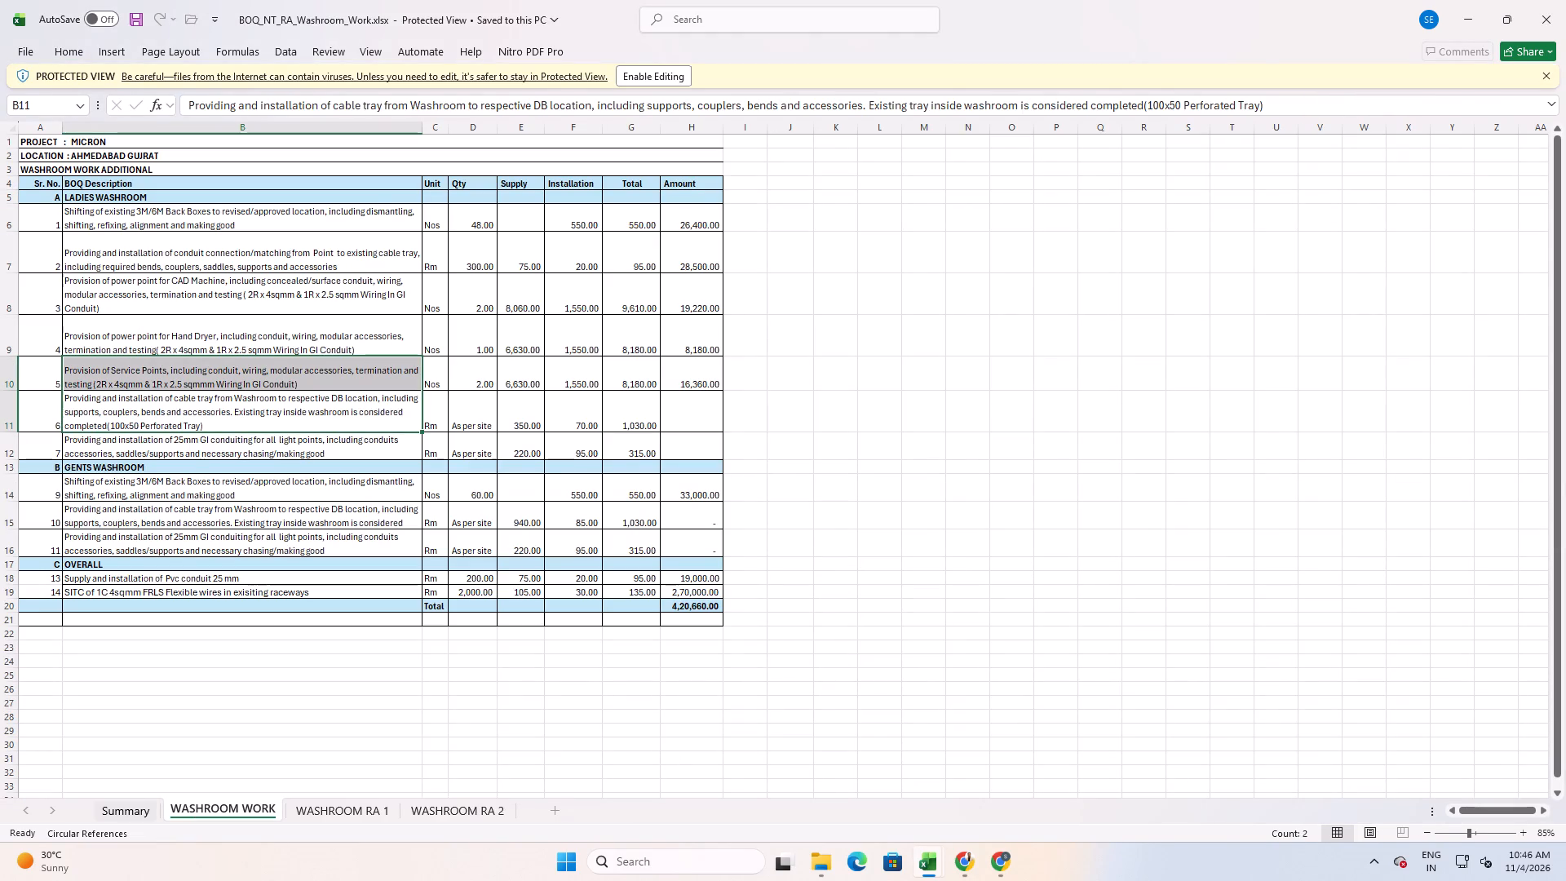
drag(92, 213, 161, 445)
key(ctrl+c)
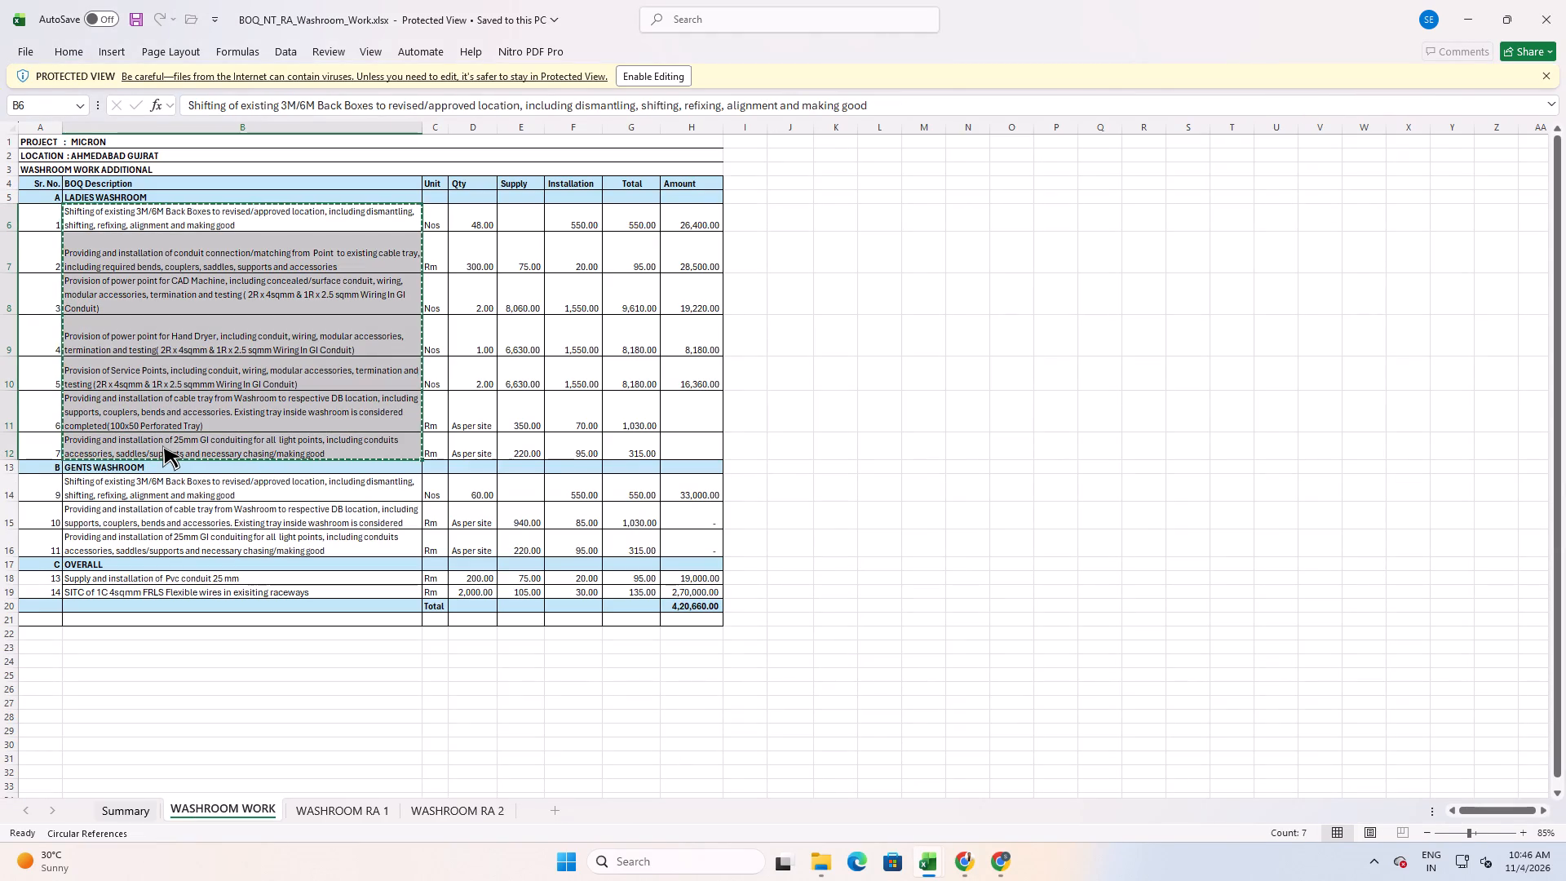
key(alt+Tab)
click(124, 629)
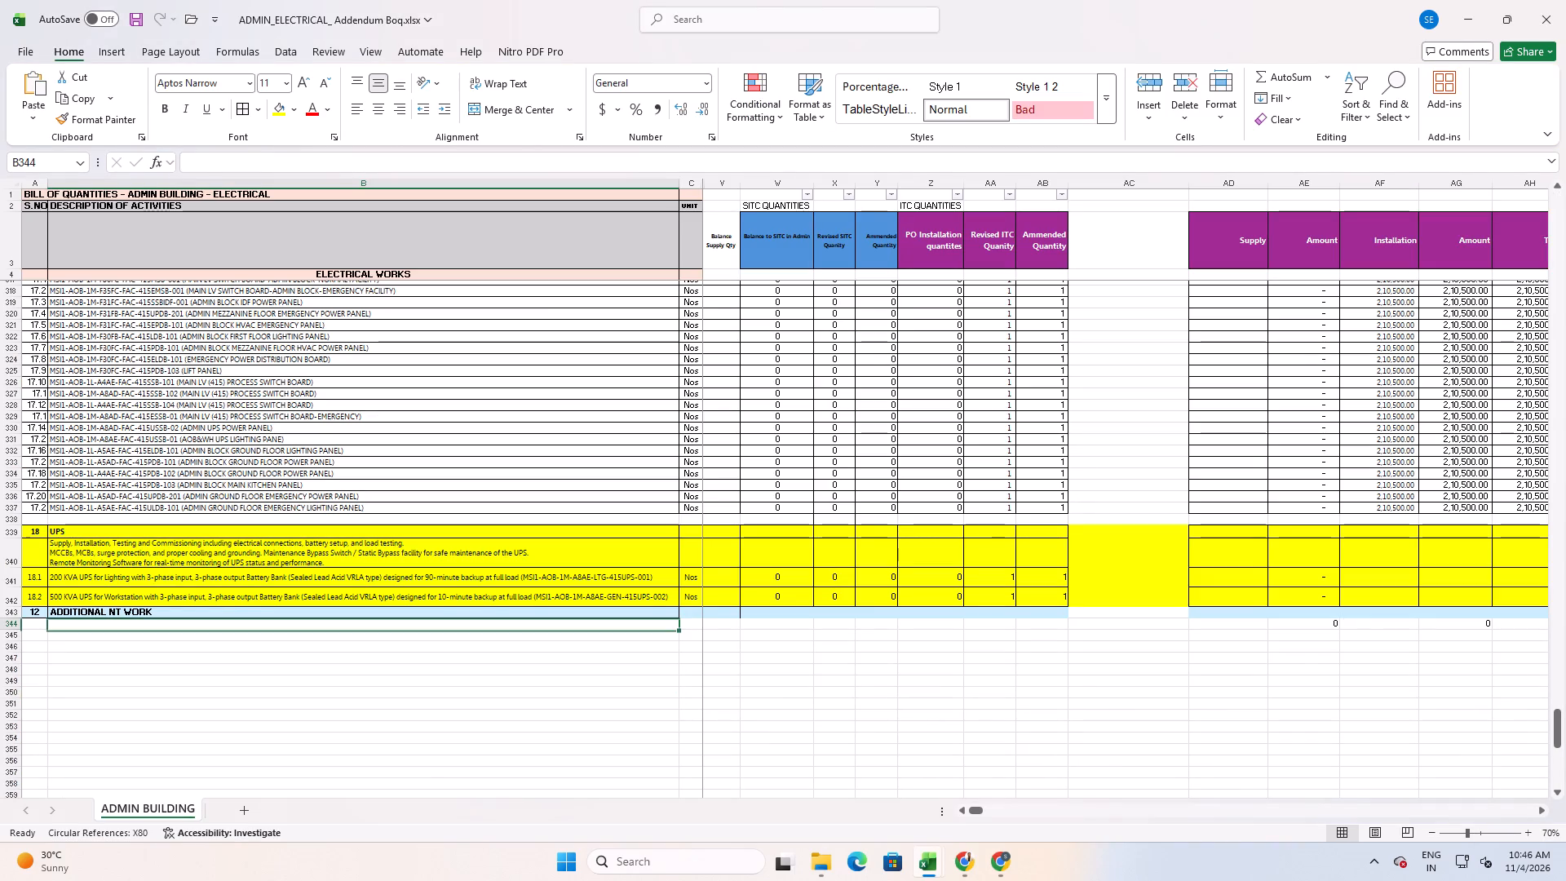
key(ctrl+shift+v)
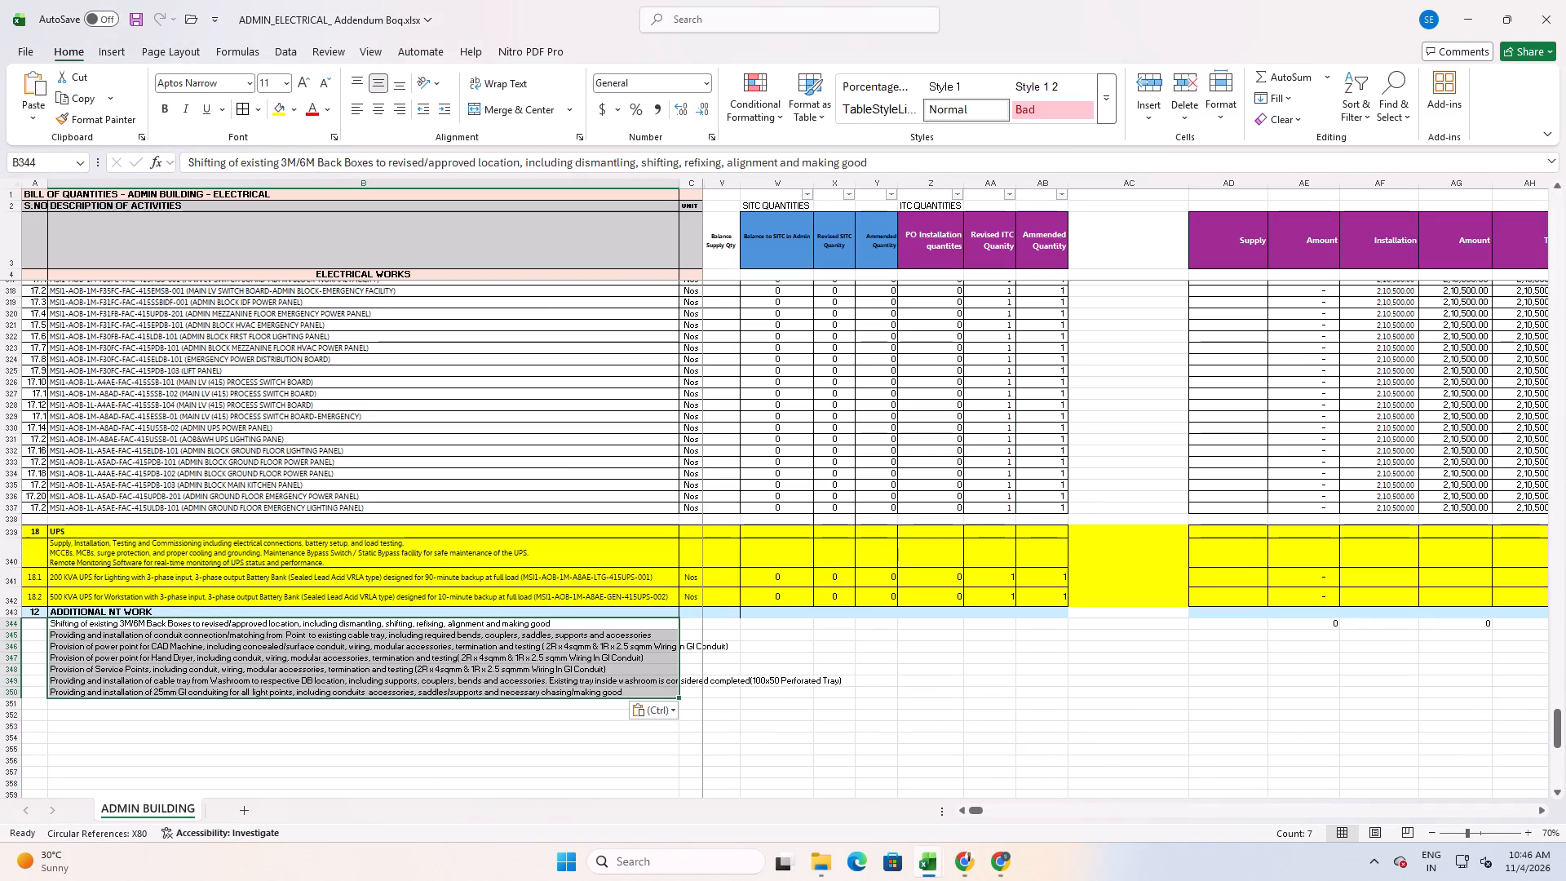
Wrap the pasted descriptions in B344:B350 and apply the cell formatting of the LT panel description in B336 to them.
scroll(338, 565, up, 9)
scroll(340, 564, down, 12)
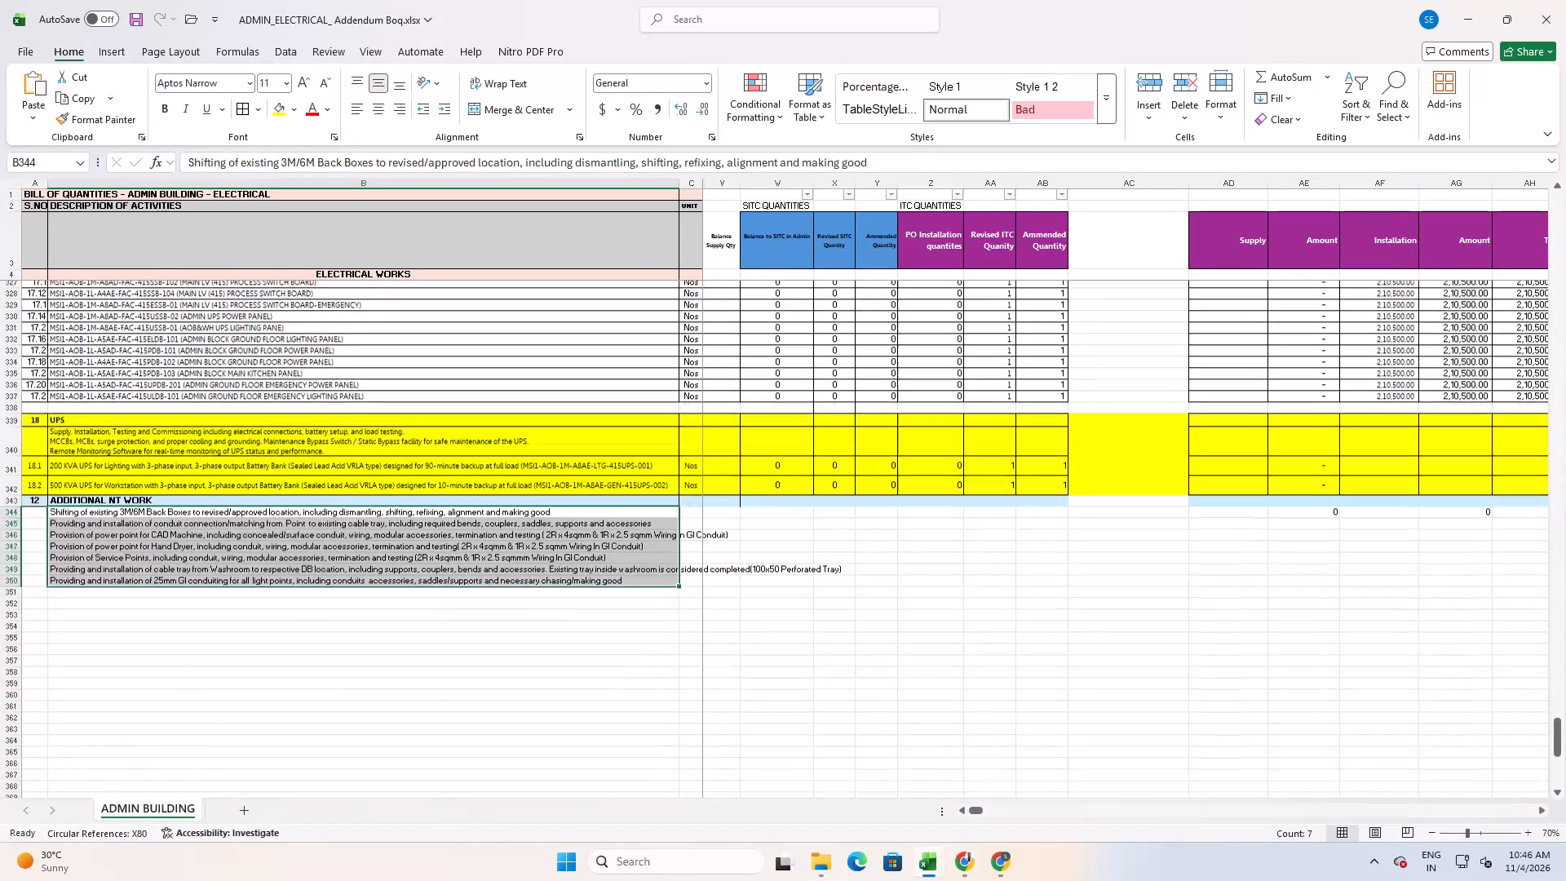
click(515, 83)
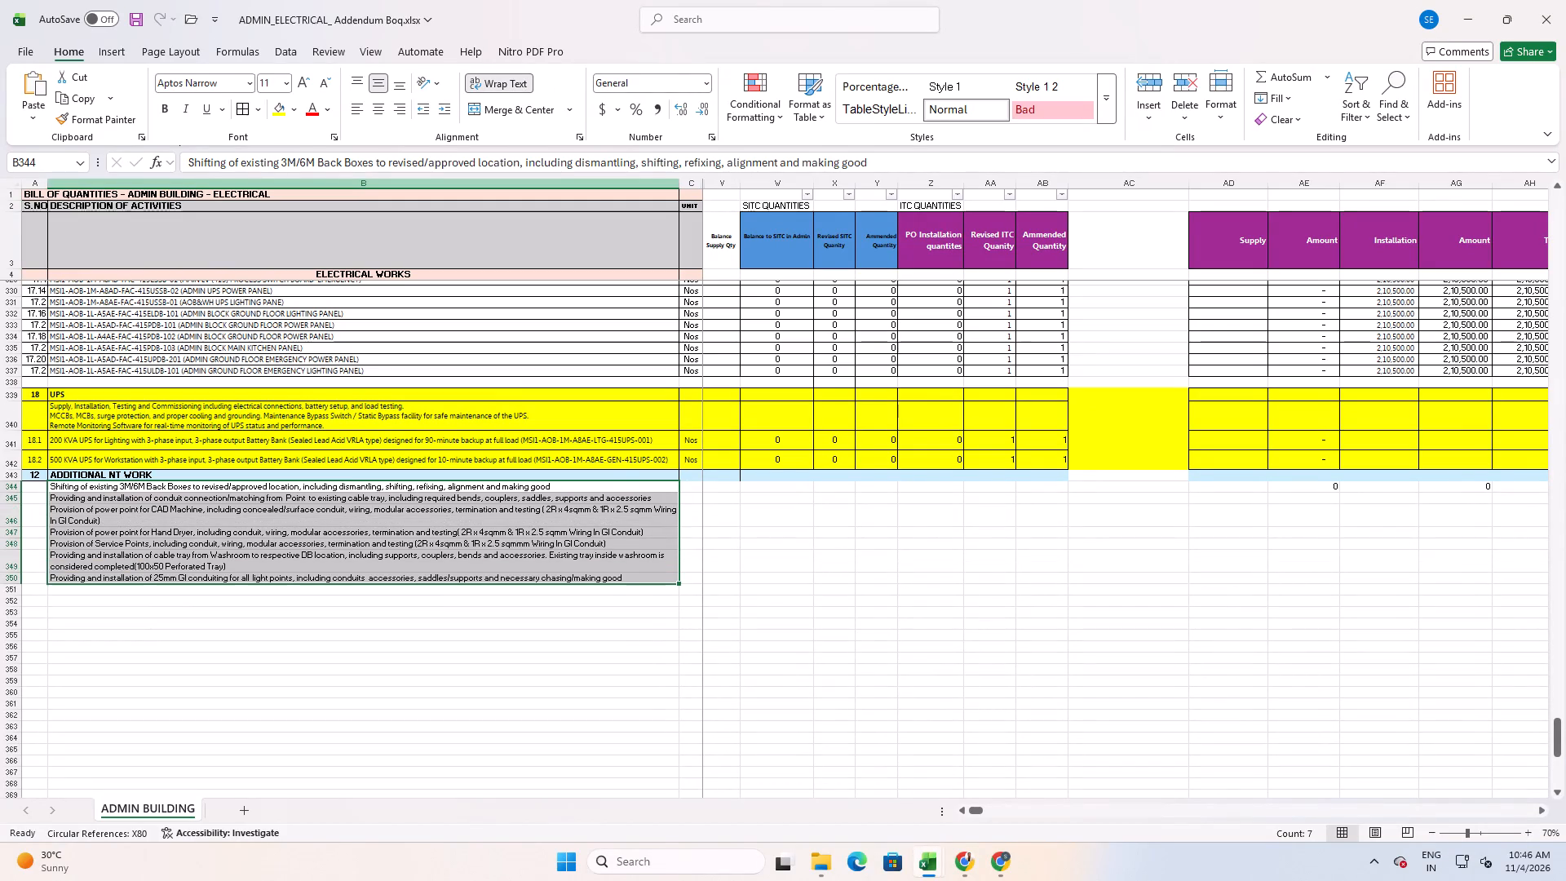
click(77, 635)
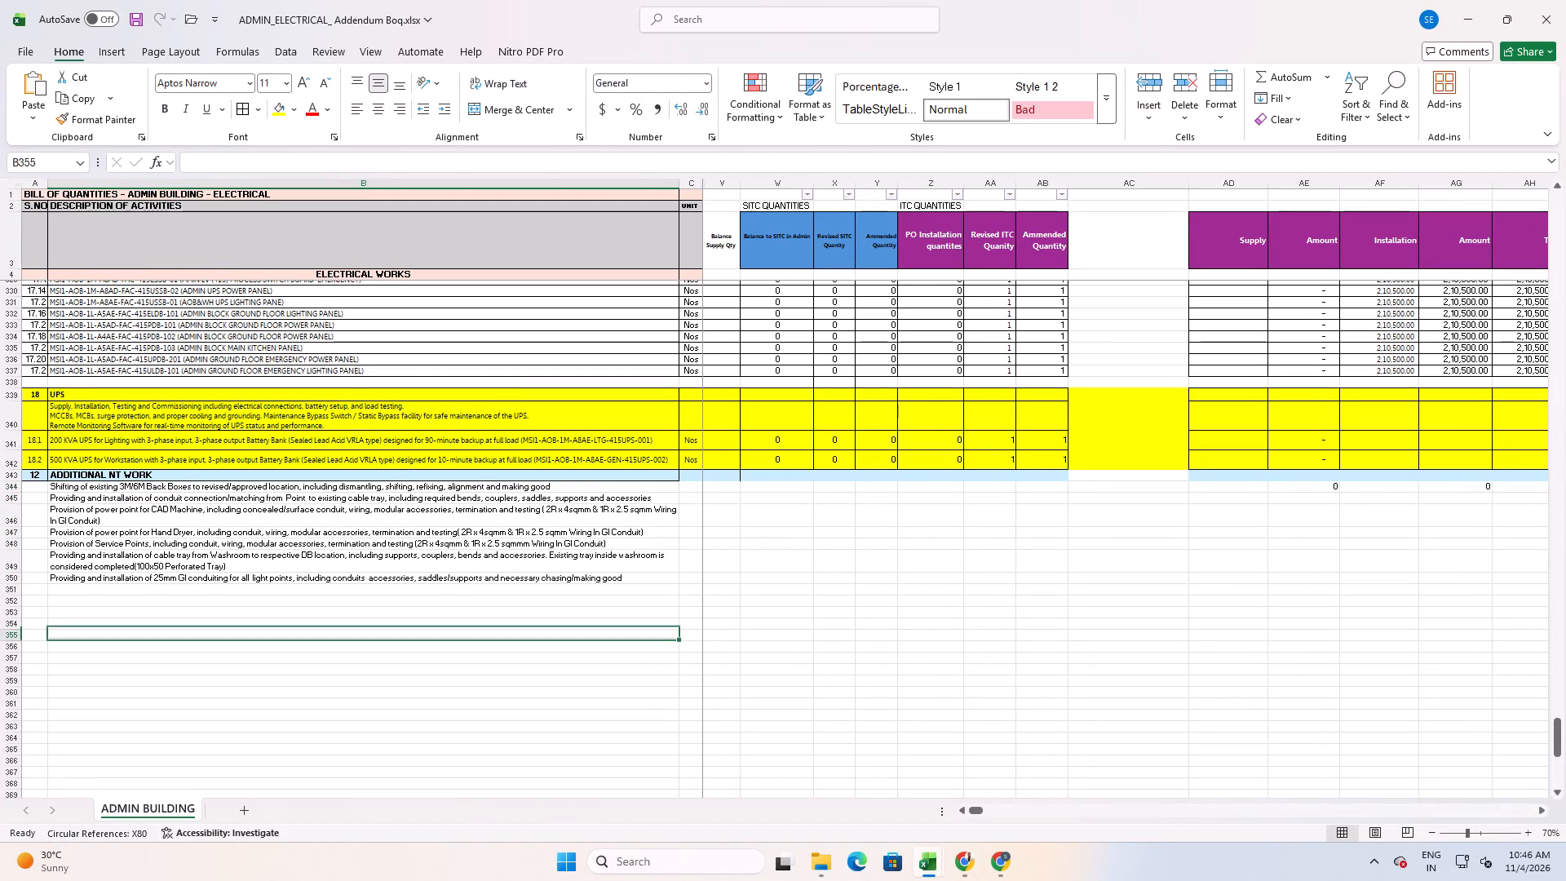
click(82, 360)
click(113, 120)
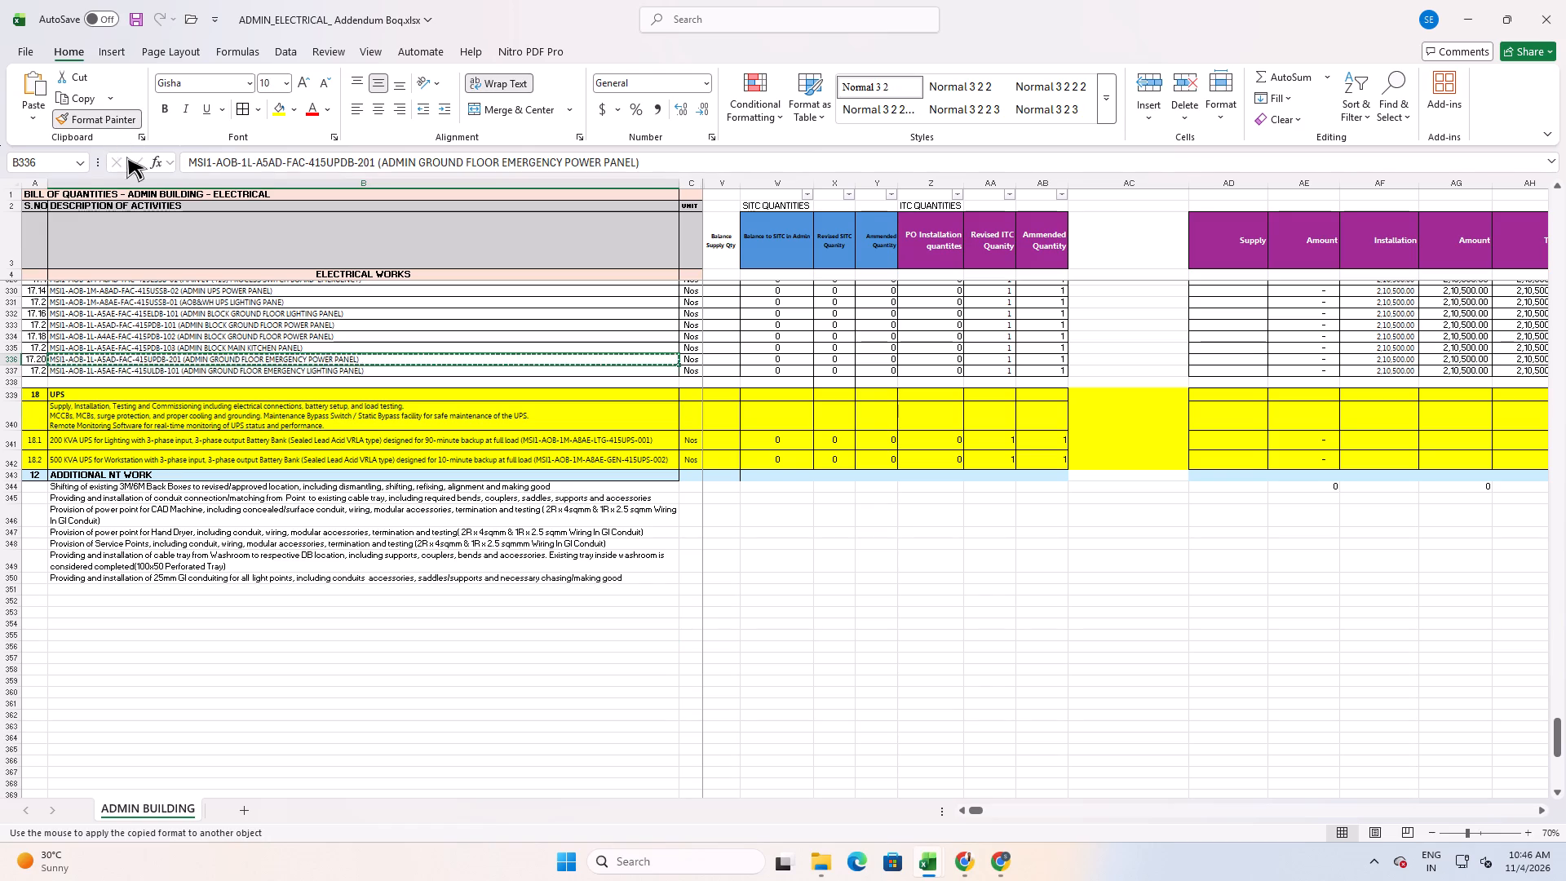
drag(232, 482, 234, 574)
click(150, 527)
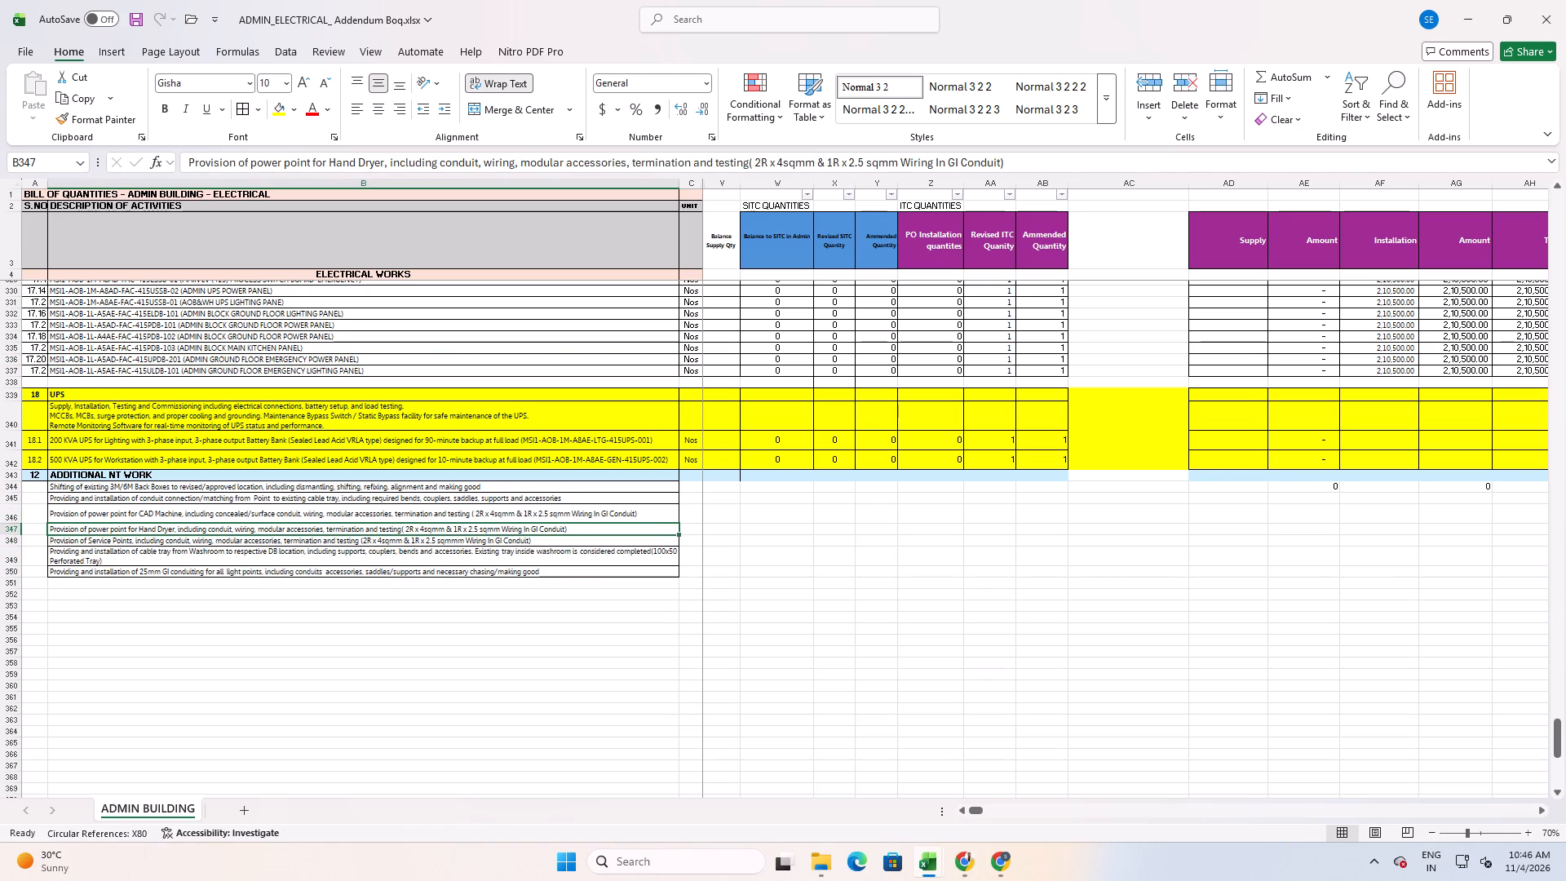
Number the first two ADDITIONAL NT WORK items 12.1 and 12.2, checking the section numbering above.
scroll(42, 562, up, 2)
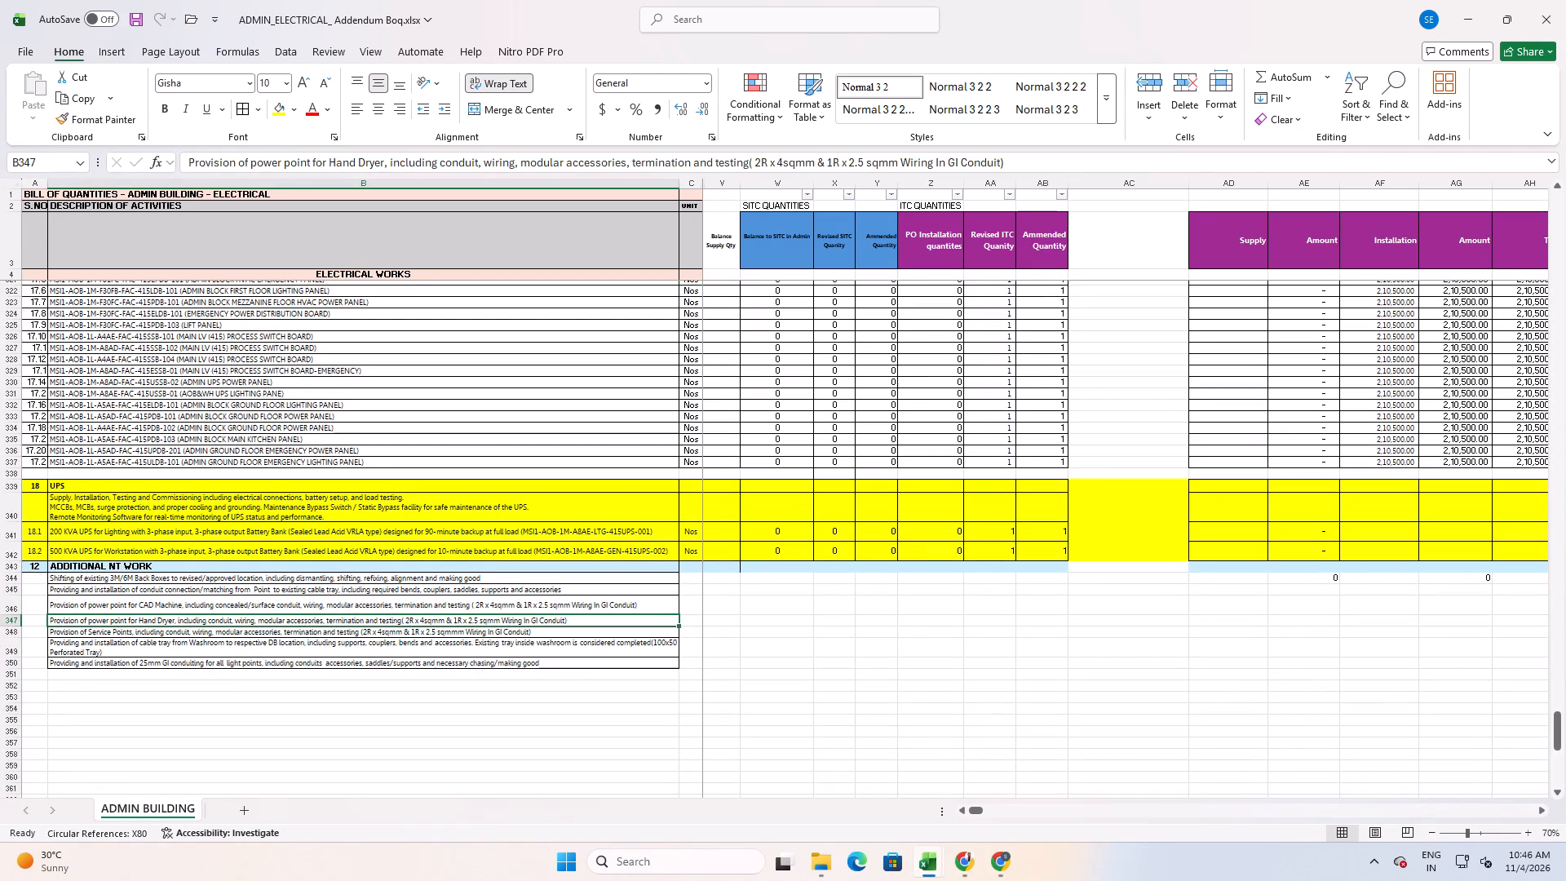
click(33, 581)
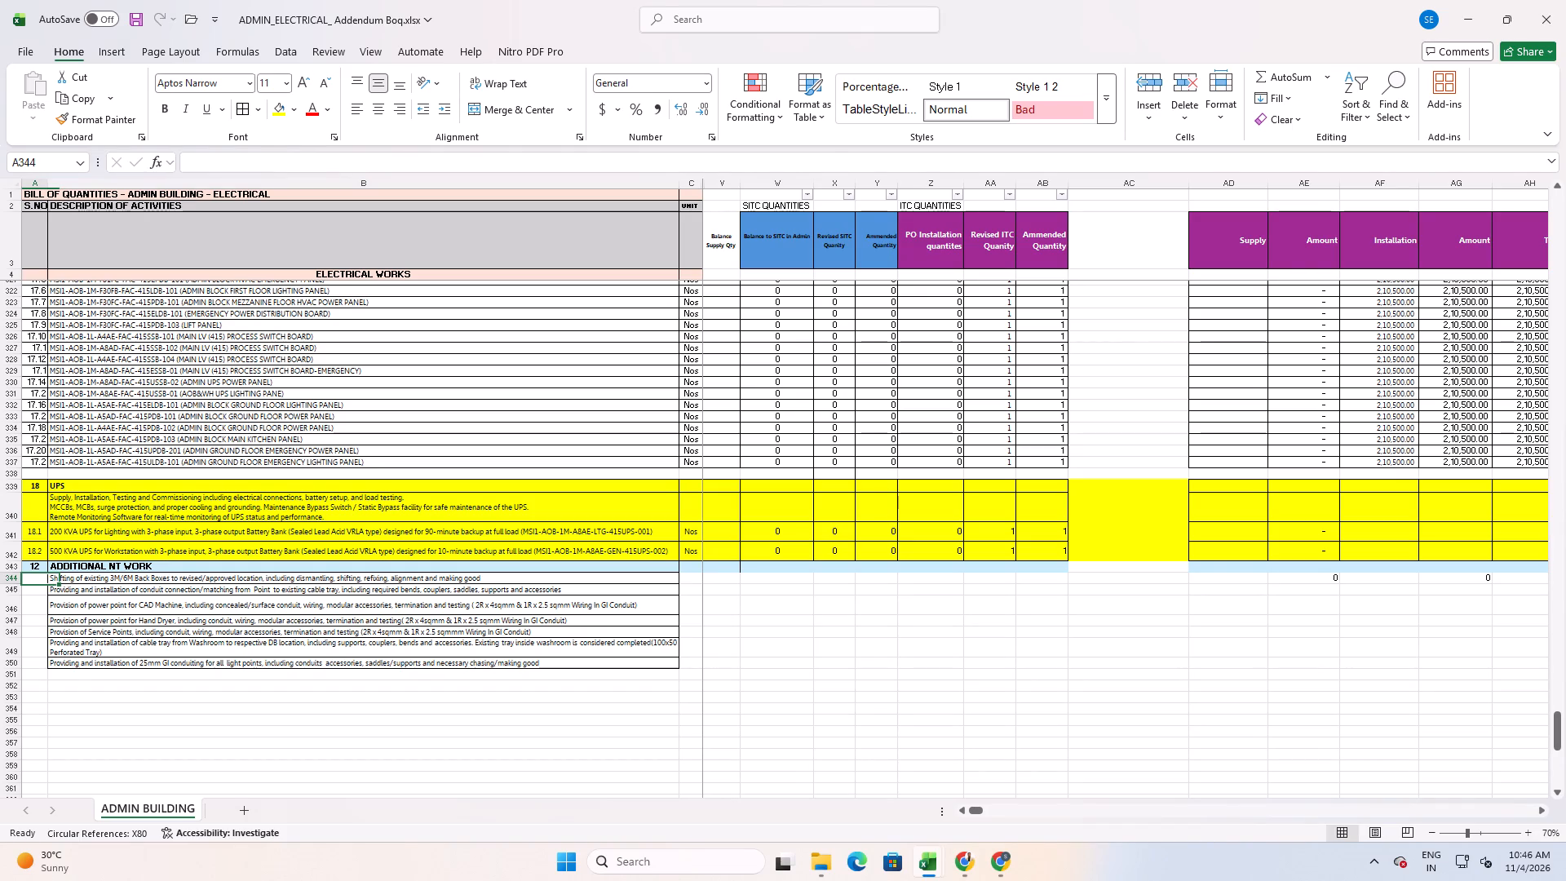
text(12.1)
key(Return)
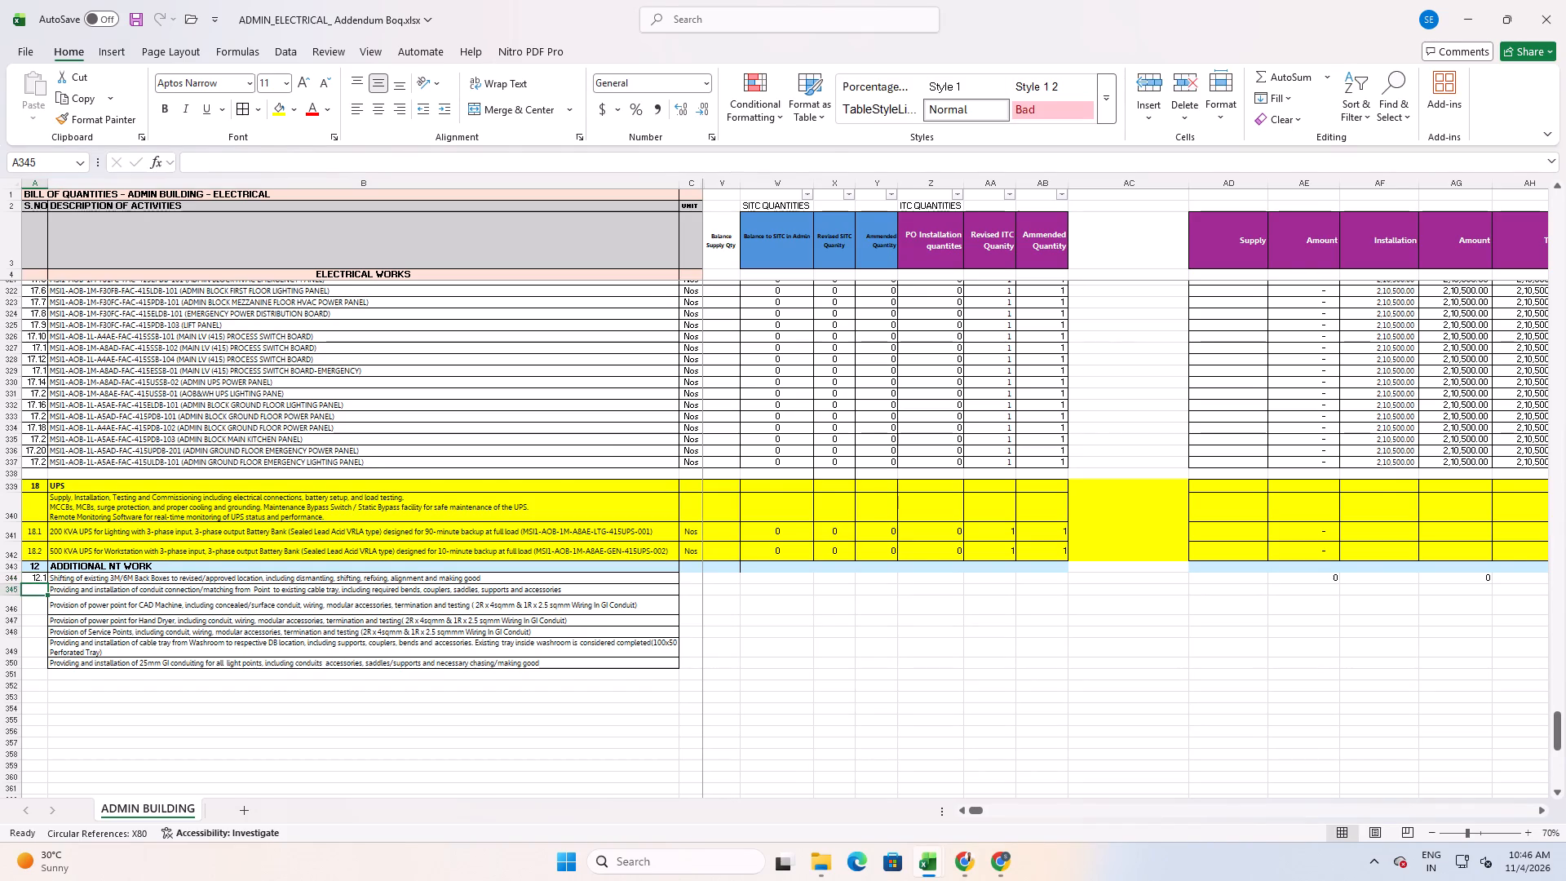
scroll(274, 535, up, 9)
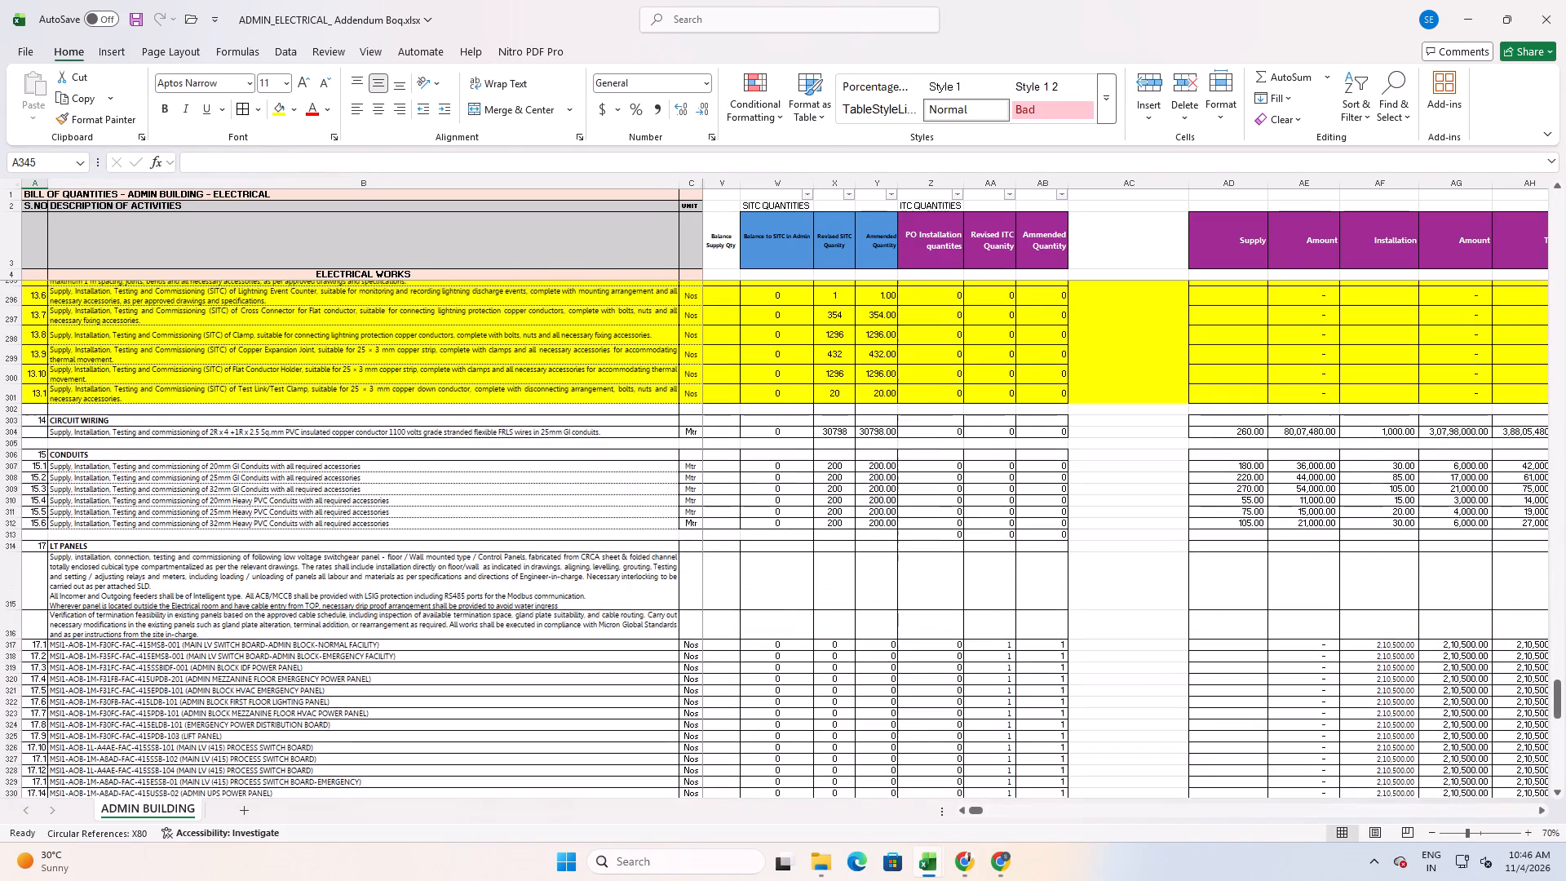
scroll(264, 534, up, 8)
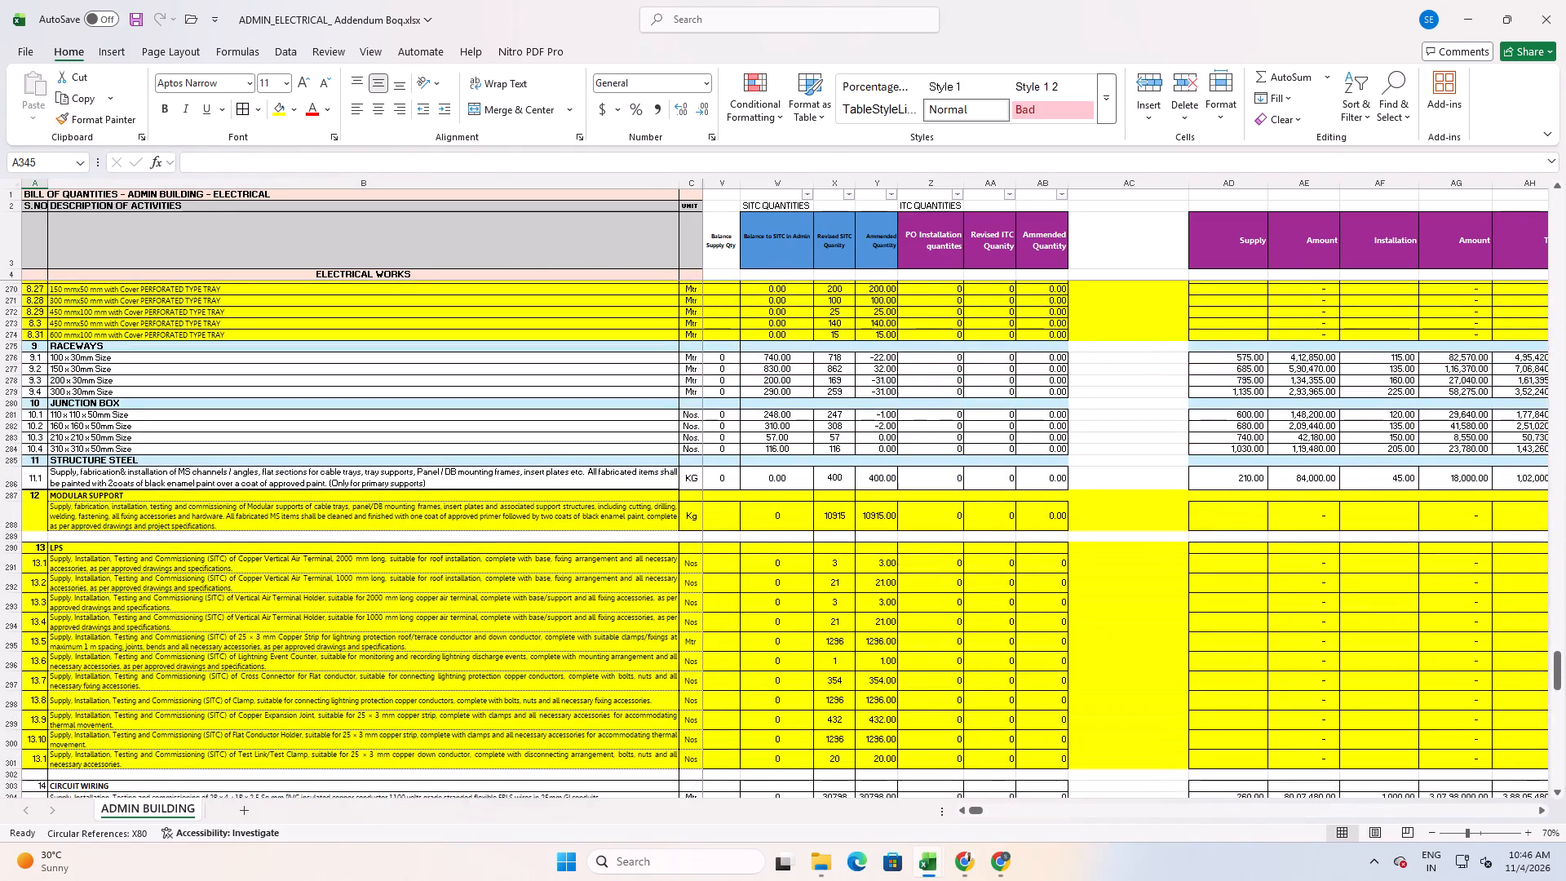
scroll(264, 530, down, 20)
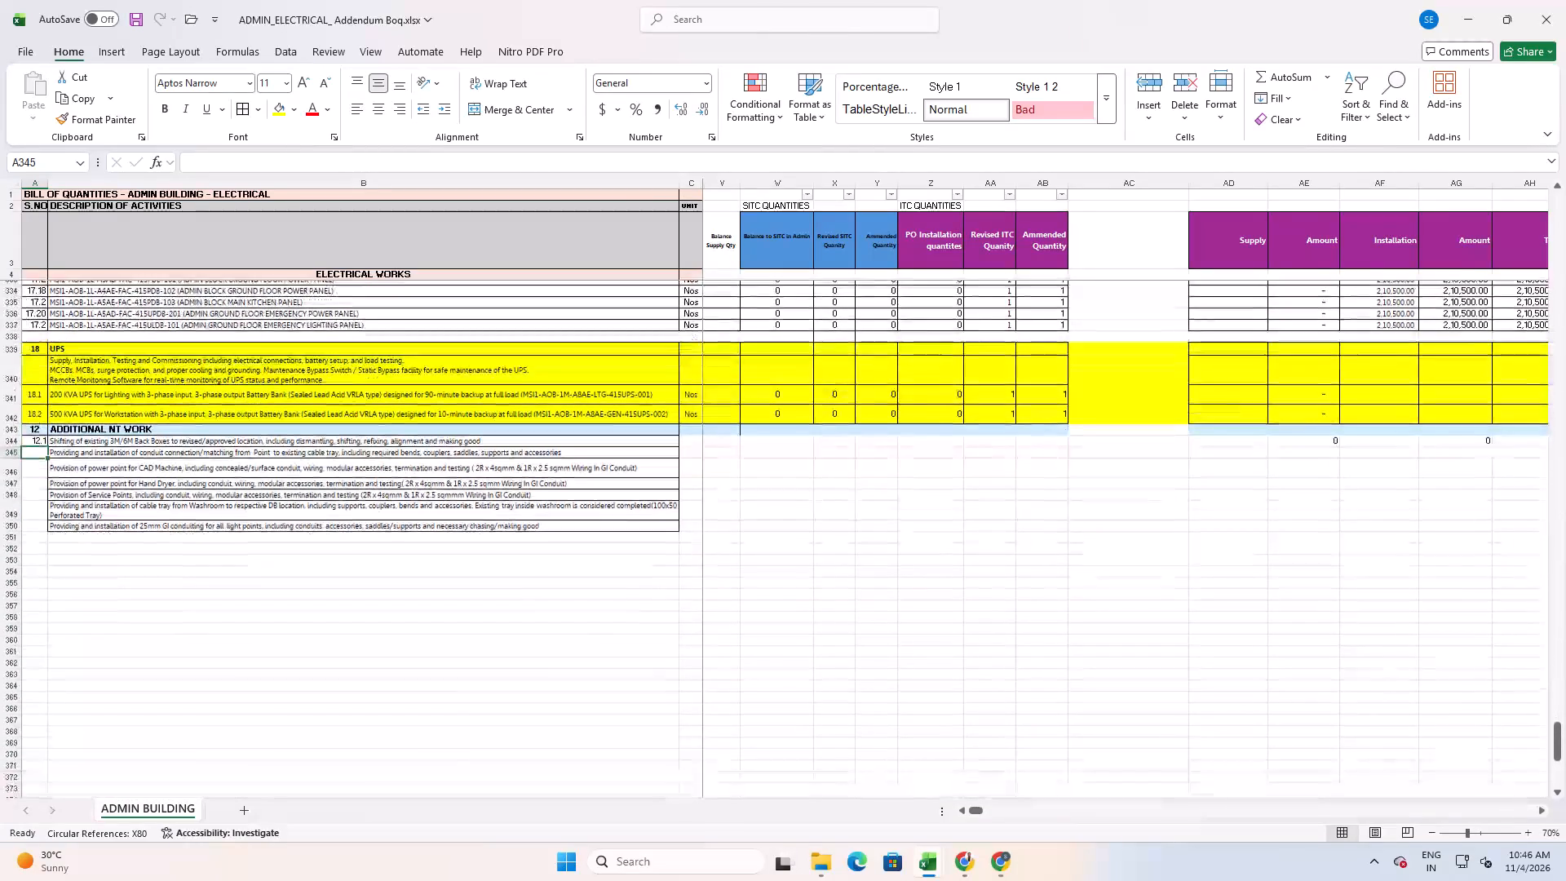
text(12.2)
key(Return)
Apply the STRUCTURE STEEL heading row's formatting to the MODULAR SUPPORT and LPS heading rows.
scroll(267, 518, up, 7)
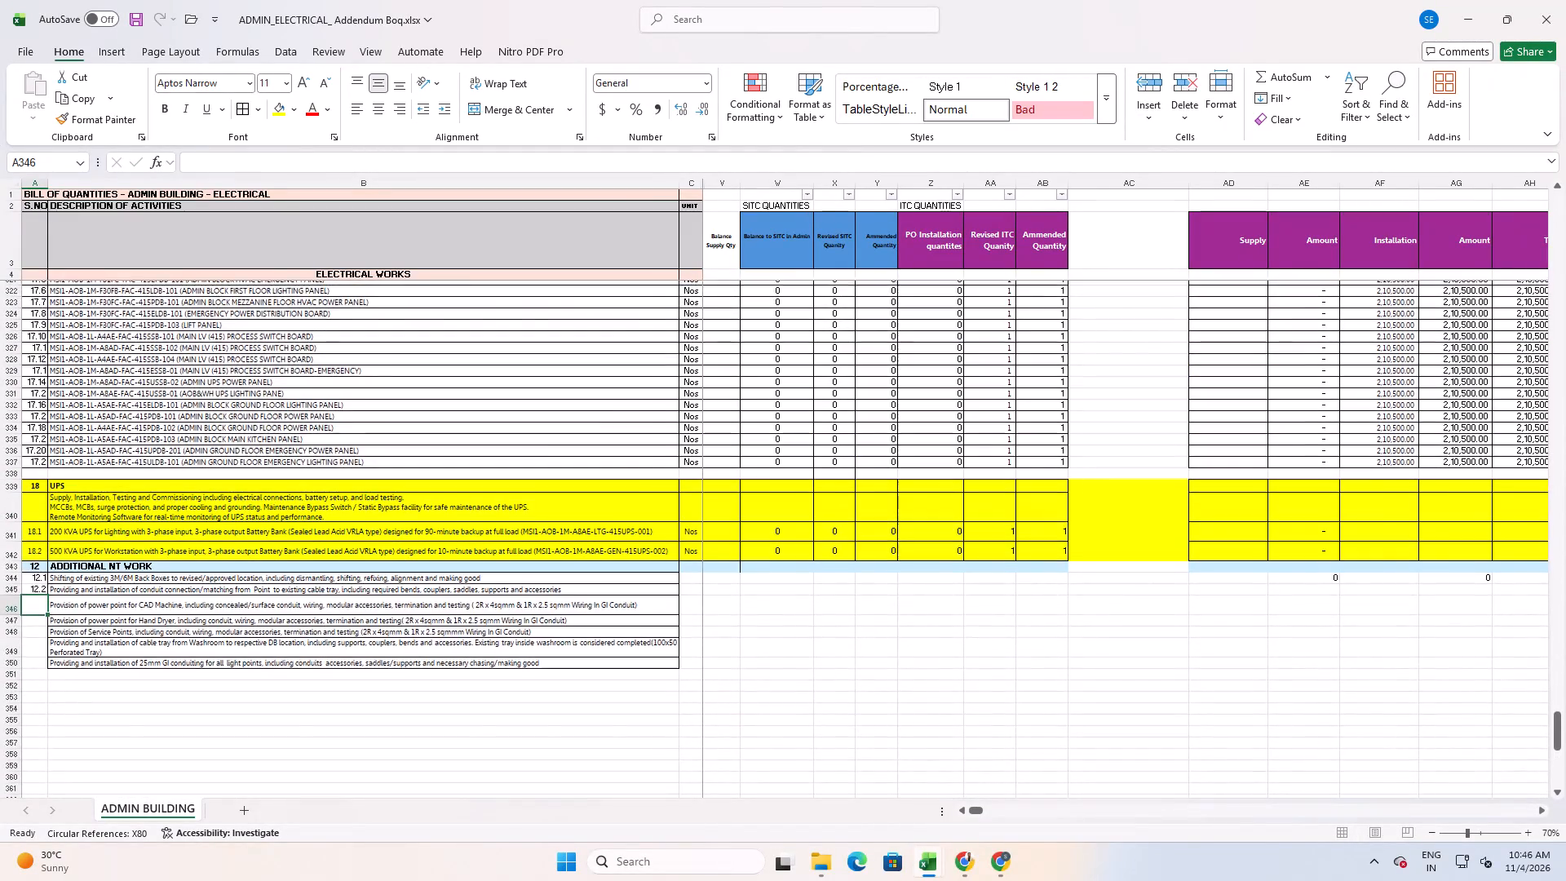
scroll(220, 577, up, 4)
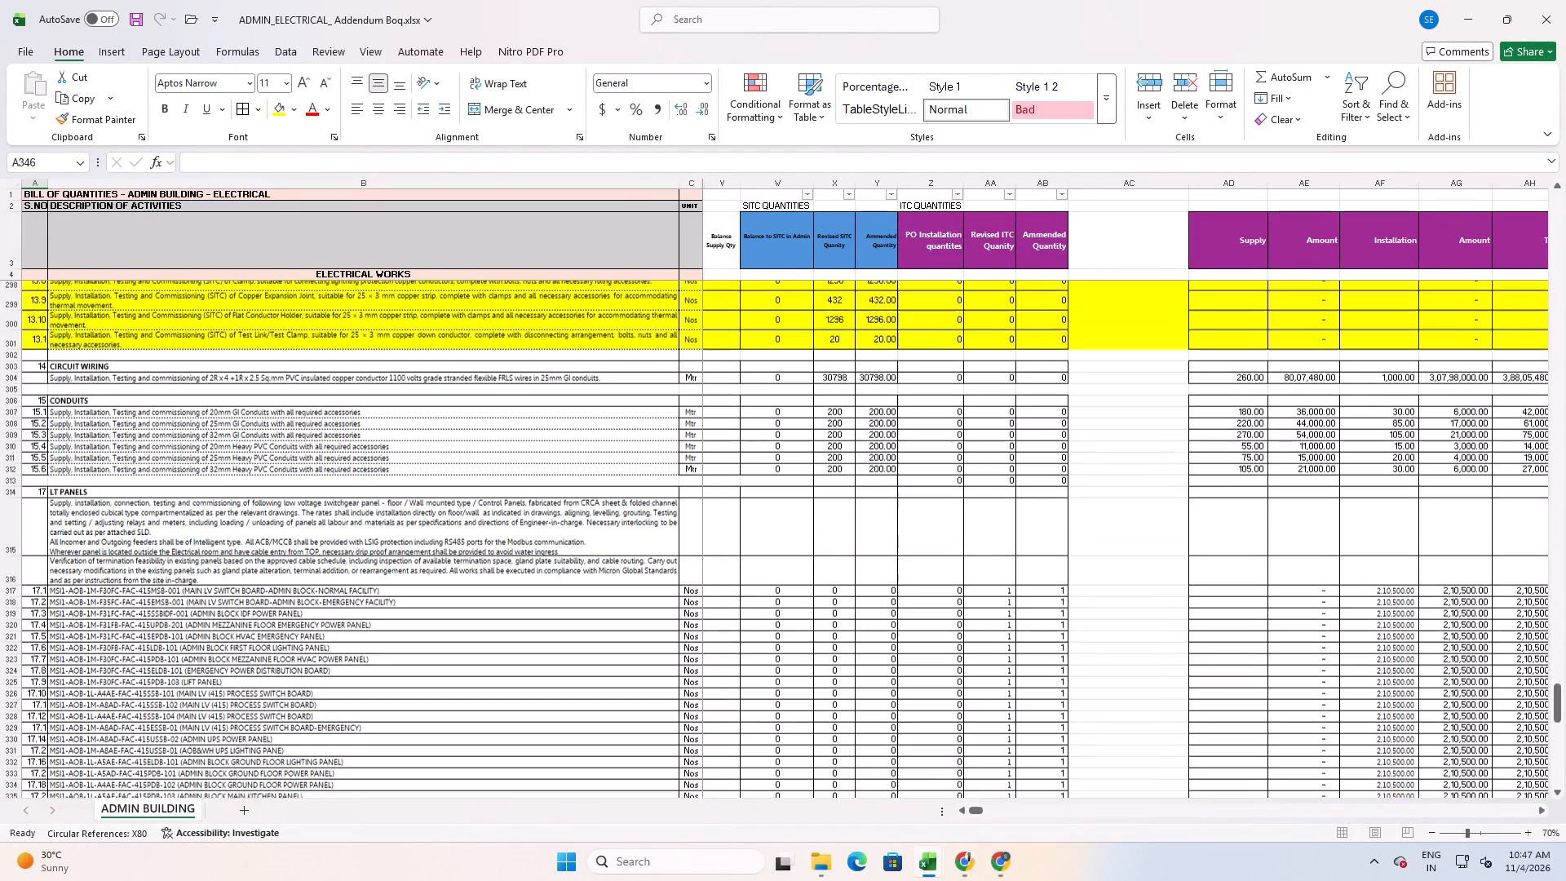
scroll(220, 569, up, 8)
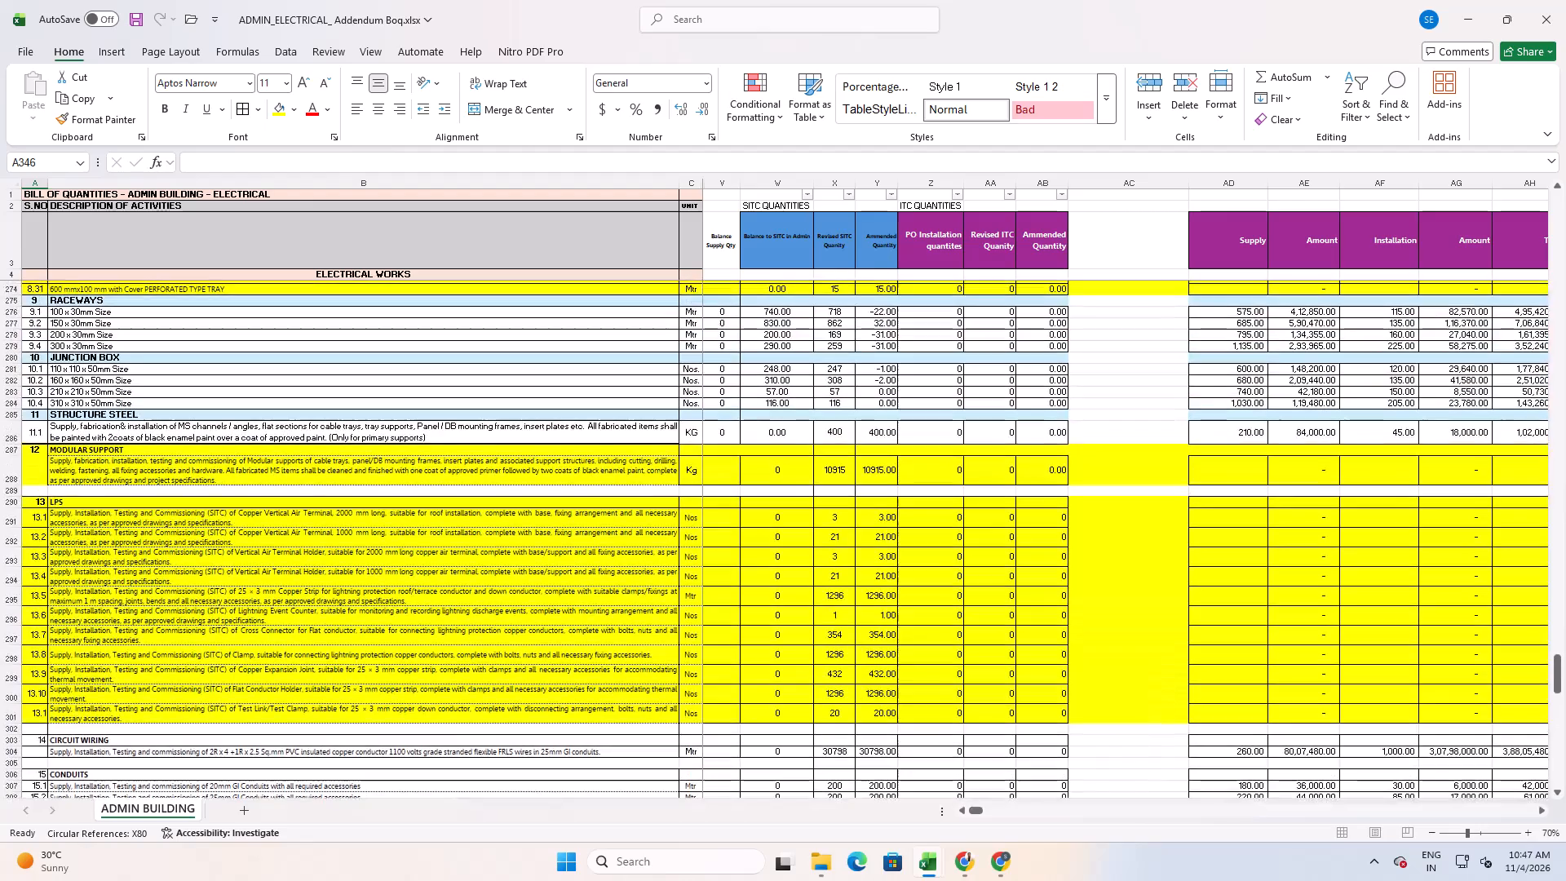
click(3, 414)
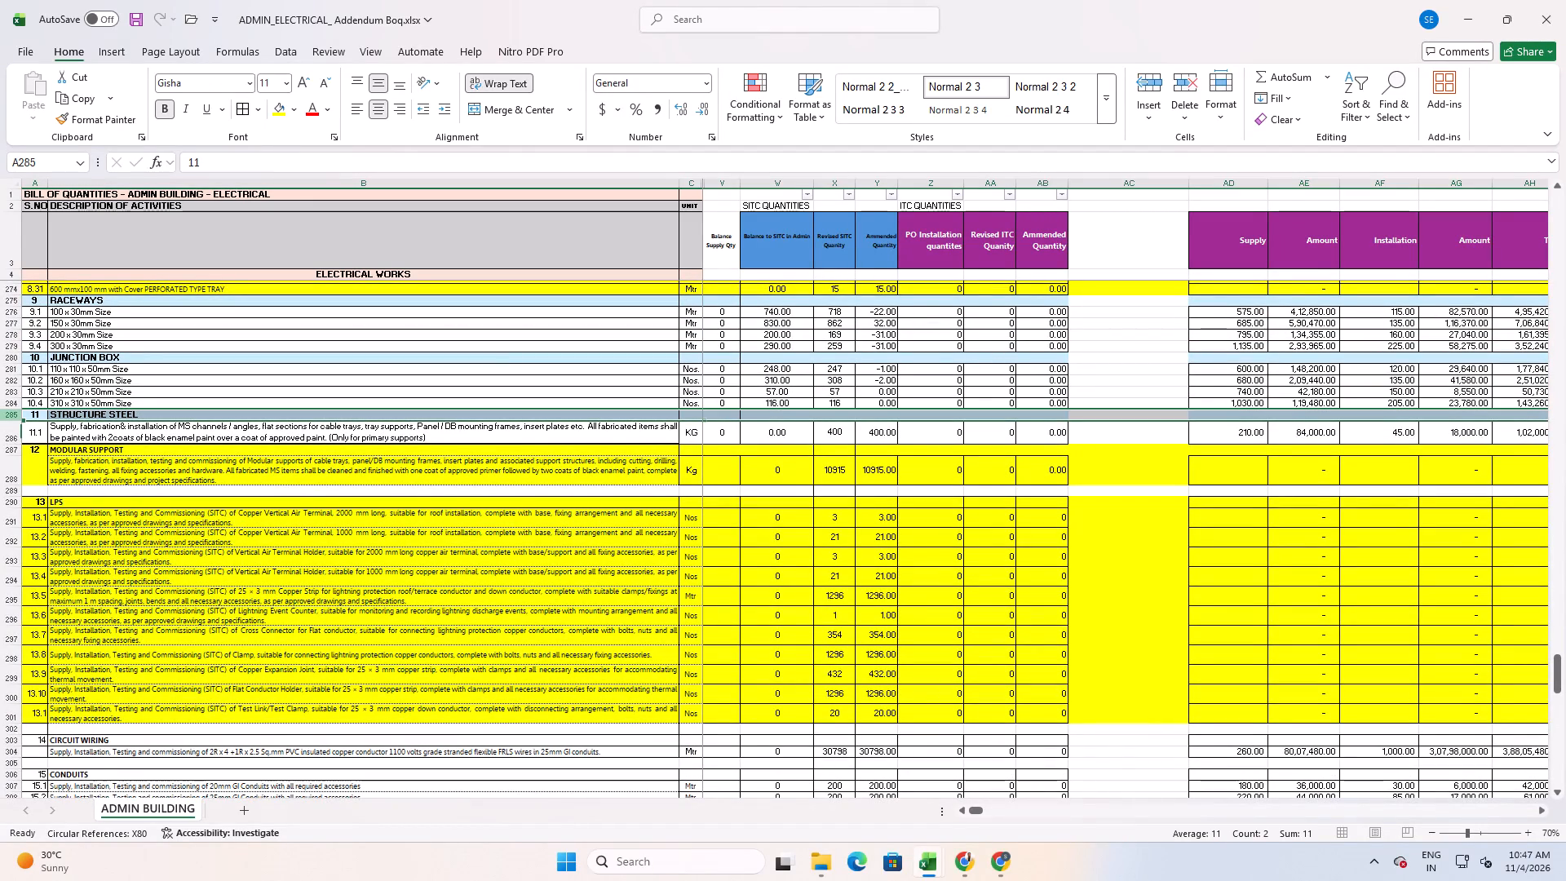
click(108, 109)
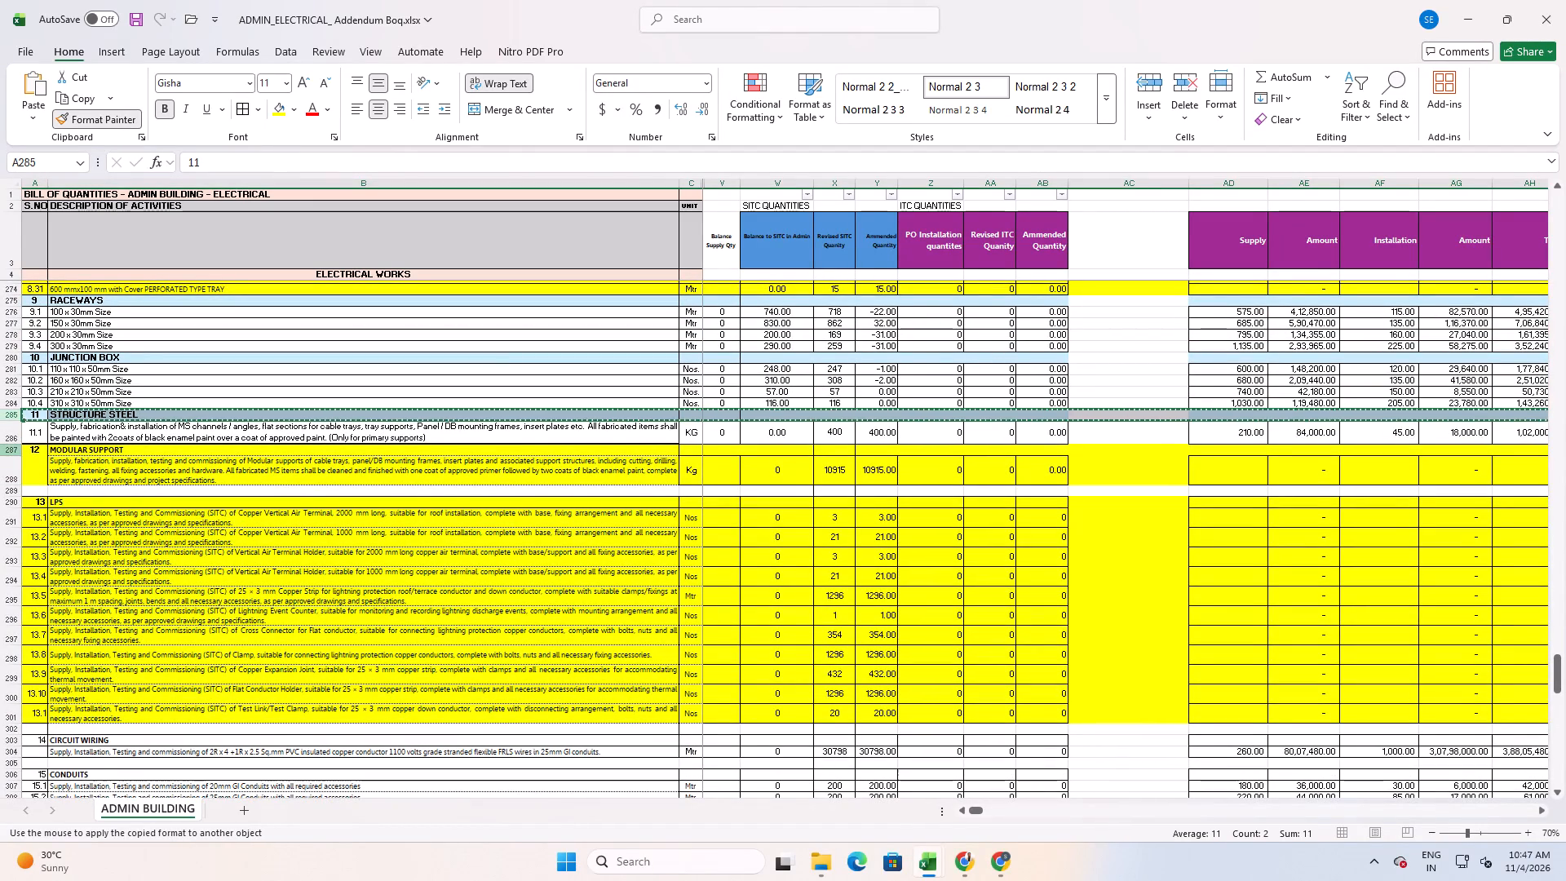
click(5, 449)
click(95, 124)
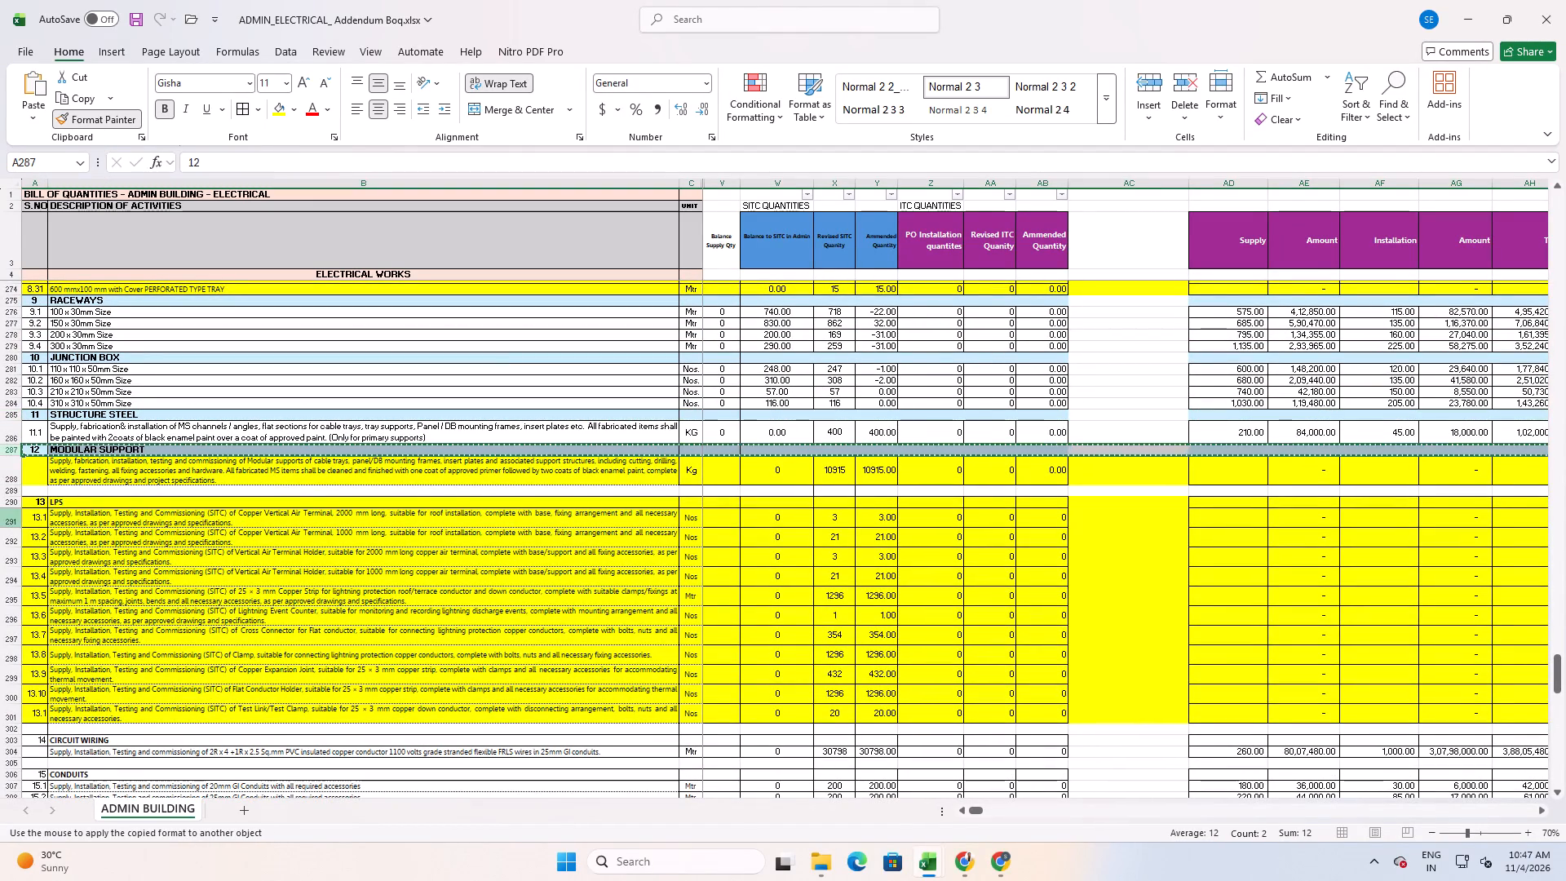
click(0, 499)
click(7, 505)
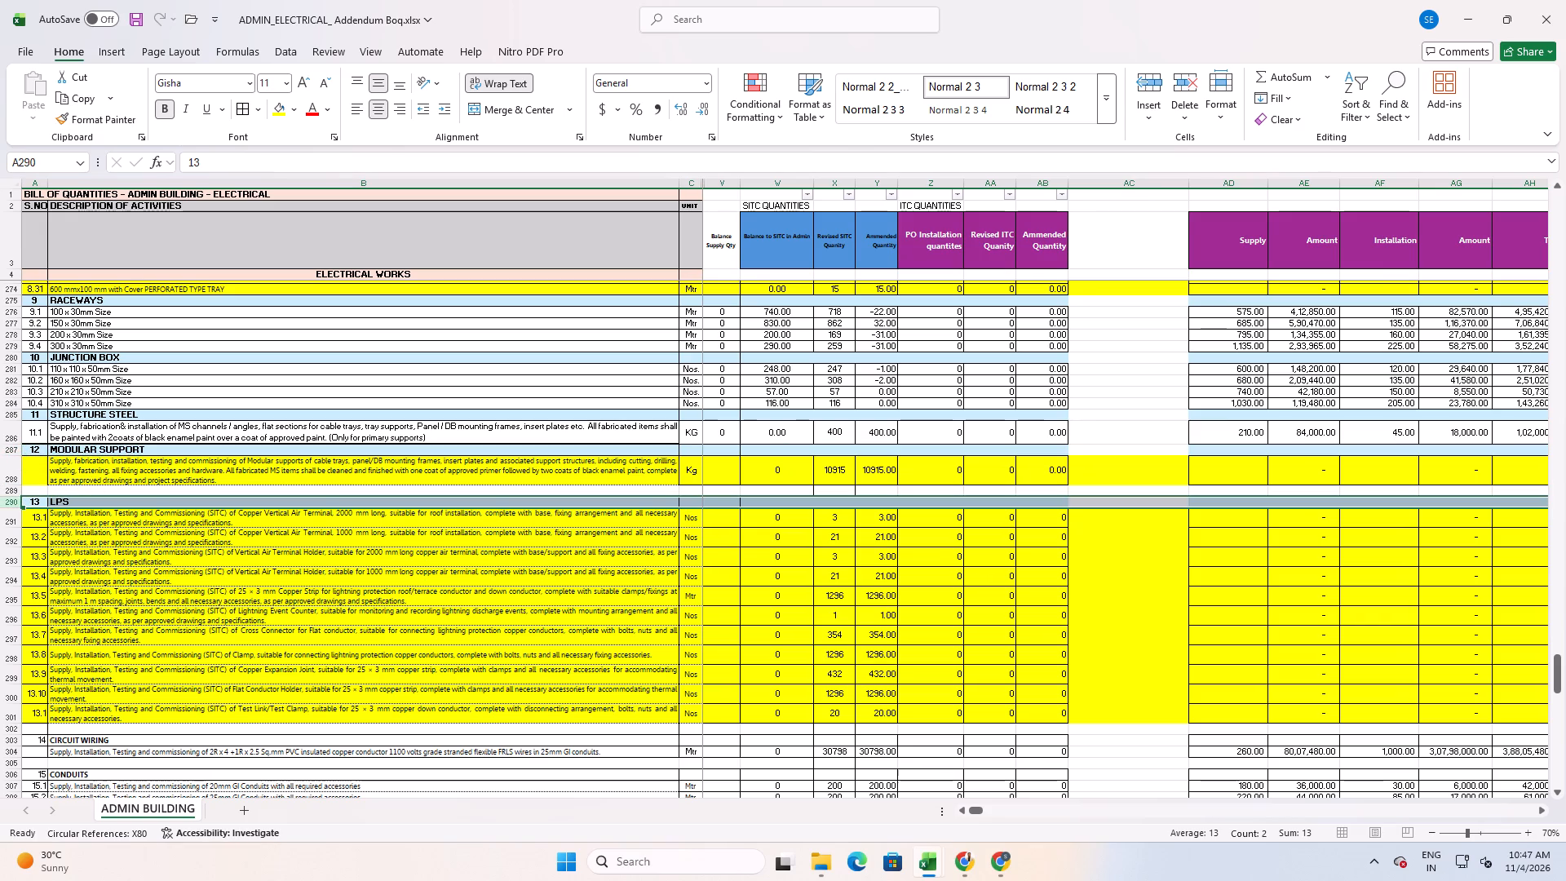
Carry the same heading row formatting over to the CIRCUIT WIRING, CONDUITS and LT PANELS heading rows.
click(126, 117)
scroll(123, 564, down, 4)
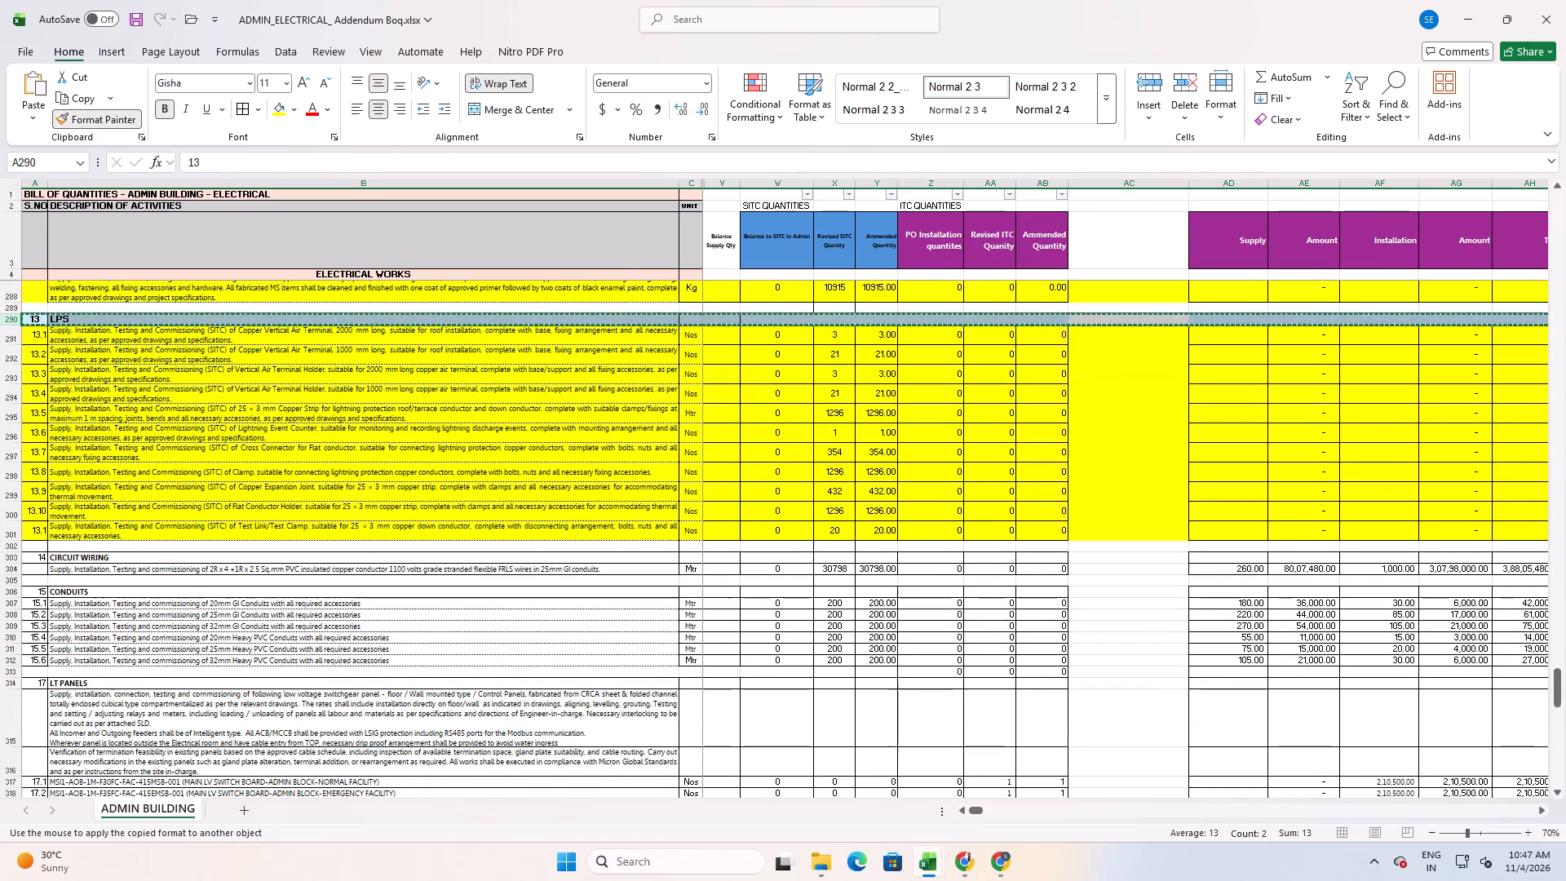
click(3, 558)
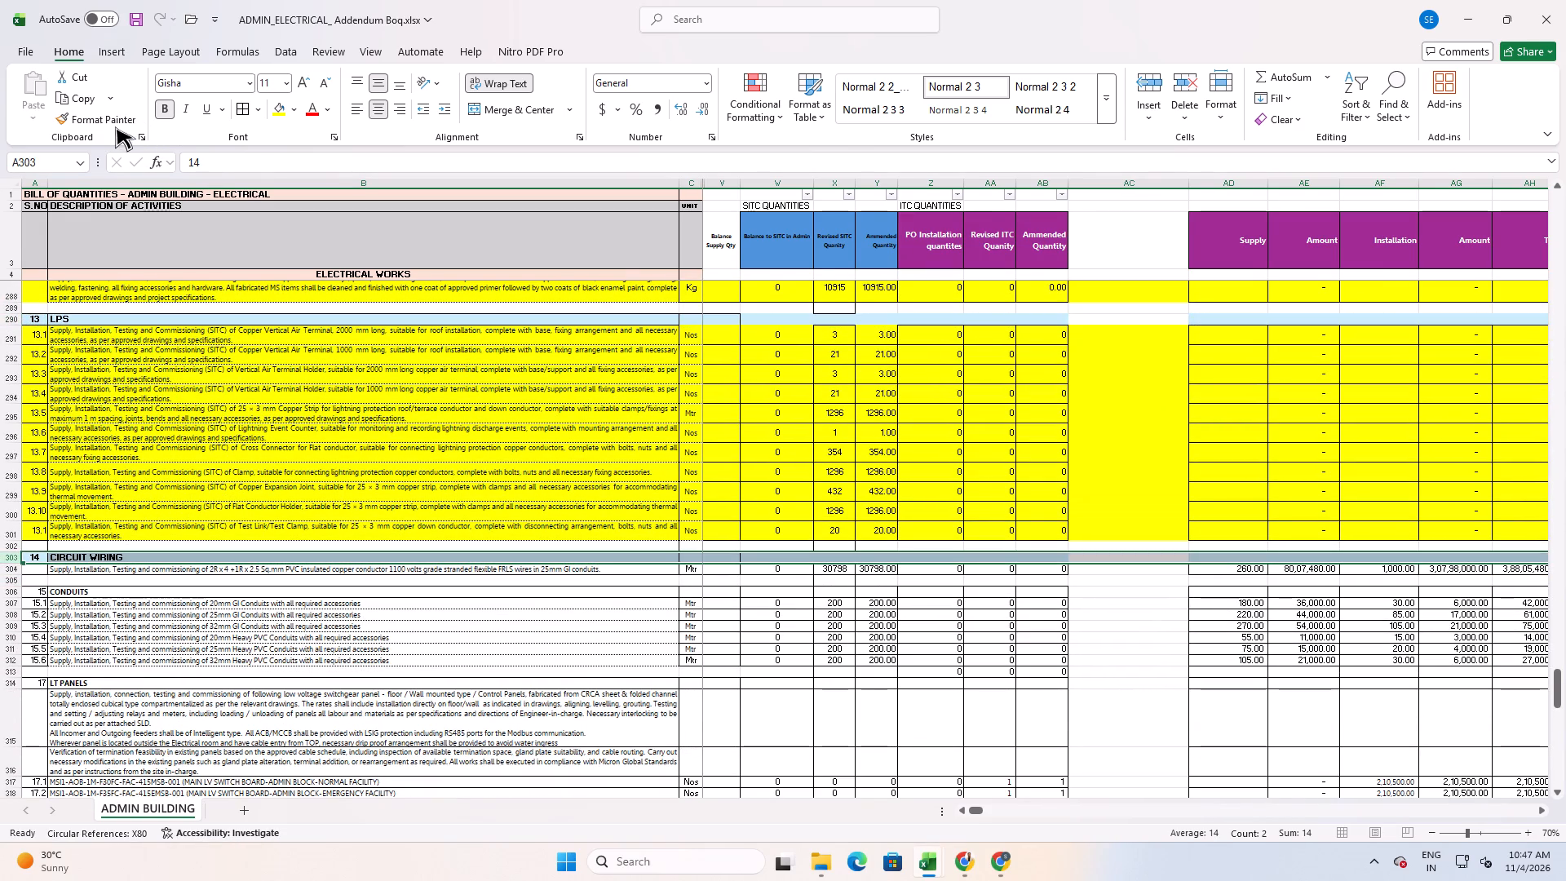
click(115, 119)
scroll(75, 672, down, 1)
click(7, 545)
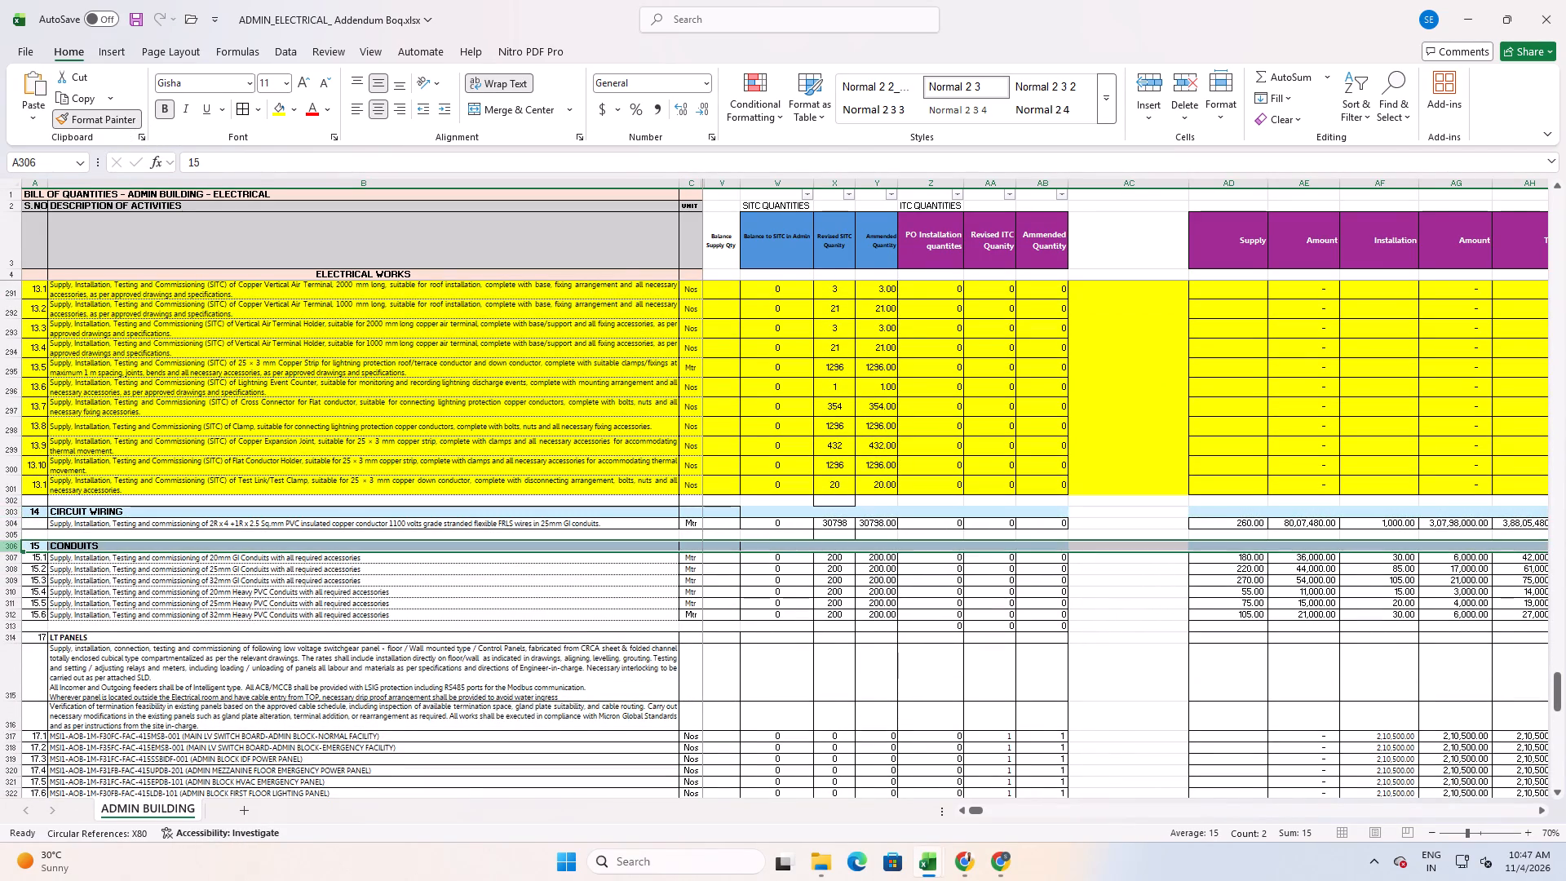
click(117, 117)
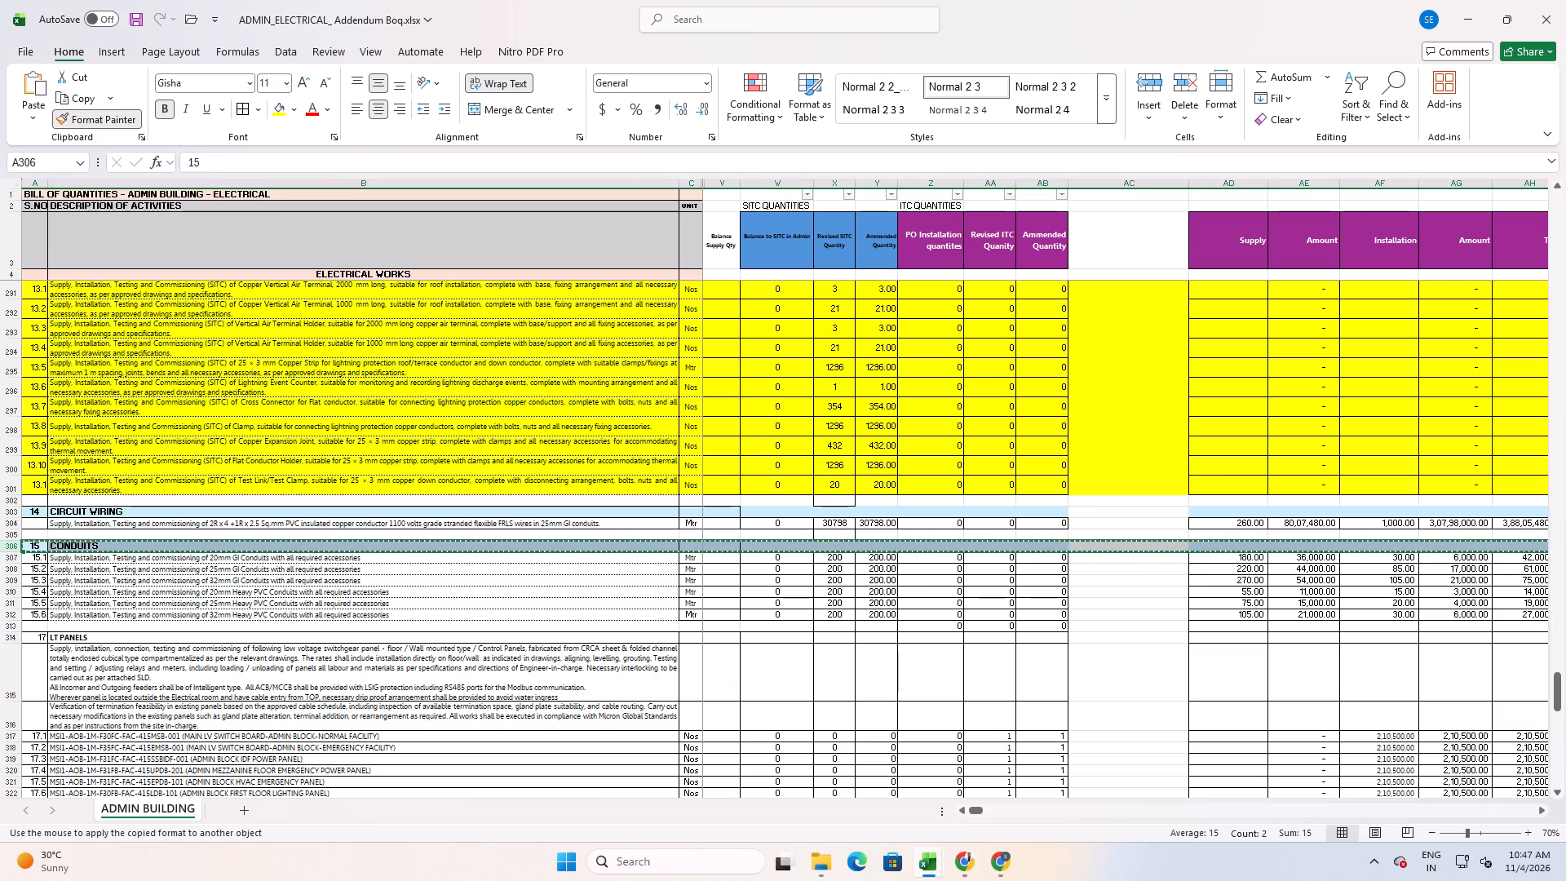
click(7, 640)
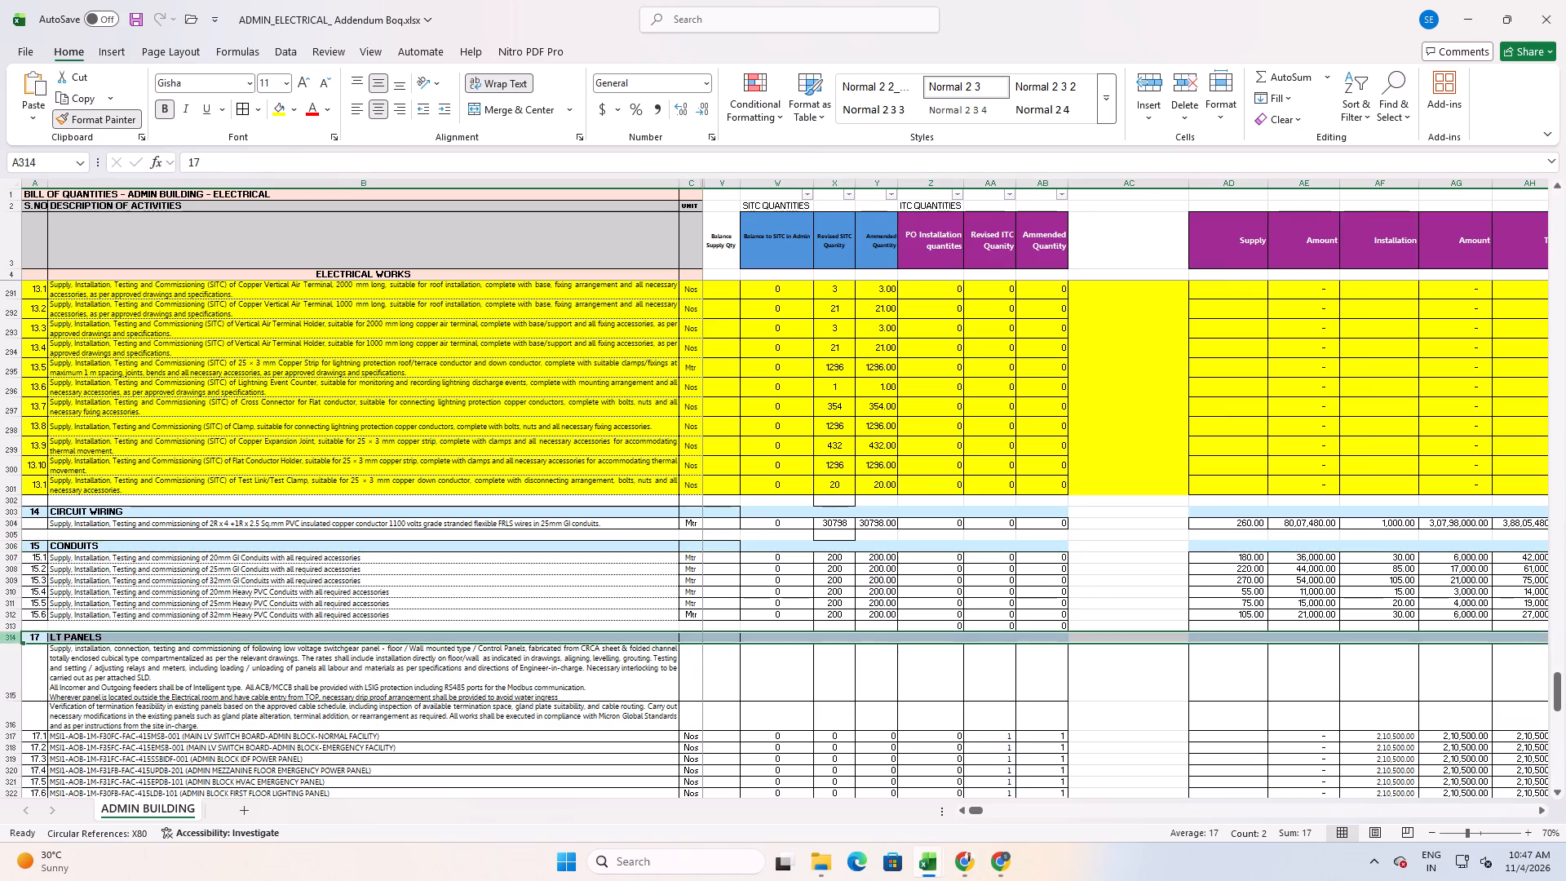
Apply the LT PANELS heading row's formatting to the UPS heading row.
scroll(223, 593, down, 3)
scroll(153, 644, down, 5)
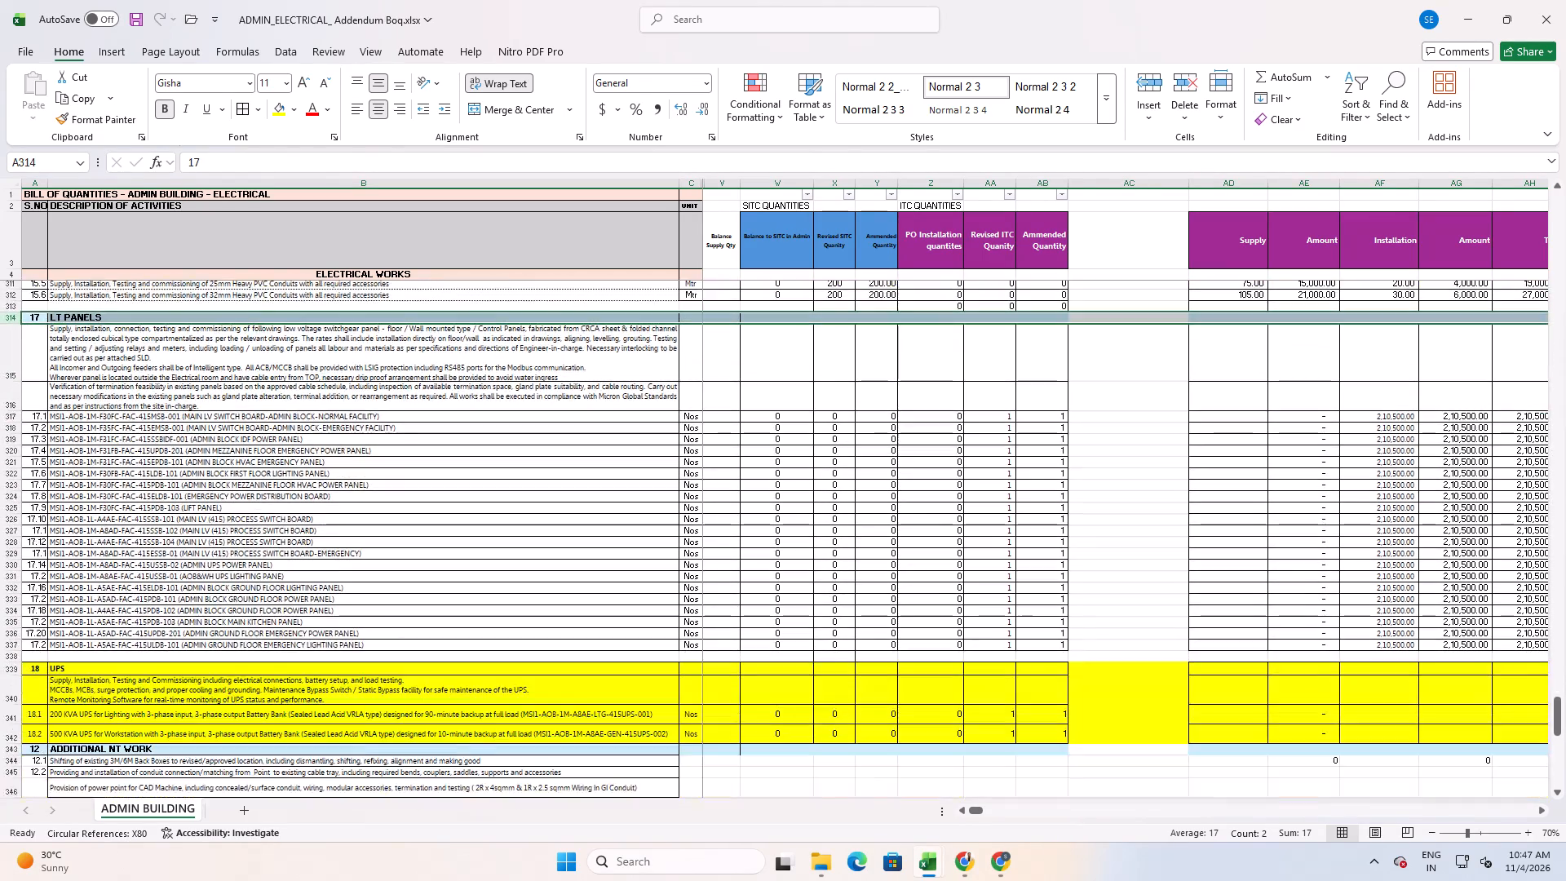
scroll(119, 665, up, 6)
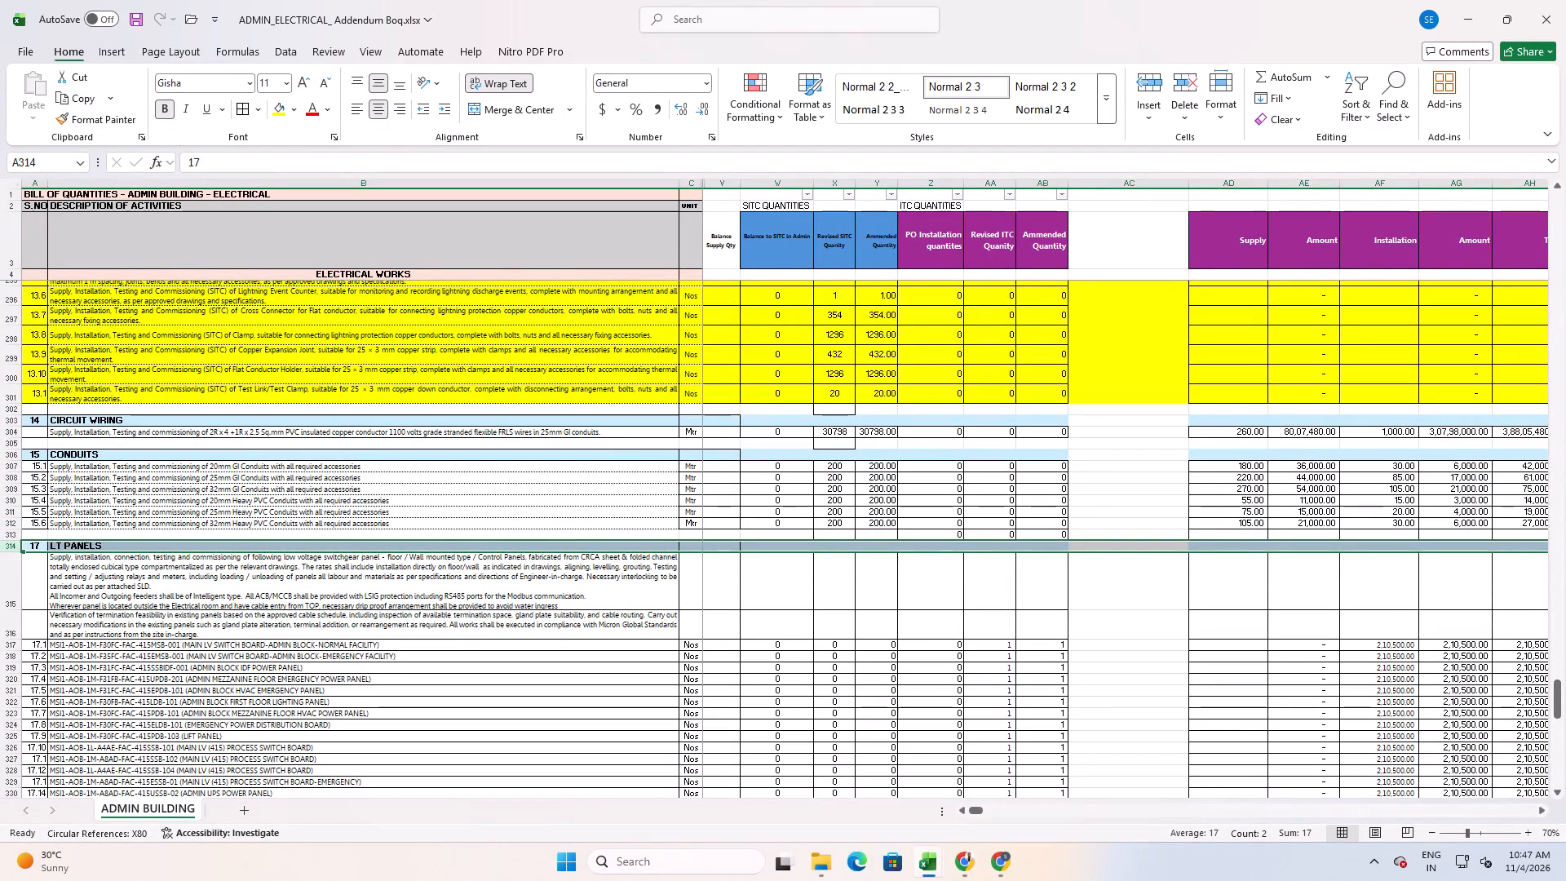
click(98, 117)
scroll(57, 668, down, 6)
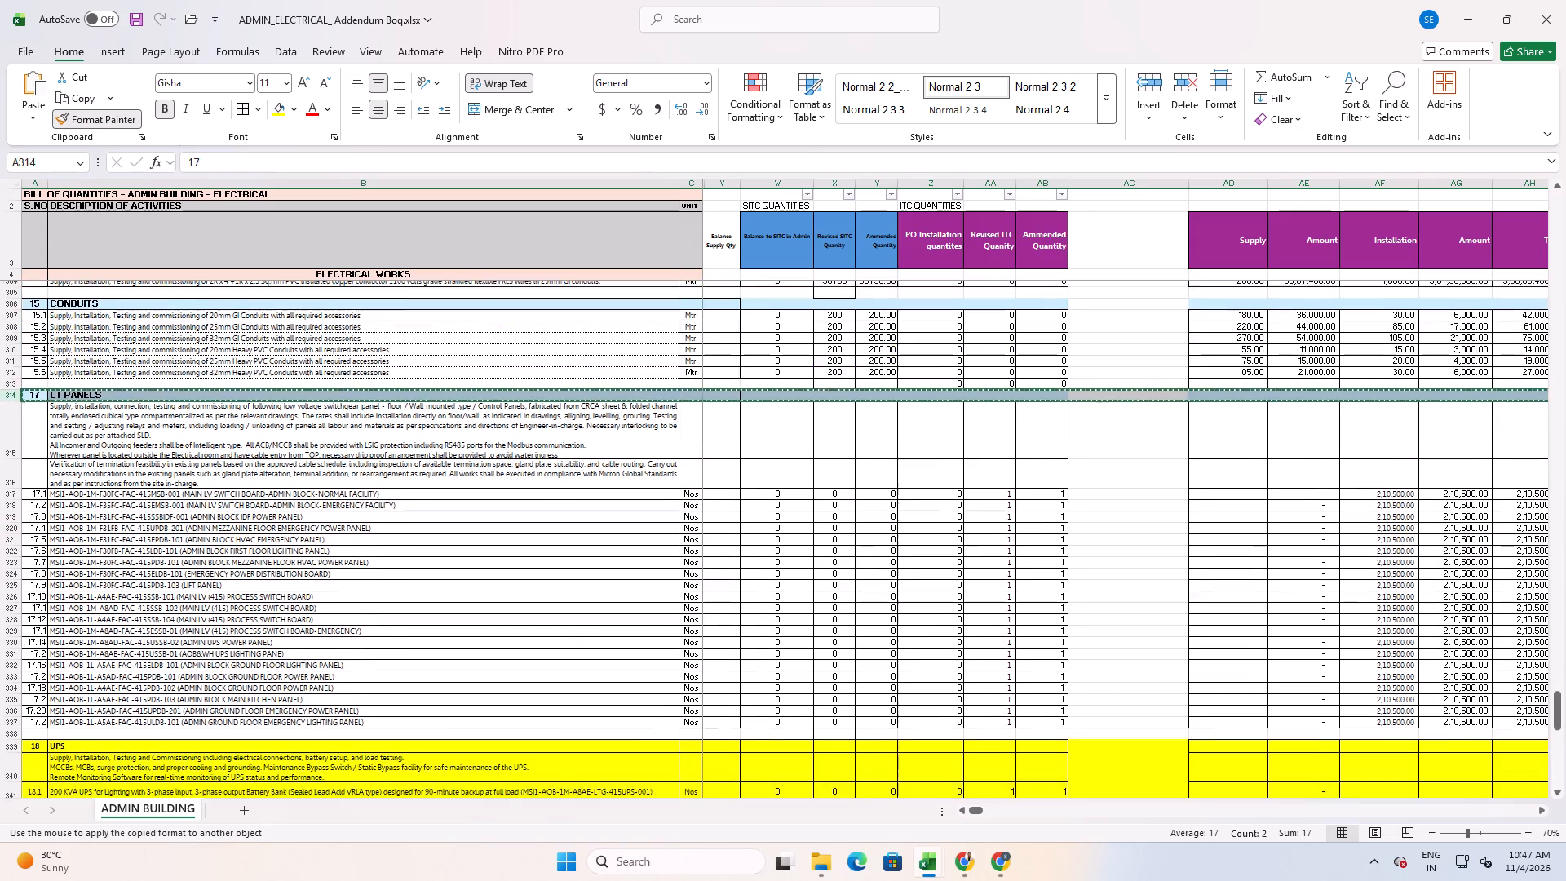
click(1, 622)
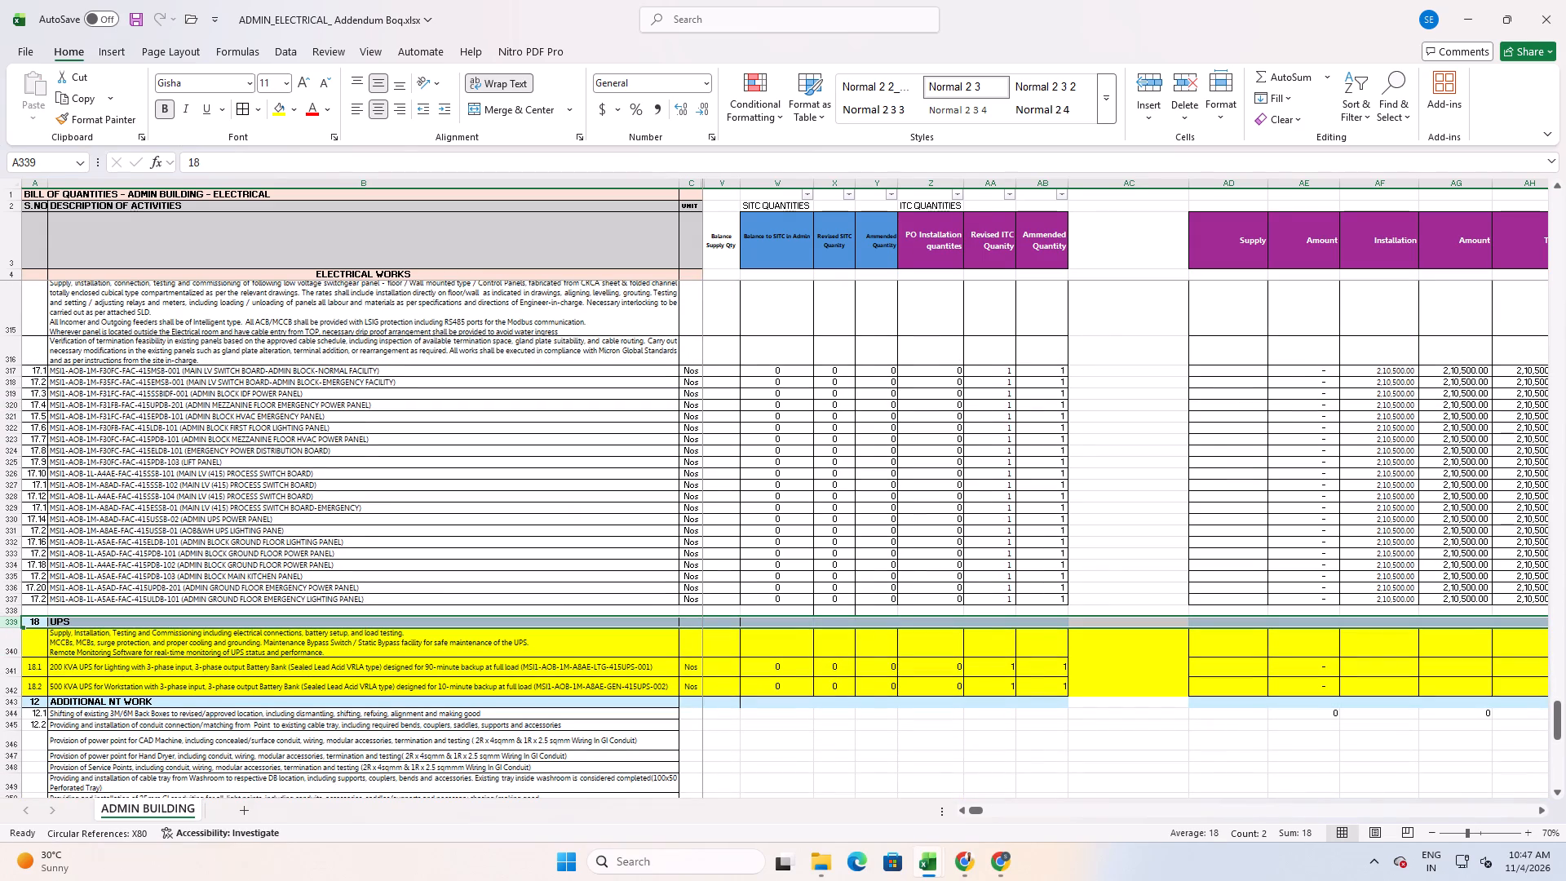
Renumber the ADDITIONAL NT WORK heading as 19 and its seven items consecutively as 19.1 to 19.7.
click(42, 702)
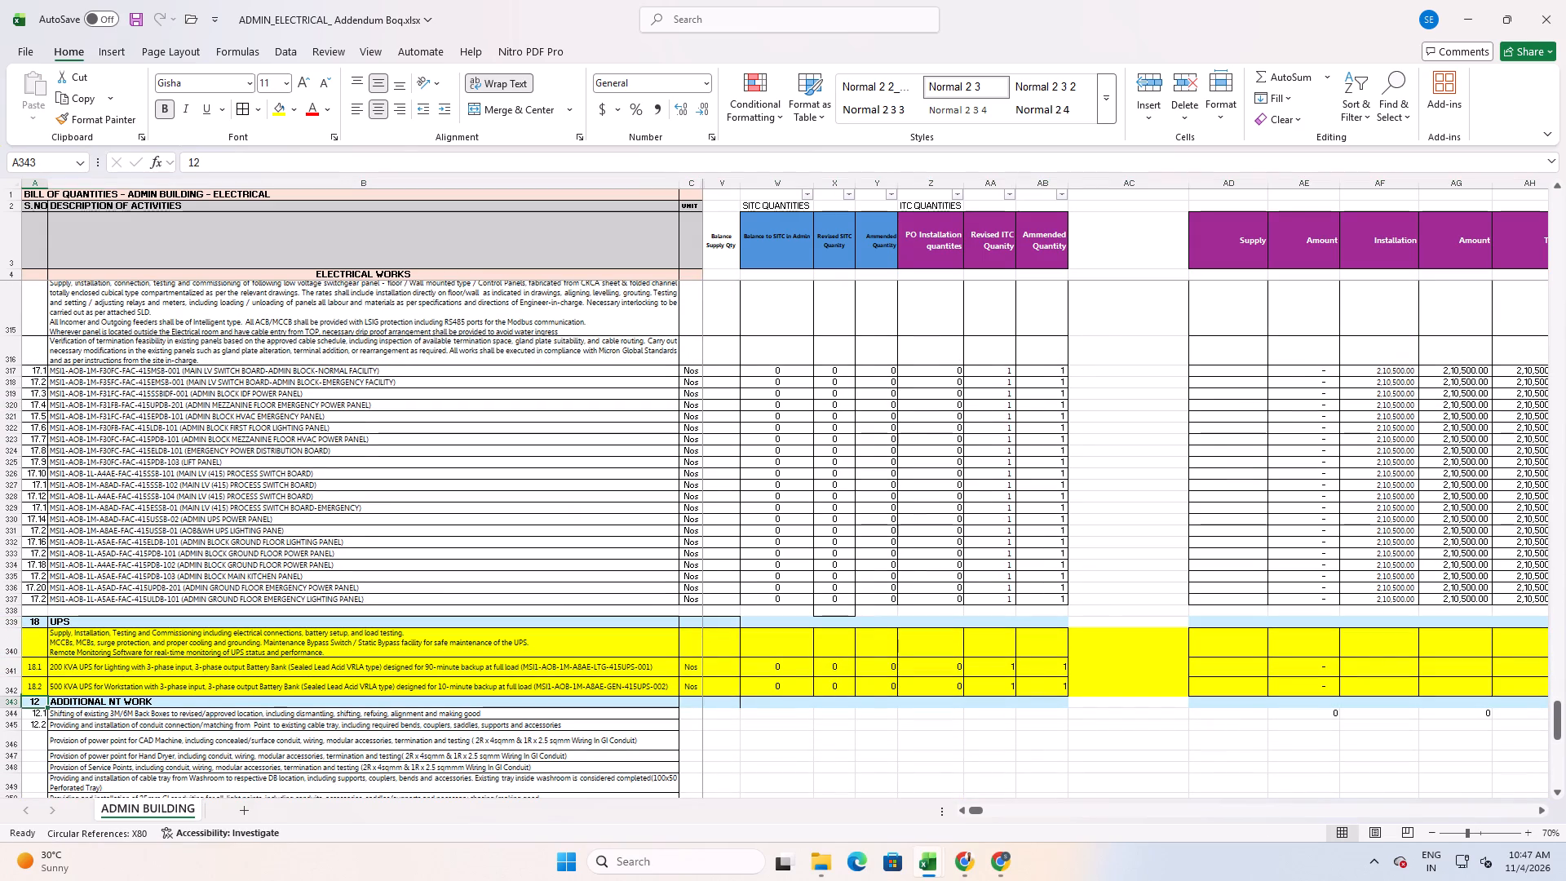
text(19)
key(Return)
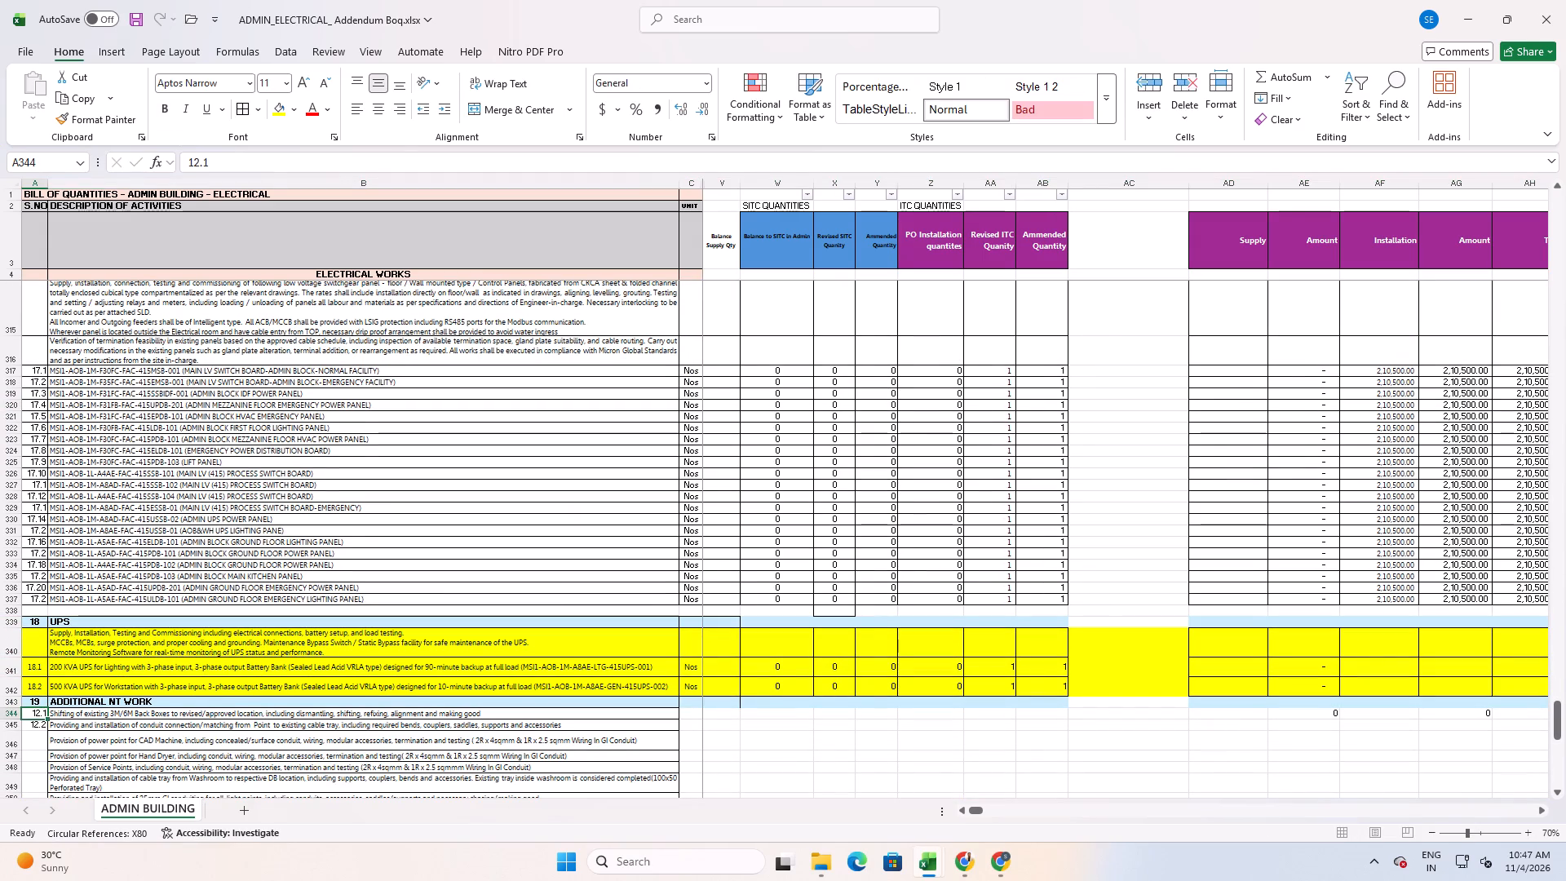
text(19.1)
key(Return)
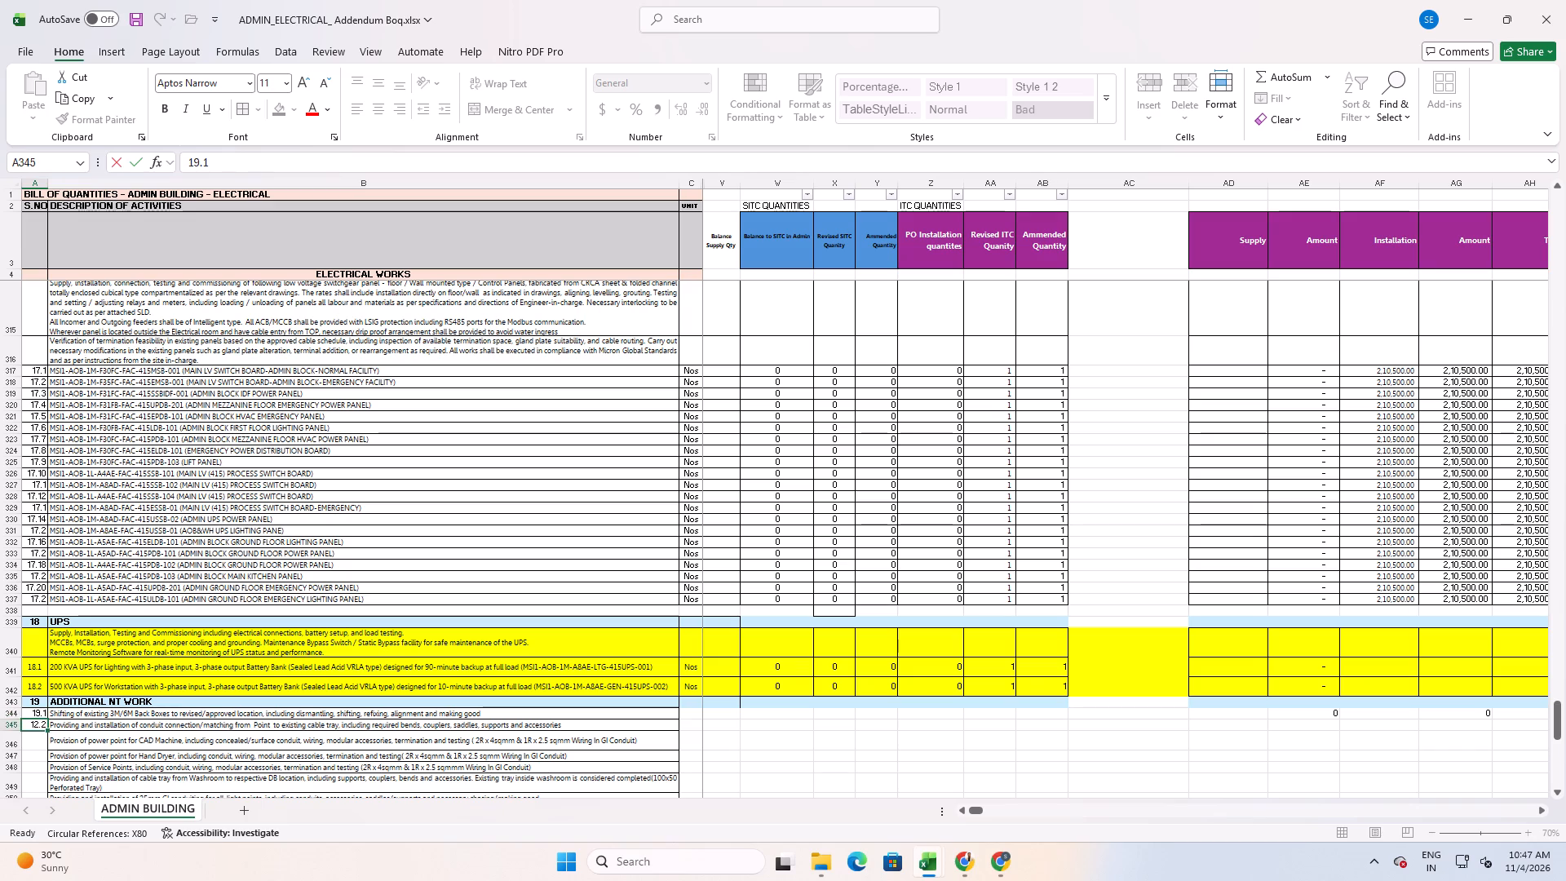
text(19.2)
key(Return)
drag(36, 713, 38, 723)
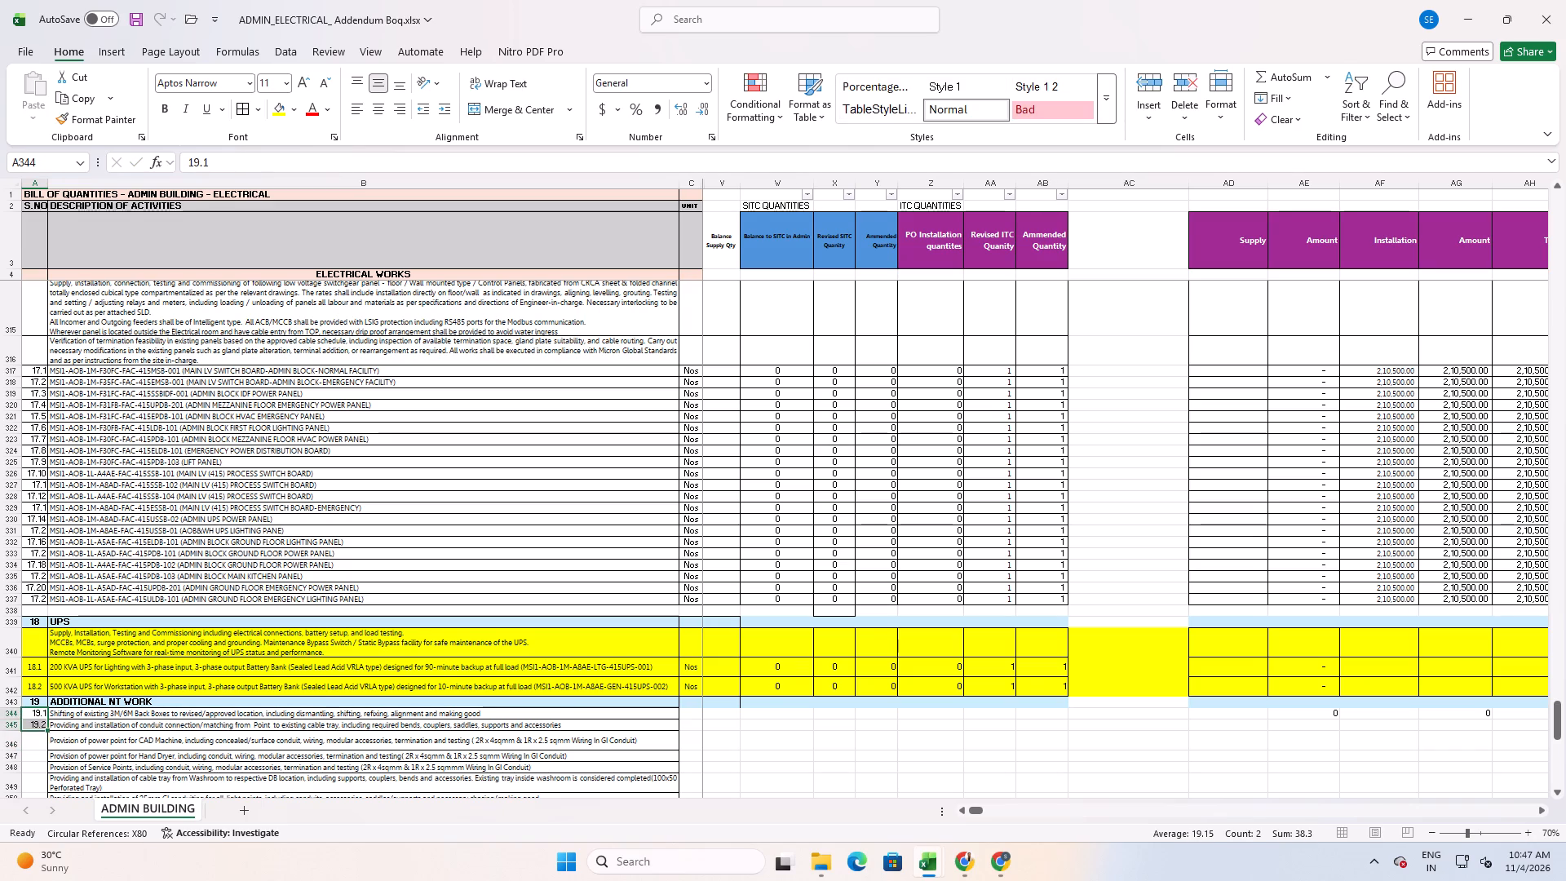
drag(46, 728, 49, 750)
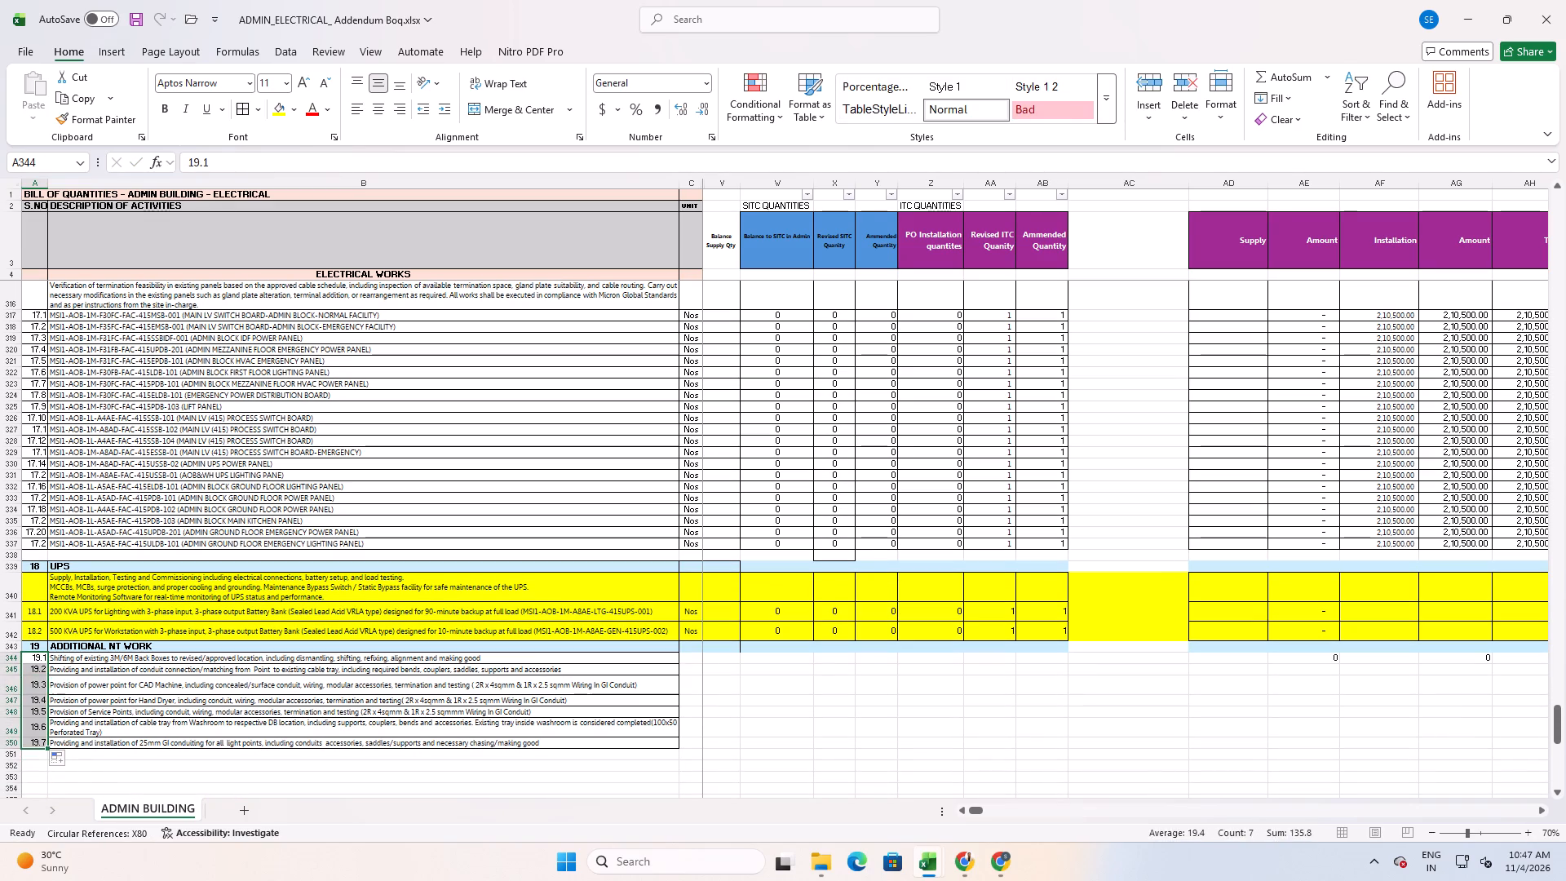
click(95, 690)
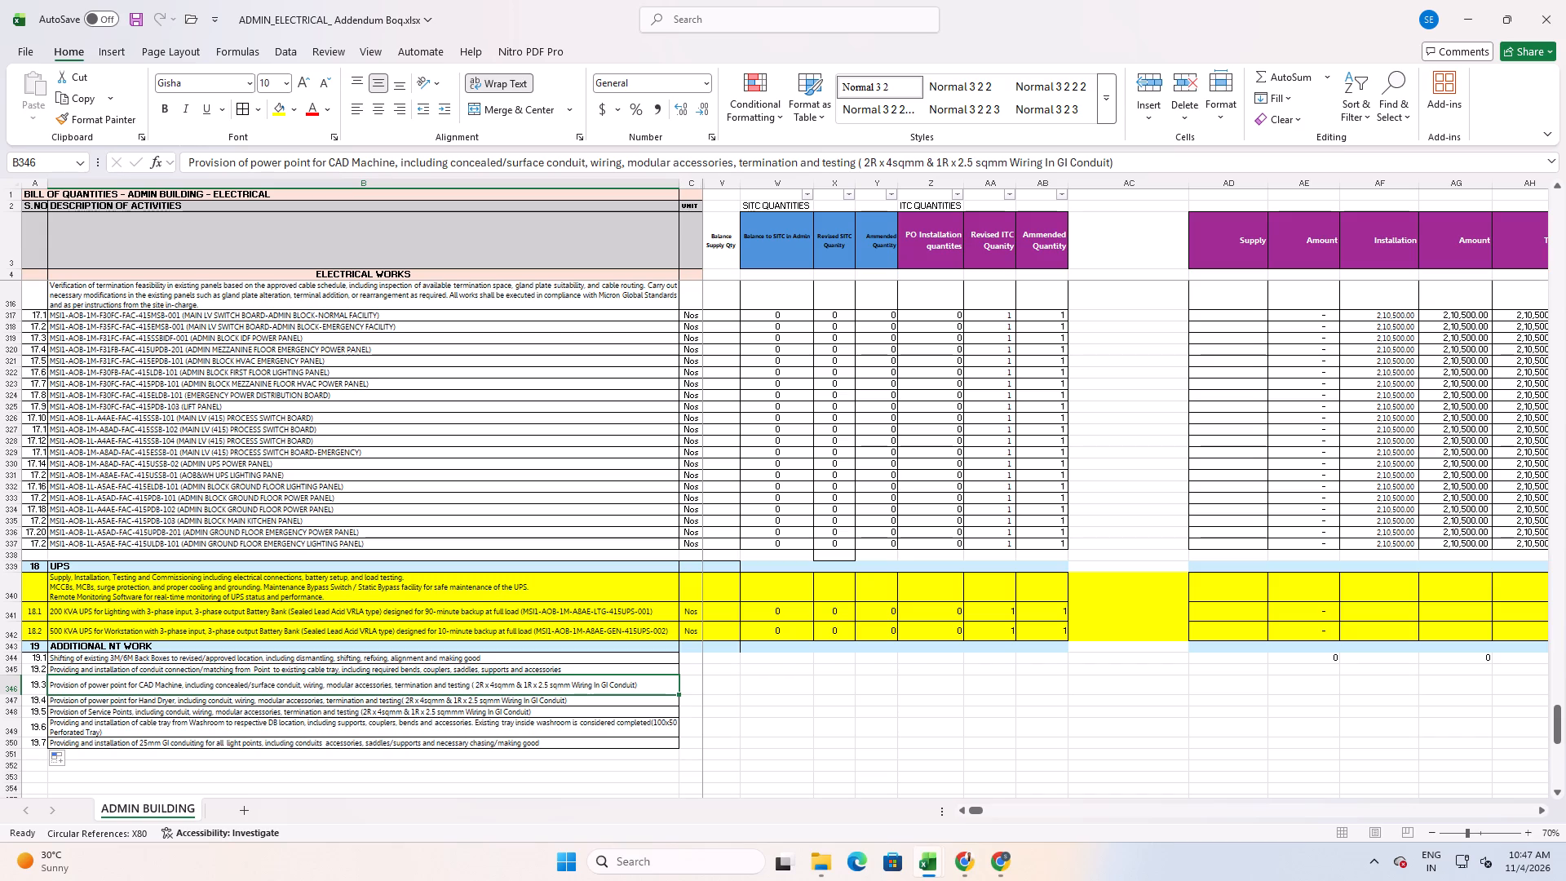
Review the section and item numbering from the lightning protection items through CIRCUIT WIRING, CONDUITS, LT PANELS and UPS to ADDITIONAL NT WORK.
click(143, 488)
scroll(123, 549, up, 4)
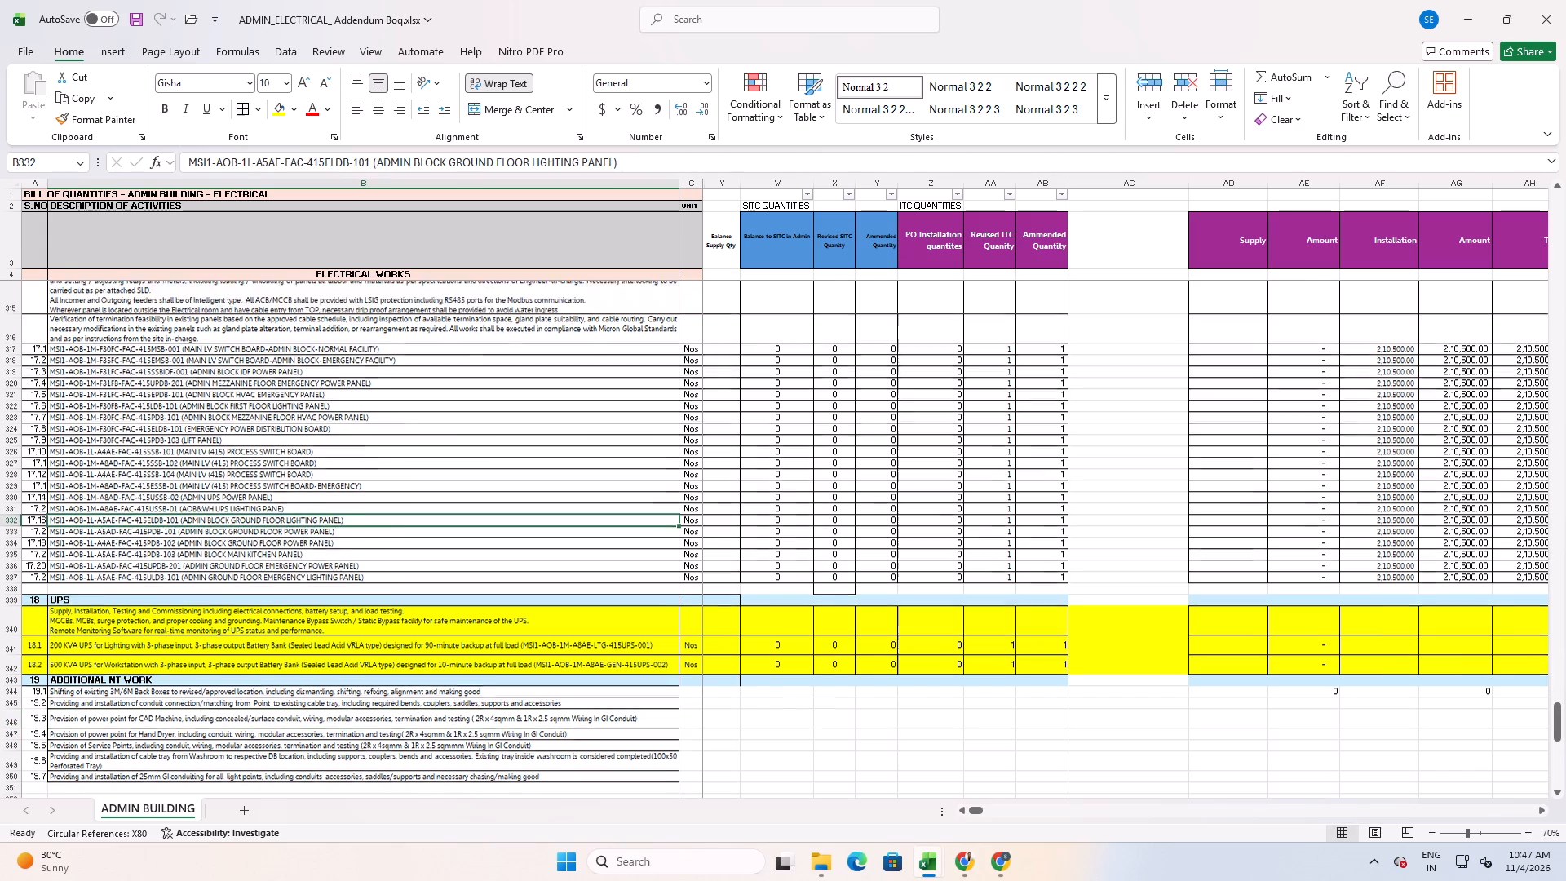
scroll(111, 560, up, 4)
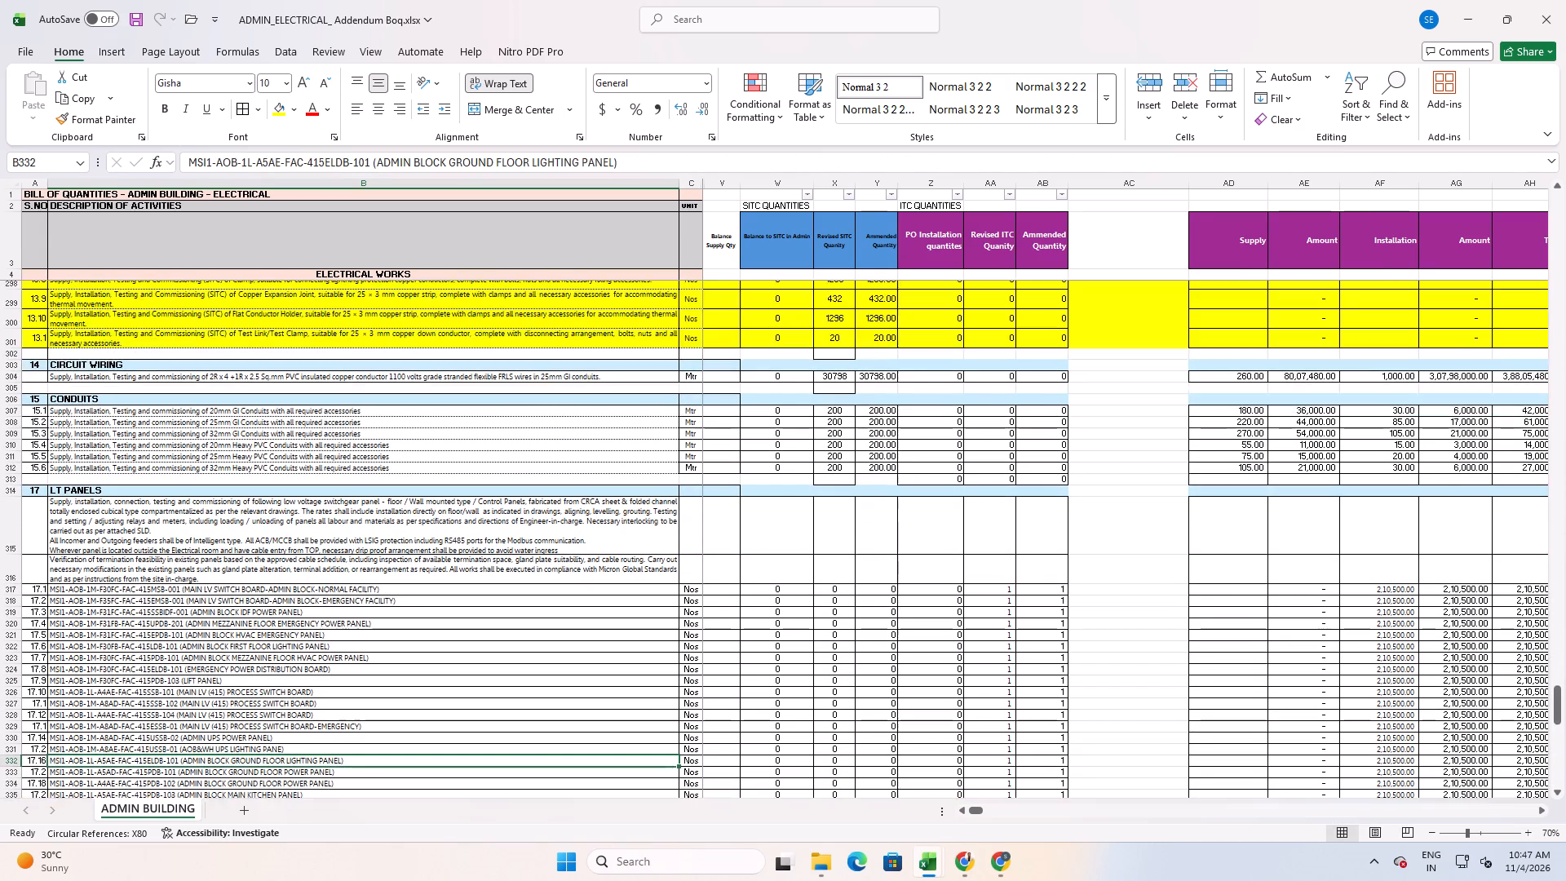
scroll(111, 560, up, 1)
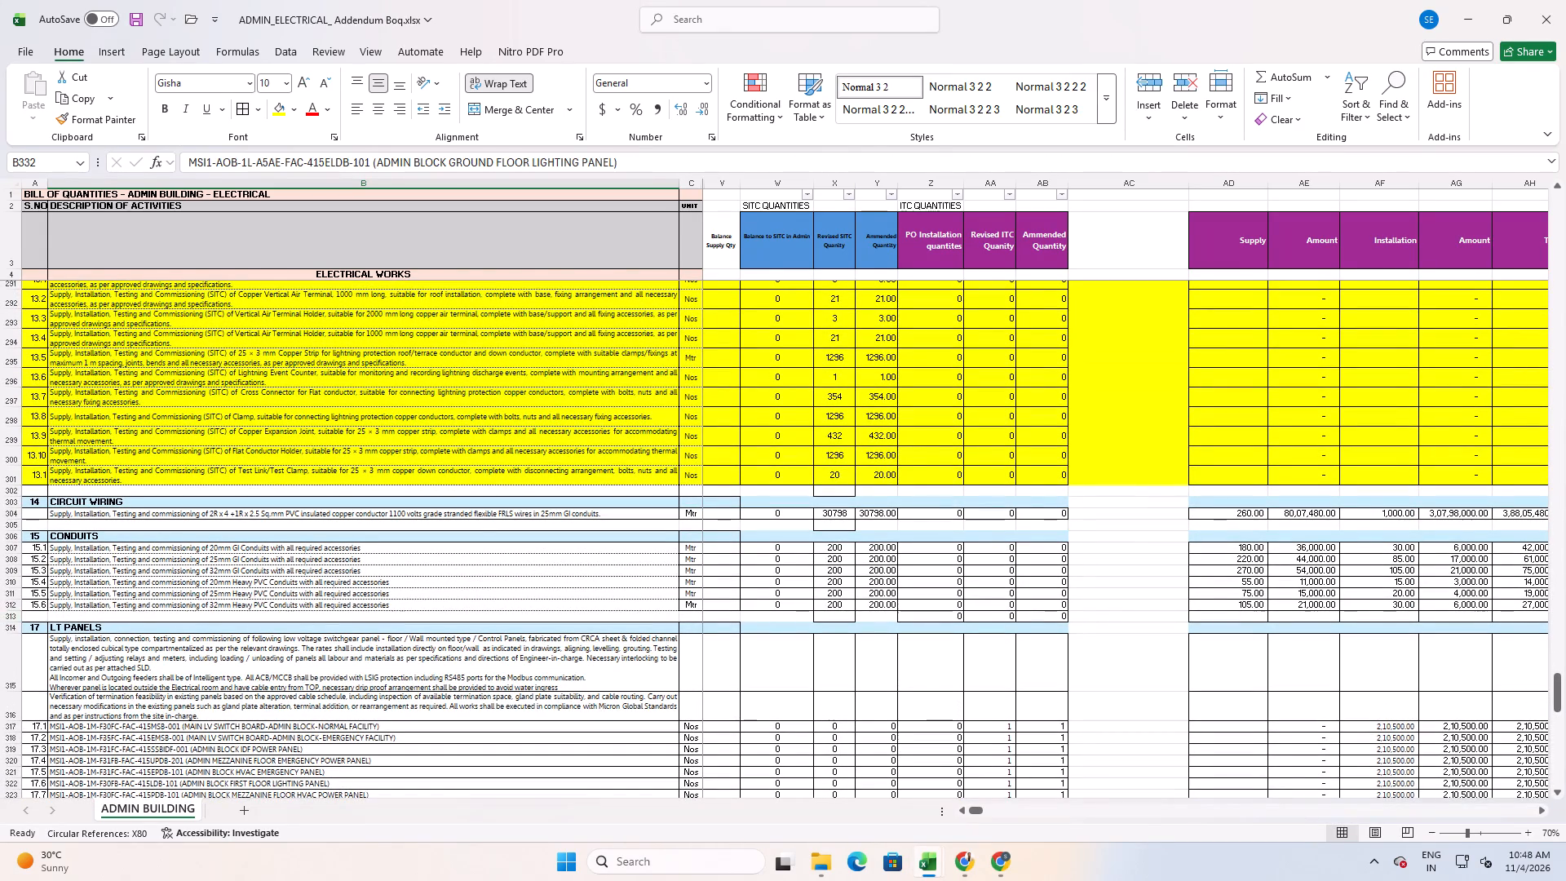
drag(8, 504, 0, 666)
double_click(0, 601)
double_click(7, 600)
click(105, 586)
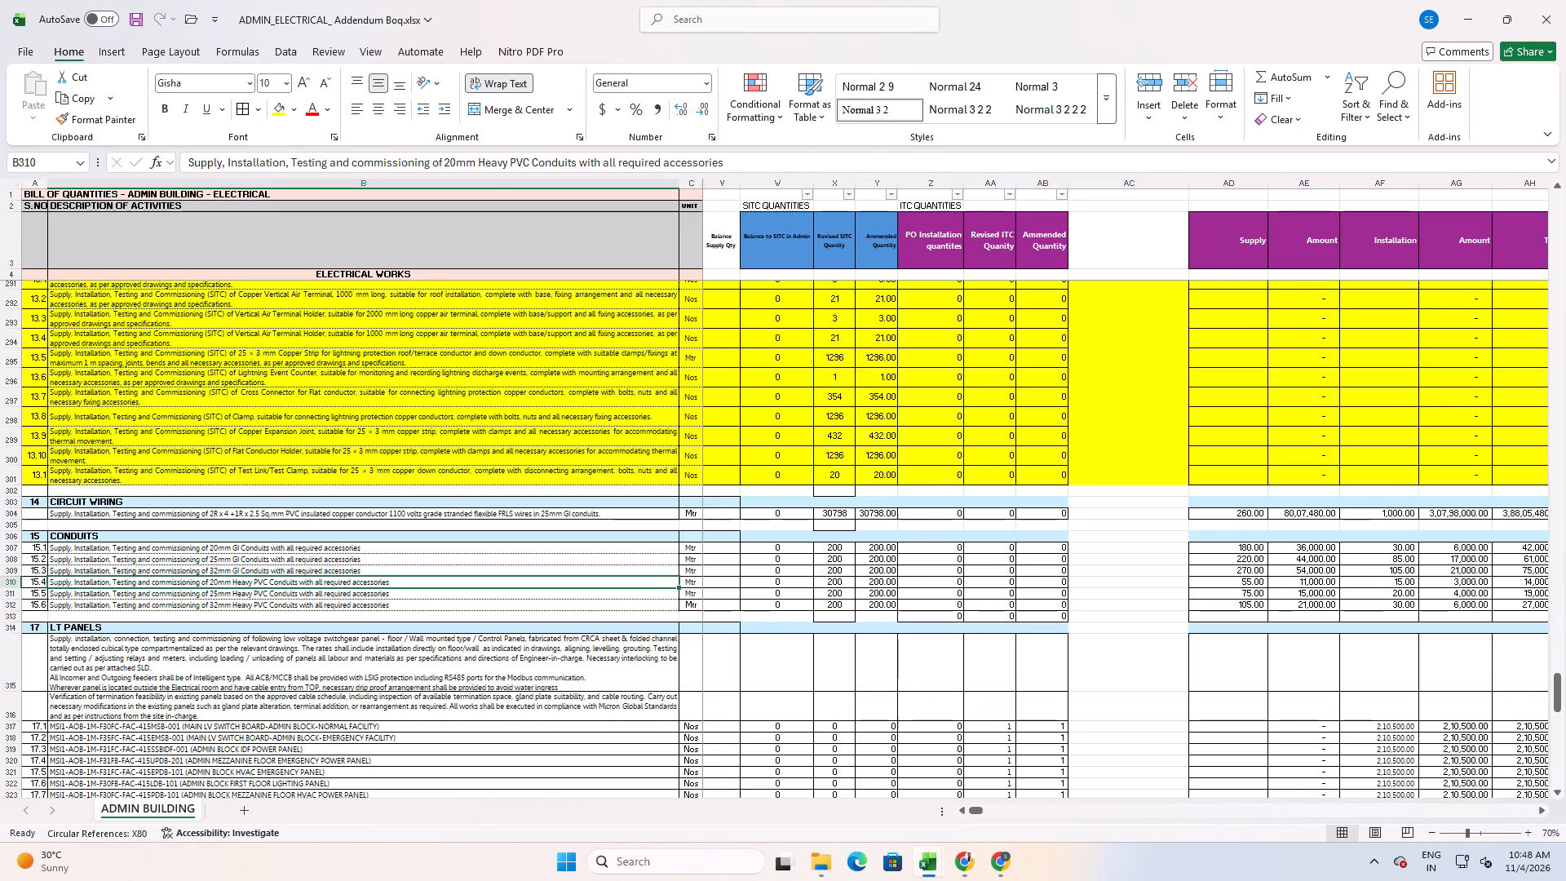
click(38, 630)
scroll(68, 674, down, 3)
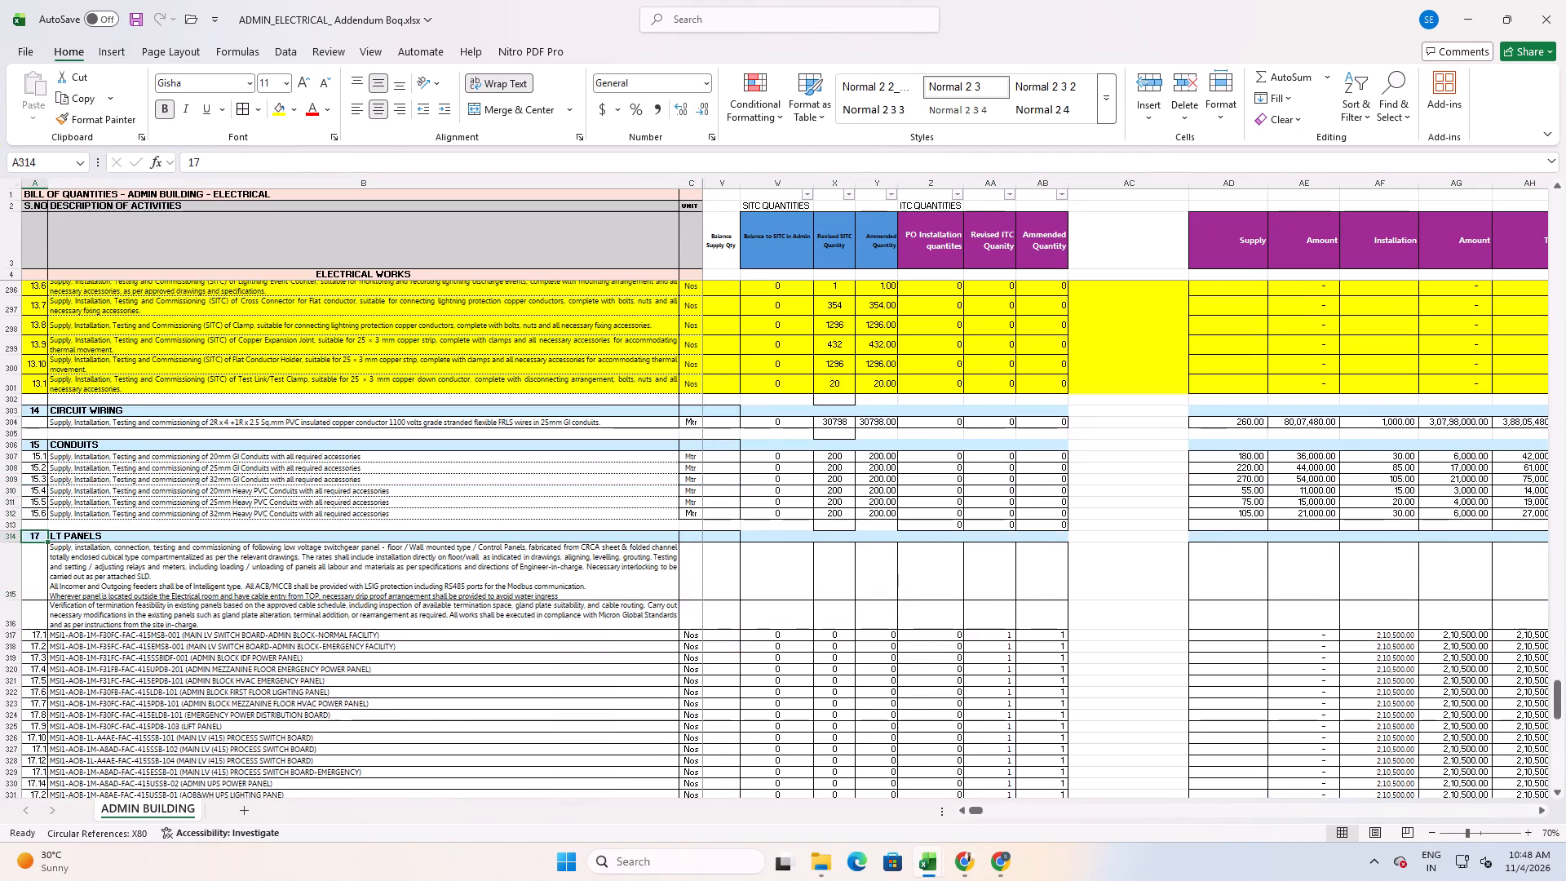
scroll(59, 682, down, 7)
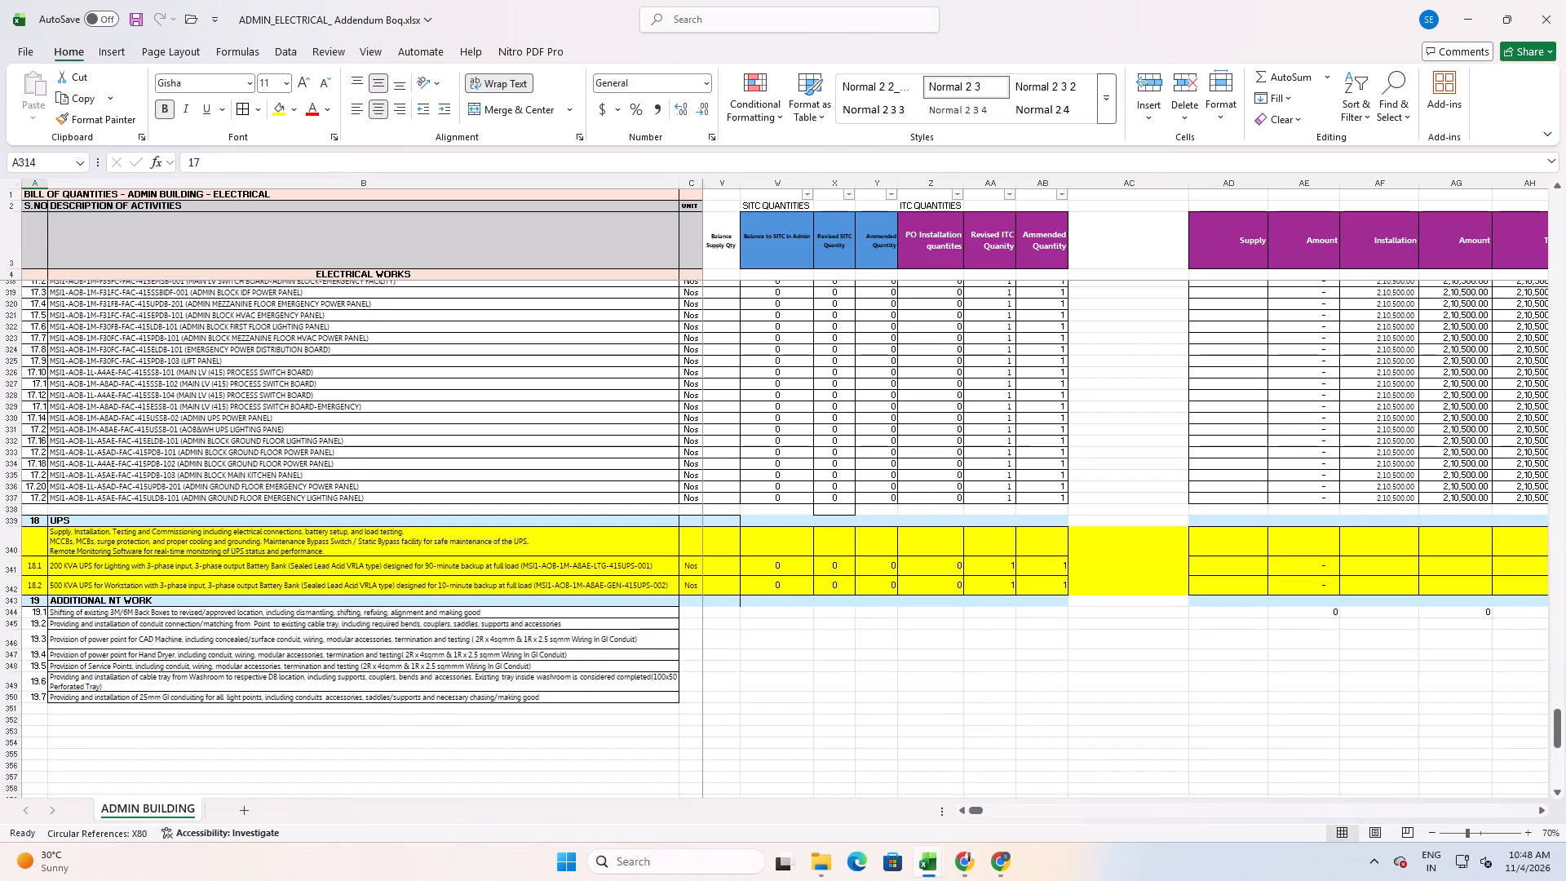
scroll(142, 658, up, 5)
scroll(143, 657, down, 1)
scroll(143, 657, up, 13)
scroll(143, 657, down, 18)
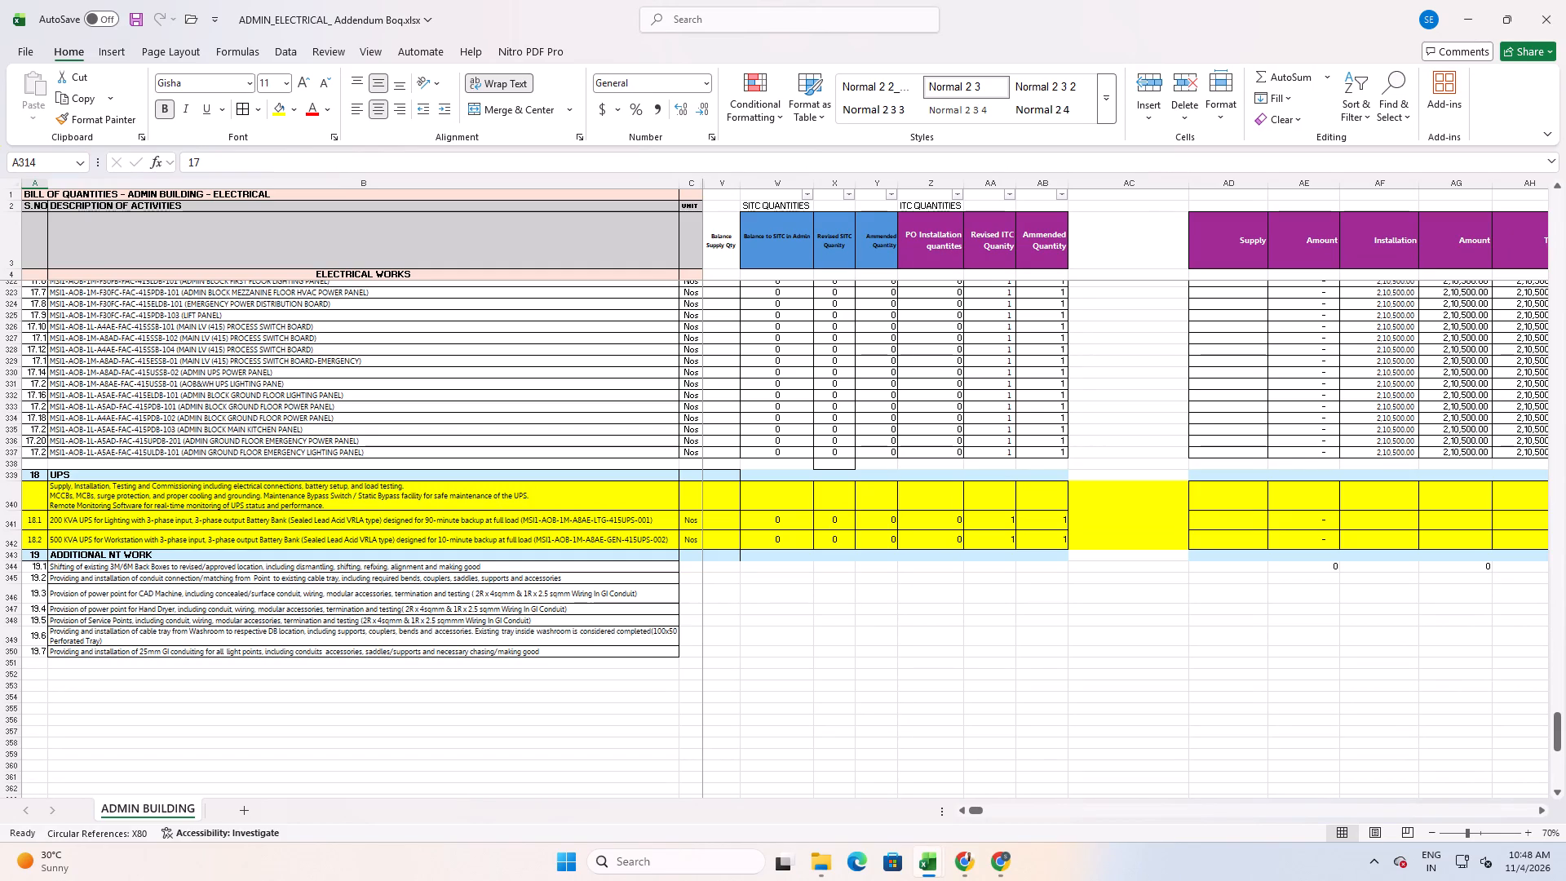
Extend the section 19 heading text to read ADDITIONAL NT WORK (WASHROOM).
double_click(176, 558)
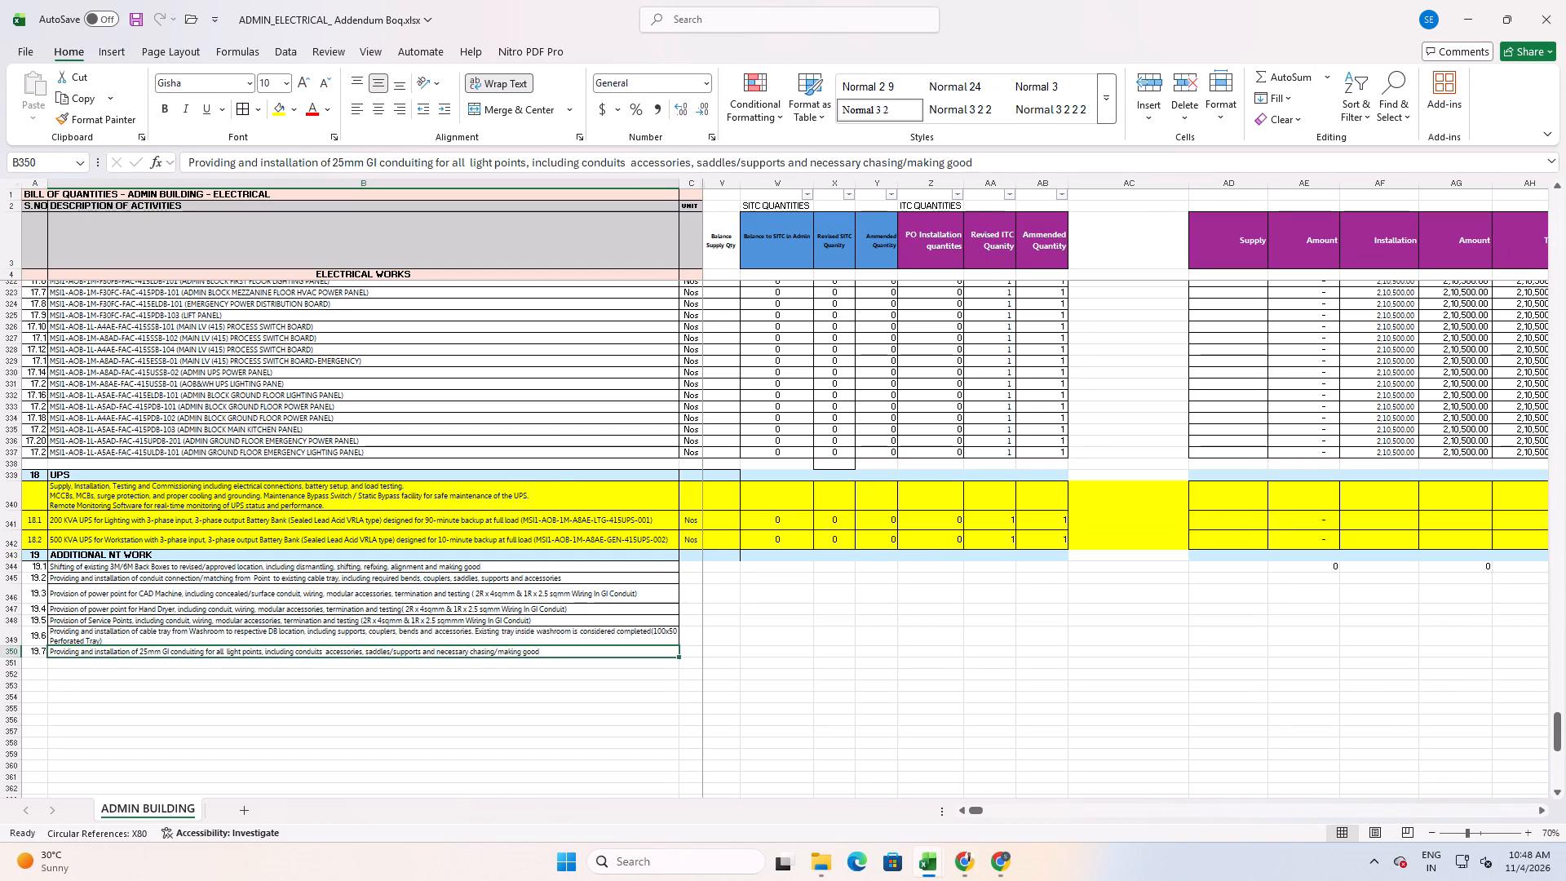
double_click(183, 556)
key(shift+parenleft)
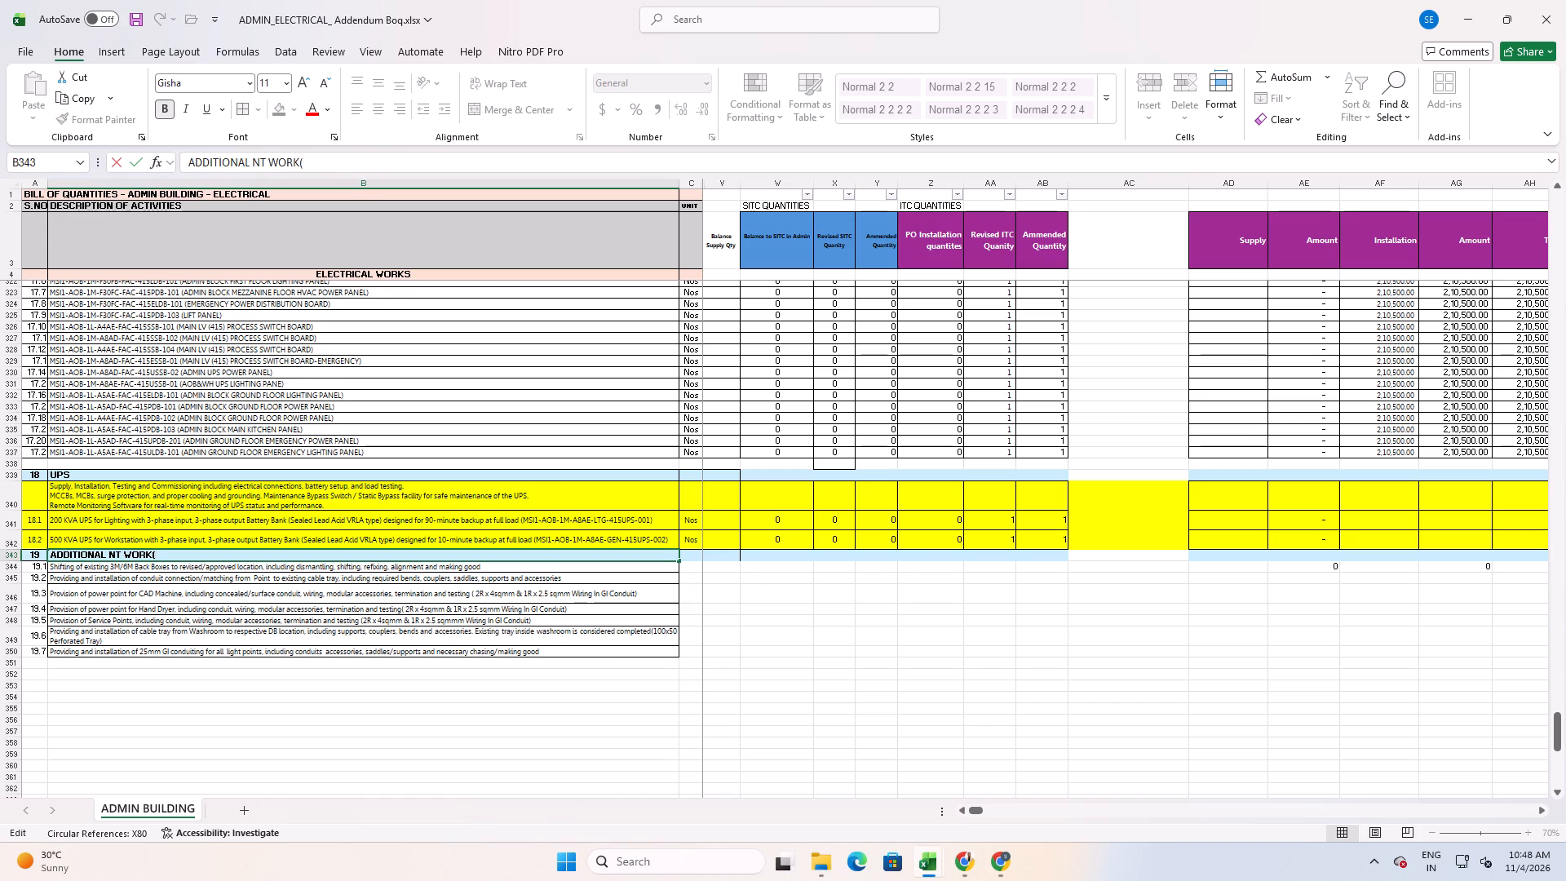
text(WASHROOM))
click(371, 602)
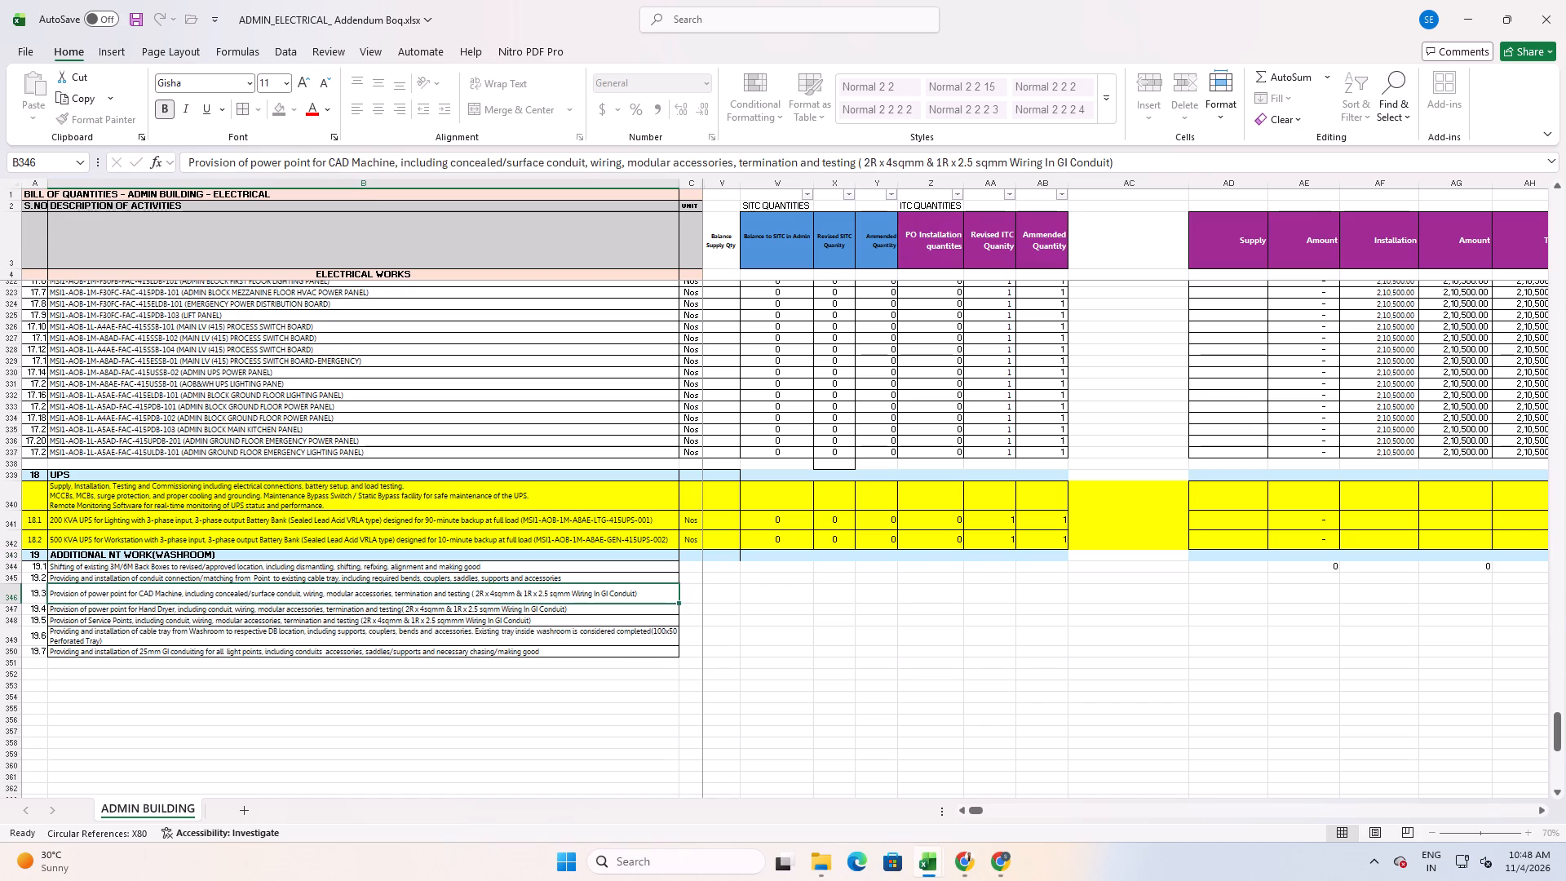
double_click(153, 552)
key(space)
click(214, 623)
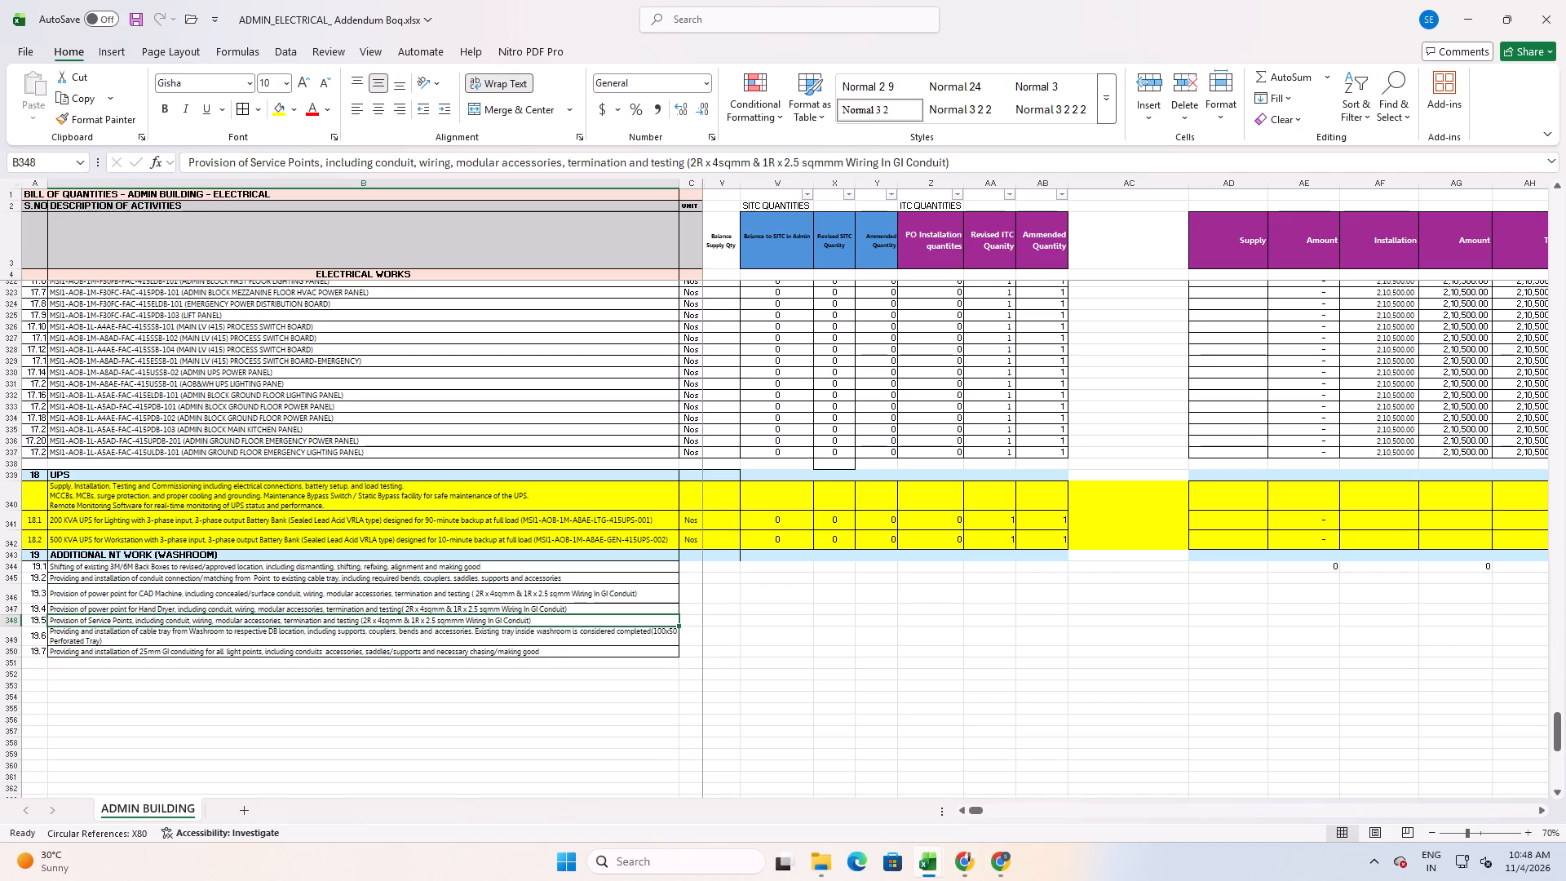
Switch to the BOQ_NT_RA_Washroom_Work workbook and check the cable tray item under GENTS WASHROOM.
key(alt+Tab)
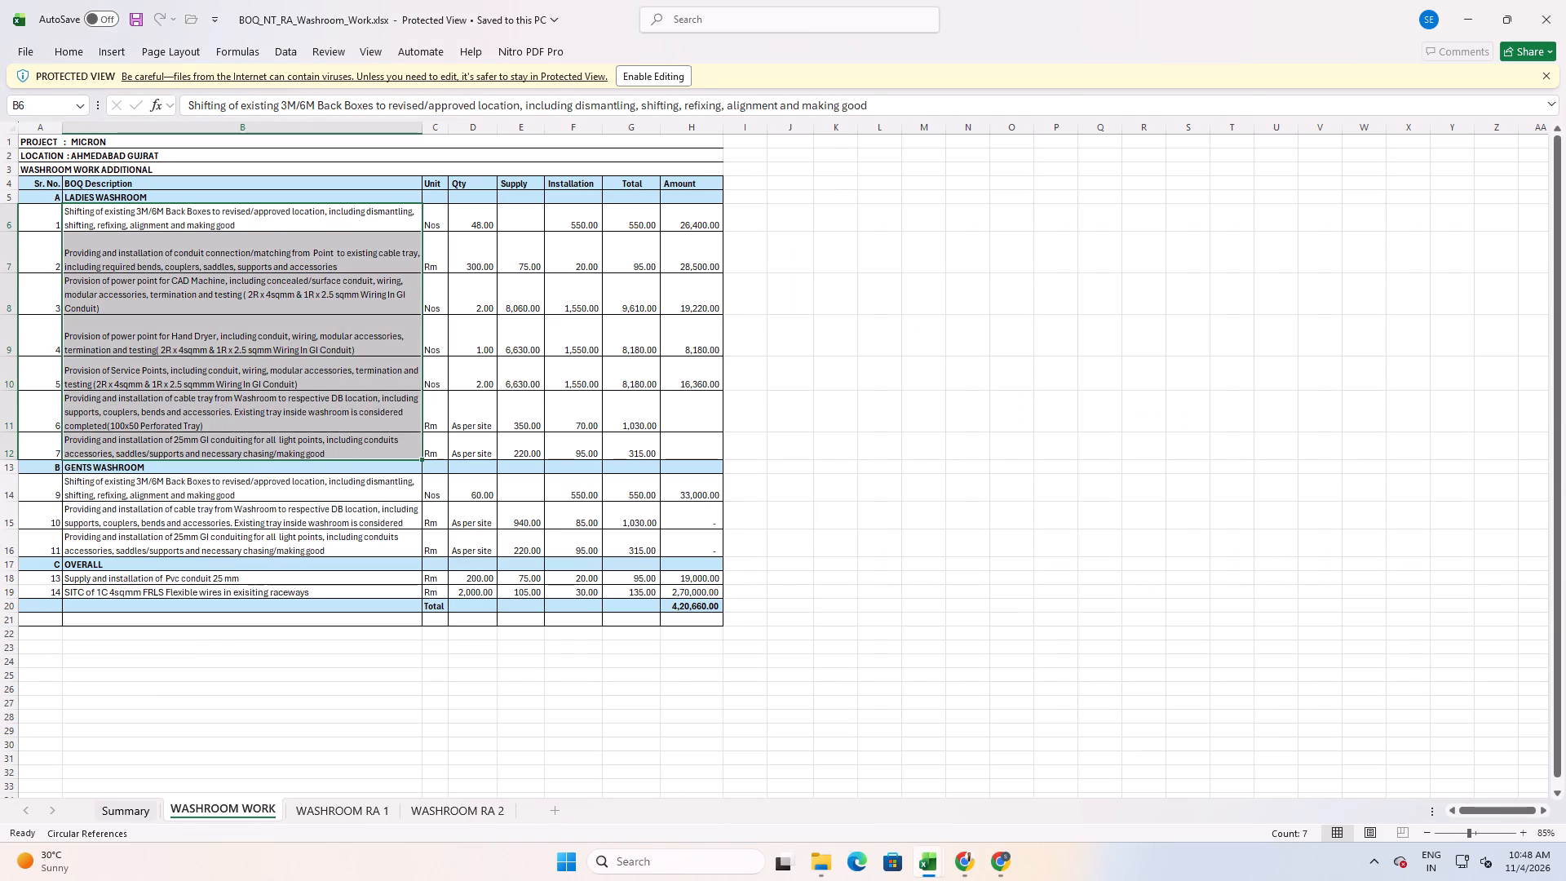
click(152, 522)
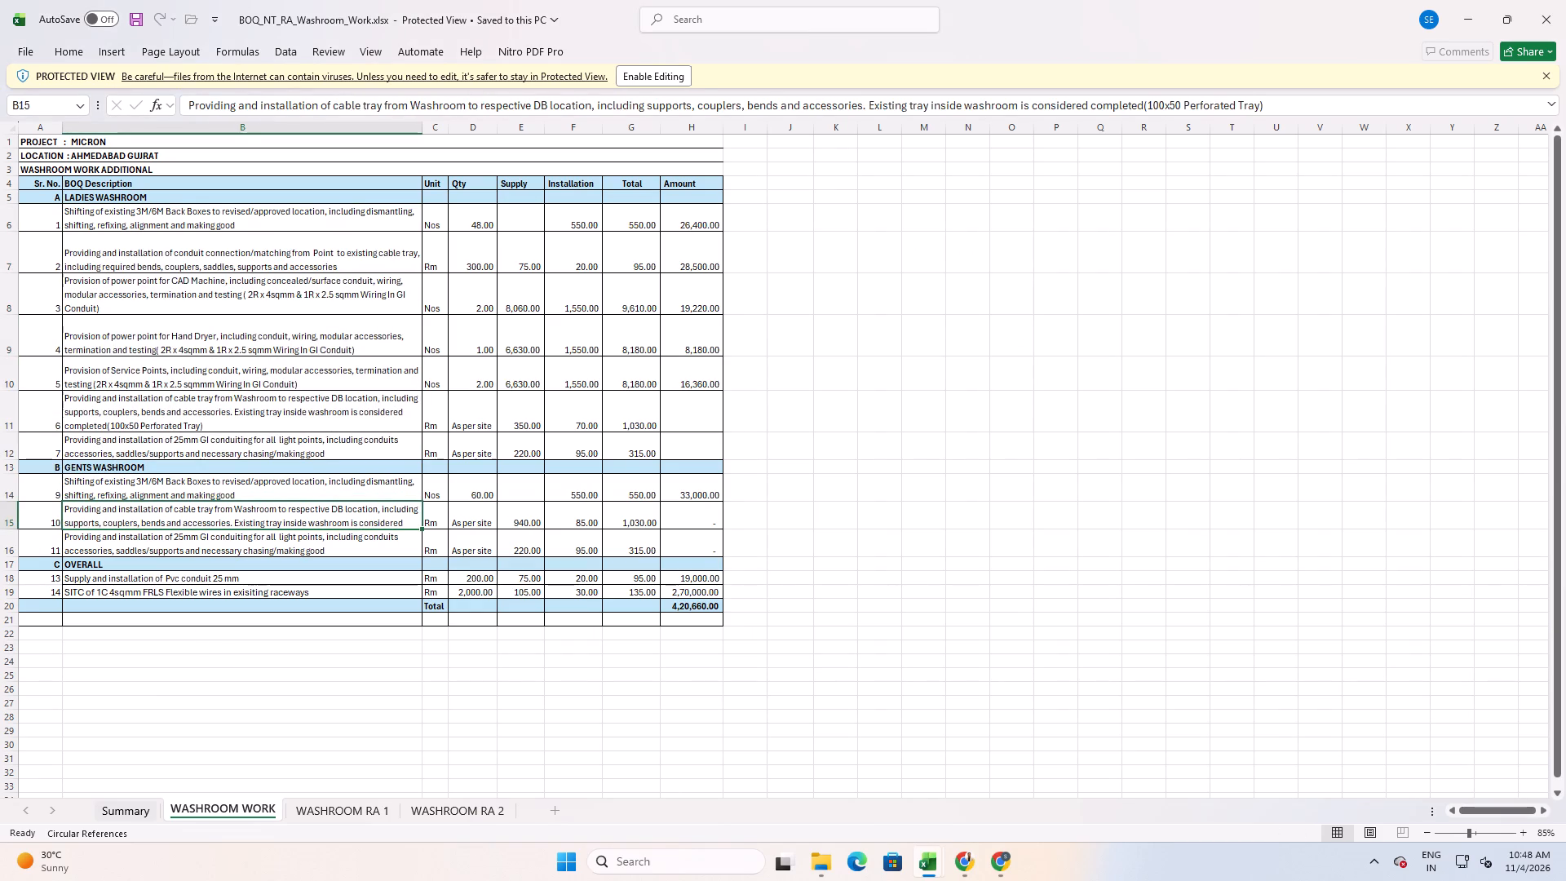
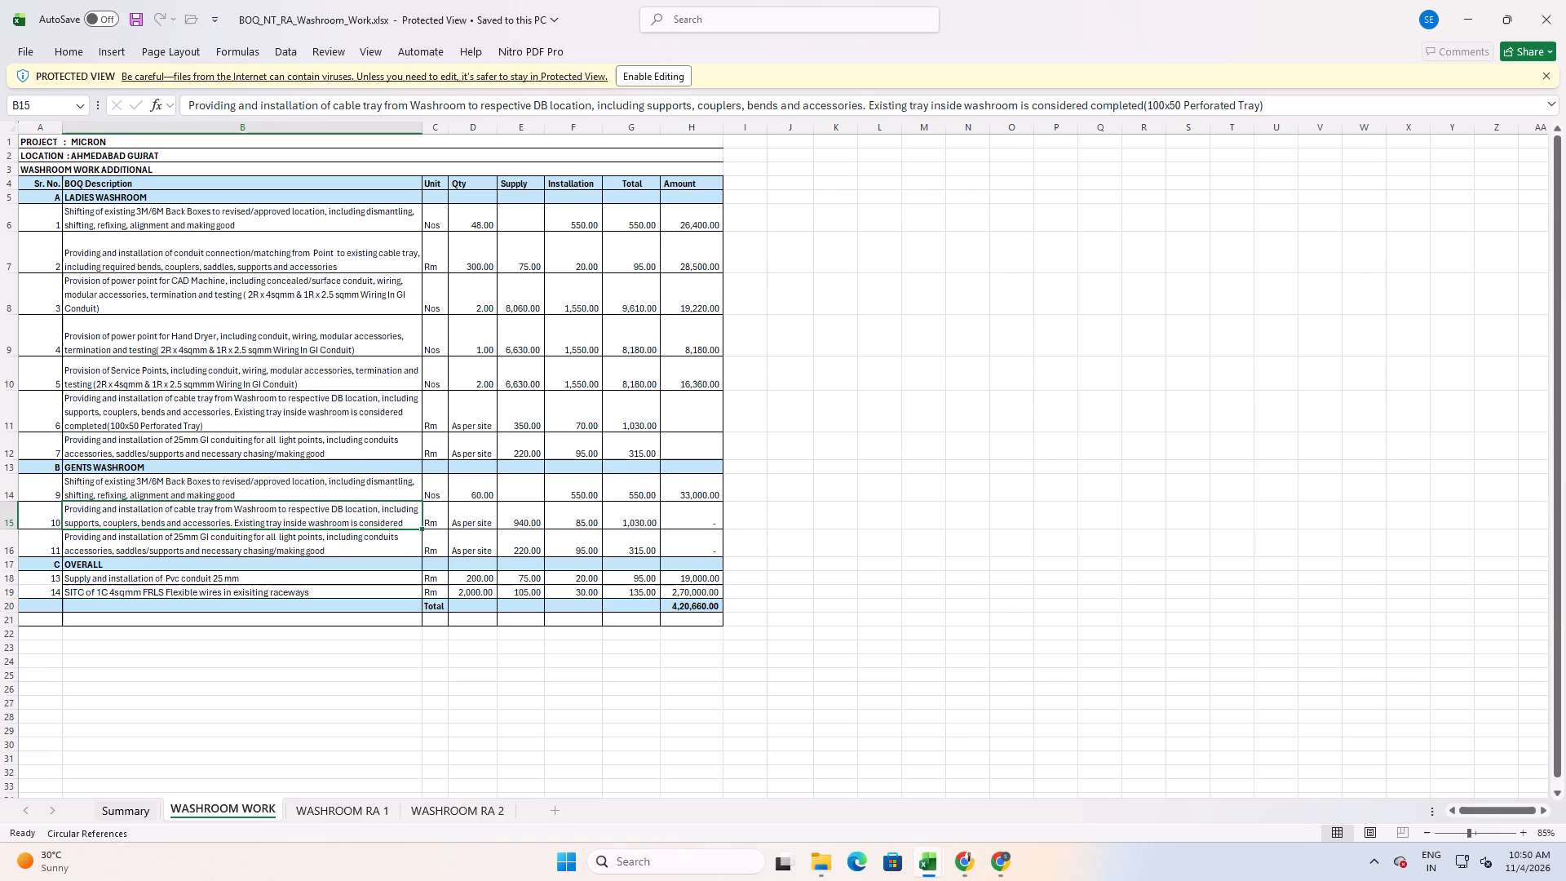
Compare the GENTS WASHROOM 25mm GI conduiting item with the section 19 items and earlier sections of the ADMIN_ELECTRICAL_ Addendum Boq workbook.
click(182, 537)
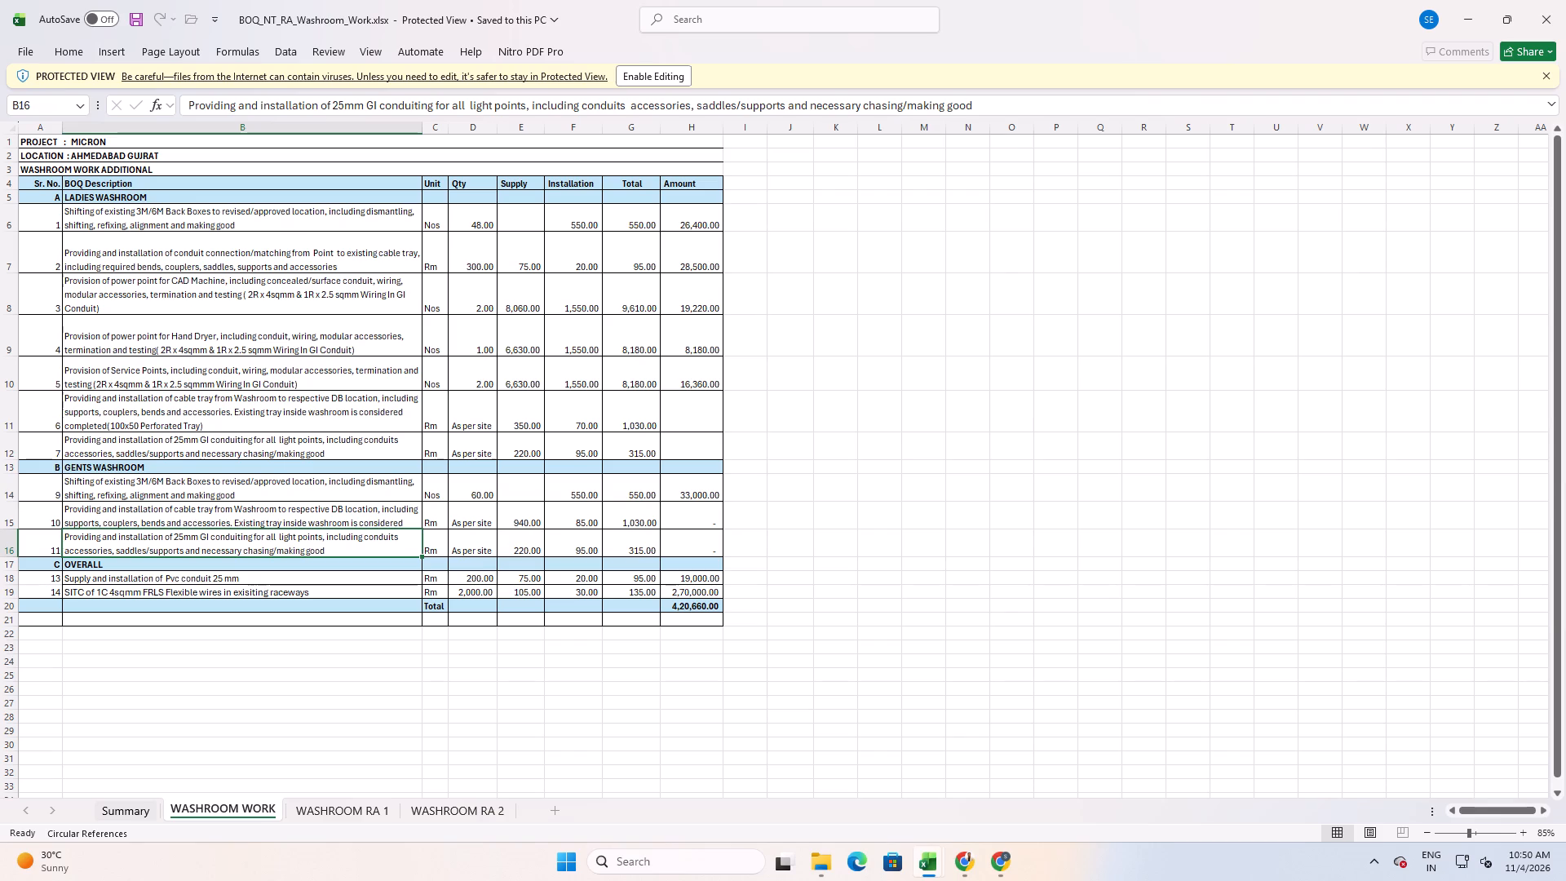
key(0)
key(alt+Tab)
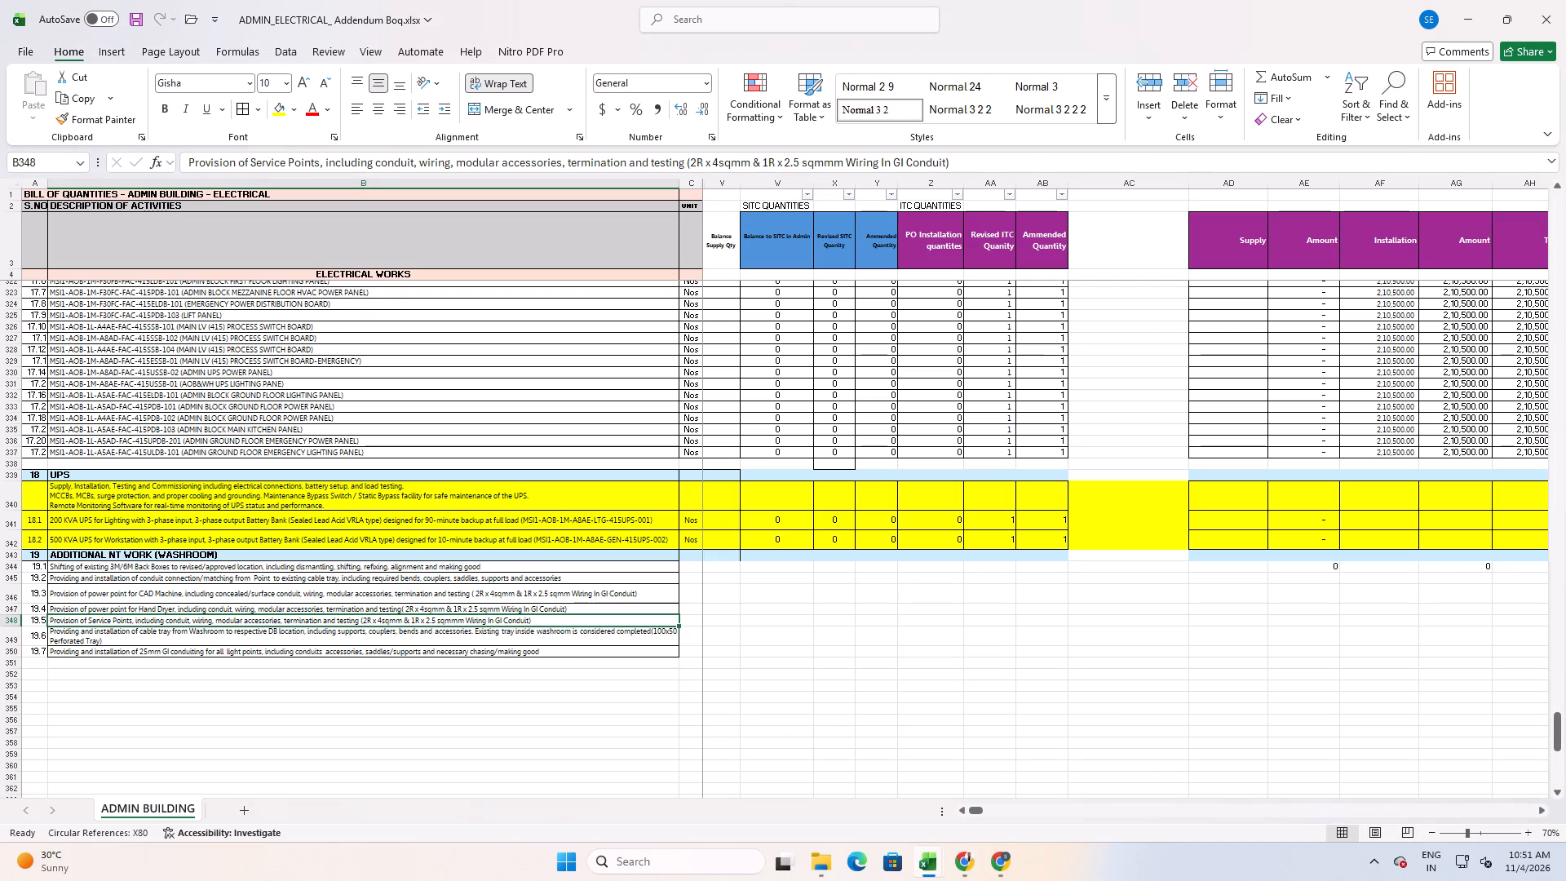
key(alt+Tab)
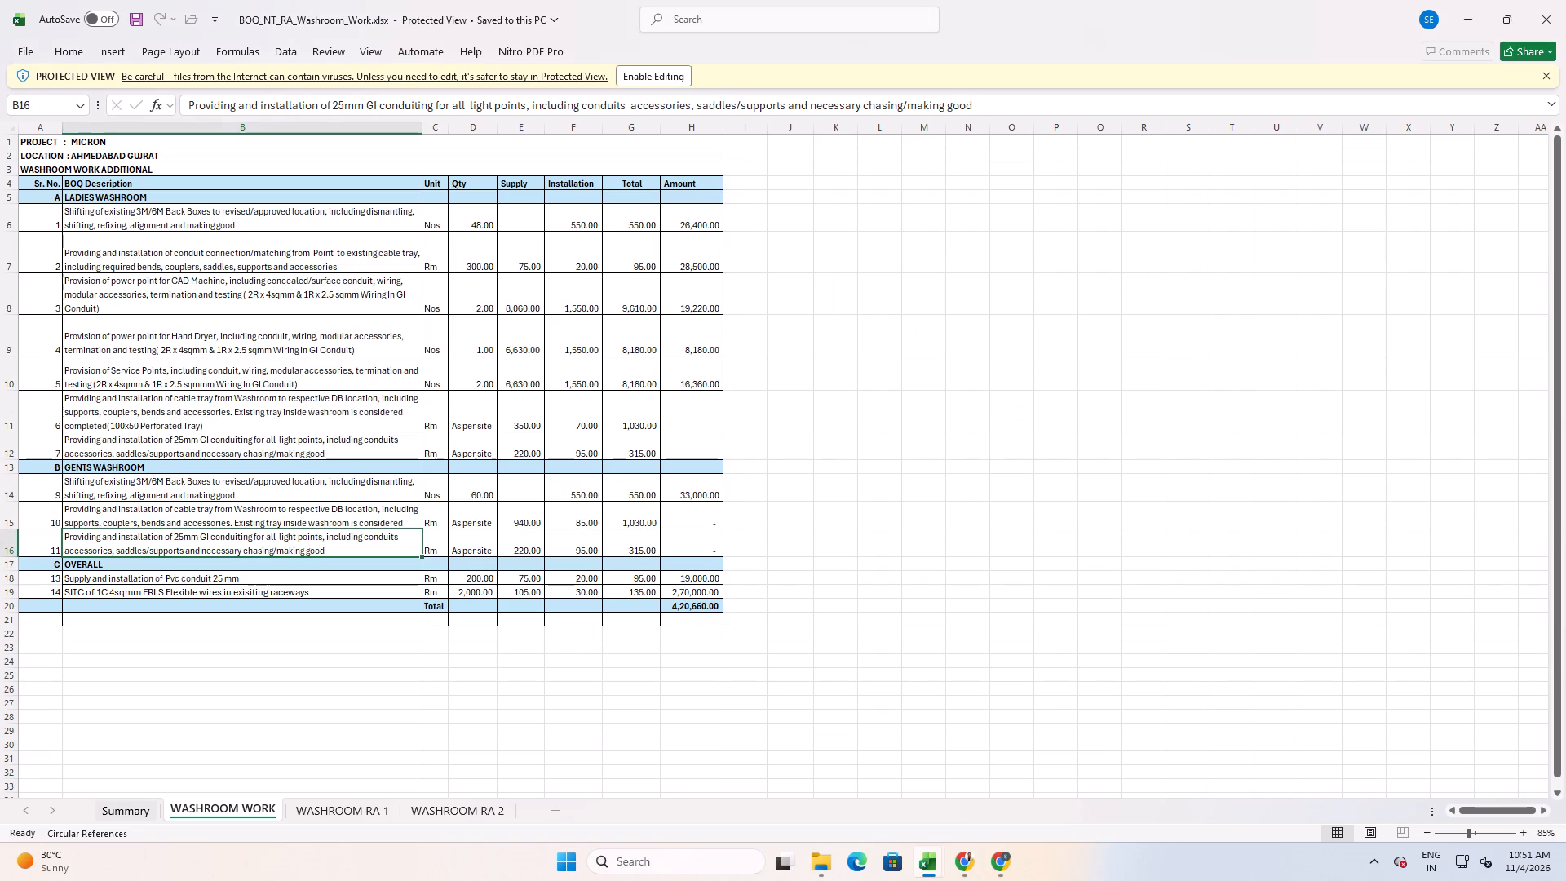
key(alt+Tab)
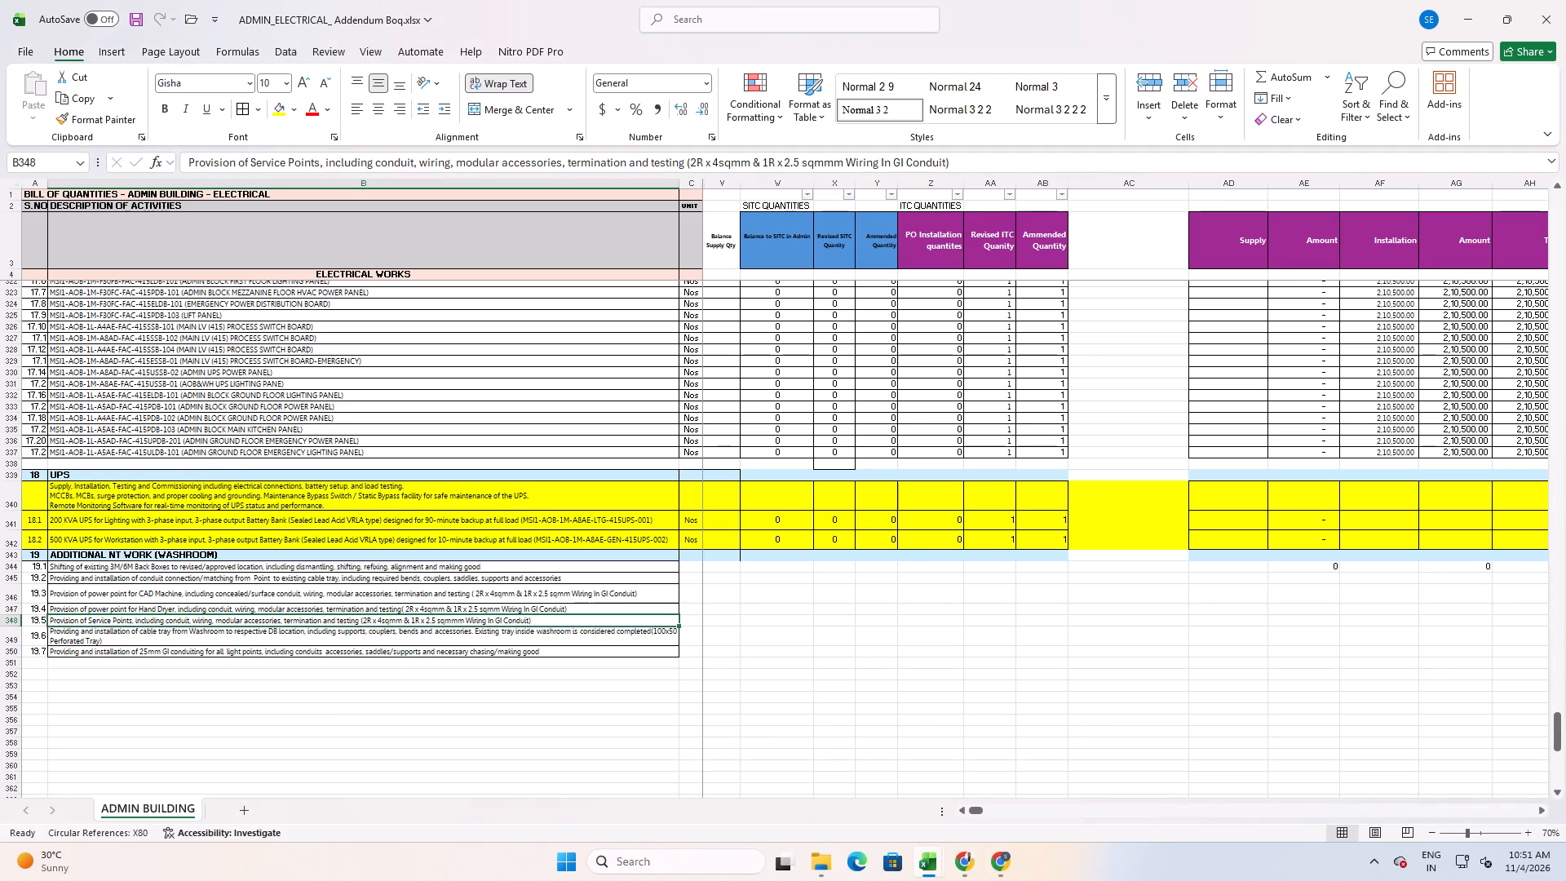
scroll(73, 560, up, 15)
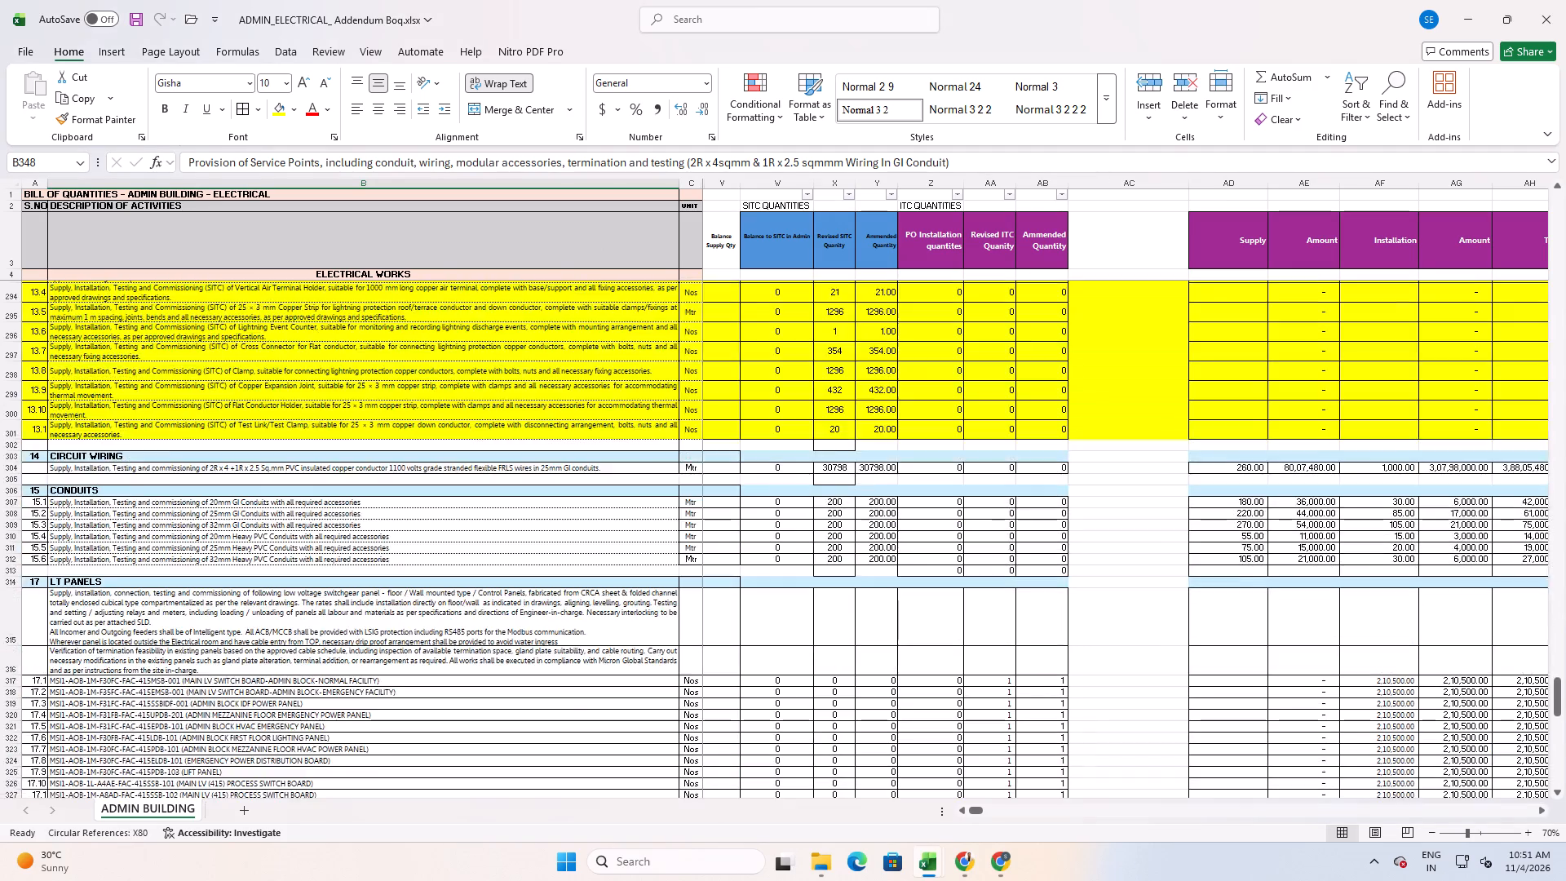
scroll(202, 699, up, 20)
scroll(202, 699, up, 7)
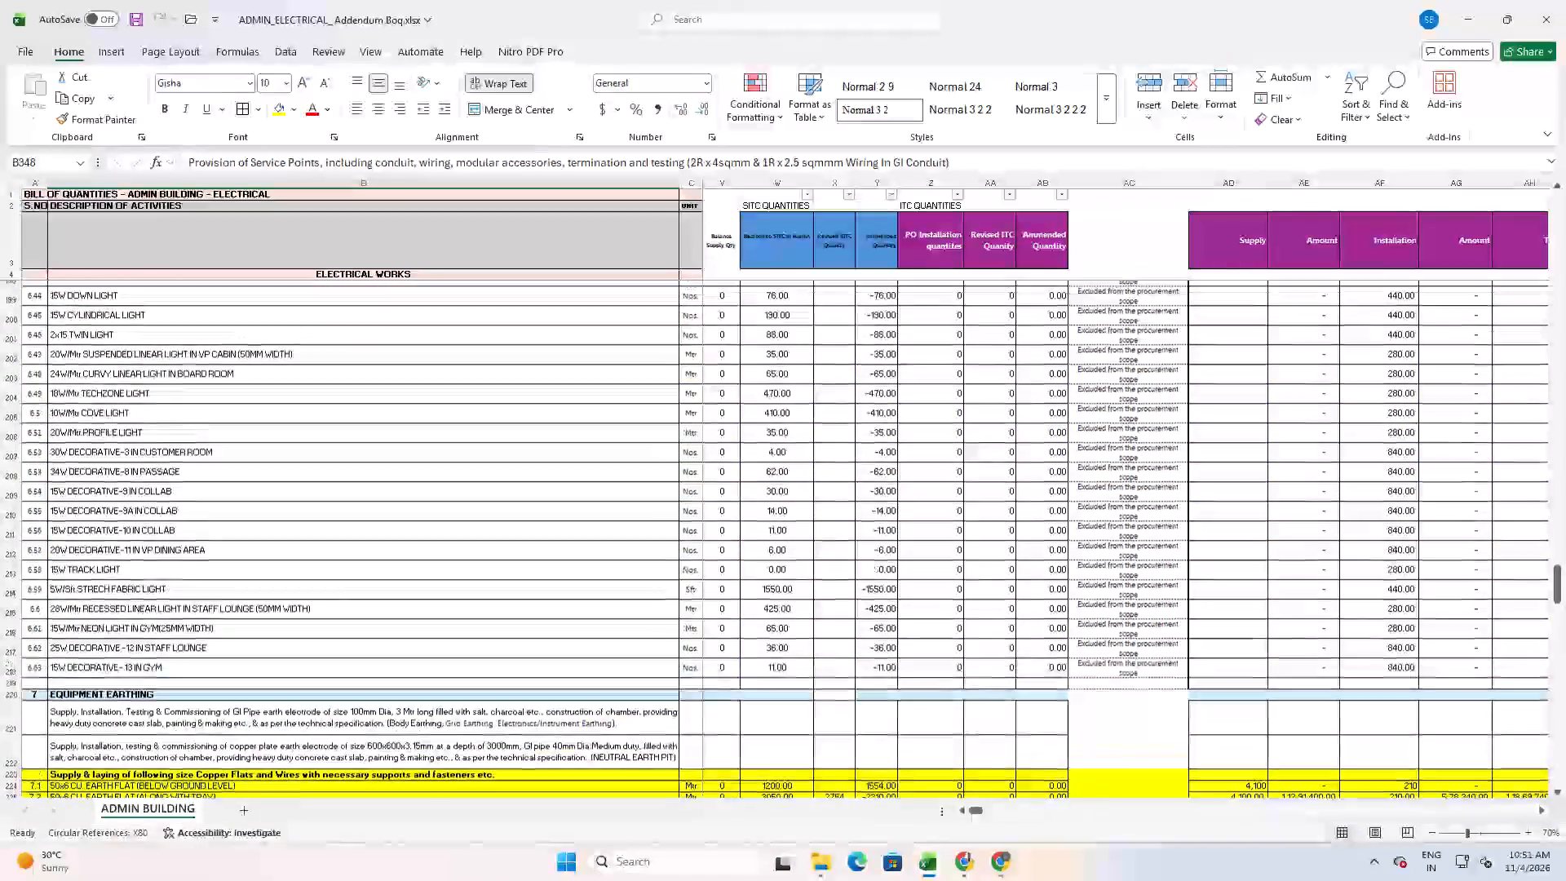
scroll(204, 693, down, 20)
scroll(204, 693, down, 13)
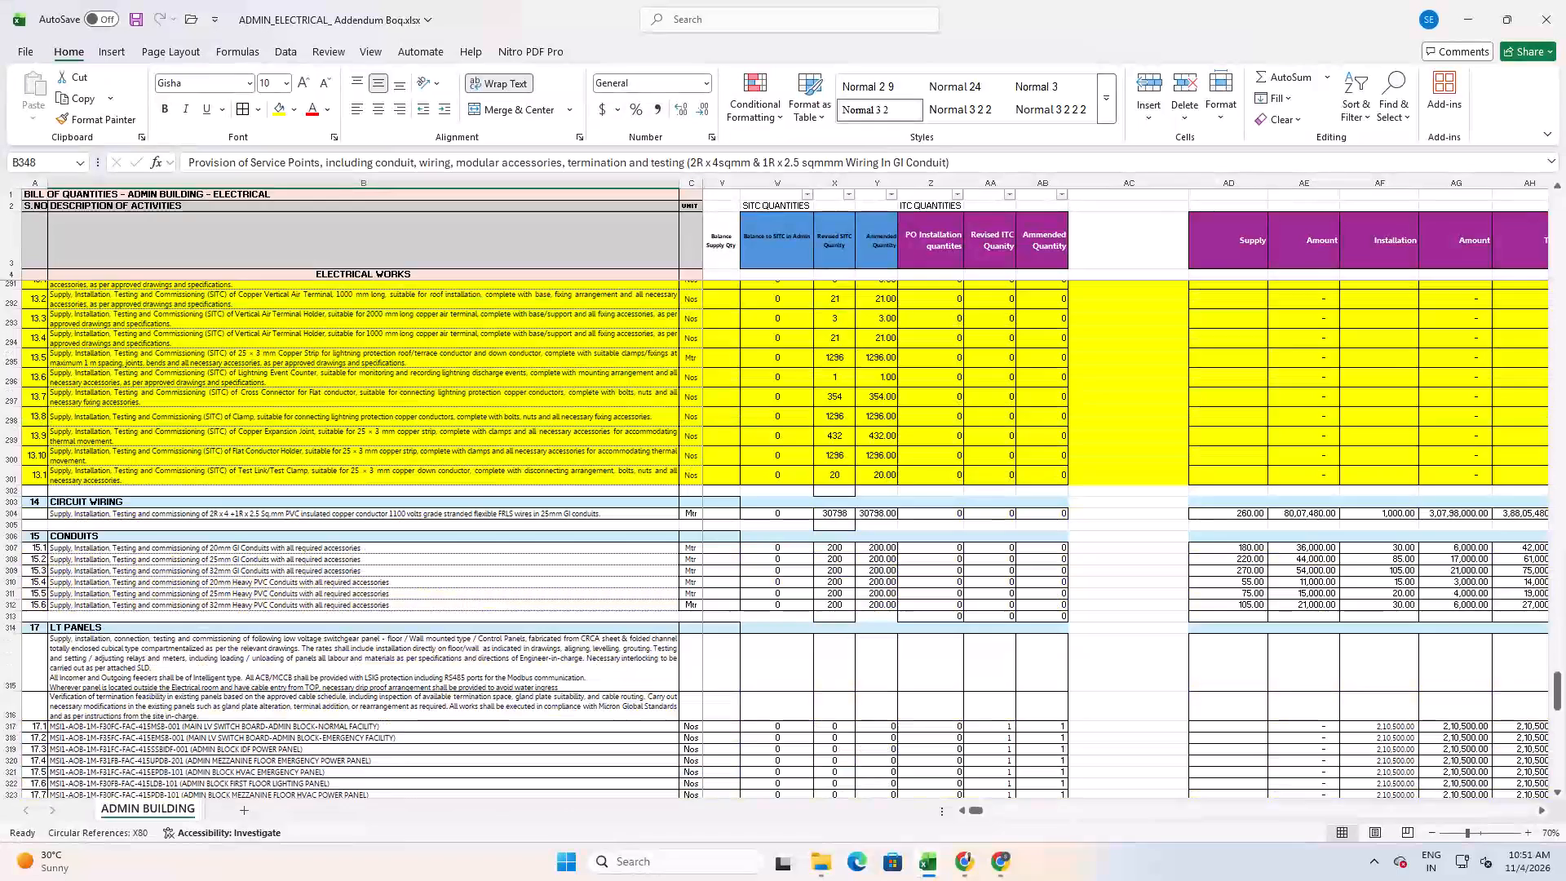
scroll(202, 692, down, 12)
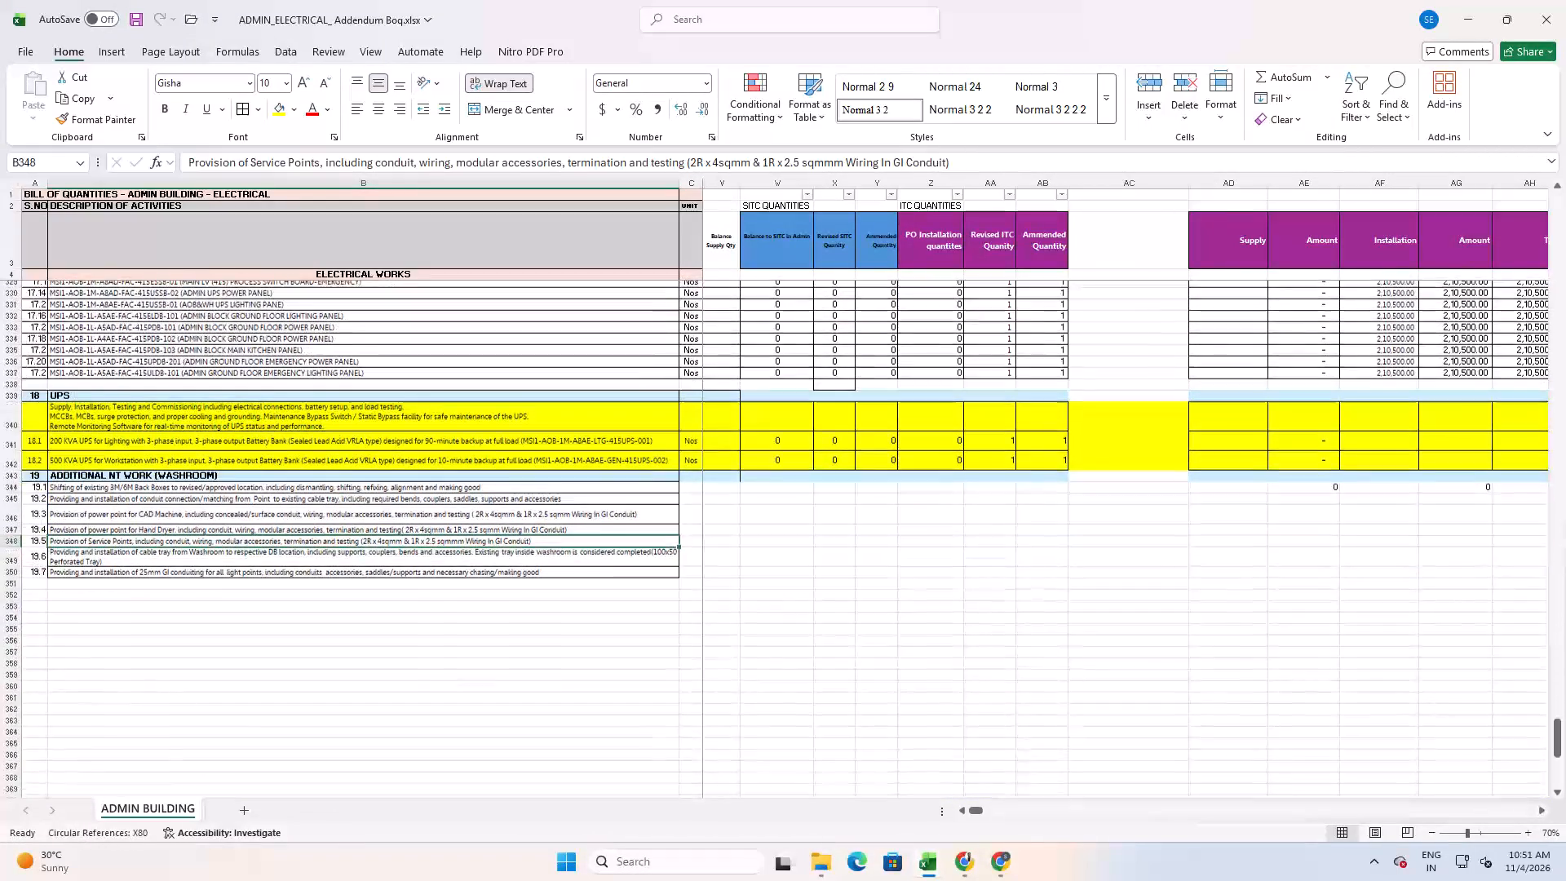
key(alt+Tab)
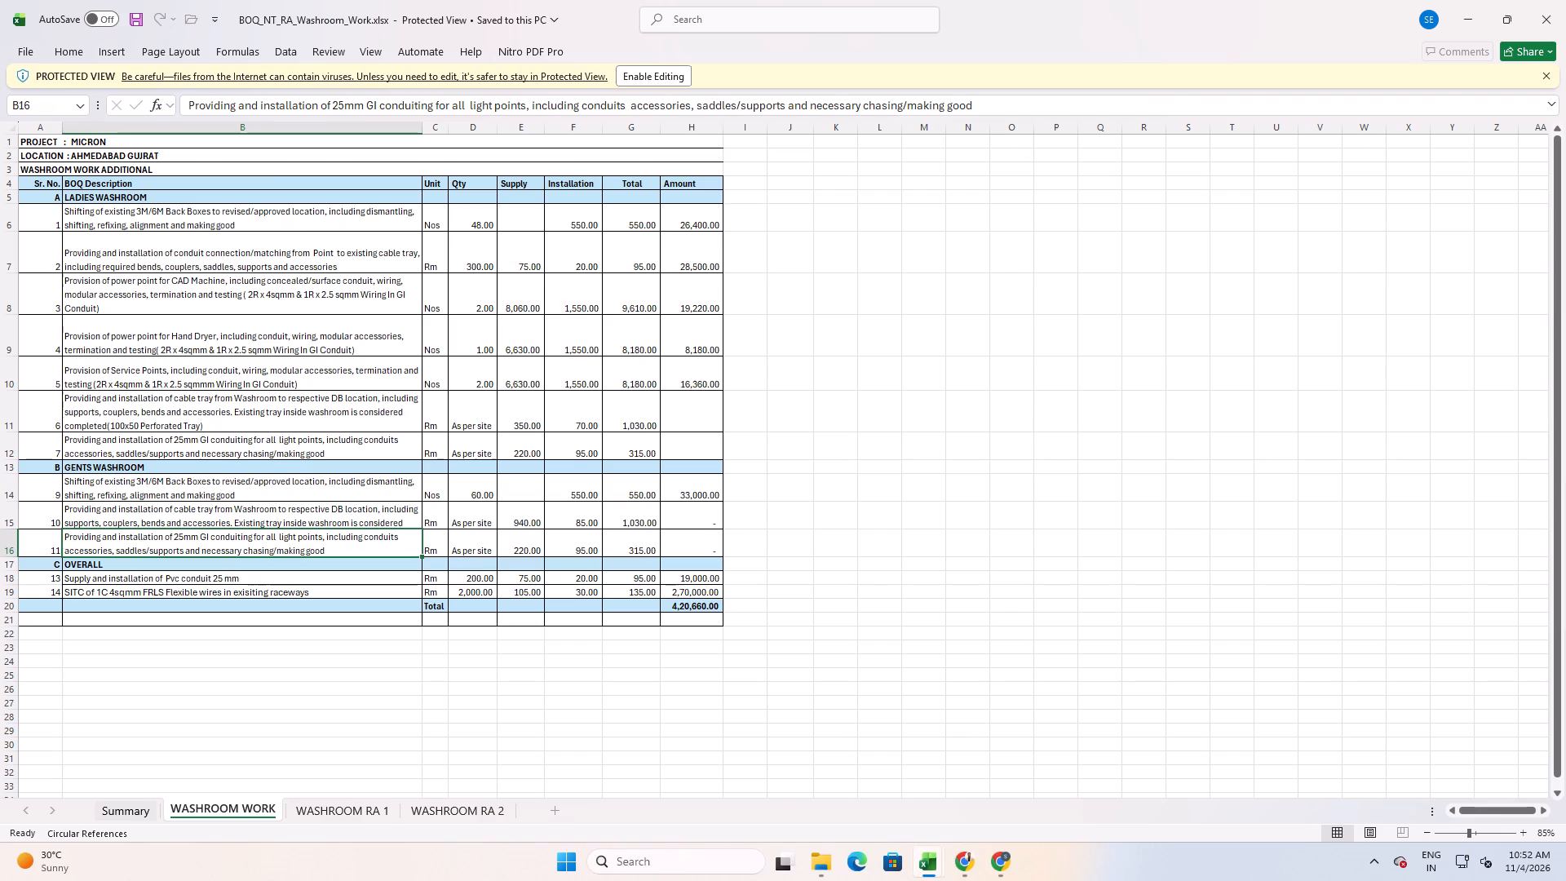
In the addendum BOQ, copy the unit Nos from the last LT PANELS item to all section 19 items, 19.1 to 19.7.
key(alt+Tab)
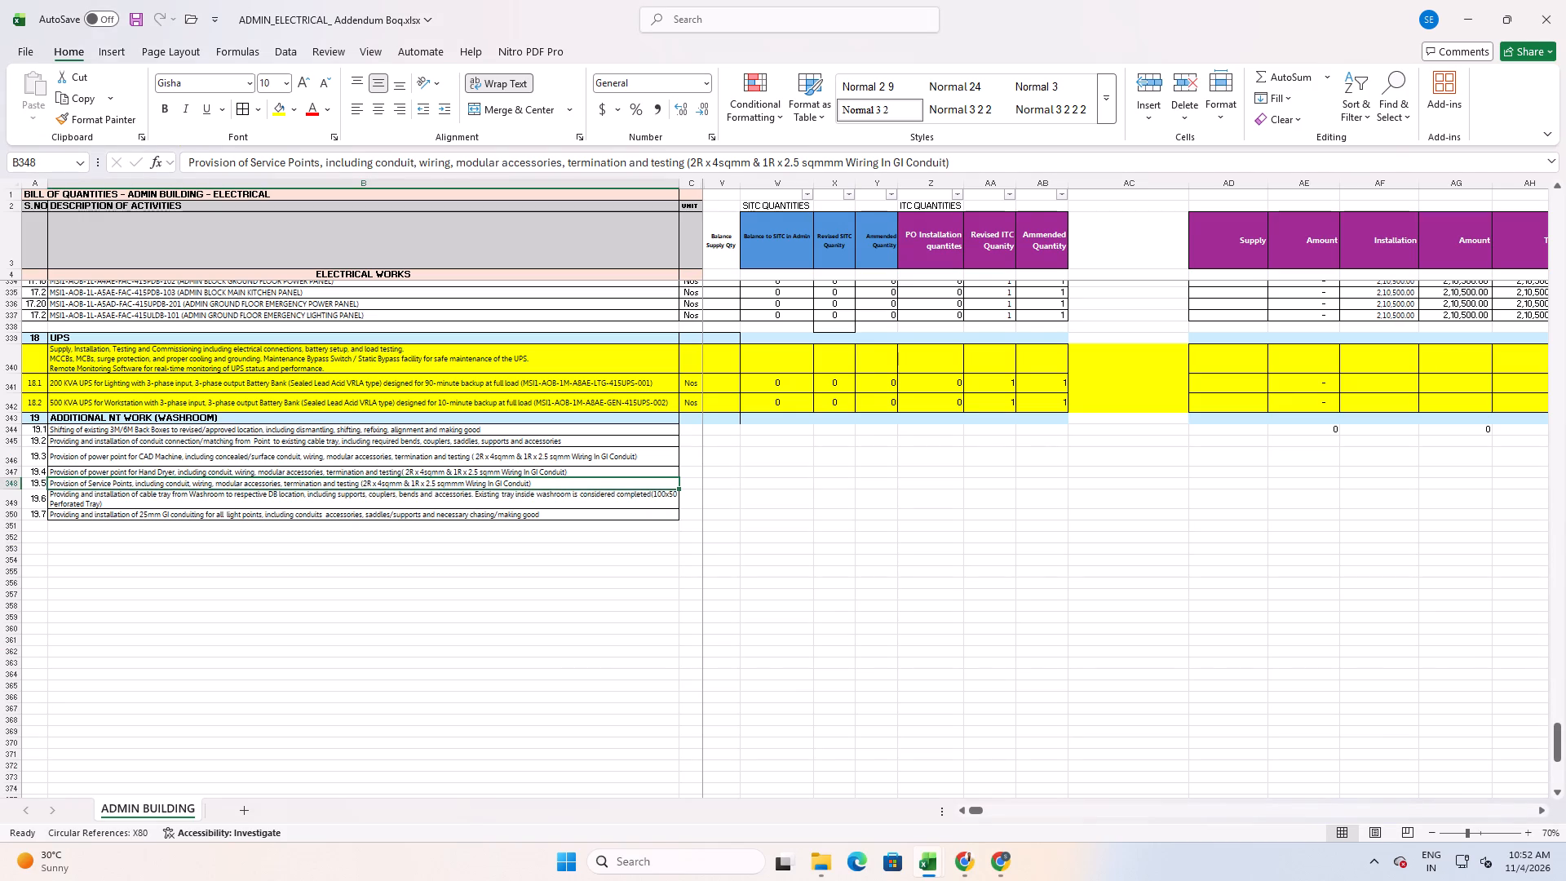
click(693, 404)
click(691, 314)
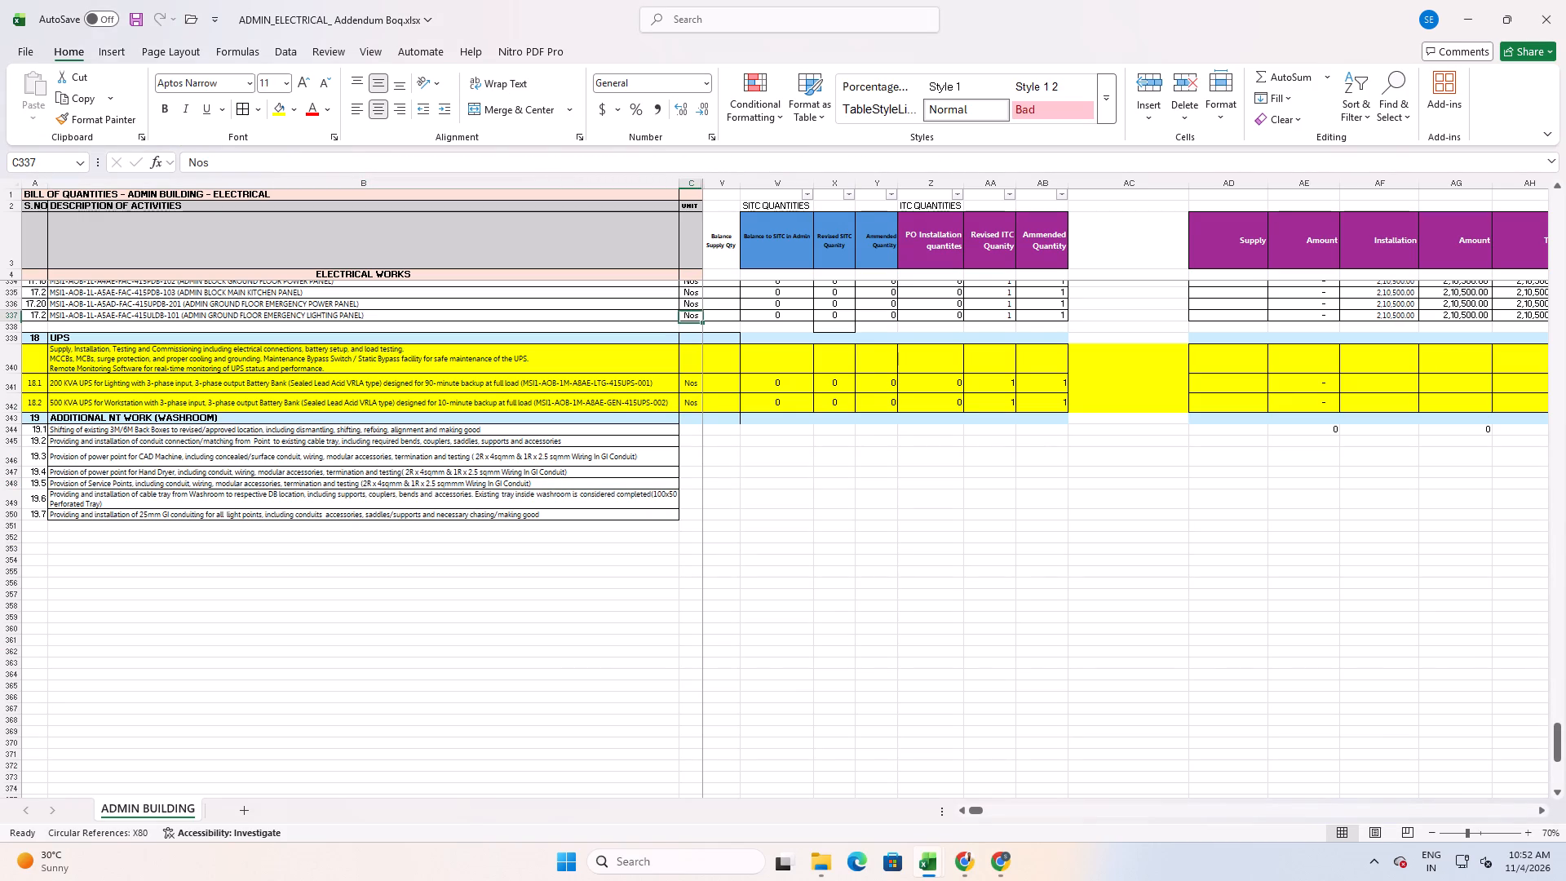
key(ctrl+c)
drag(683, 431, 686, 508)
key(ctrl+v)
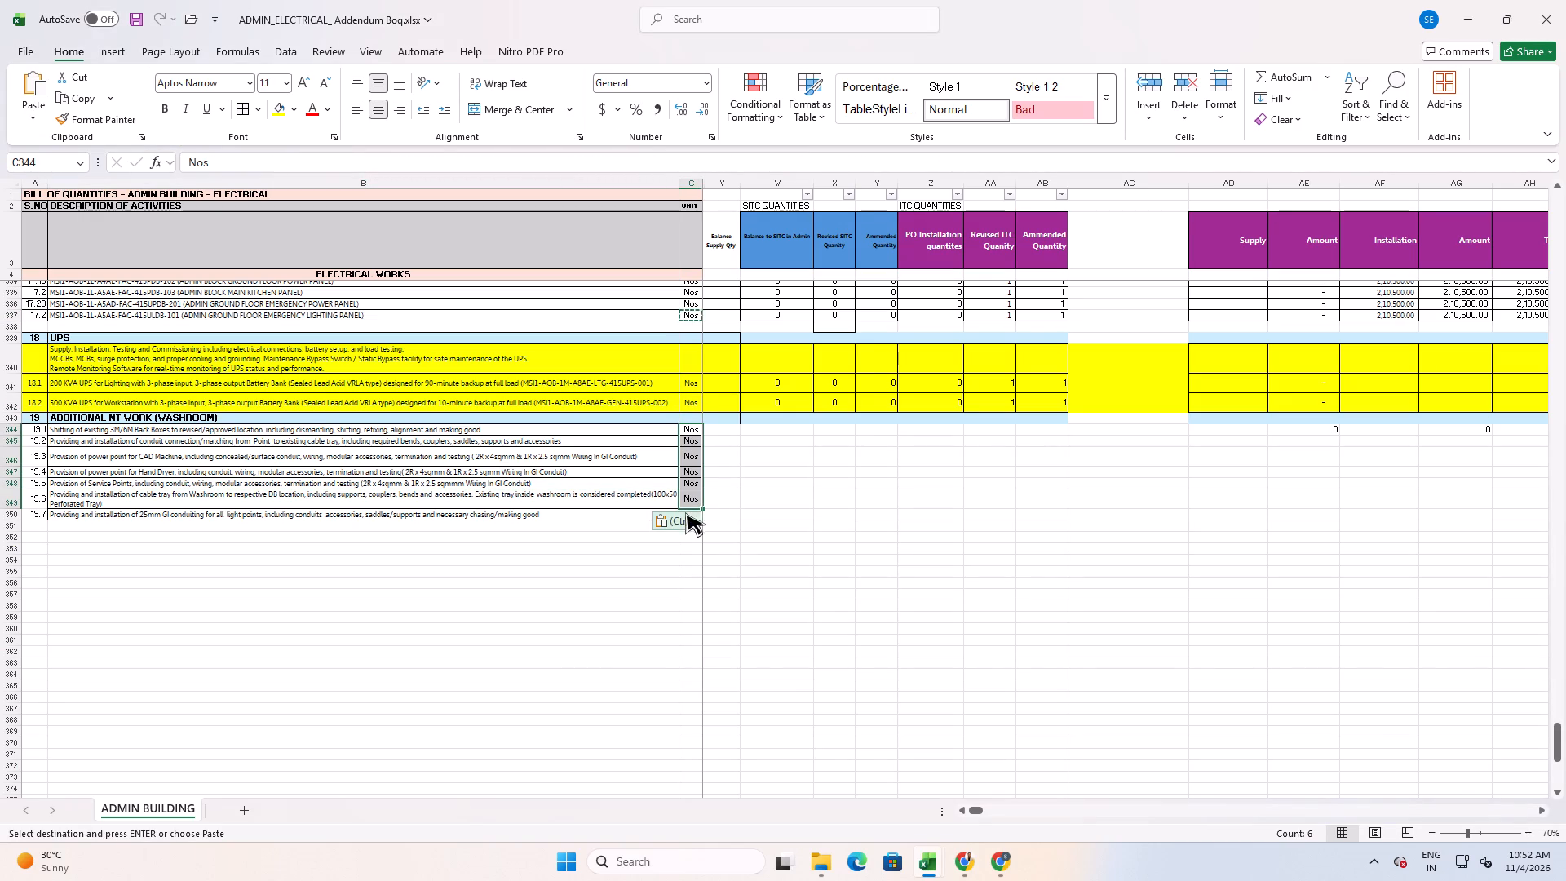
click(757, 475)
click(695, 507)
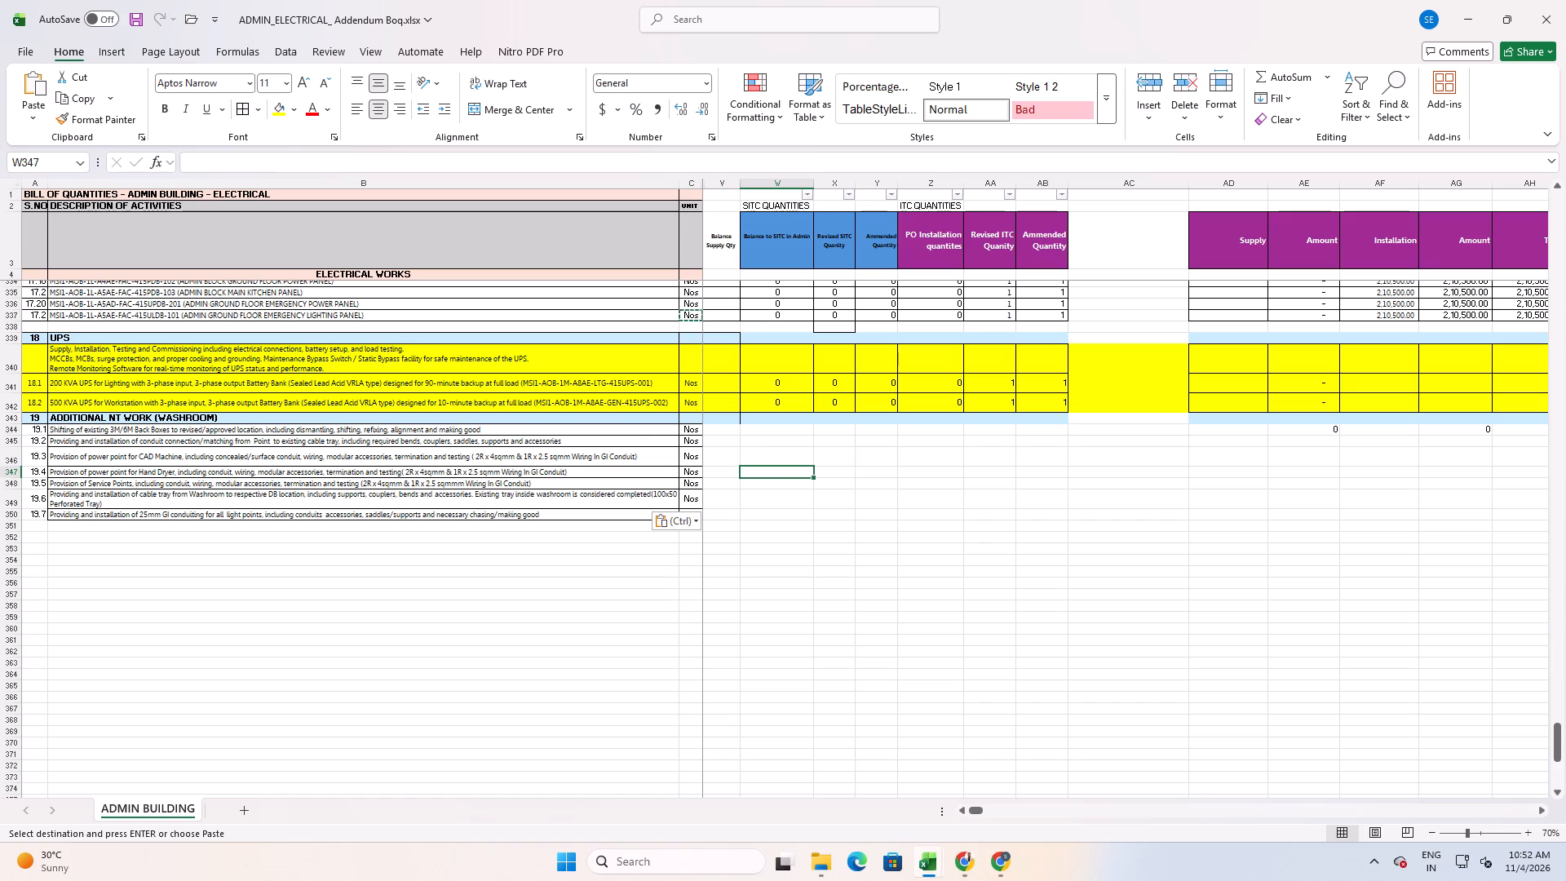
key(Down)
key(ctrl+v)
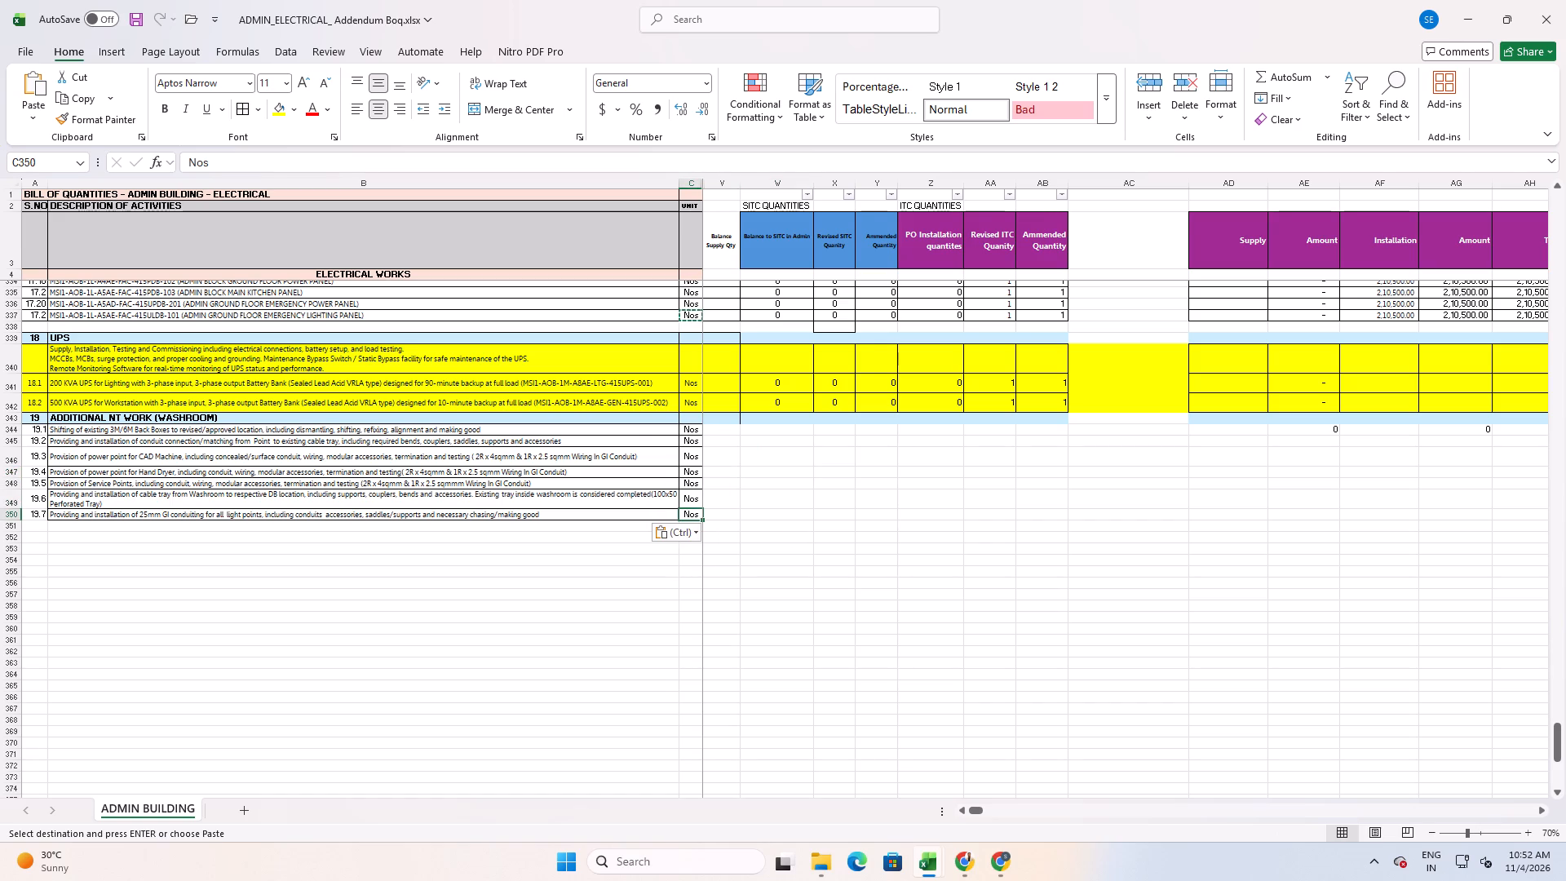
Check the units in the washroom workbook, then replace item 19.2's unit with Mtr copied from the CIRCUIT WIRING item.
key(alt+Tab)
key(alt+Tab)
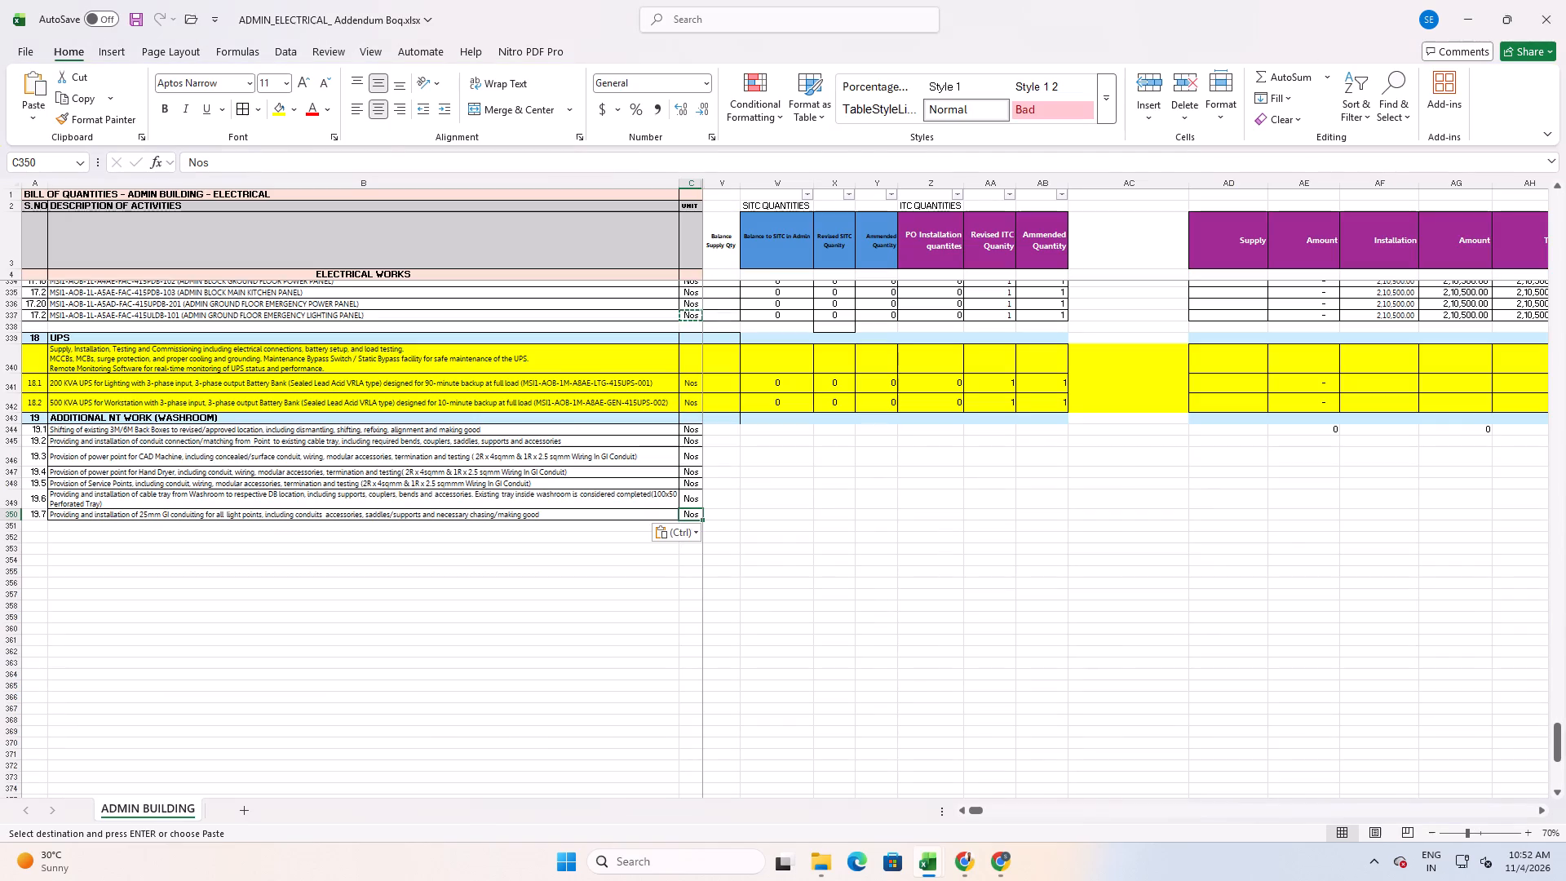
key(alt+Tab)
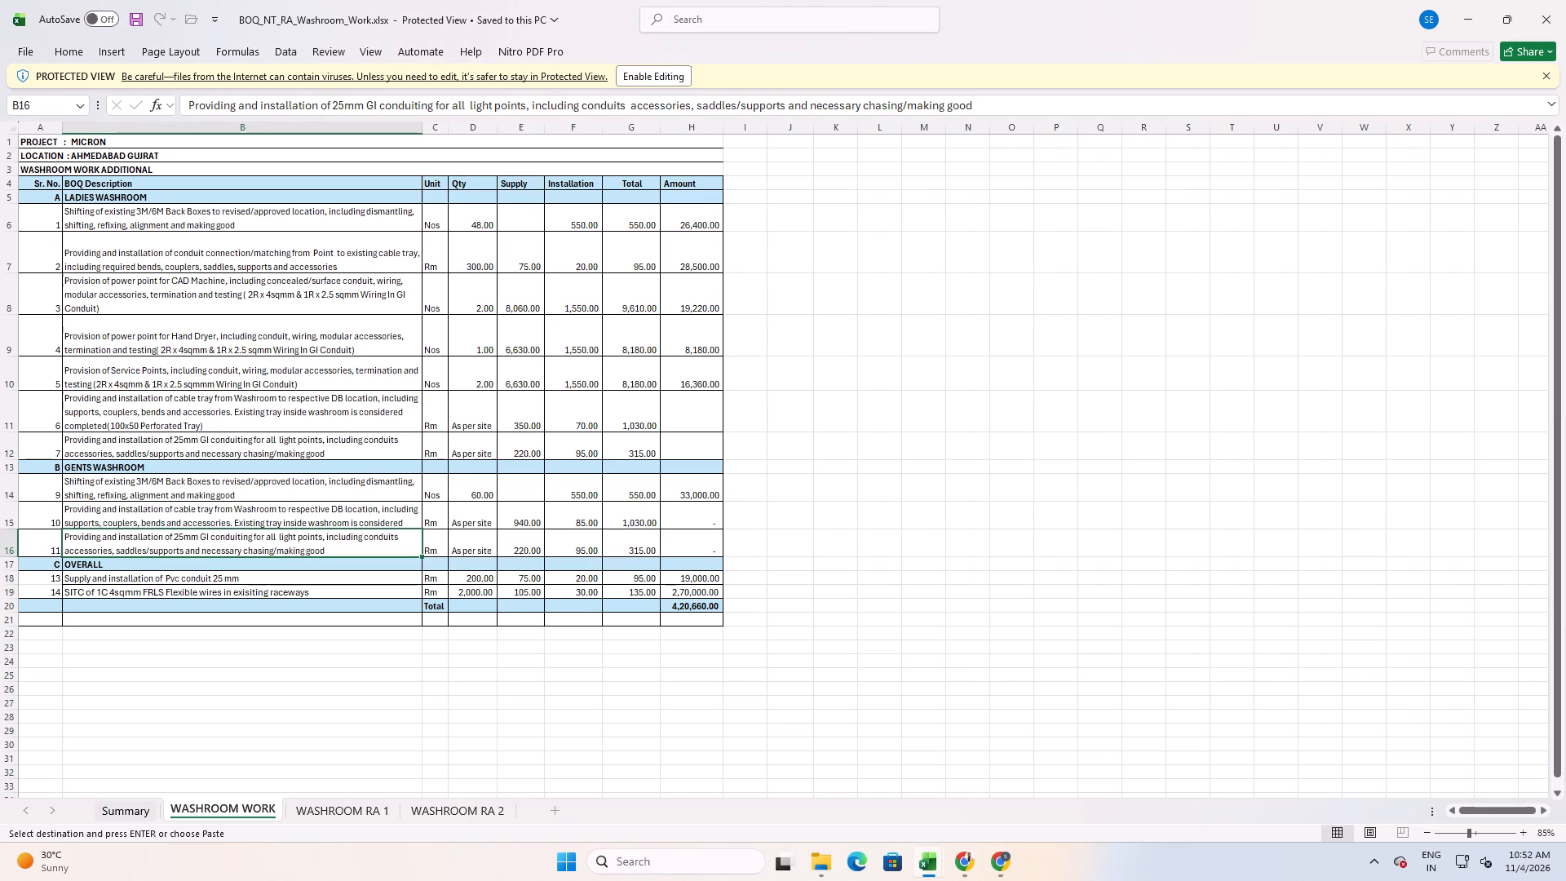
key(alt+Tab)
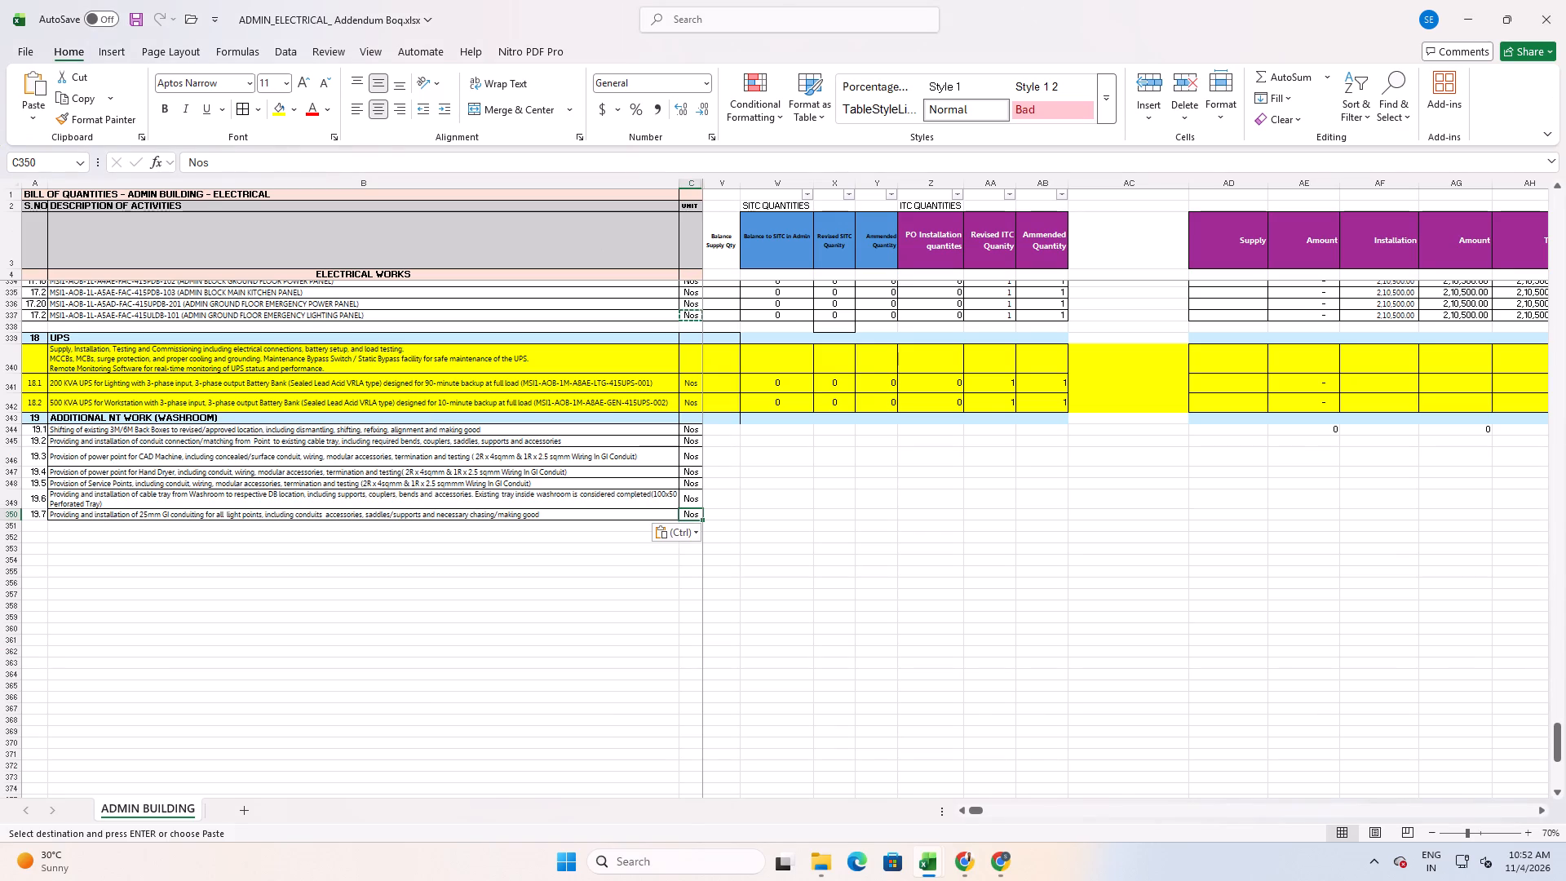
click(372, 501)
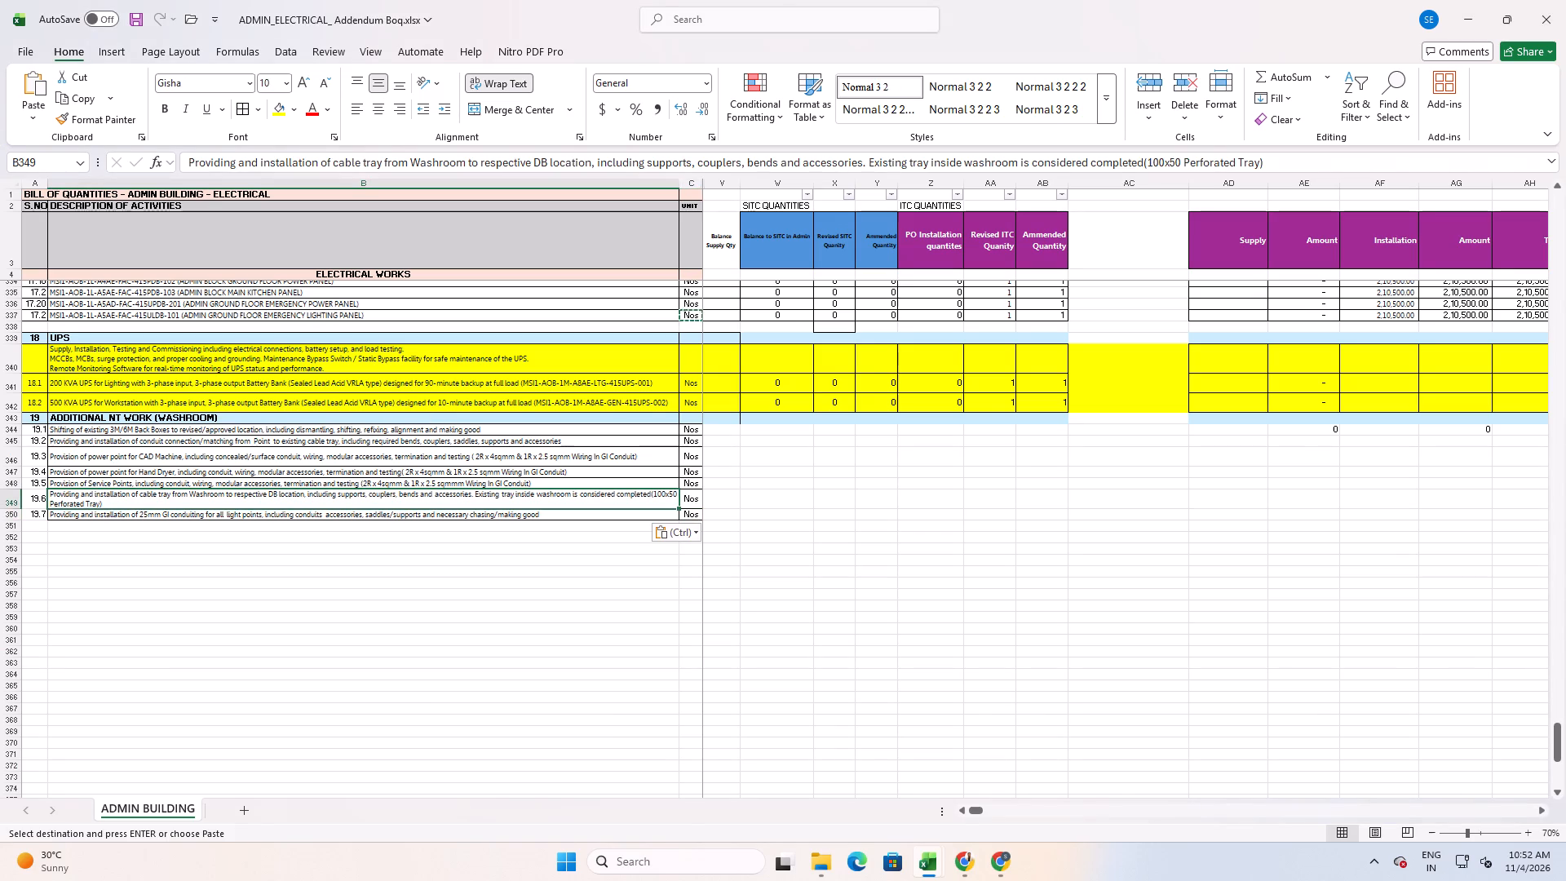
key(alt+Tab)
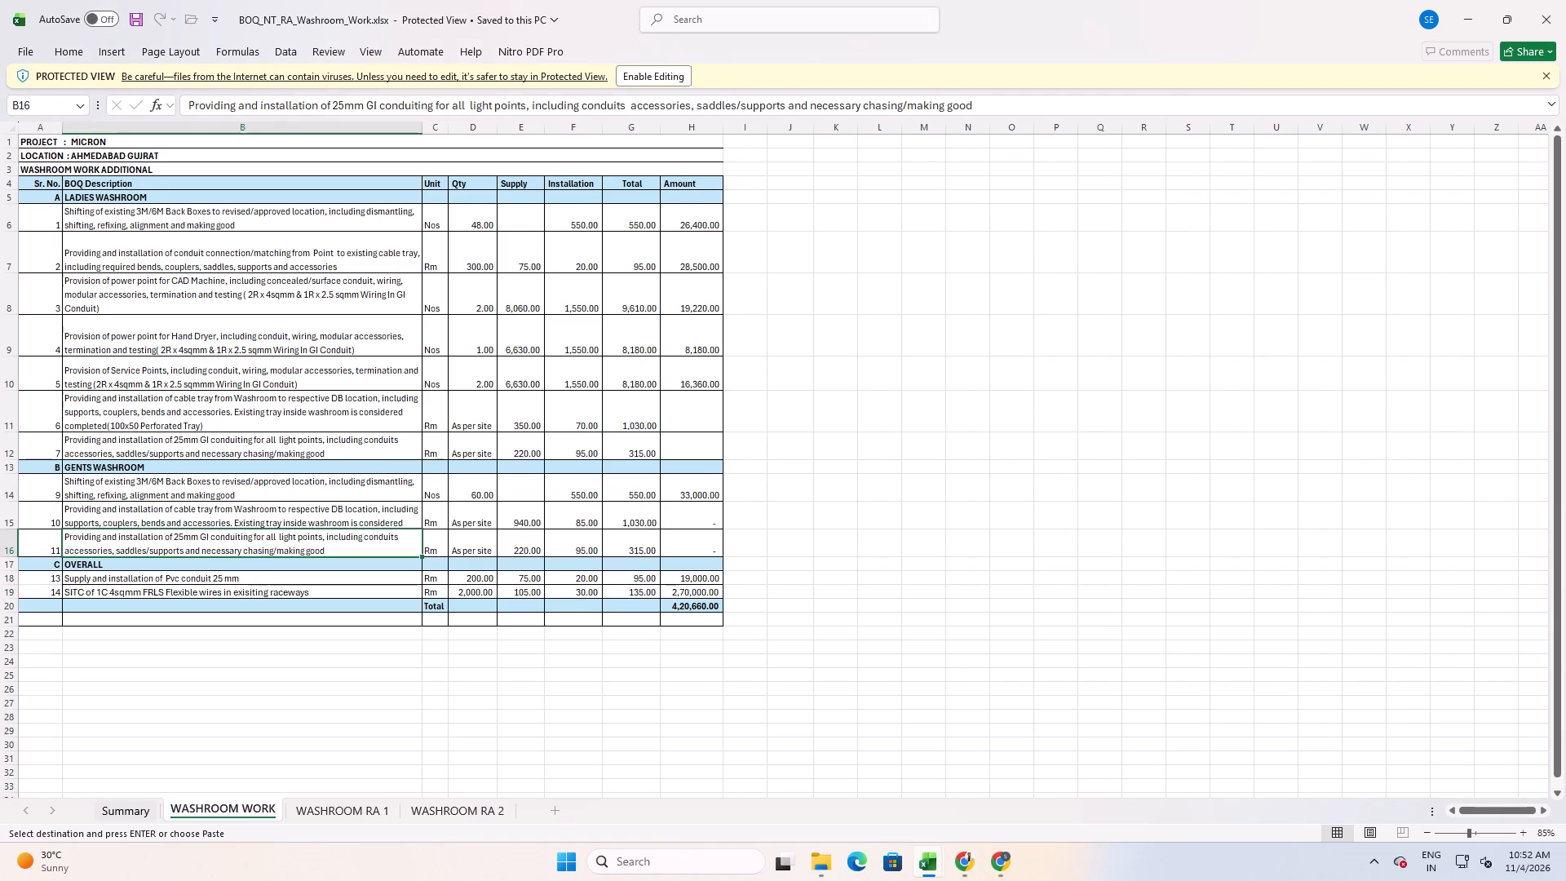
key(alt+Tab)
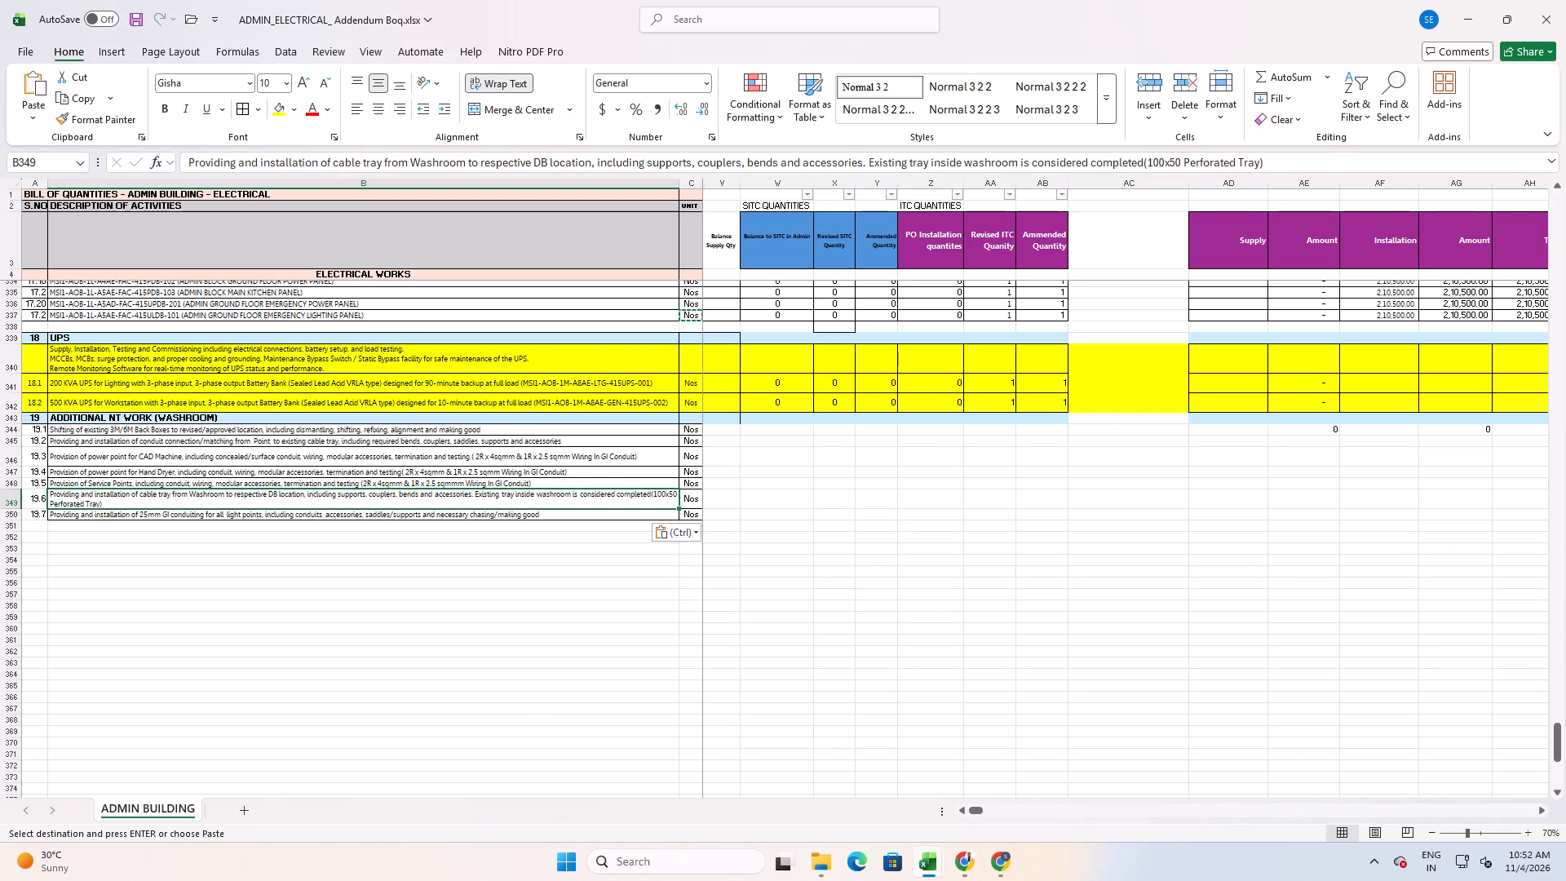
scroll(673, 403, up, 17)
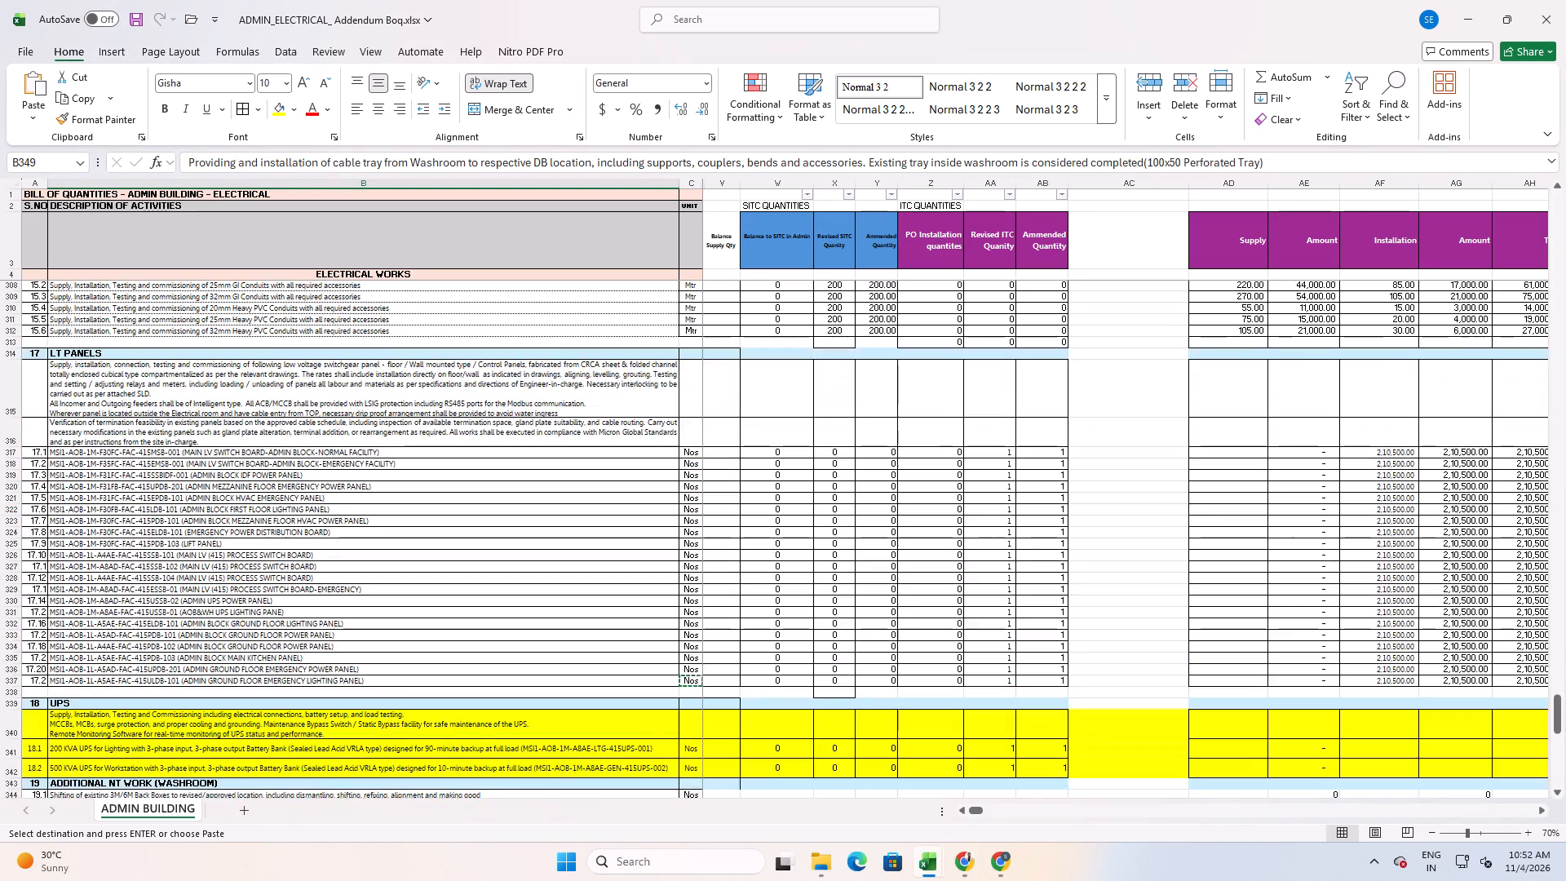
scroll(692, 457, up, 2)
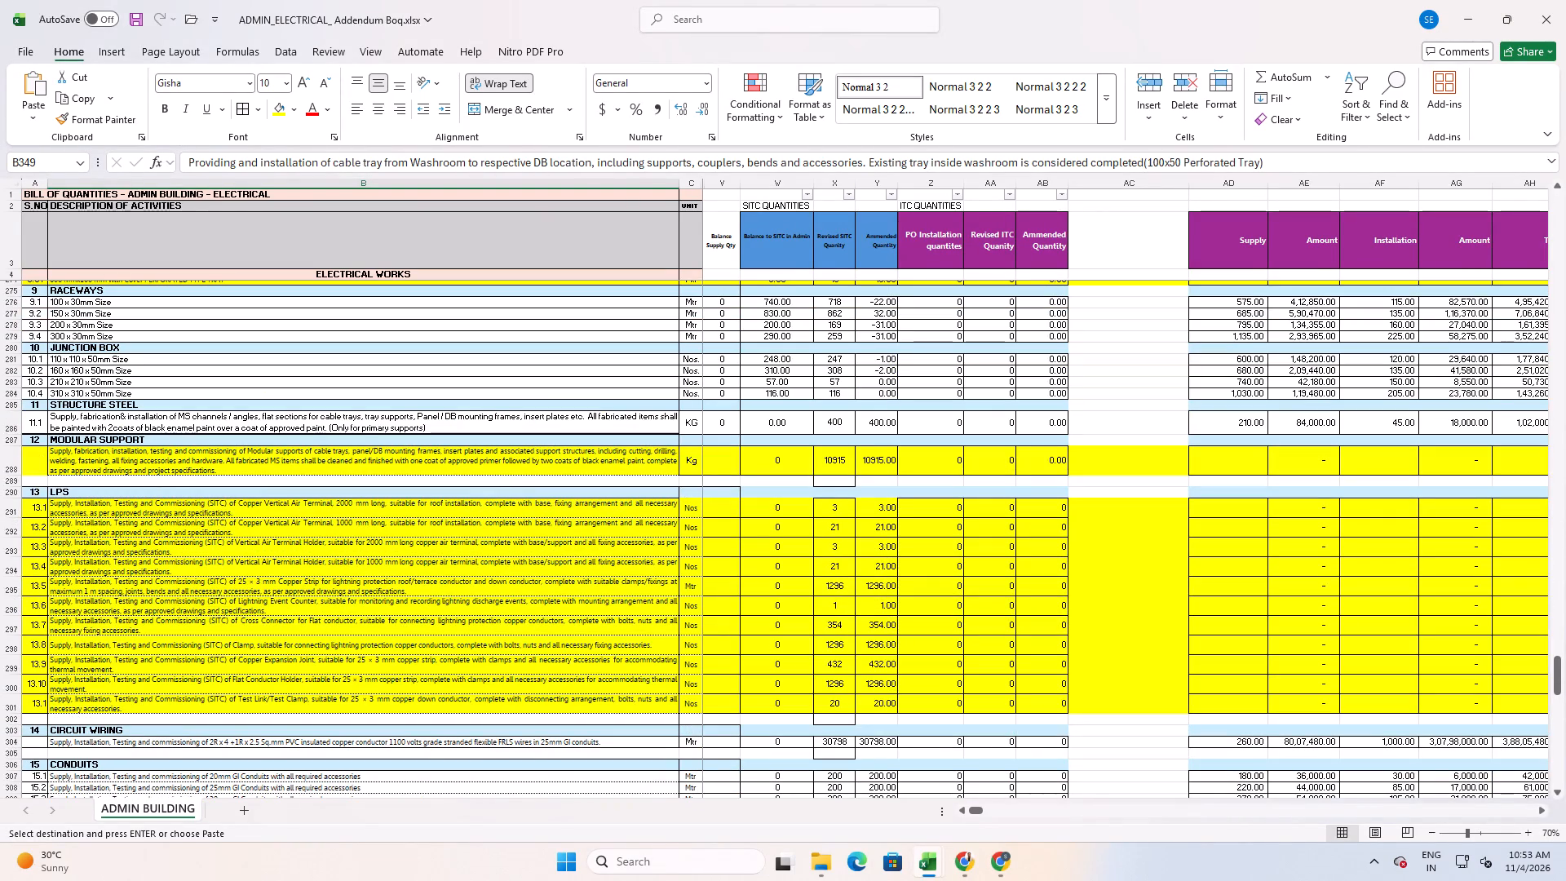
click(692, 742)
key(ctrl+c)
scroll(683, 727, down, 14)
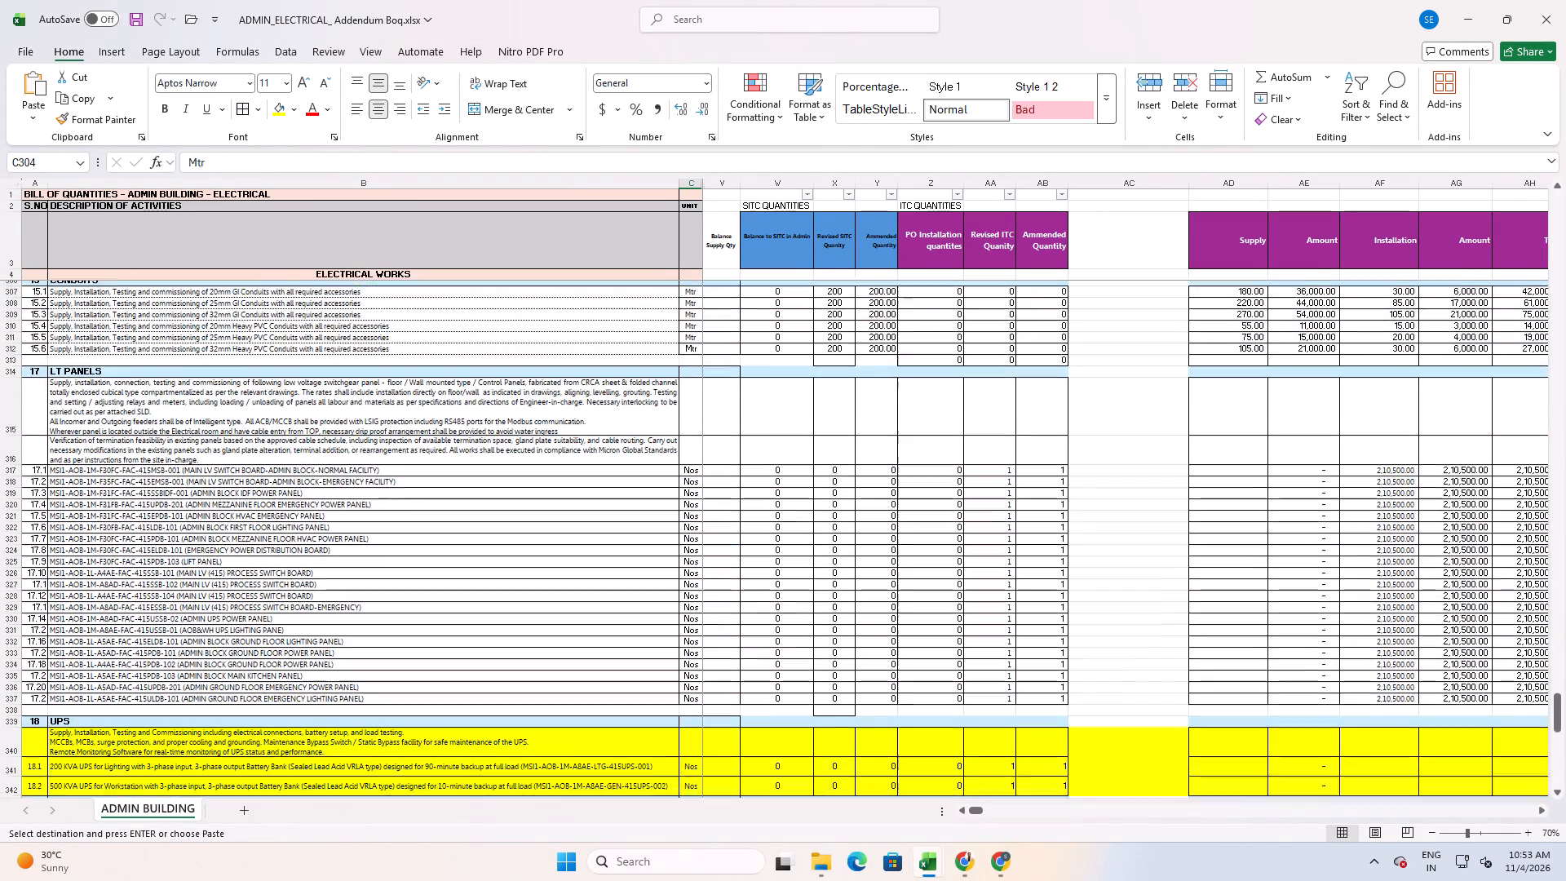
scroll(692, 708, down, 7)
scroll(690, 700, up, 2)
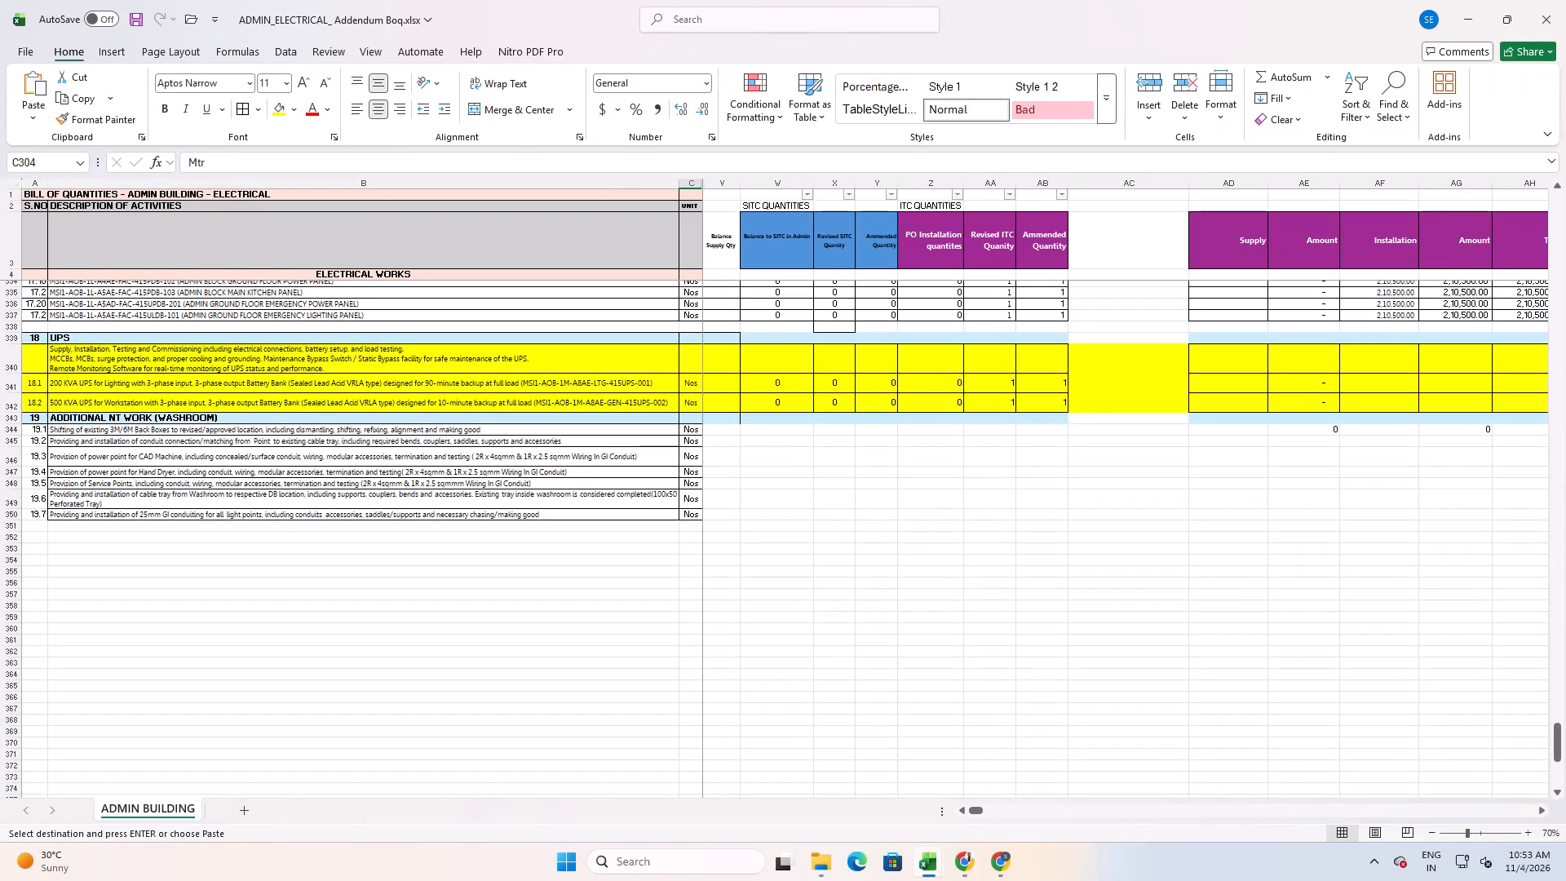
click(694, 443)
key(ctrl+v)
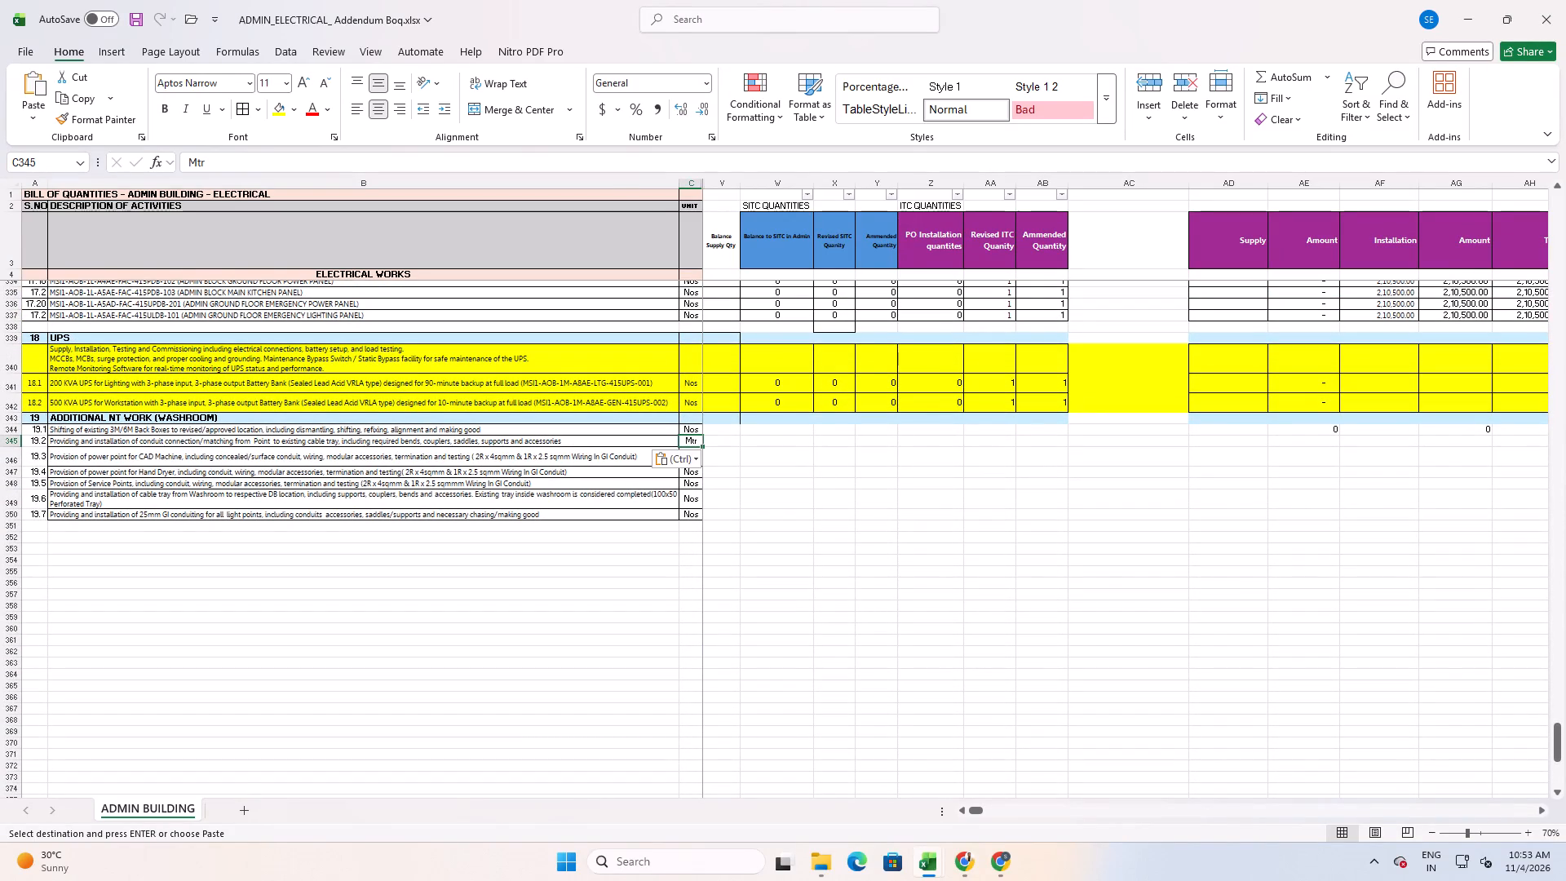
Check the remaining units against the washroom workbook and set items 19.6 and 19.7 to Mtr.
key(alt+Tab)
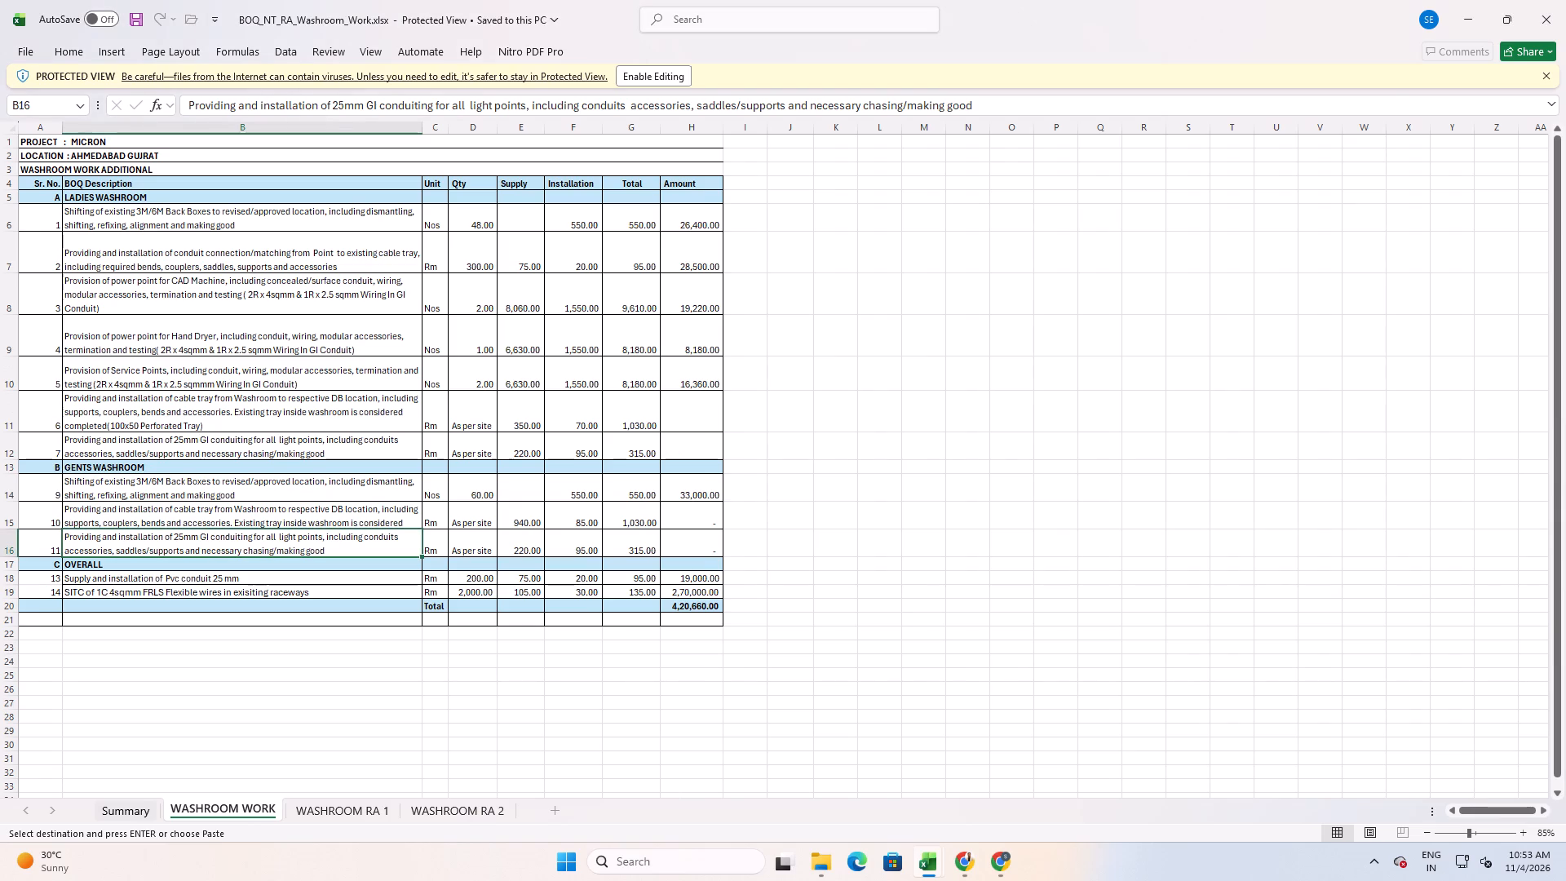
key(alt+Tab)
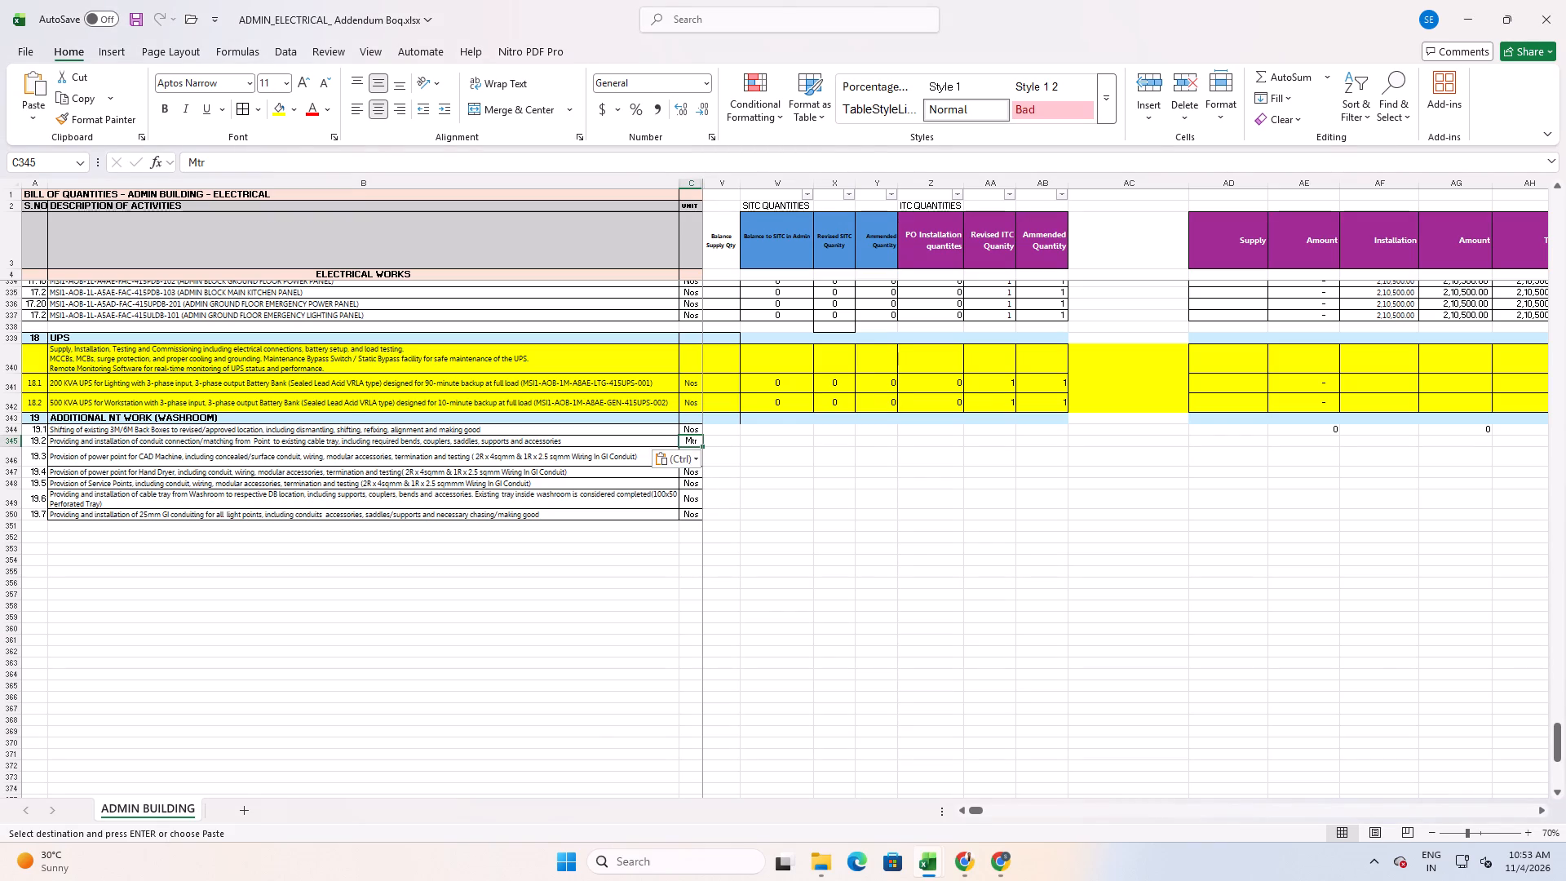
drag(691, 496, 690, 511)
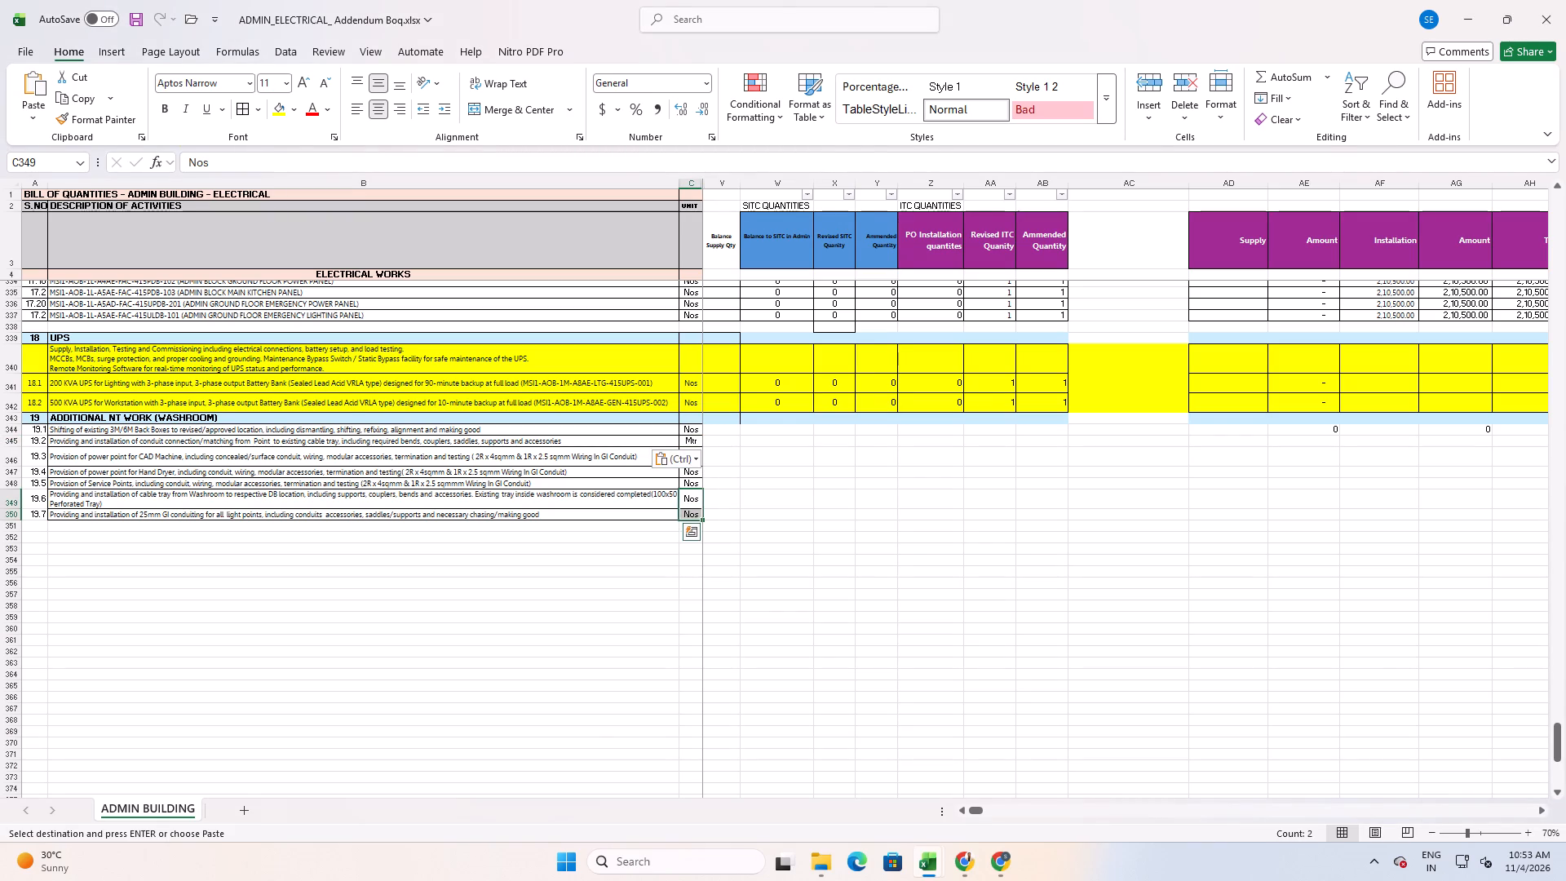
key(ctrl+v)
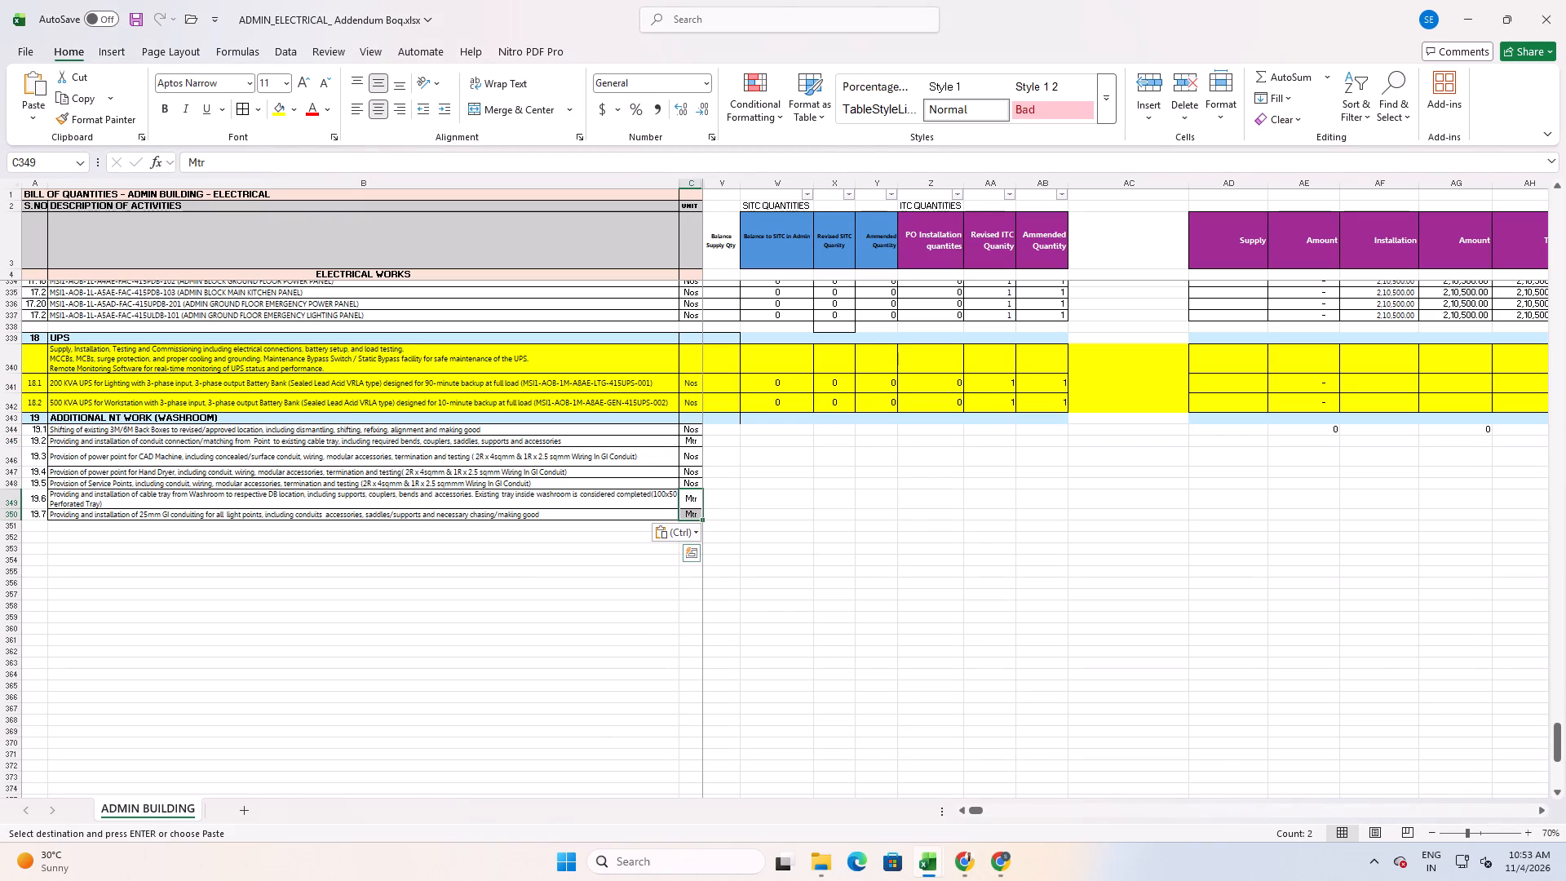
Copy the GENTS WASHROOM cable tray and 25mm GI conduiting descriptions as values only into the two rows below item 19.7.
key(alt+Tab)
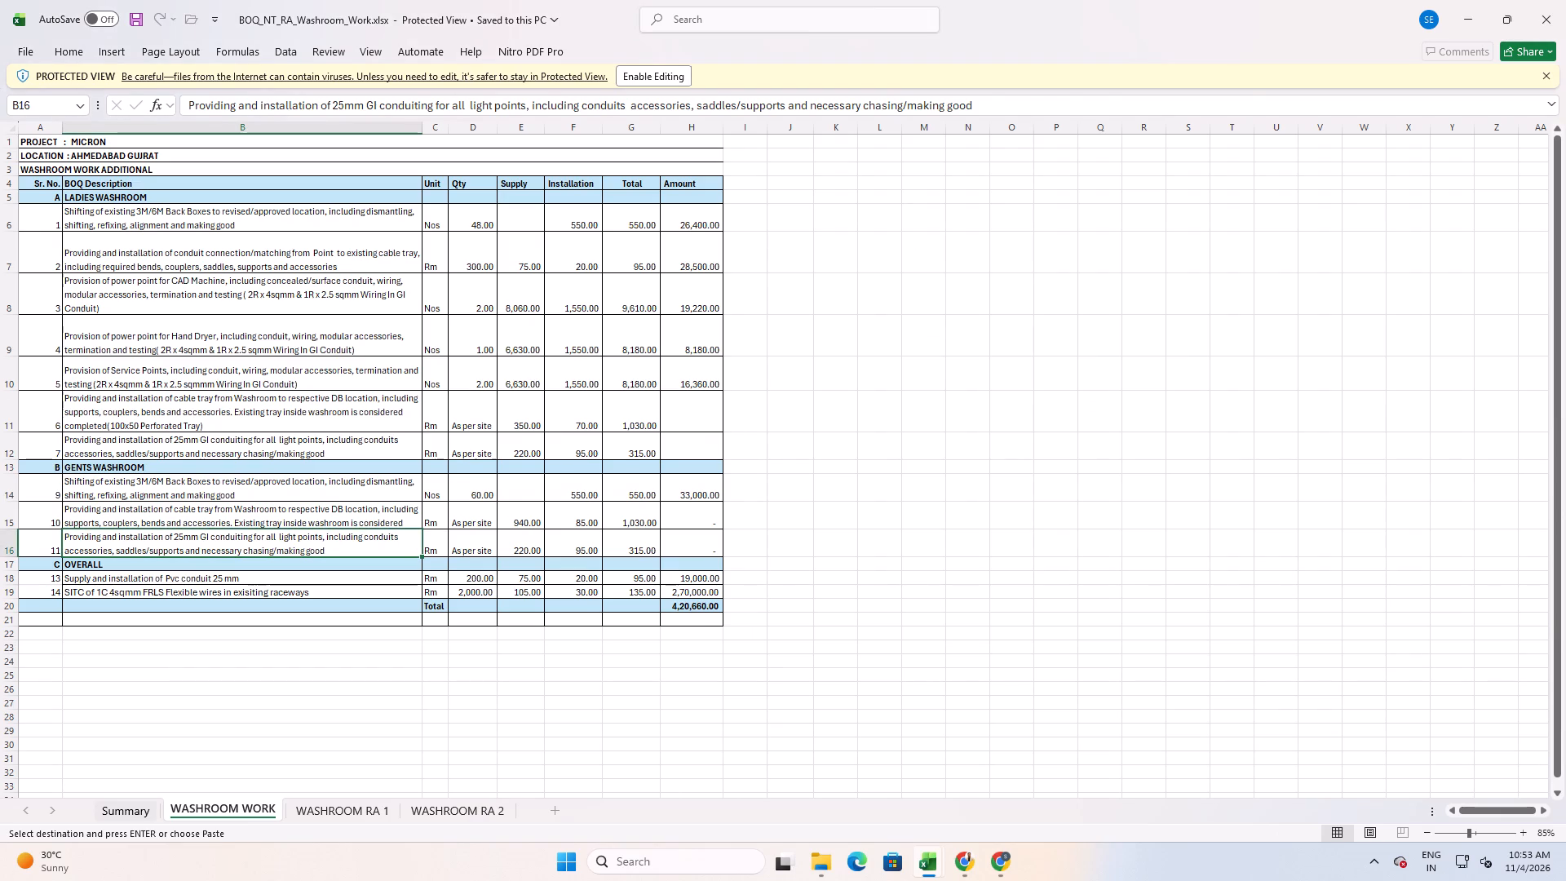
drag(140, 515, 160, 532)
key(ctrl+v)
key(ctrl+c)
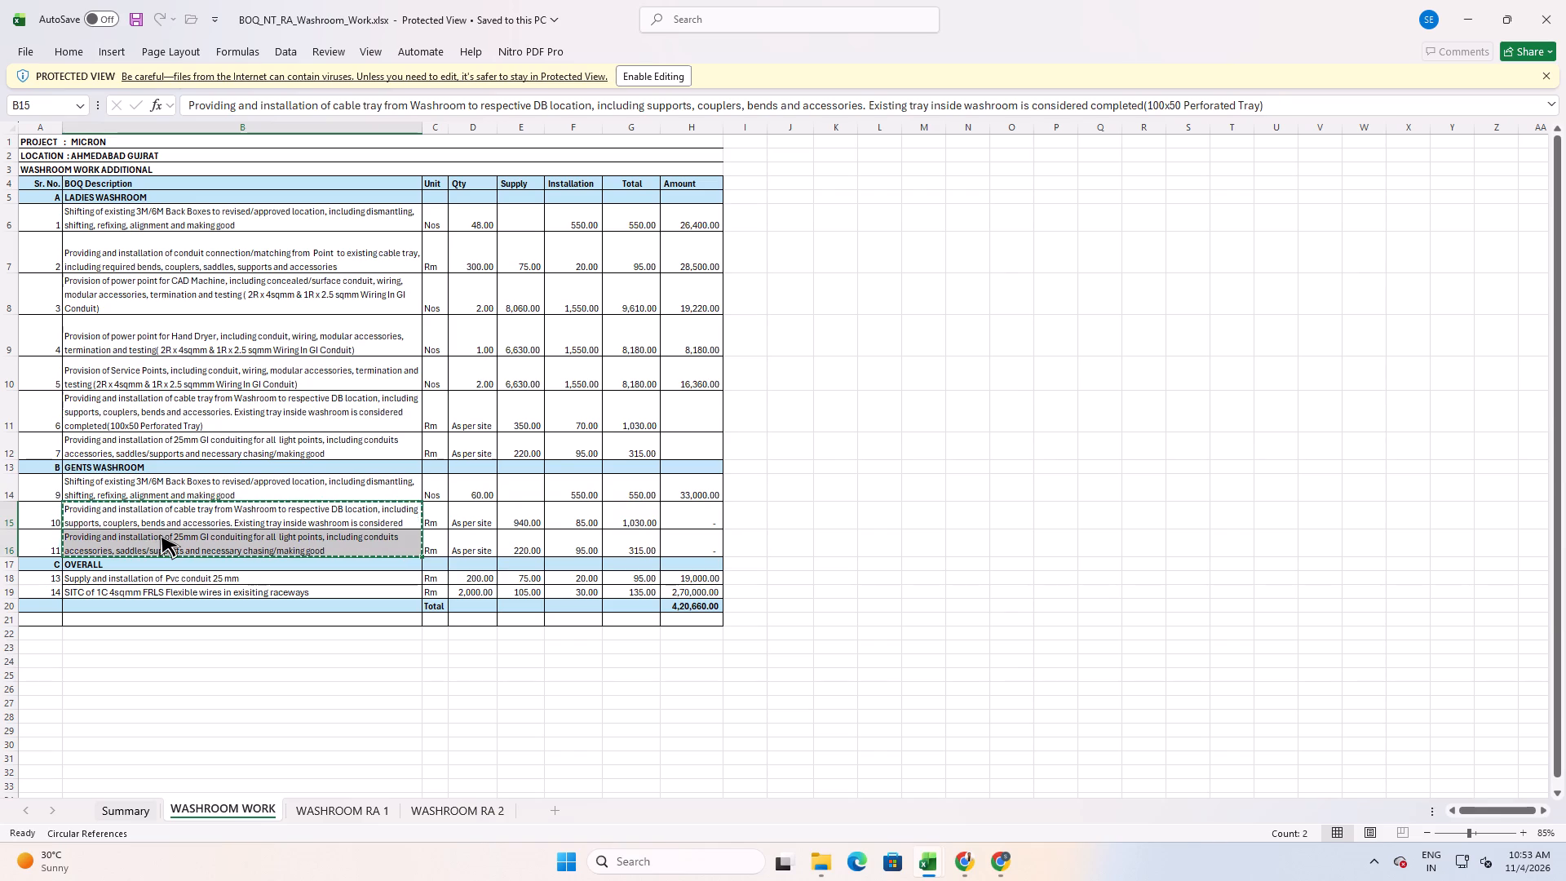
key(alt+Tab)
click(151, 525)
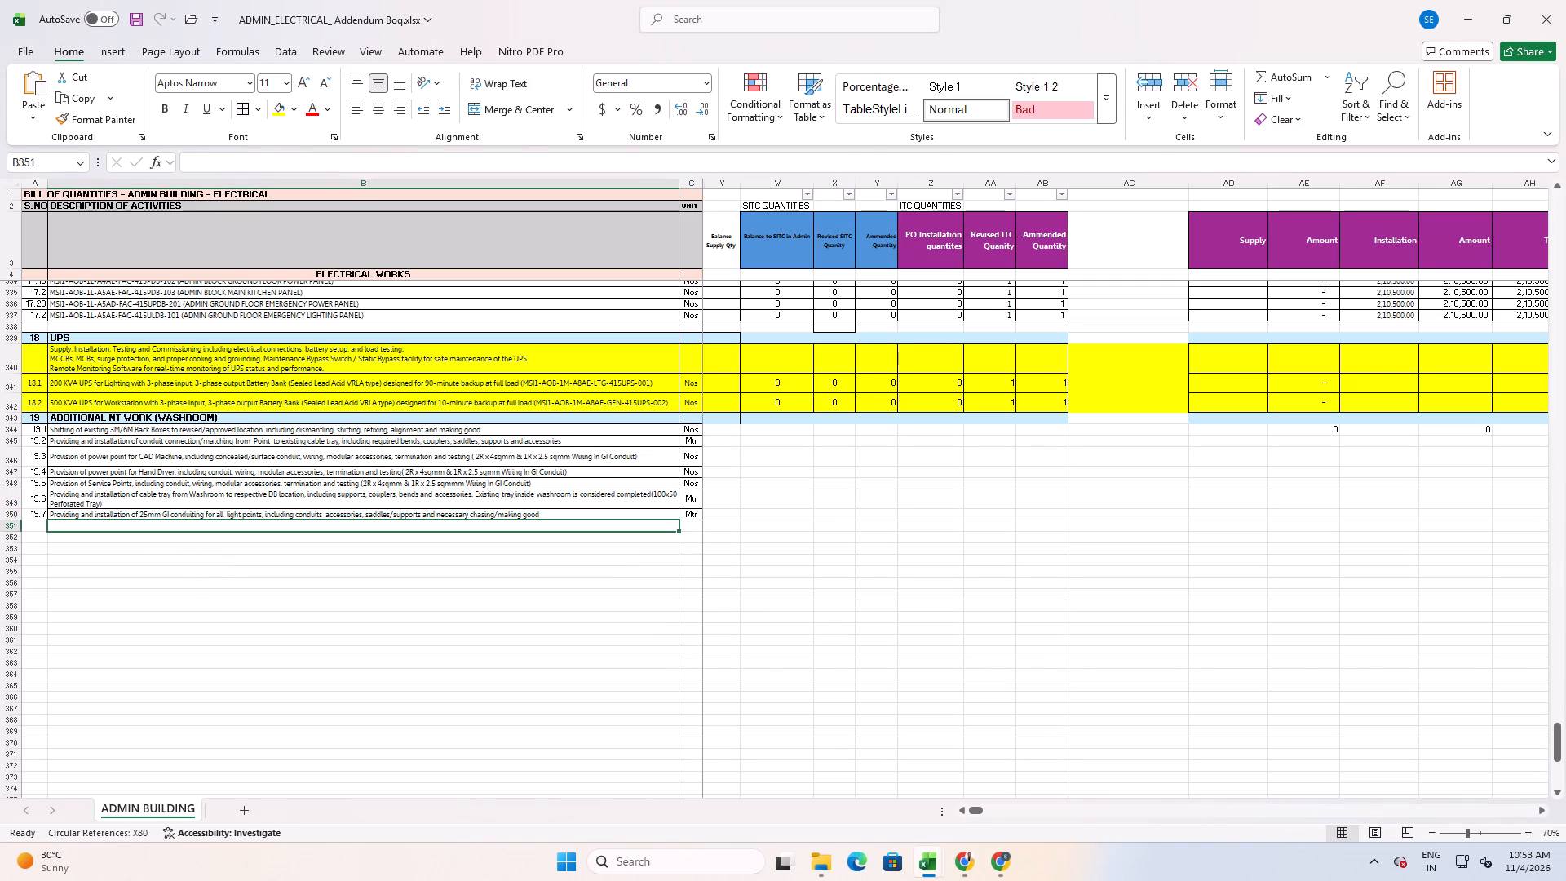
key(ctrl+shift+v)
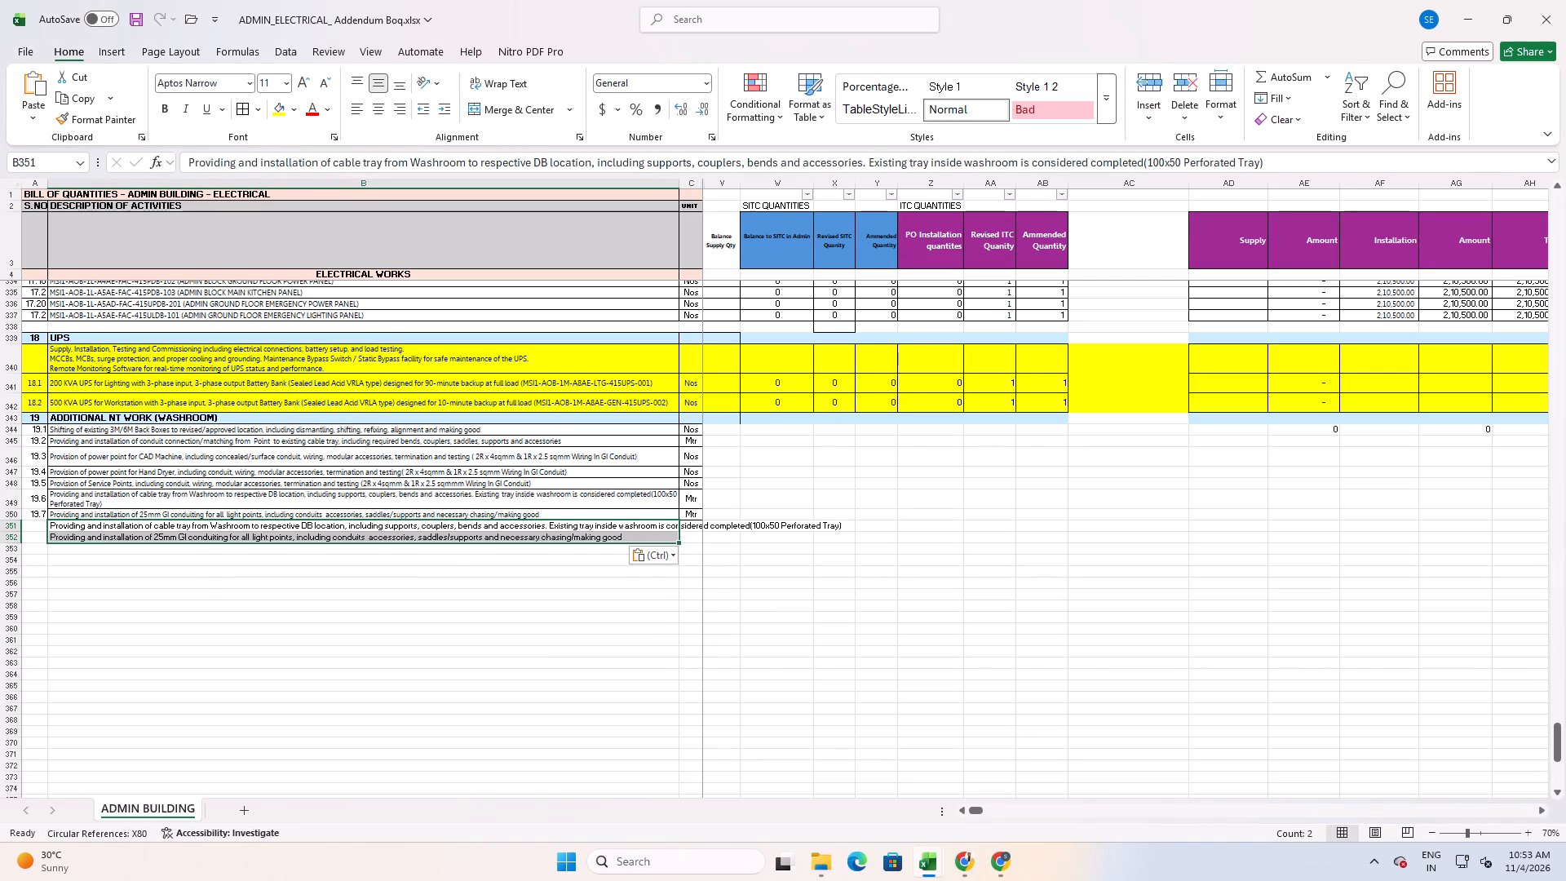
click(205, 518)
click(917, 345)
click(924, 356)
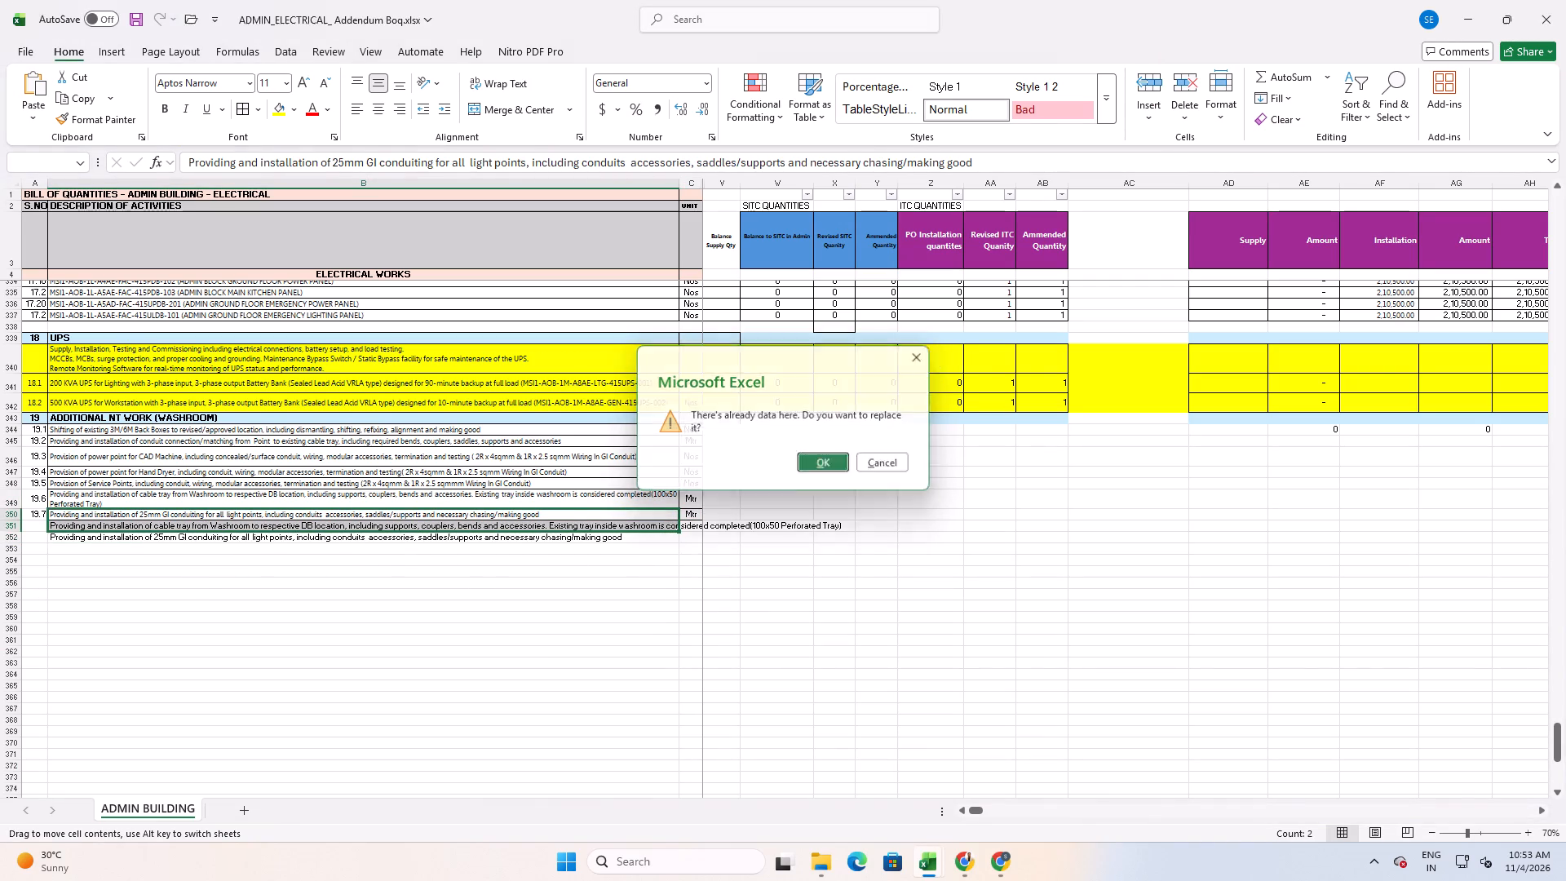
Copy the formatting of item 19.4's description onto the two newly pasted descriptions and the blank description rows below, through row 357.
click(157, 474)
click(114, 122)
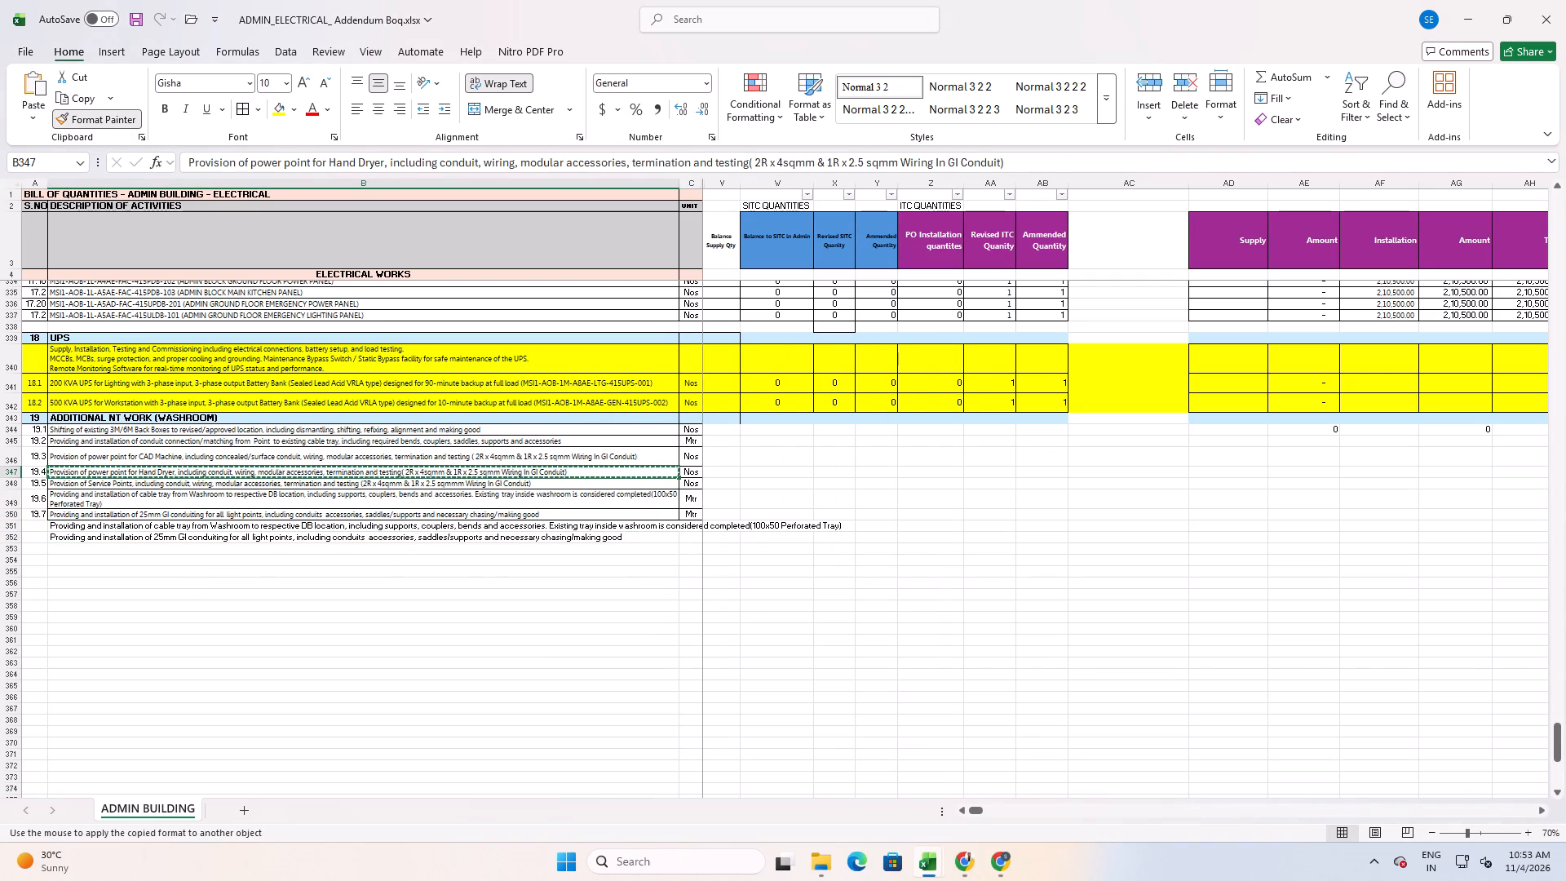
drag(100, 523, 109, 600)
click(418, 606)
click(316, 582)
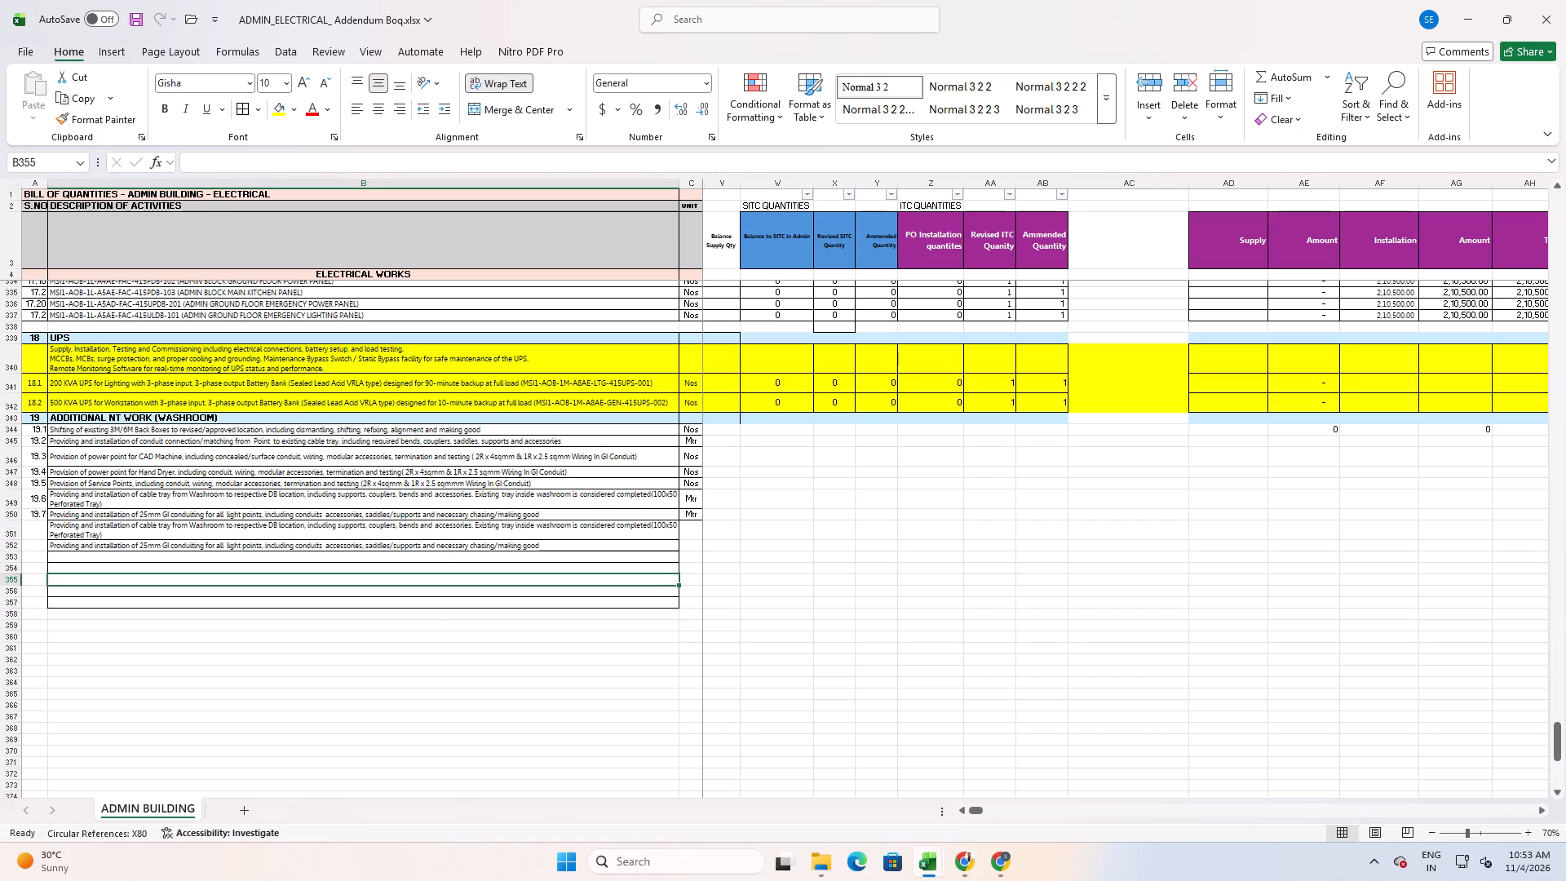
Apply cell borders to the serial number, description and unit columns of section 19, from item 19.1 down to row 357.
drag(38, 427, 438, 516)
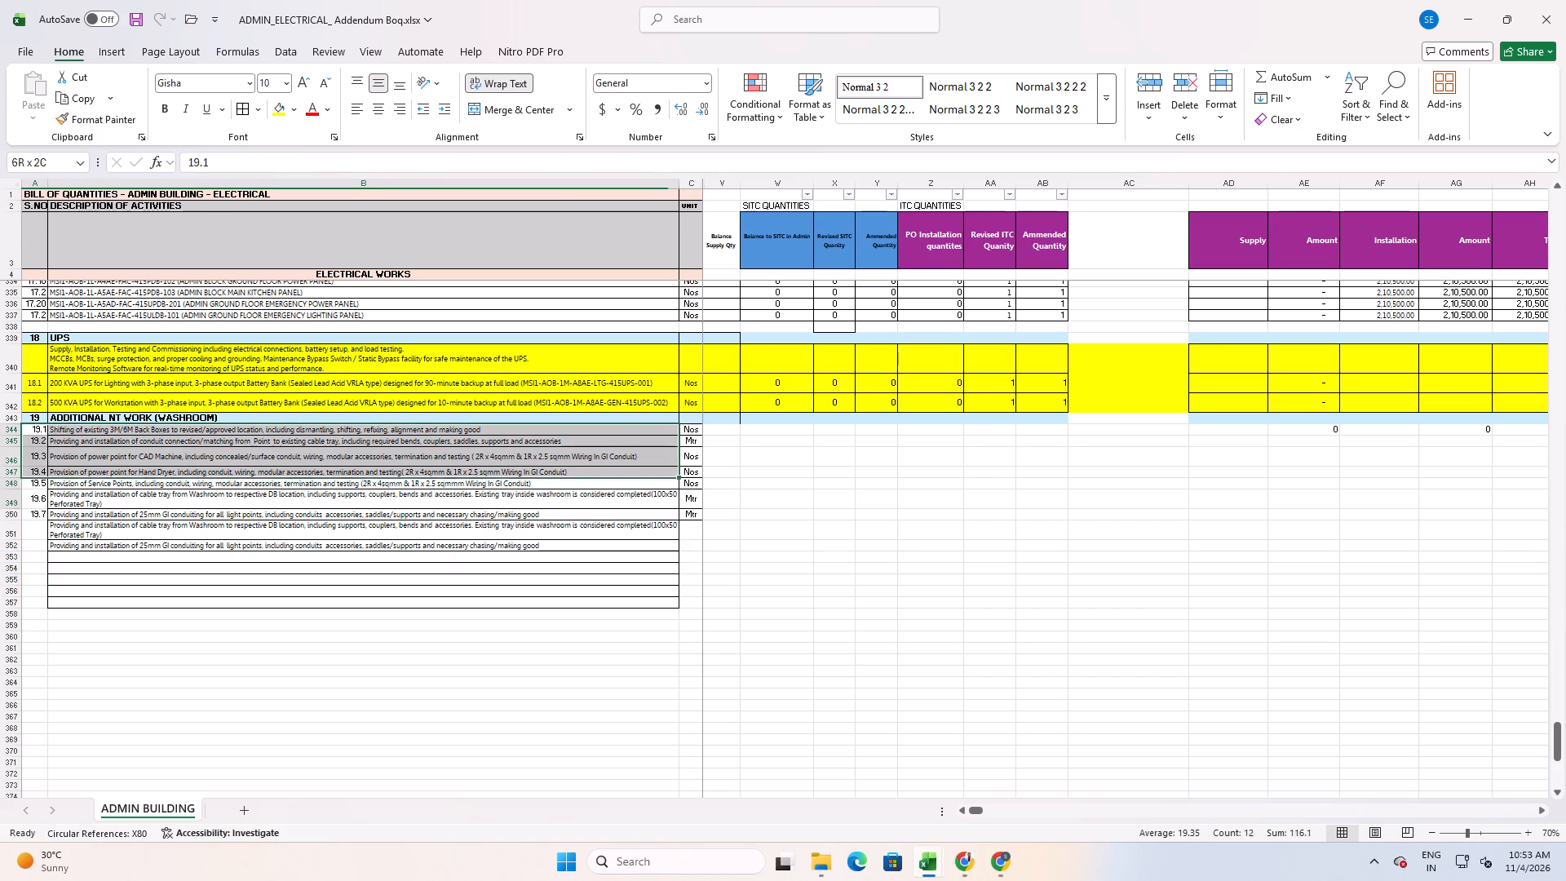
drag(438, 516, 685, 602)
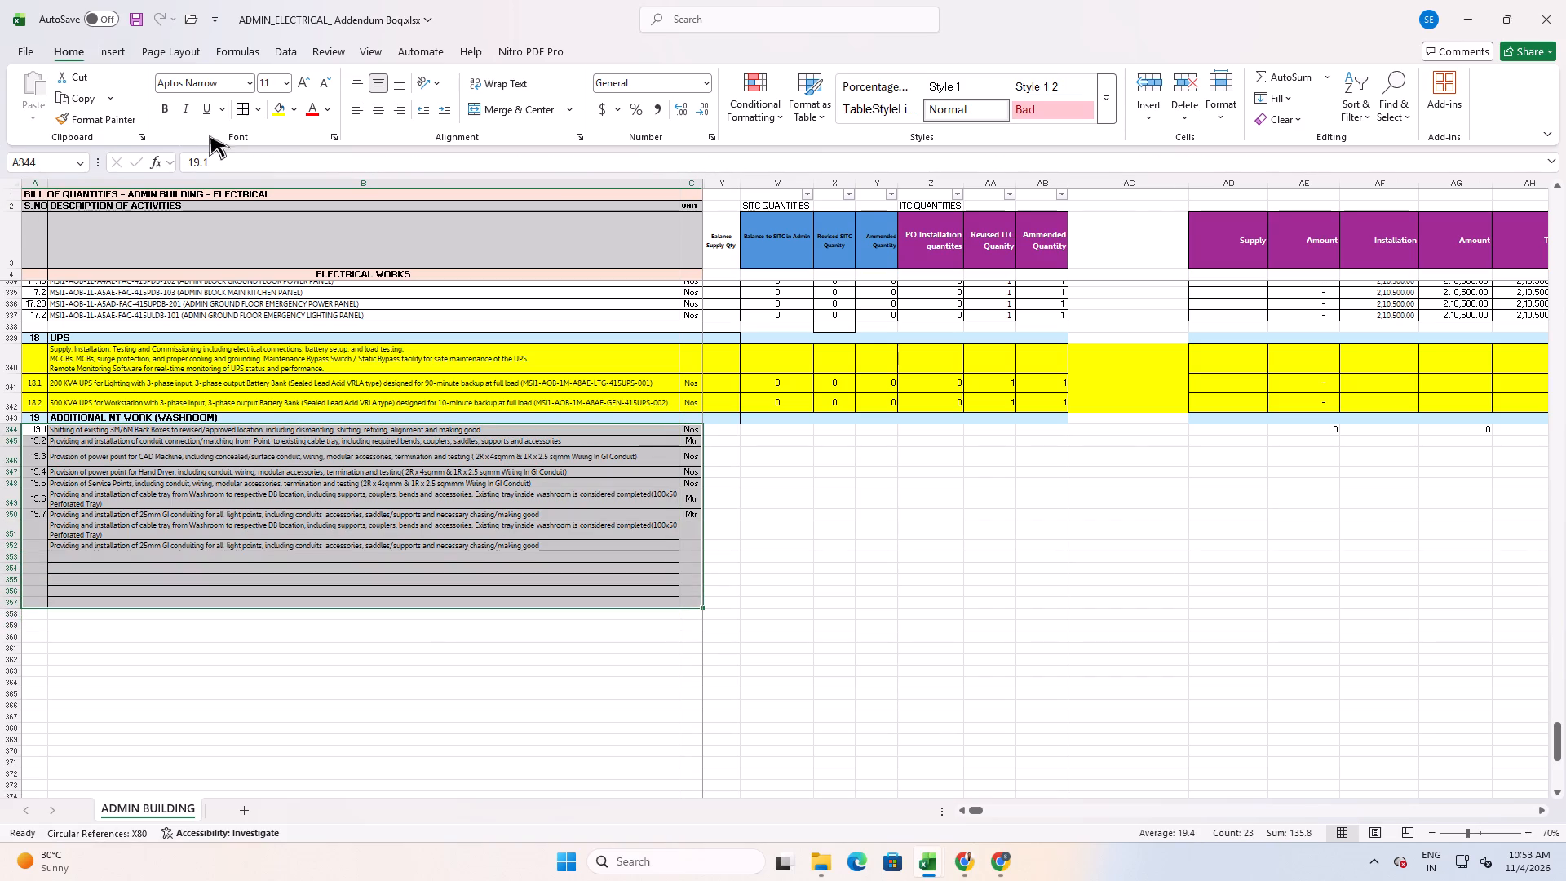
click(240, 103)
click(437, 440)
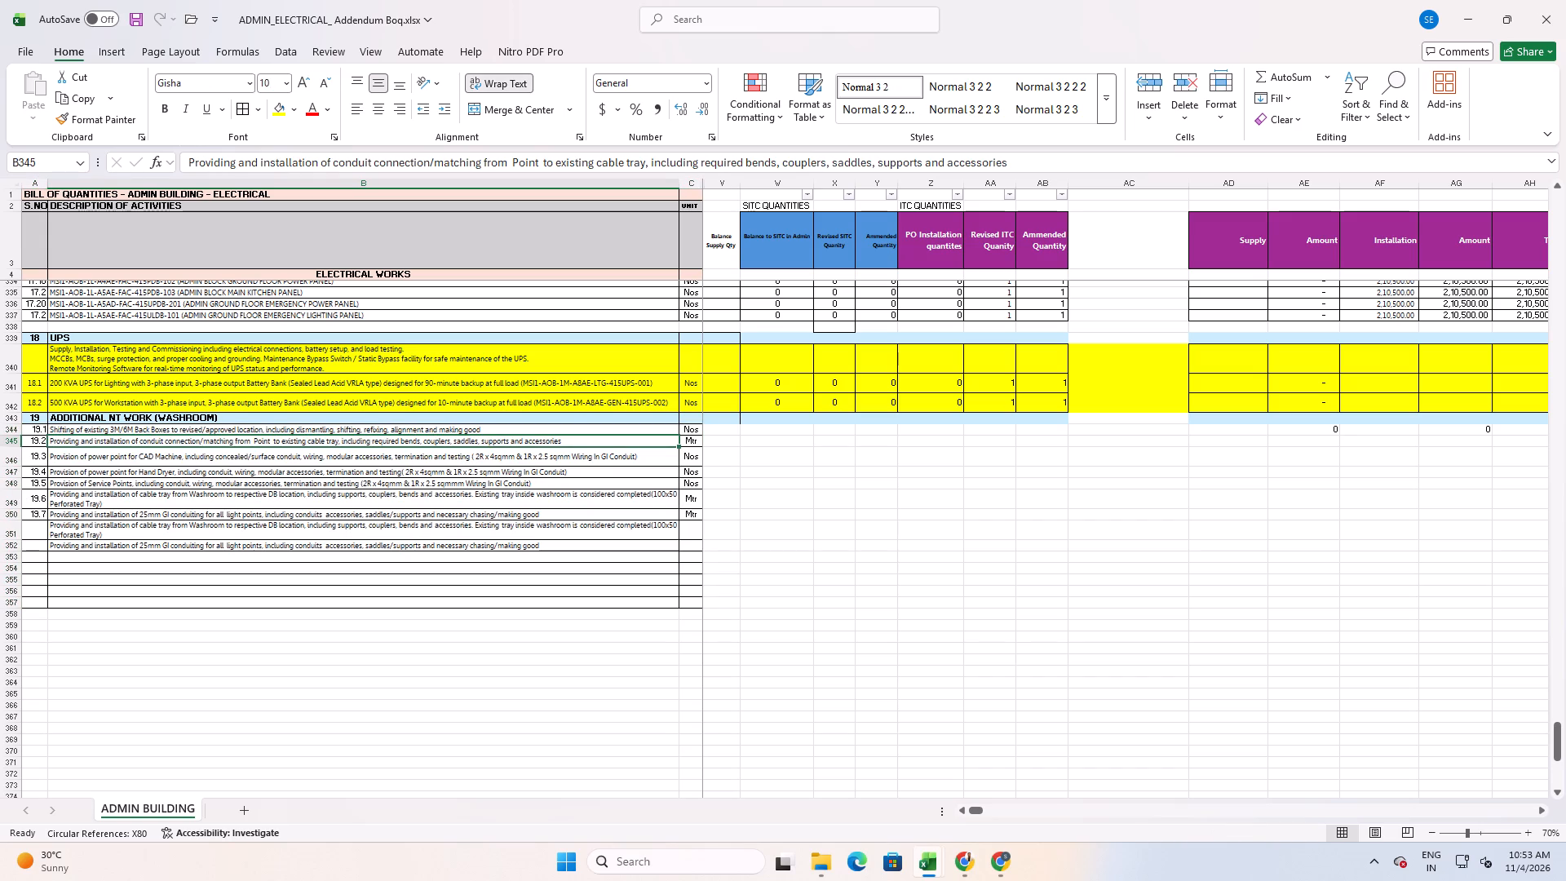
Check the units in the washroom workbook and fill item 19.7's Mtr into the two rows below it.
key(alt+Tab)
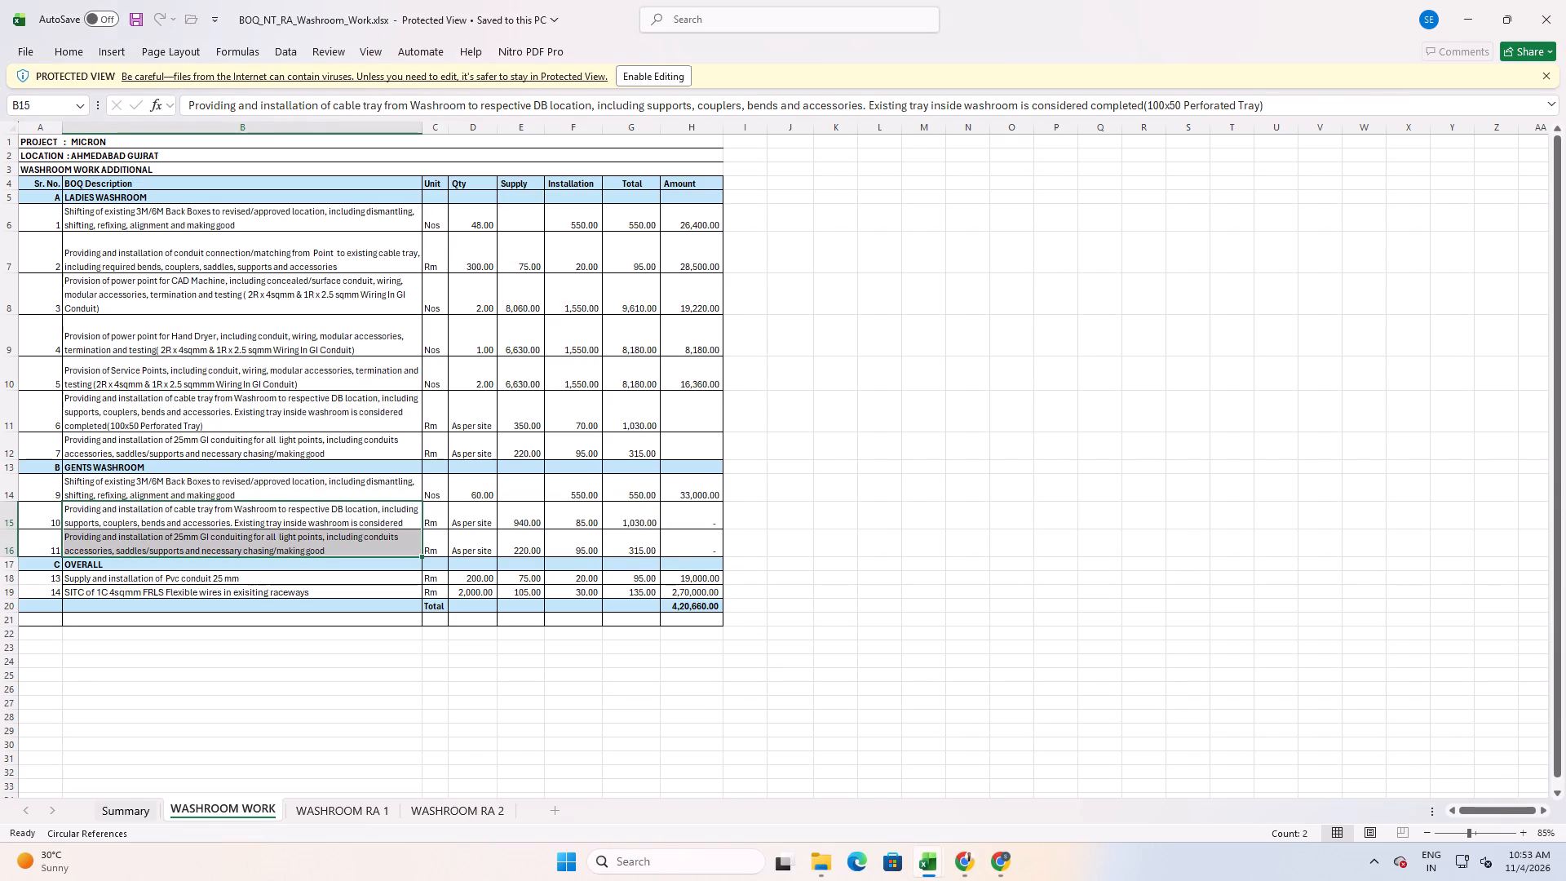
key(alt+Tab)
drag(692, 512, 690, 551)
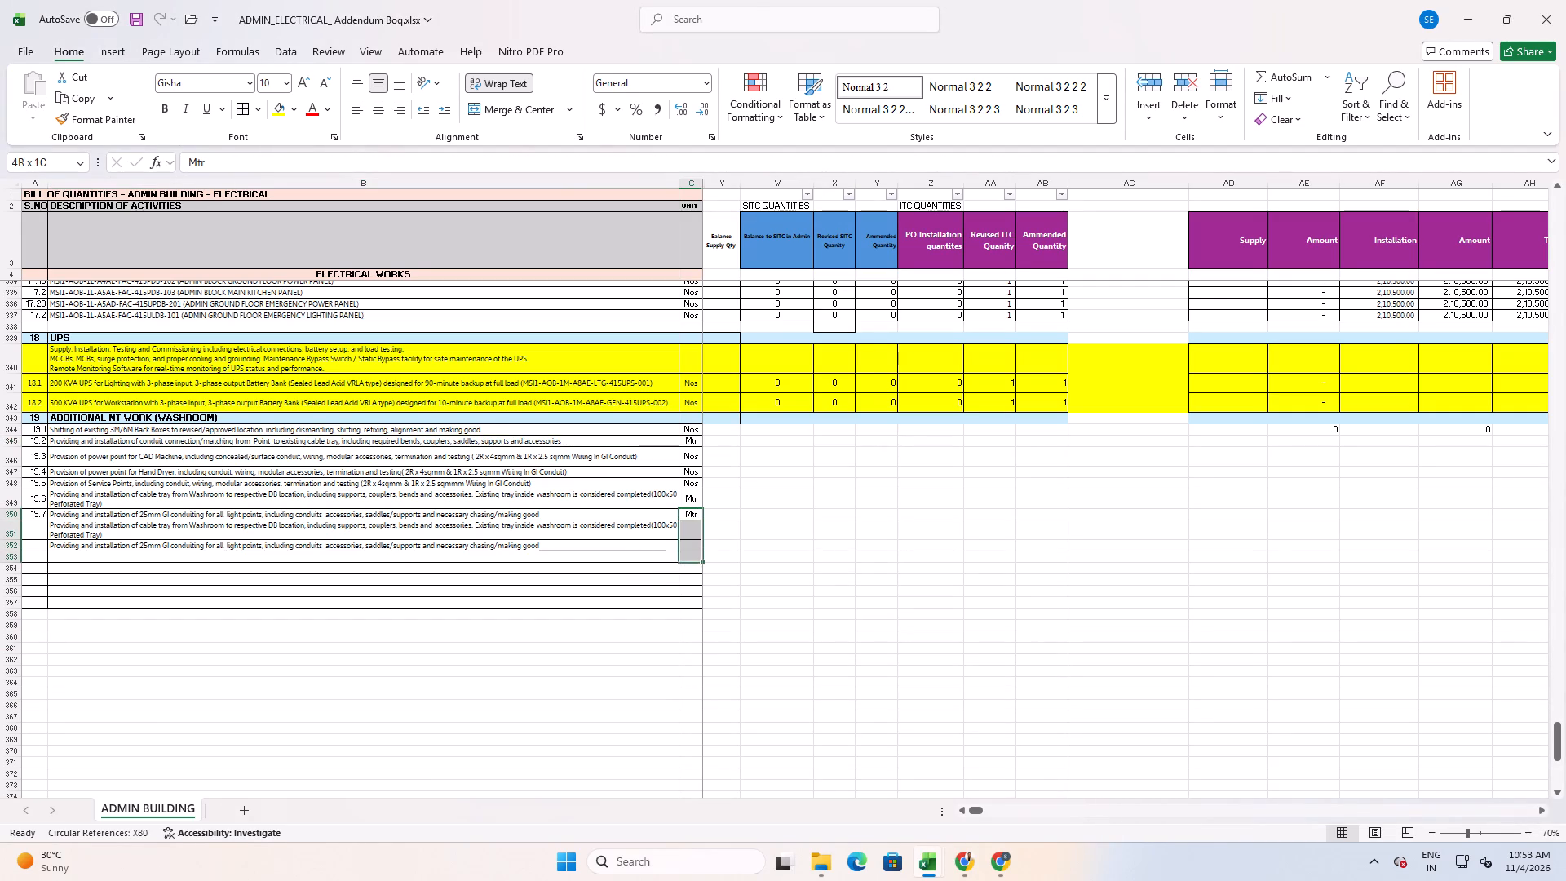
drag(690, 551, 690, 547)
key(ctrl+d)
Copy the OVERALL PVC conduit 25 mm and 1C 4sqmm FRLS wires descriptions as values only into rows 353 and 354 of the addendum BOQ.
key(alt+Tab)
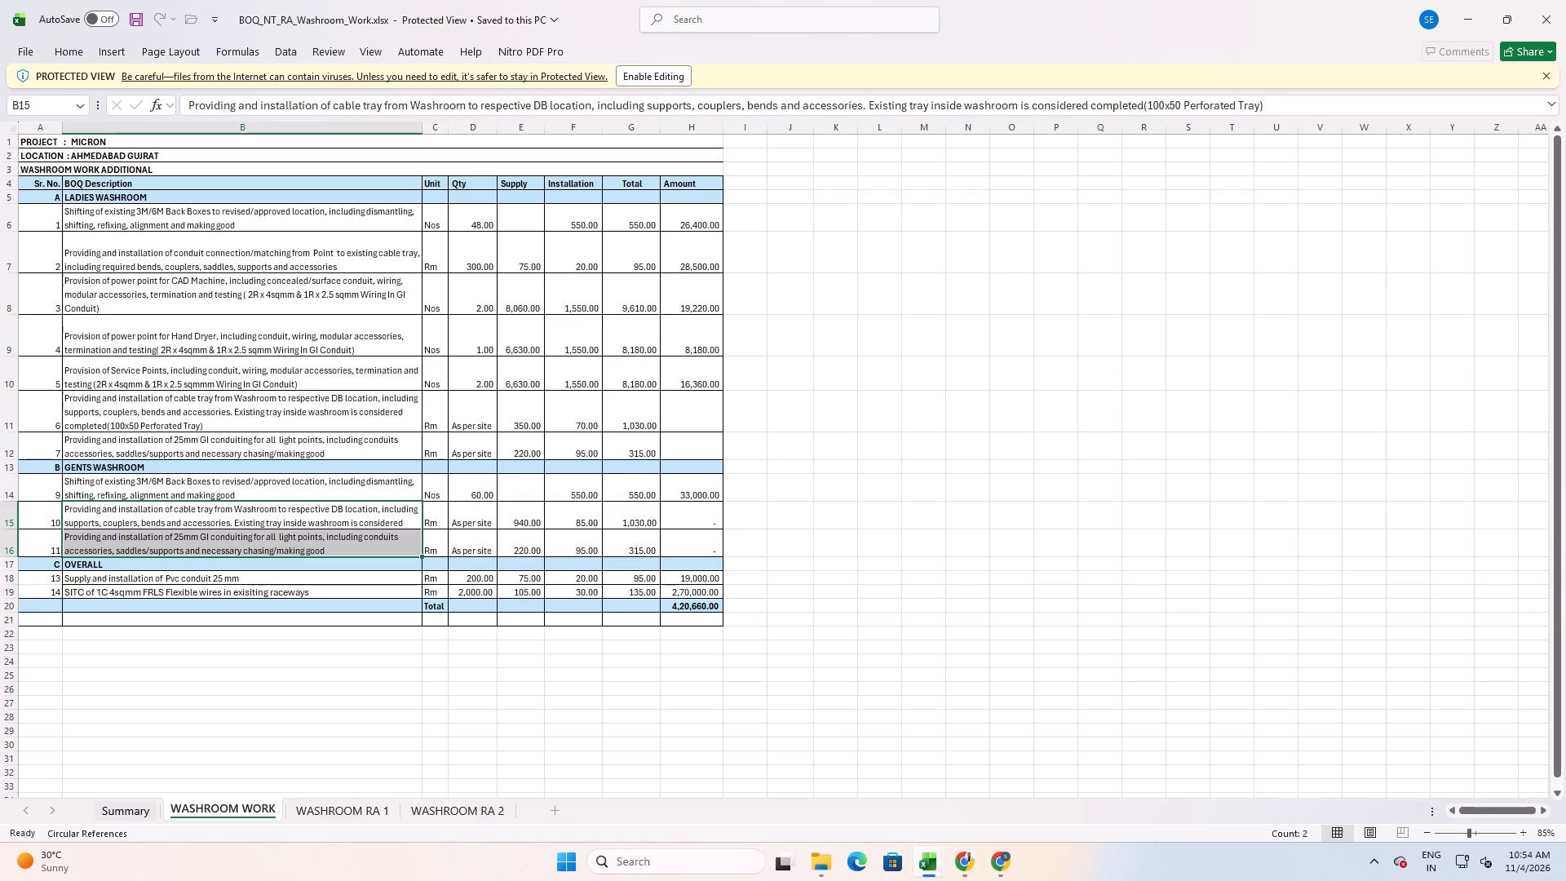
drag(210, 581, 229, 591)
key(ctrl+c)
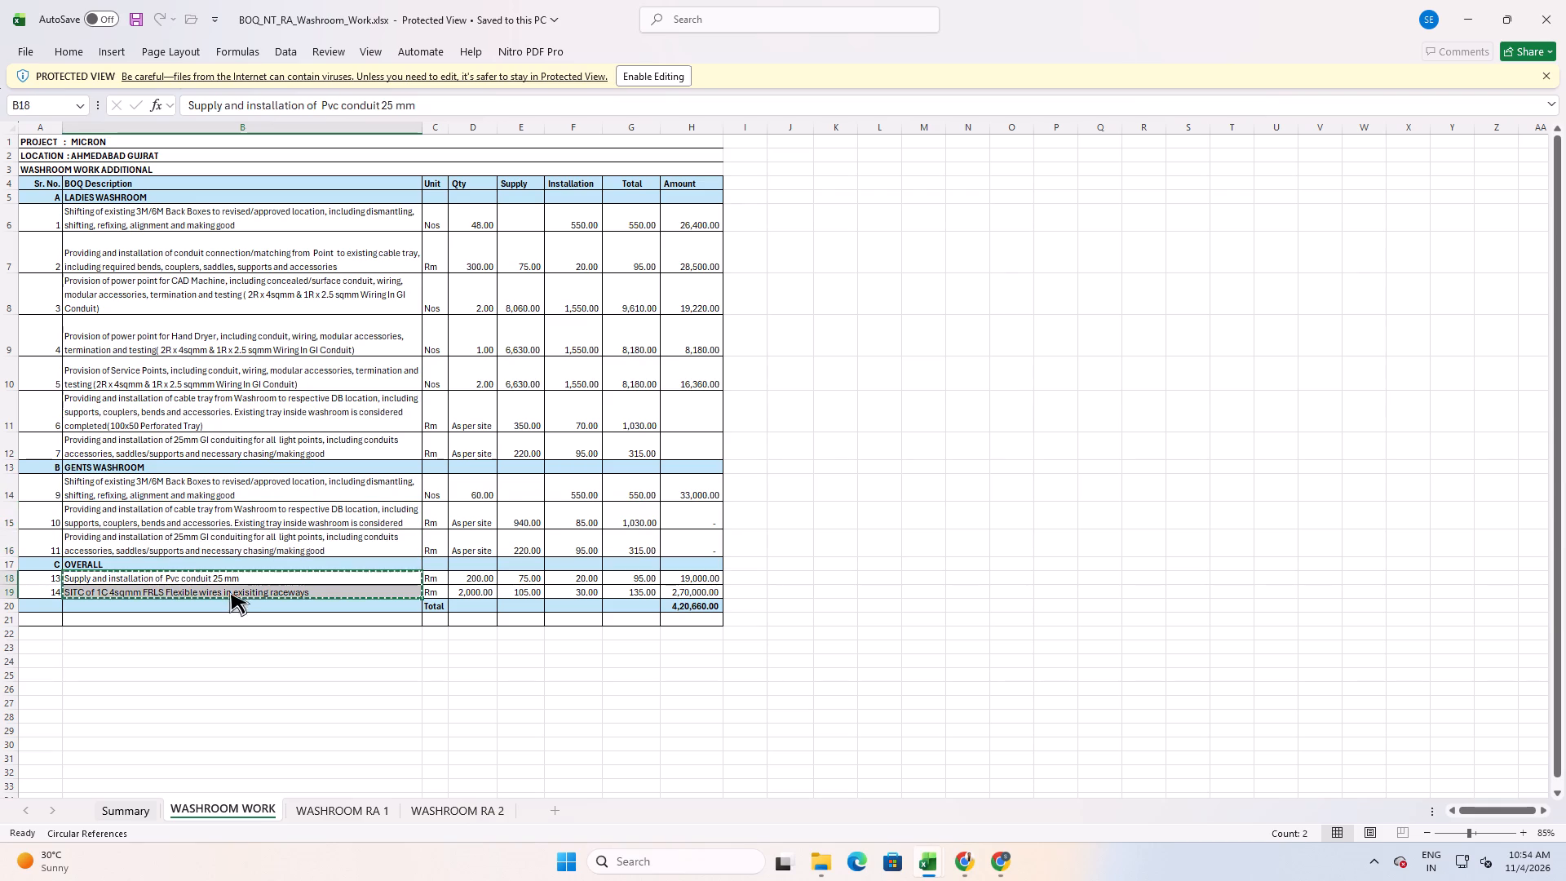
key(alt+Tab)
click(94, 560)
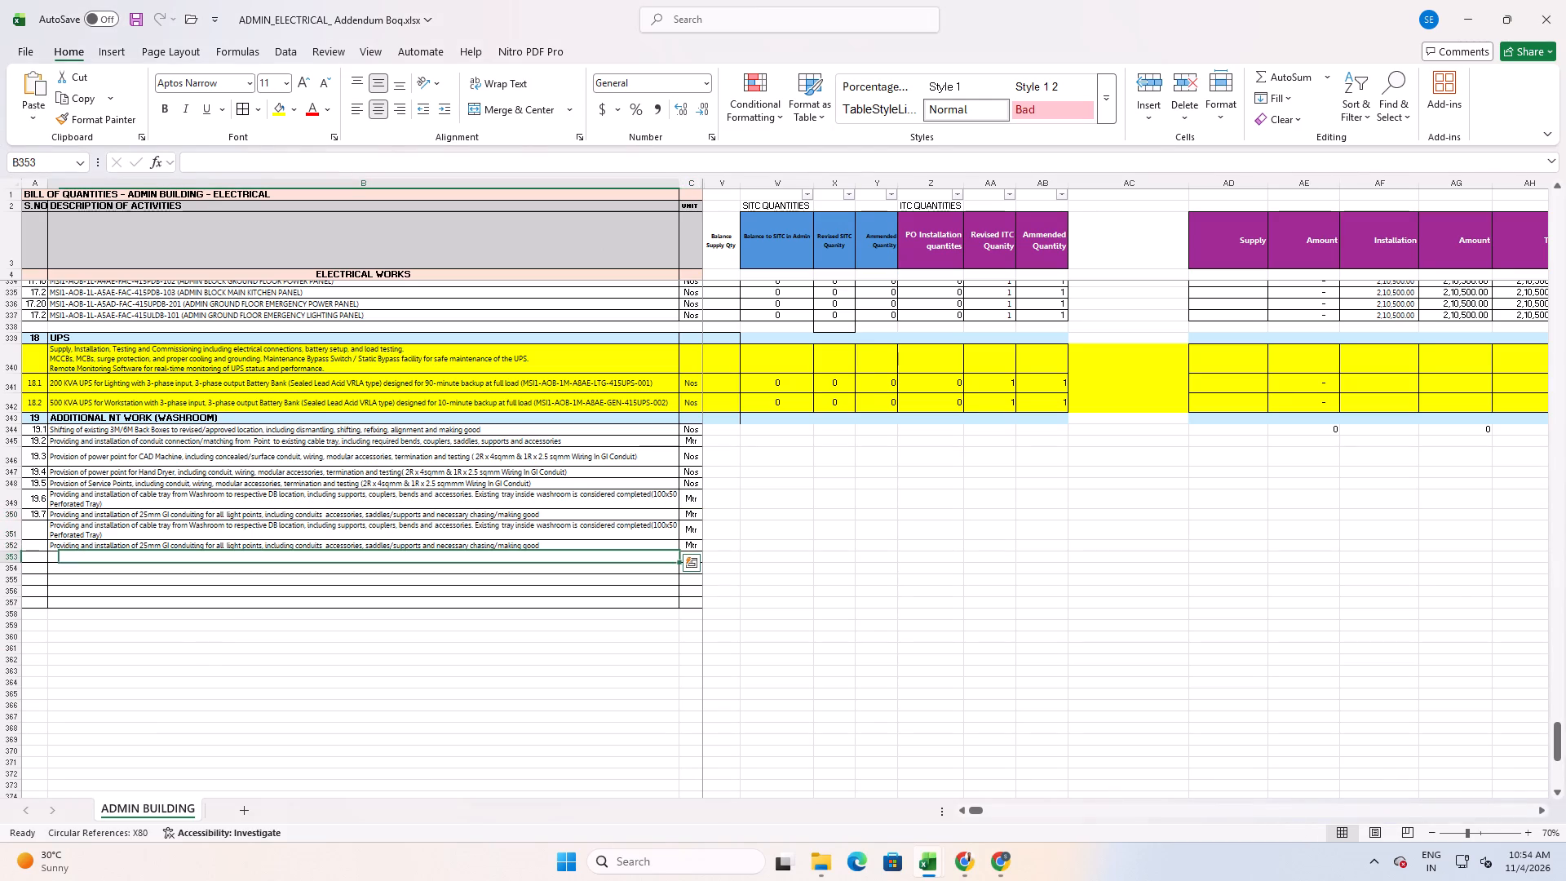
key(ctrl+shift+v)
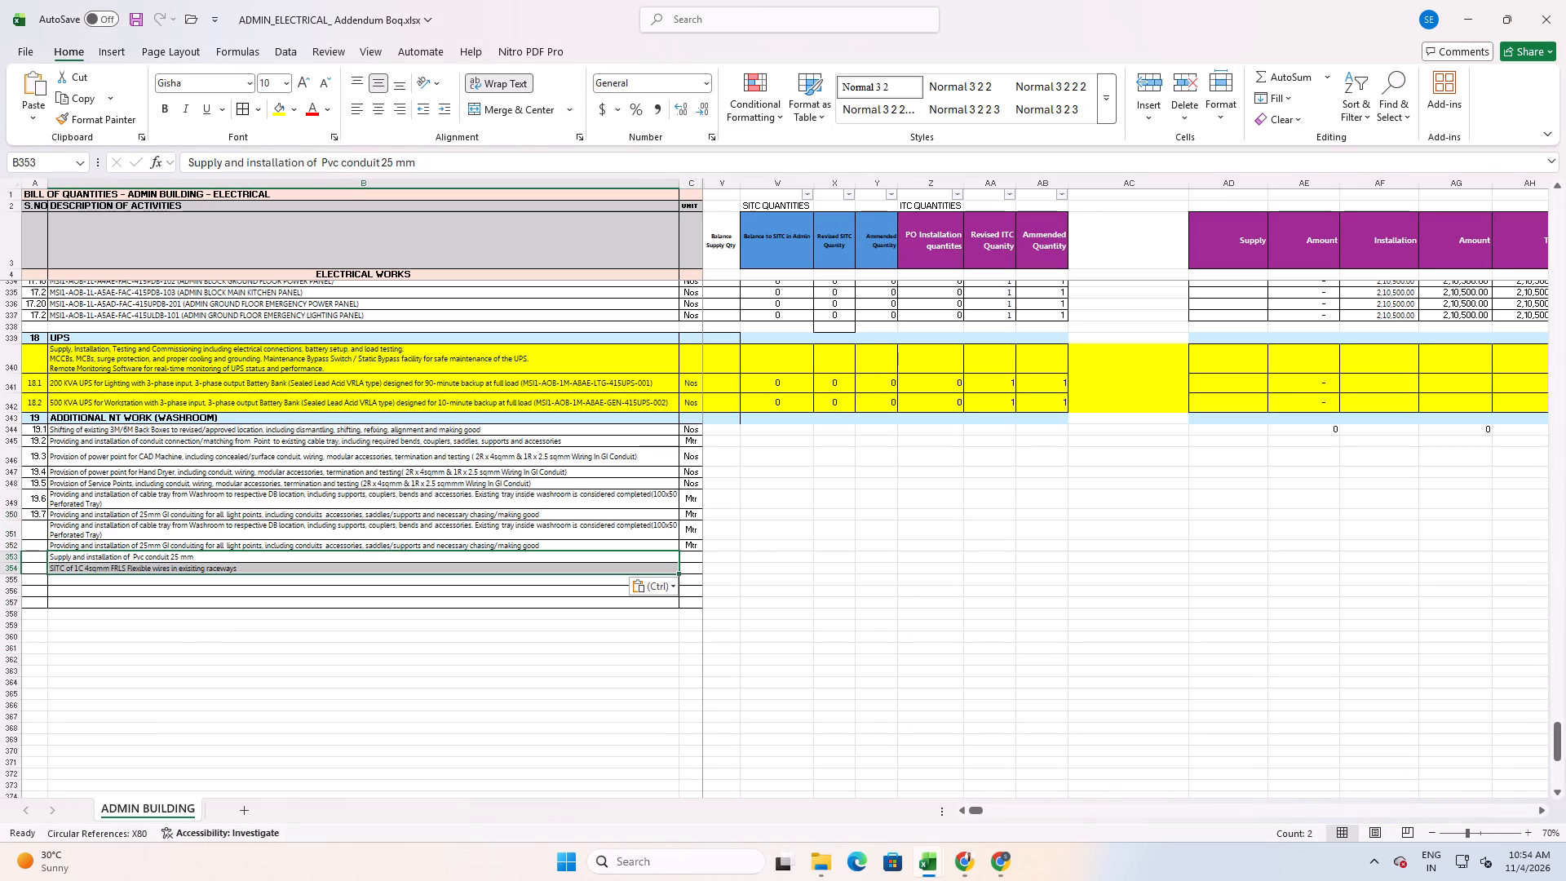
click(108, 606)
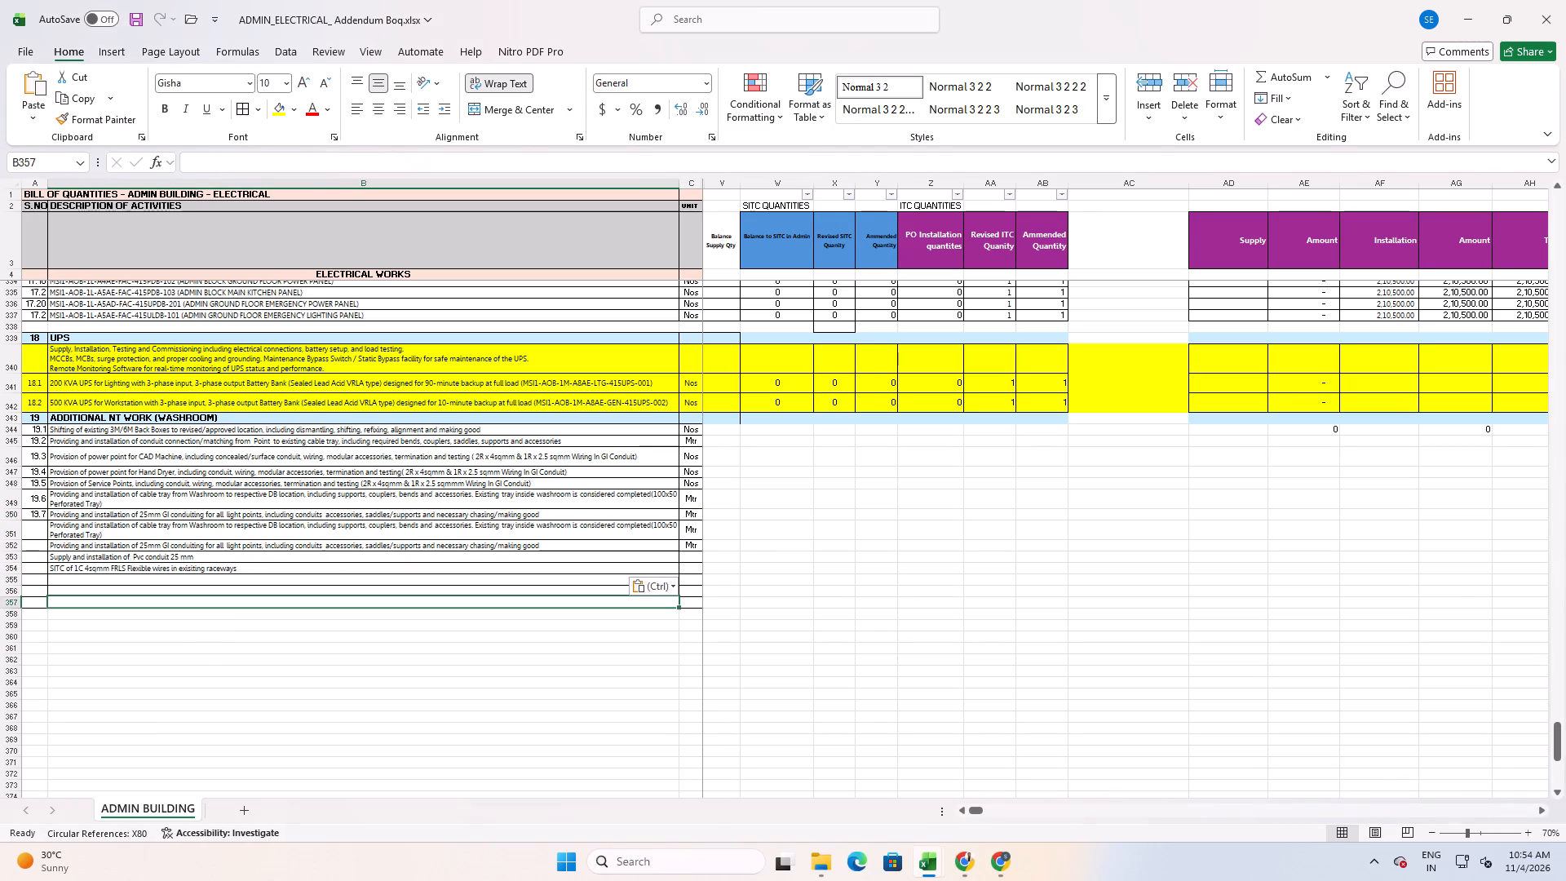
Check the OVERALL units in the washroom workbook and fill Mtr into the PVC conduit and FRLS wires rows.
key(alt+Tab)
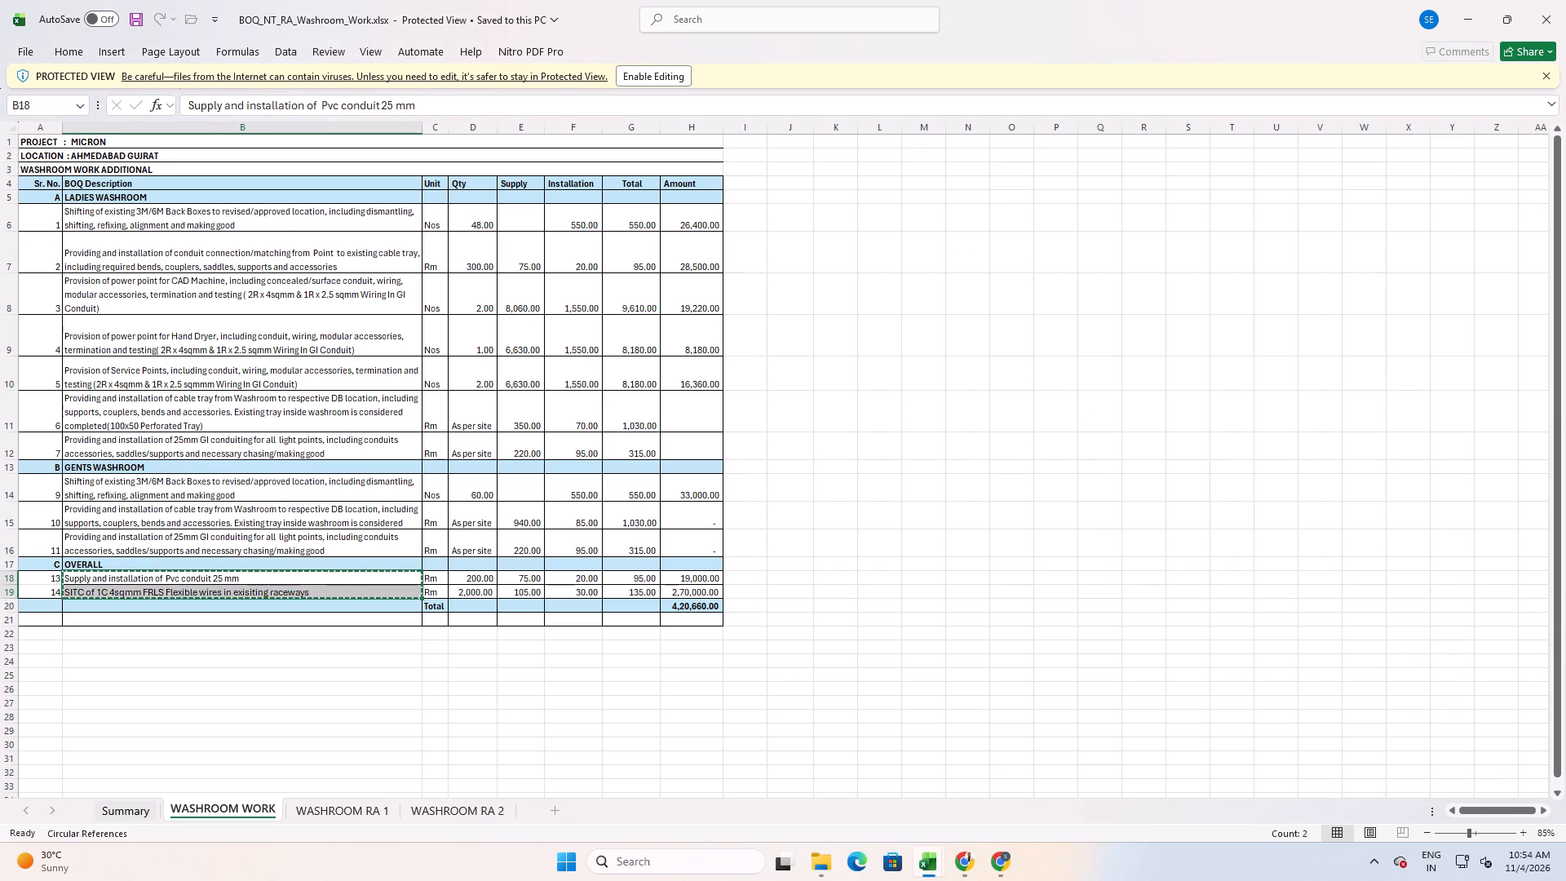
key(alt+Tab)
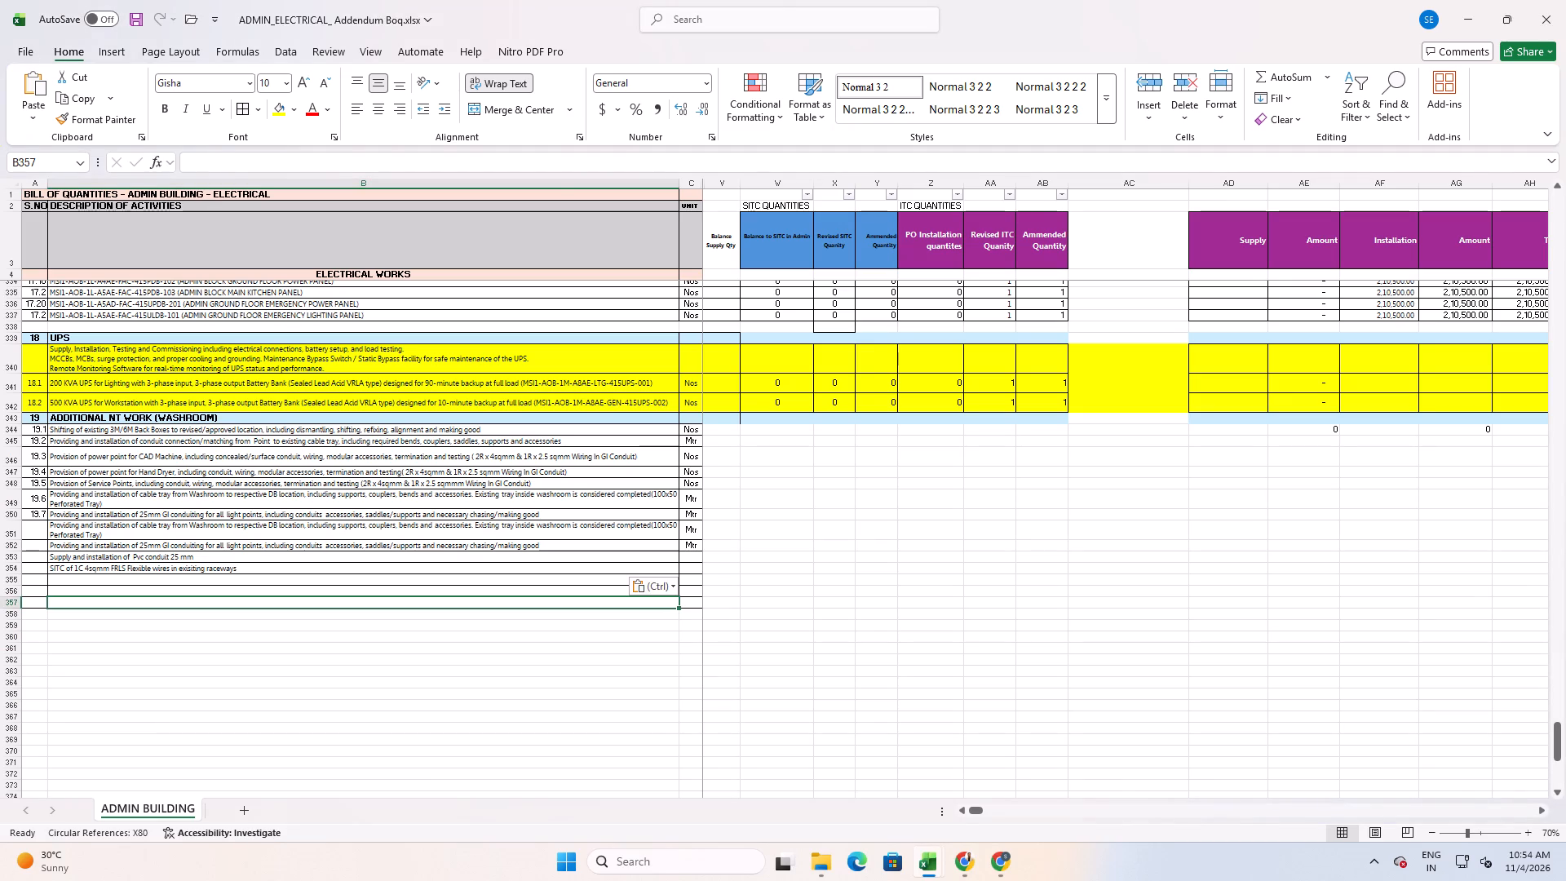
drag(695, 545, 692, 569)
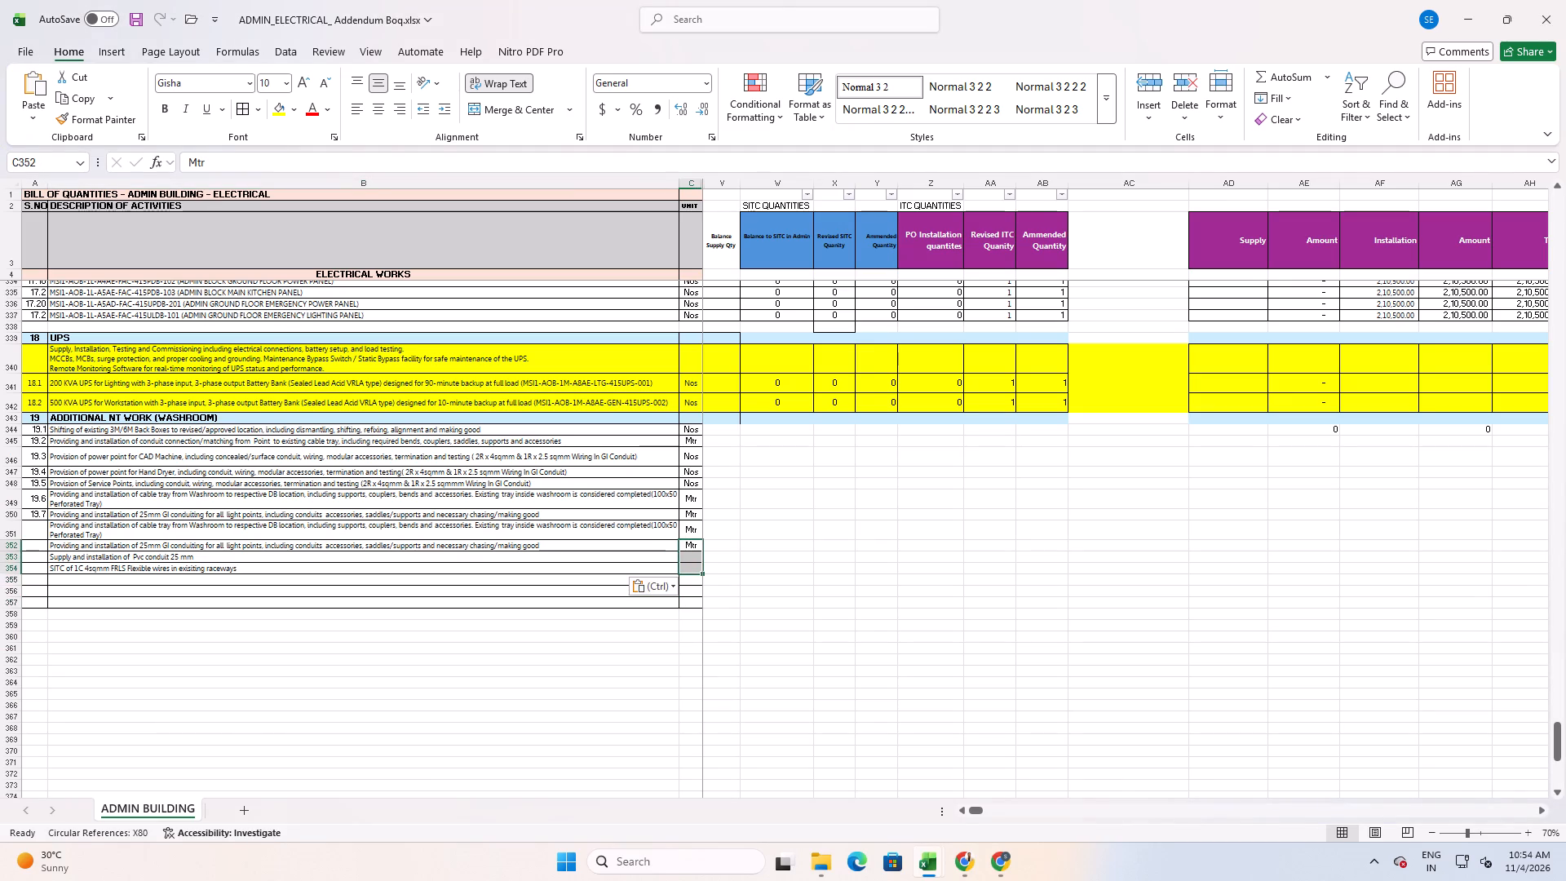
key(ctrl+d)
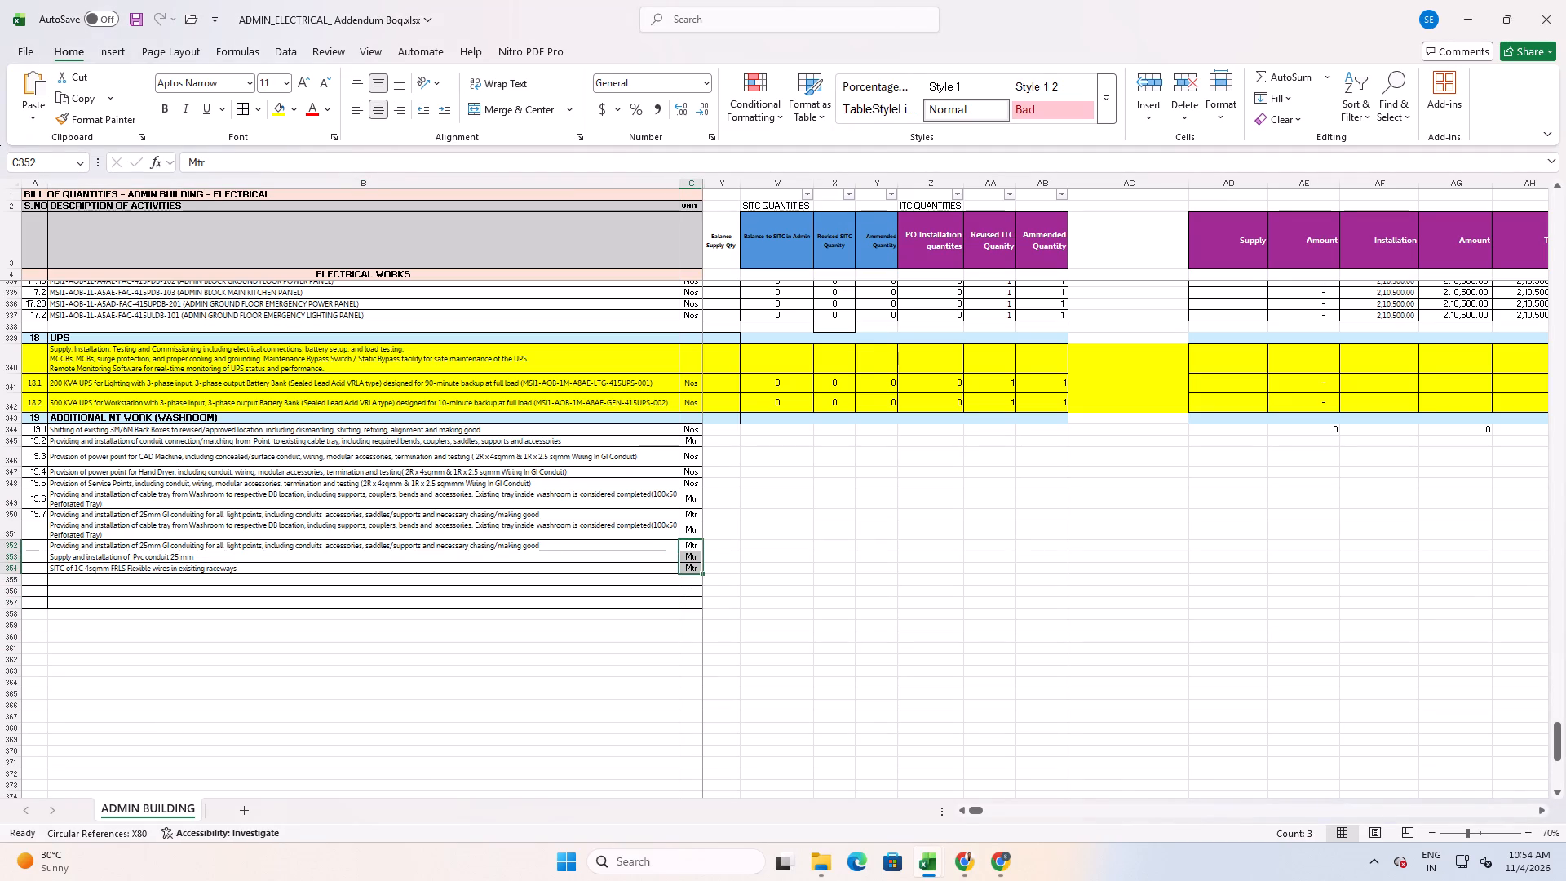
Continue the serial number series from 19.6 and 19.7 down to the FRLS wires row.
click(38, 517)
drag(38, 490, 37, 515)
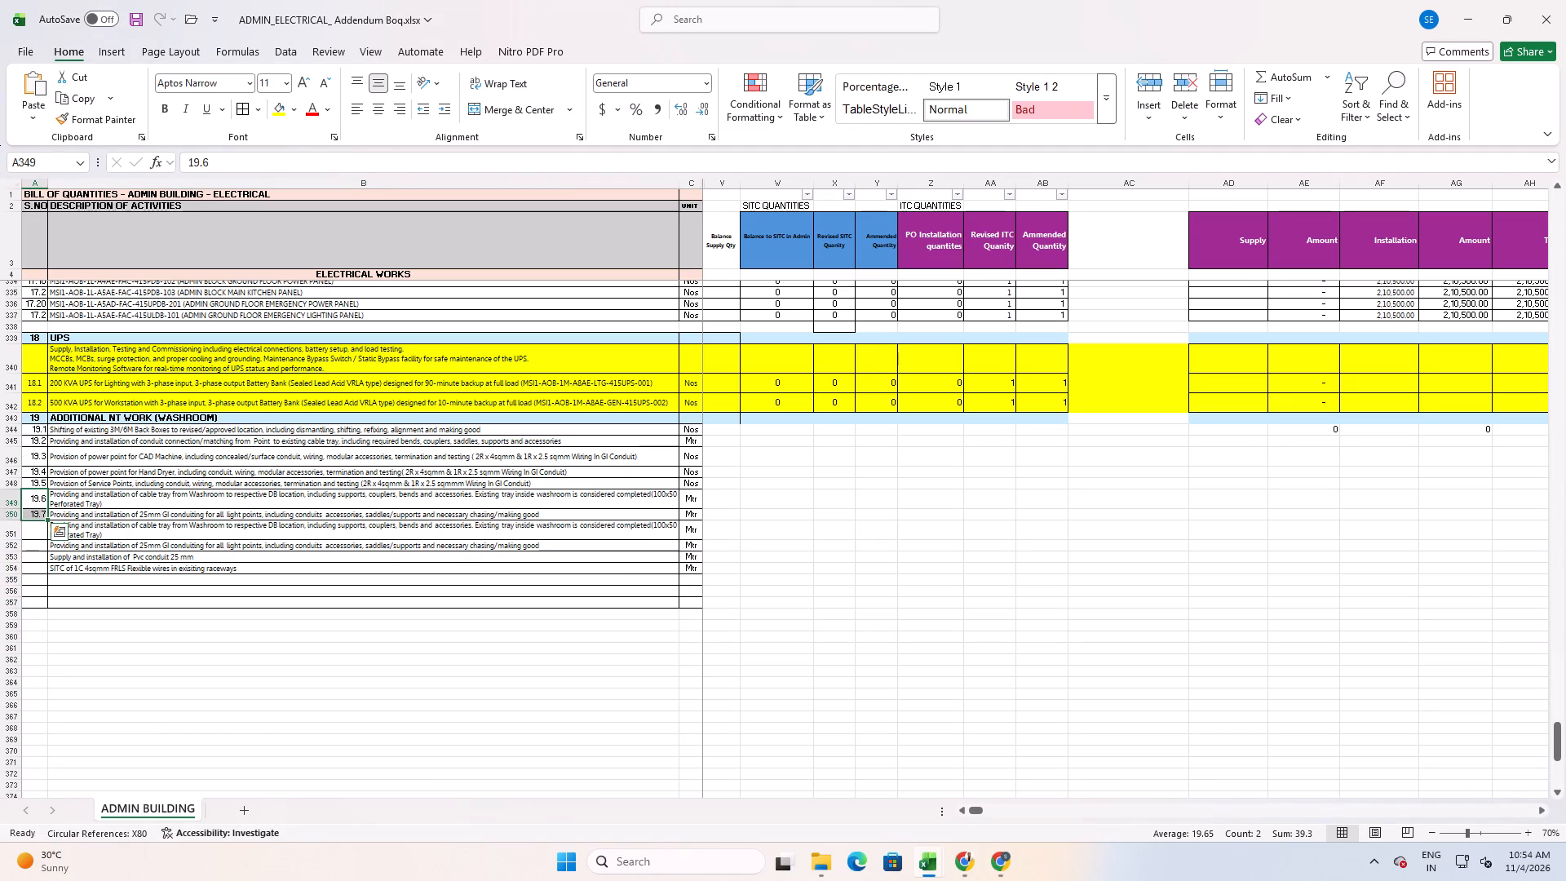
drag(45, 518, 43, 570)
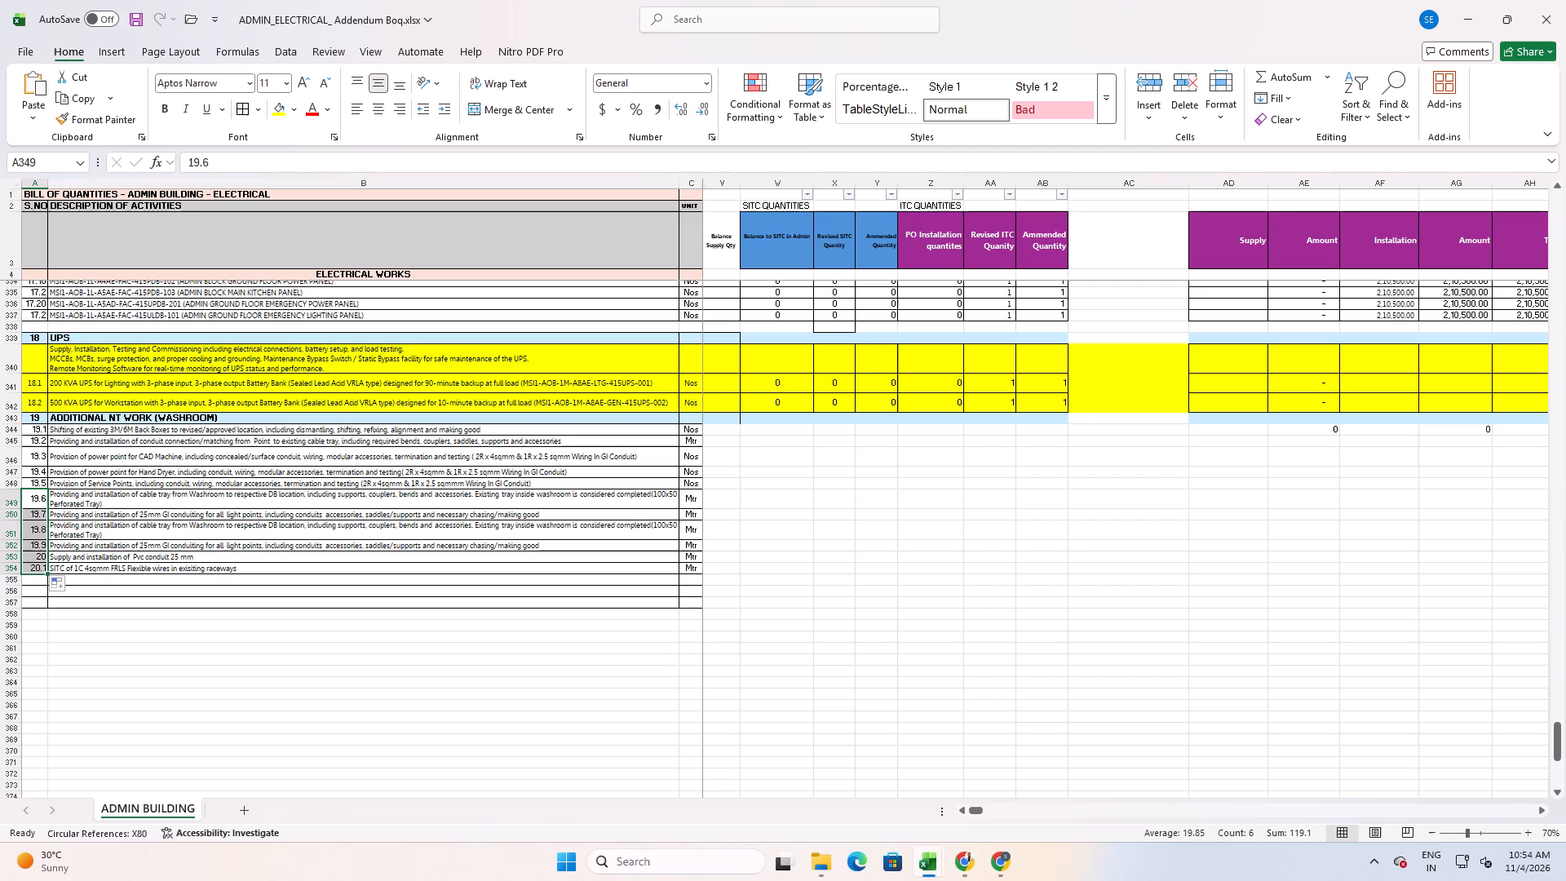
Renumber the PVC conduit and FRLS wires items as 19.10 and 19.11, displaying both numbers with two decimals.
click(38, 557)
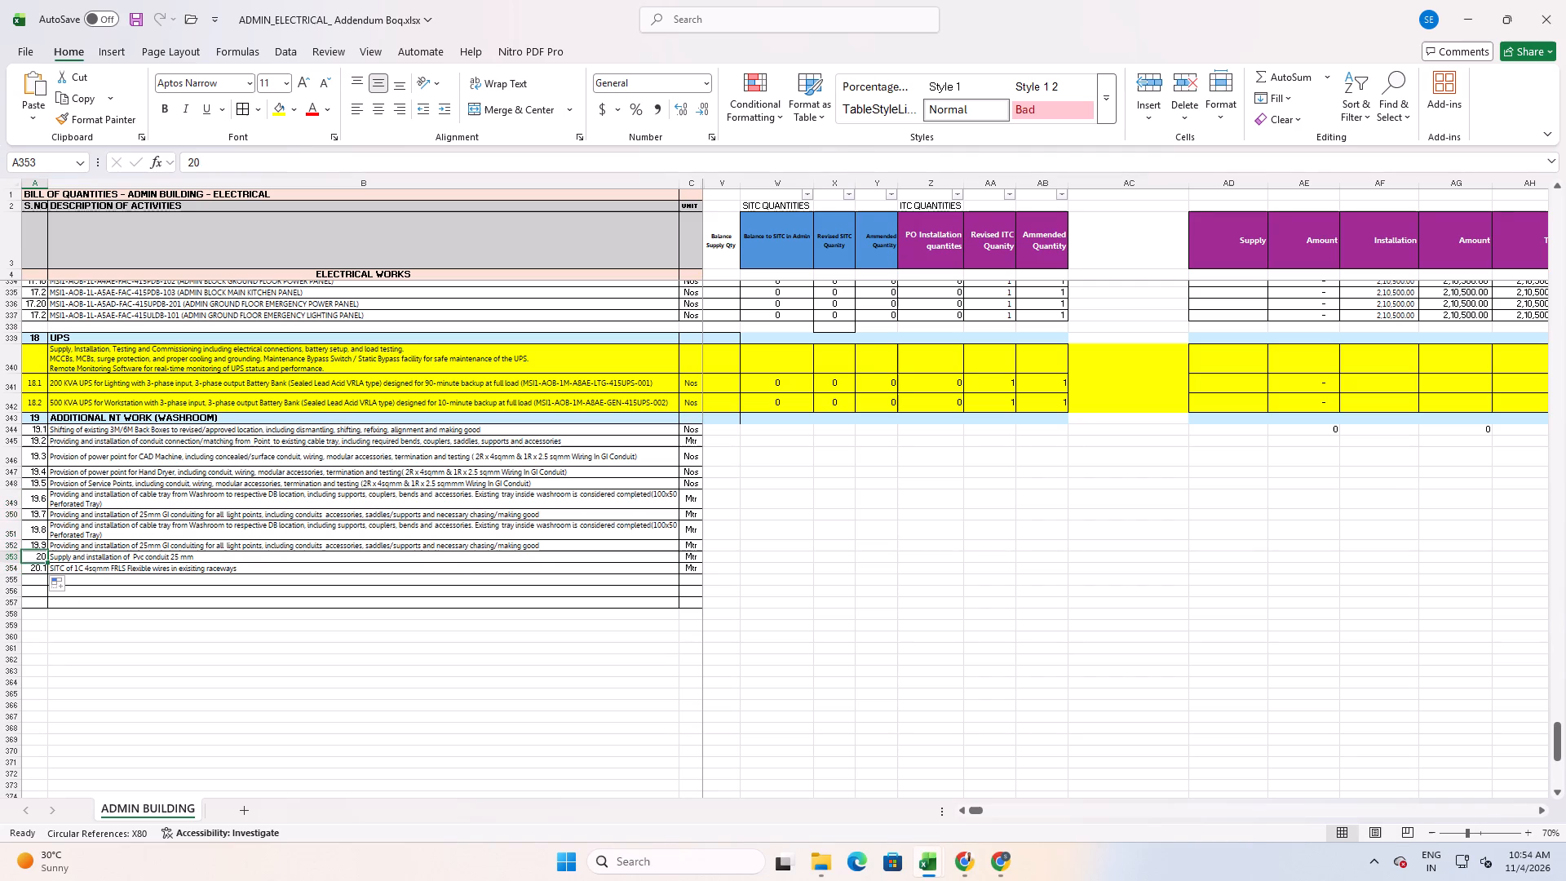
text(19.10)
key(Return)
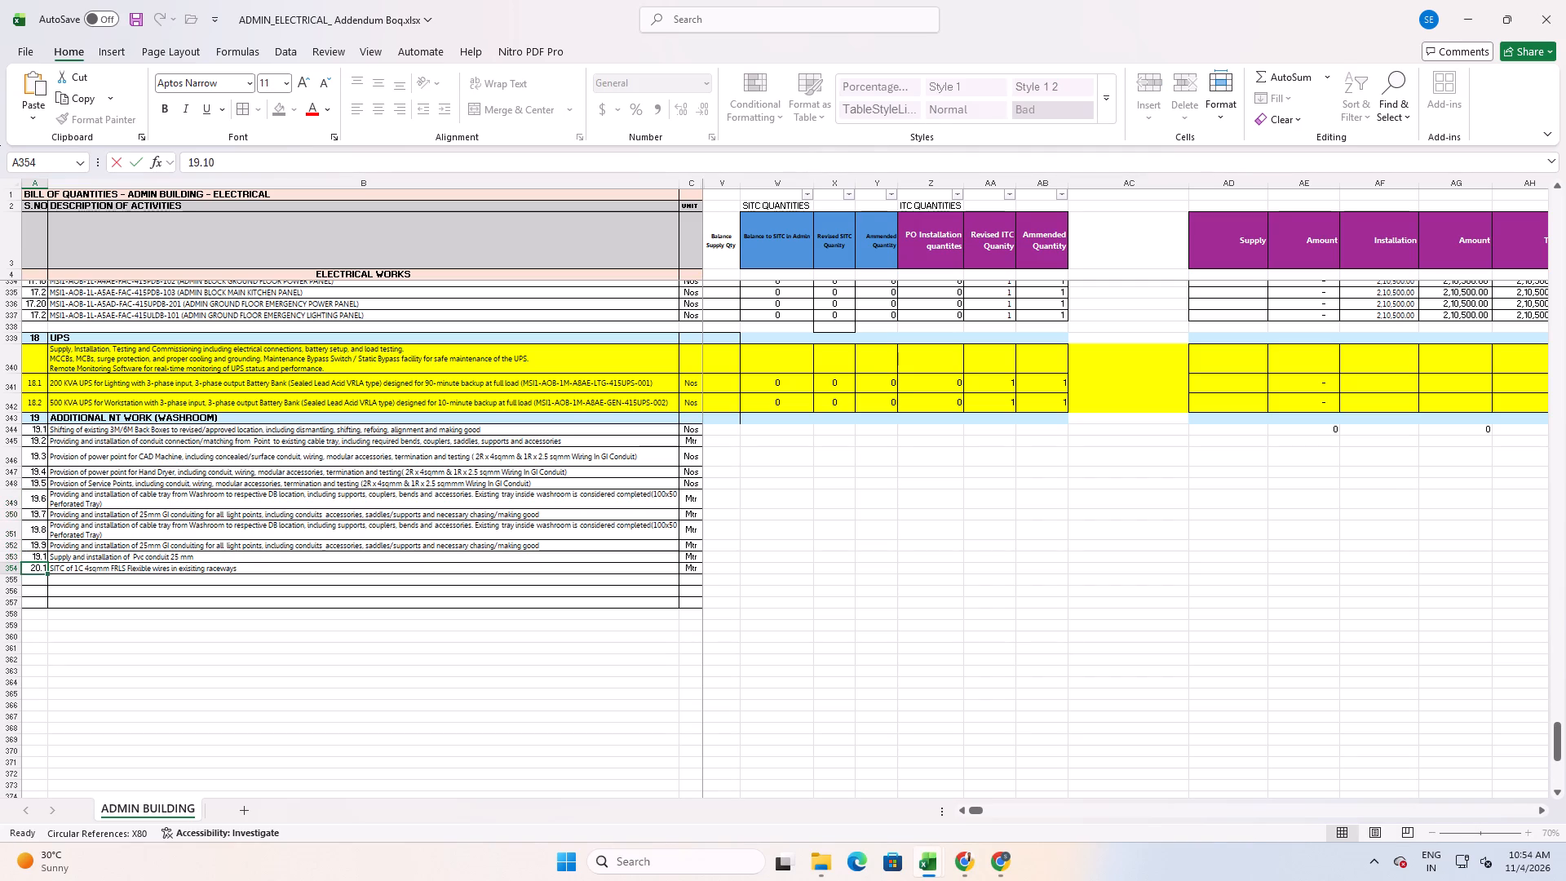
text(19.11)
key(Up)
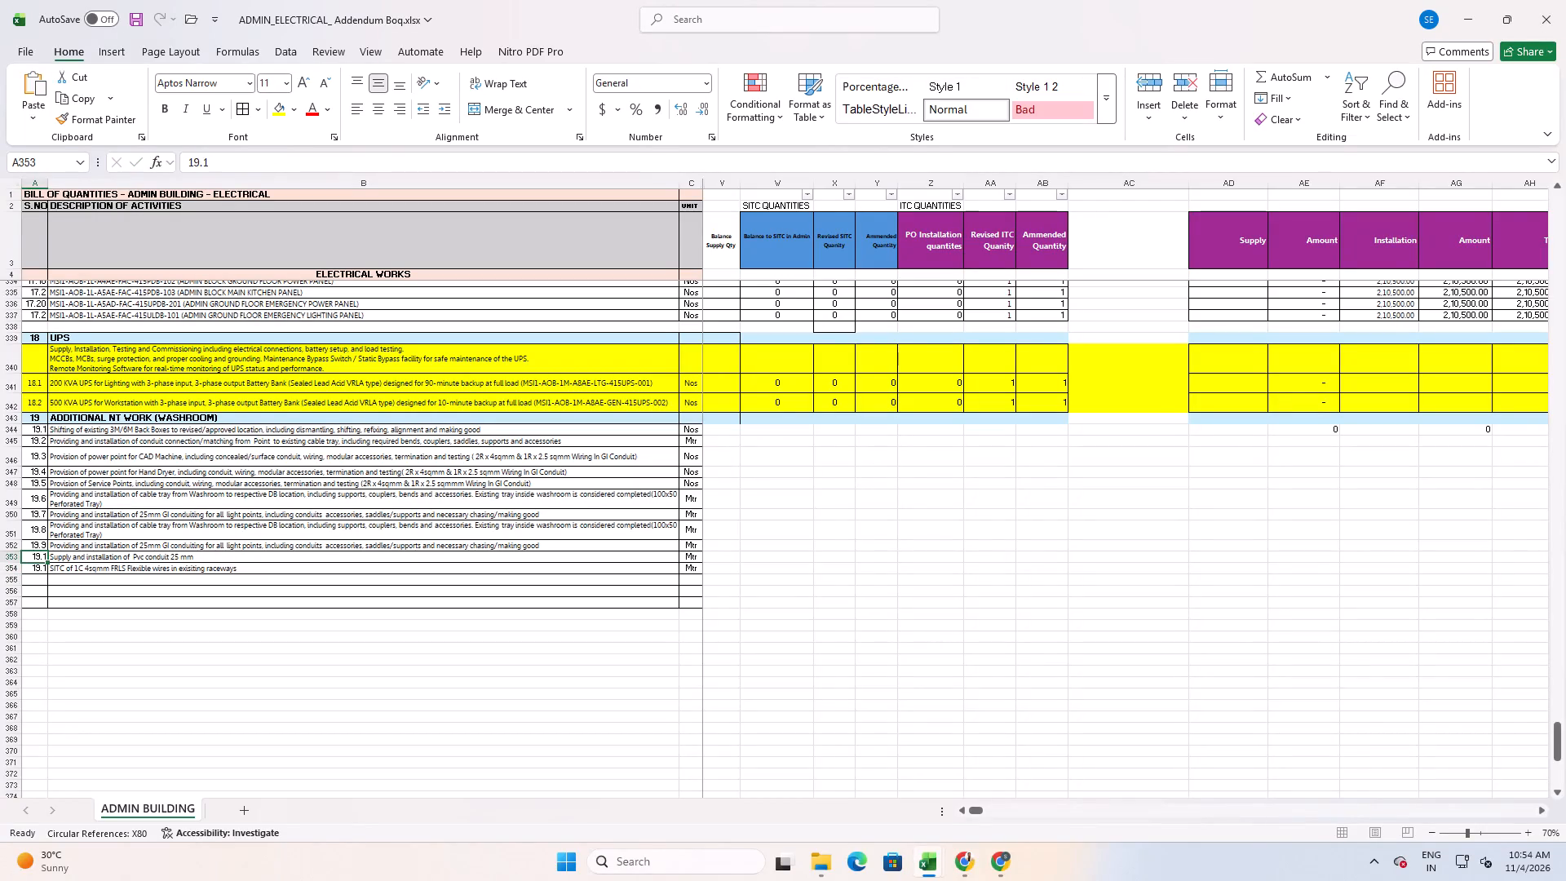
click(703, 112)
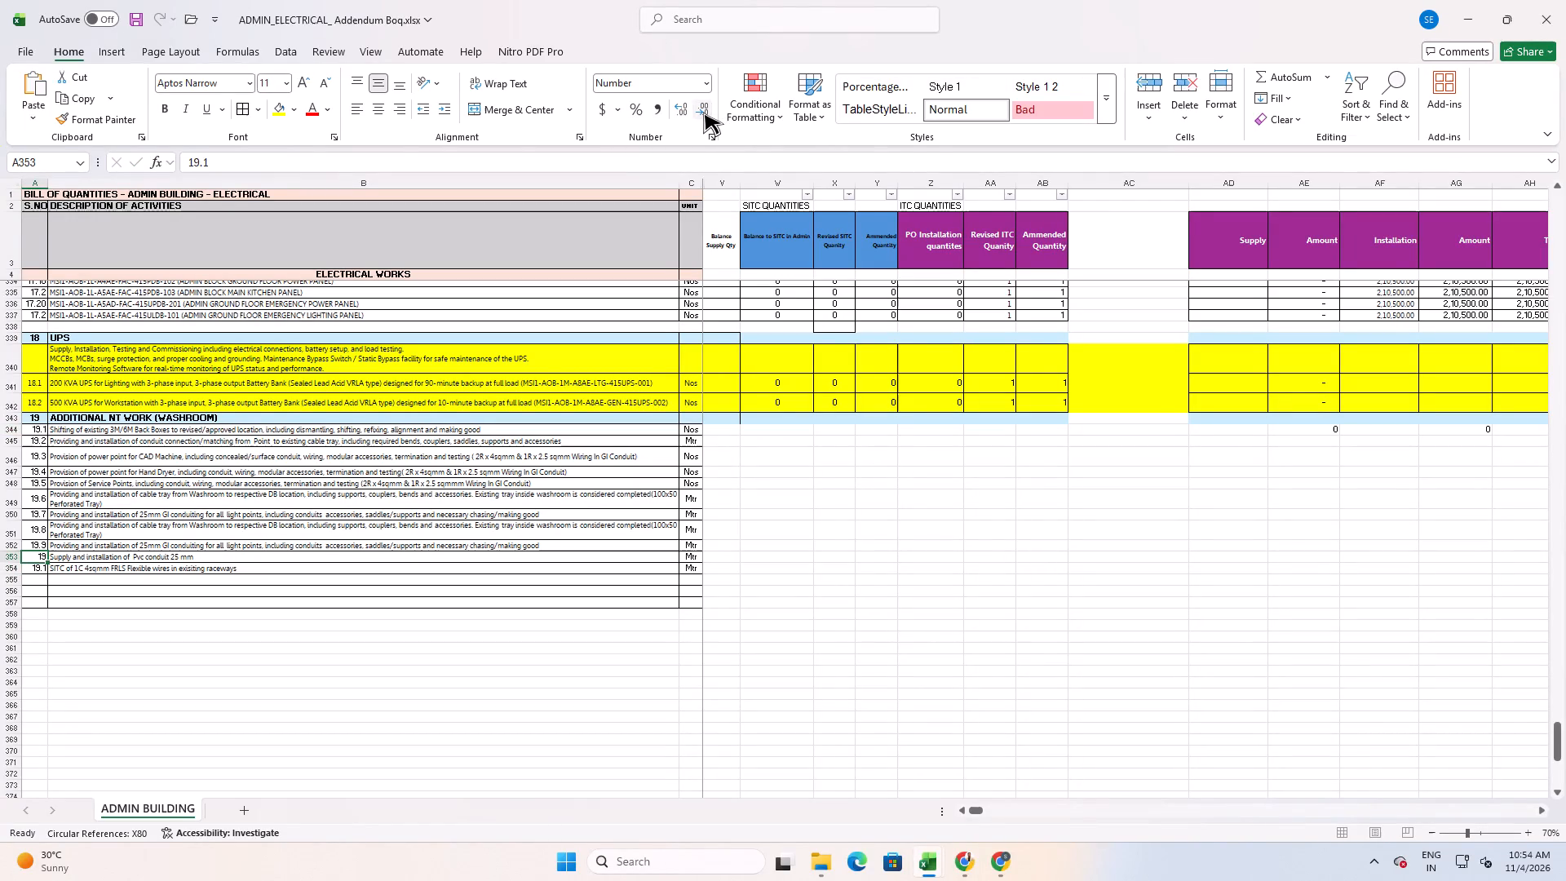
double_click(685, 111)
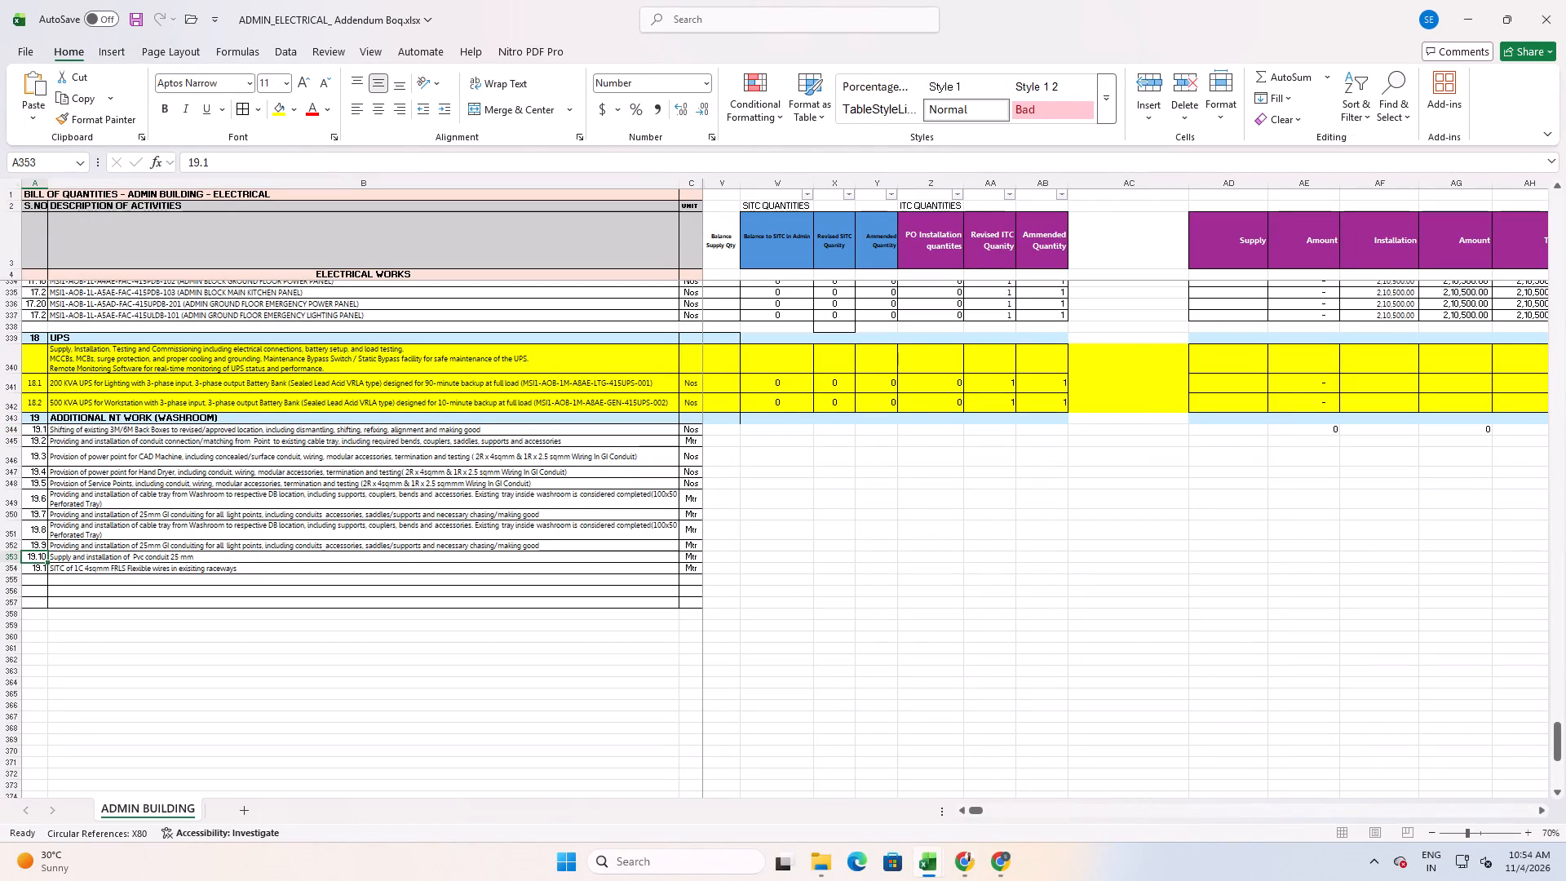
key(Return)
click(677, 110)
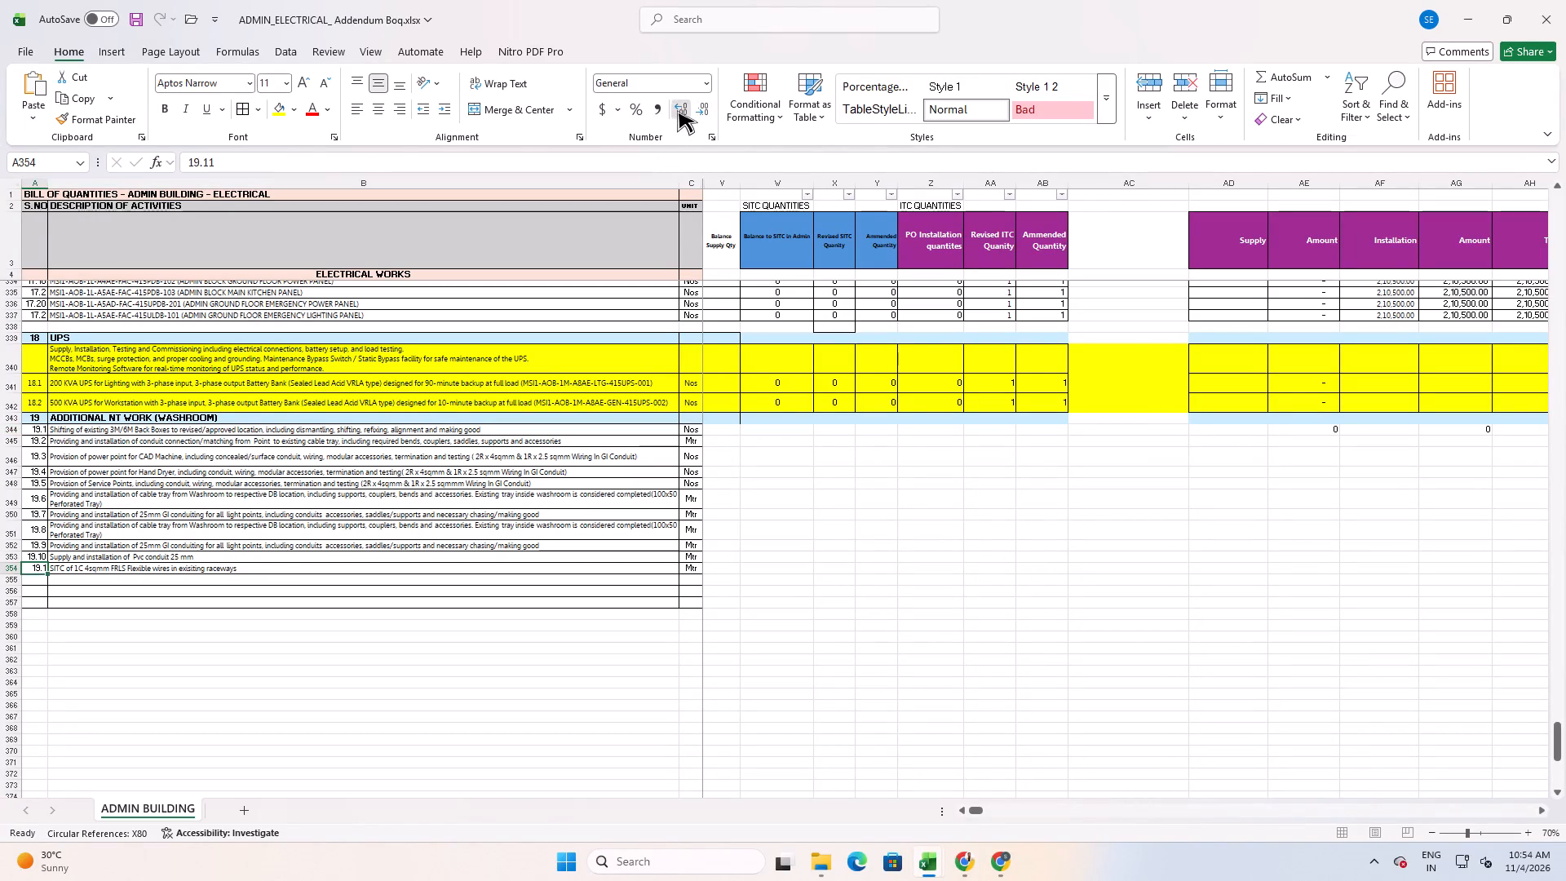
click(0, 542)
Check the back box shifting quantities in the washroom workbook and enter 108 as item 19.1's Revised SITC Quantity.
click(105, 498)
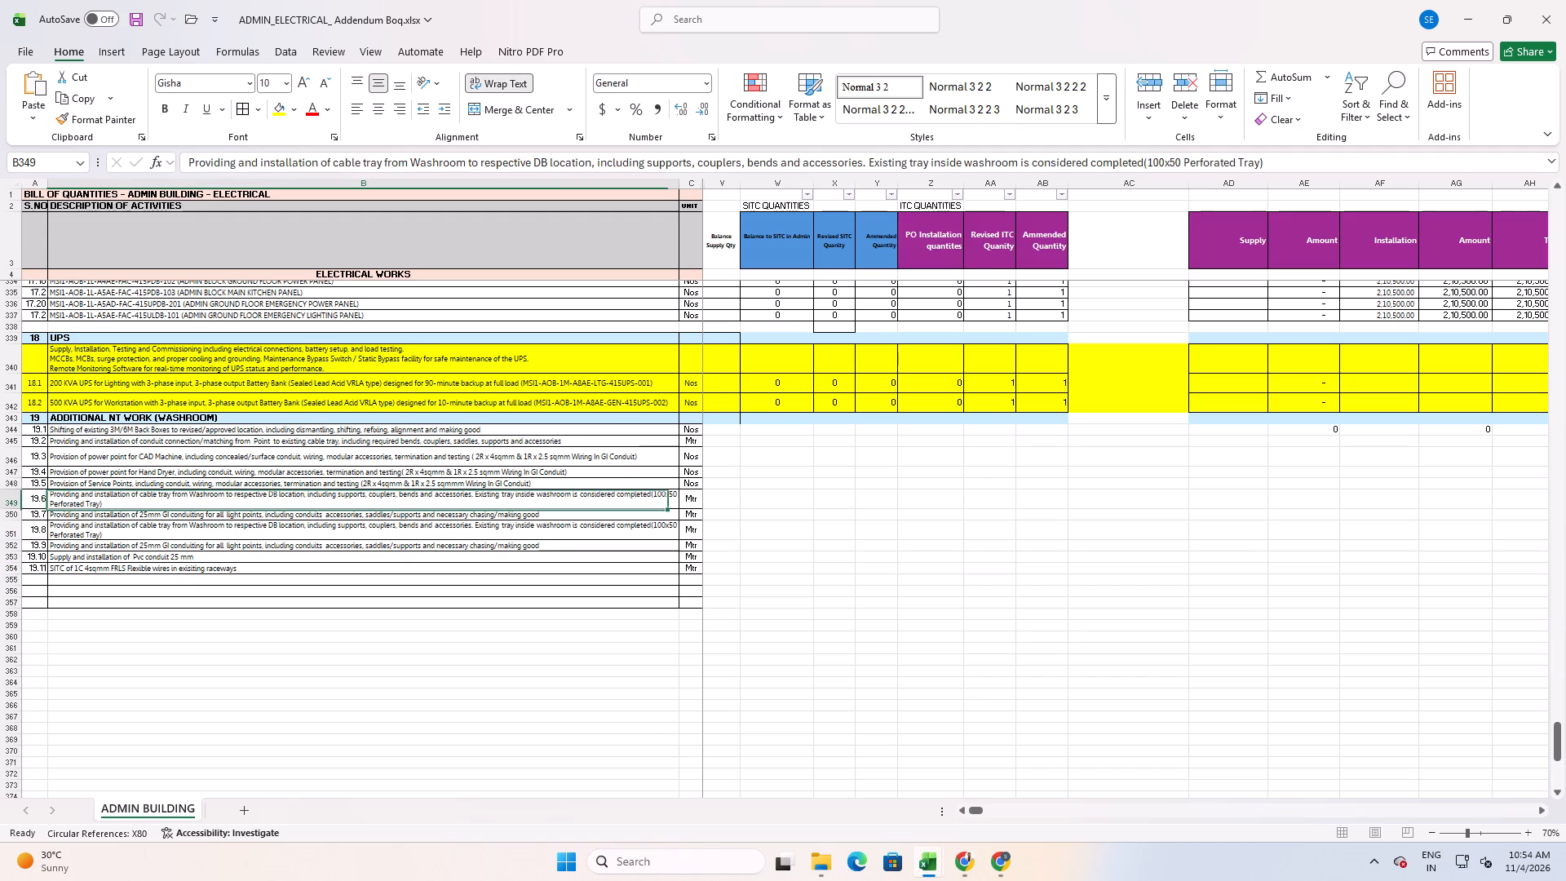
click(97, 544)
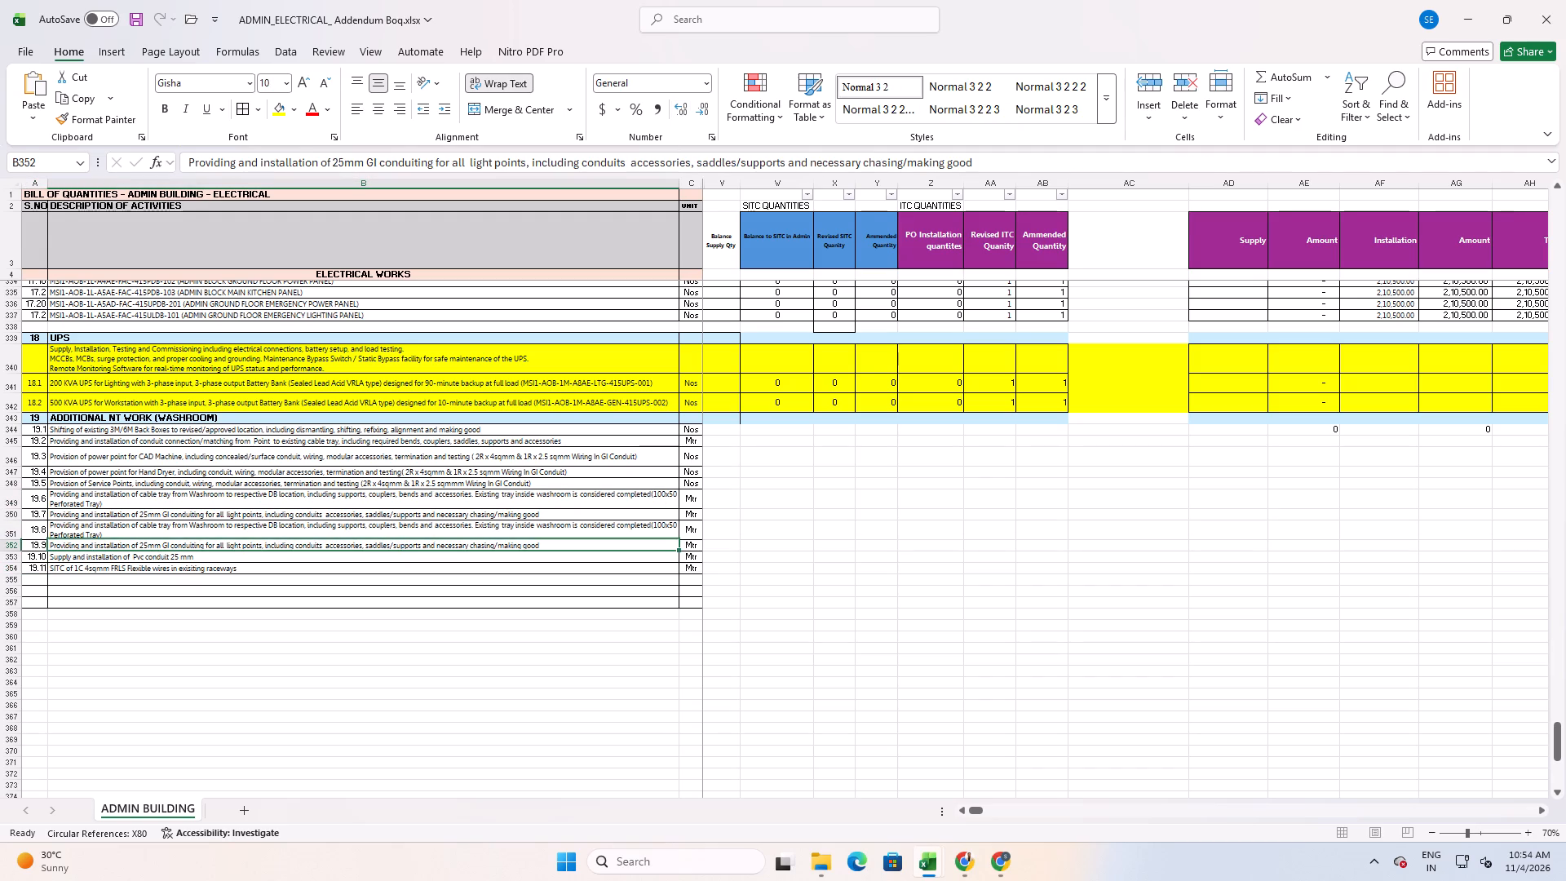
key(alt+Tab)
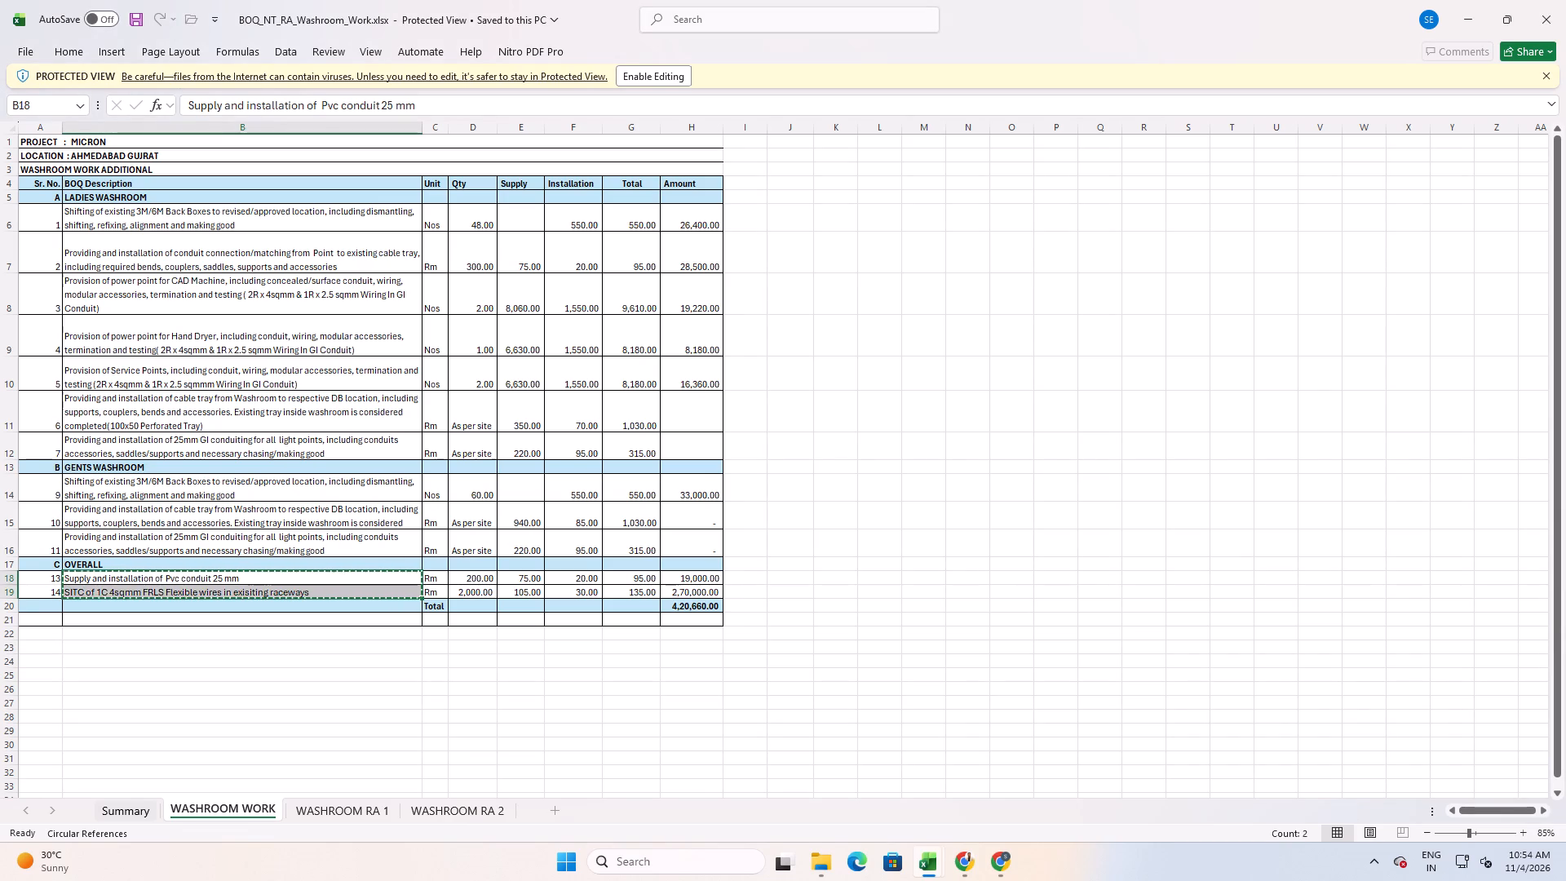
key(alt+Tab)
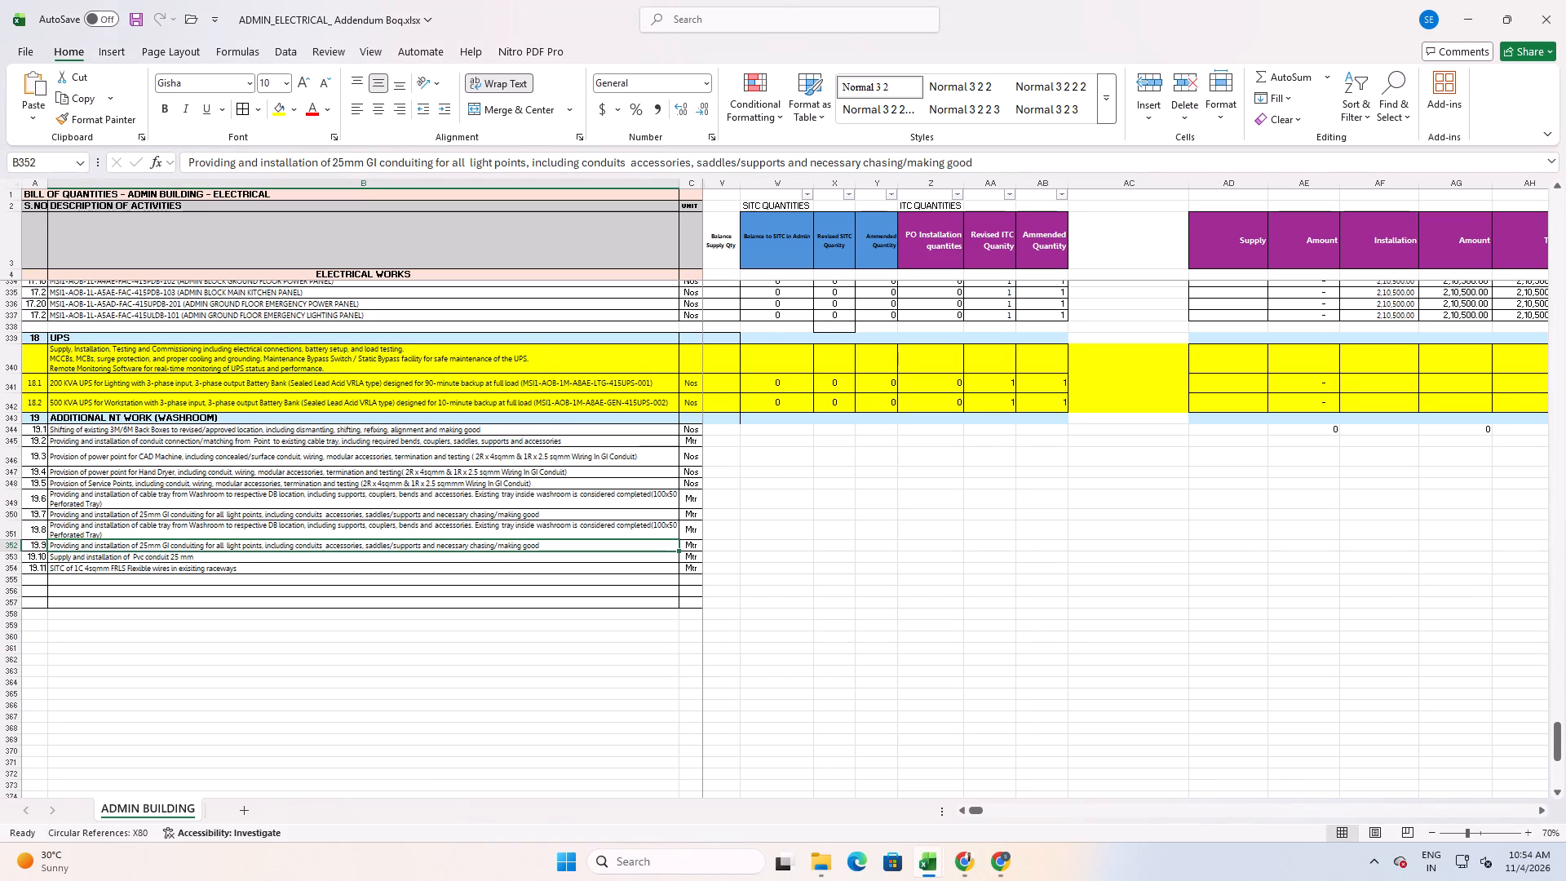
scroll(1015, 471, up, 3)
scroll(990, 514, down, 1)
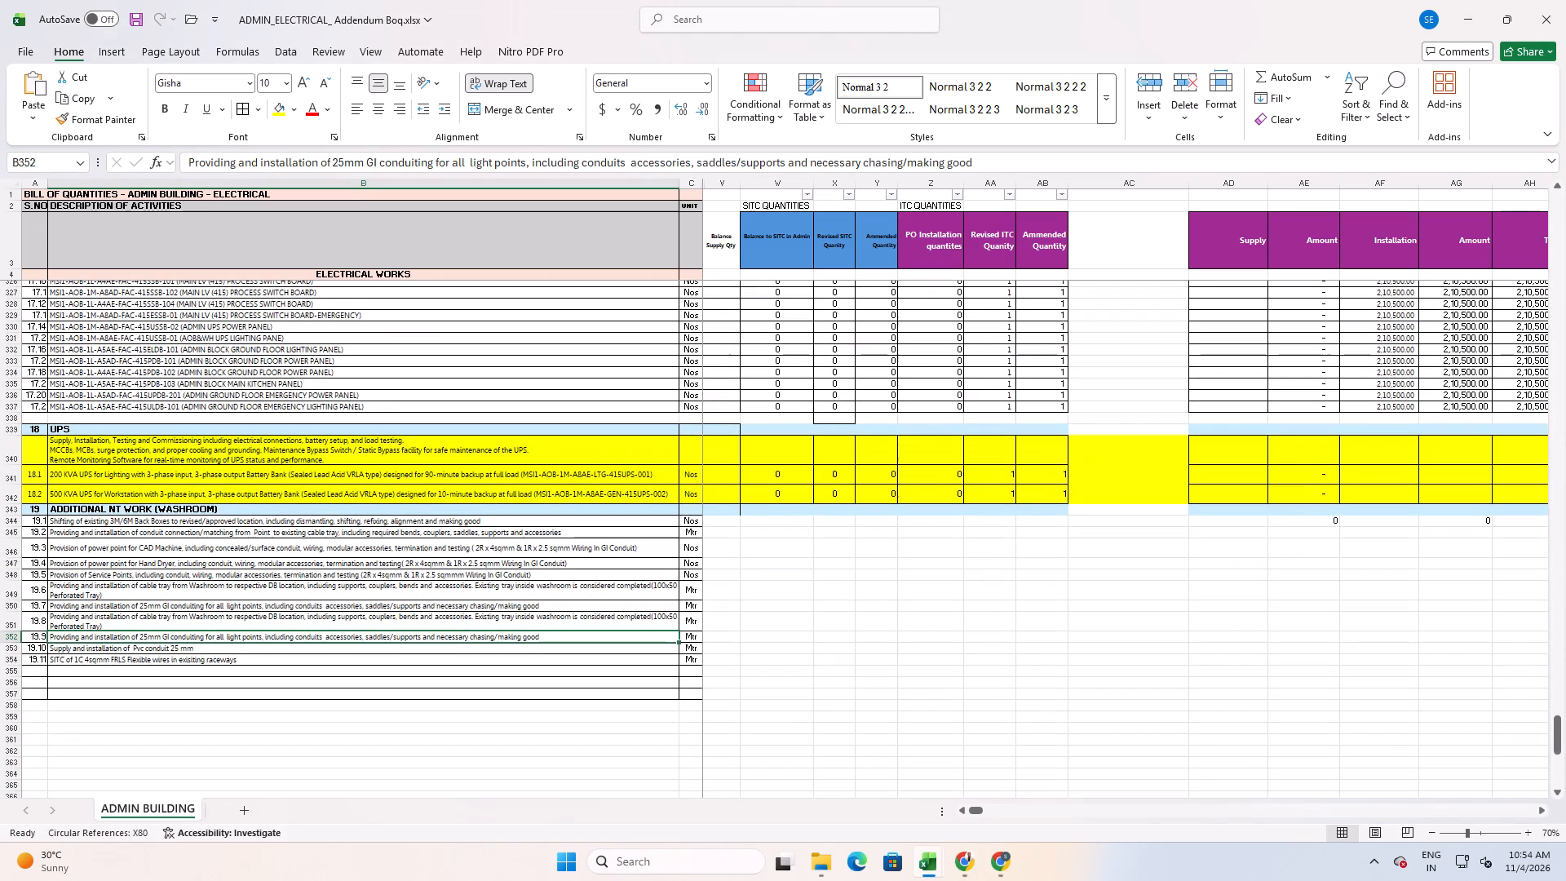
click(835, 520)
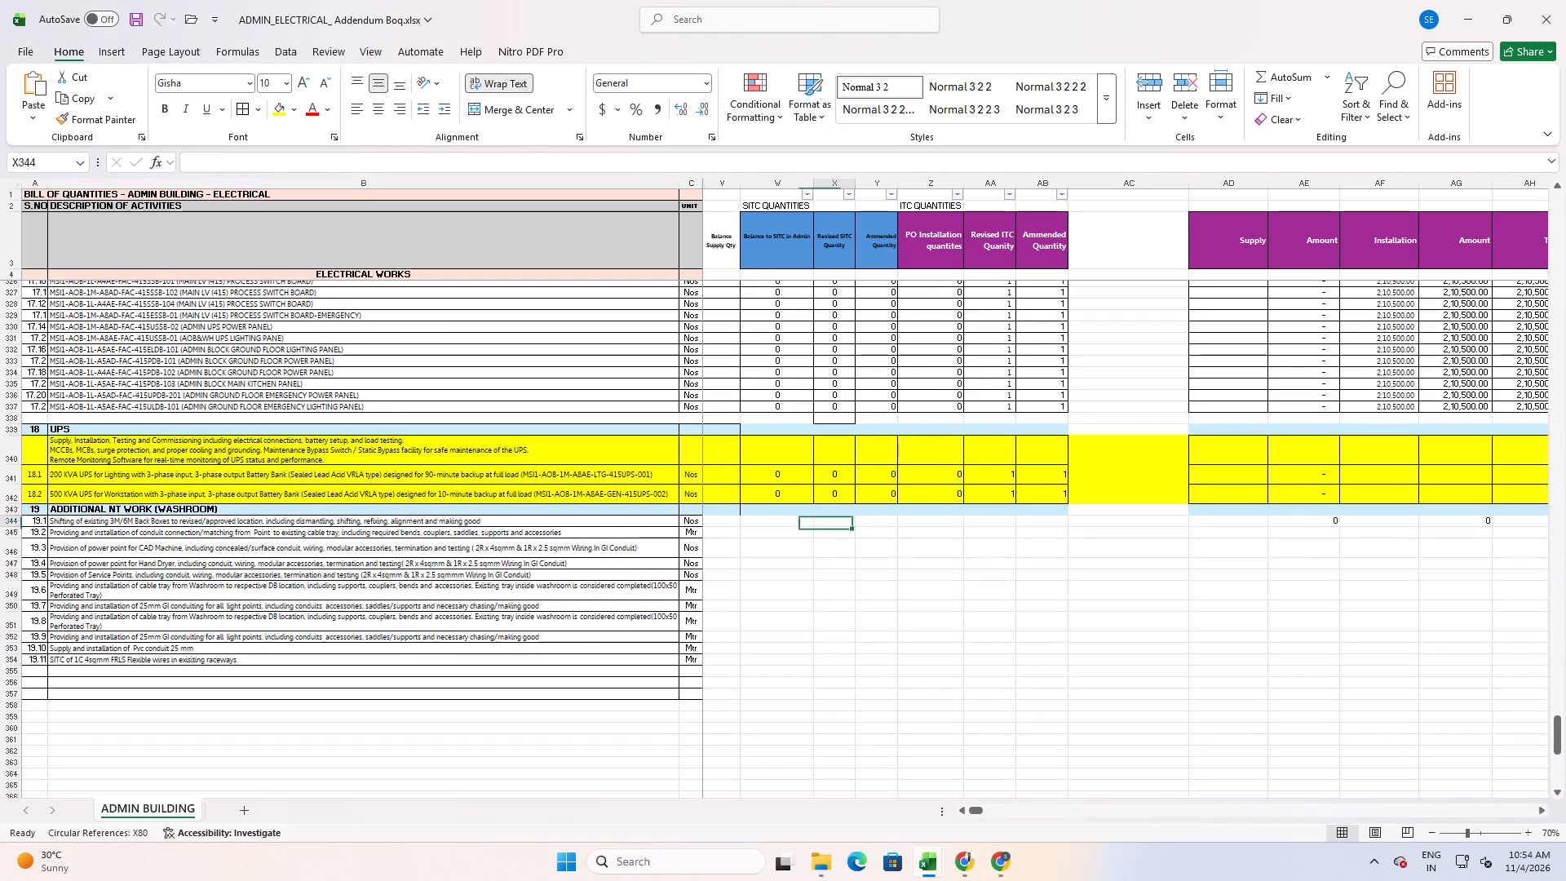
text(108)
key(Return)
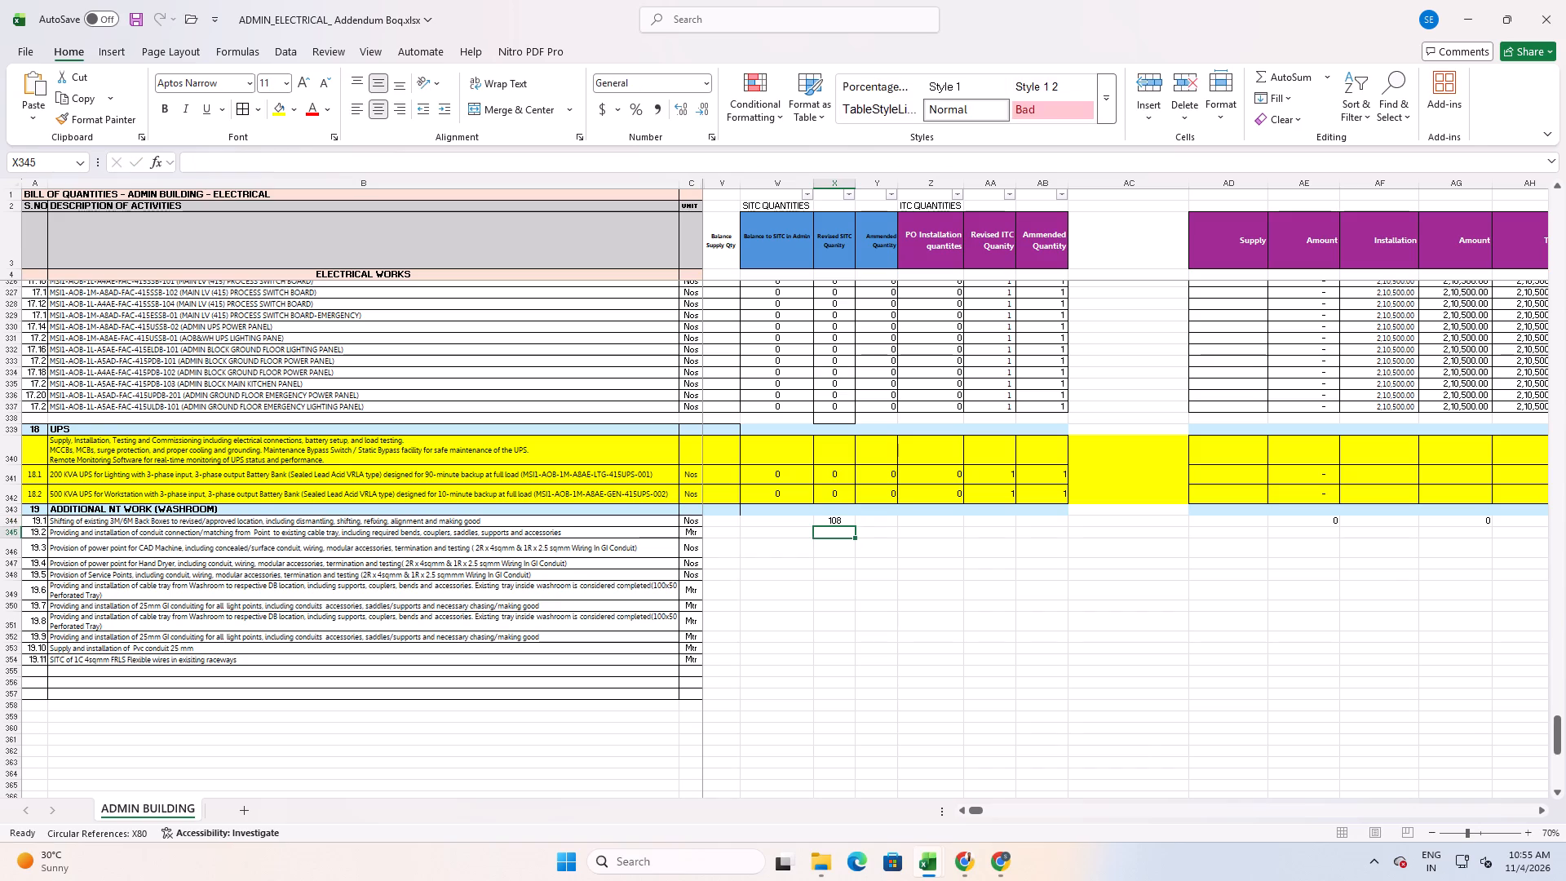
Enter the Revised SITC Quantities from the washroom workbook for items 19.2 to 19.5: 300, 2, 1 and 2.
key(alt+Tab)
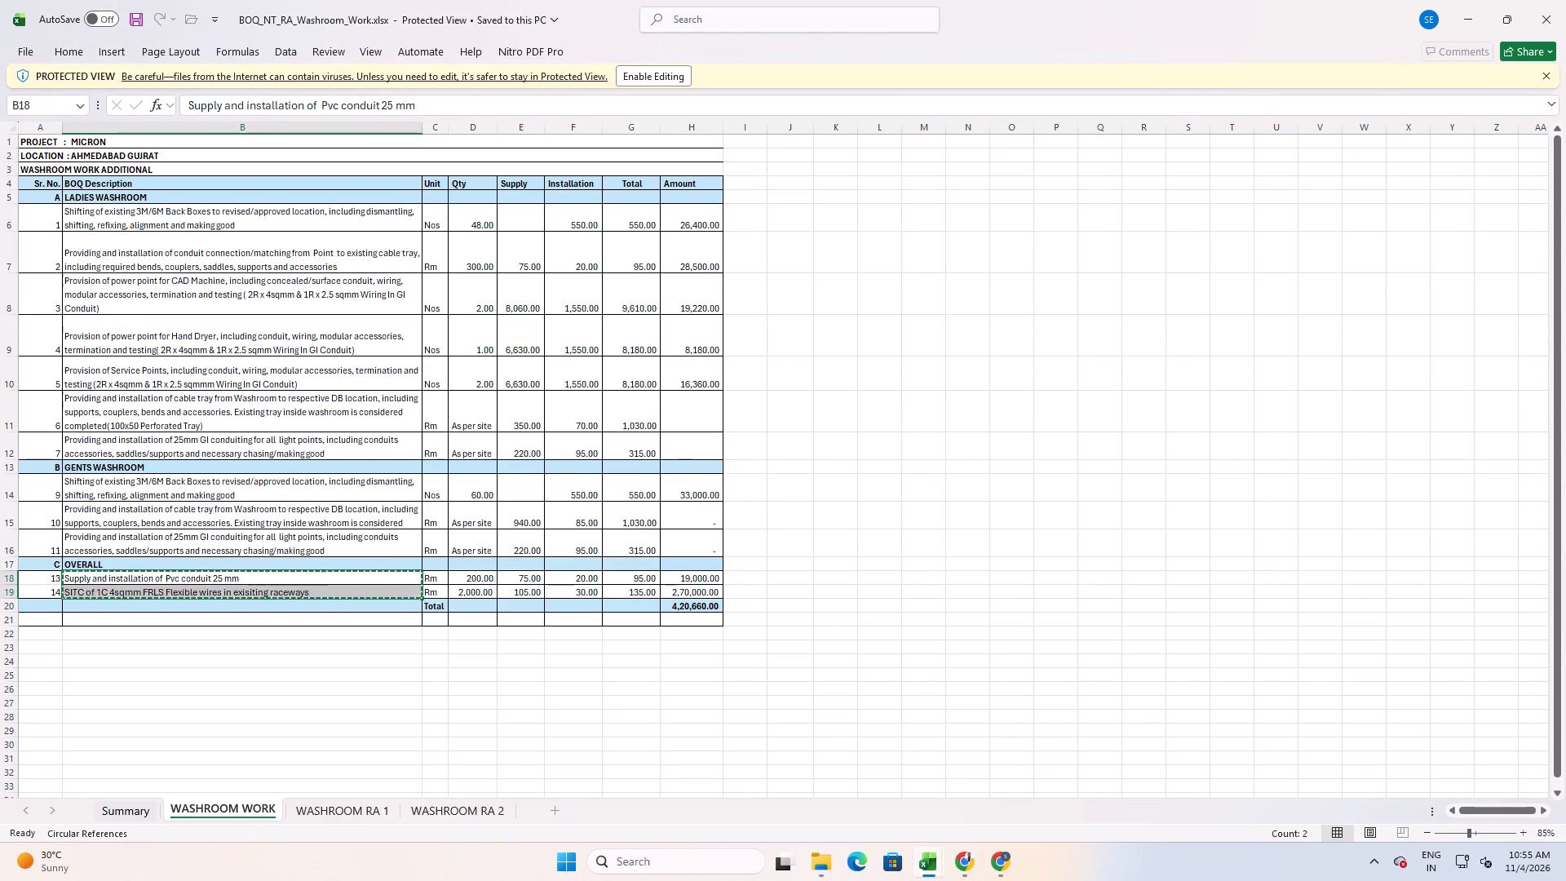
key(alt+Tab)
text(300)
key(Return)
key(alt+Tab)
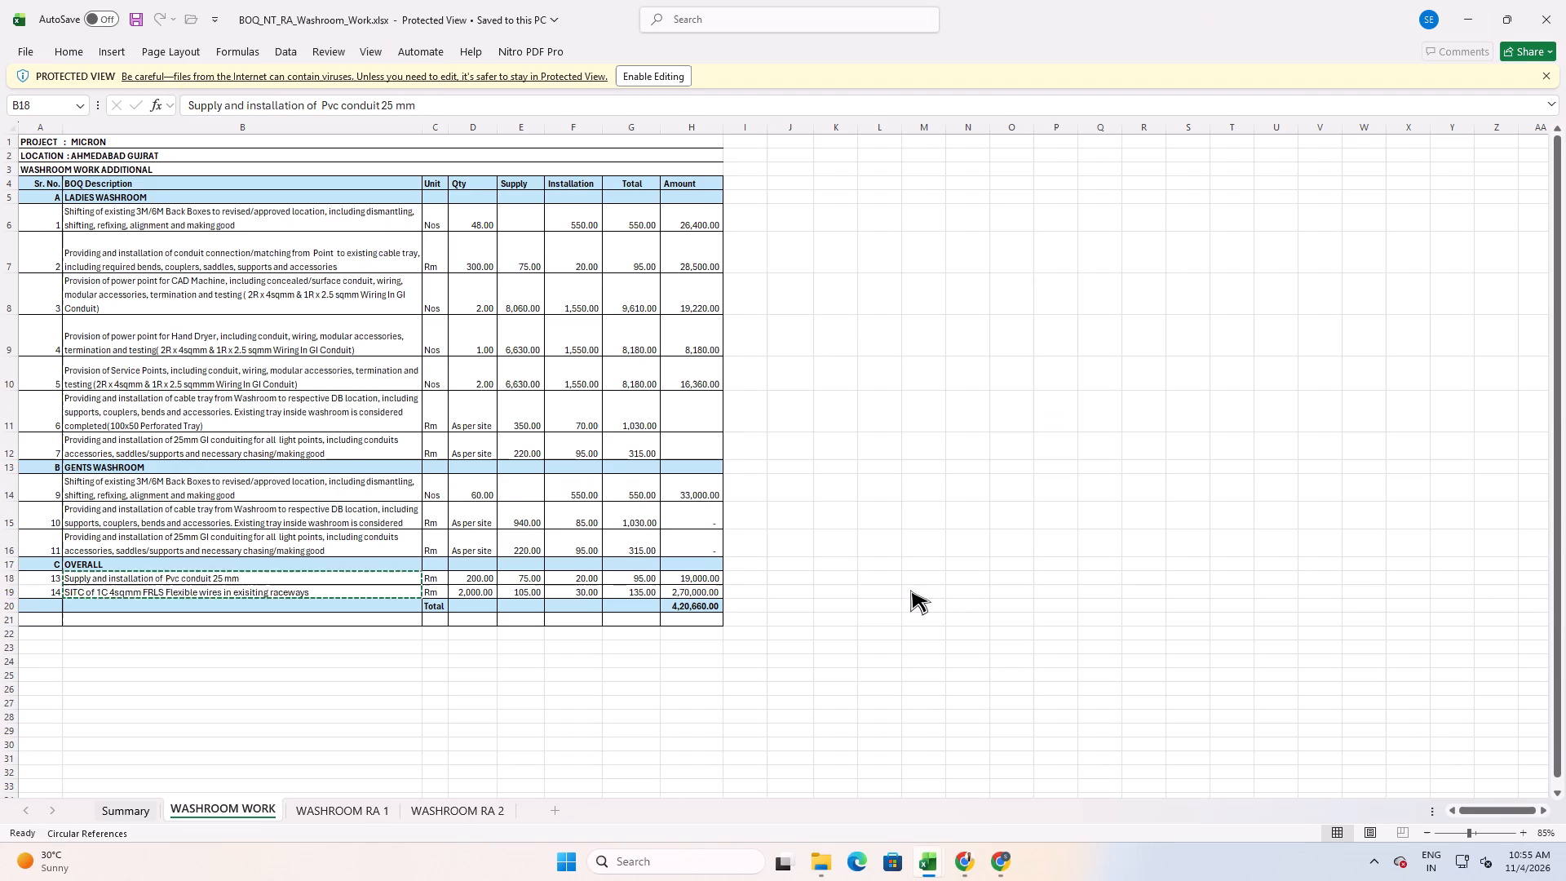
key(alt+Tab)
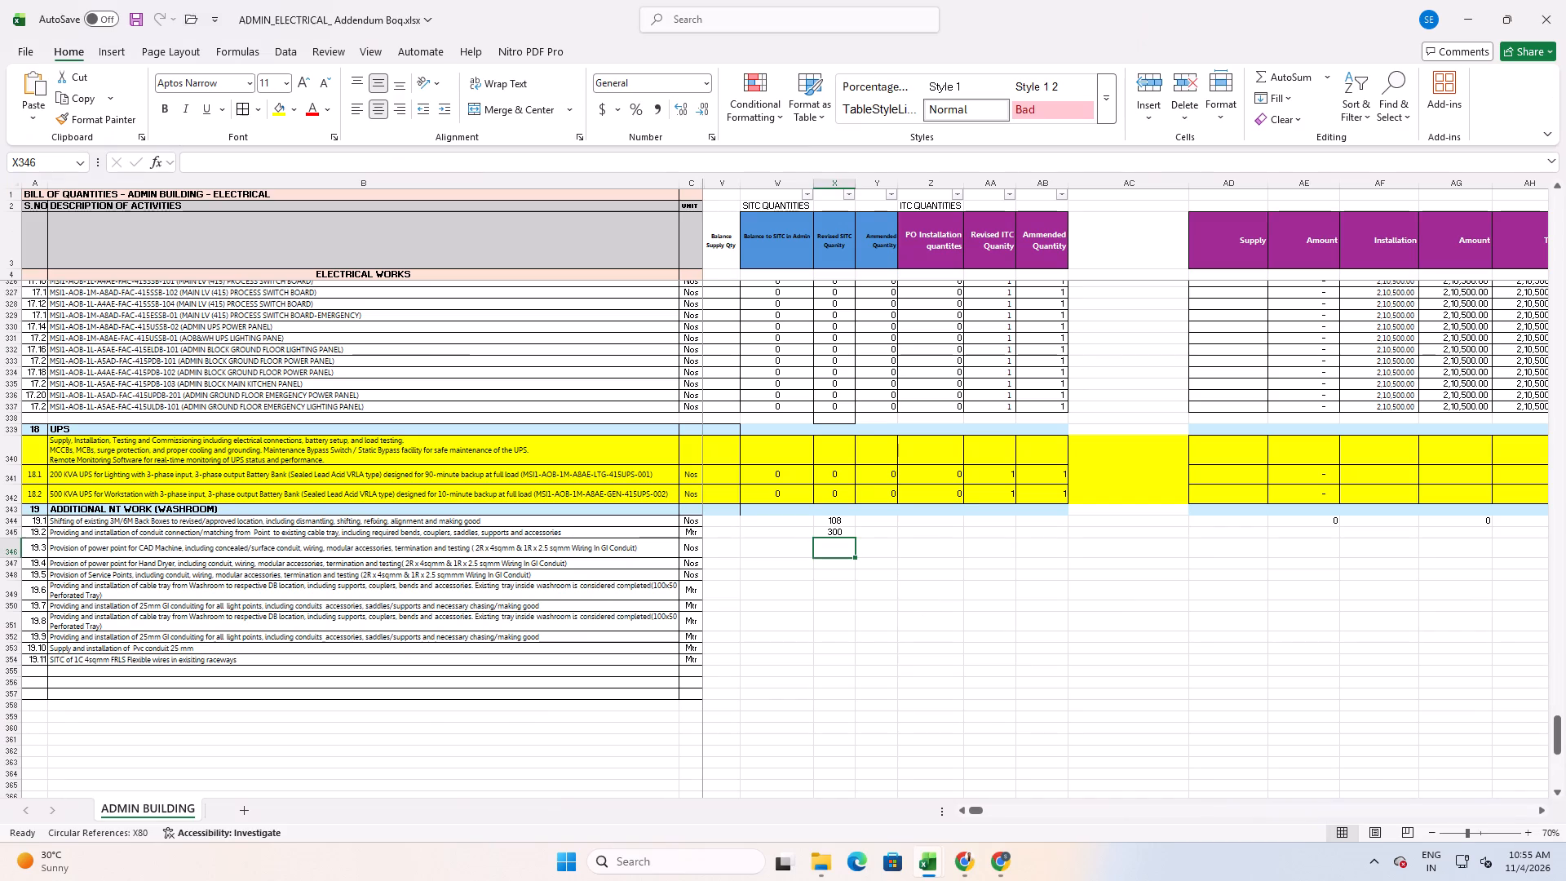
key(2)
key(Return)
key(1)
key(Return)
key(2)
key(Return)
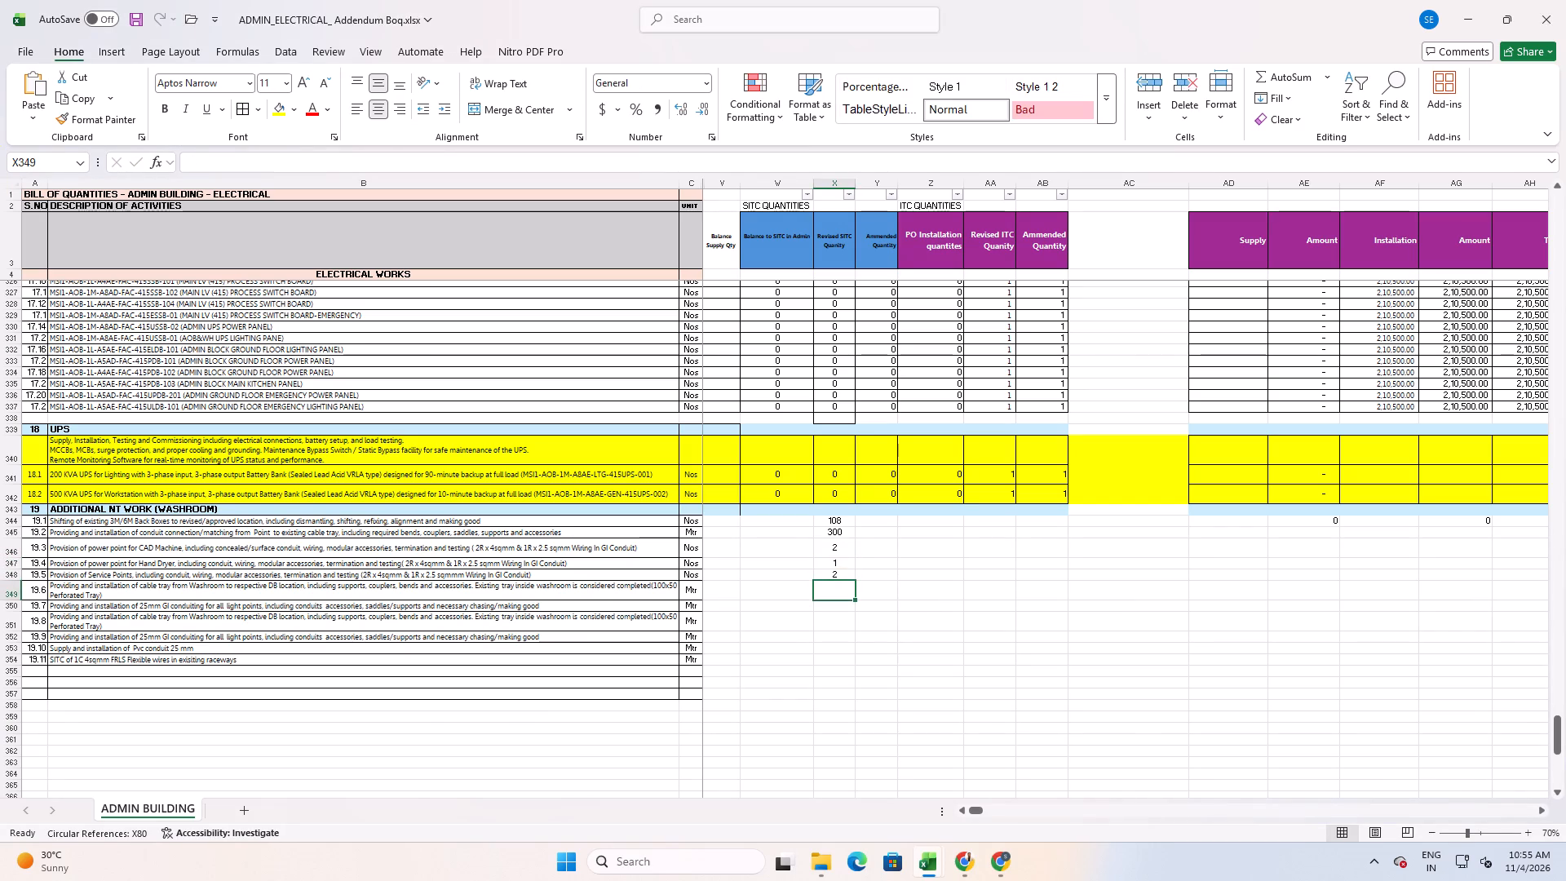
Check item 19.6's quantity in the washroom workbook and enter As per site as its Revised SITC Quantity.
key(alt+Tab)
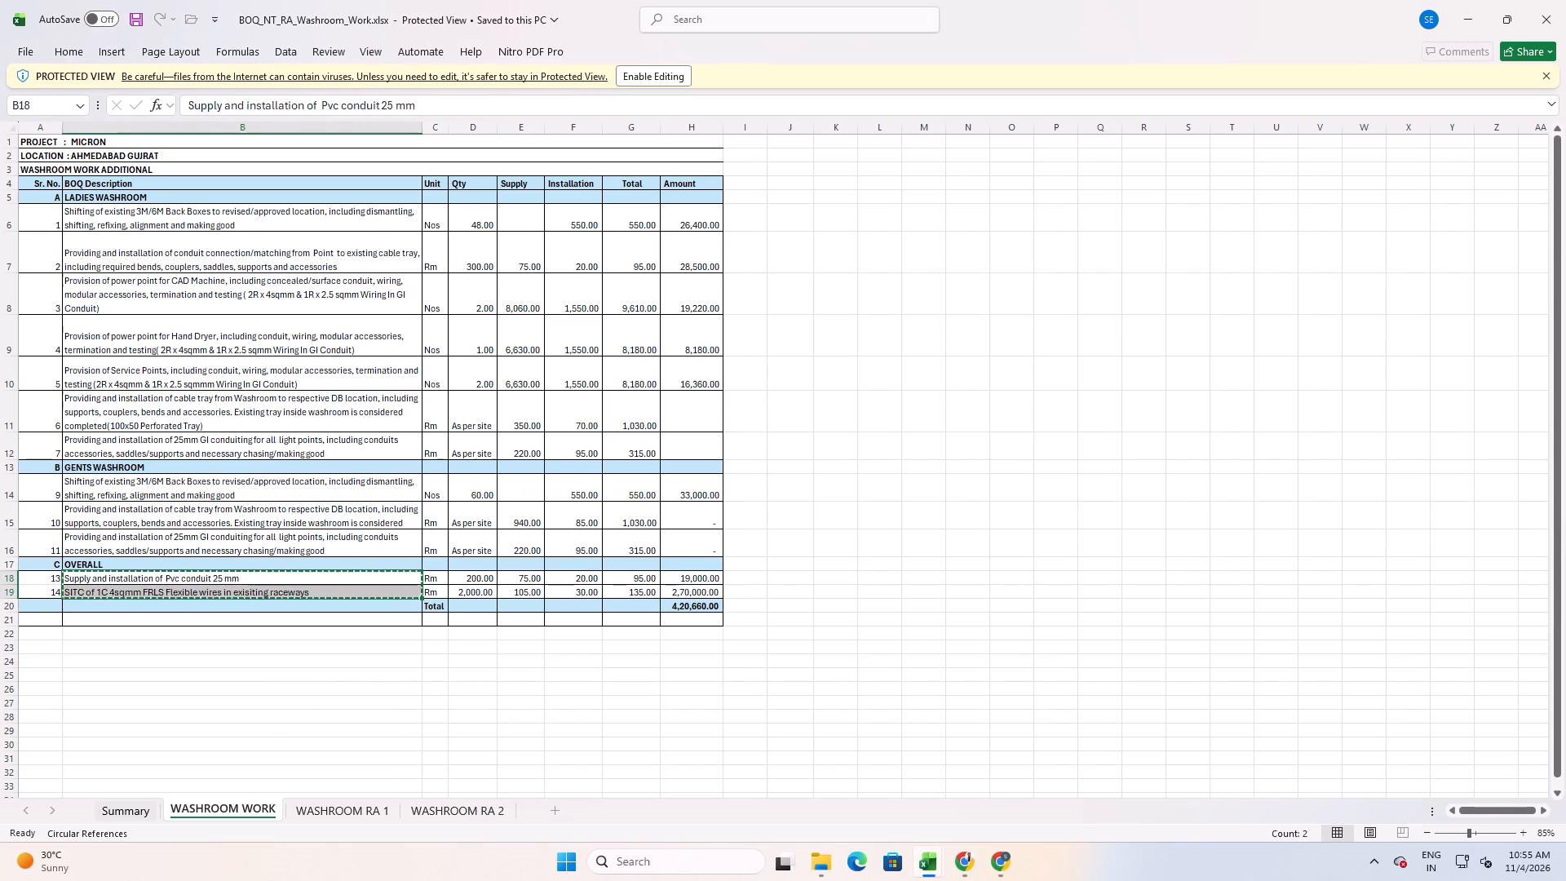
key(alt+Tab)
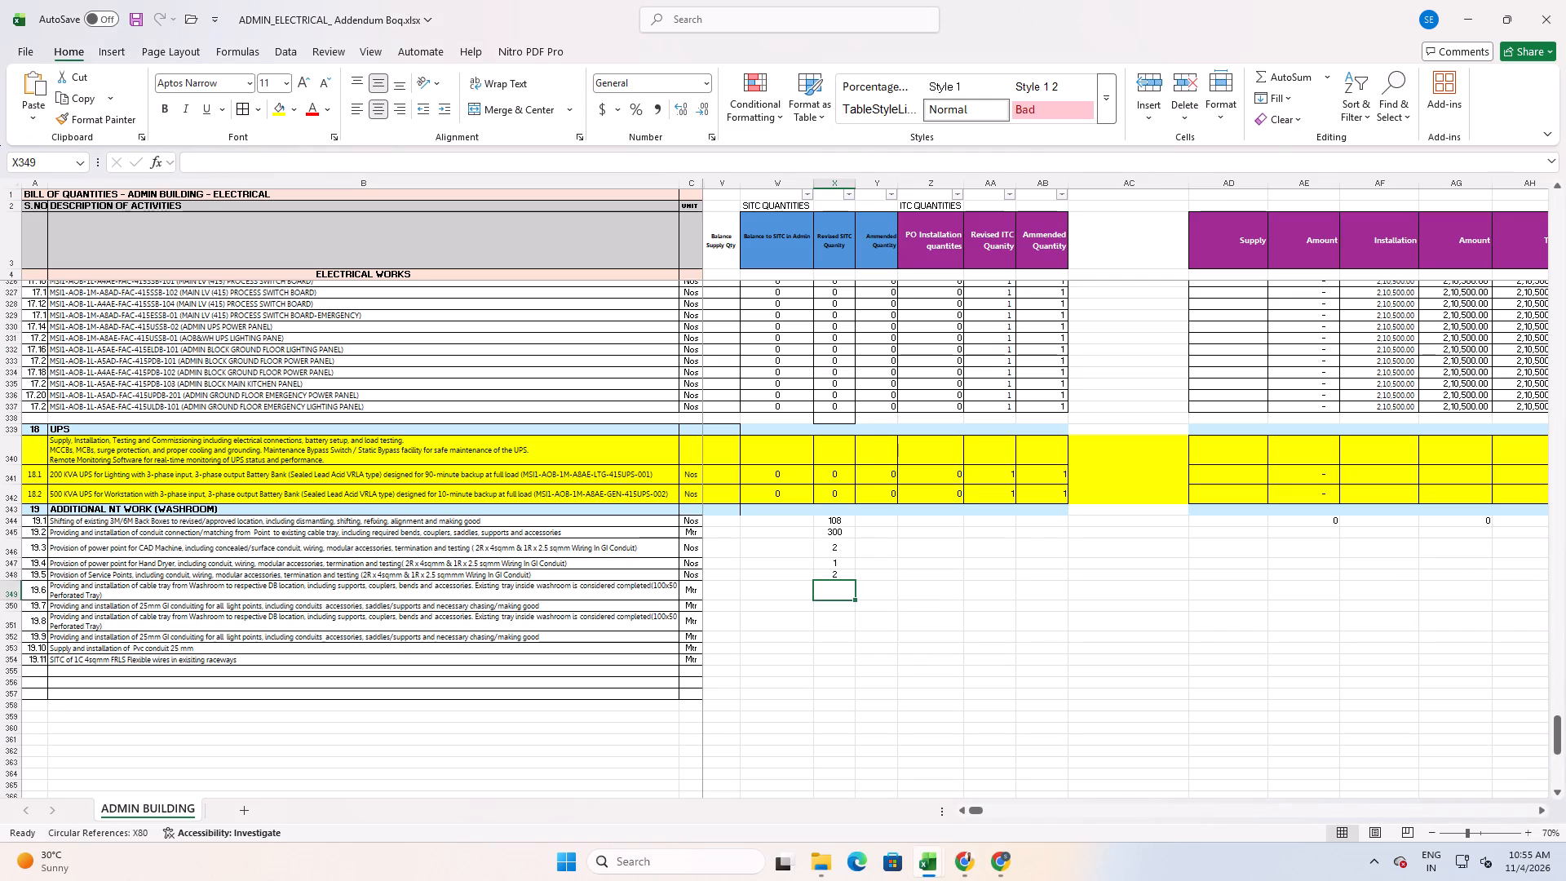
text(As)
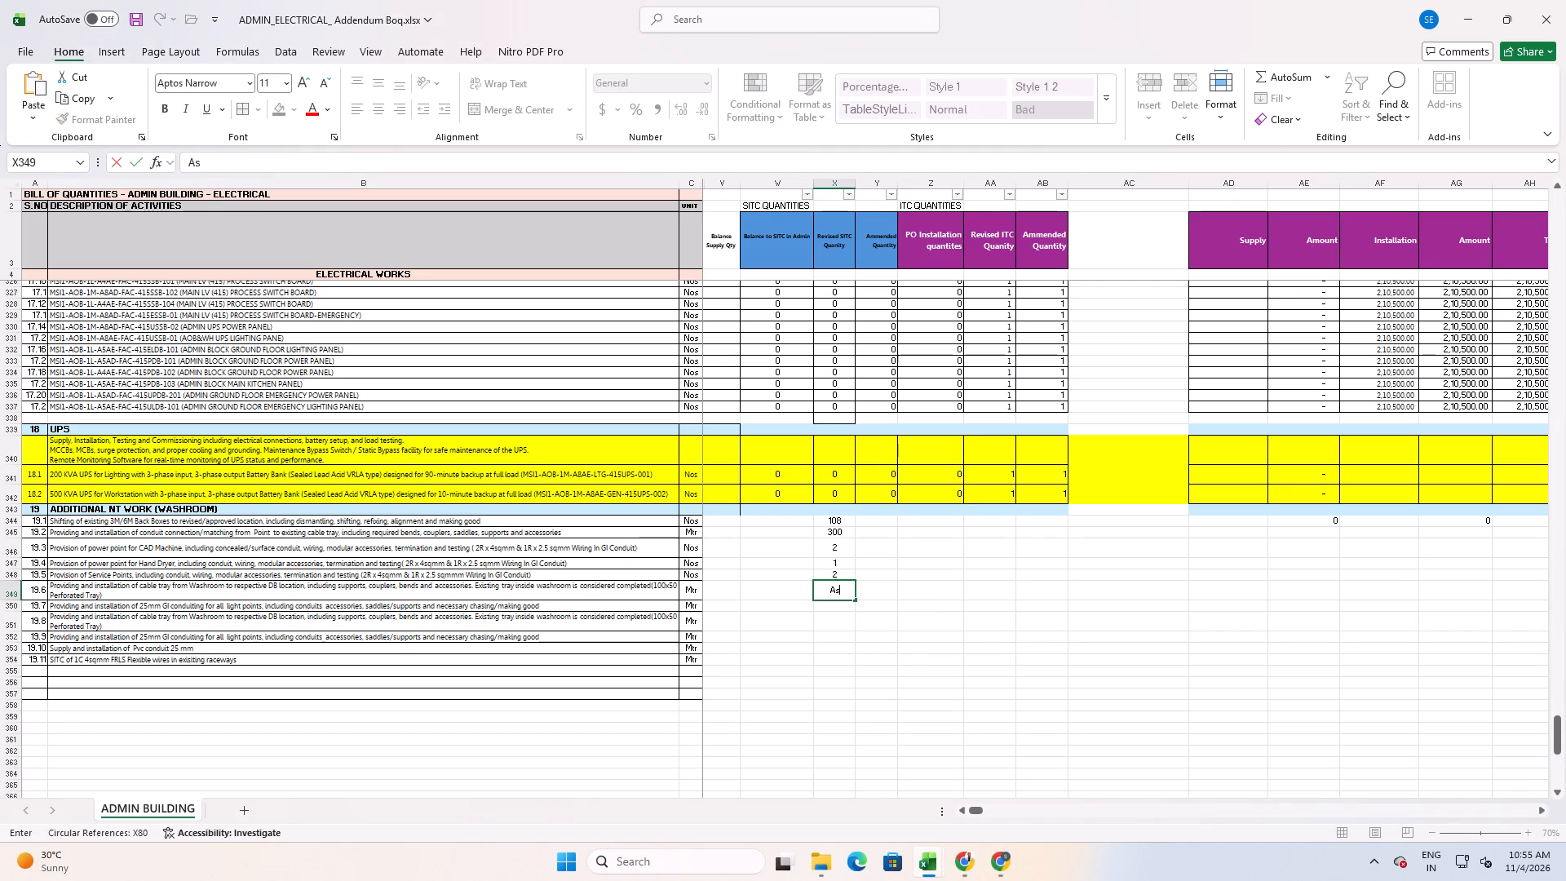
key(space)
text([er)
key(space)
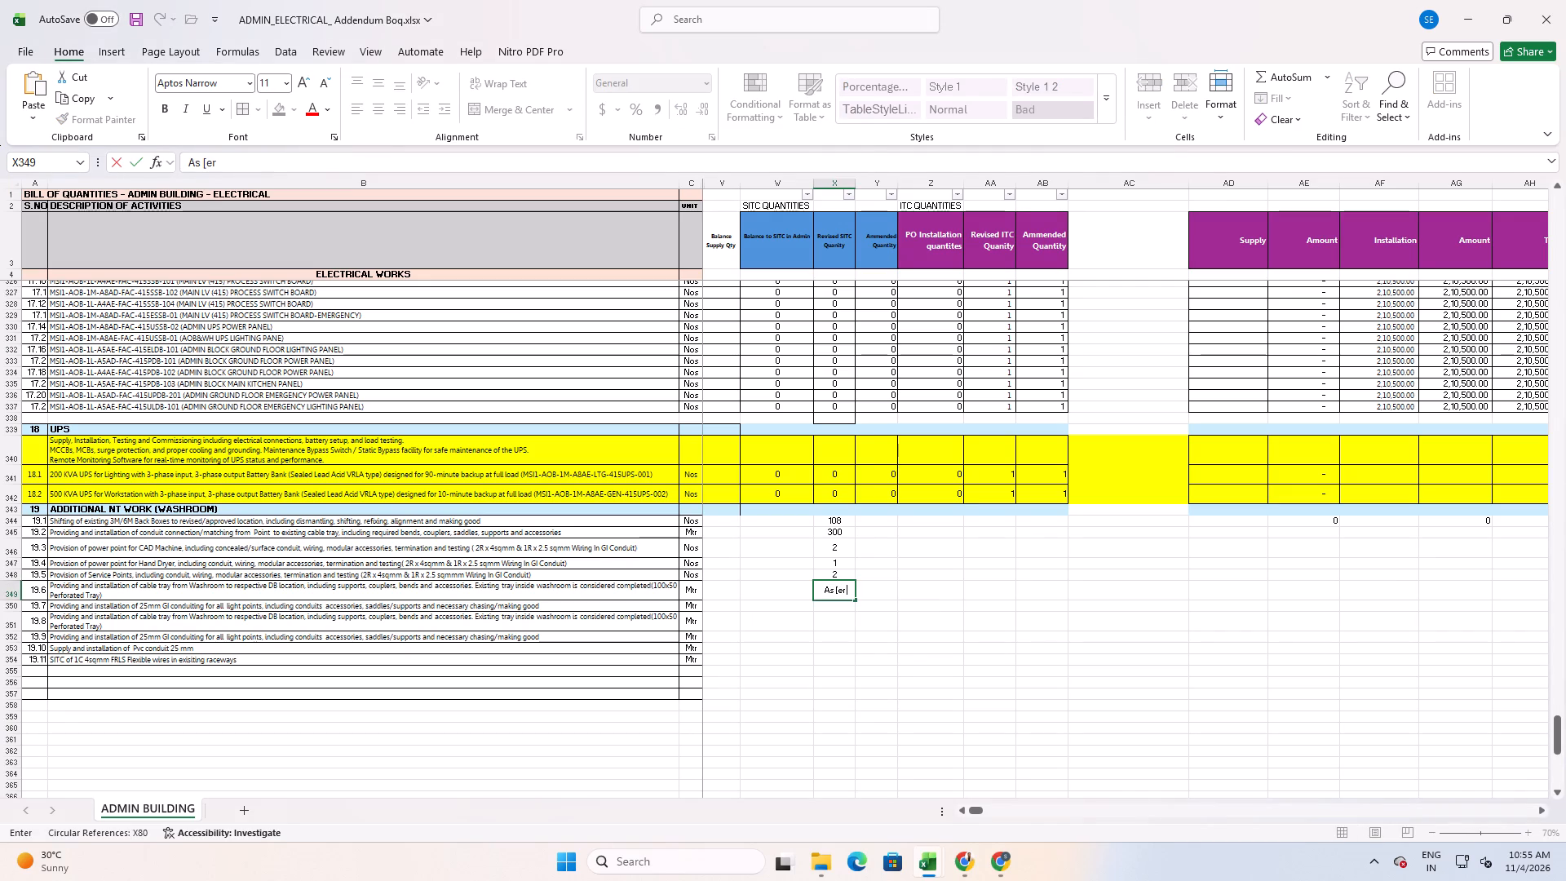
key(BackSpace)
key(BackSpace)
key(BackSpace)
key(BackSpace)
text(pwe asitw)
key(BackSpace)
key(BackSpace)
key(BackSpace)
key(BackSpace)
key(BackSpace)
key(BackSpace)
key(BackSpace)
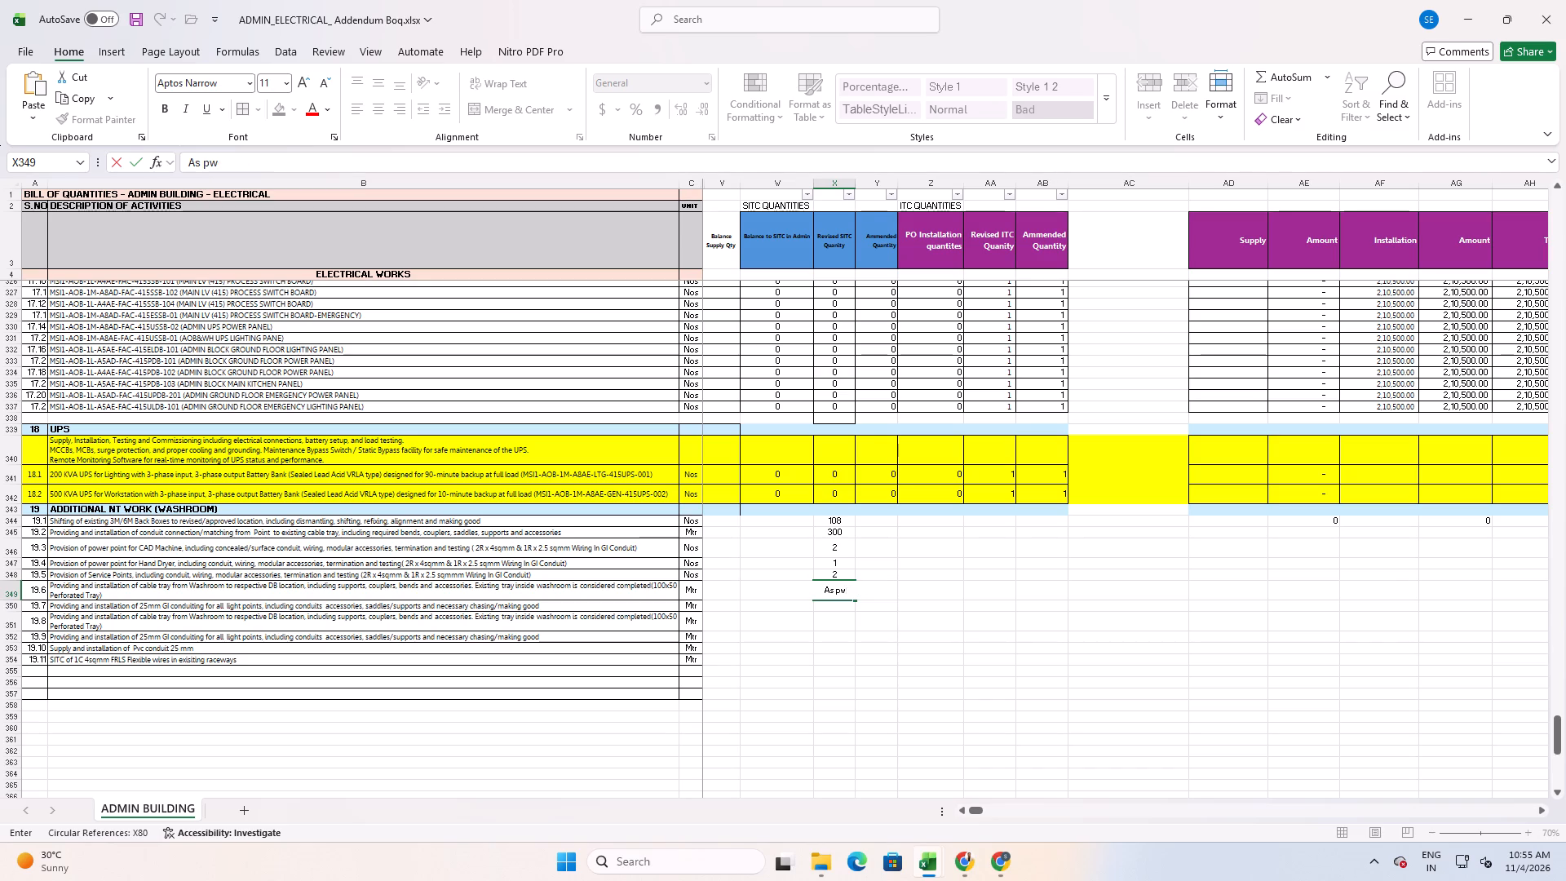
key(BackSpace)
text(er site)
click(834, 638)
click(843, 593)
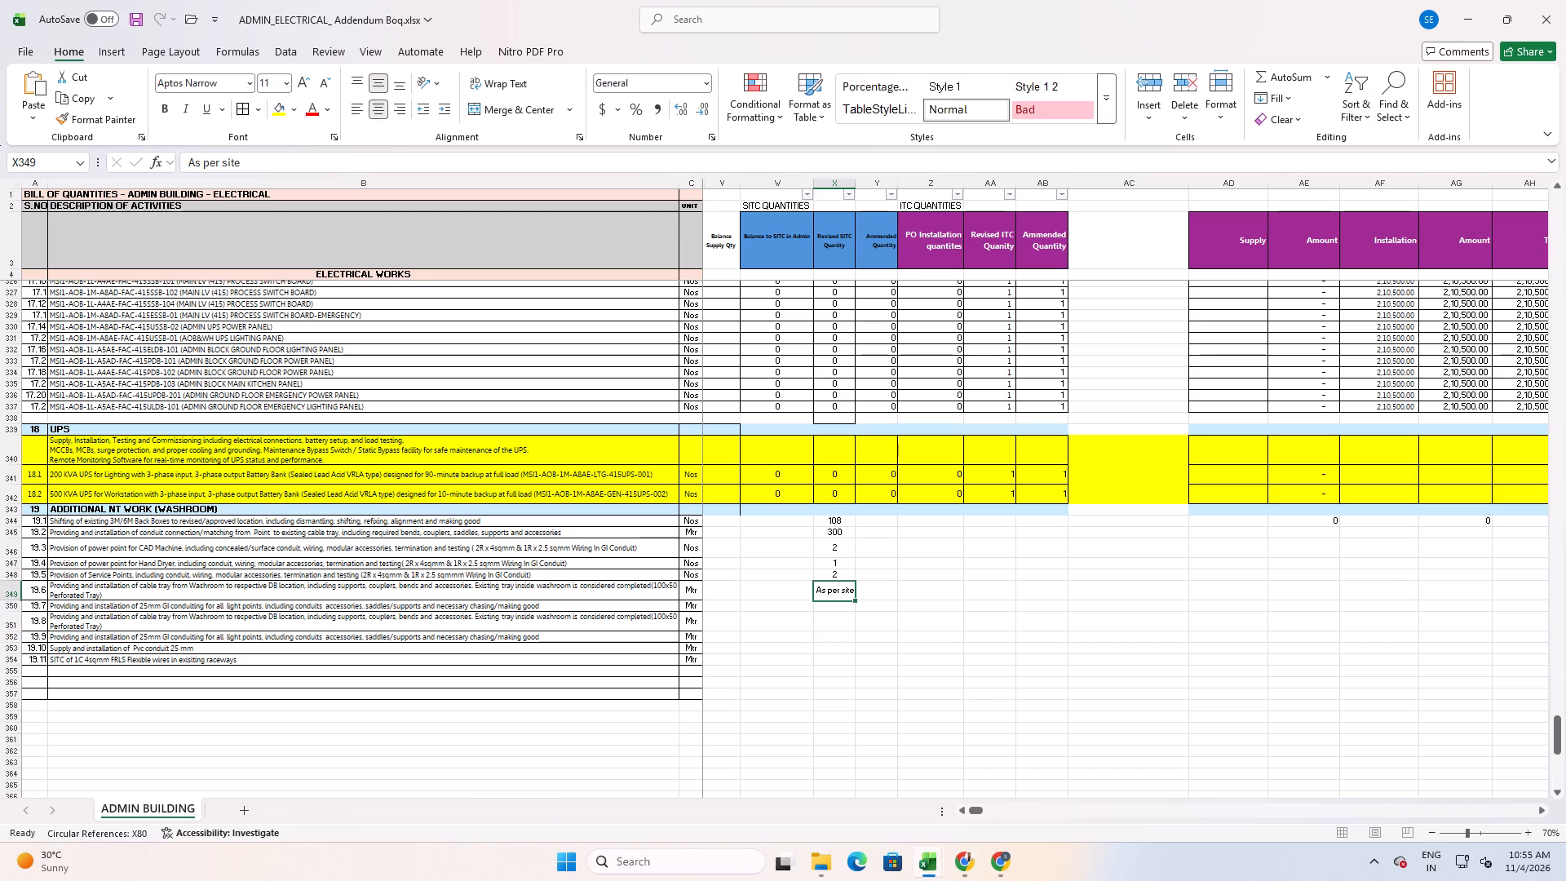
Copy the As per site entry to the Revised SITC Quantity of items 19.7, 19.8 and 19.9, checking against the washroom workbook.
key(ctrl+c)
key(Down)
key(ctrl+v)
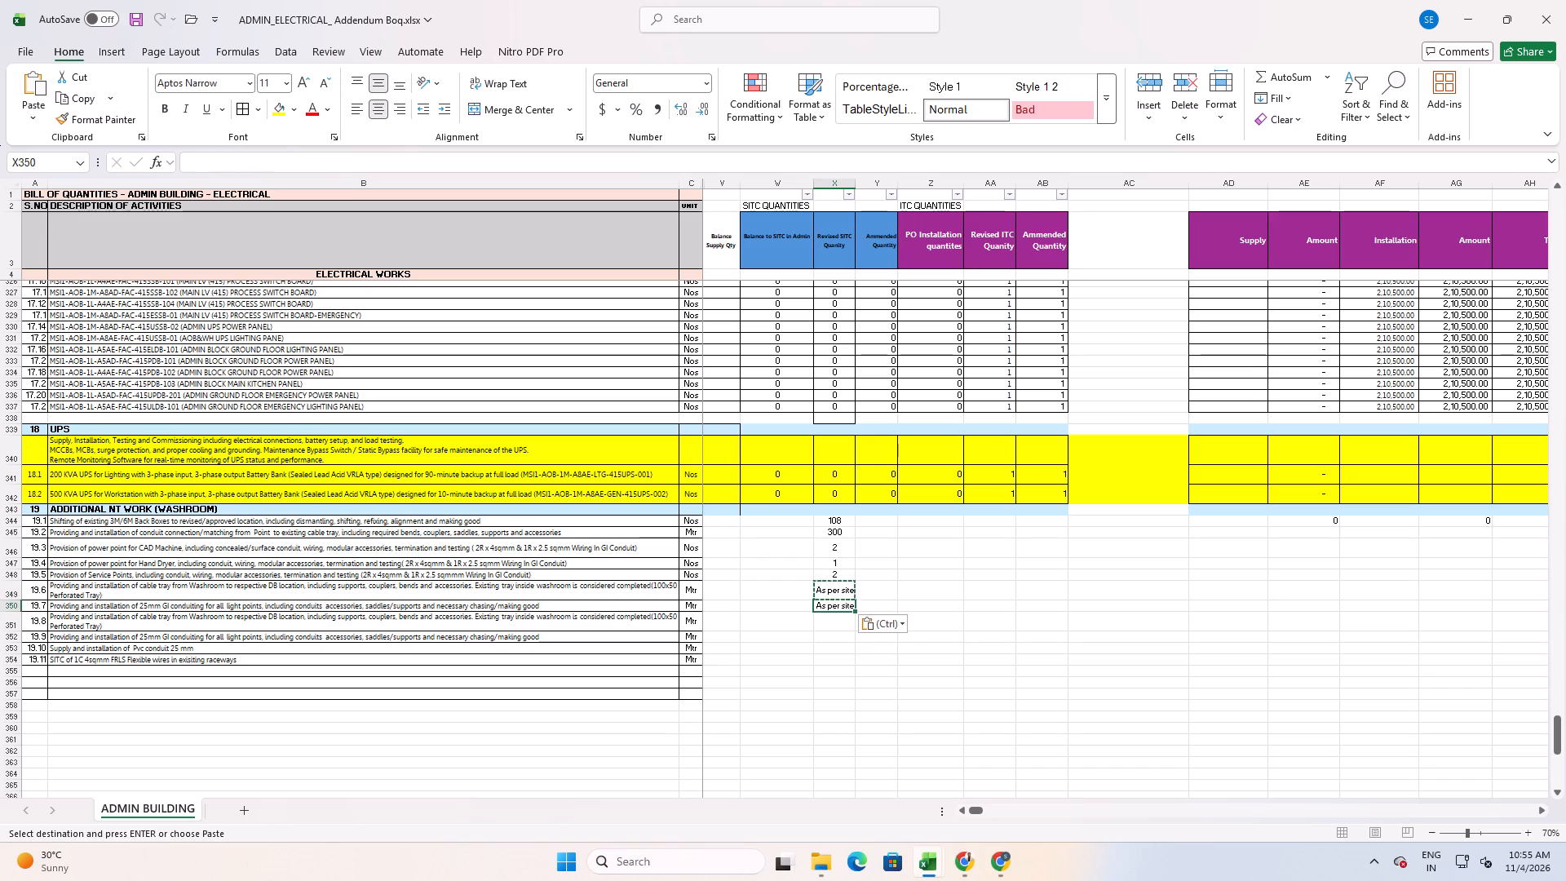
key(Escape)
key(Down)
key(alt+Tab)
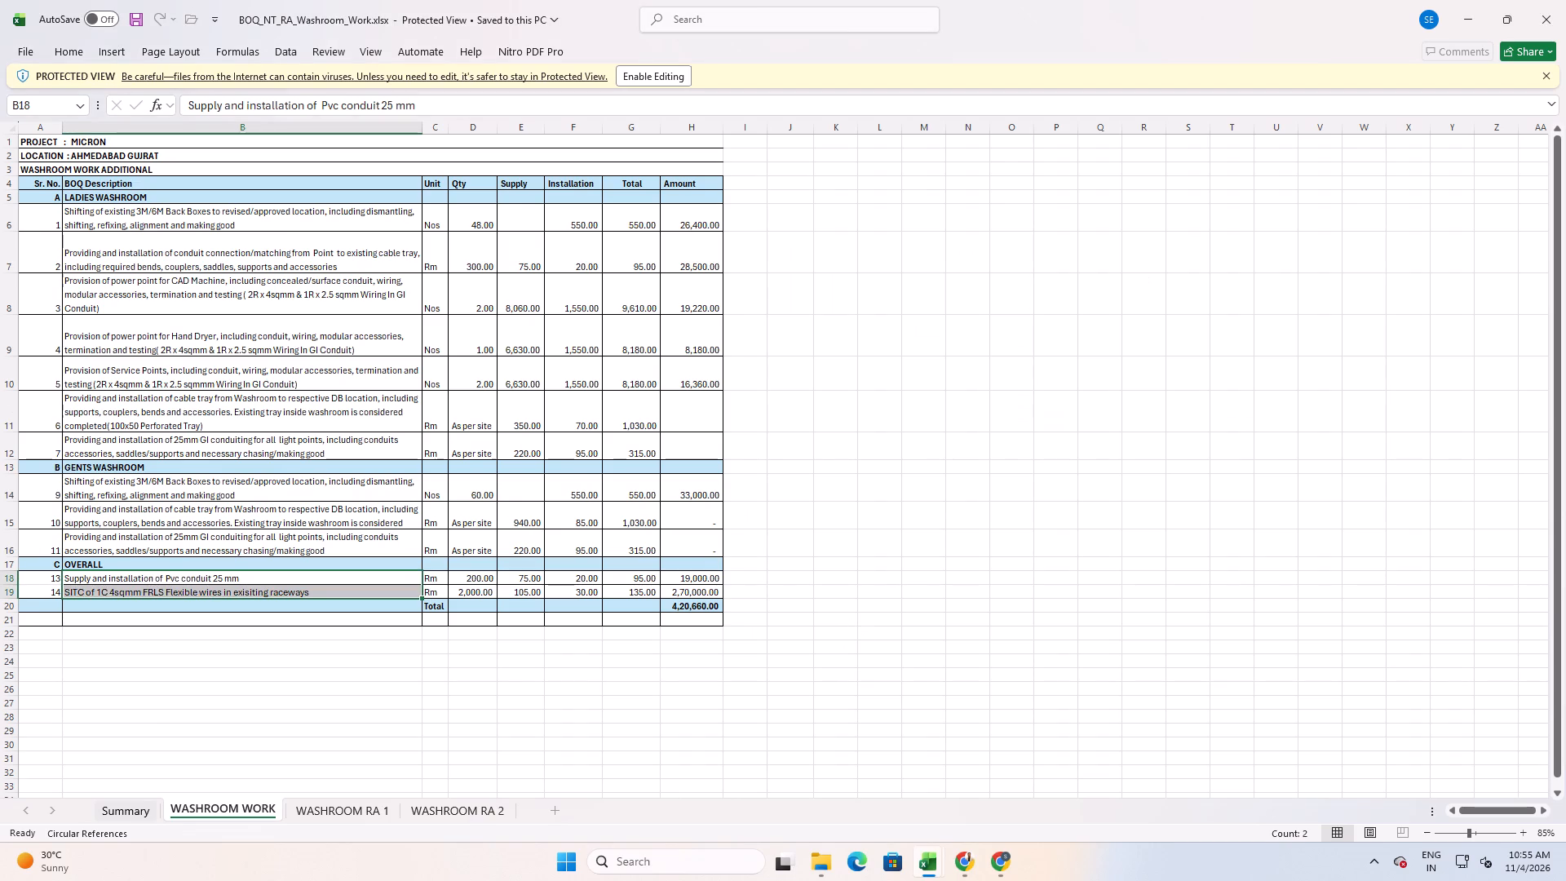
key(alt+Tab)
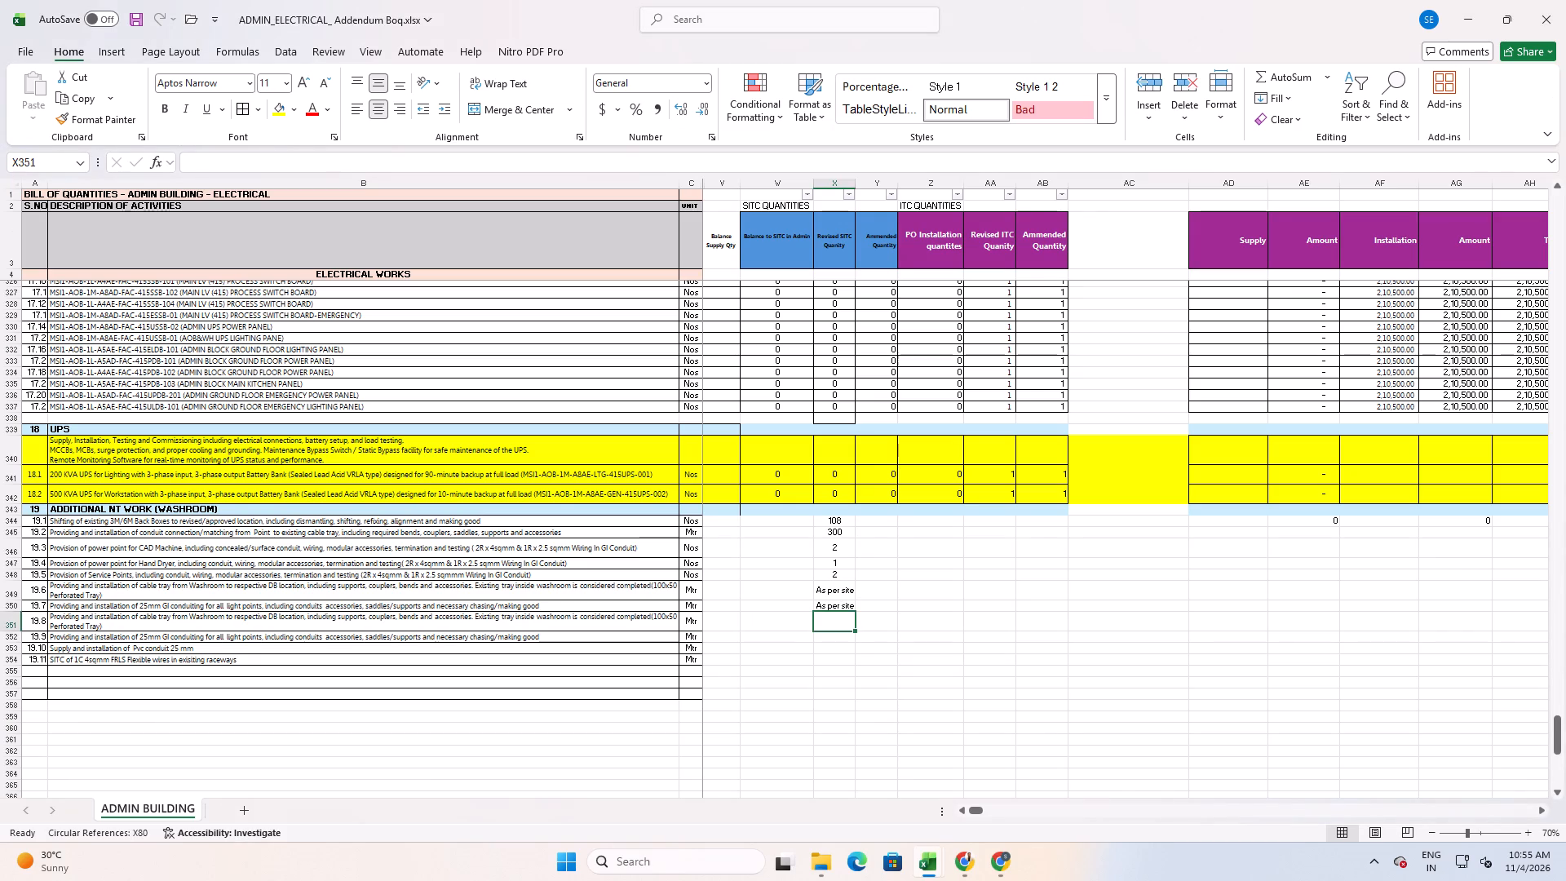
key(Up)
key(ctrl+c)
key(Down)
key(ctrl+v)
key(Down)
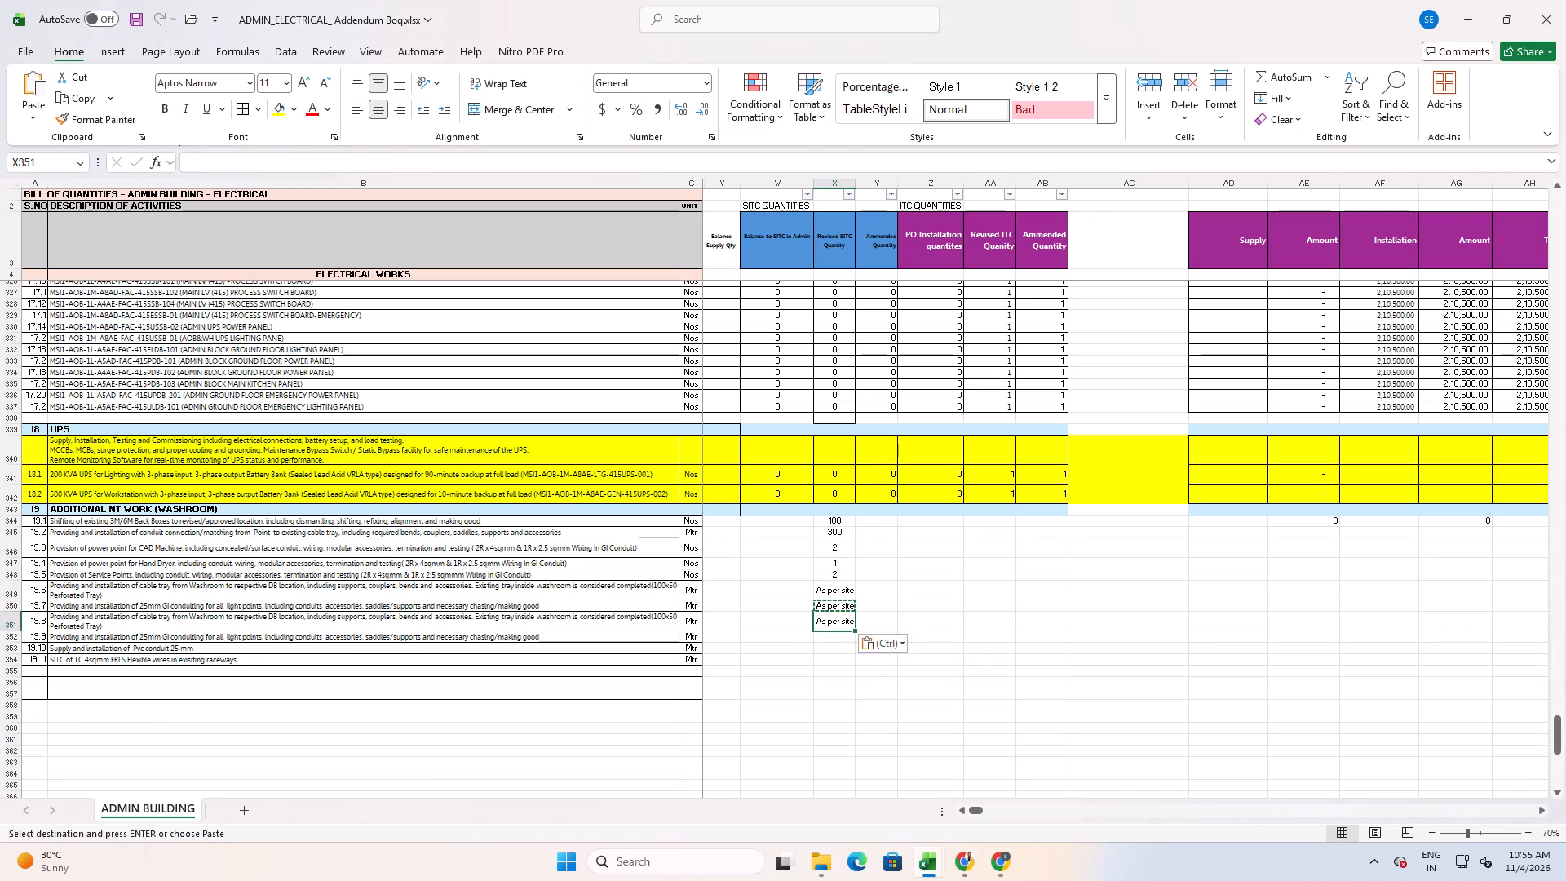
key(ctrl+v)
key(Escape)
key(Down)
Enter the Revised SITC Quantities from the washroom workbook for items 19.10 and 19.11: 200 and 2000.
key(alt+Tab)
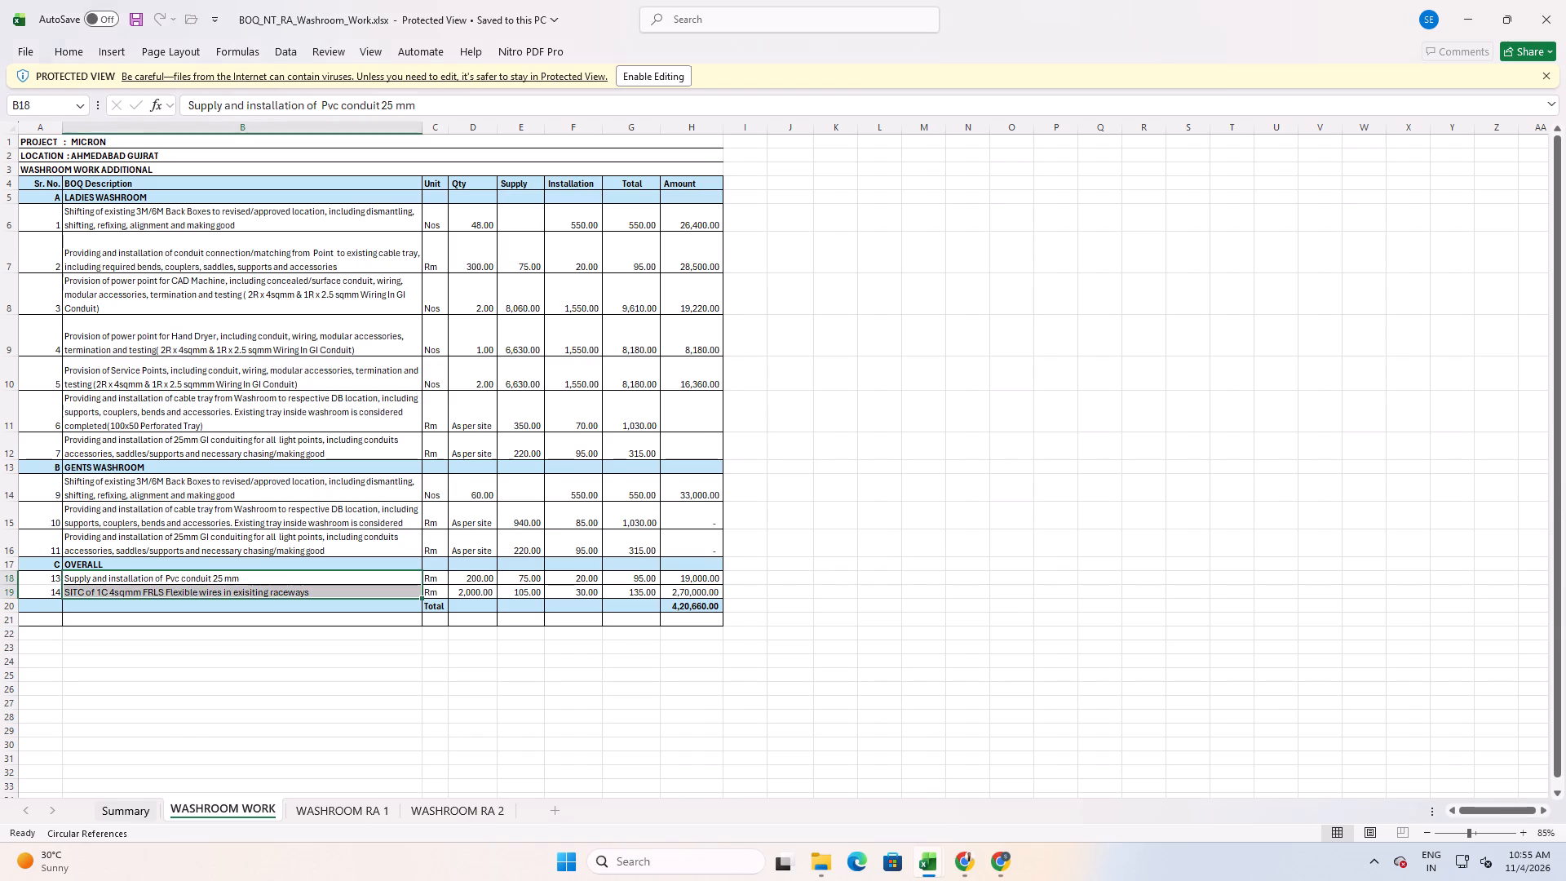
key(alt+Tab)
text(200)
key(Return)
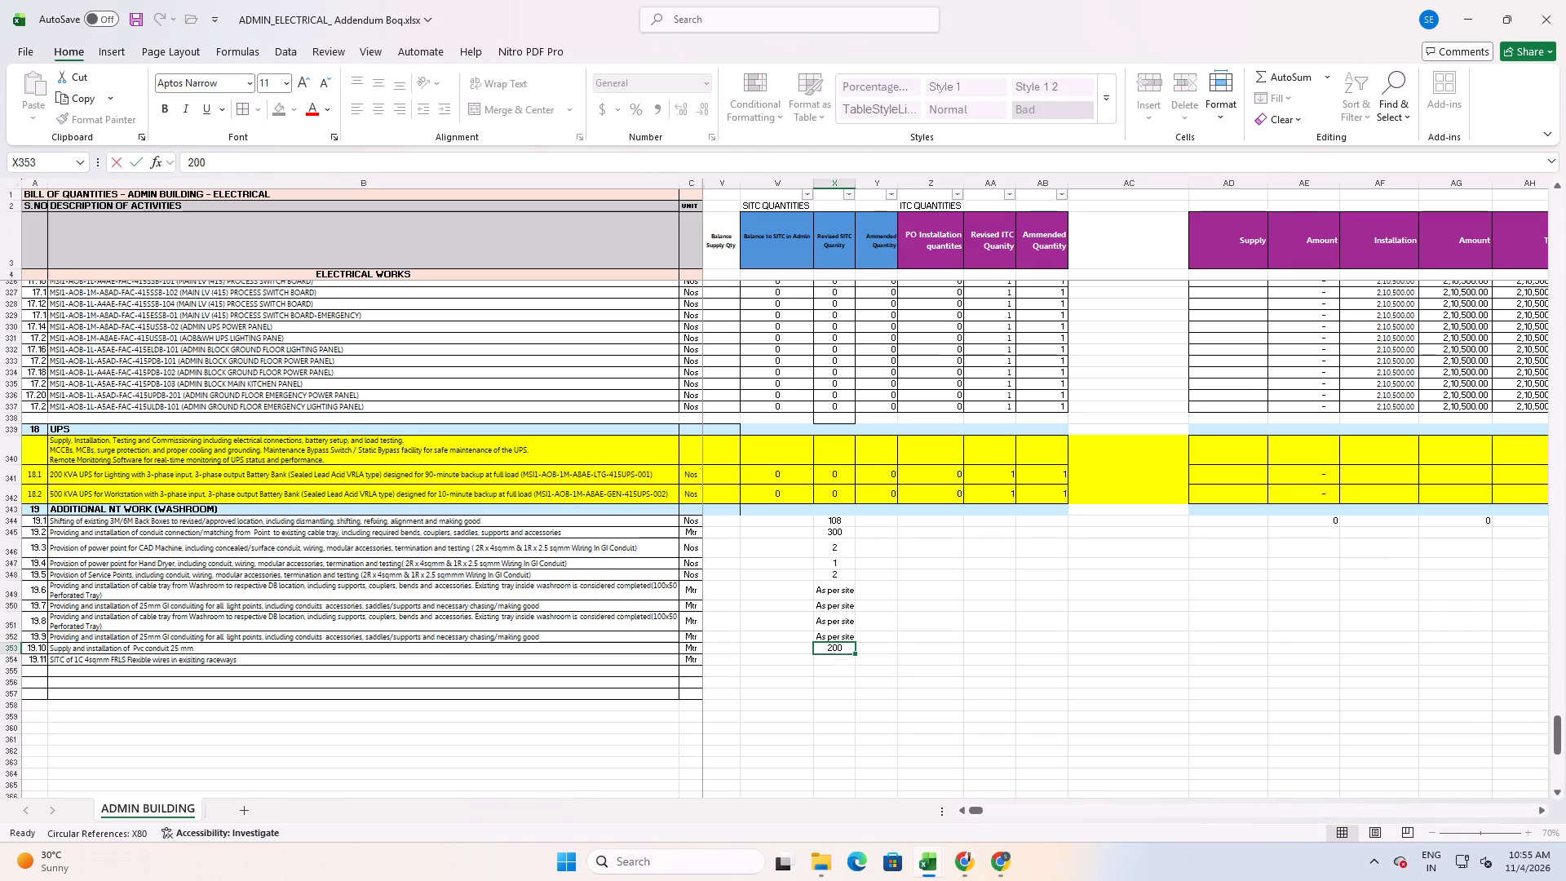
text(20000)
key(BackSpace)
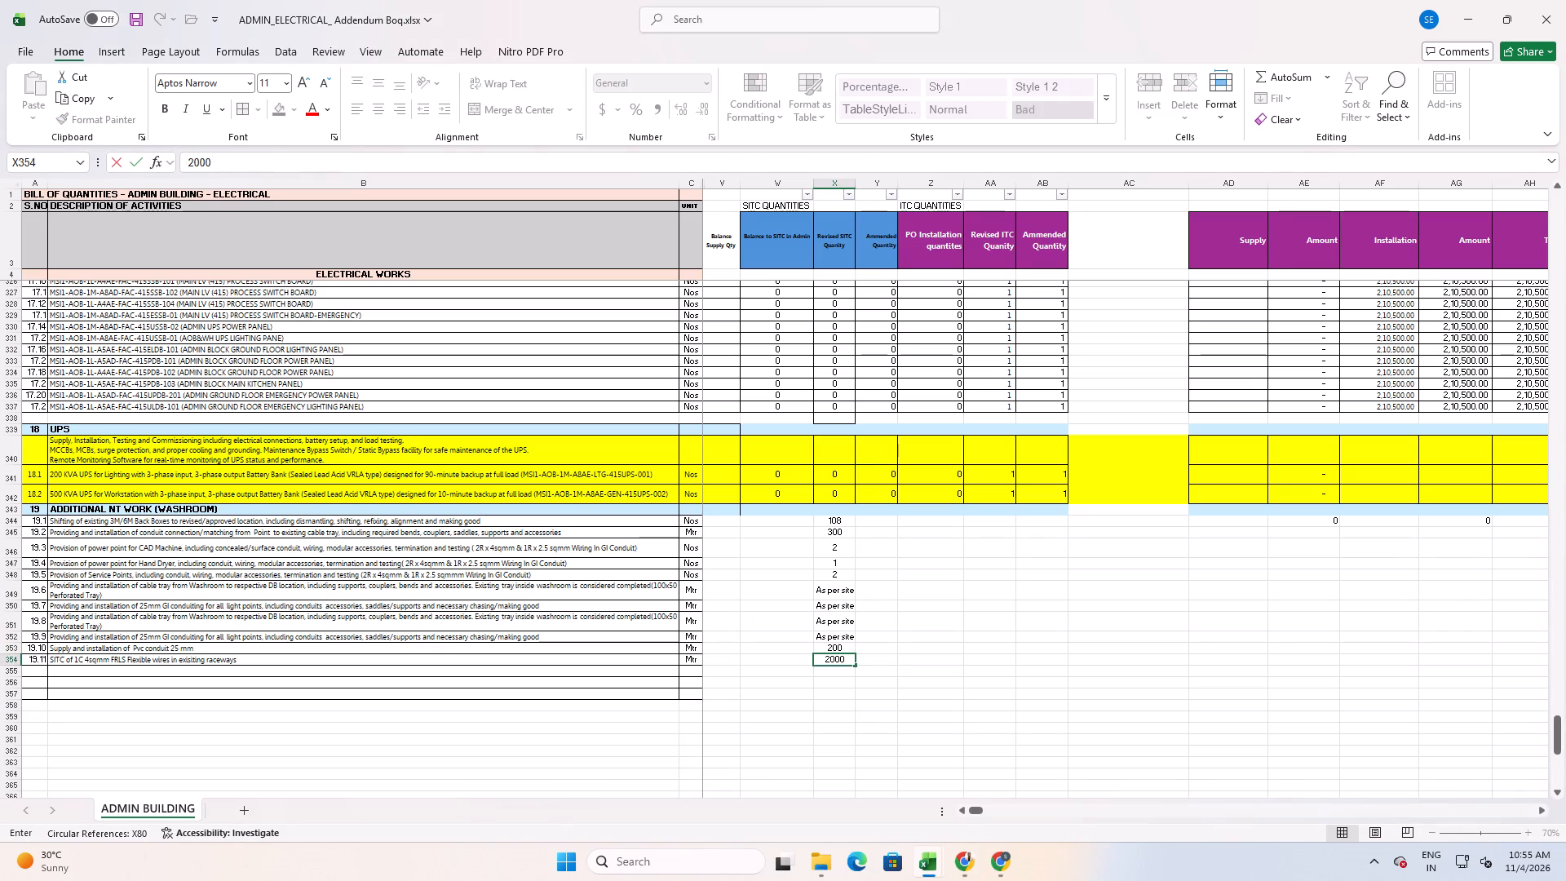
key(Return)
Add all borders to the quantity cells and to the rate and amount cells of items 19.1 to 19.11.
key(Up)
key(Left)
key(Left)
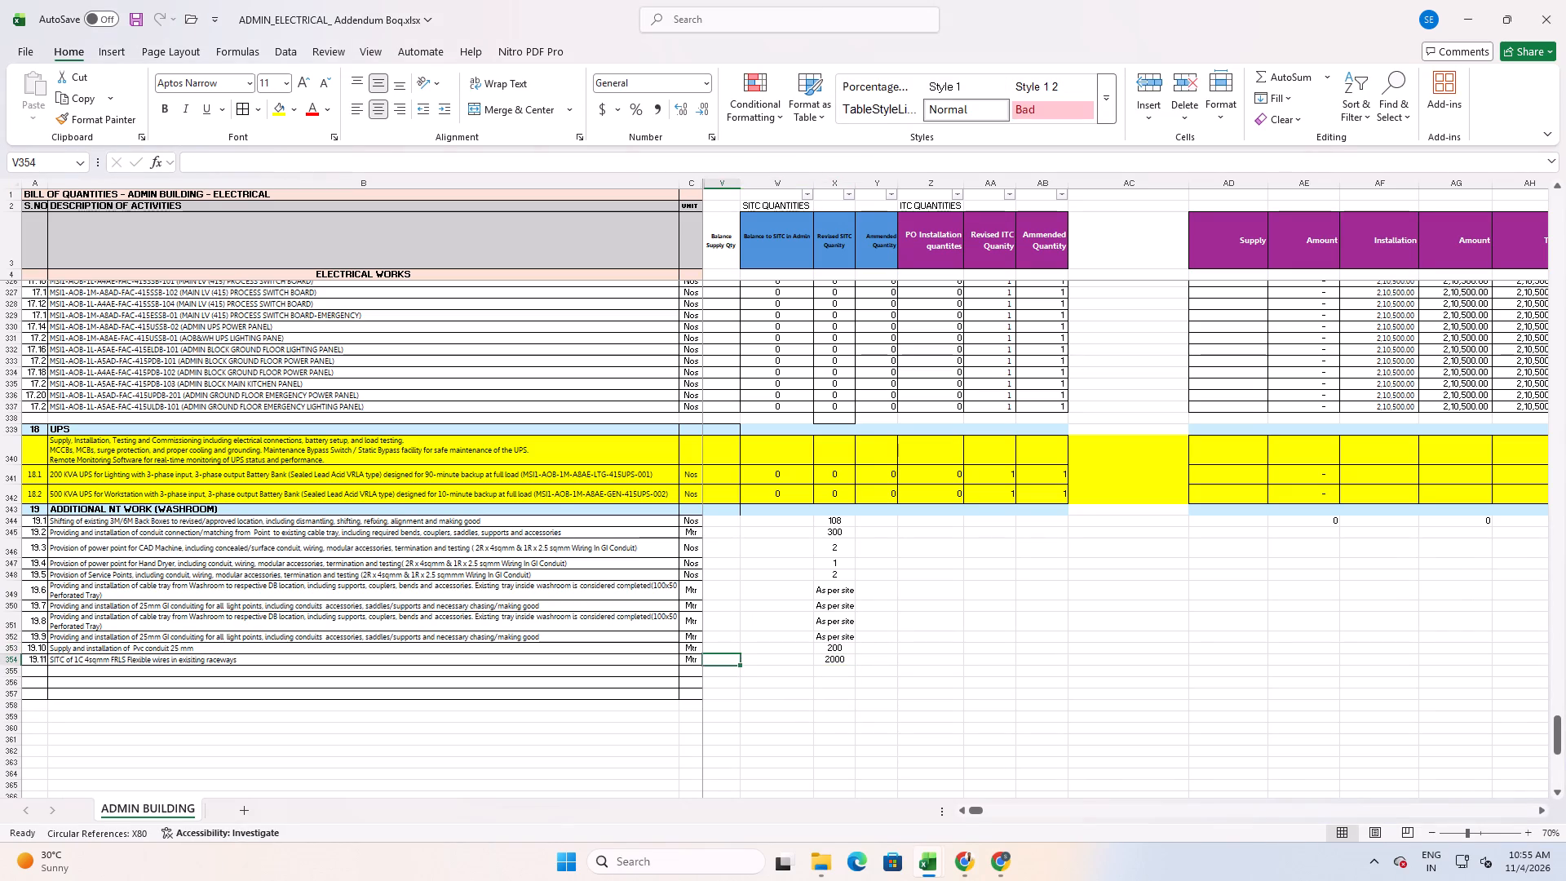
scroll(850, 638, up, 1)
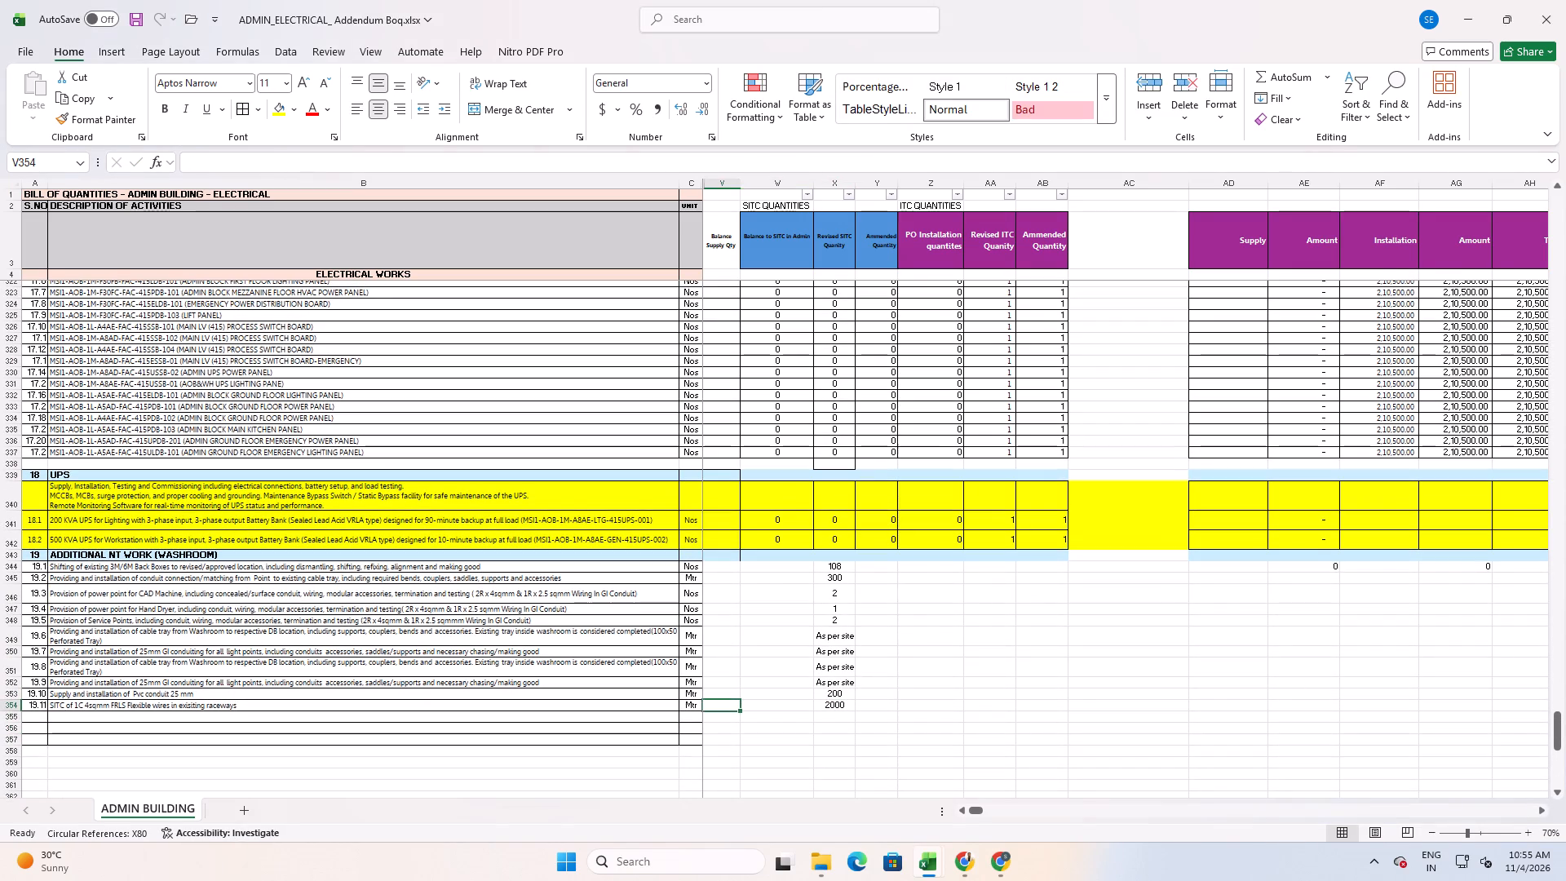
drag(717, 569, 1046, 706)
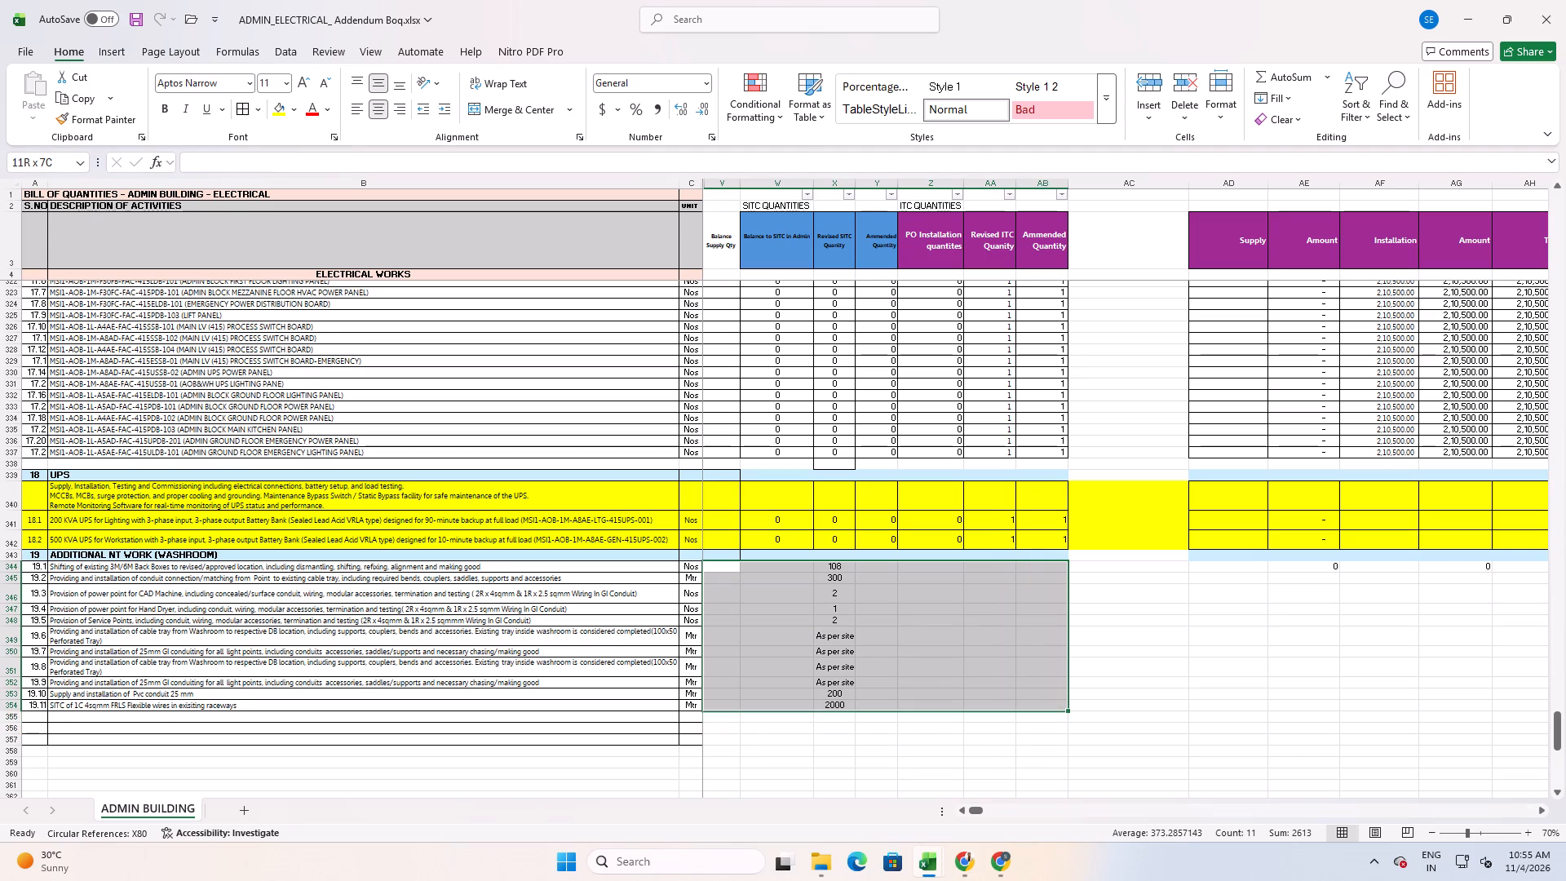
drag(1046, 706, 1047, 705)
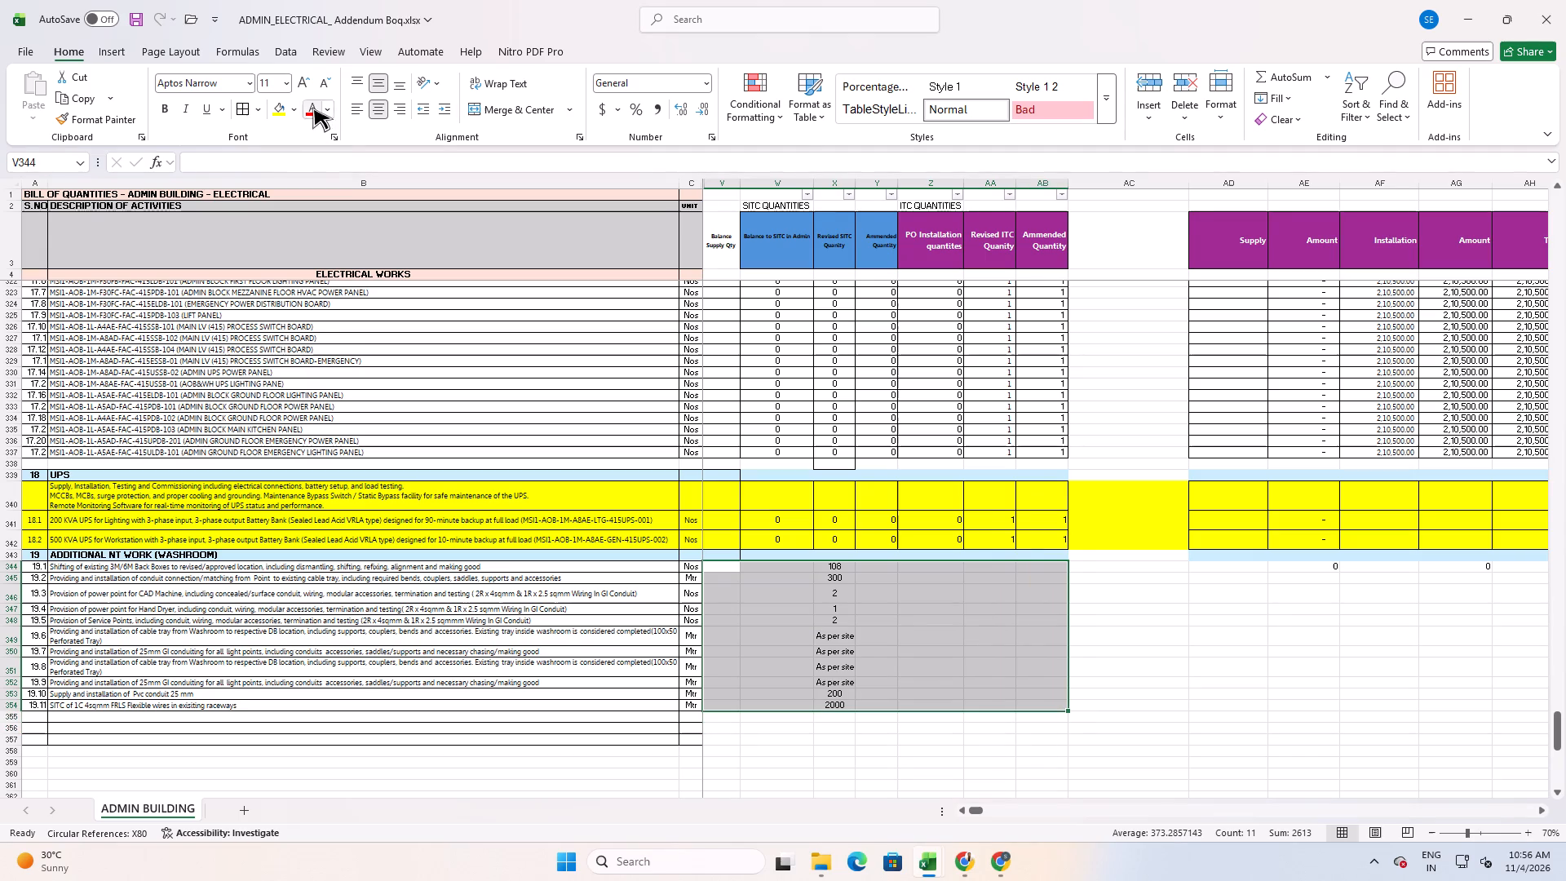
click(241, 106)
click(1104, 587)
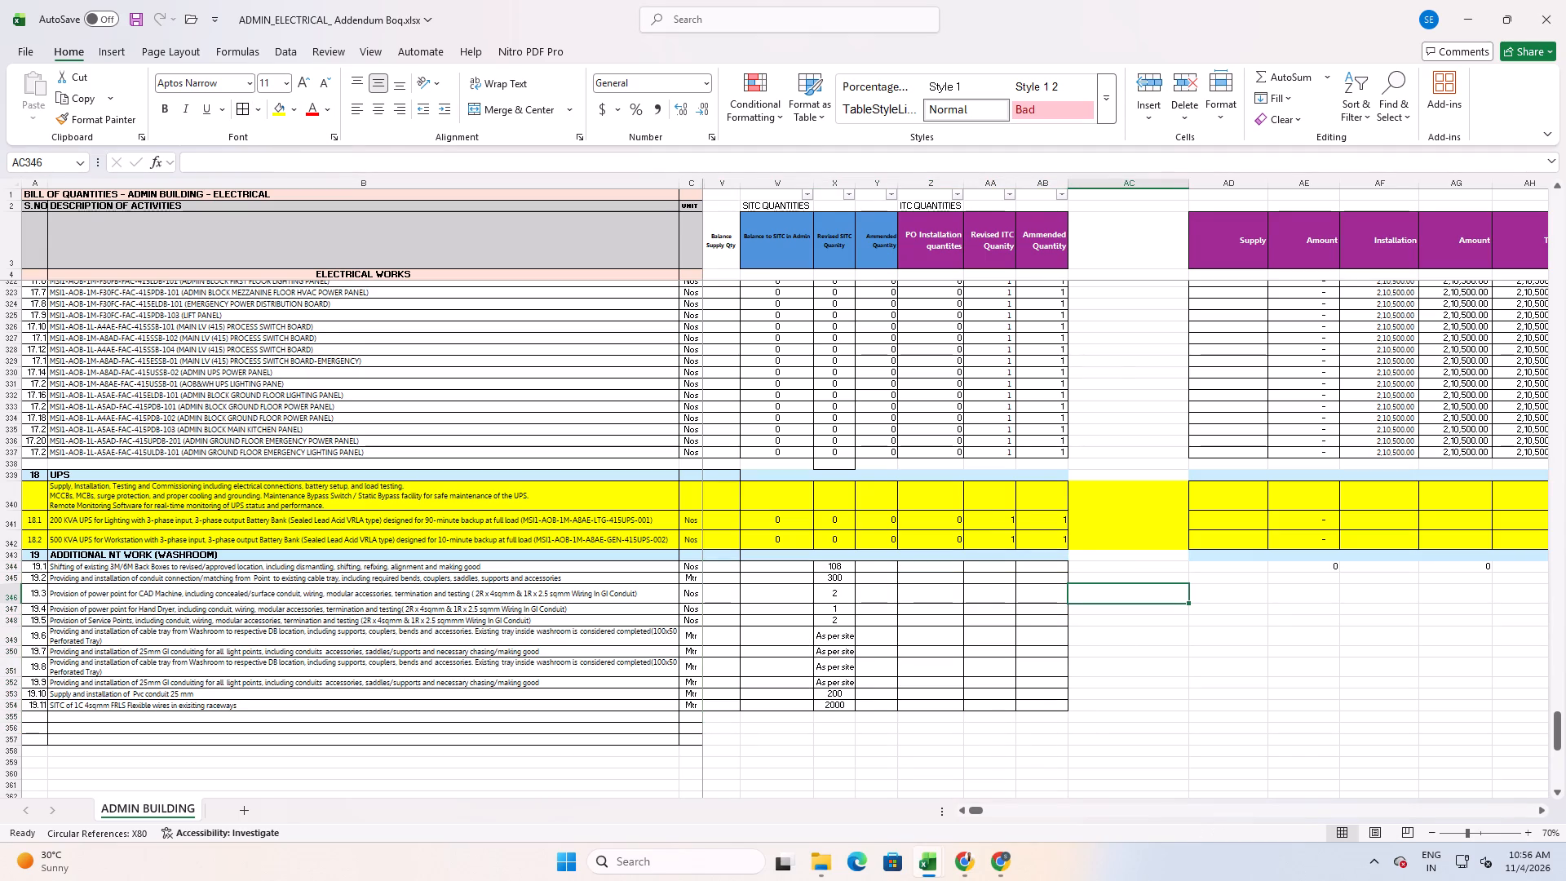
drag(1225, 569, 1329, 656)
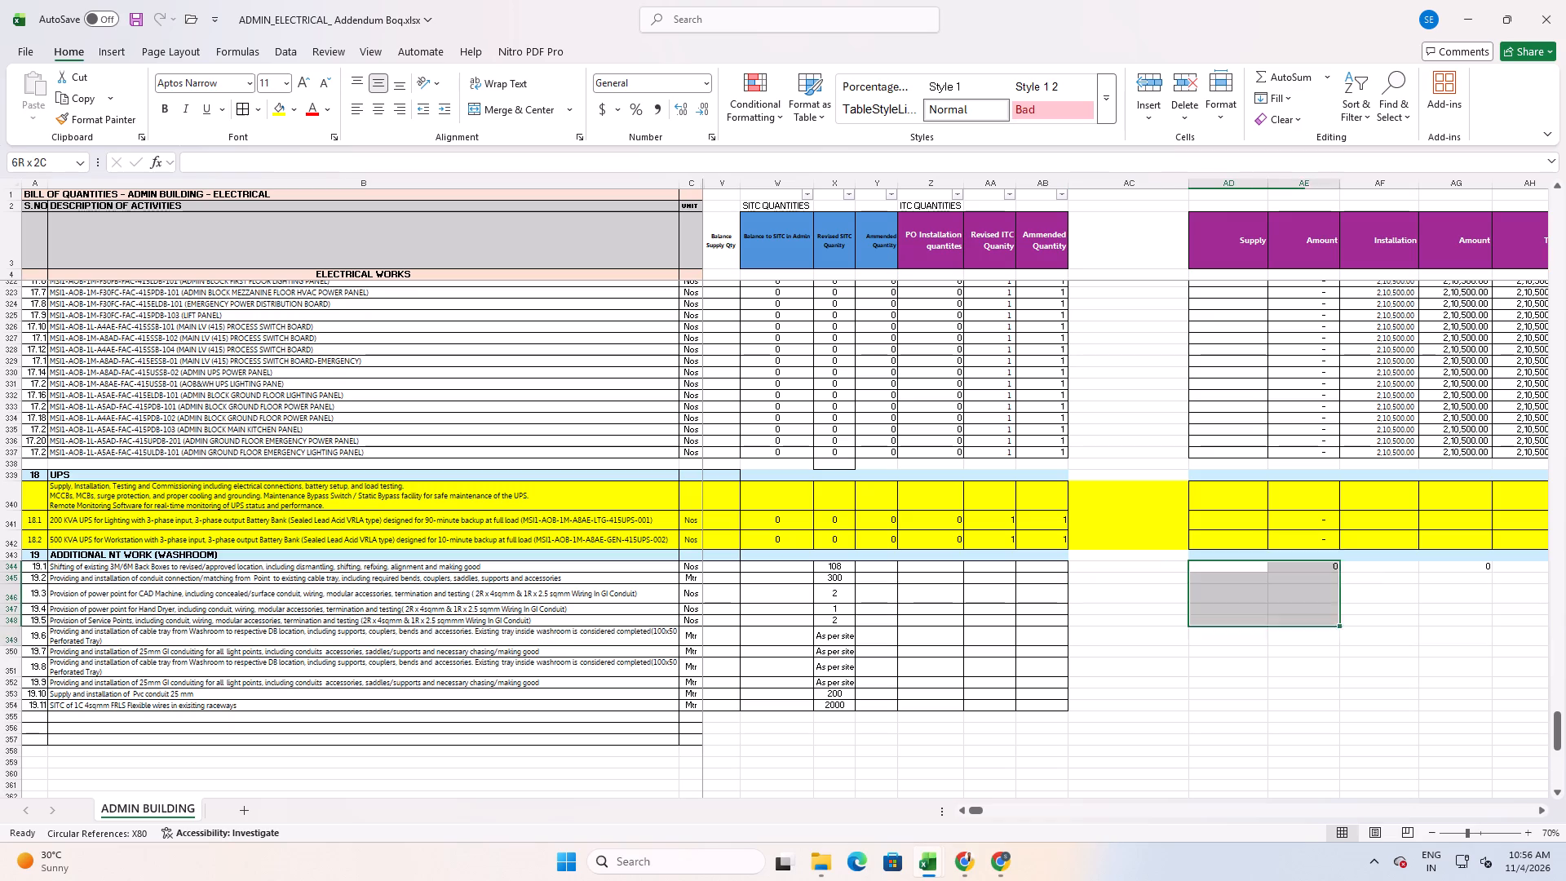
drag(1329, 656, 1525, 702)
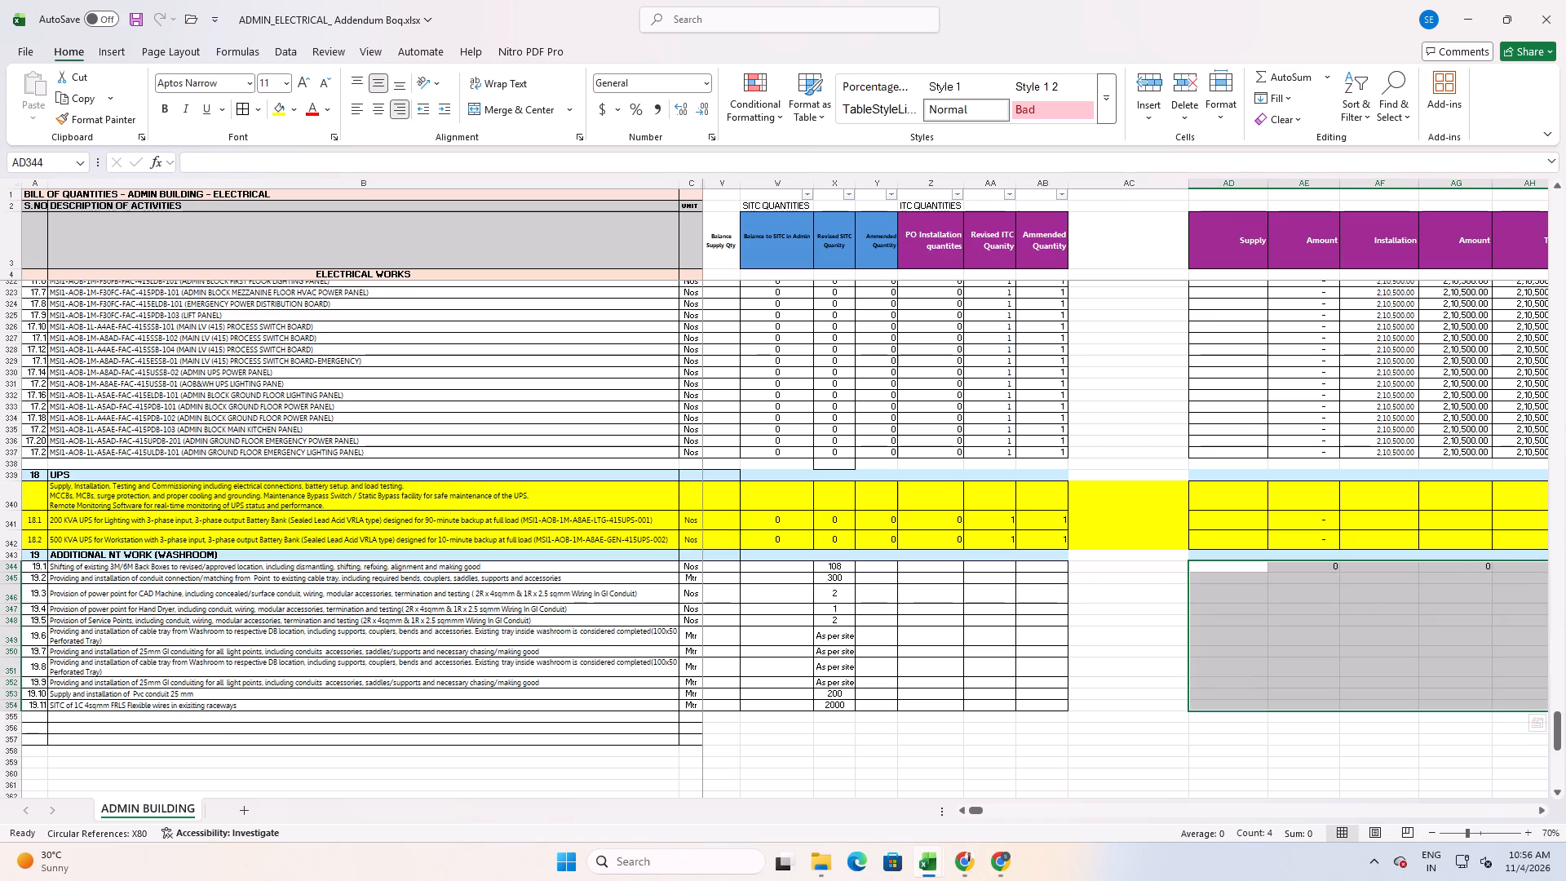
click(241, 108)
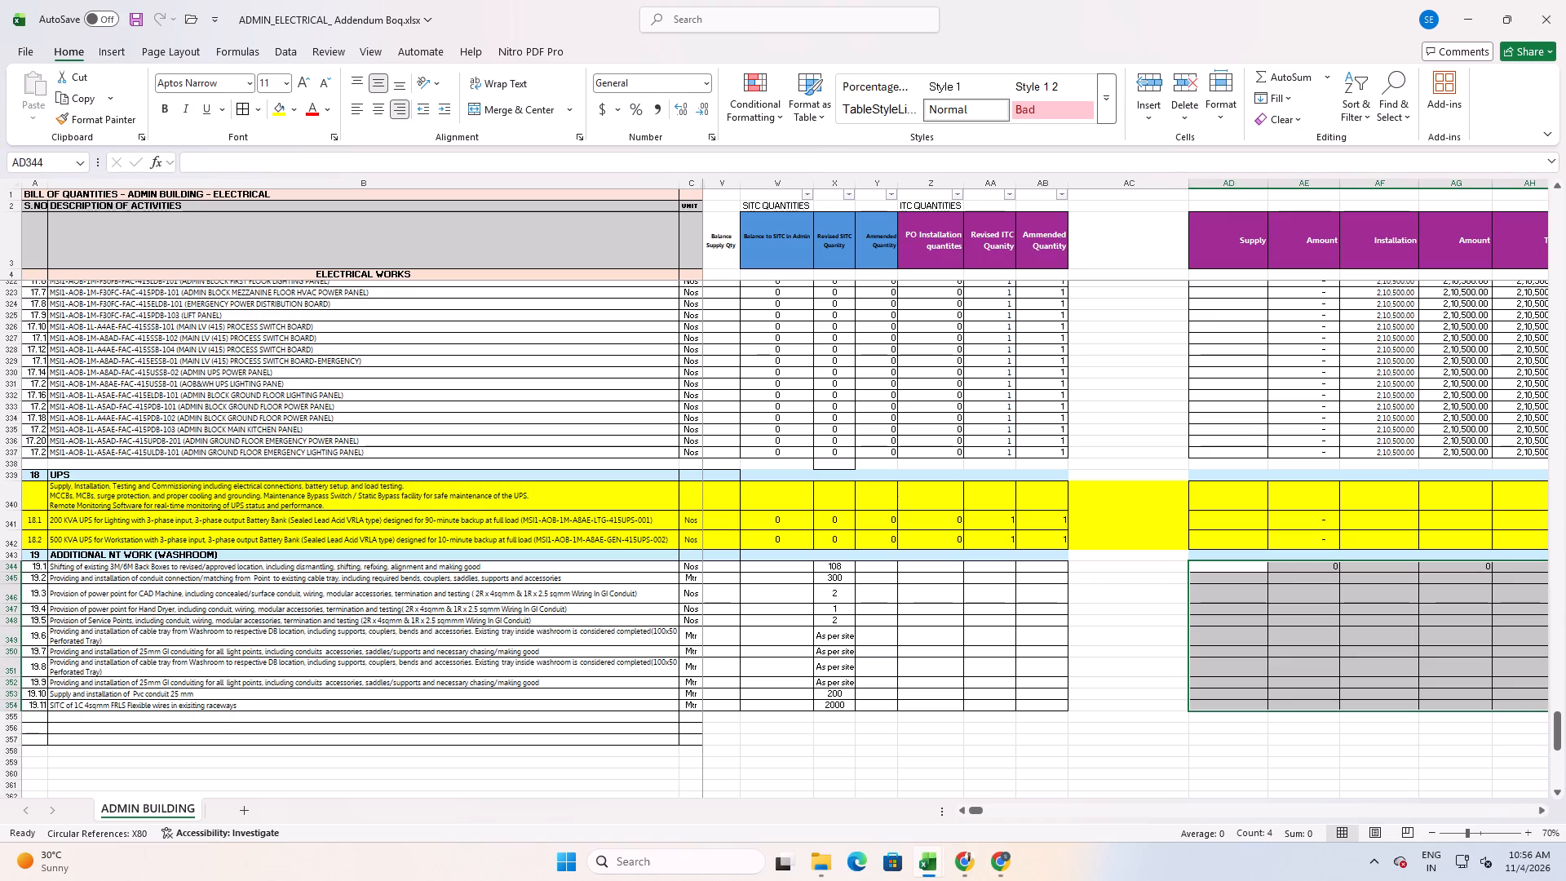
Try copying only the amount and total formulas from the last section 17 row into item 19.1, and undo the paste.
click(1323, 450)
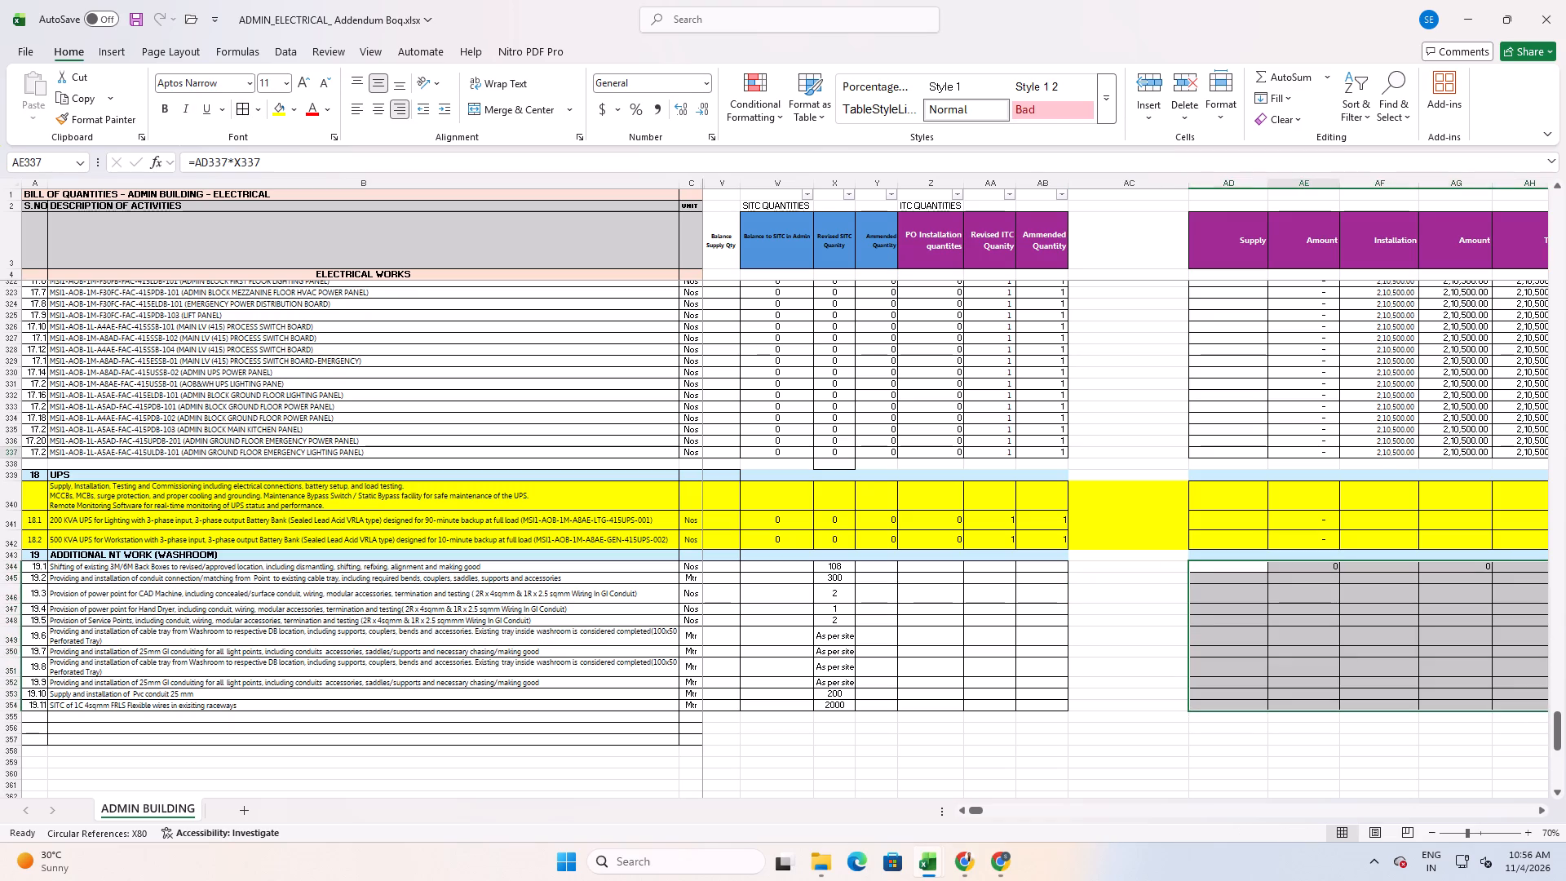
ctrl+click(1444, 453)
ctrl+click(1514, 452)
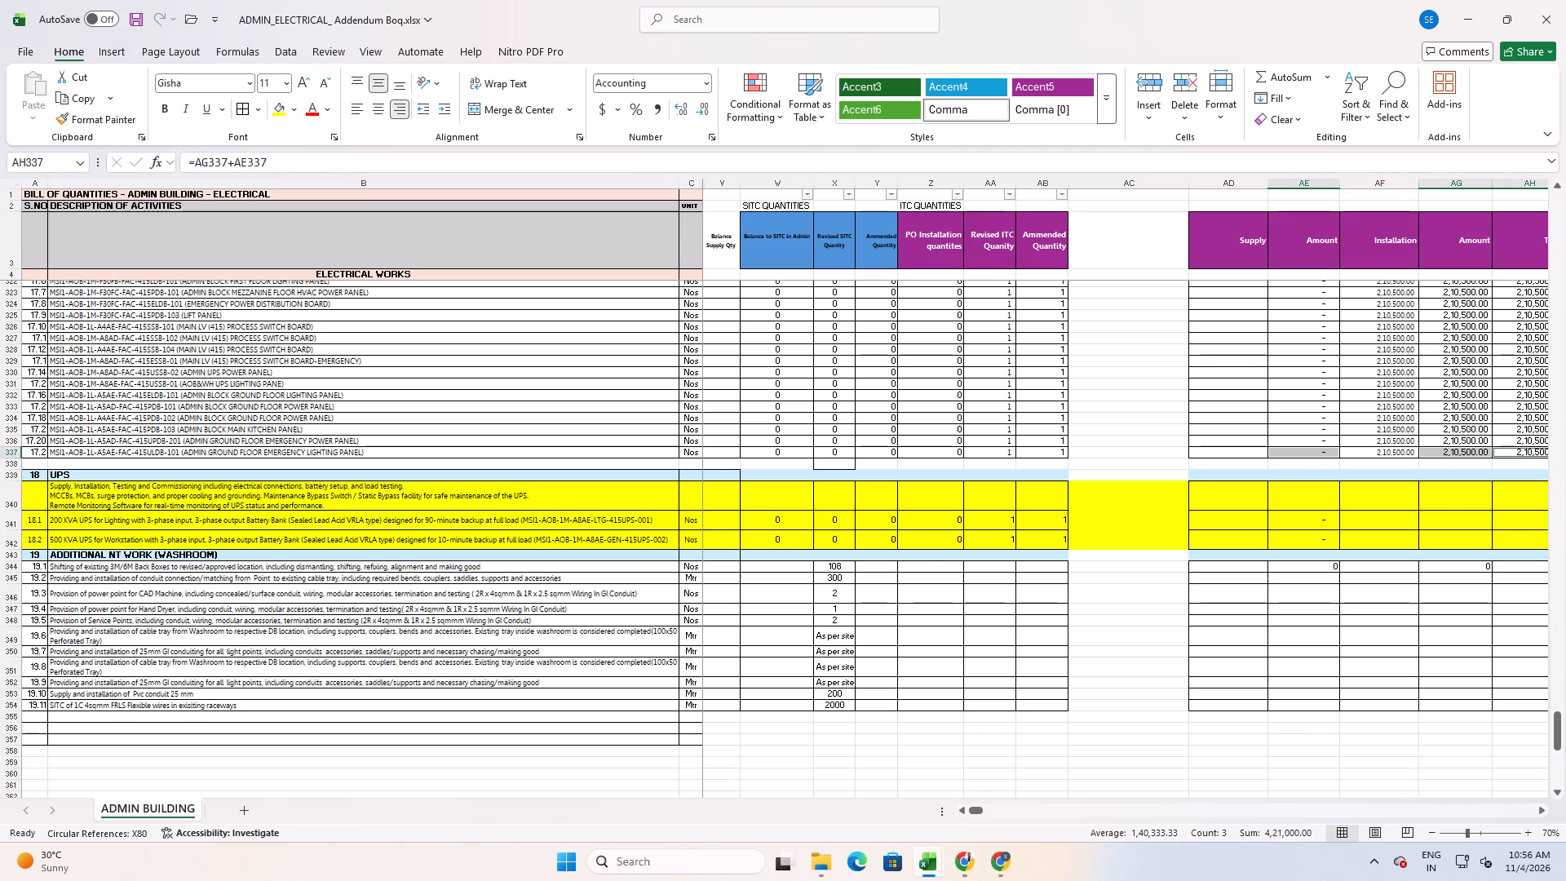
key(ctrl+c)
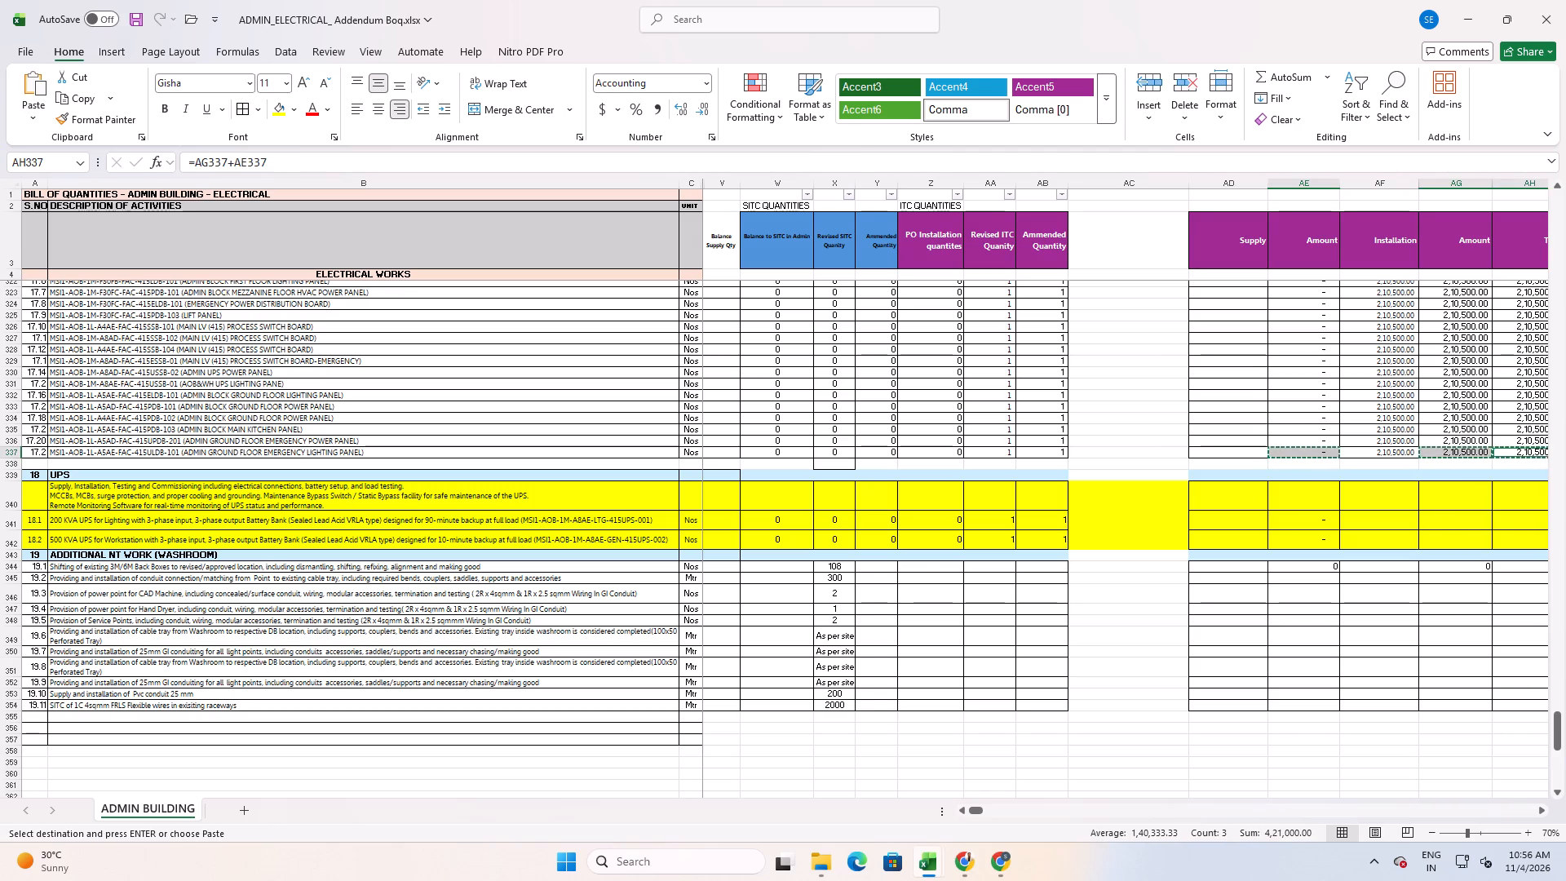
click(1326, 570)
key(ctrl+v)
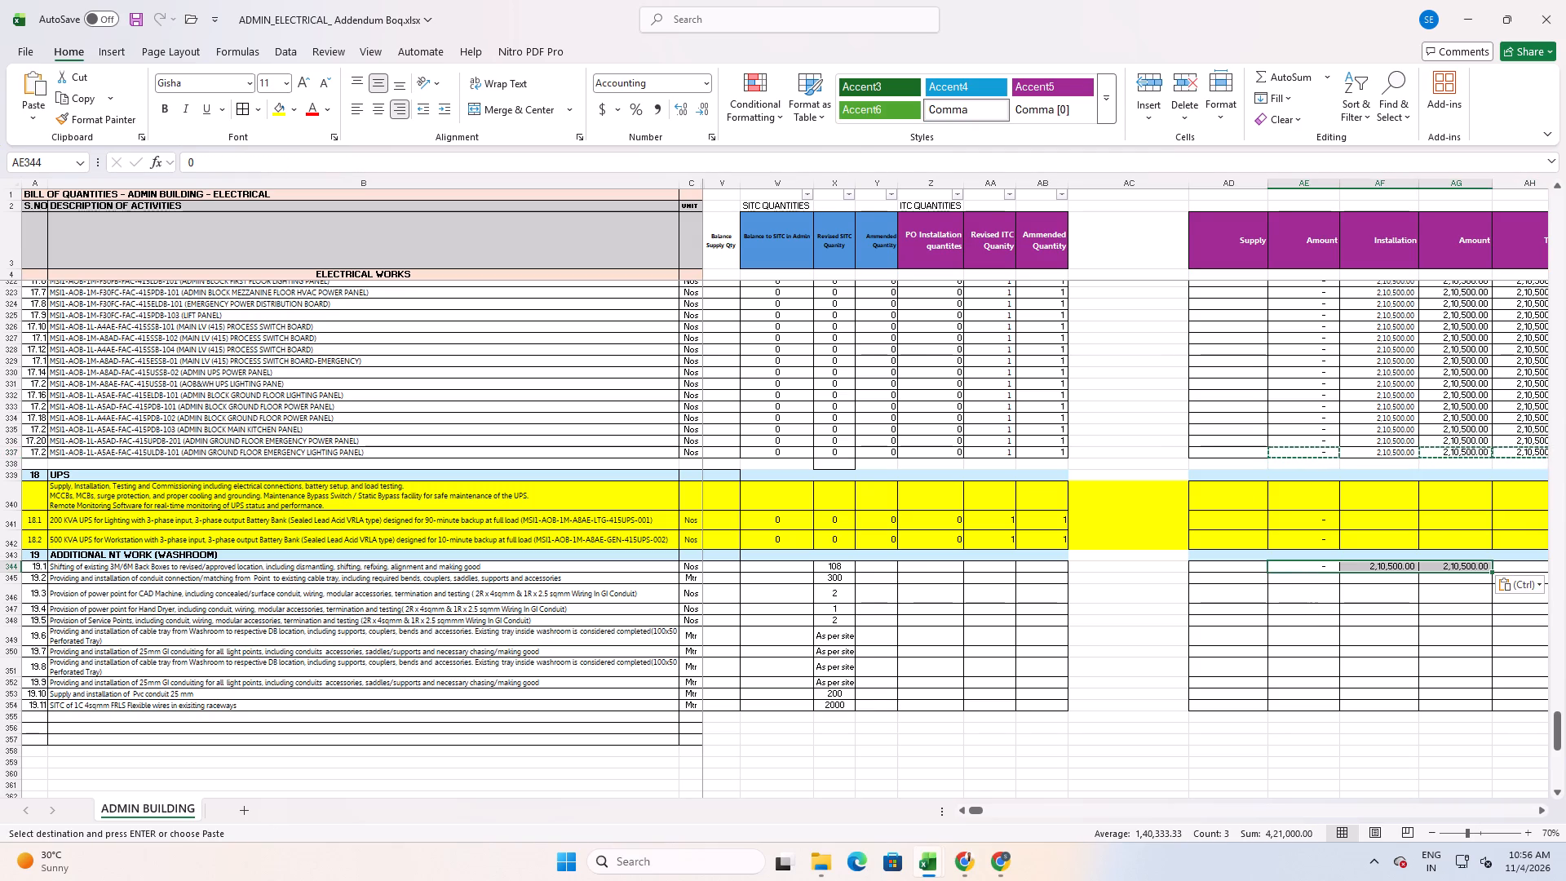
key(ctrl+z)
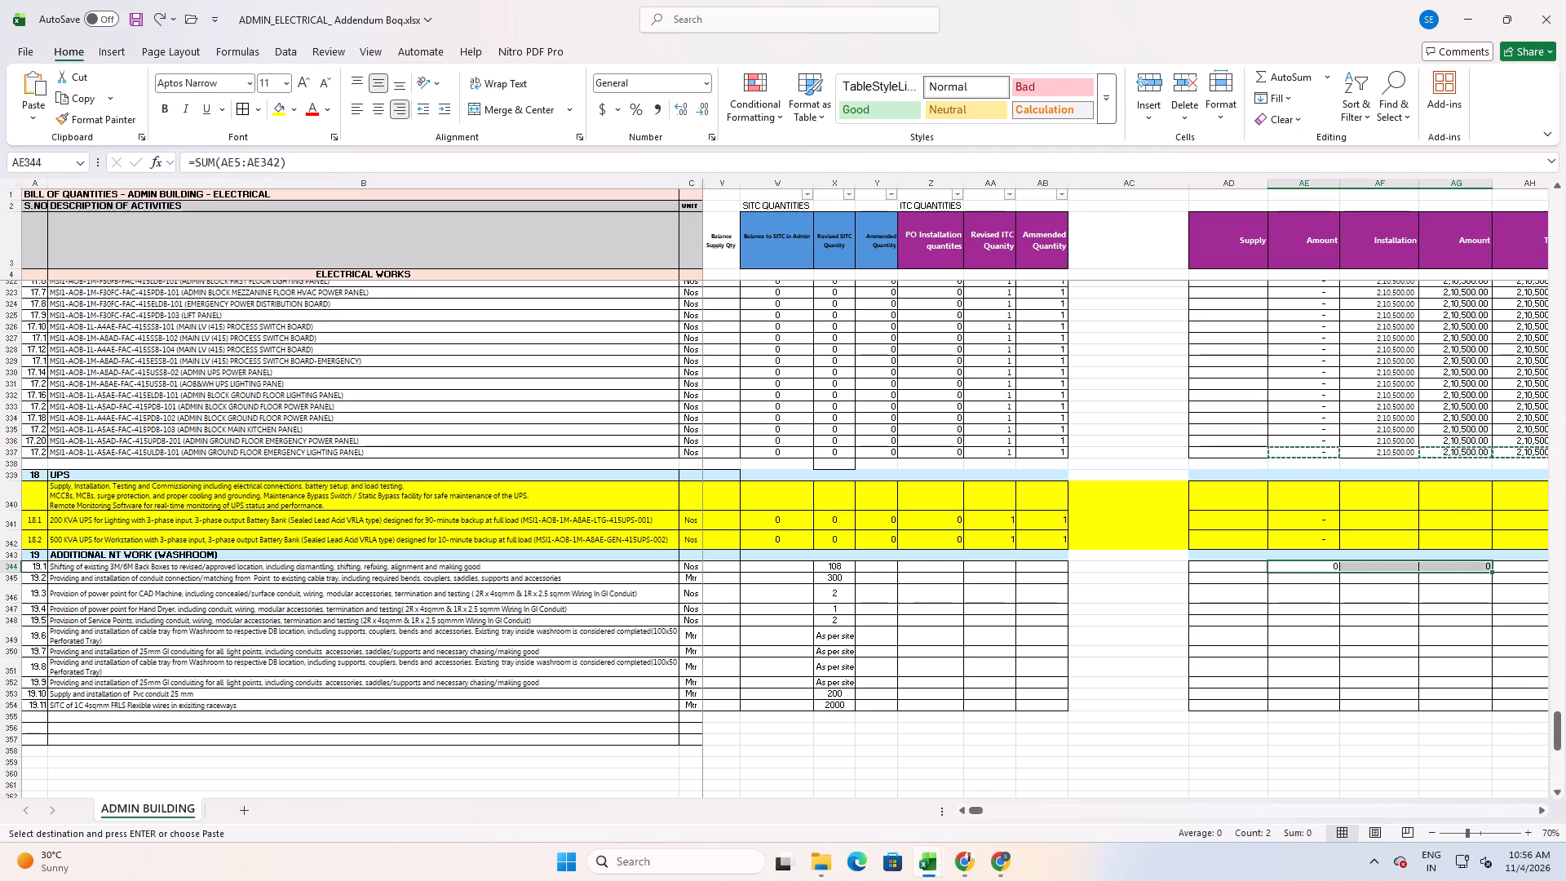
Copy the last section 17 row's cells from the Supply rate through the total onto items 19.1 to 19.11.
drag(1262, 454, 1531, 452)
key(ctrl+c)
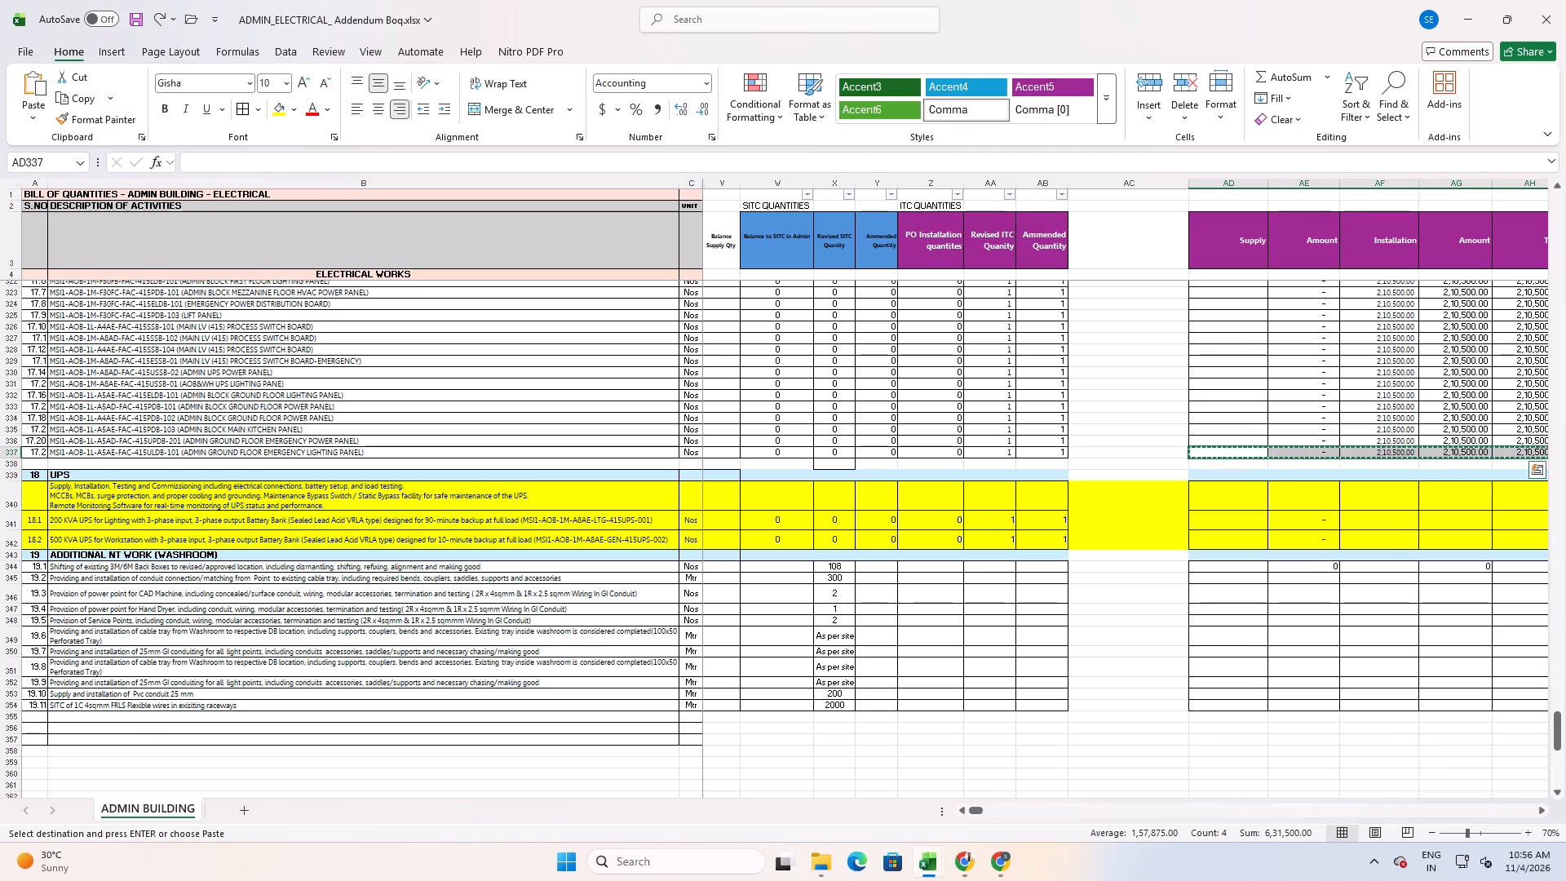
click(1249, 570)
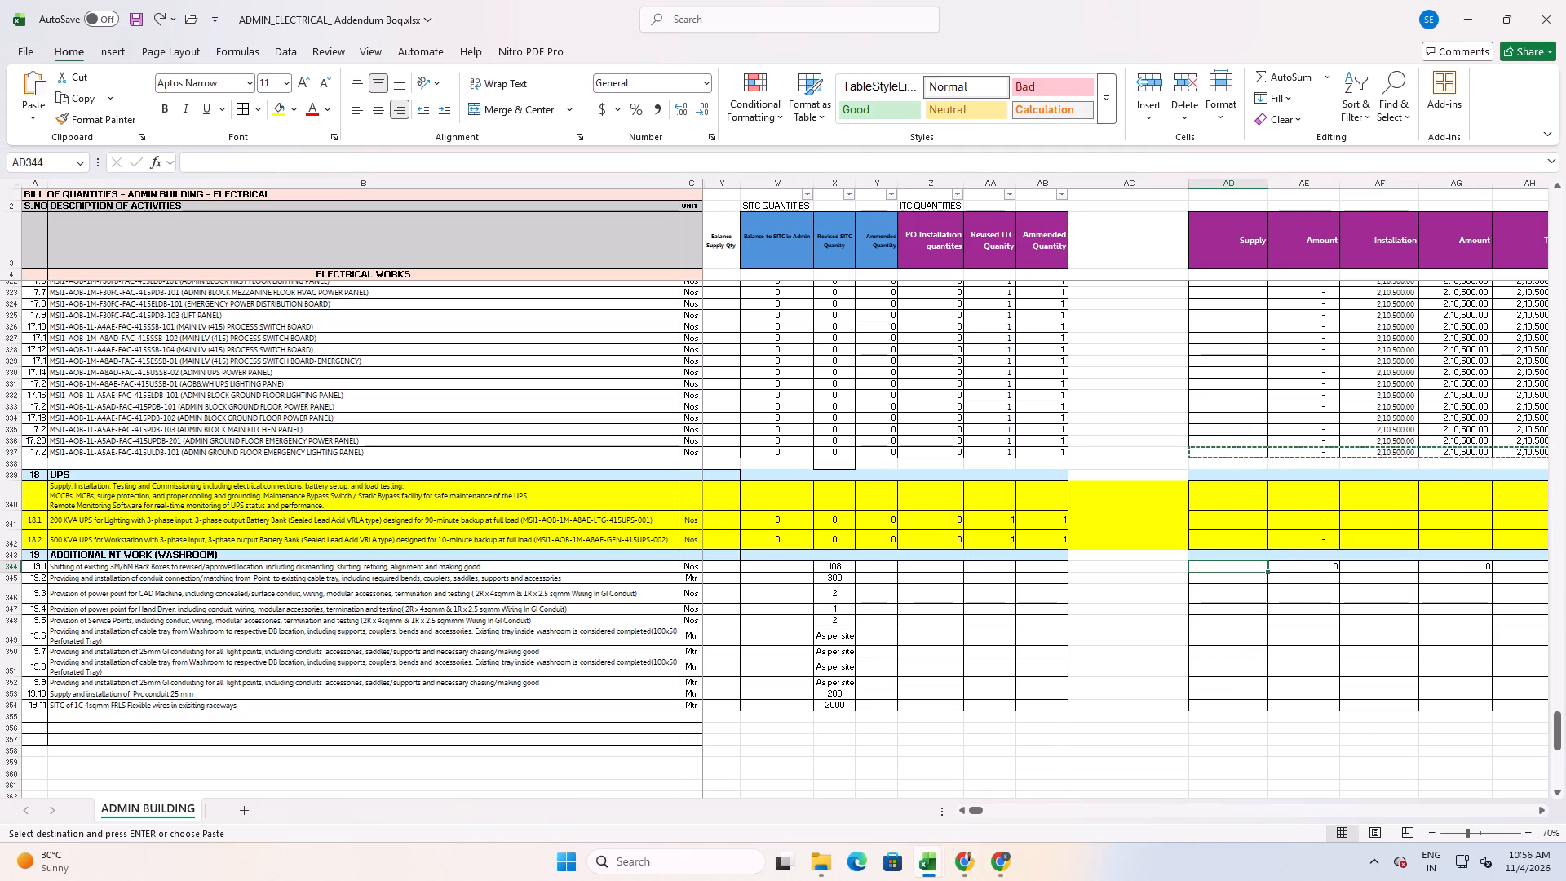
key(shift+Down)
key(shift+Down)
key(shift+Down)
key(shift+Down)
key(shift+Down)
key(shift+Down)
key(shift+Down)
key(shift+Down)
key(shift+Down)
key(shift+Down)
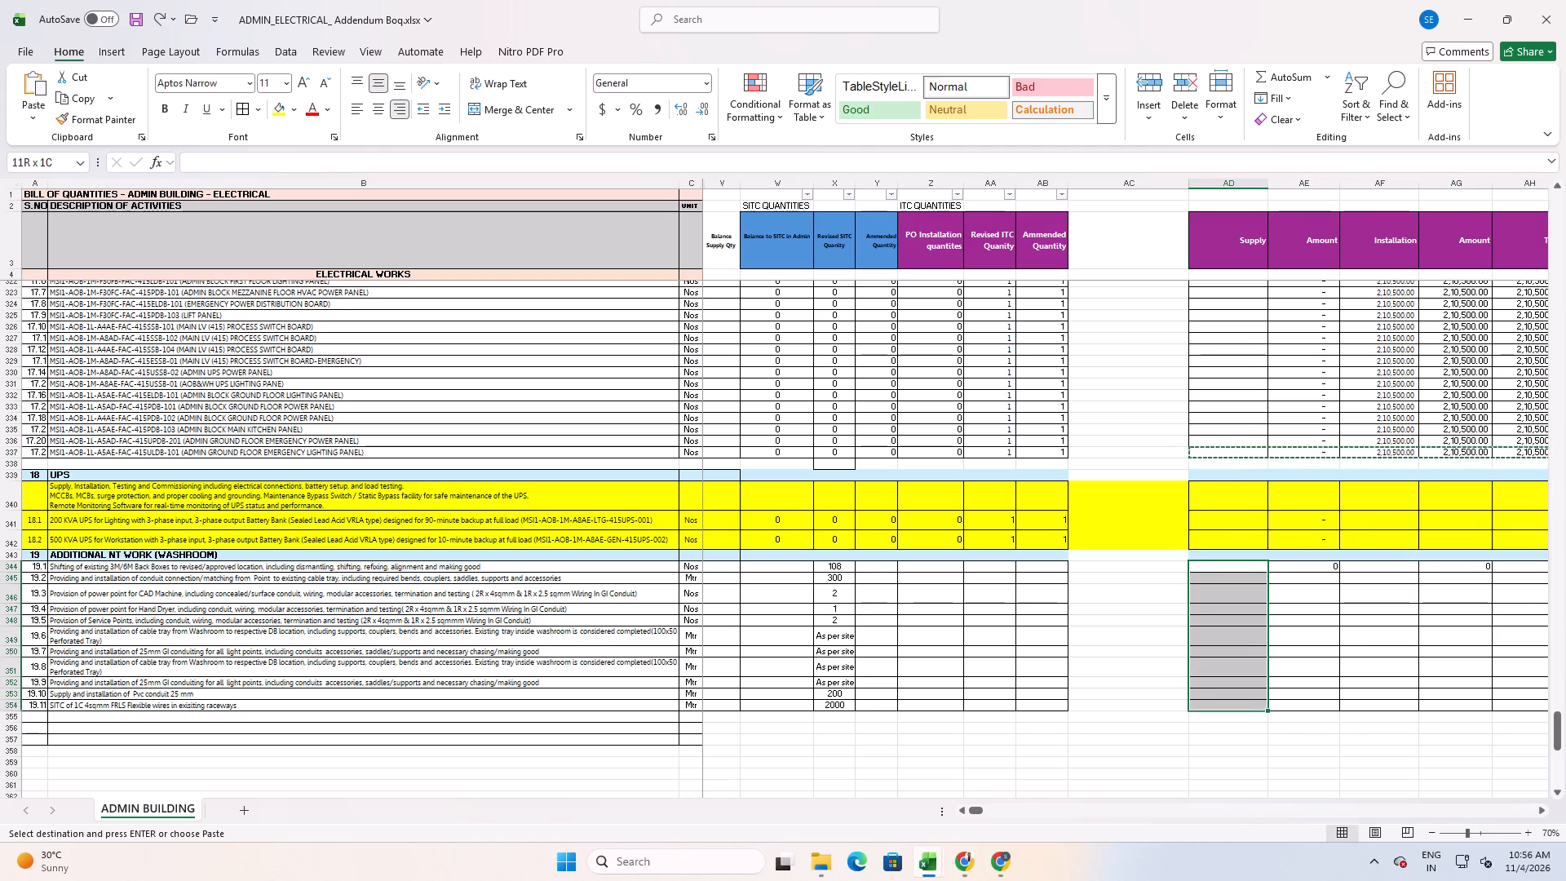
key(ctrl+v)
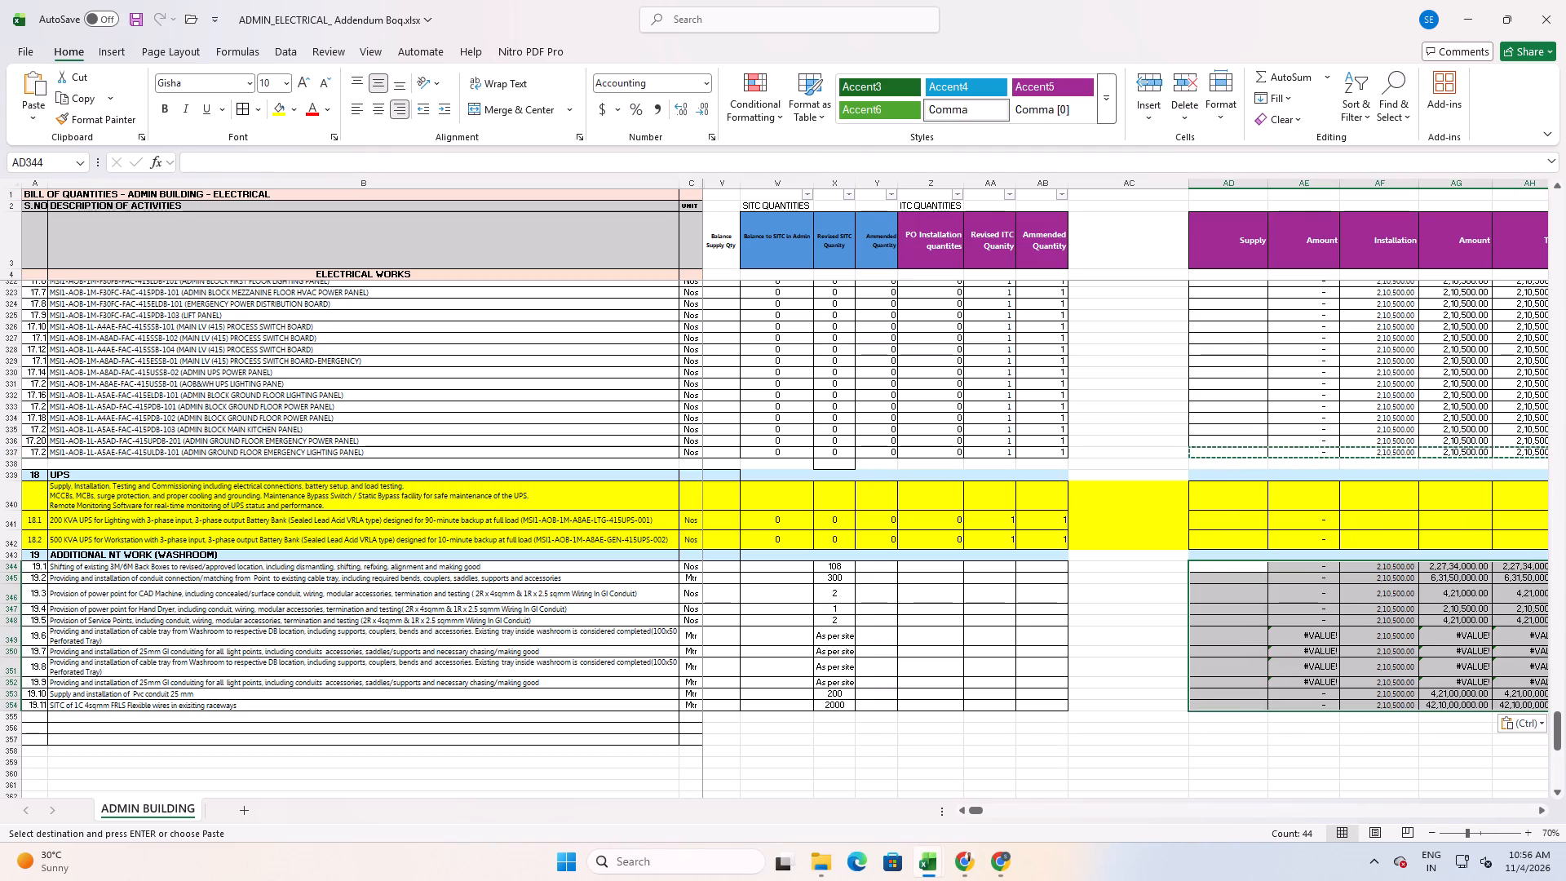
Clear the copied Installation rates from items 19.1 to 19.11.
drag(1354, 568, 1371, 659)
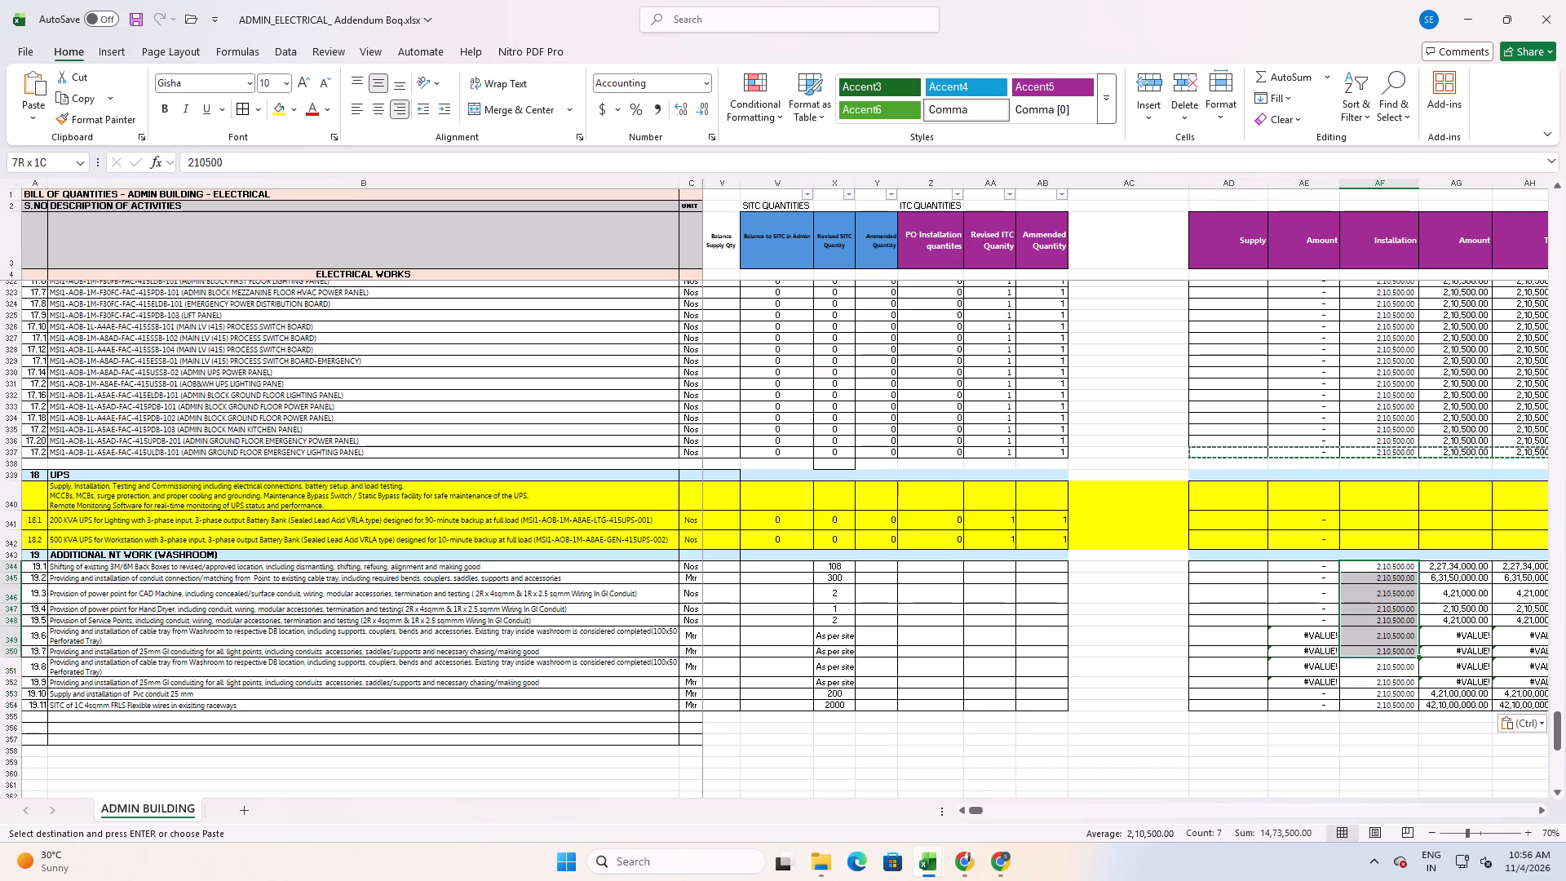
drag(1371, 659, 1369, 702)
key(Delete)
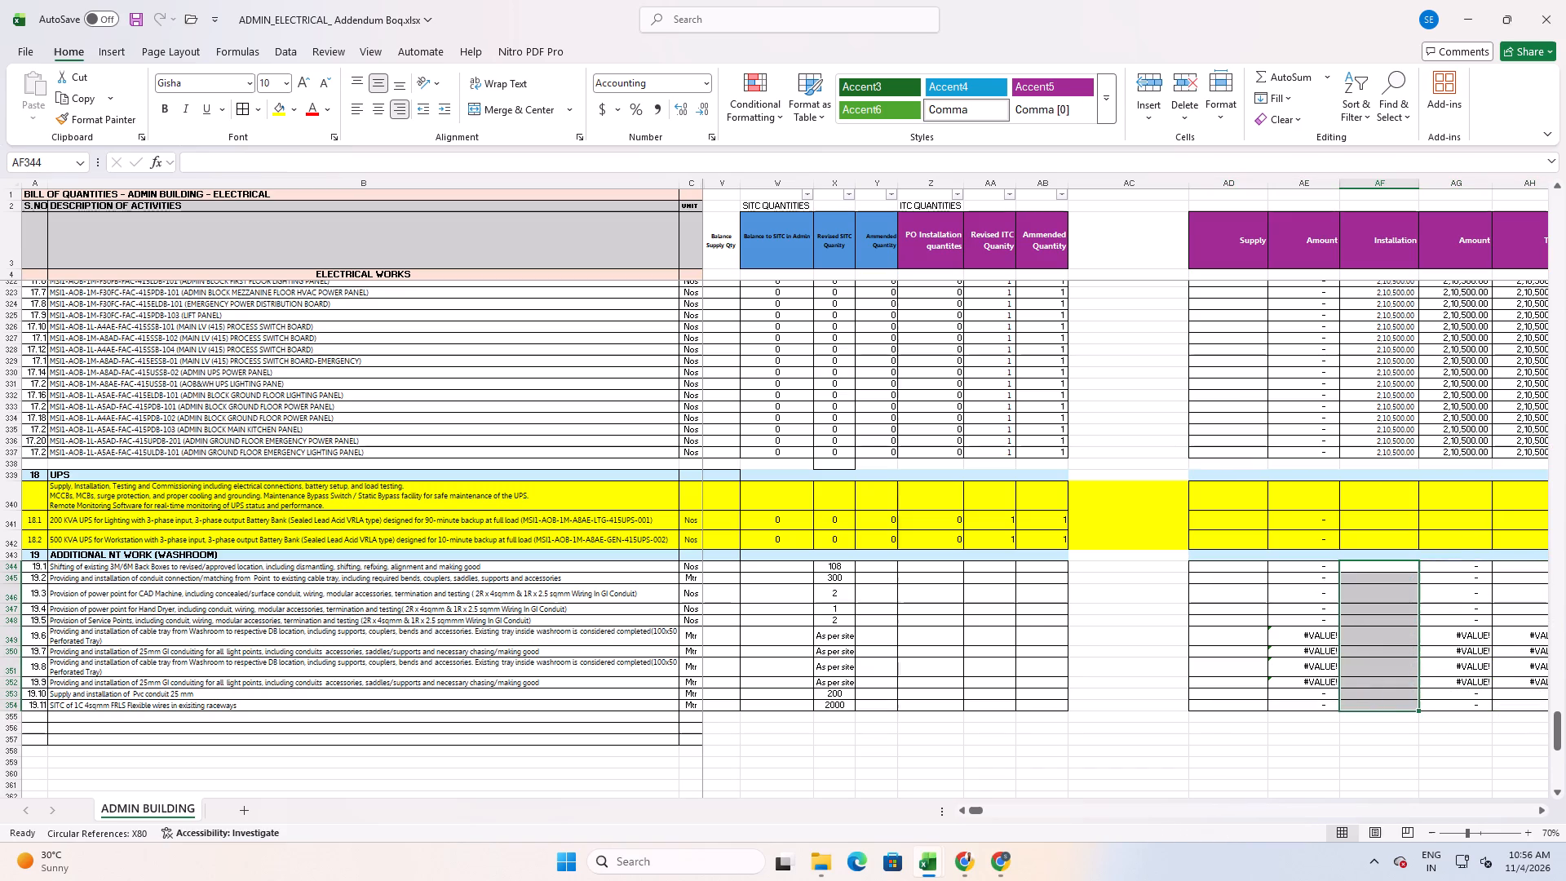
Clear the supply and installation Amount formulas of the As per site items, 19.6 to 19.9.
drag(1306, 639, 1306, 680)
key(Delete)
drag(1472, 631, 1468, 684)
key(Delete)
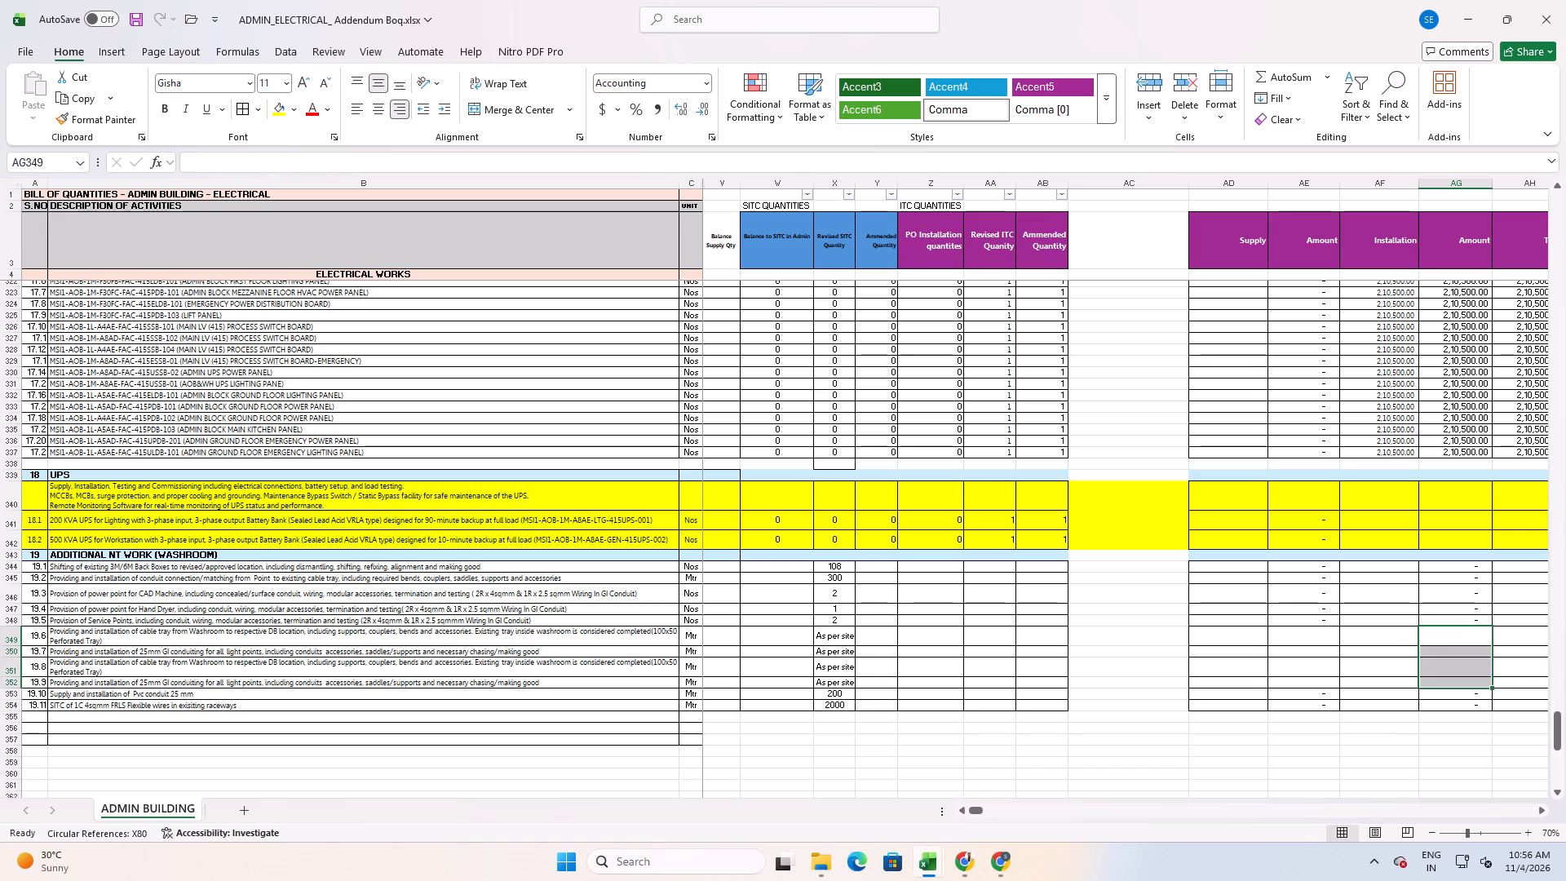
click(1328, 602)
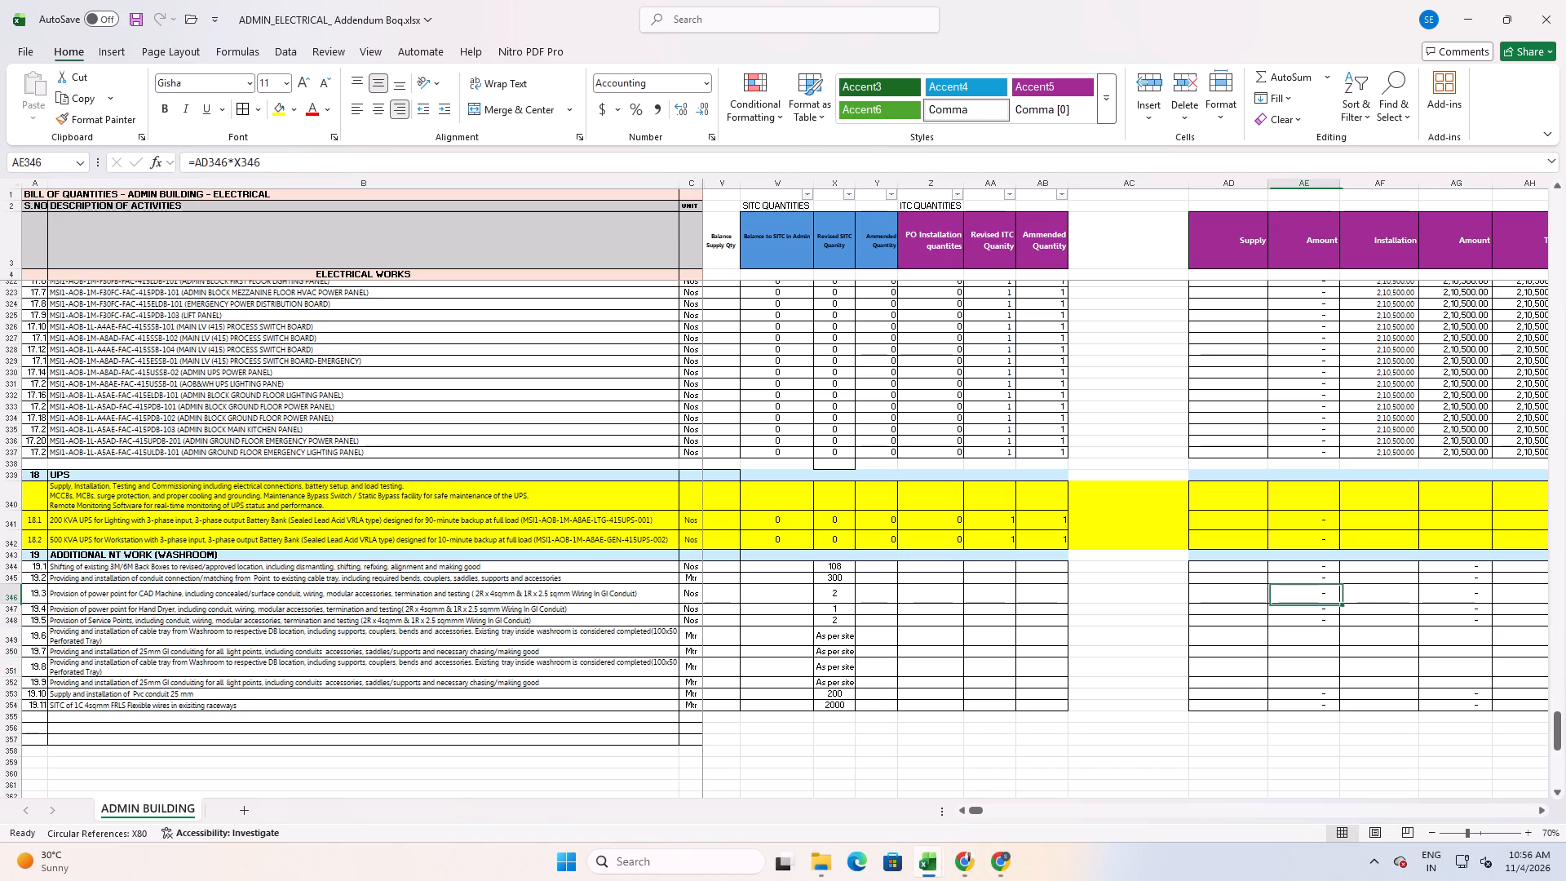
Enter the Installation rate 550 for item 19.1, the back box shifting, as given in the WASHROOM WORK sheet.
click(1259, 566)
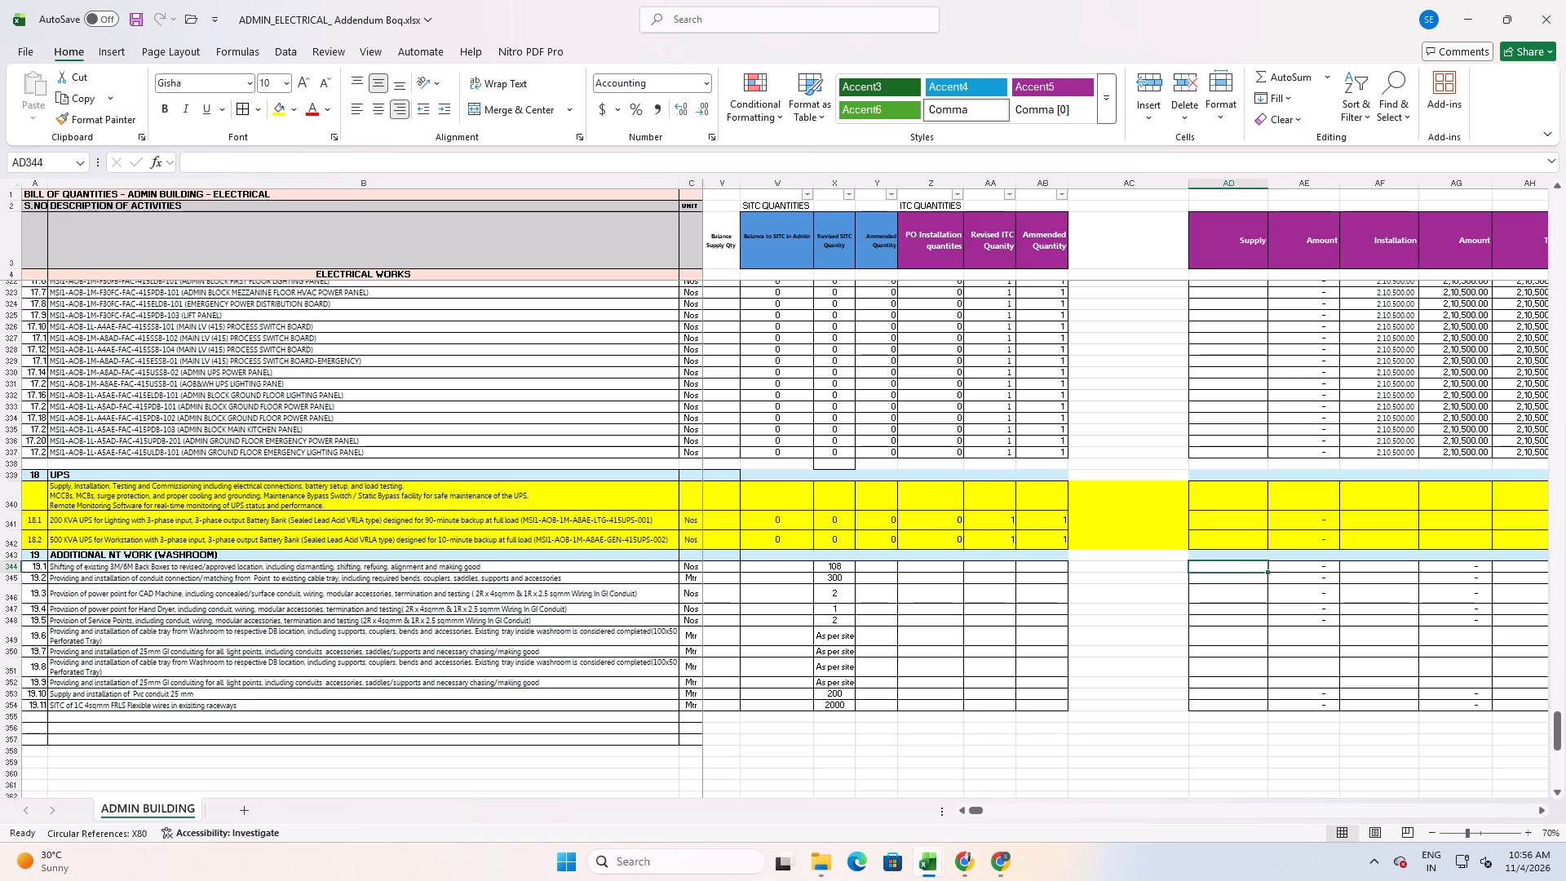
click(1285, 567)
click(1252, 569)
key(alt+Tab)
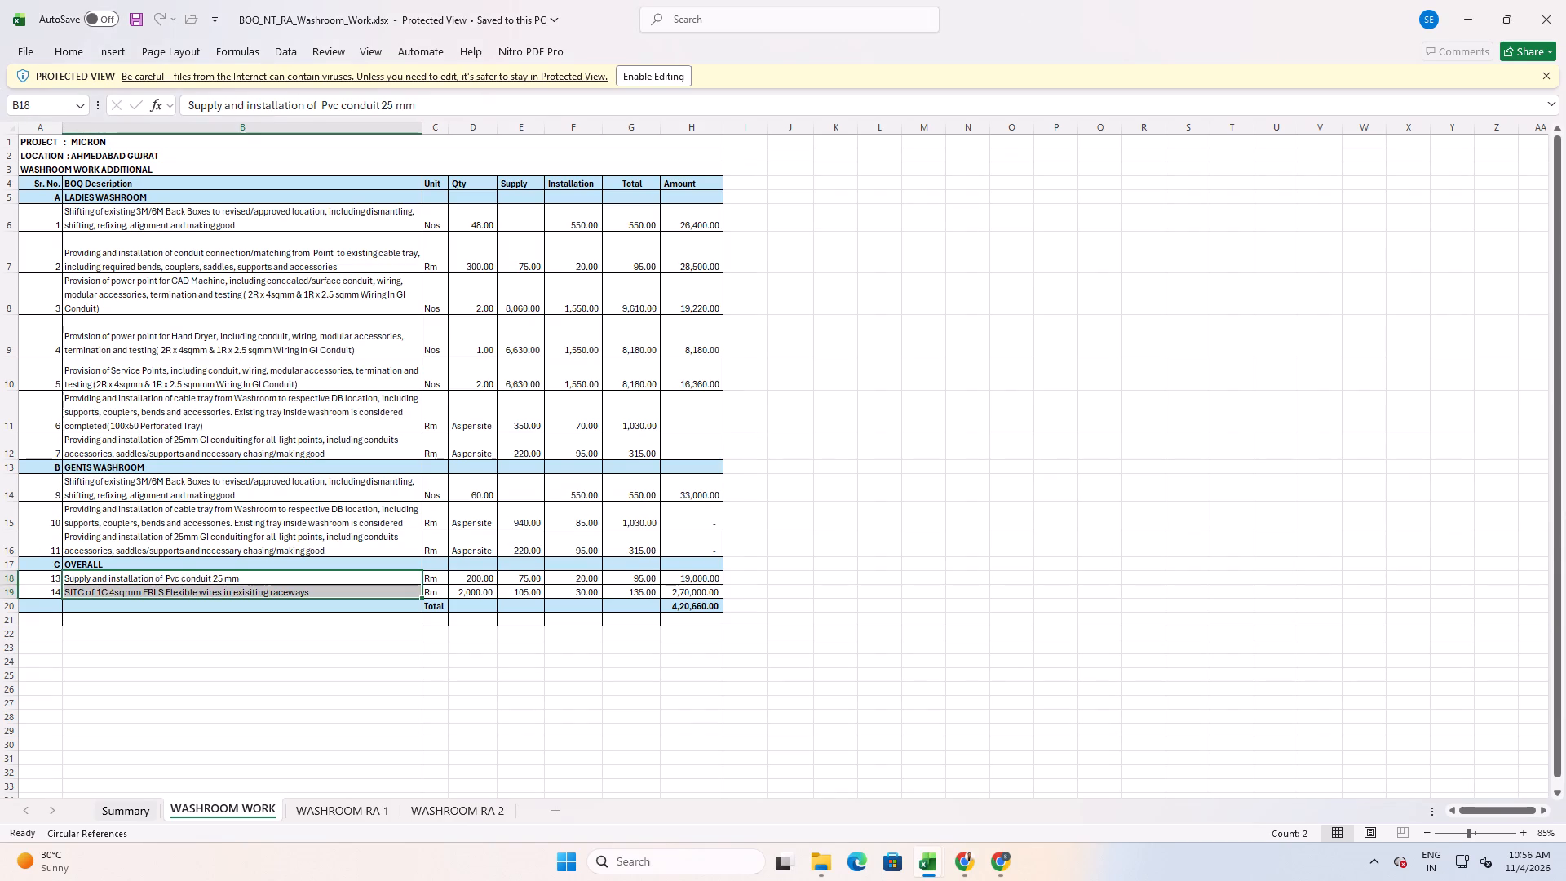
key(alt+Tab)
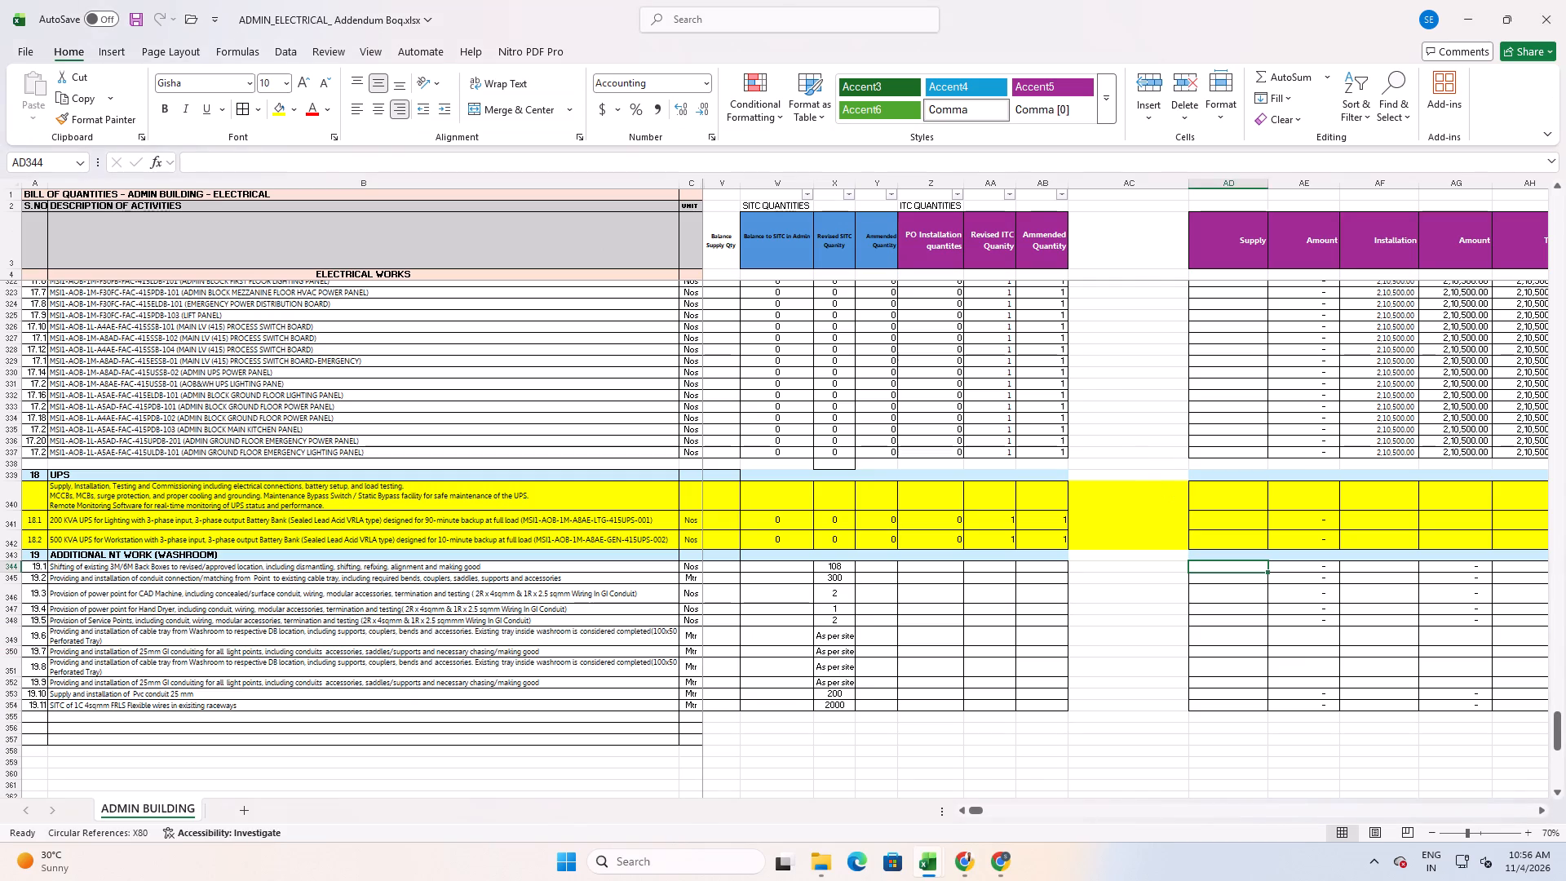
click(1400, 564)
text(550)
key(Return)
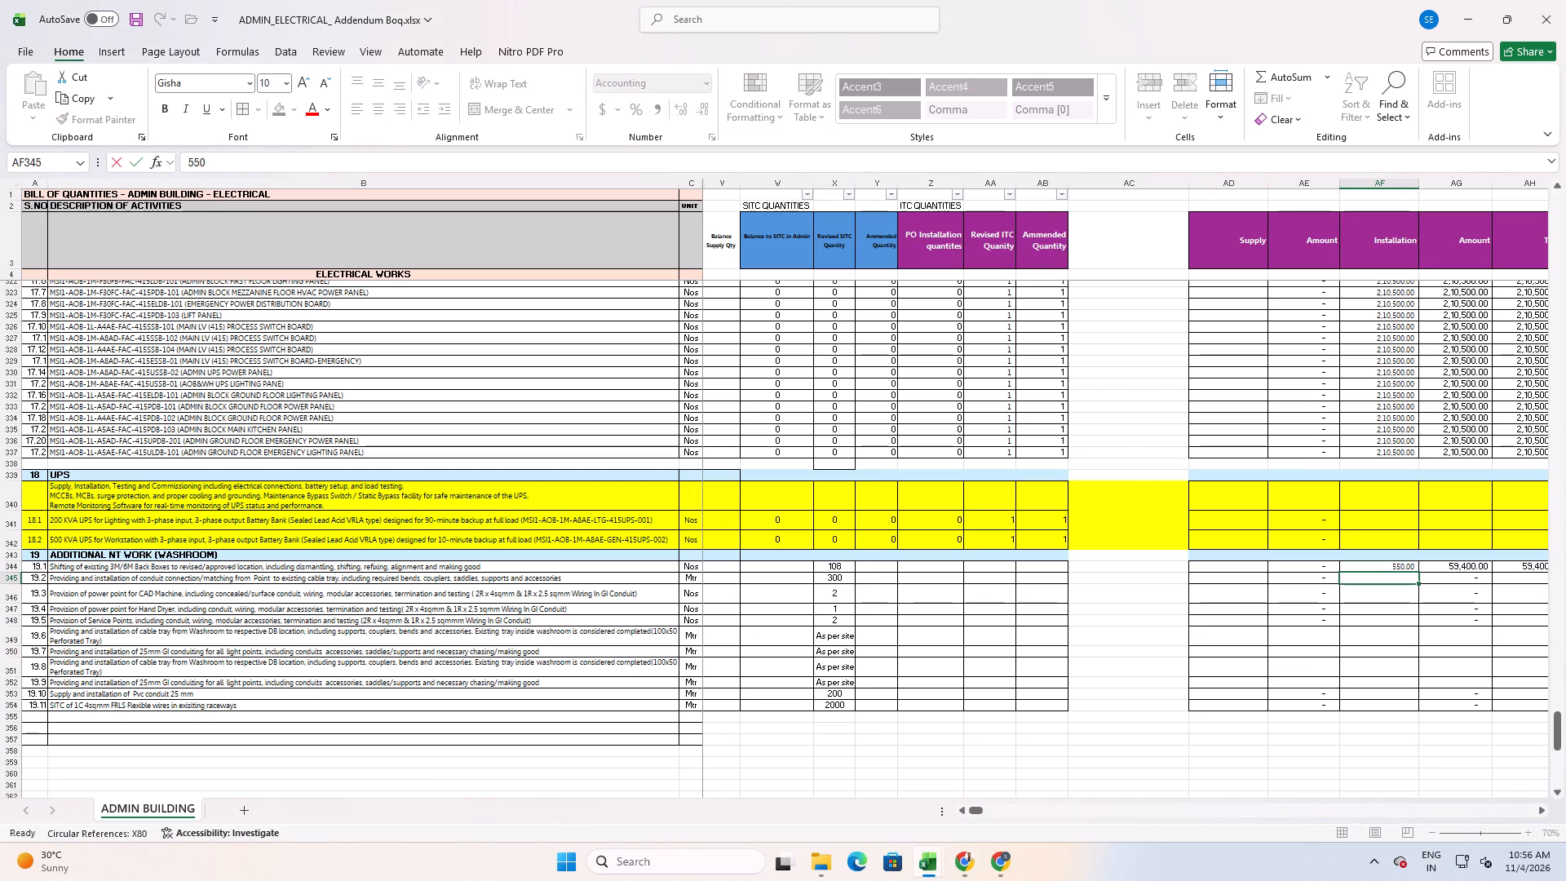
Enter the Installation rate 20 and the Supply rate 75 for item 19.2, the conduit connection to the existing cable tray.
key(alt+Tab)
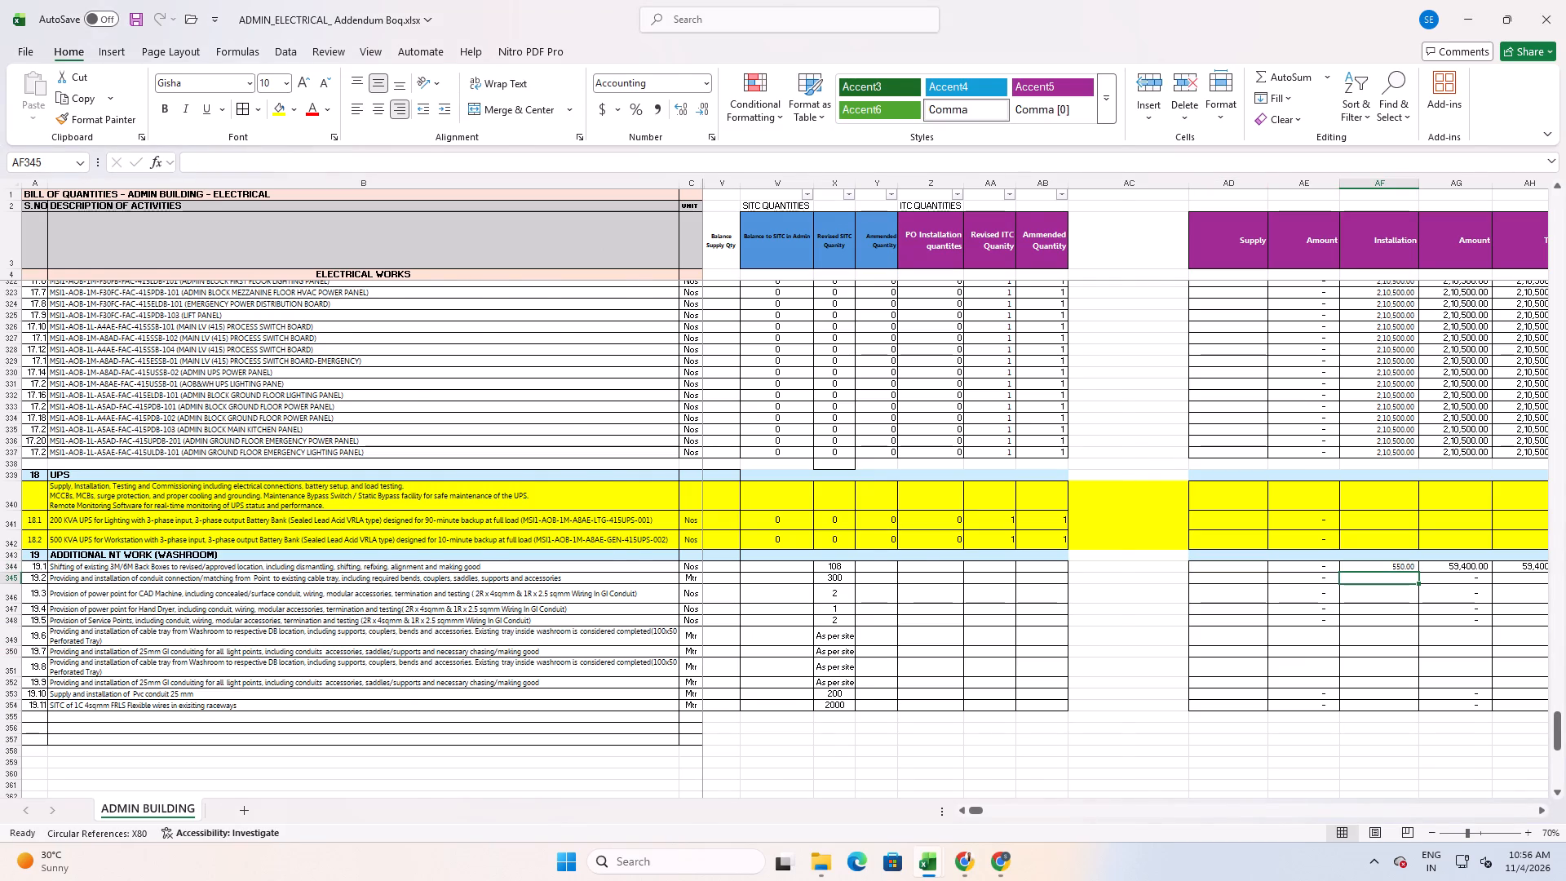
key(alt+Tab)
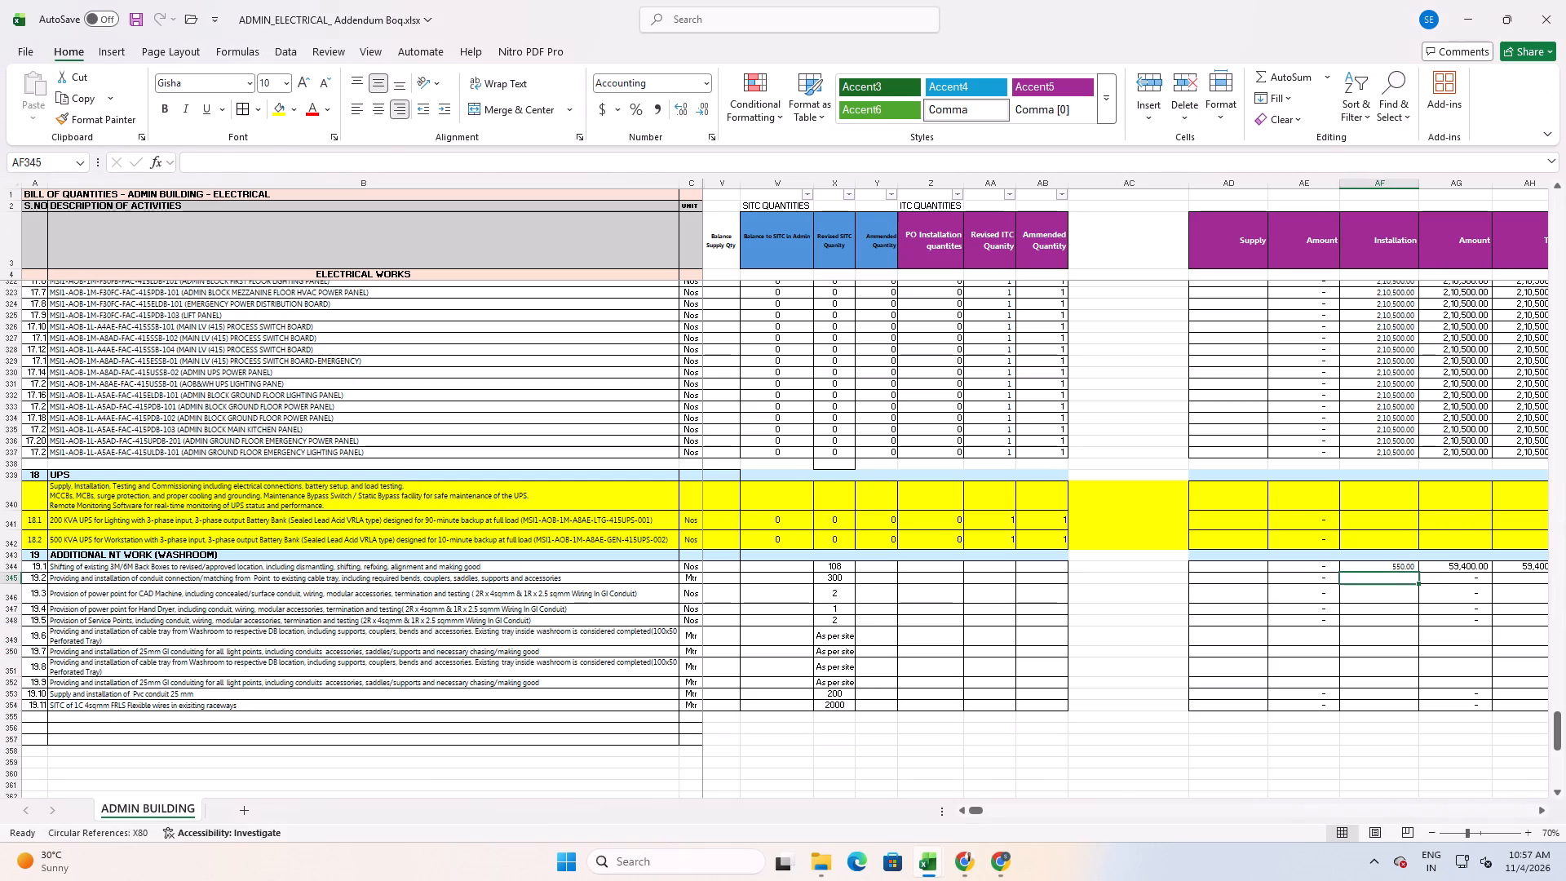
text(20)
key(Return)
key(alt+Tab)
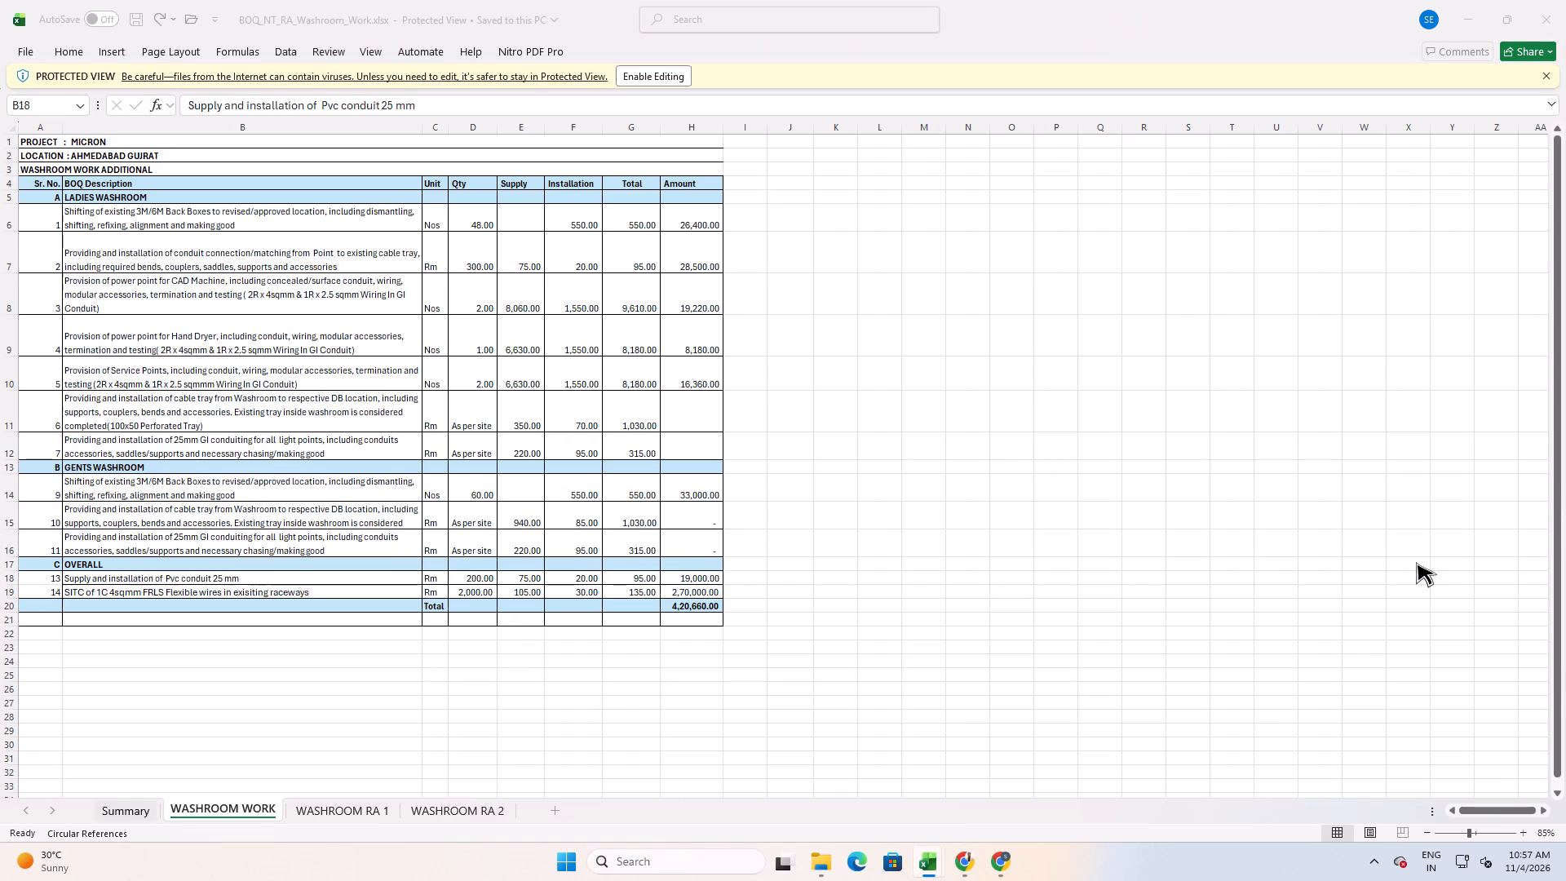
key(alt+Tab)
key(Left)
key(Left)
key(Left)
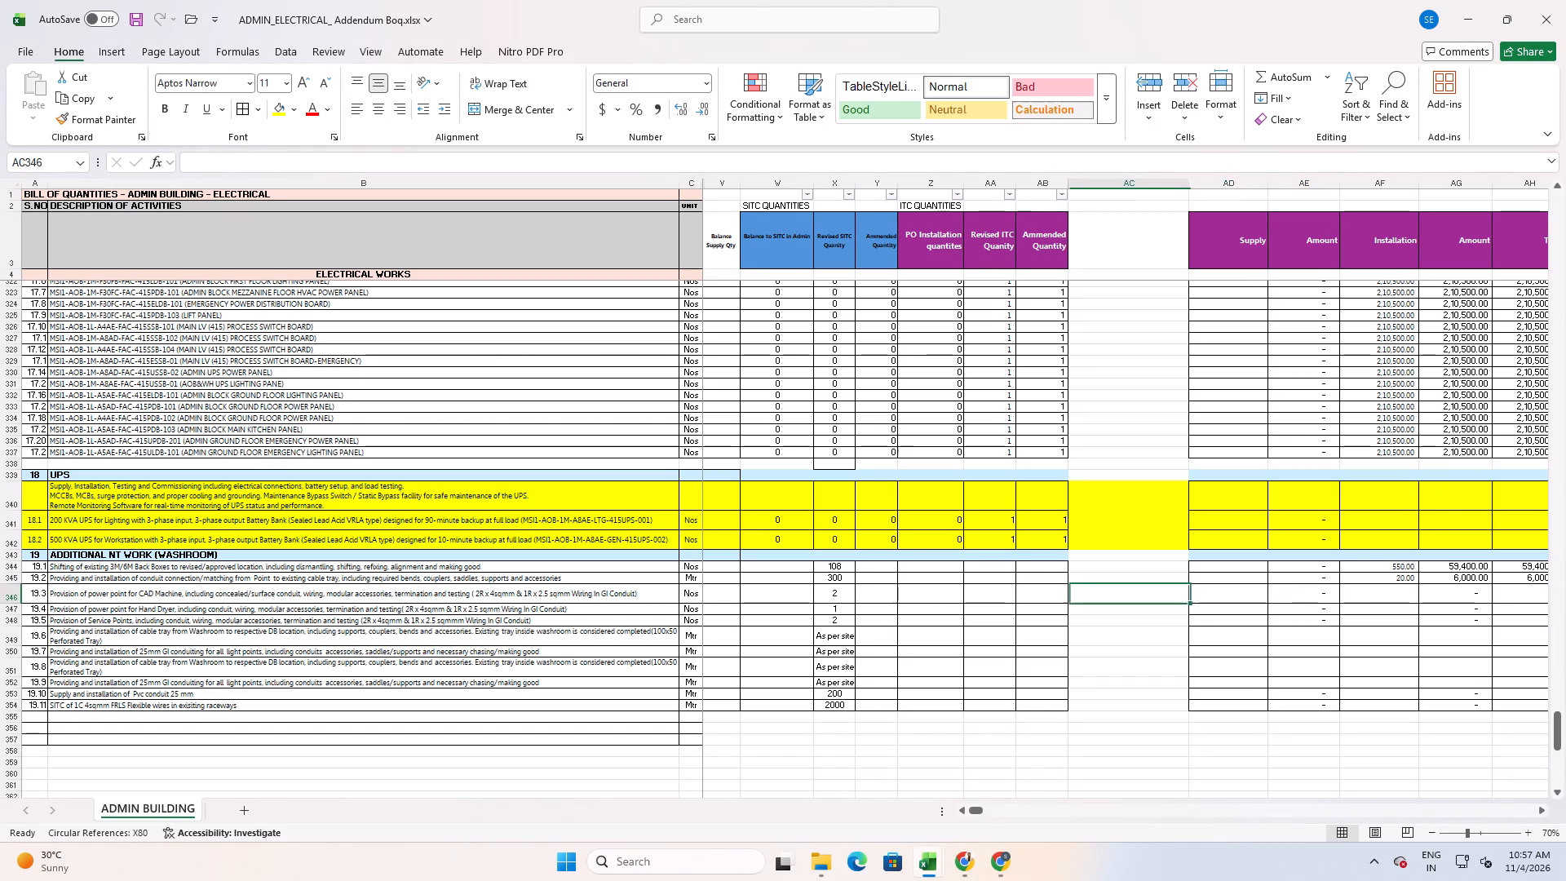
key(Right)
key(Up)
text(75)
key(Return)
Enter the Supply rate 8060 and the Installation rate 1550 for item 19.3, the CAD machine power point.
key(alt+Tab)
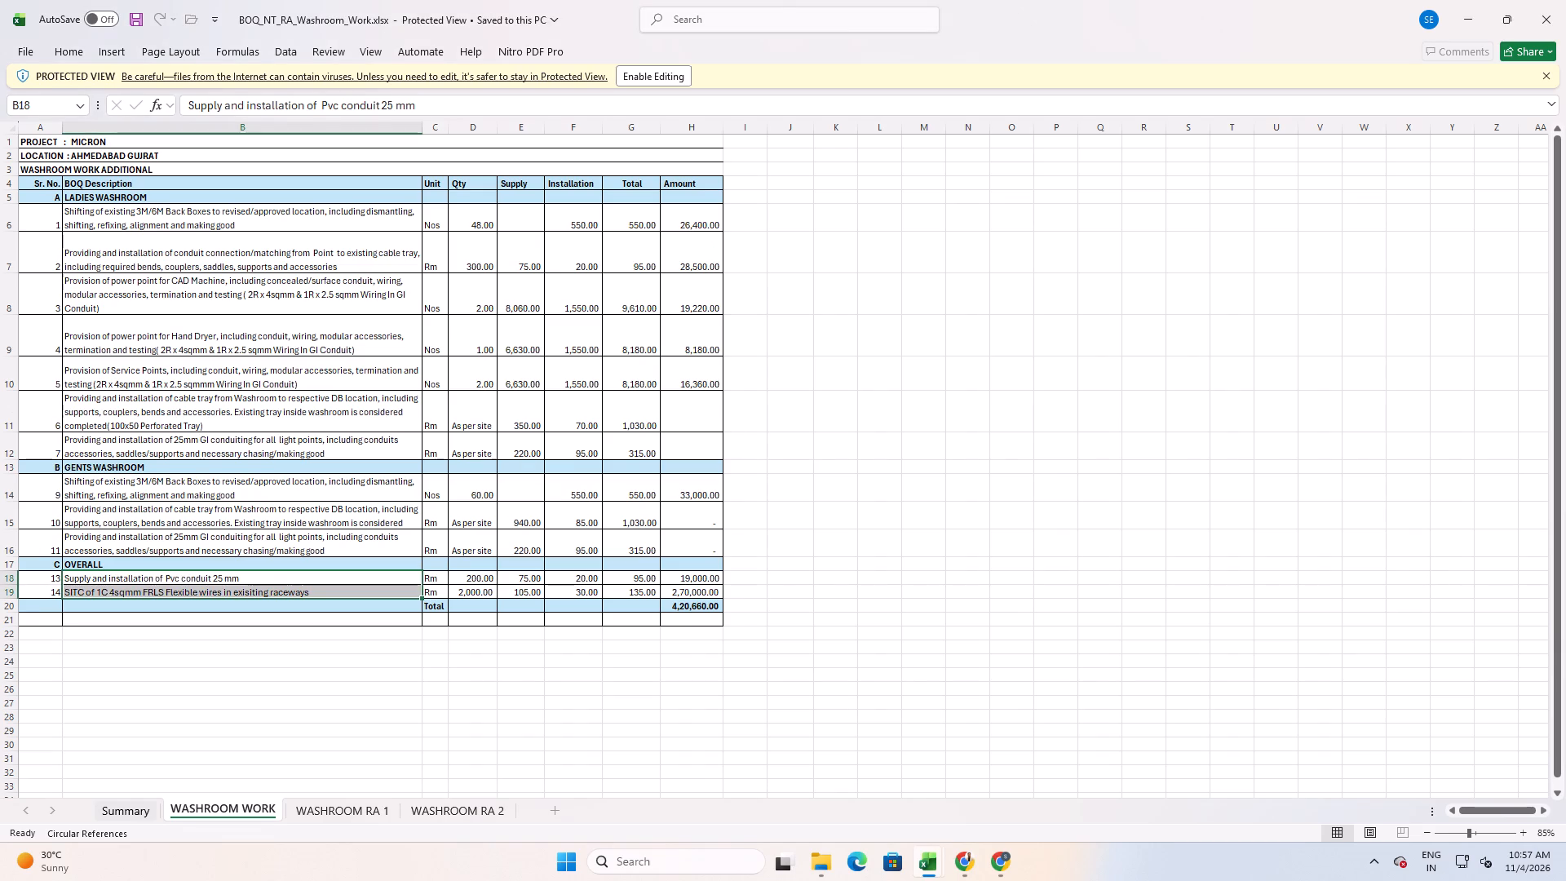
key(alt+Tab)
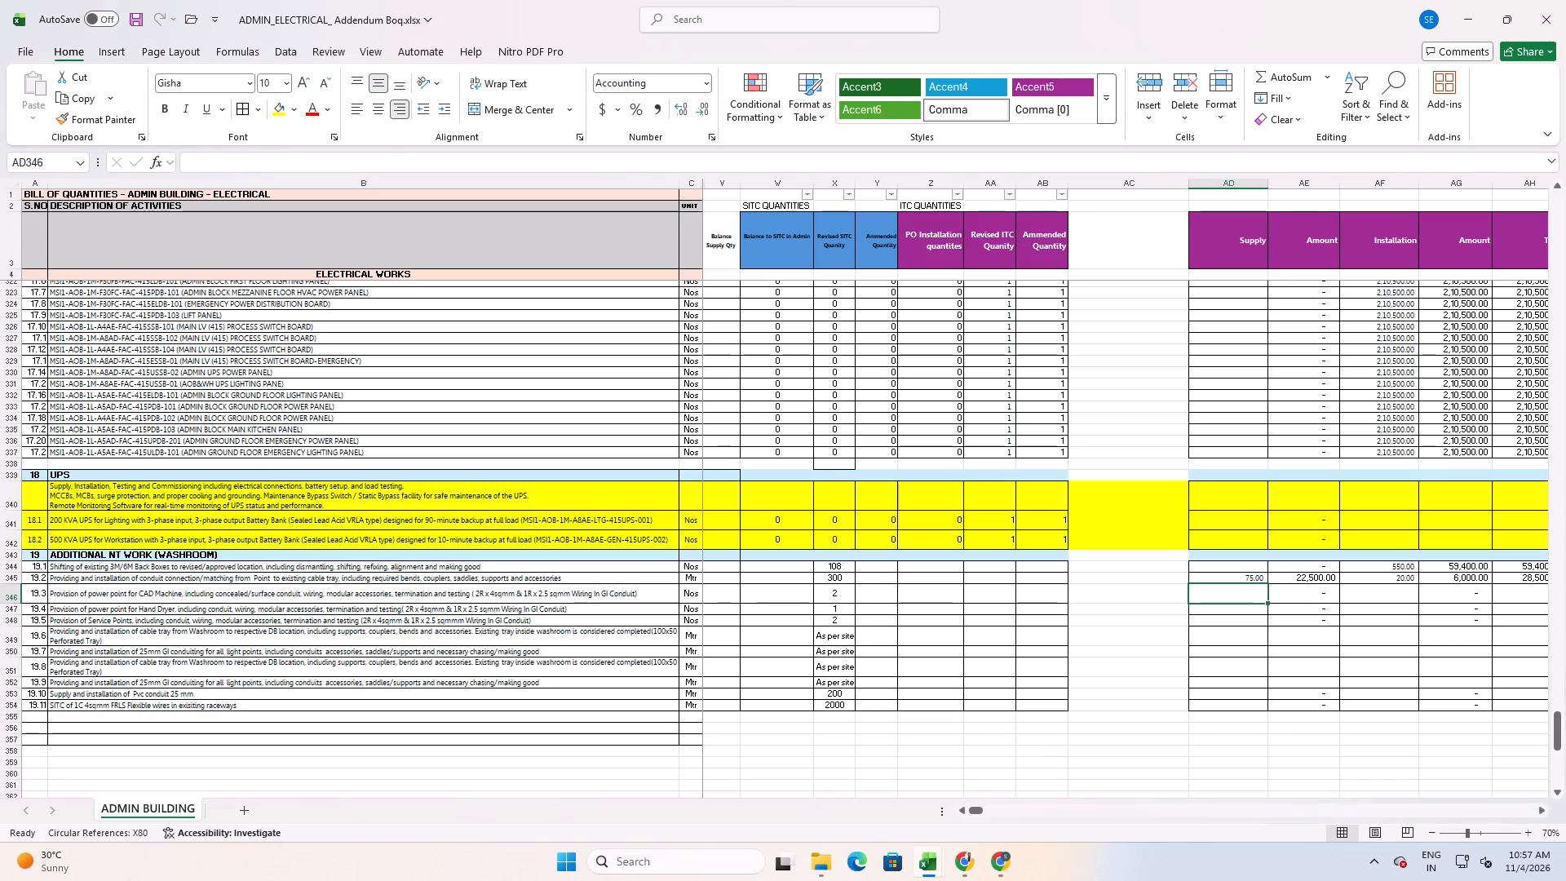
text(8060)
key(Tab)
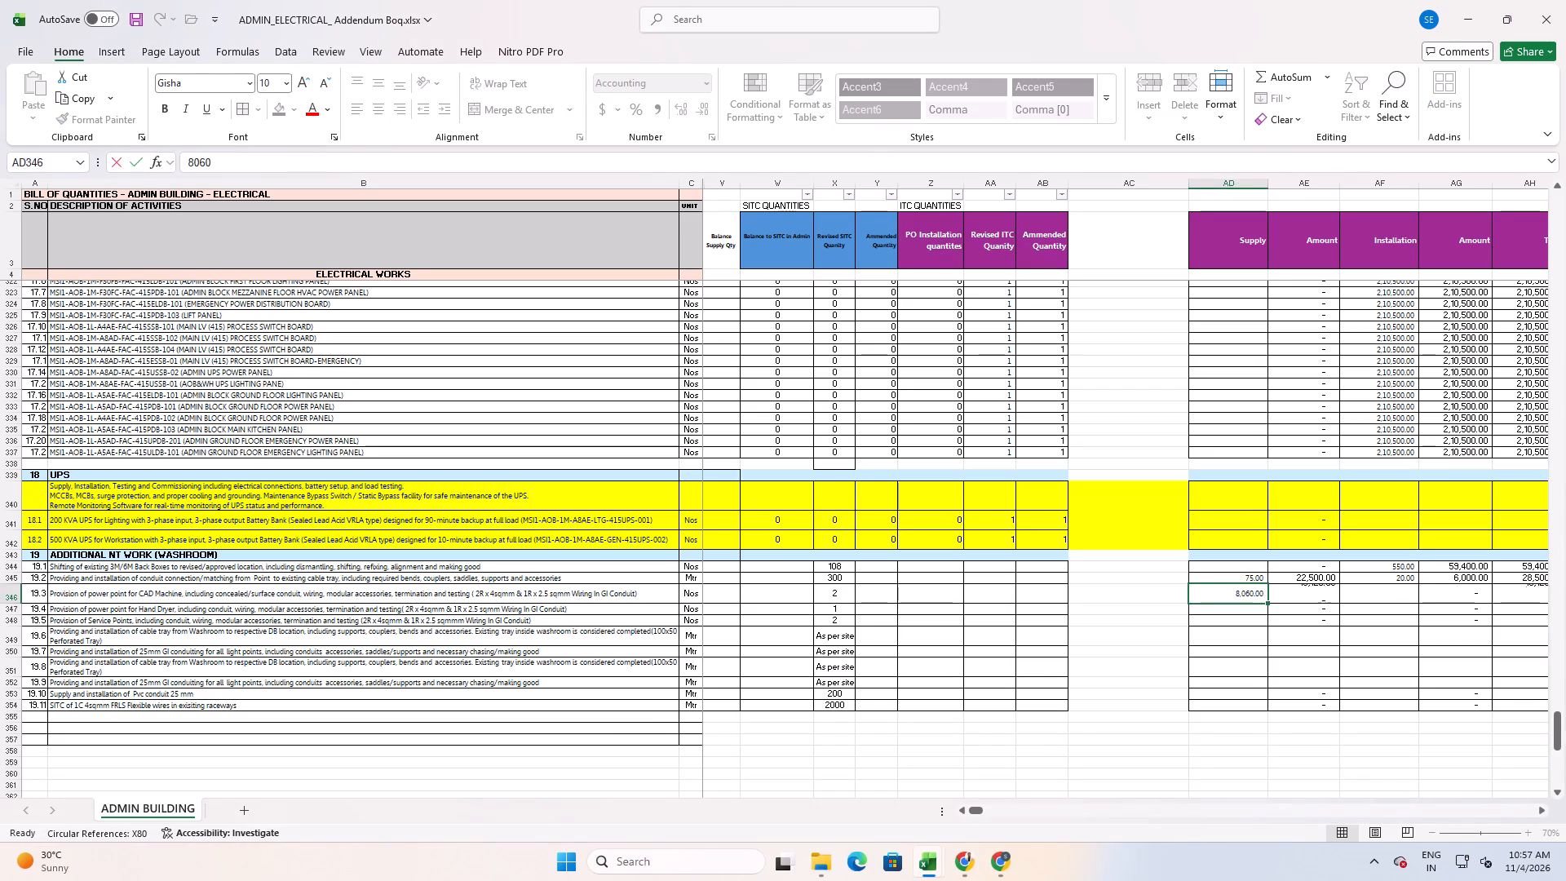
key(Tab)
text(1550)
key(Return)
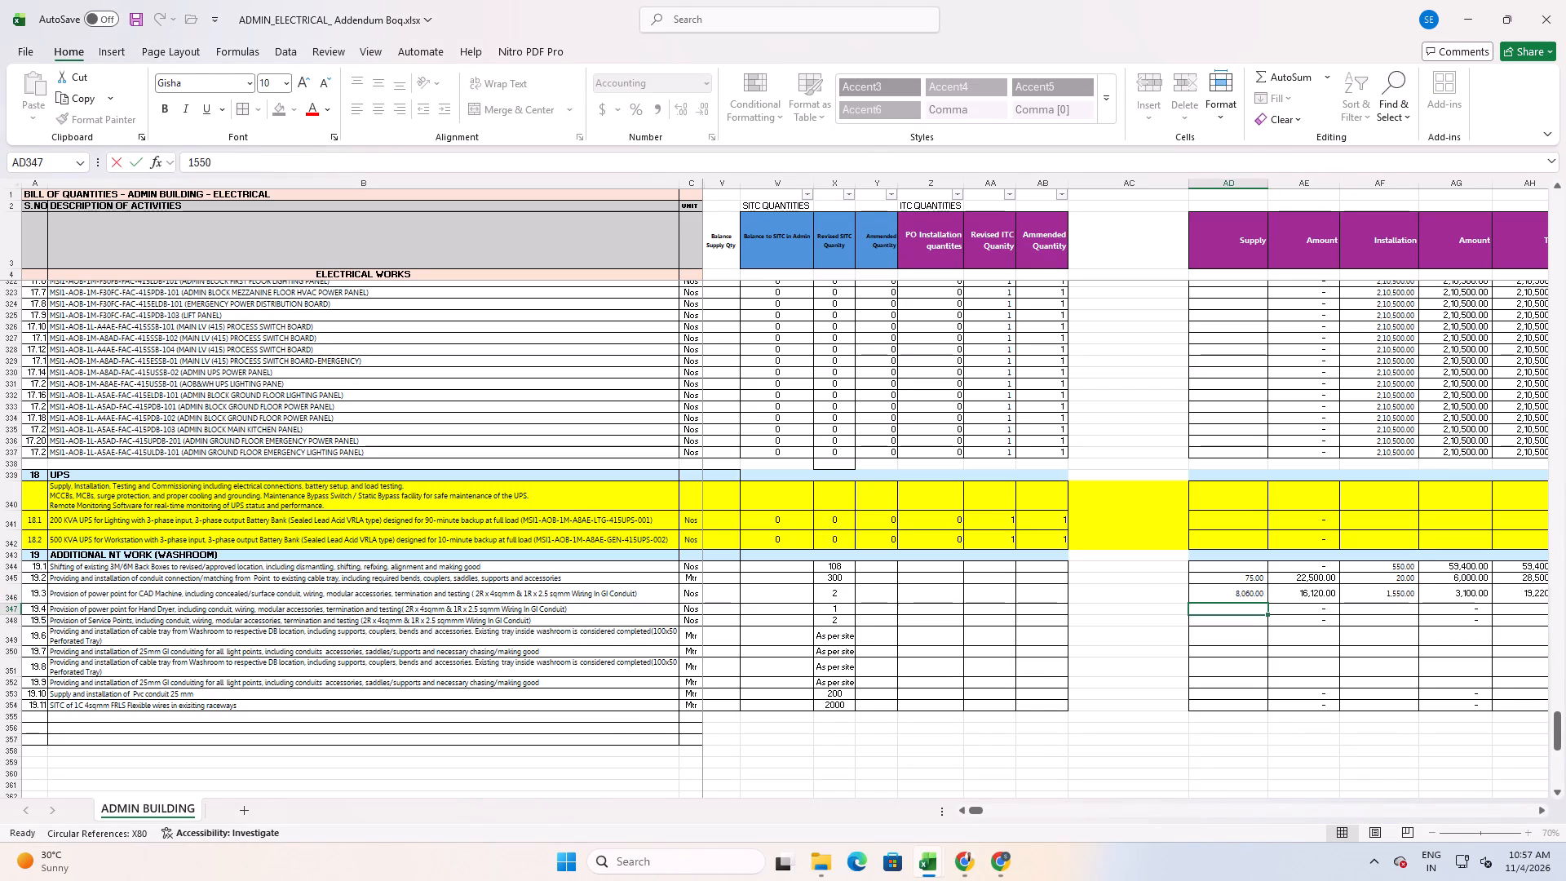
Examine the rate breakdowns for the CAD machine and hand dryer power points in the WASHROOM RA 1 sheet, ending back on WASHROOM WORK.
key(alt+Tab)
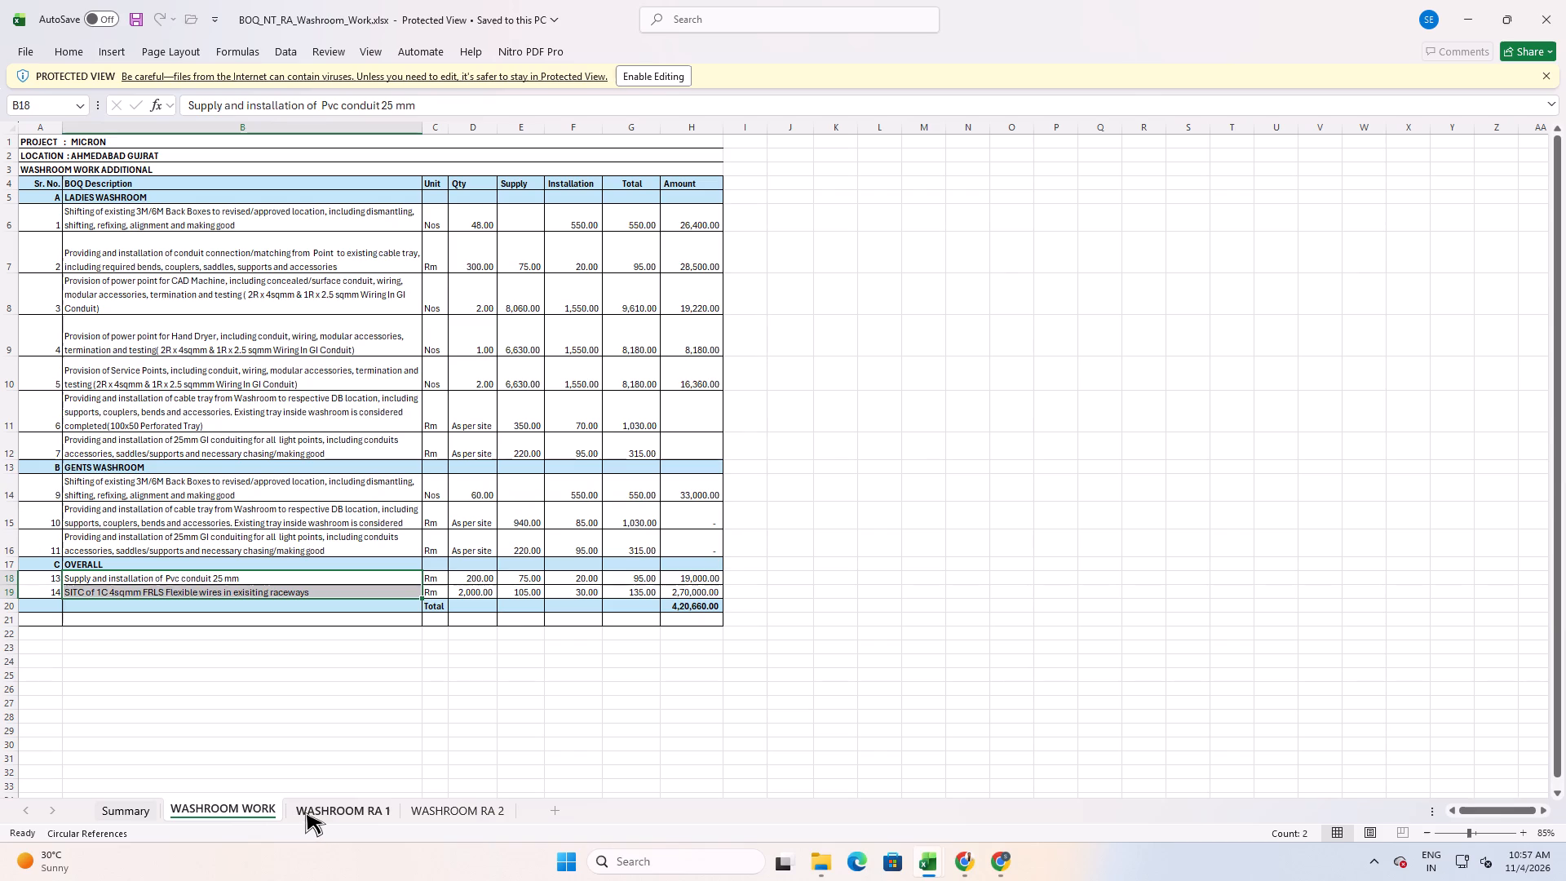
click(334, 808)
middle_drag(322, 673, 322, 526)
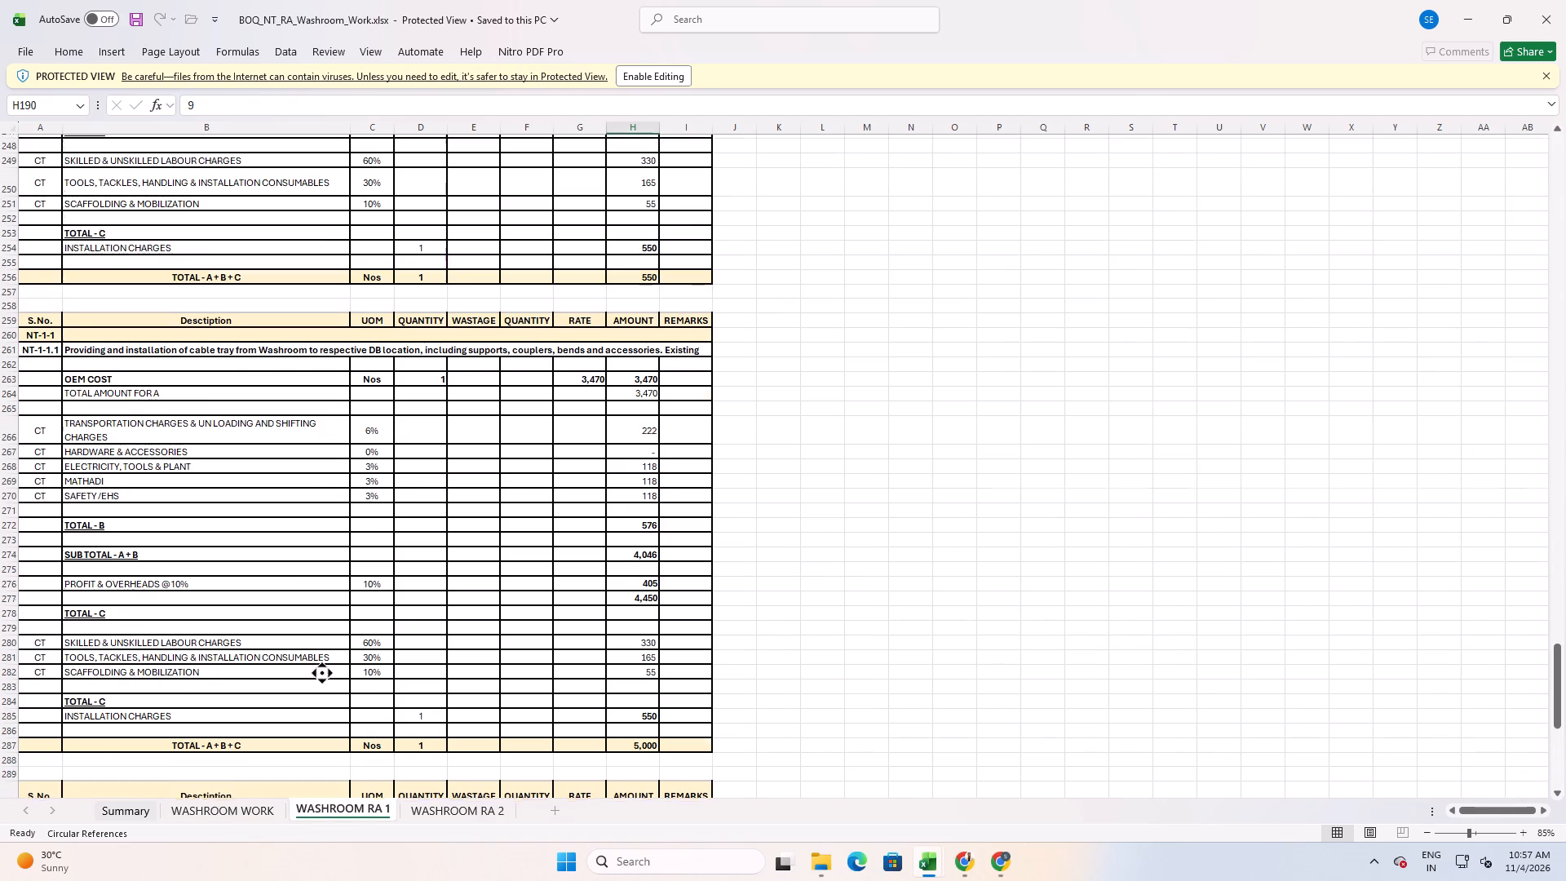
middle_drag(322, 526, 346, 32)
scroll(519, 458, up, 1)
scroll(484, 501, down, 4)
scroll(338, 564, down, 6)
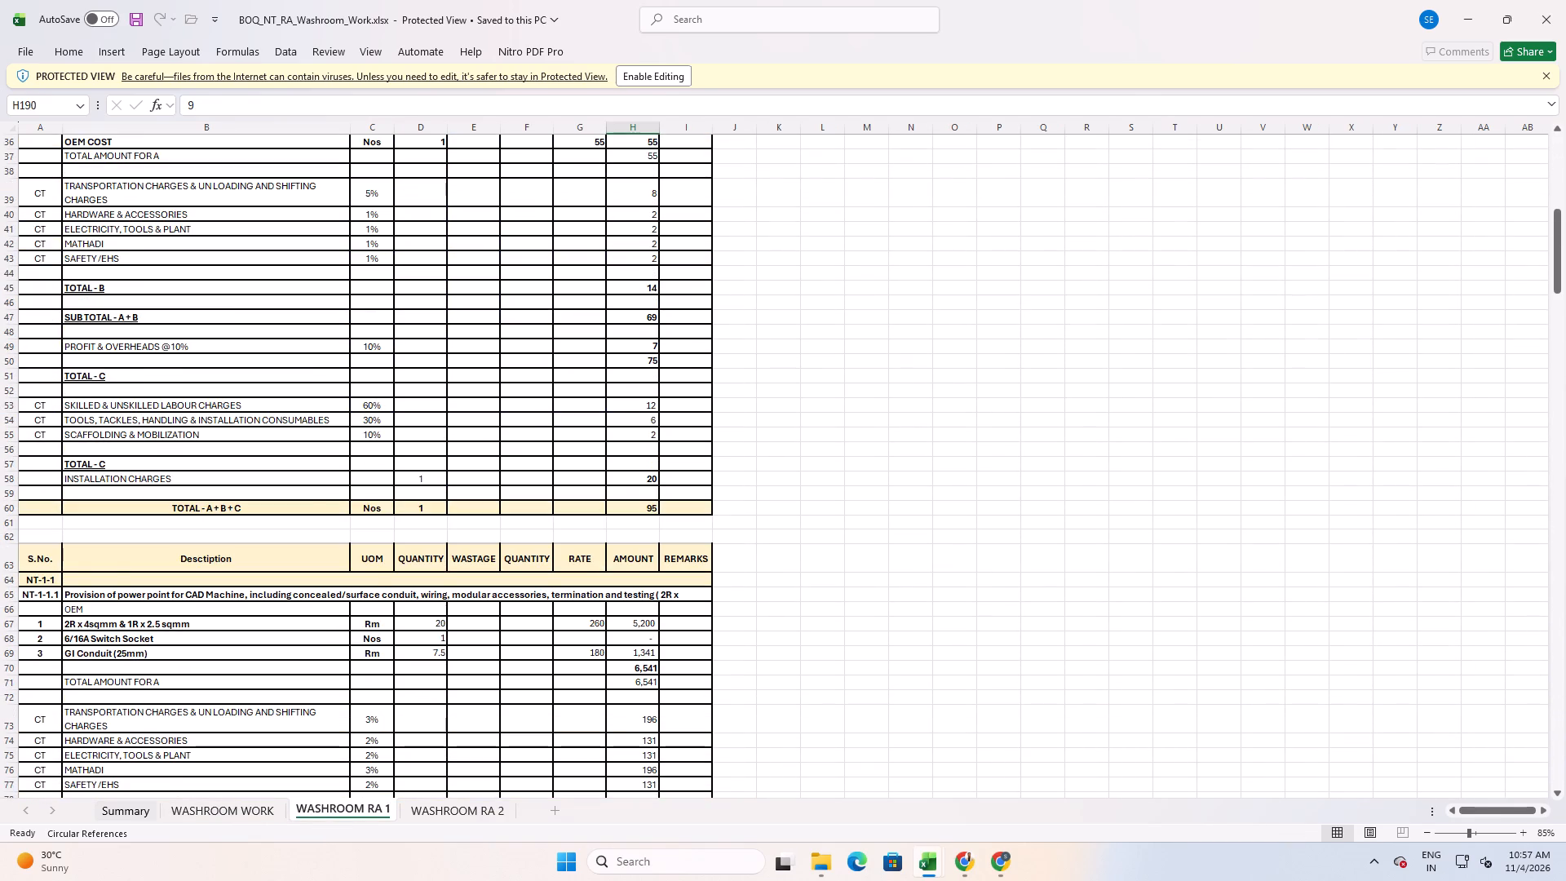
scroll(338, 566, down, 5)
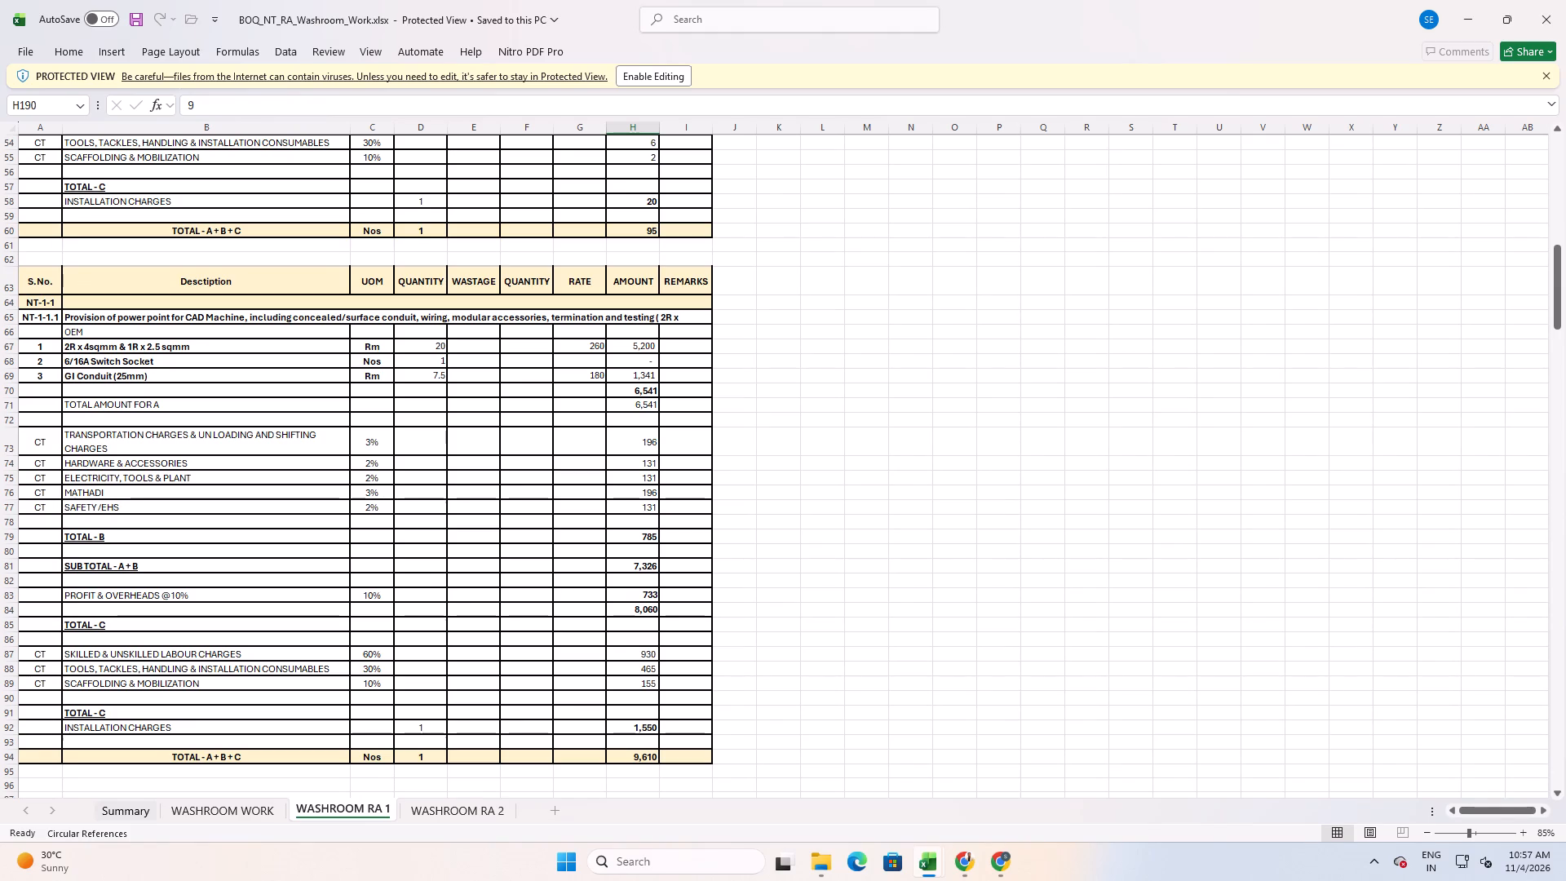
scroll(431, 565, down, 4)
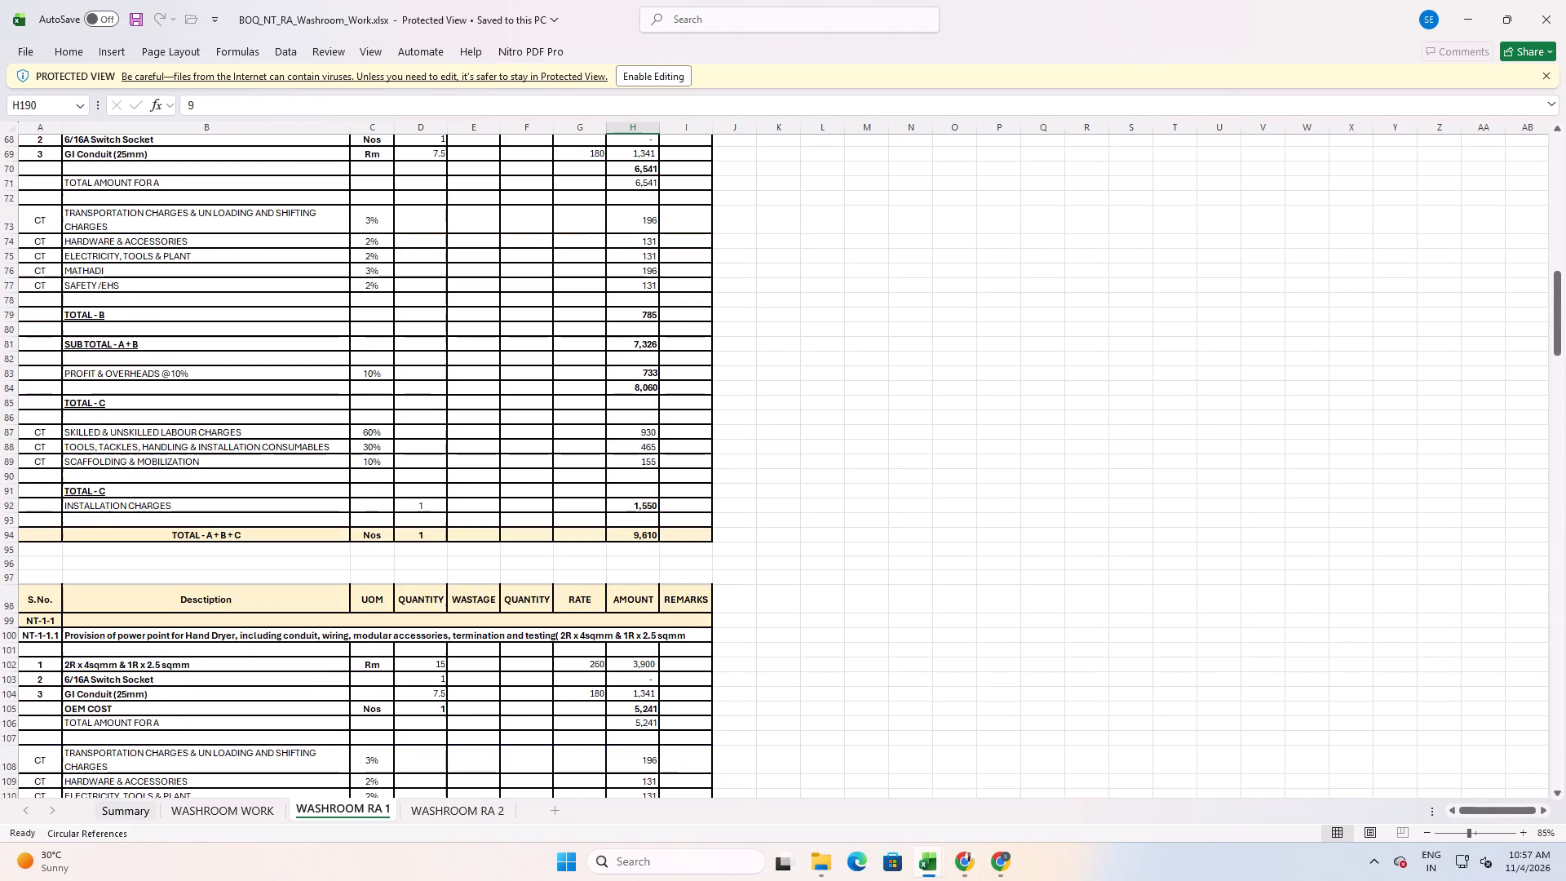
scroll(431, 565, down, 3)
scroll(431, 565, up, 4)
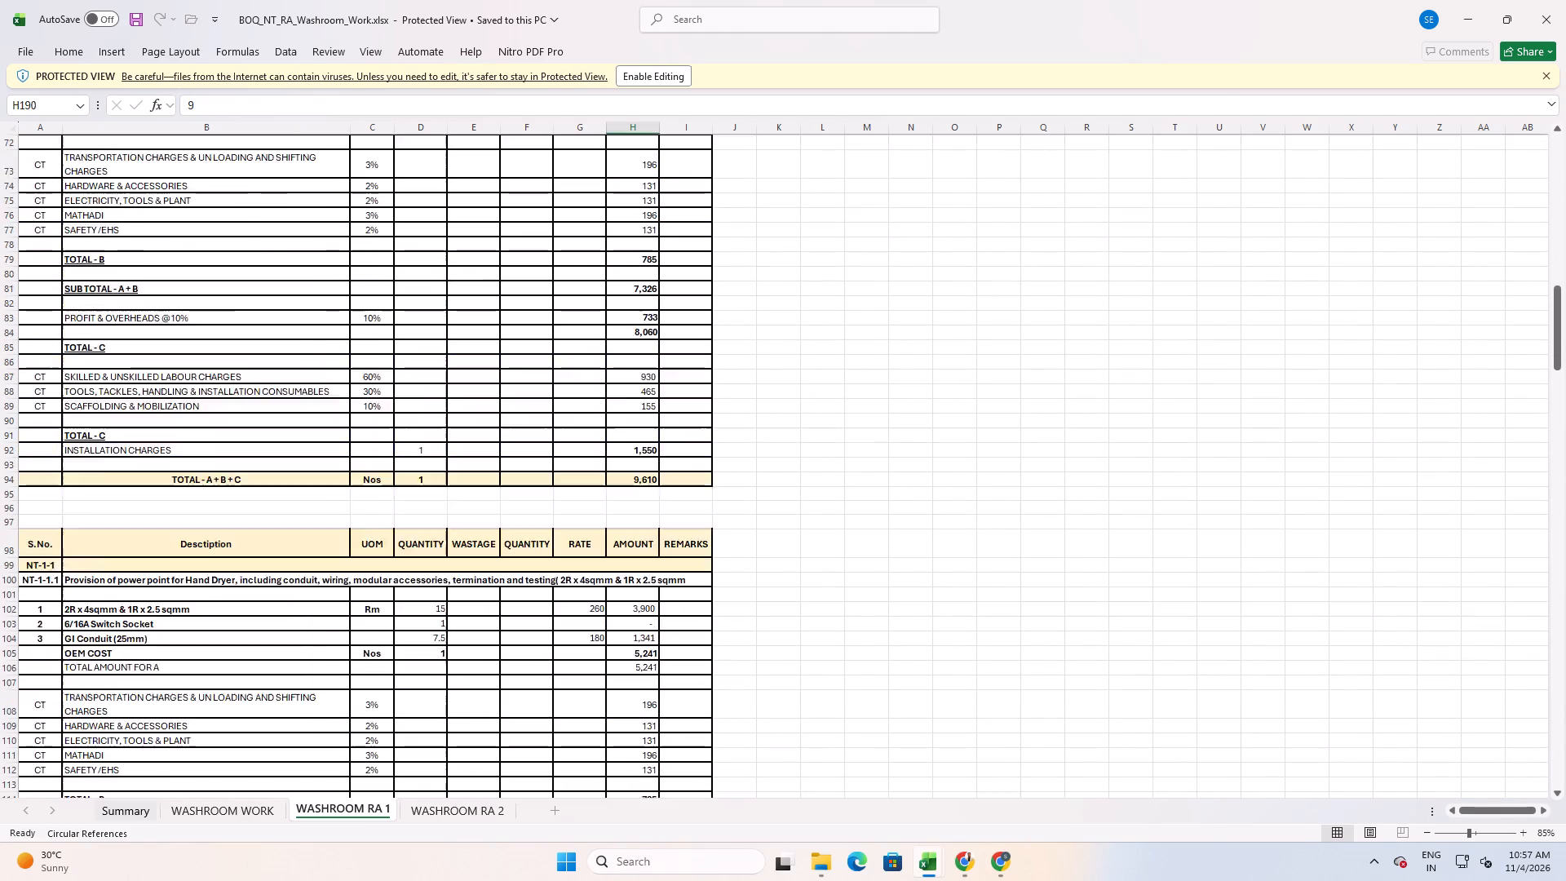
scroll(431, 565, up, 3)
scroll(431, 565, down, 7)
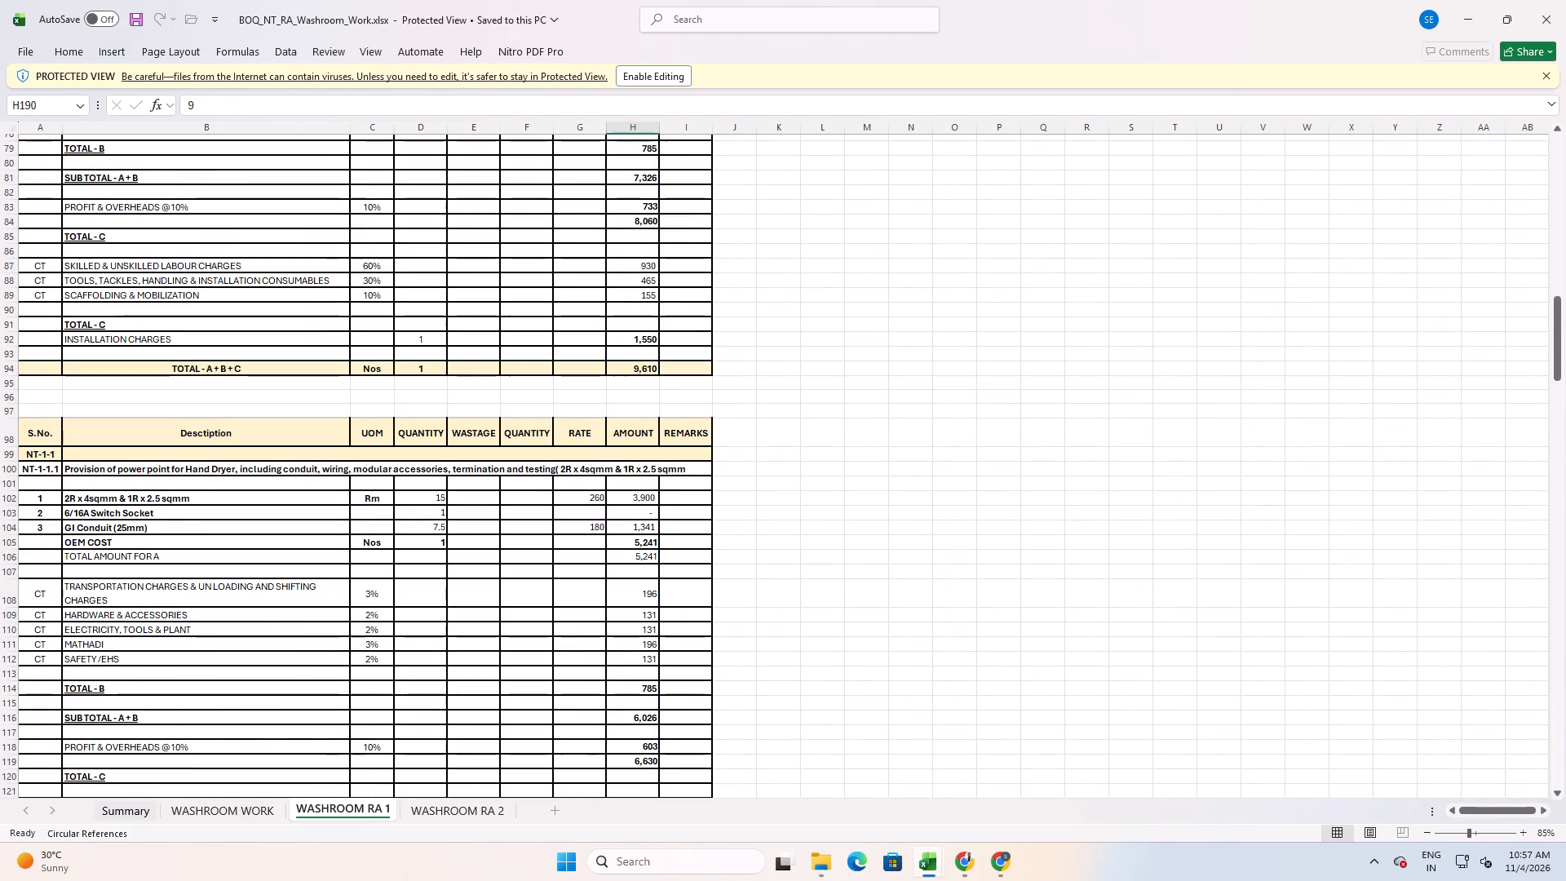
key(alt+Tab)
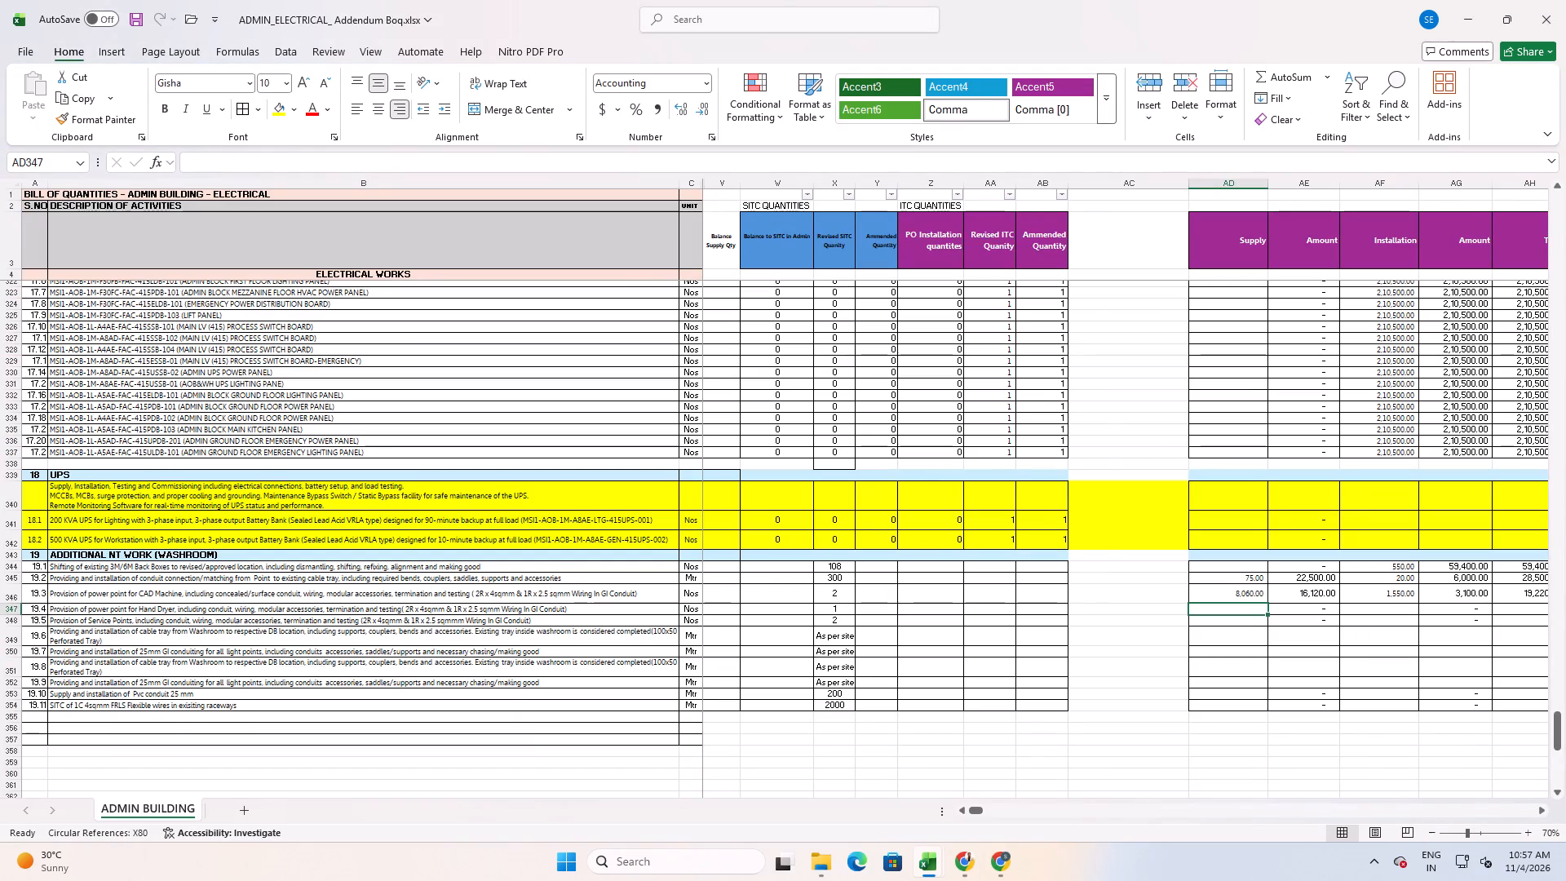
key(alt+Tab)
click(210, 810)
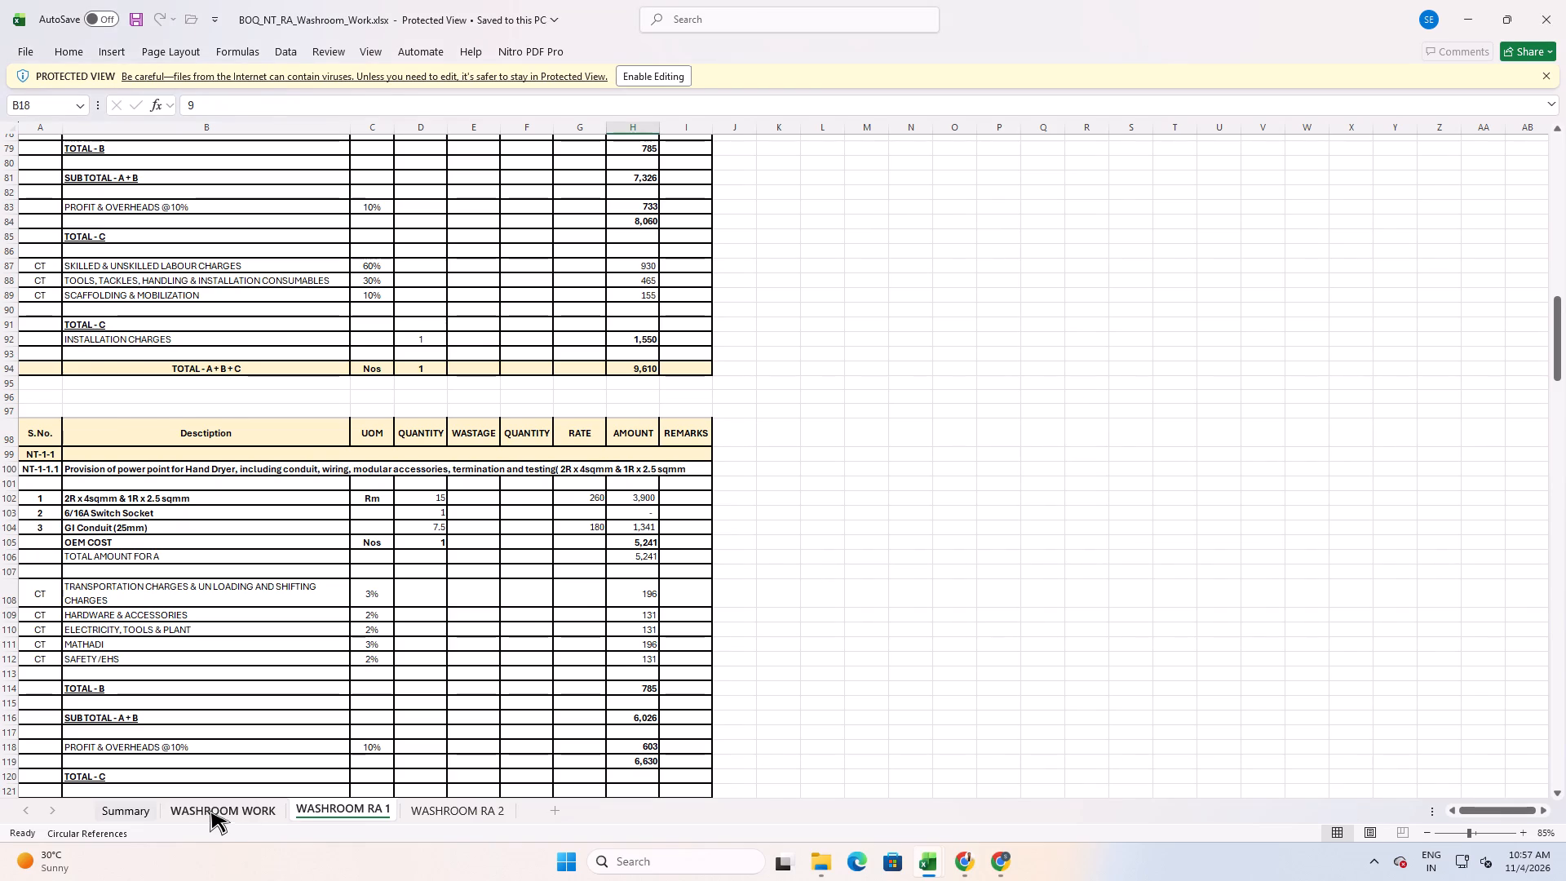
Enter the Supply rate 6630 for items 19.4 and 19.5, the hand dryer power point and the service points.
key(alt+Tab)
text(6630)
key(Return)
text(630)
key(Return)
key(Up)
text(6630)
key(Return)
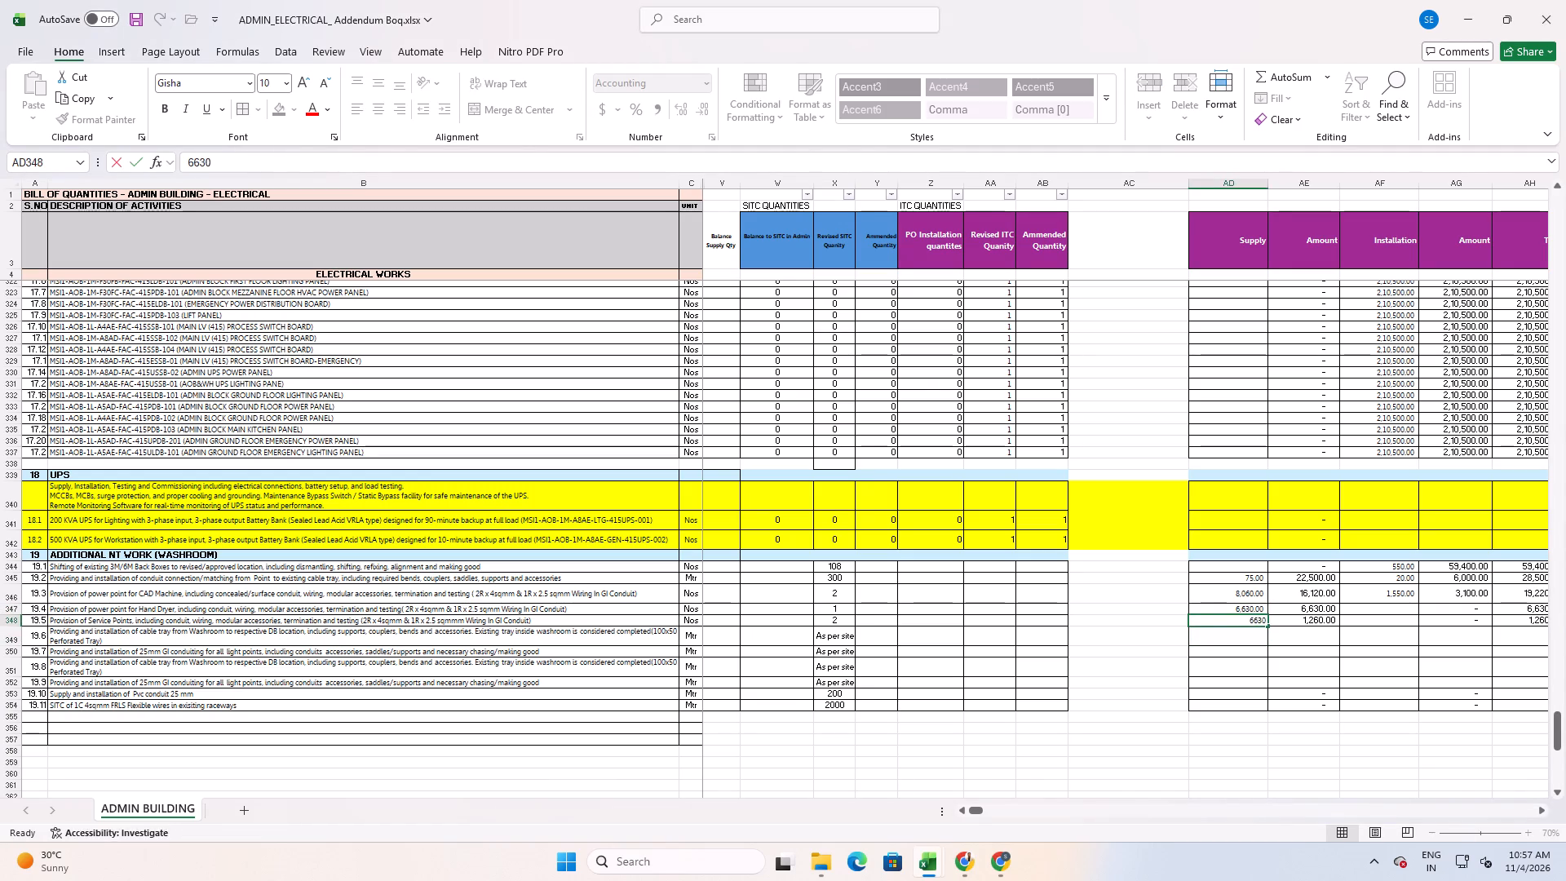
Enter the Installation rate 1550 for items 19.4 and 19.5.
key(Right)
key(Right)
key(Up)
key(Up)
key(alt+Tab)
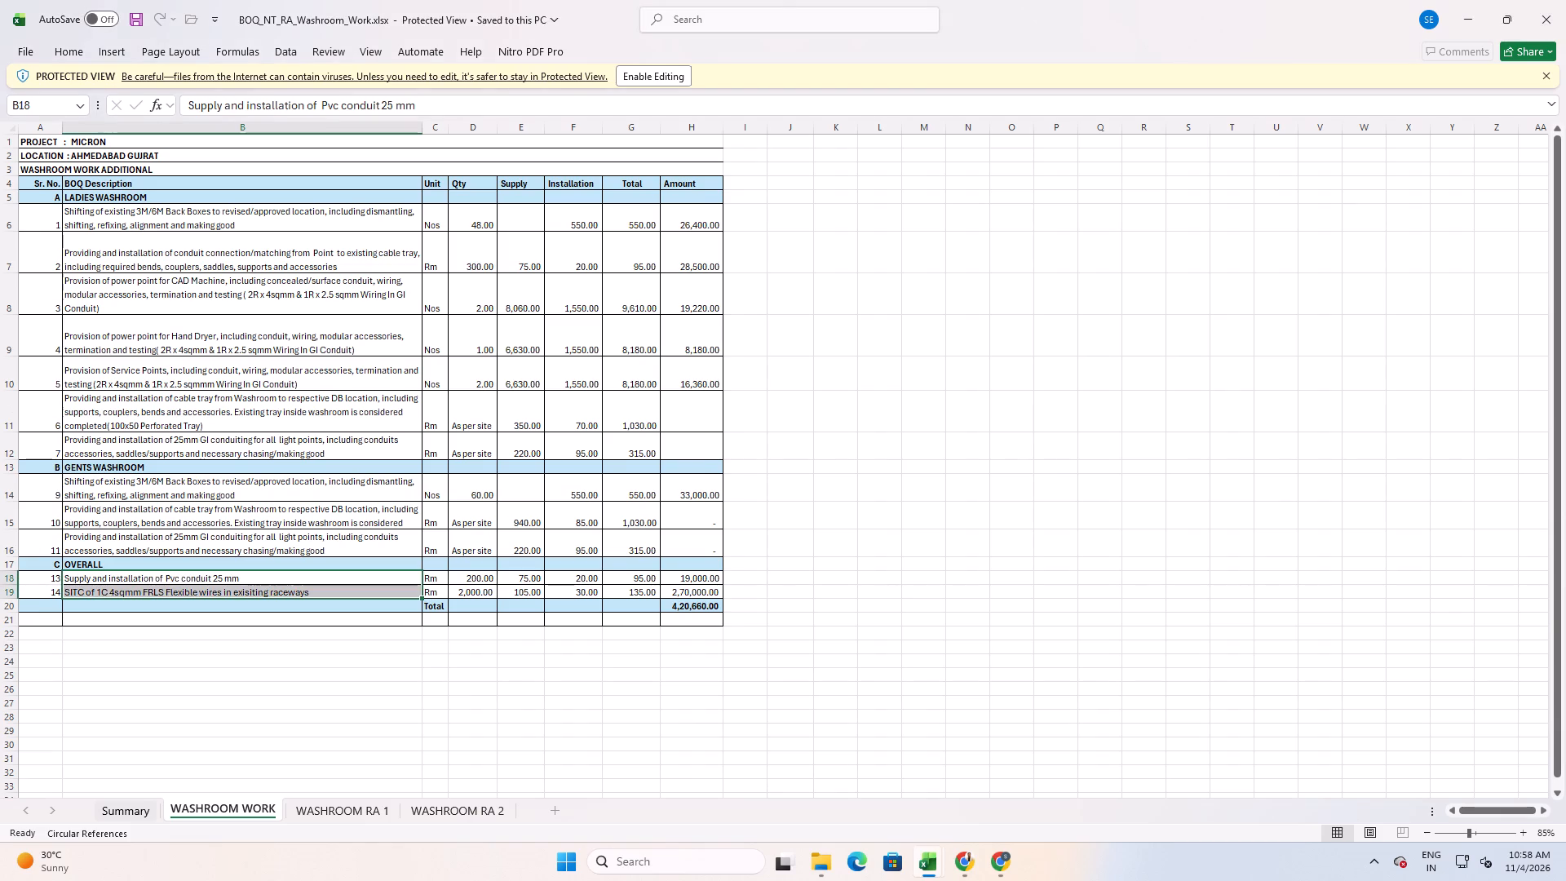
key(alt+Tab)
text(1550)
key(Return)
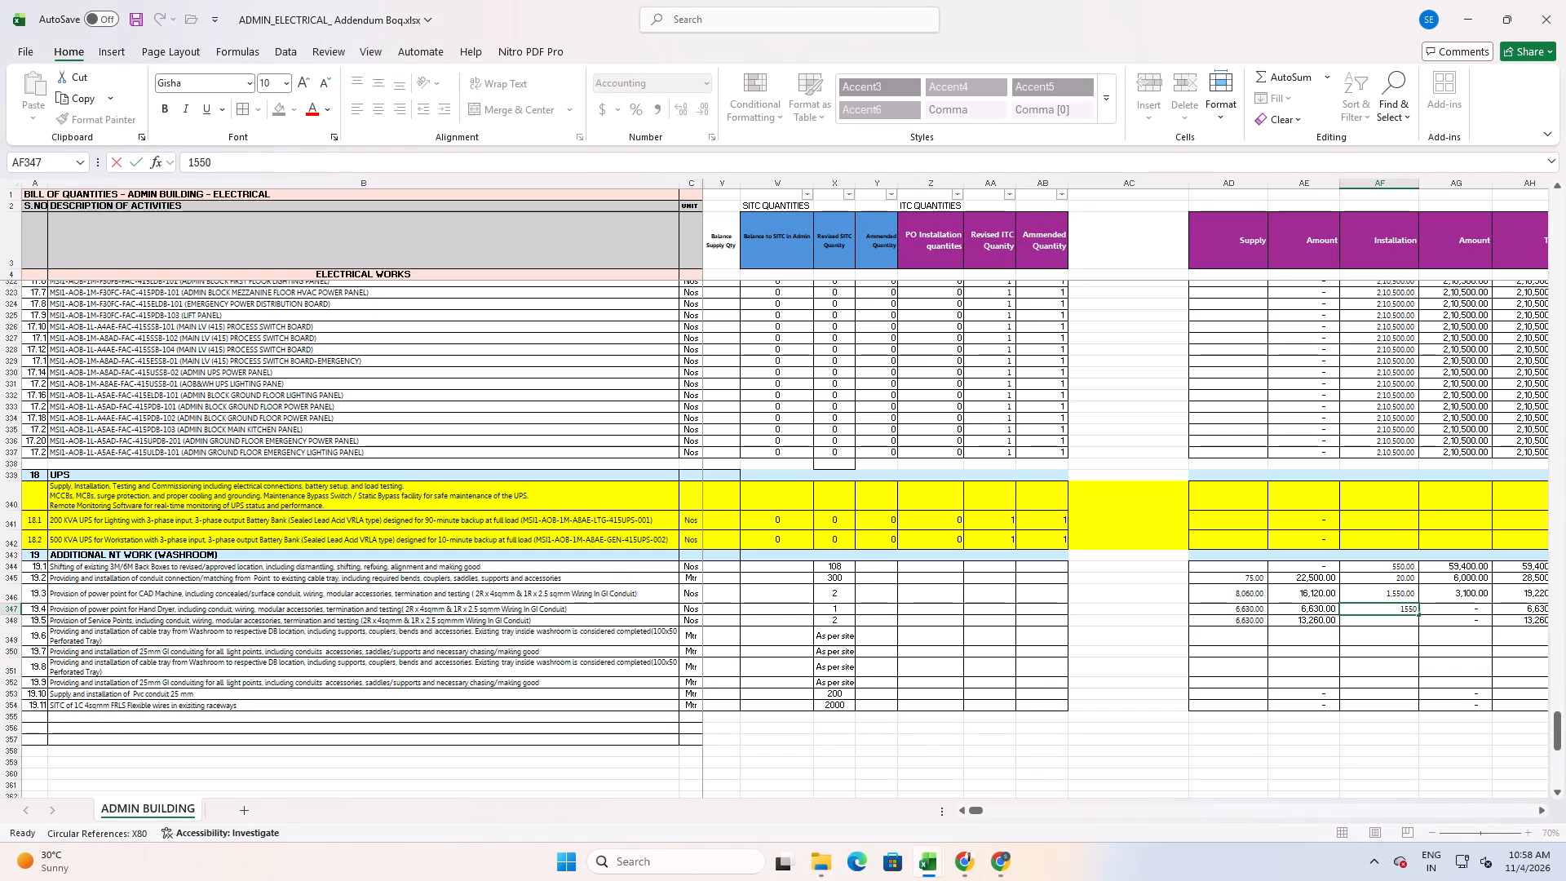
text(1550)
key(Return)
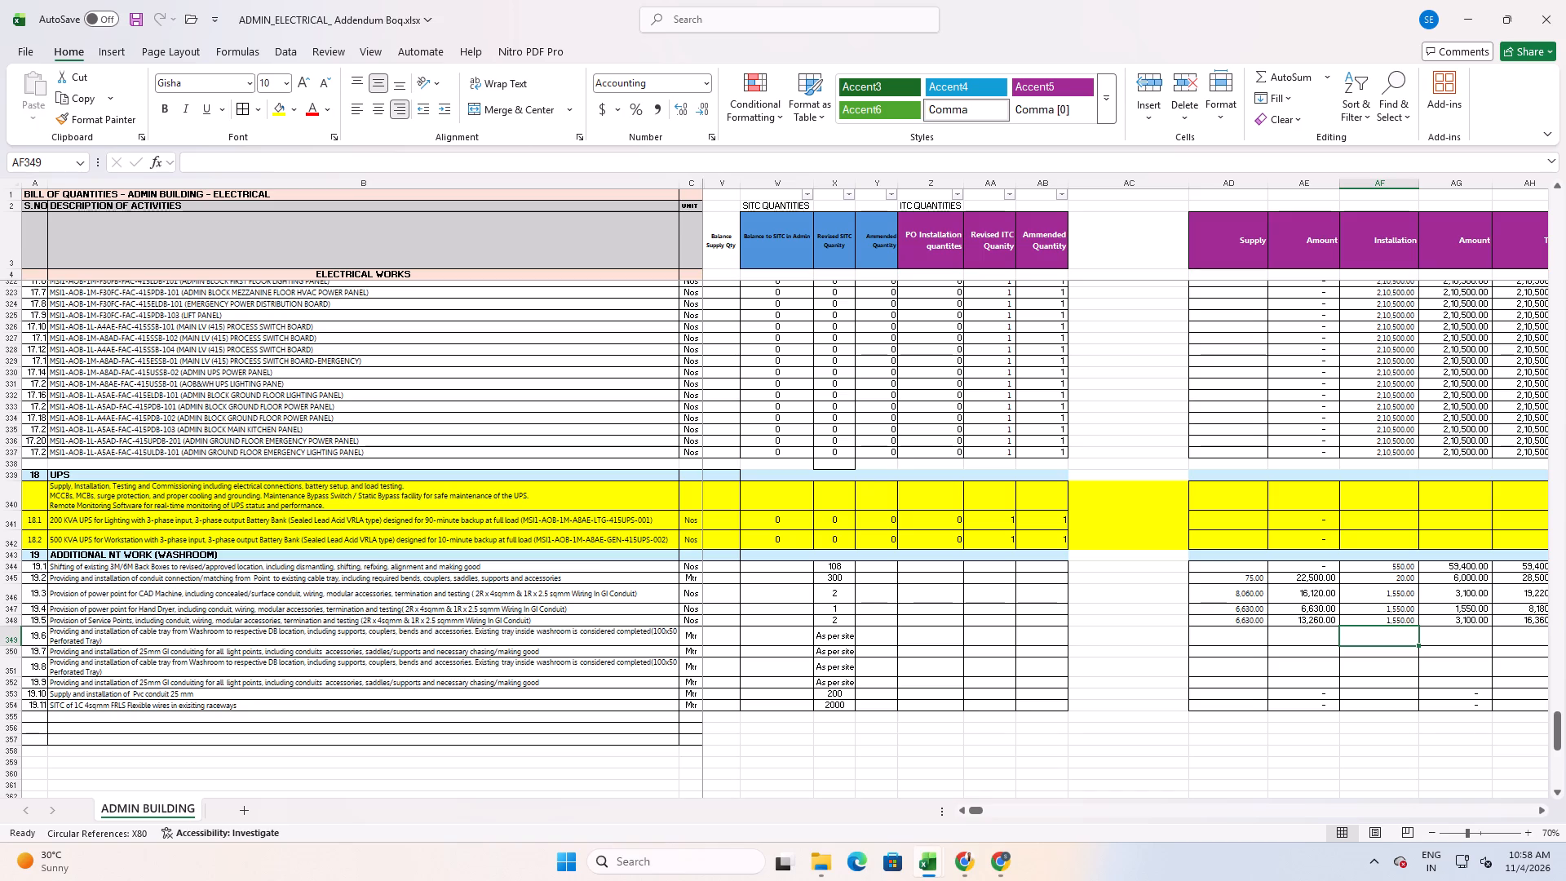
Leave the As per site items without rates and enter Supply 75 and Installation 20 for item 19.10, the 25 mm PVC conduit.
key(alt+Tab)
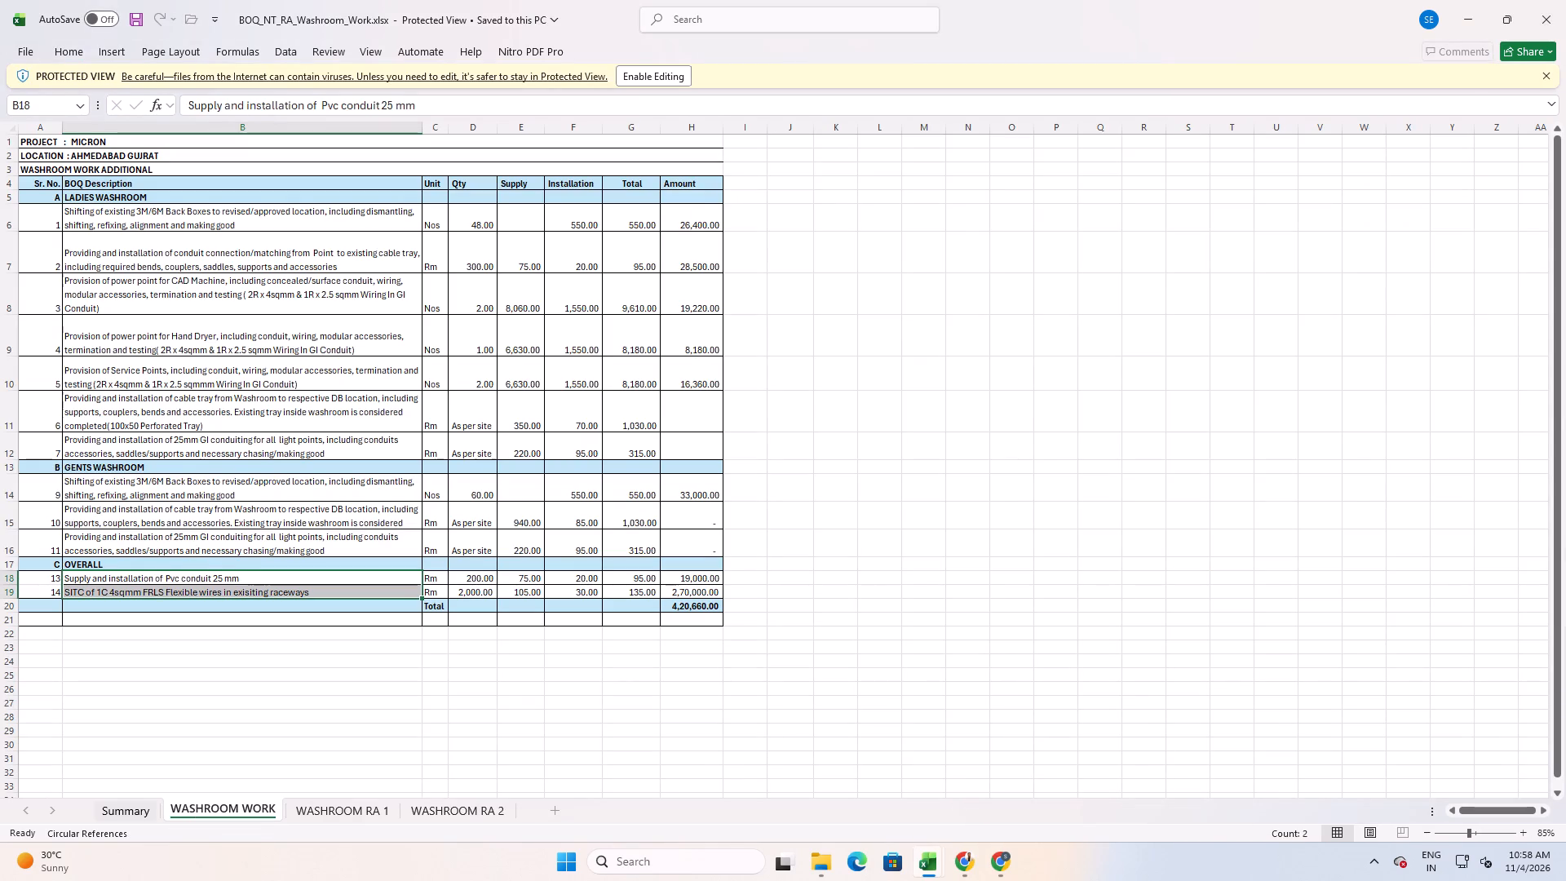
click(314, 427)
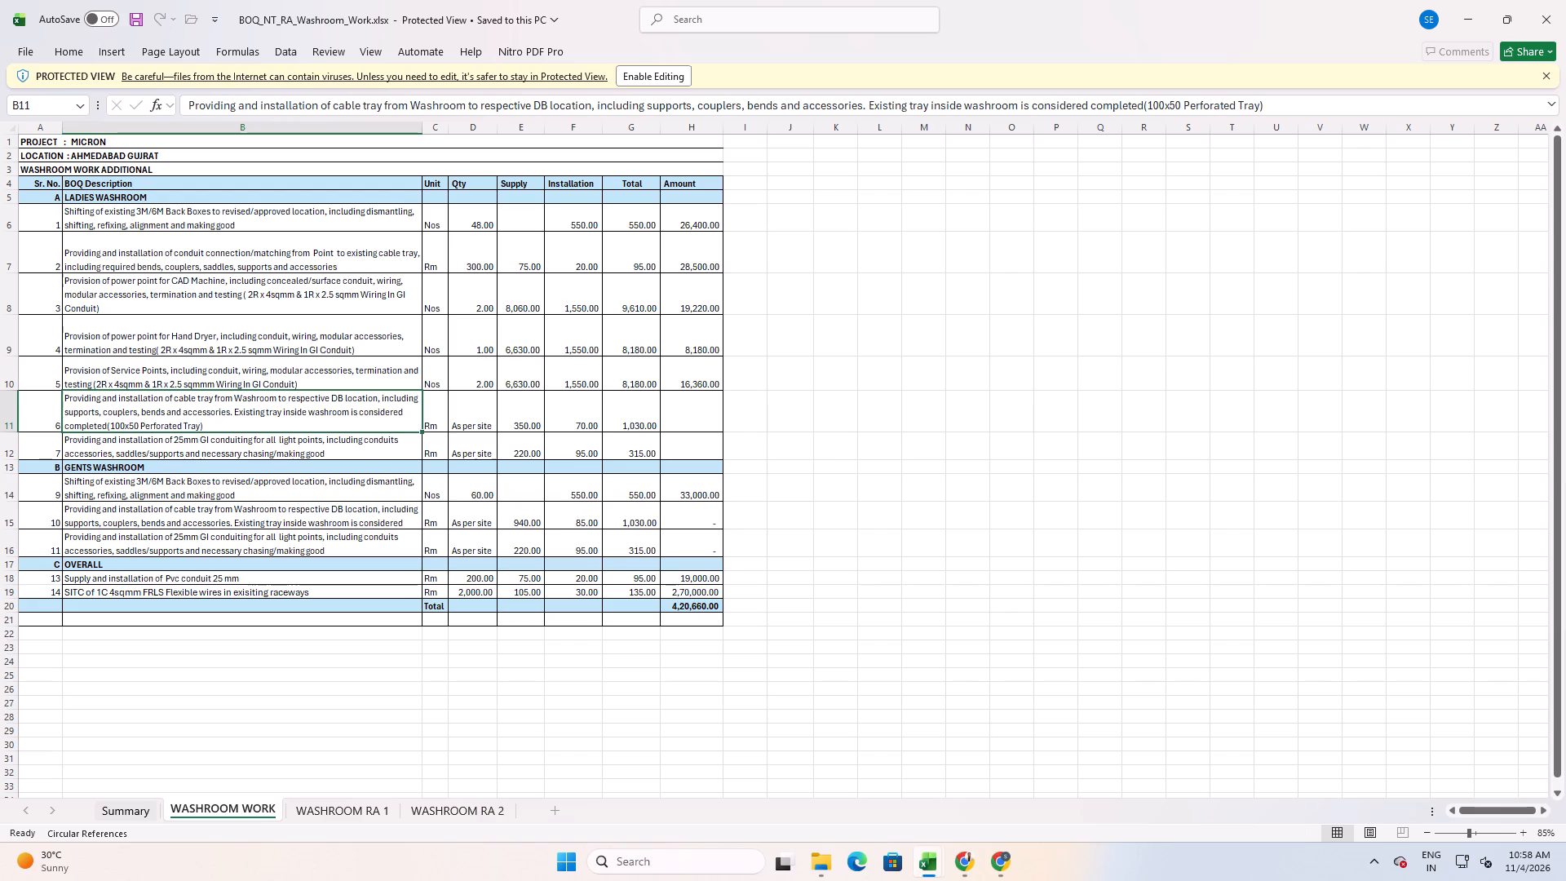
key(alt+Tab)
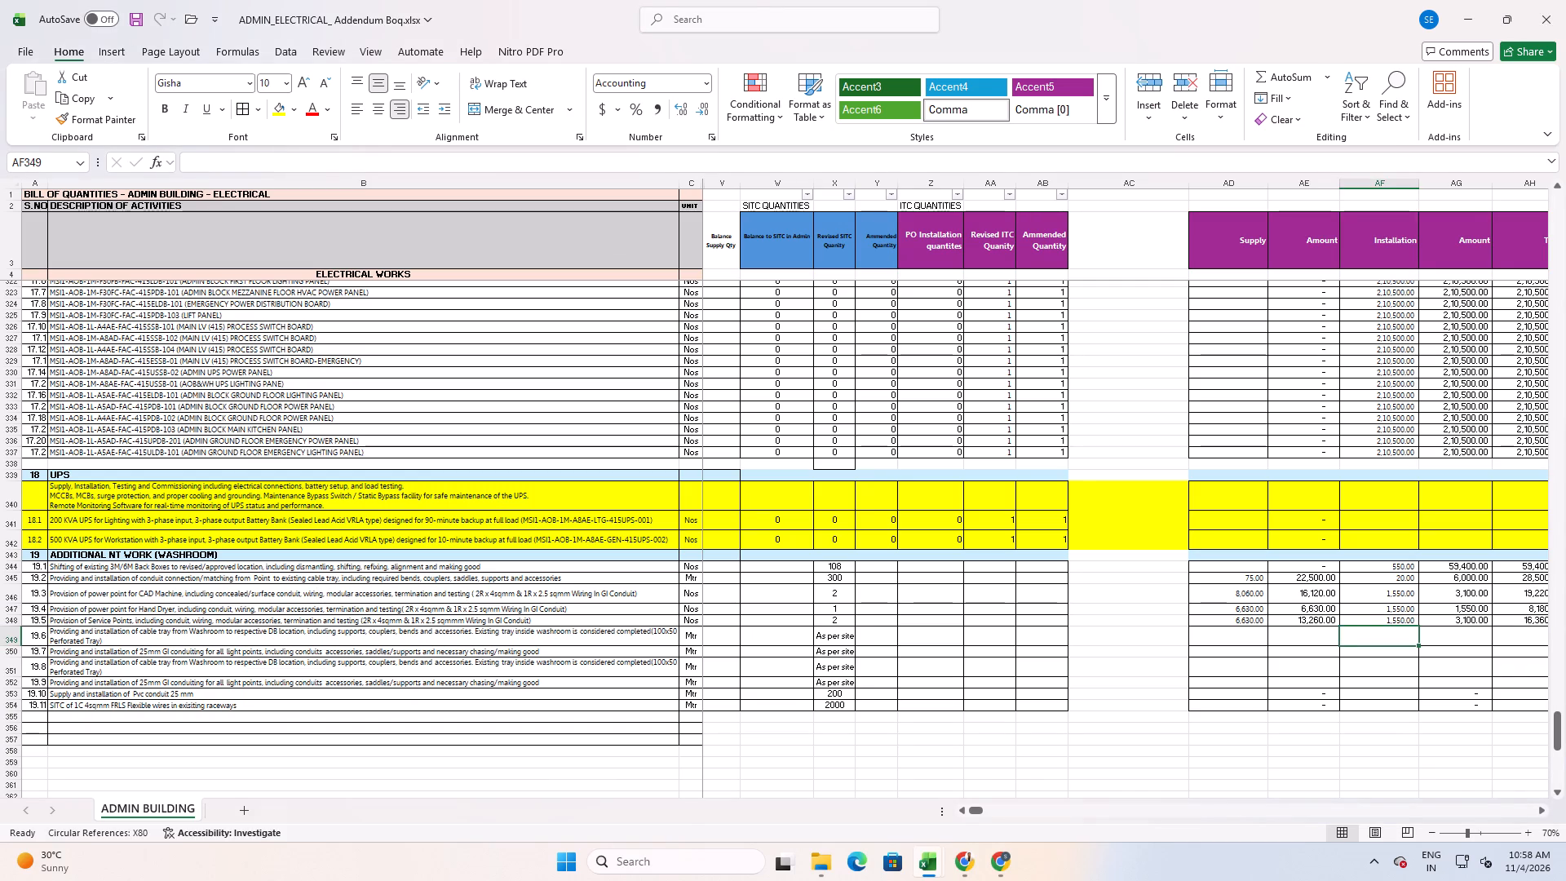
key(Left)
key(Left)
key(Down)
key(Down)
key(Down)
key(Down)
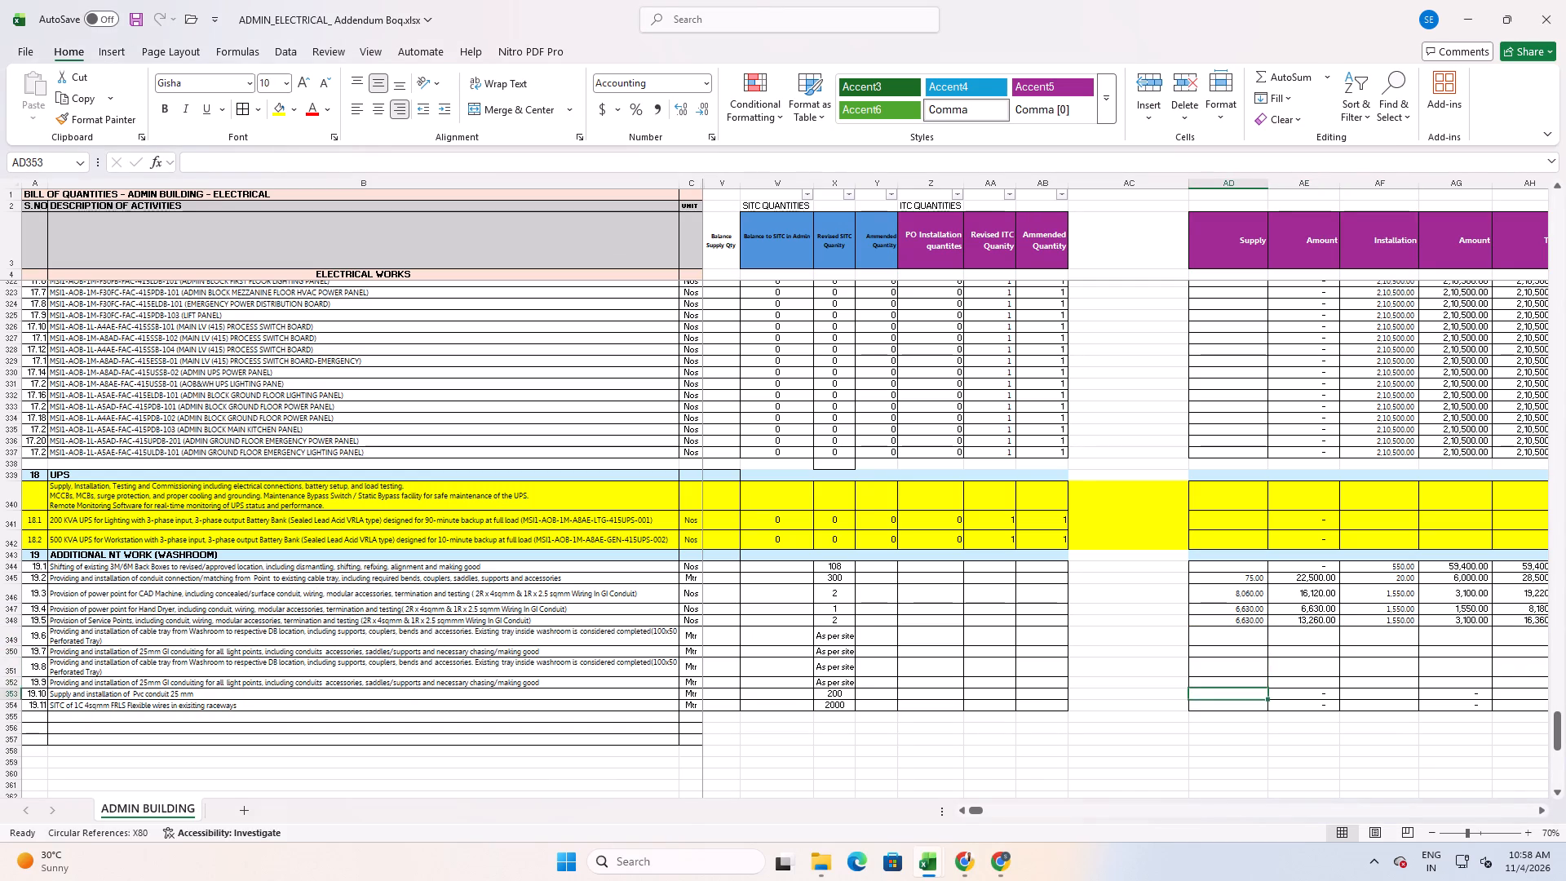
key(alt+Tab)
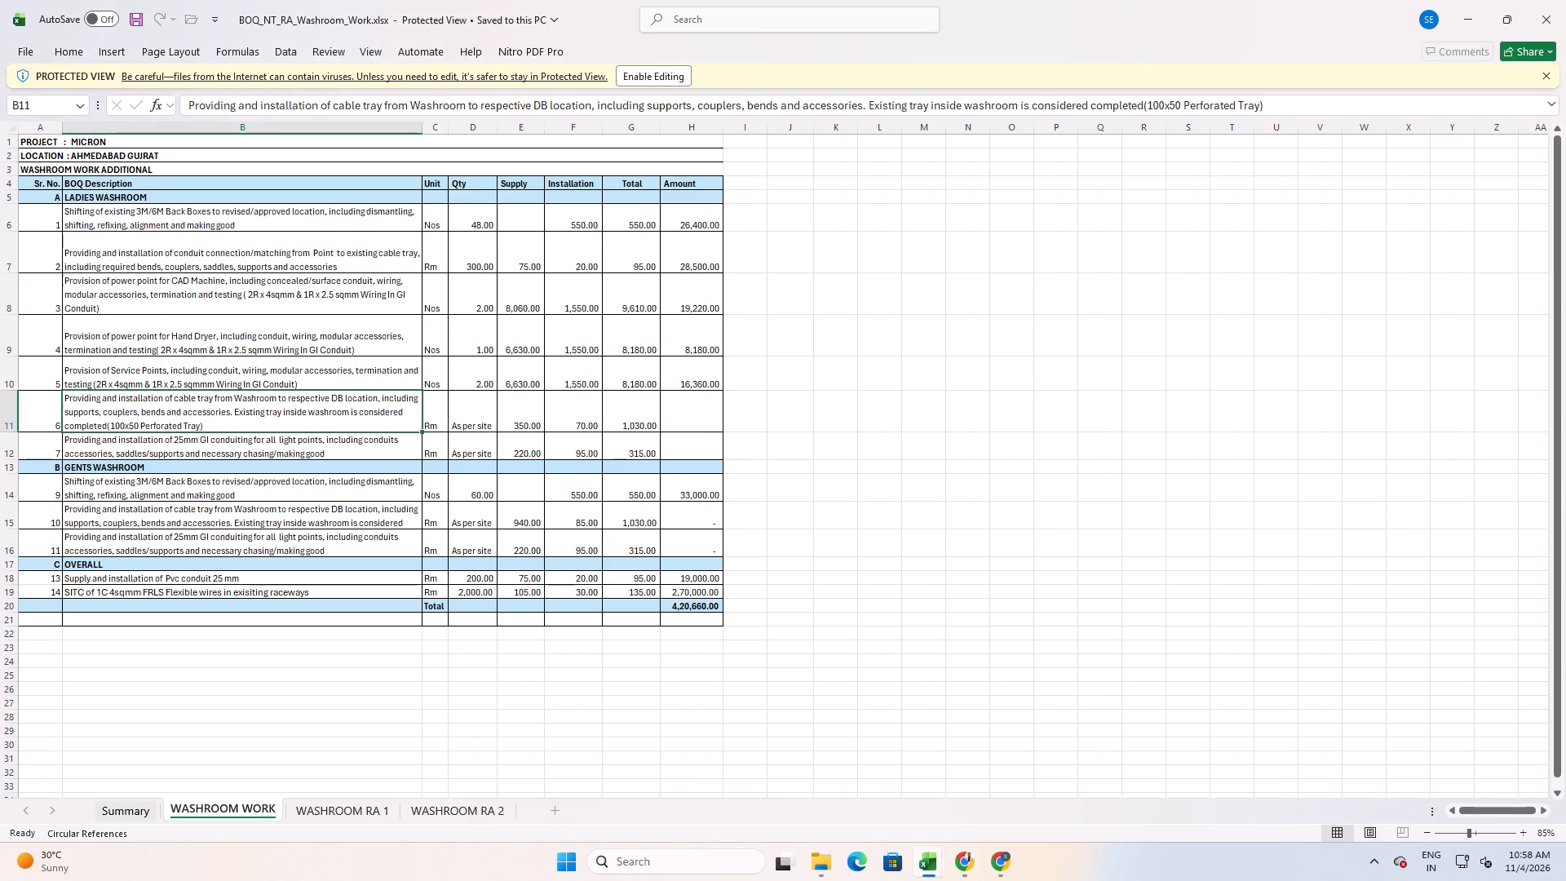
key(alt+Tab)
text(75)
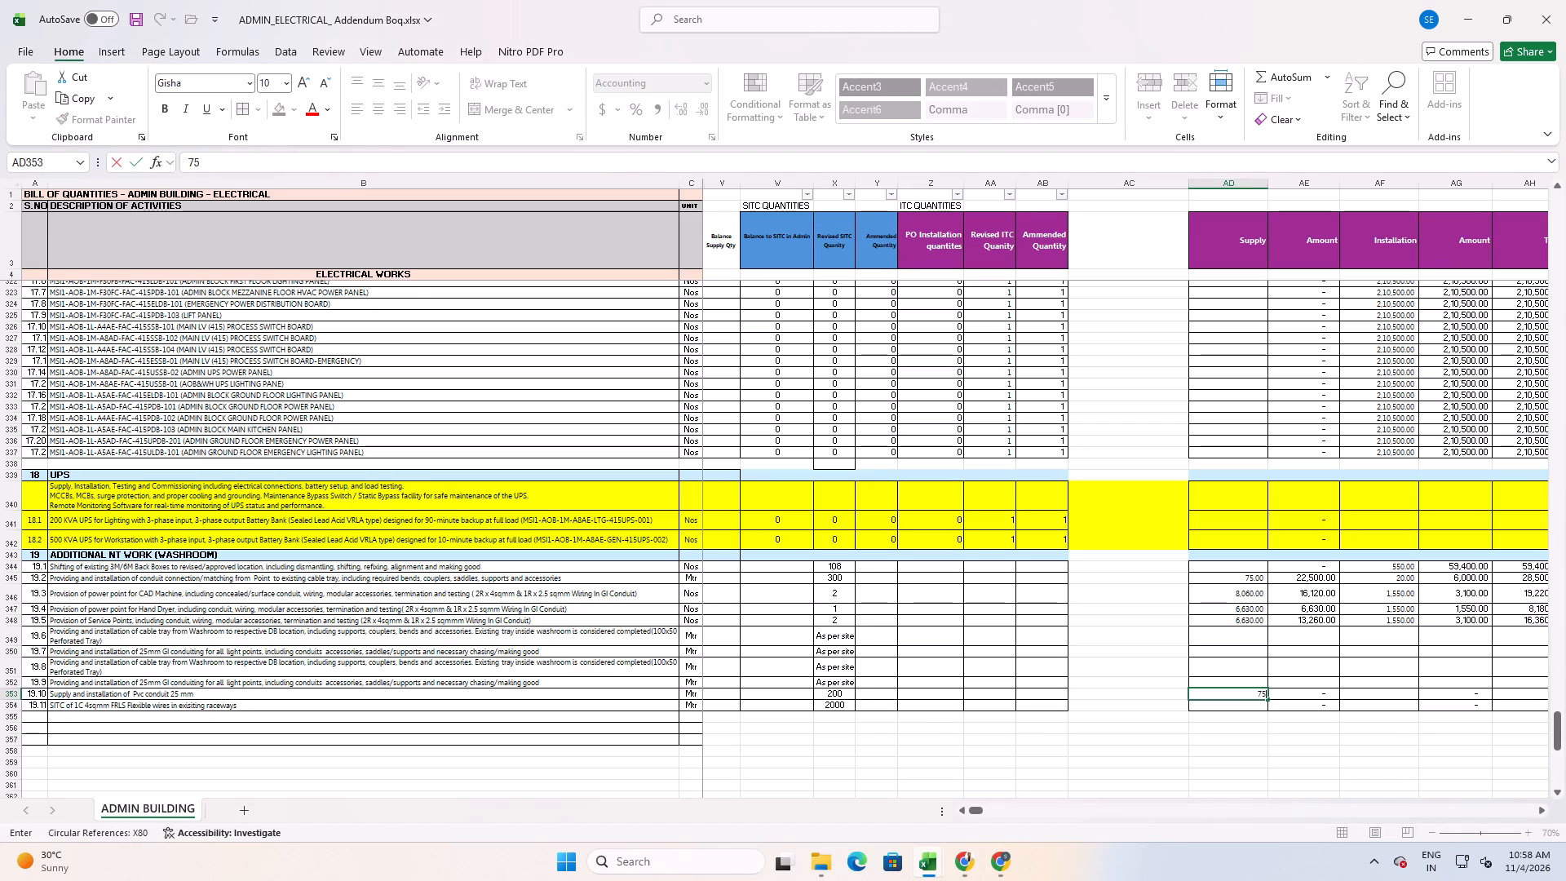
key(Tab)
key(Tab)
text(20)
key(Return)
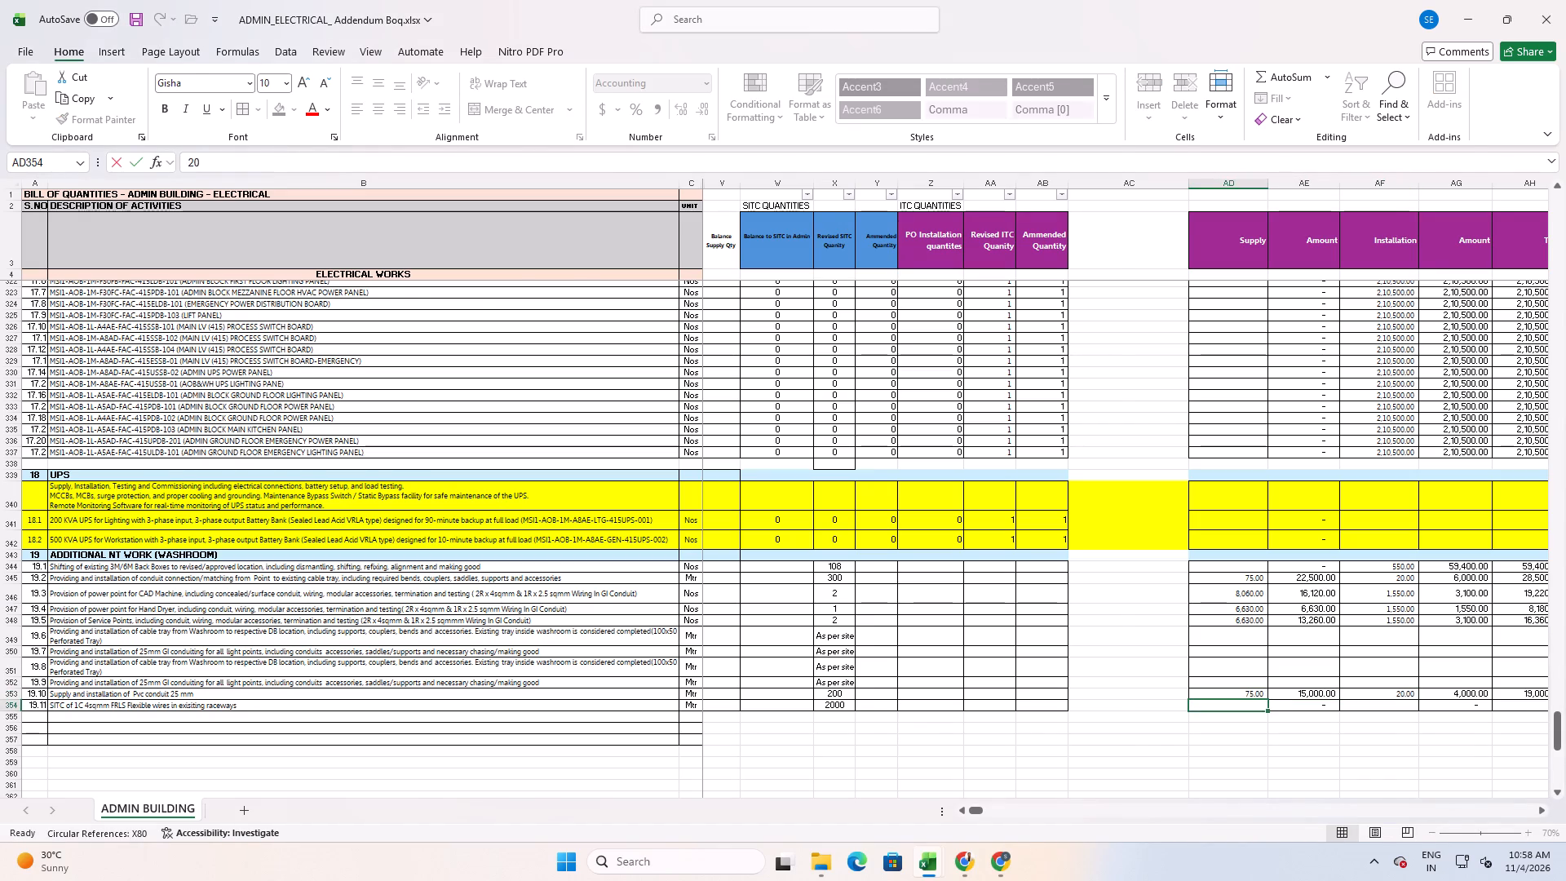
Enter the Supply rate 105 and the Installation rate 30 for item 19.11, the 1C 4 sqmm FRLS flexible wires.
key(alt+Tab)
key(alt+Tab)
text(105)
key(Tab)
key(Tab)
key(alt+Tab)
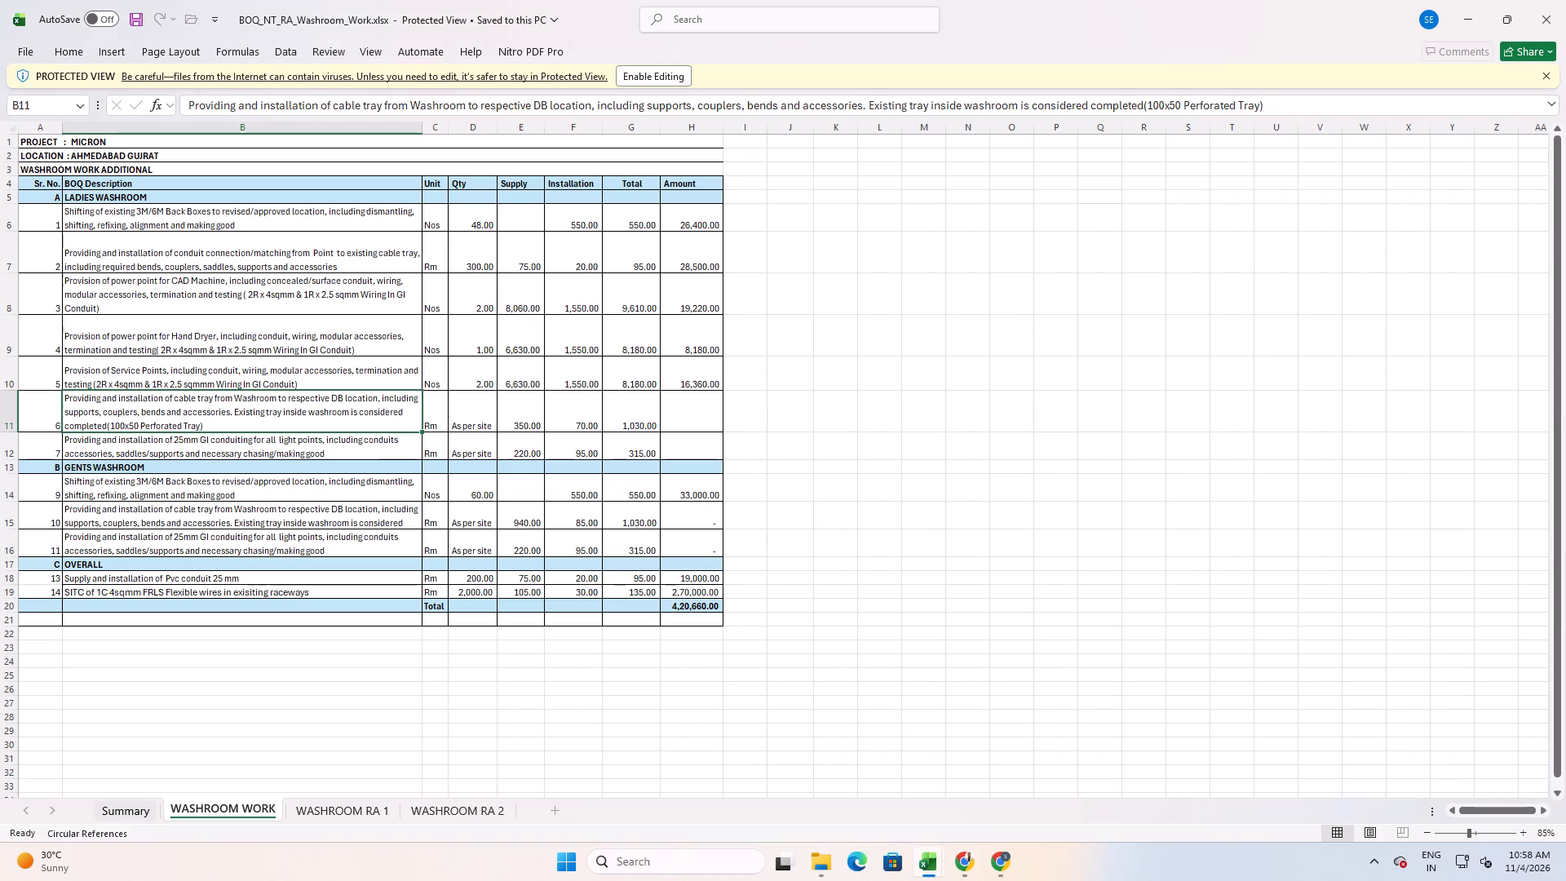
key(alt+Tab)
text(30)
key(Return)
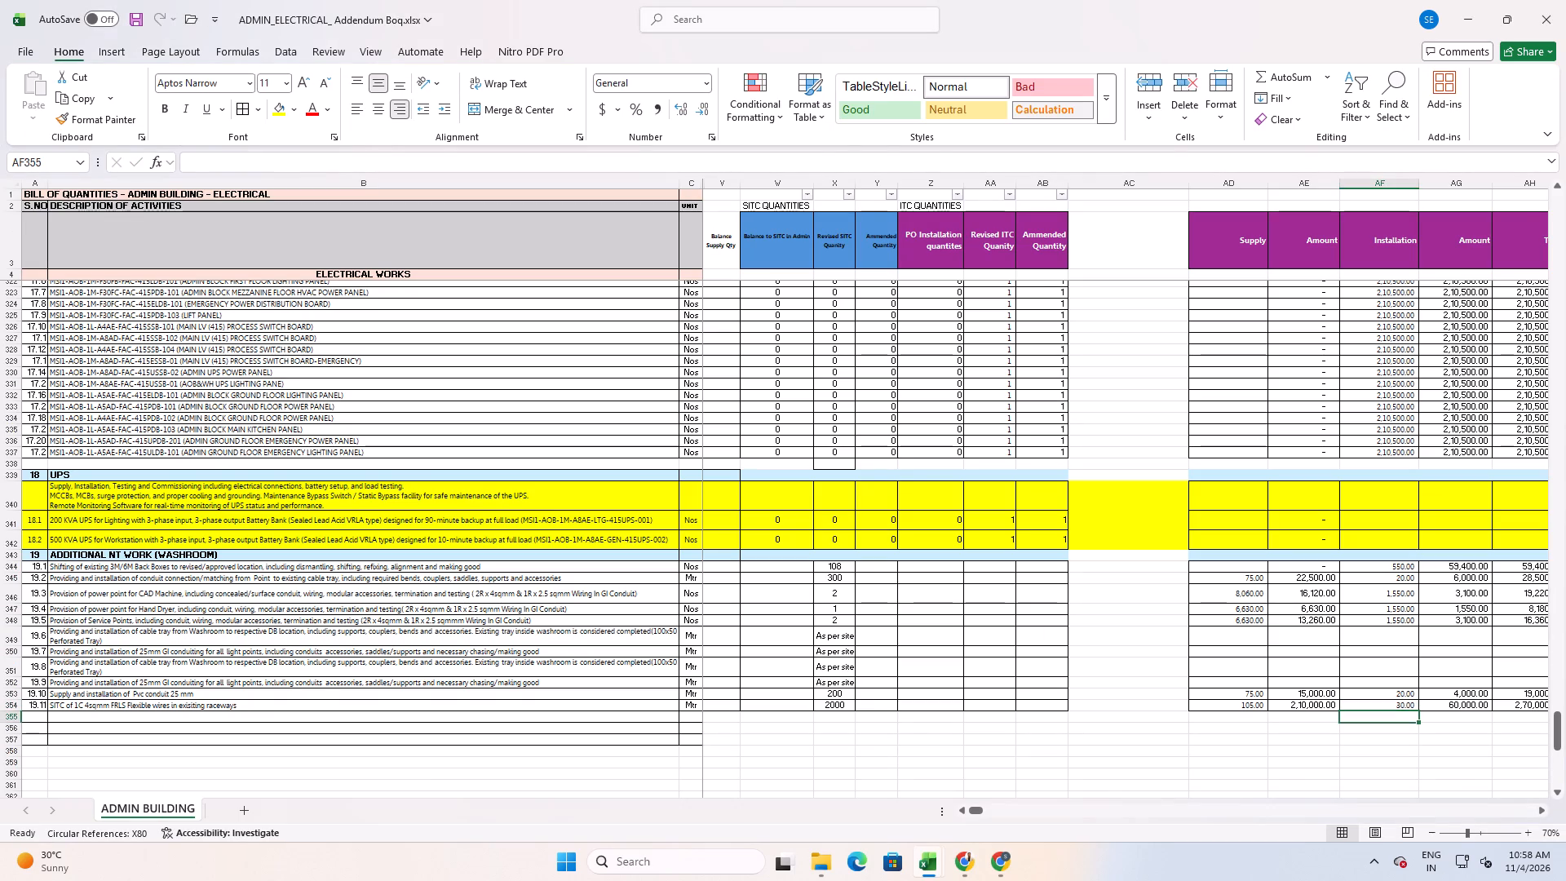
Enter the Supply rates 350 for item 19.6, the cable tray, and 220 for item 19.7, the 25 mm GI conduiting.
click(1253, 635)
key(alt+Tab)
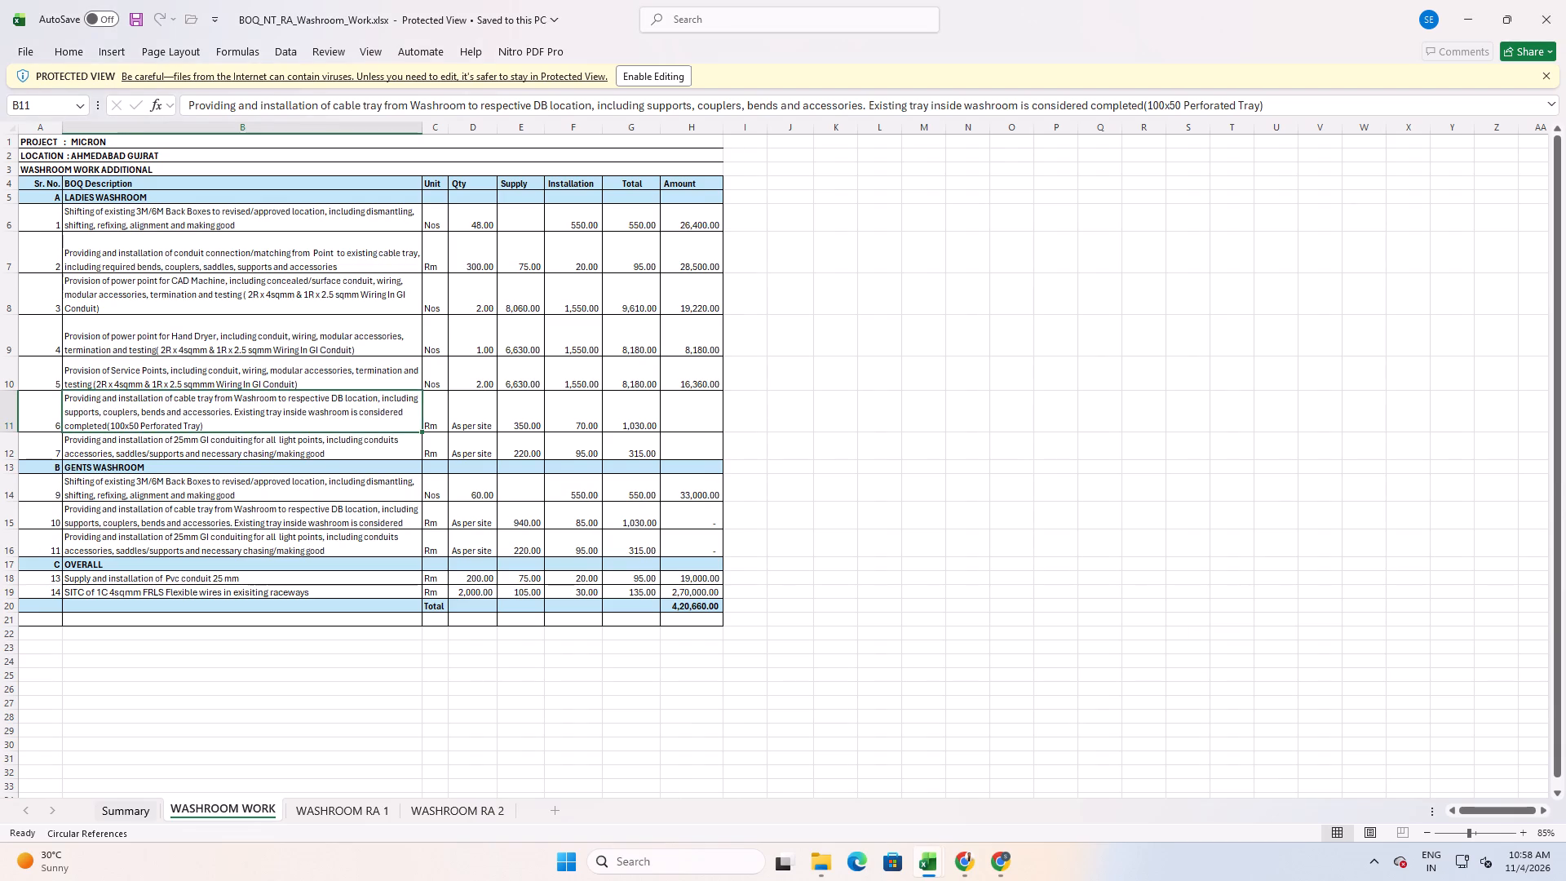
key(alt+Tab)
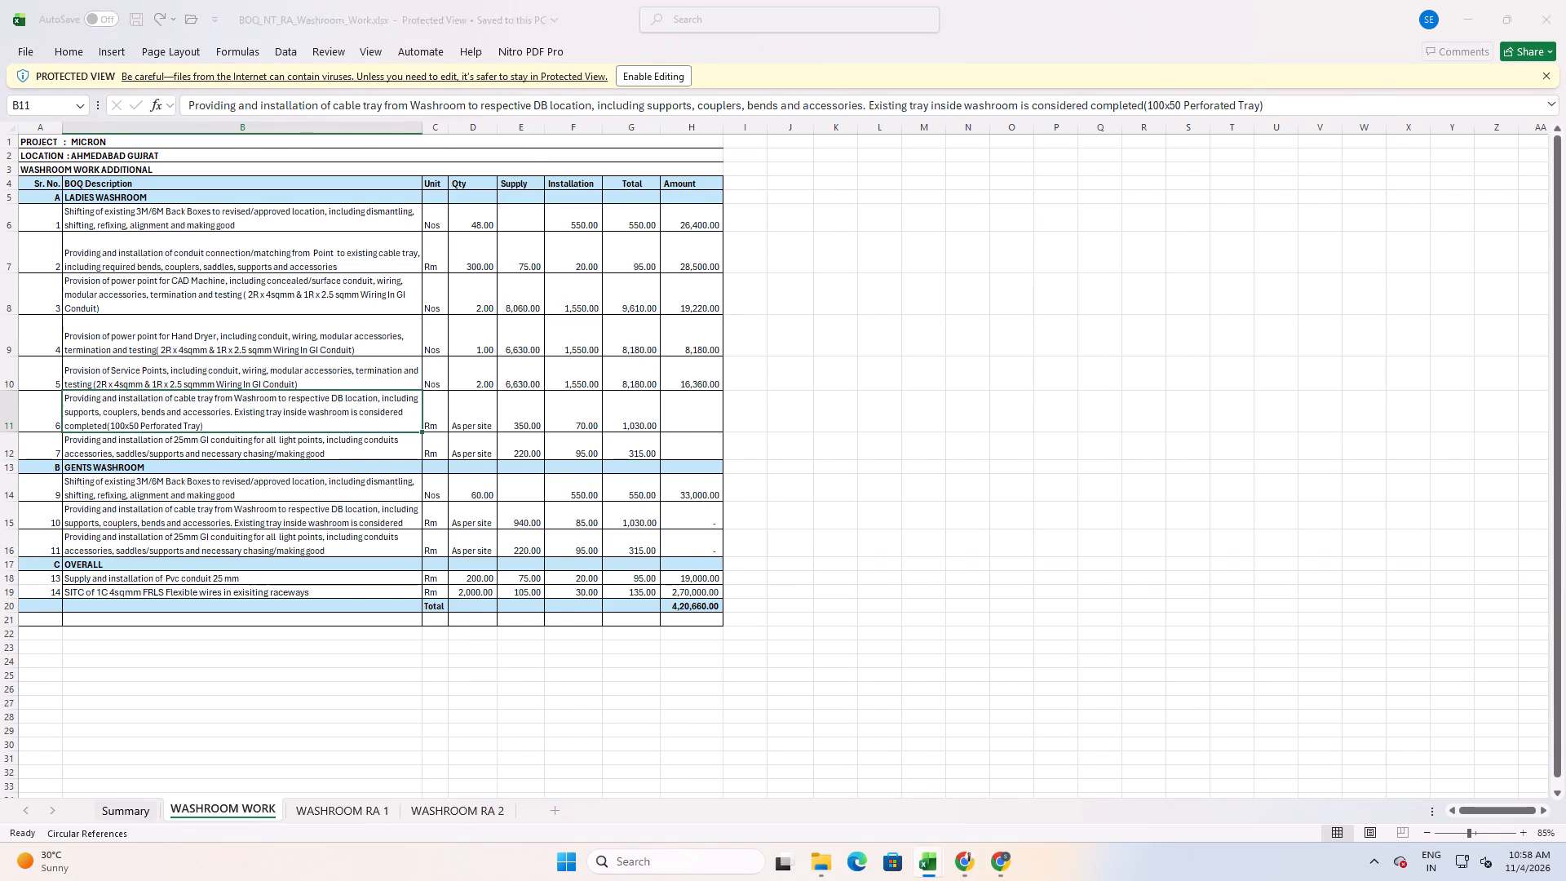
text(350)
key(Return)
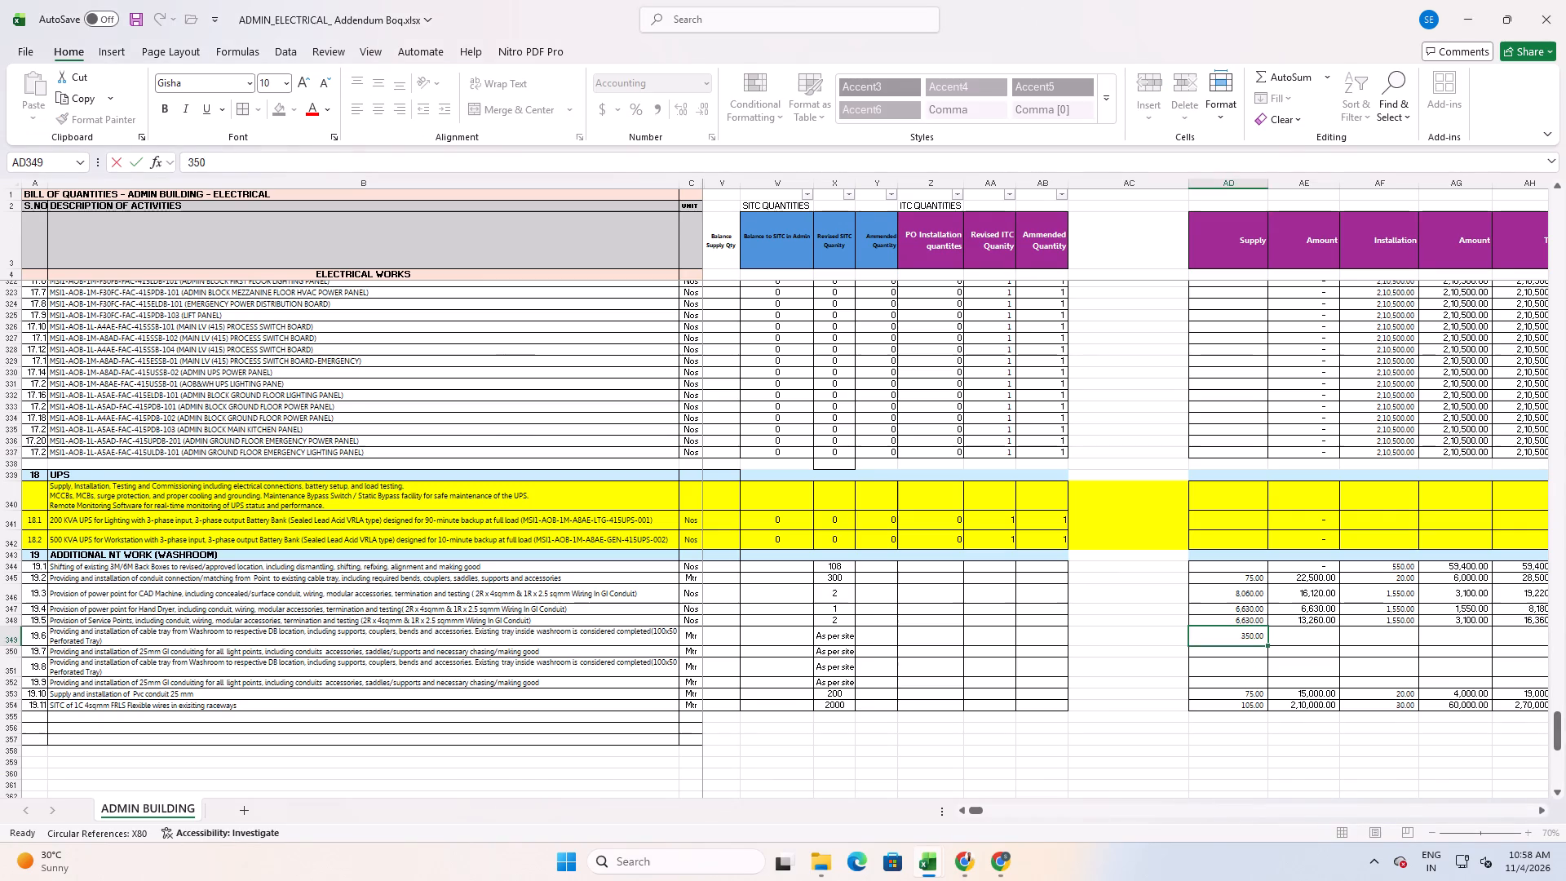
text(220)
key(Return)
Enter the Supply rates 940 for item 19.8, the second cable tray item, and 220 for item 19.9, the second GI conduiting item.
key(alt+Tab)
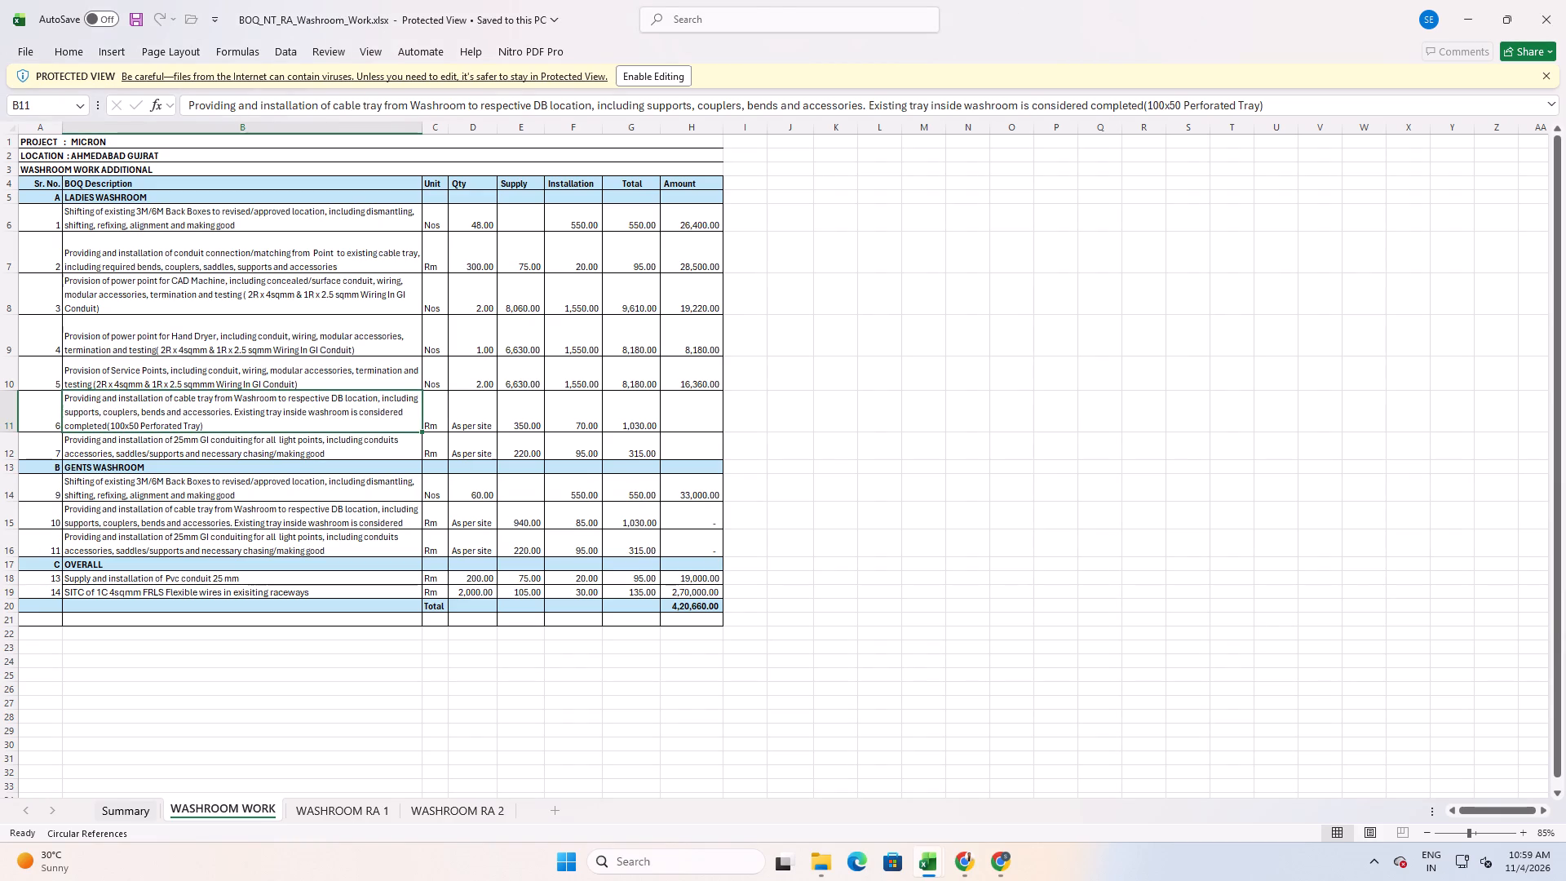
key(alt+Tab)
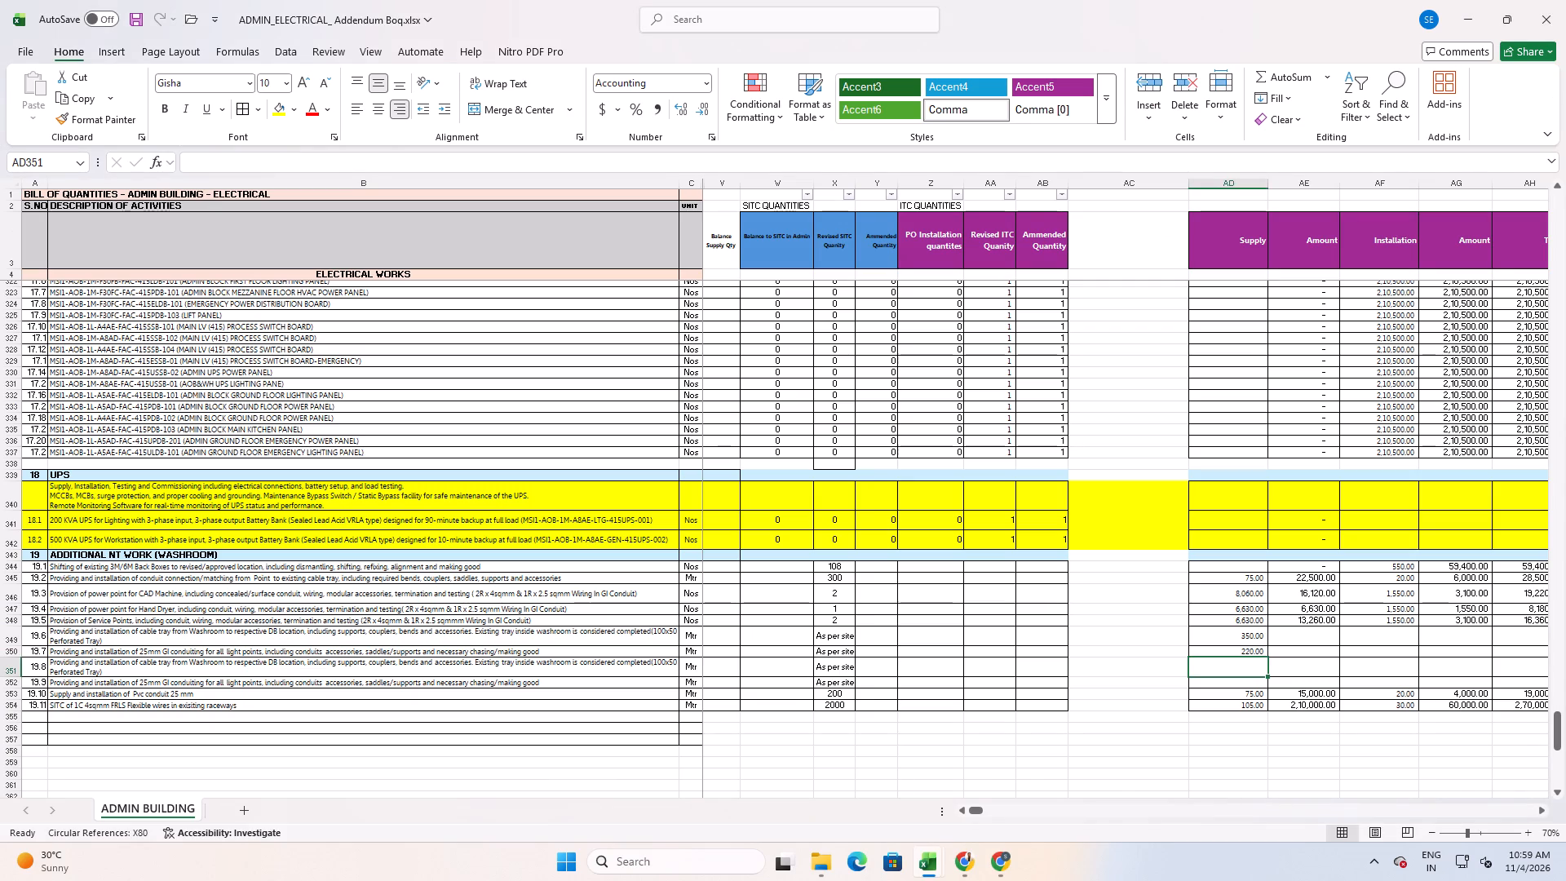
text(940)
key(Return)
text(200)
key(Return)
key(Up)
text(220)
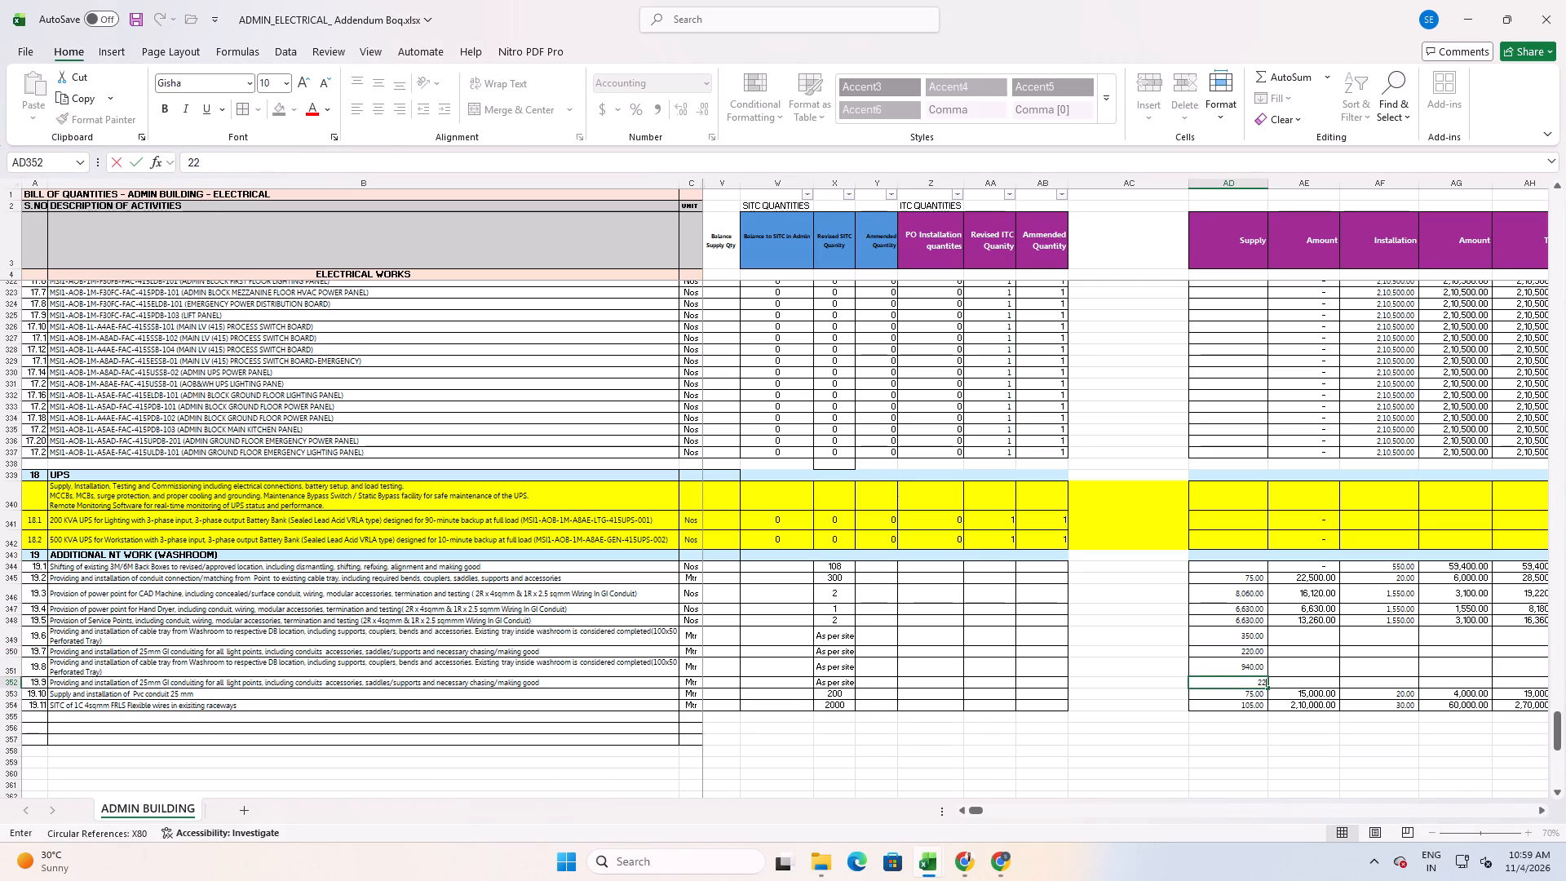
key(Return)
Delete the entire row of item 19.9, the repeated 25 mm GI conduiting item.
key(Up)
key(Up)
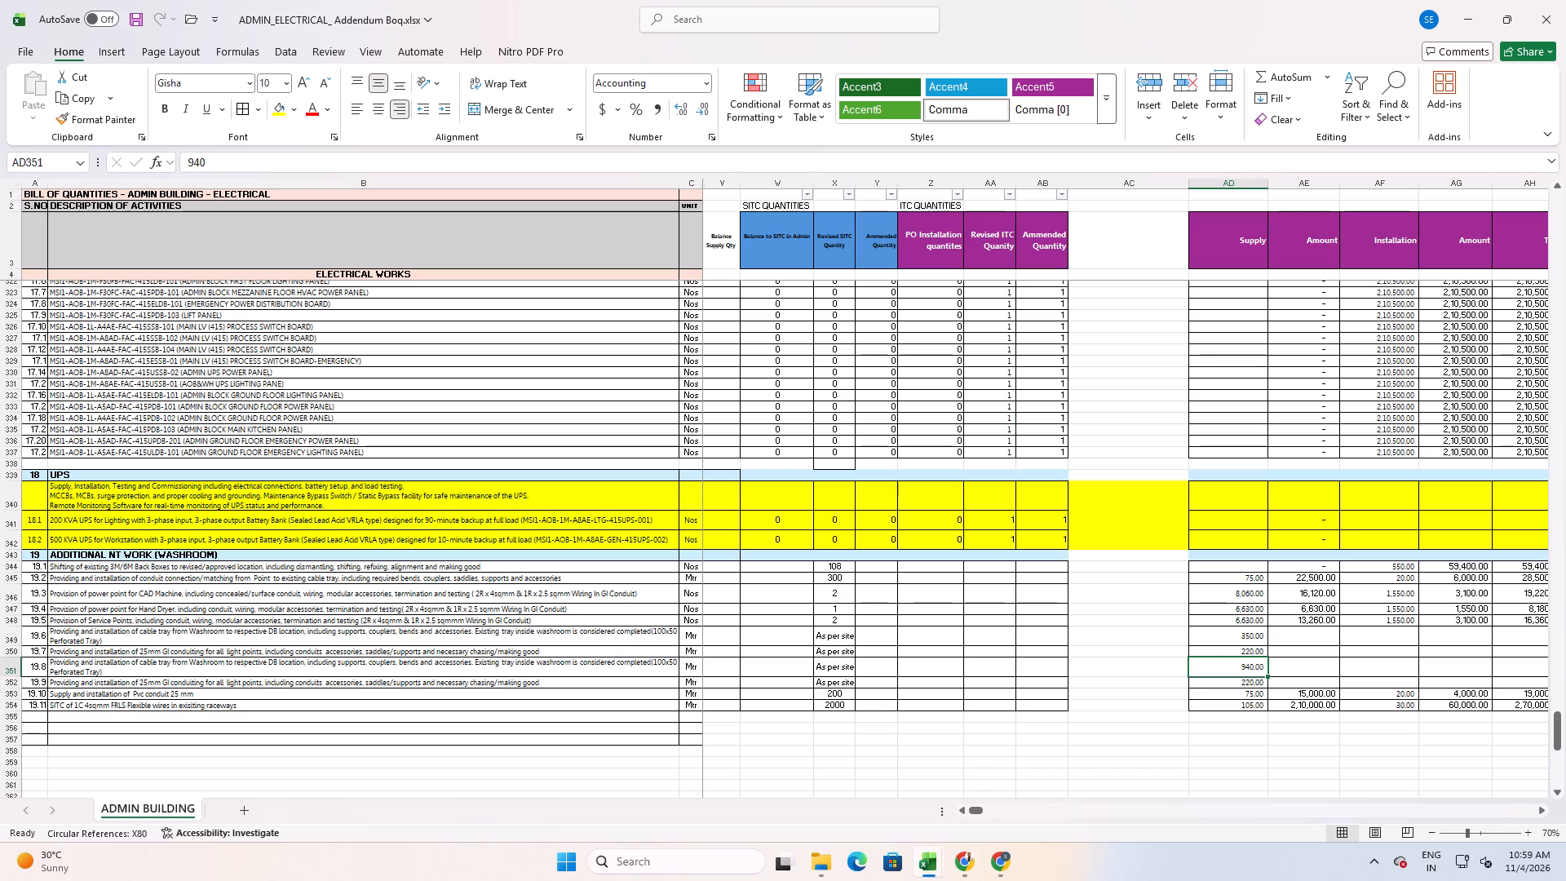
click(6, 684)
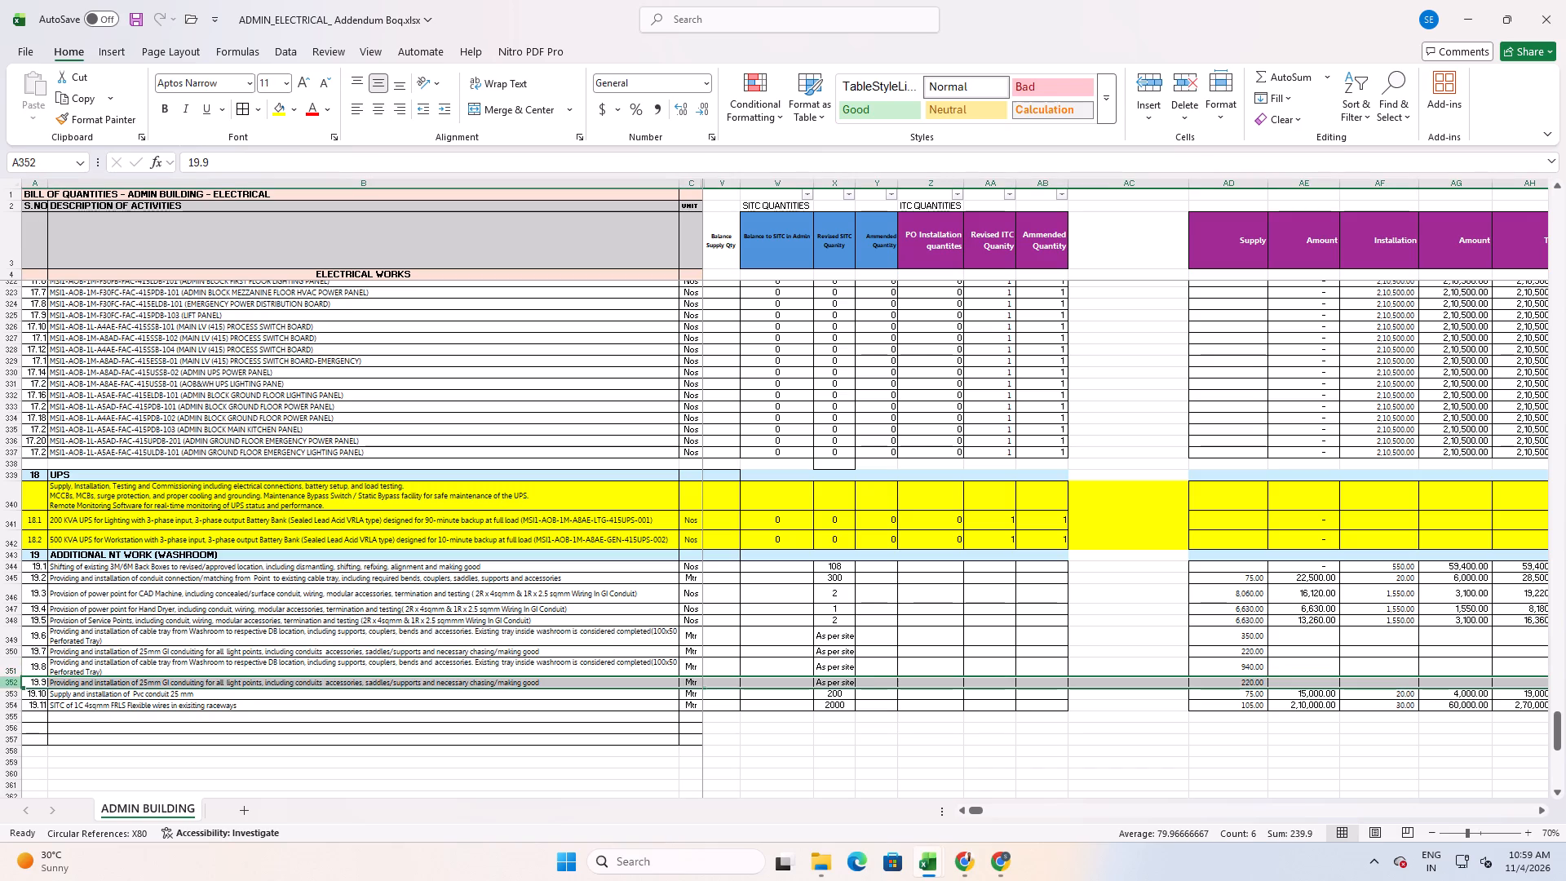
key(ctrl+minus)
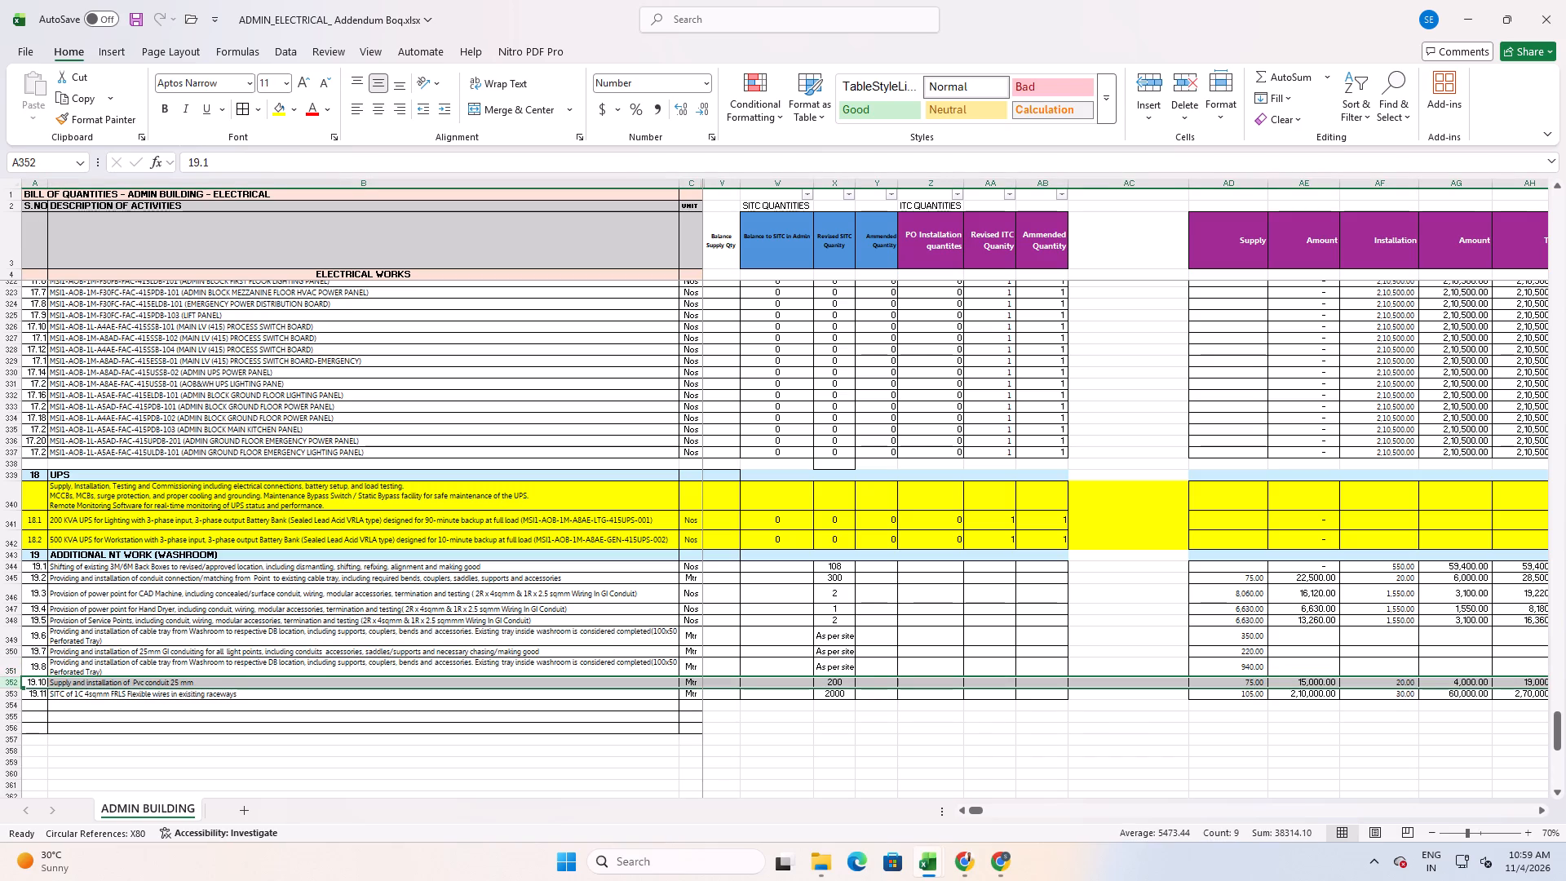
Renumber the 25 mm PVC conduit item as 19.9 and the 1C 4 sqmm FRLS wires item as 19.10.
click(38, 666)
drag(33, 637, 33, 669)
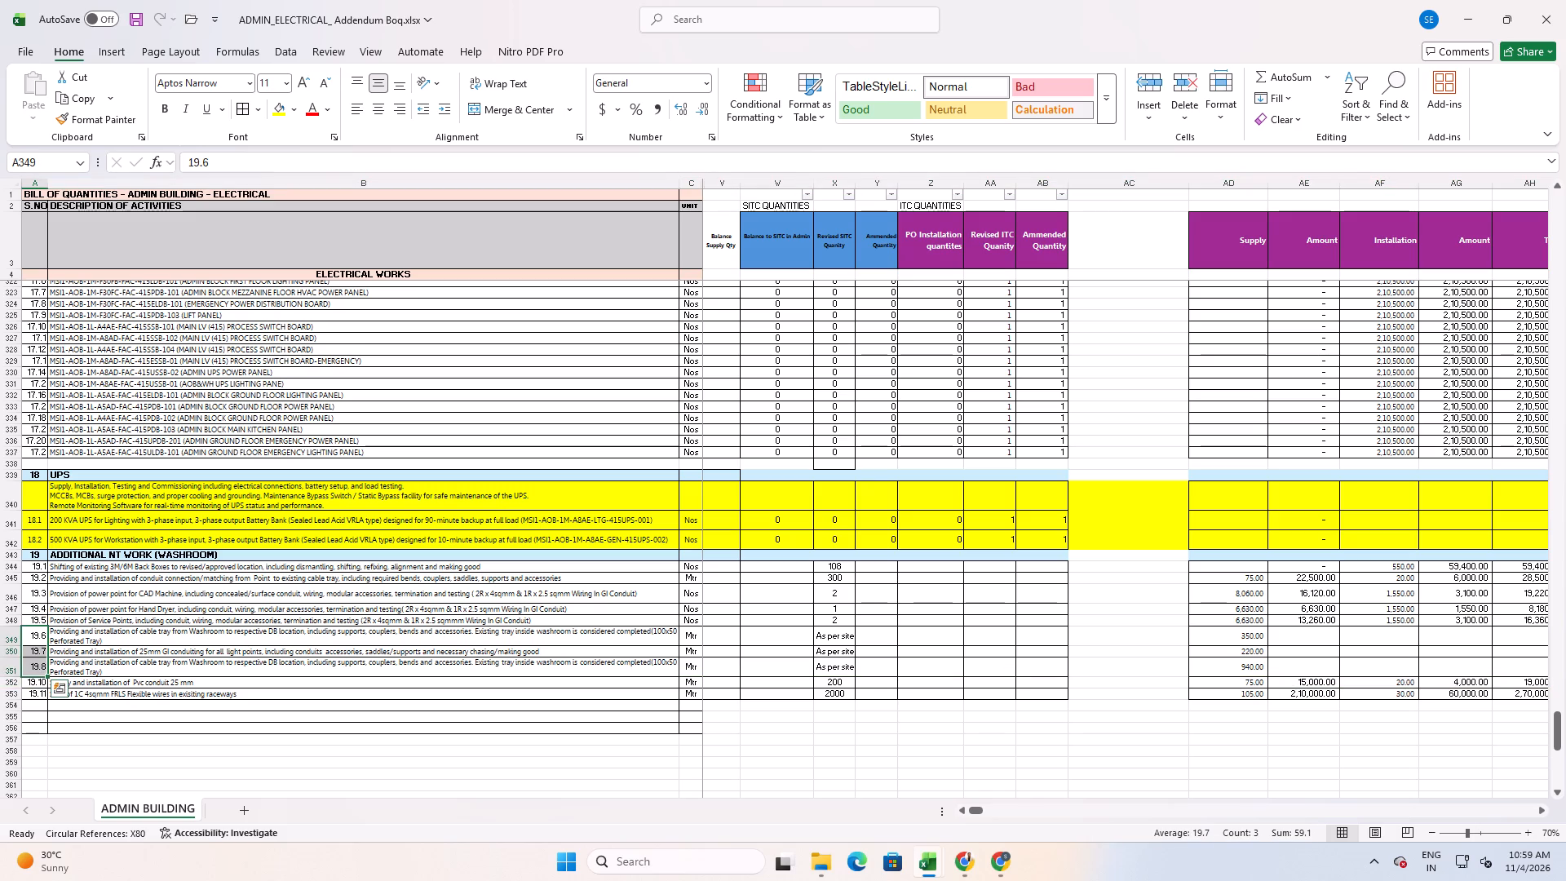
click(36, 684)
text(19.9)
key(Return)
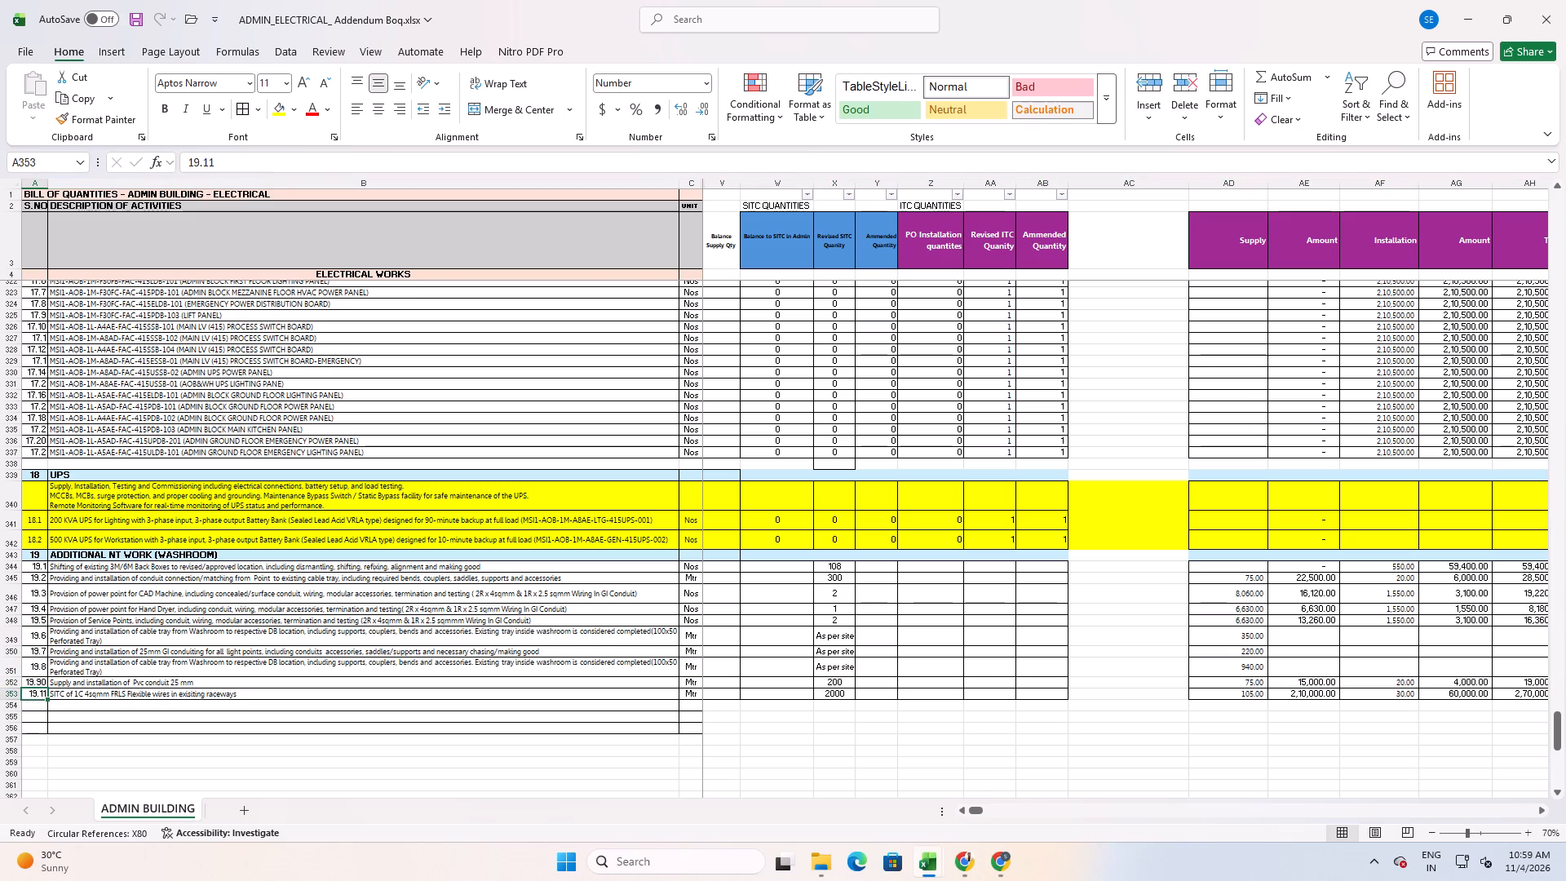
key(Up)
key(Down)
key(Up)
key(Down)
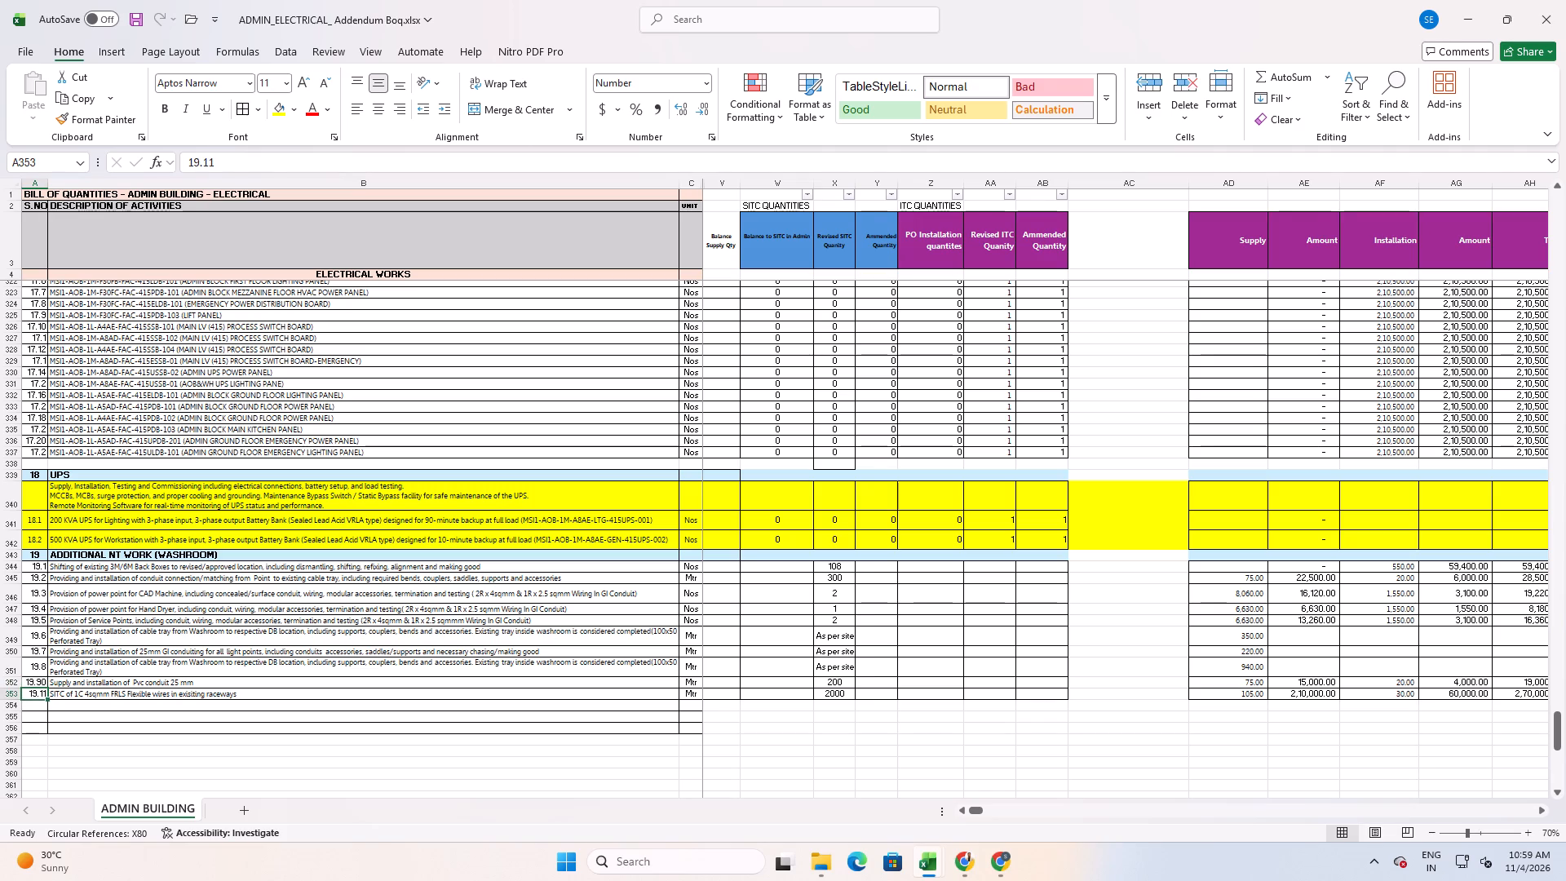
text(19.10)
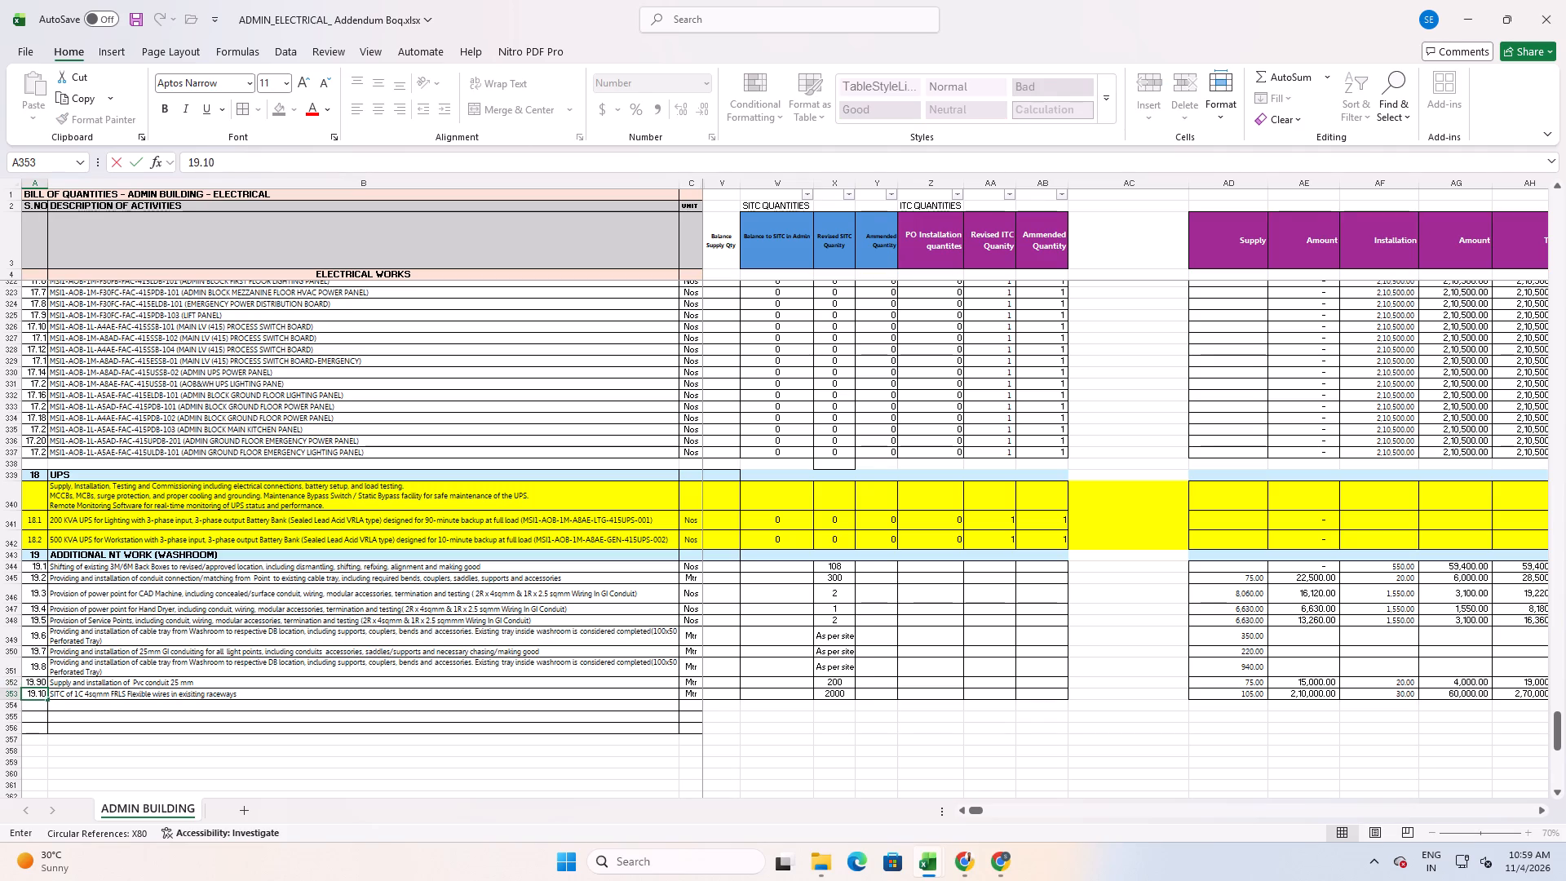
Show the PVC conduit's serial number with one decimal place so it reads 19.9.
key(Up)
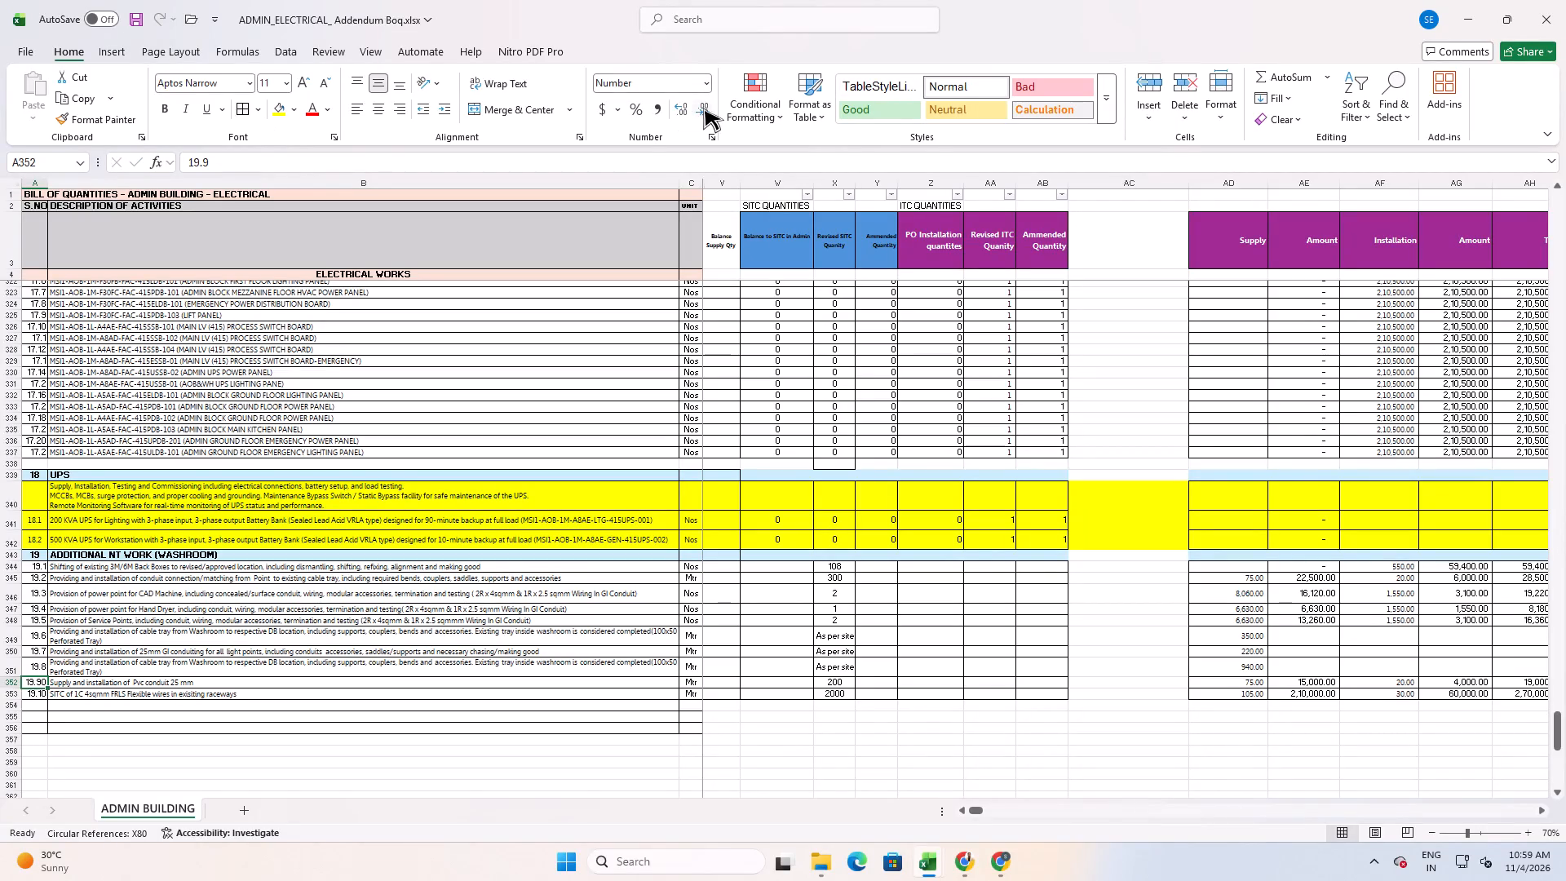
click(679, 108)
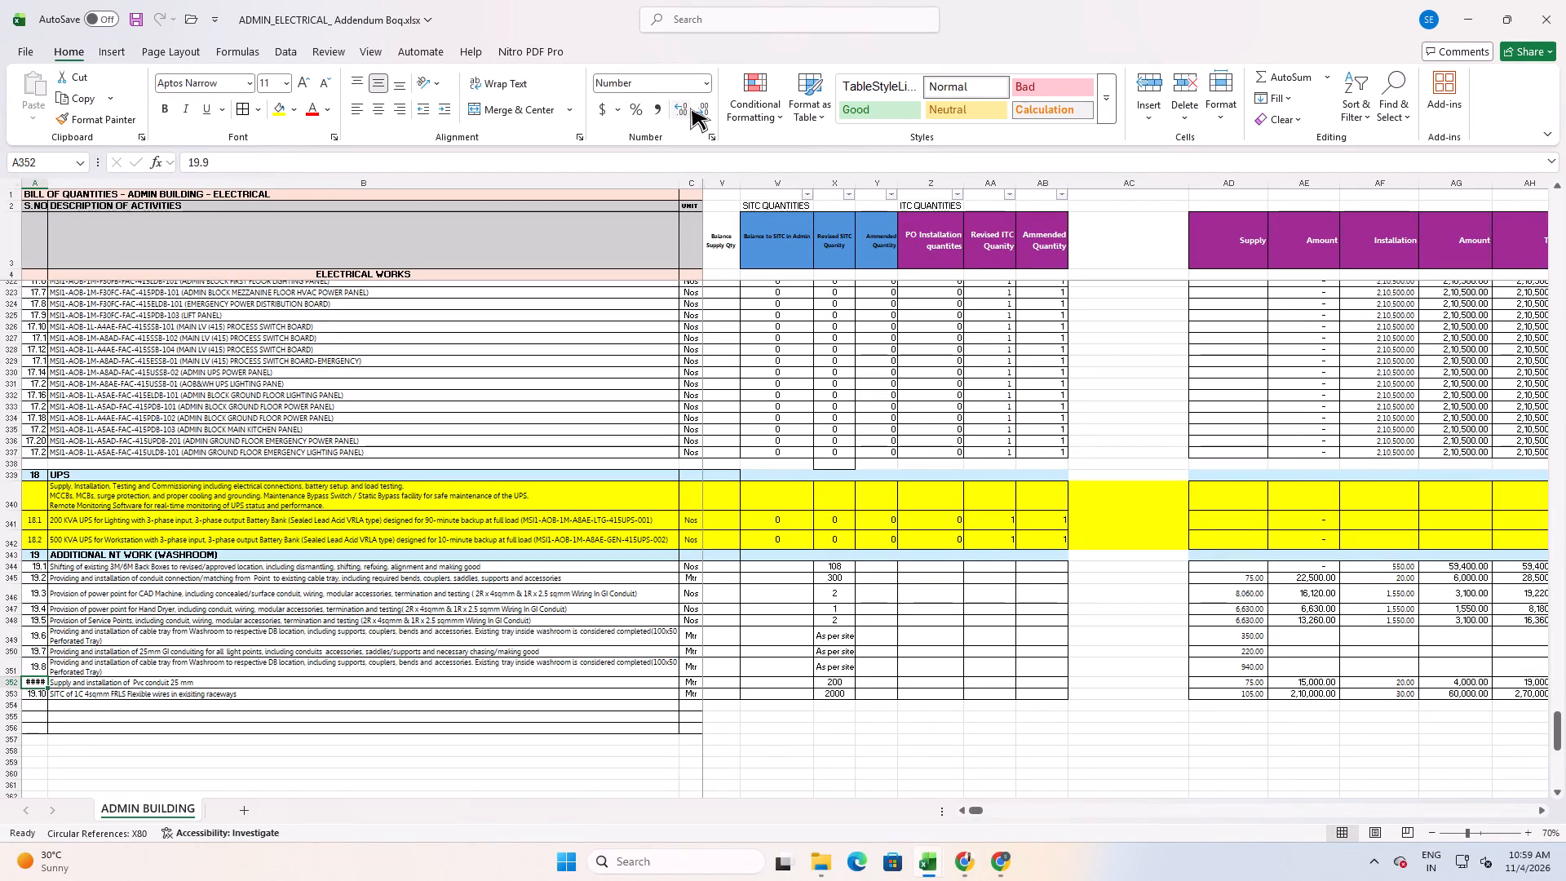
click(690, 108)
click(699, 108)
click(699, 108)
Enter the Installation rates 70, 95 and 85 for items 19.6, 19.7 and 19.8, taken from the washroom work BOQ.
click(1285, 657)
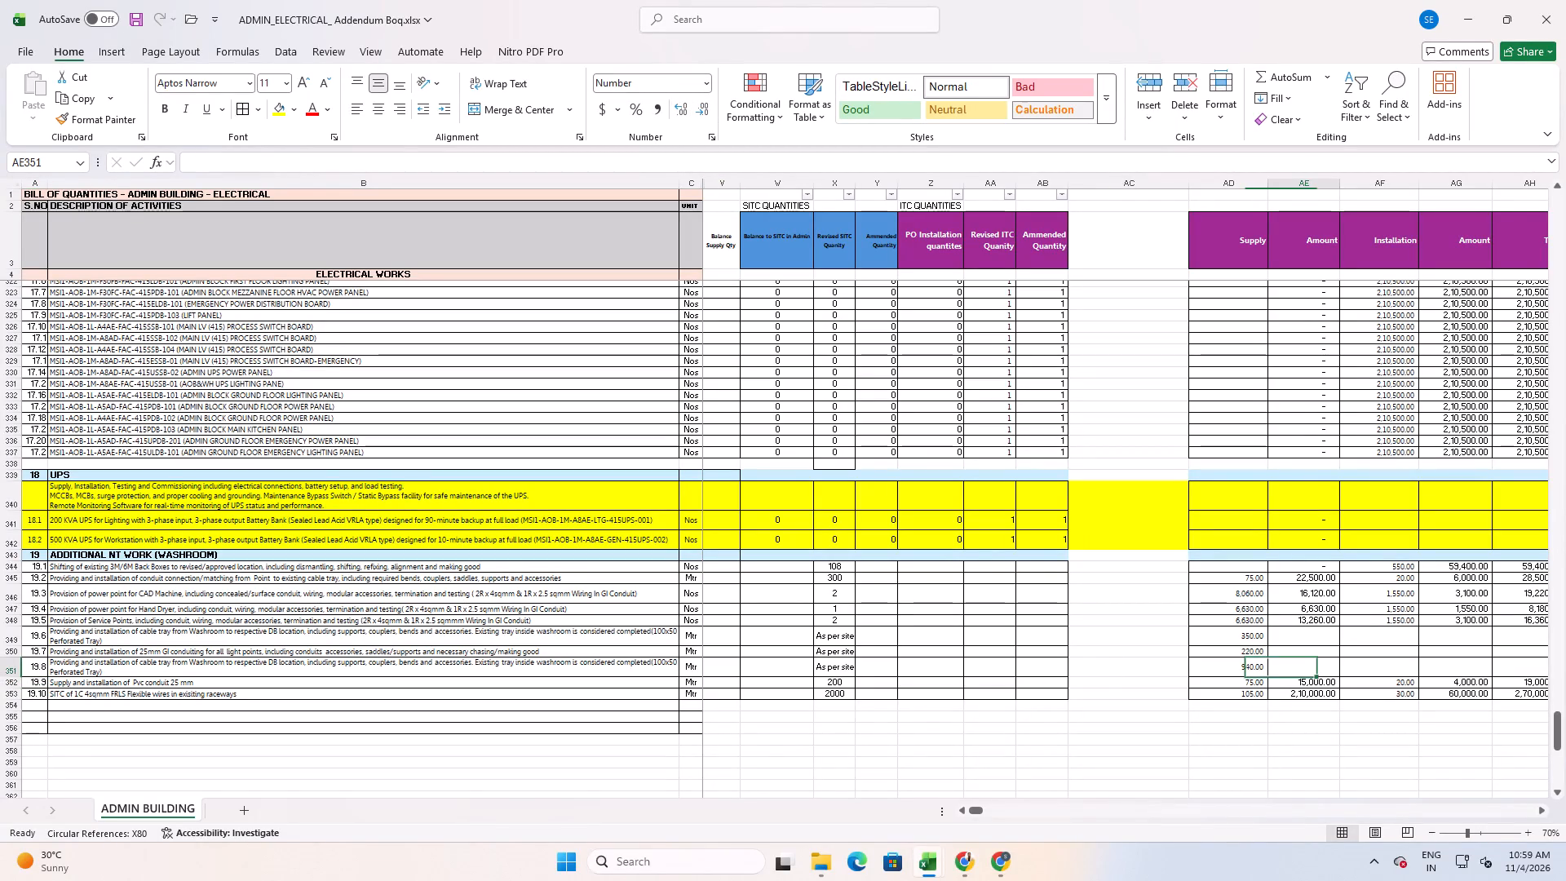
click(1307, 637)
key(alt+Tab)
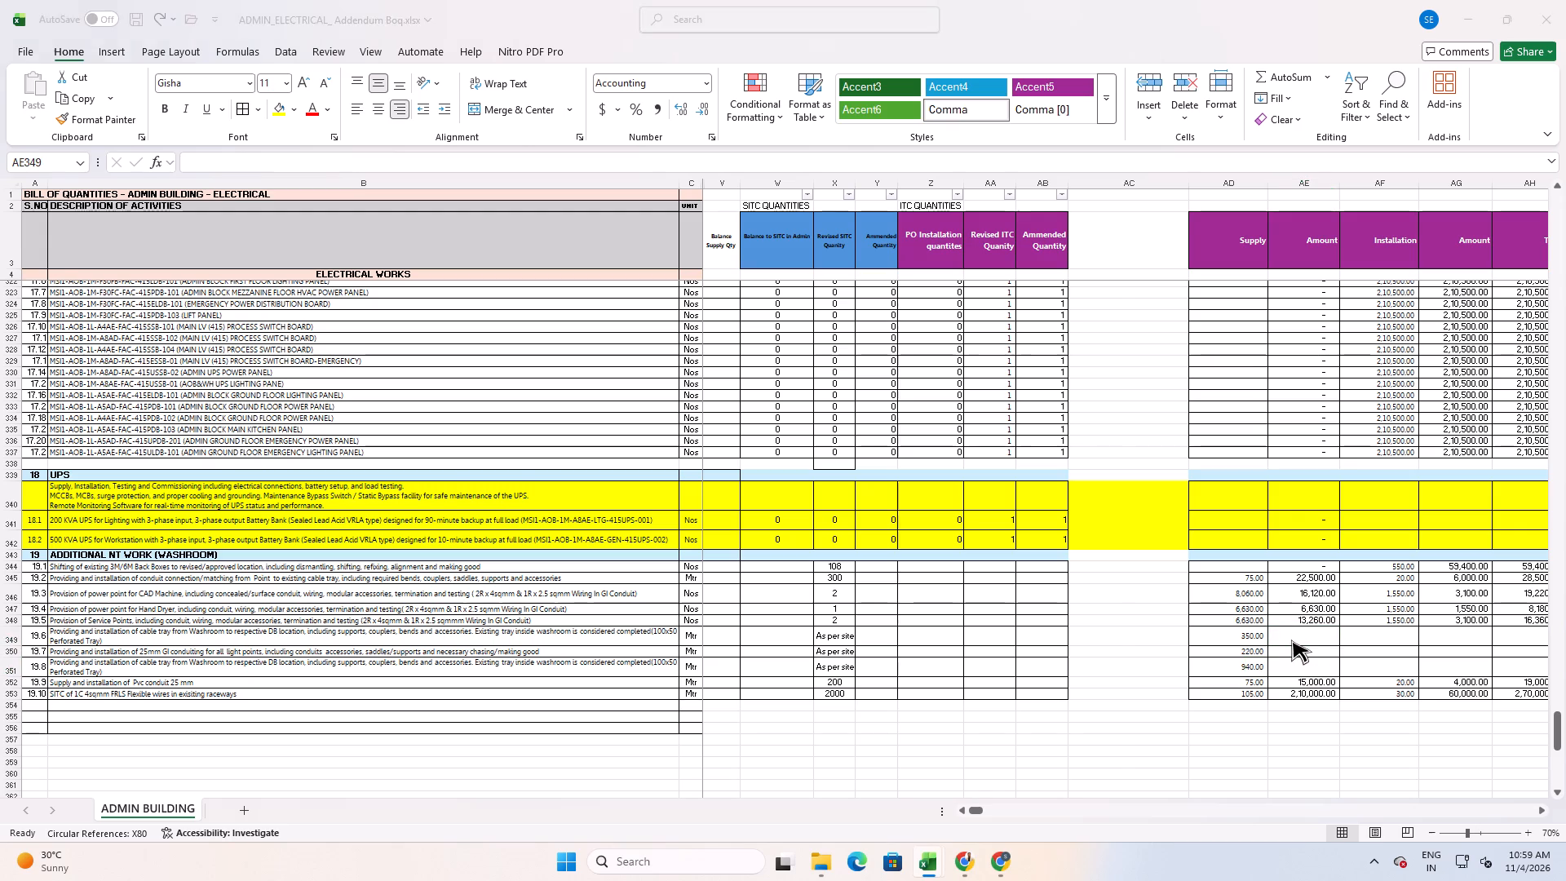
key(alt+Tab)
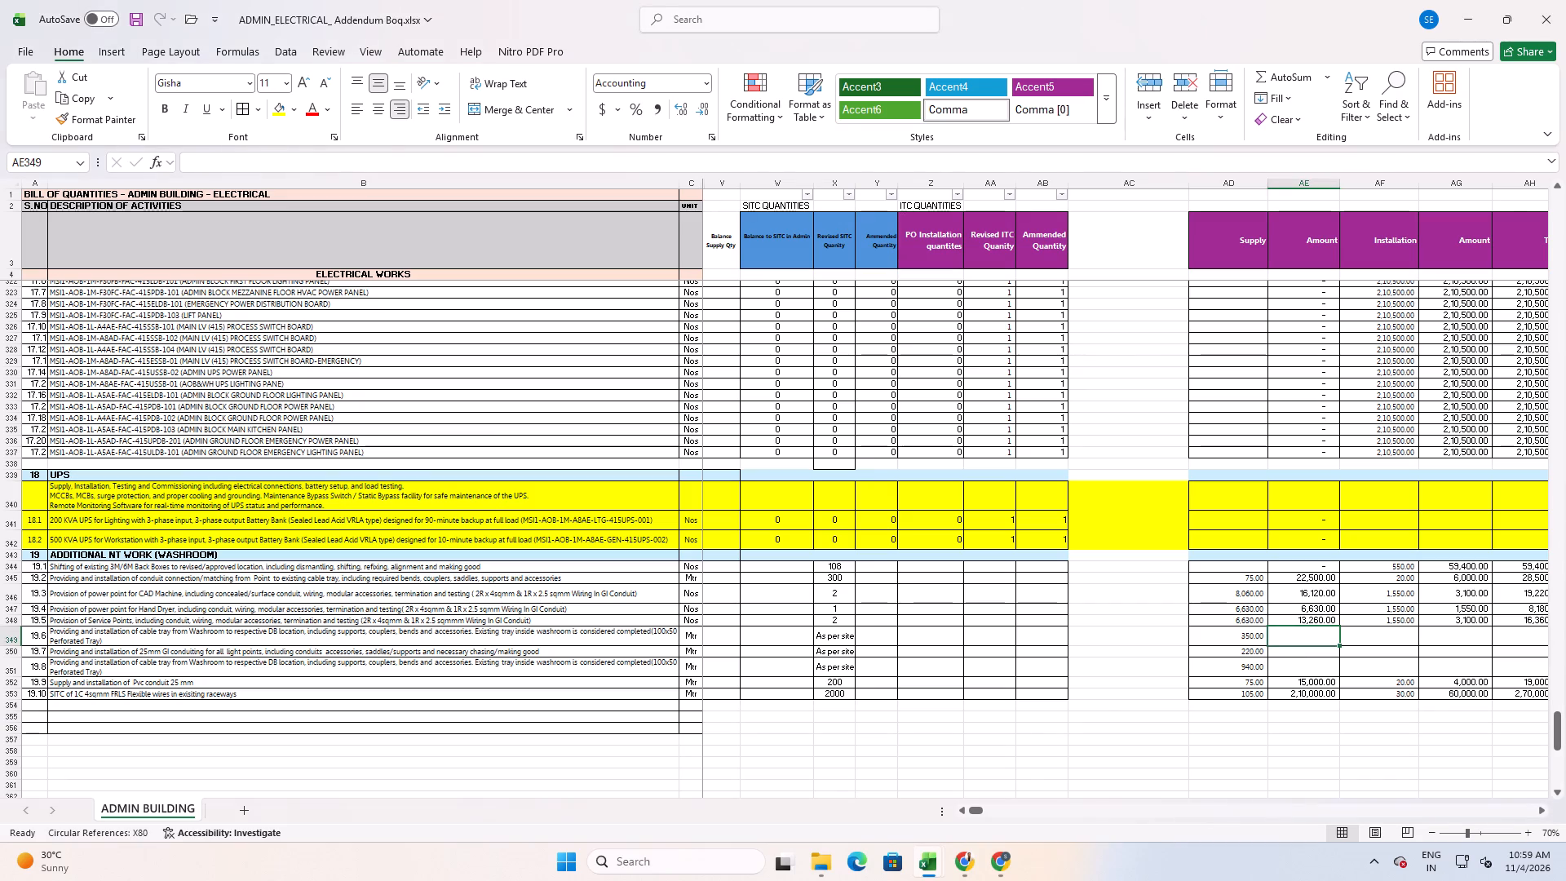
click(1409, 642)
text(70)
key(Return)
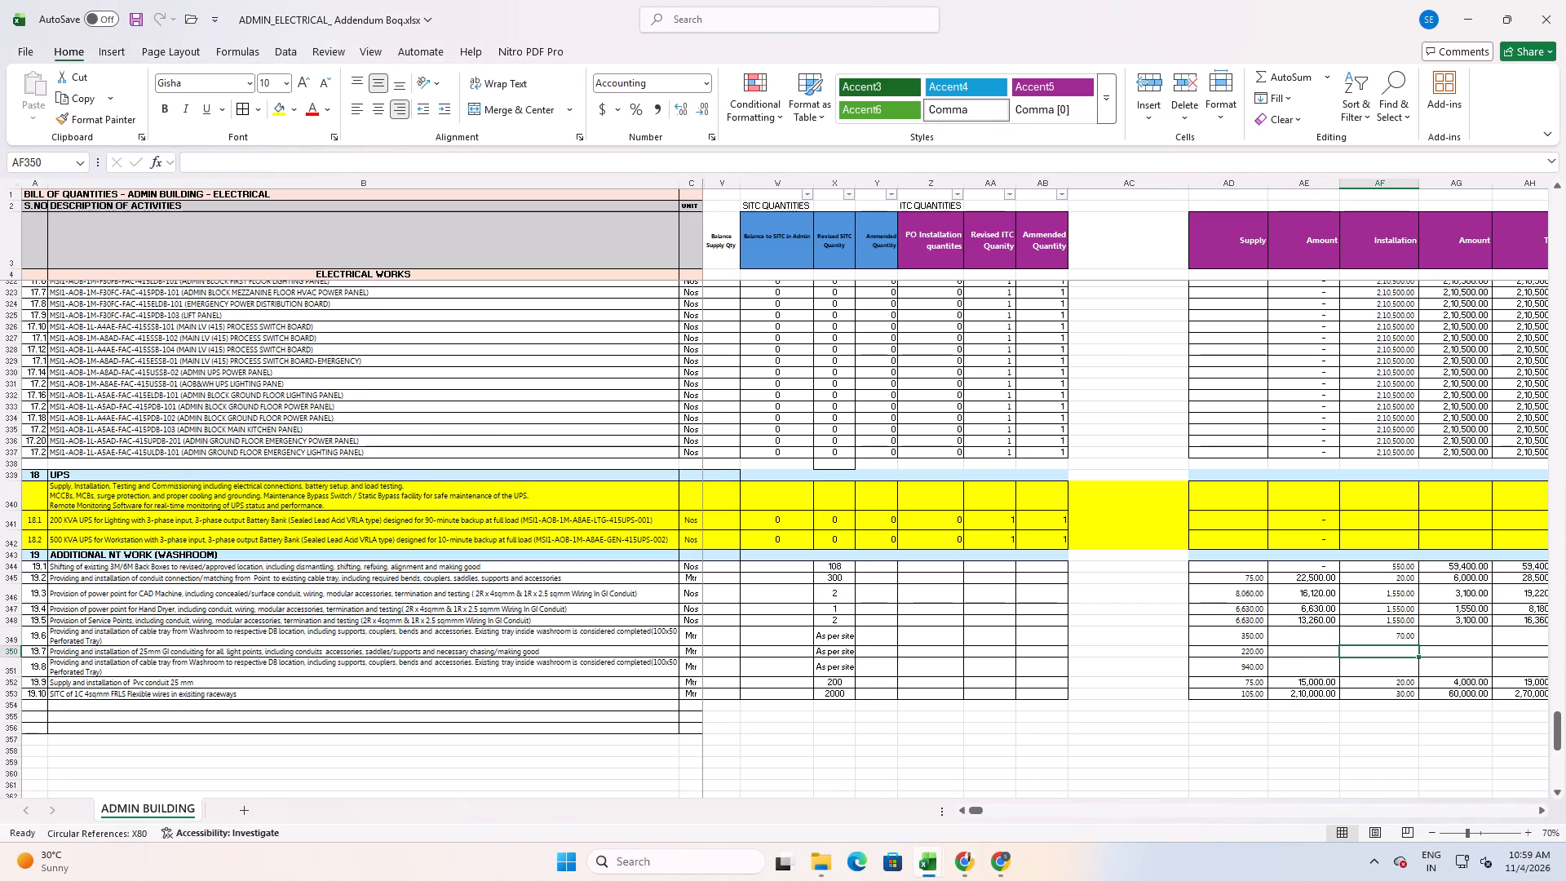
key(alt+Tab)
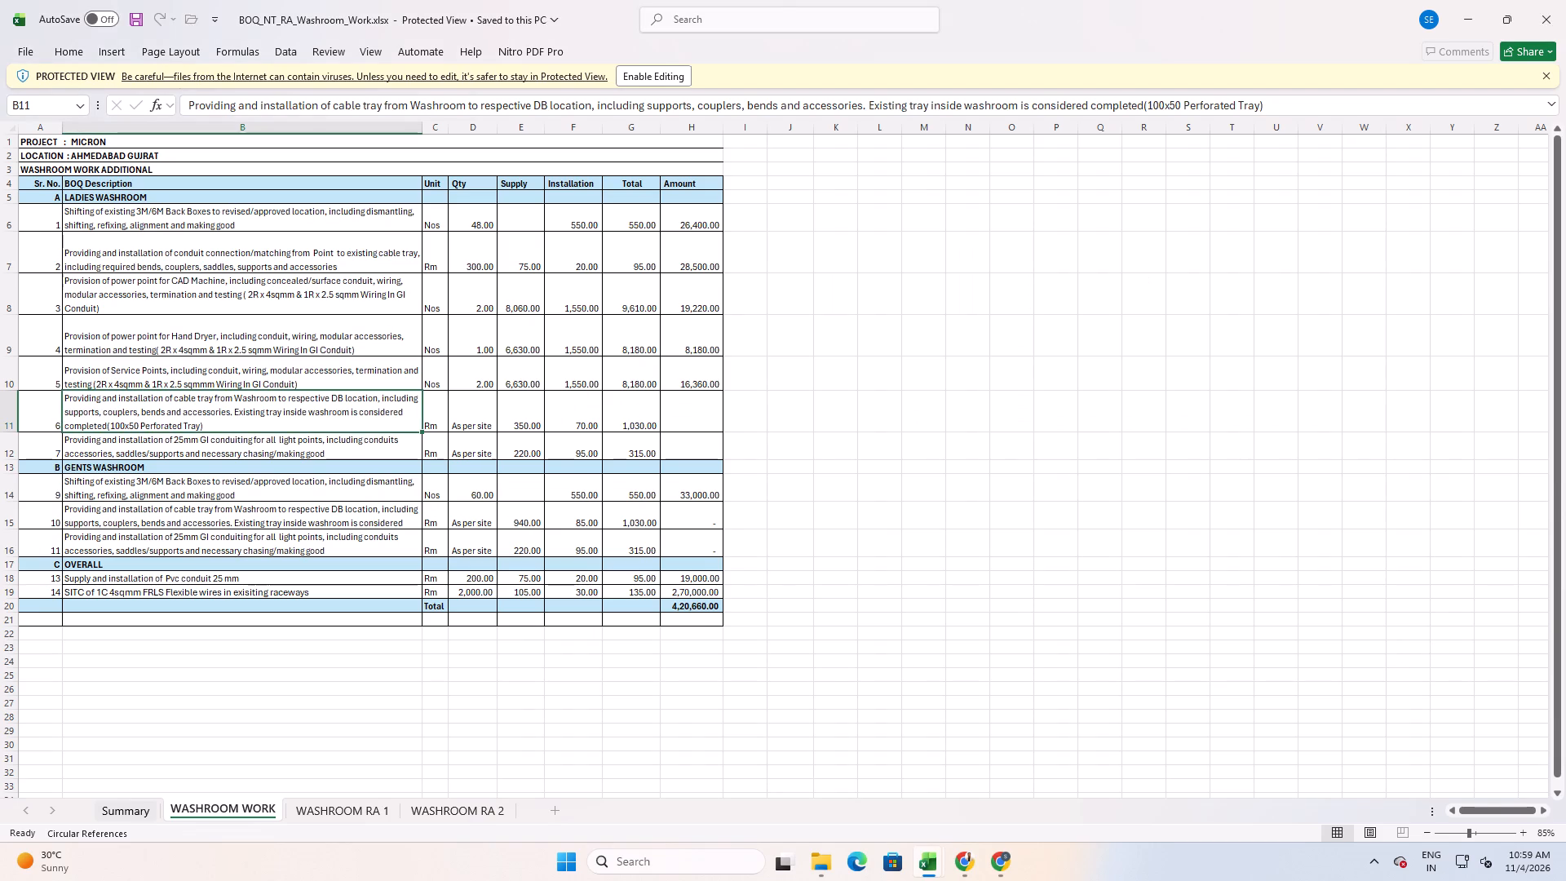
key(alt+Tab)
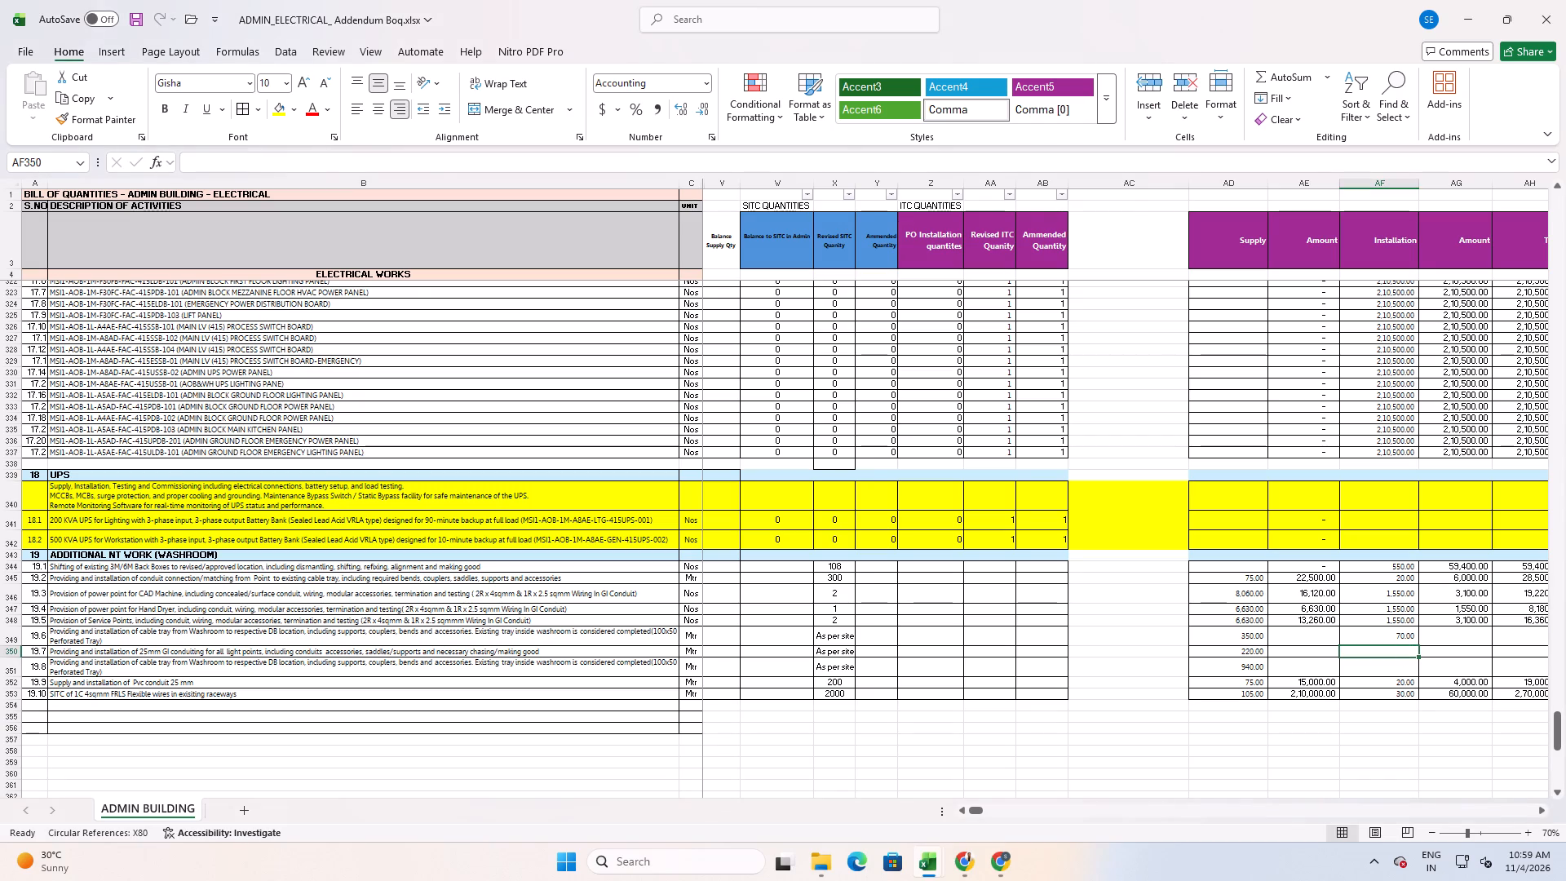
text(95)
key(Return)
key(alt+Tab)
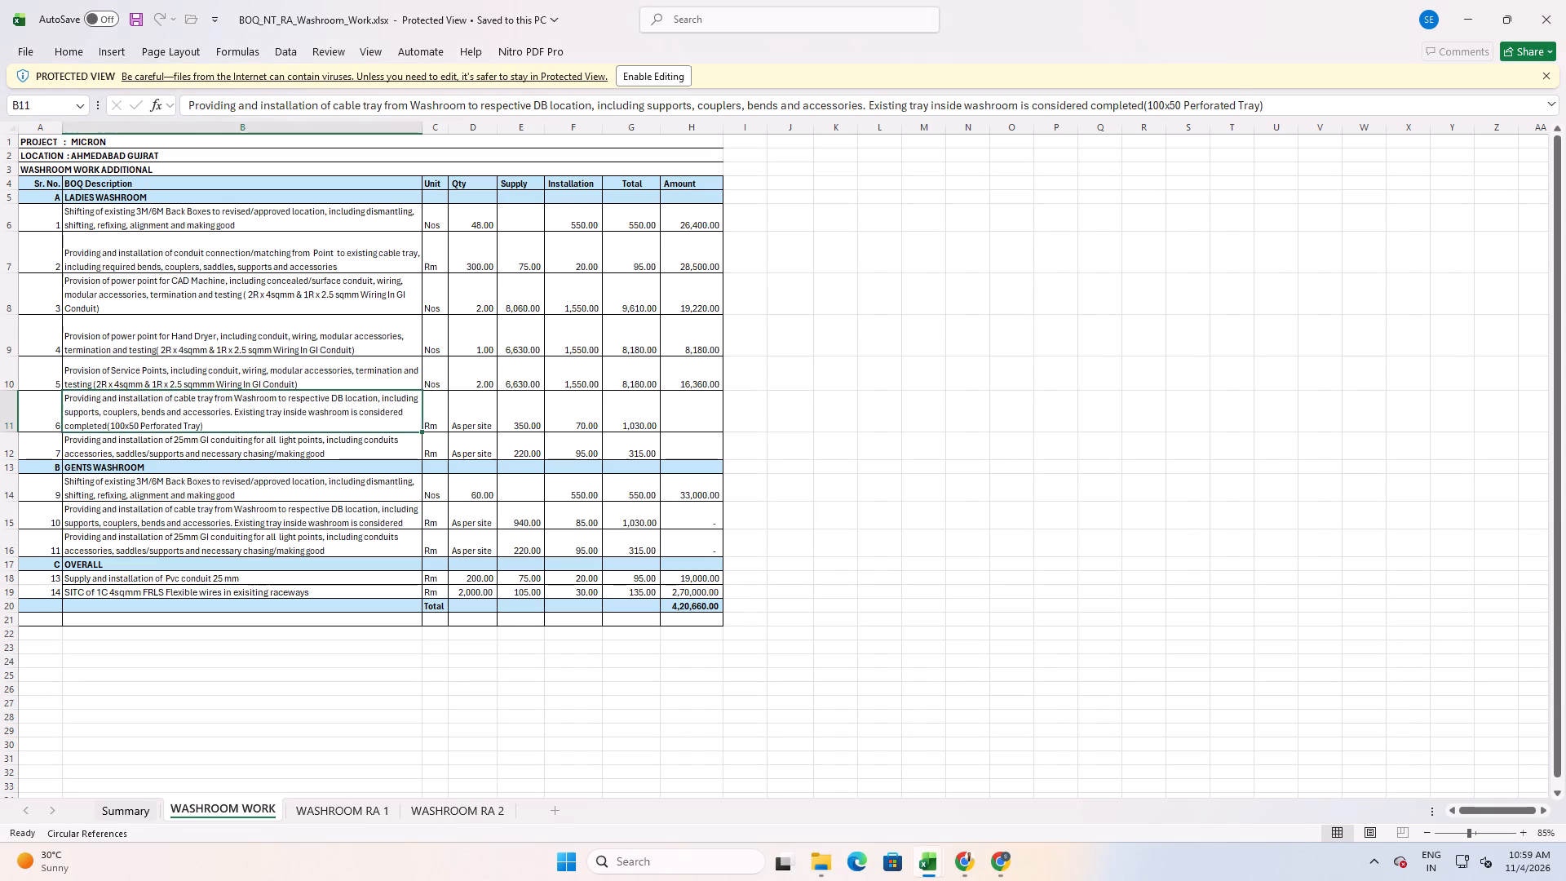
key(alt+Tab)
text(85)
key(Return)
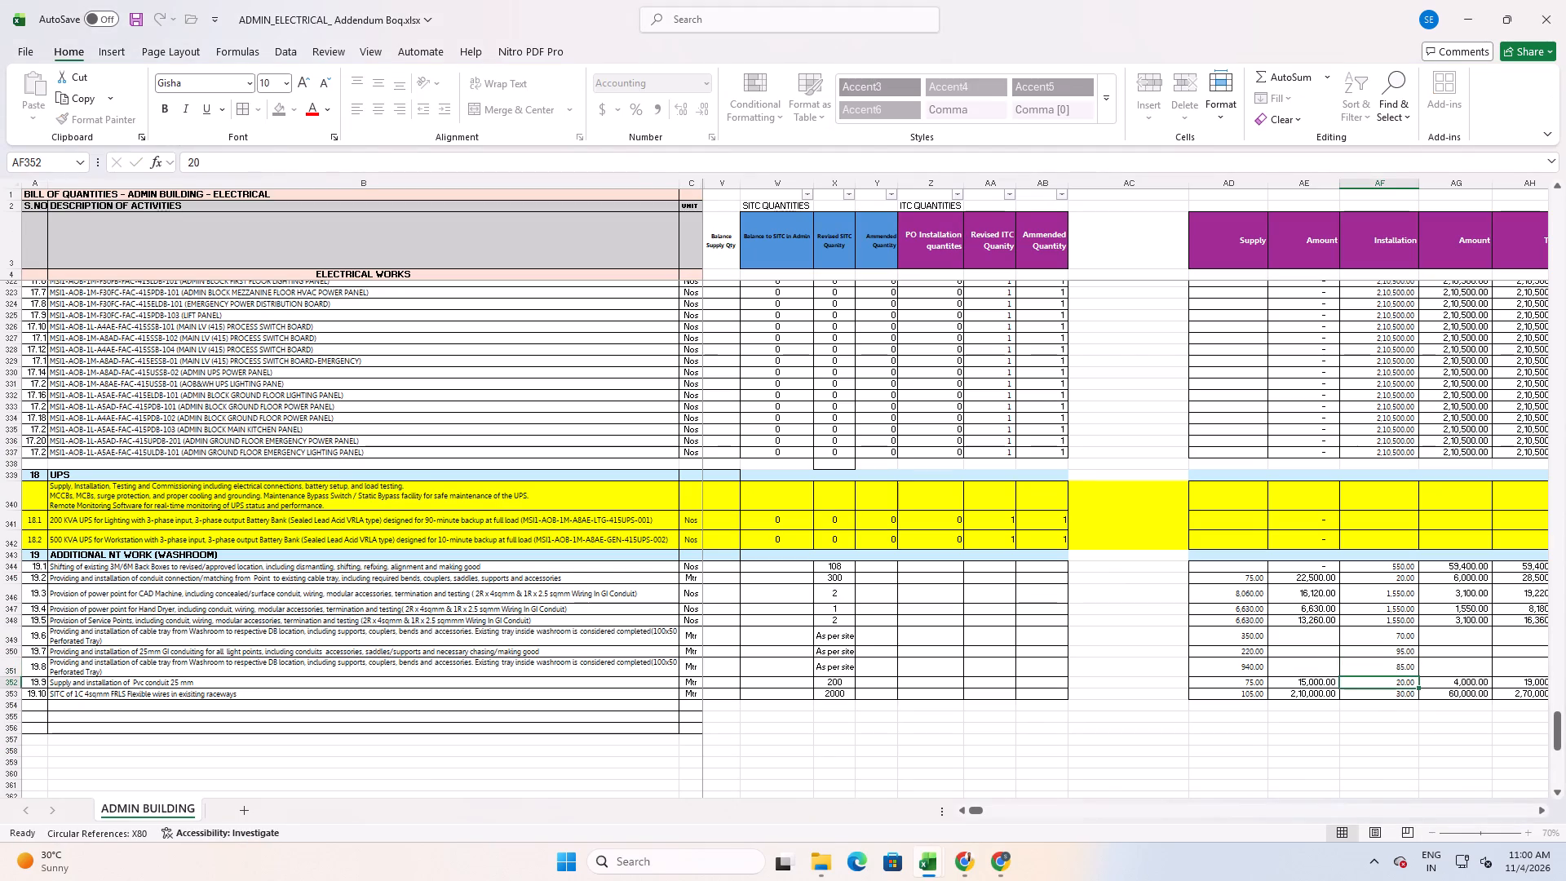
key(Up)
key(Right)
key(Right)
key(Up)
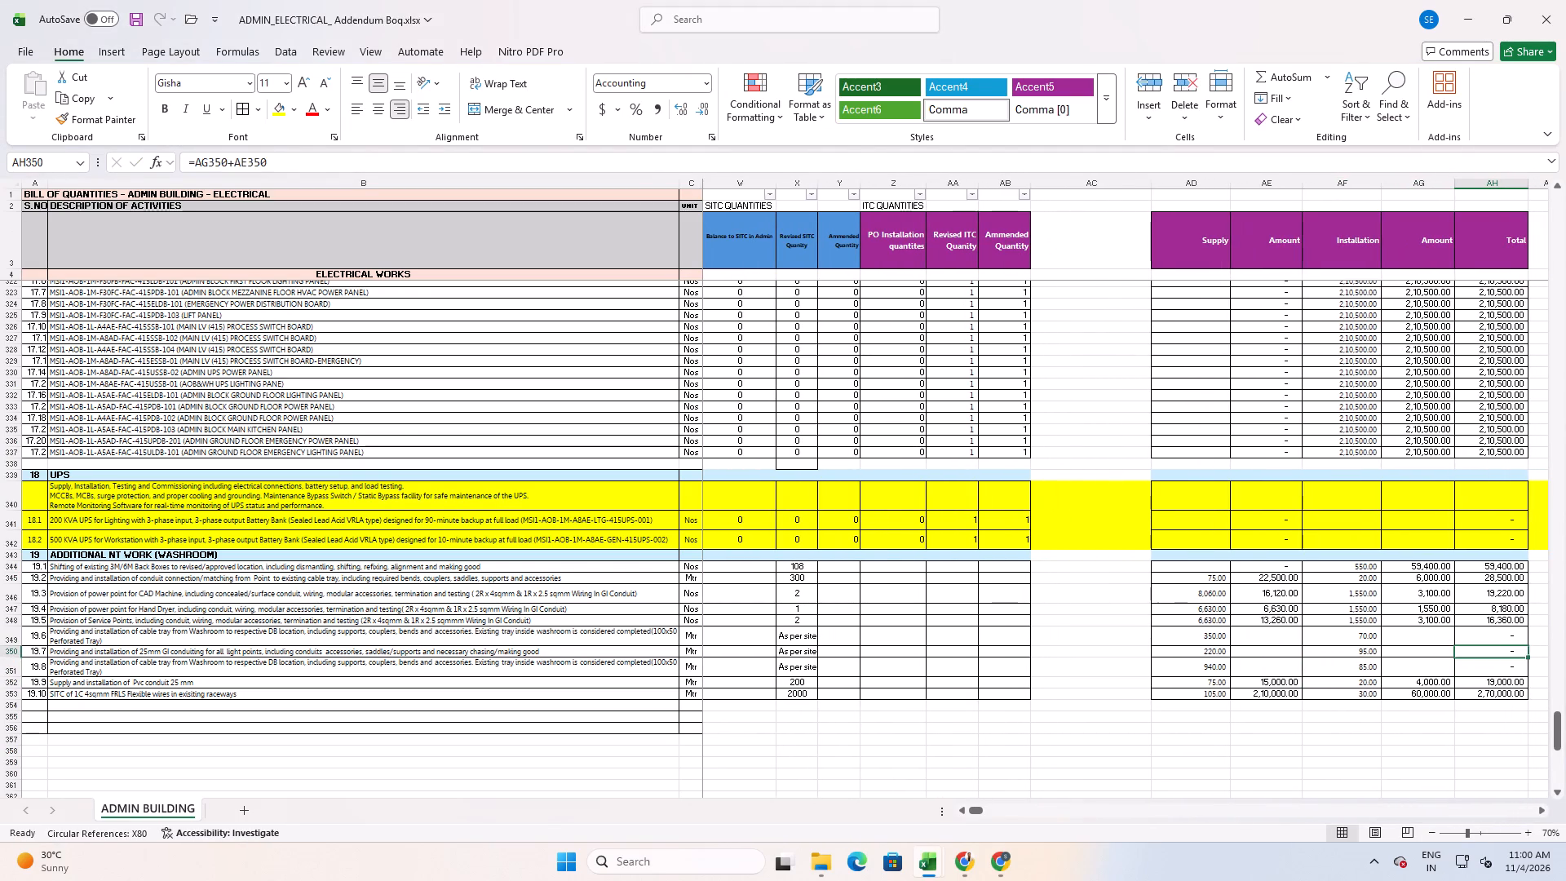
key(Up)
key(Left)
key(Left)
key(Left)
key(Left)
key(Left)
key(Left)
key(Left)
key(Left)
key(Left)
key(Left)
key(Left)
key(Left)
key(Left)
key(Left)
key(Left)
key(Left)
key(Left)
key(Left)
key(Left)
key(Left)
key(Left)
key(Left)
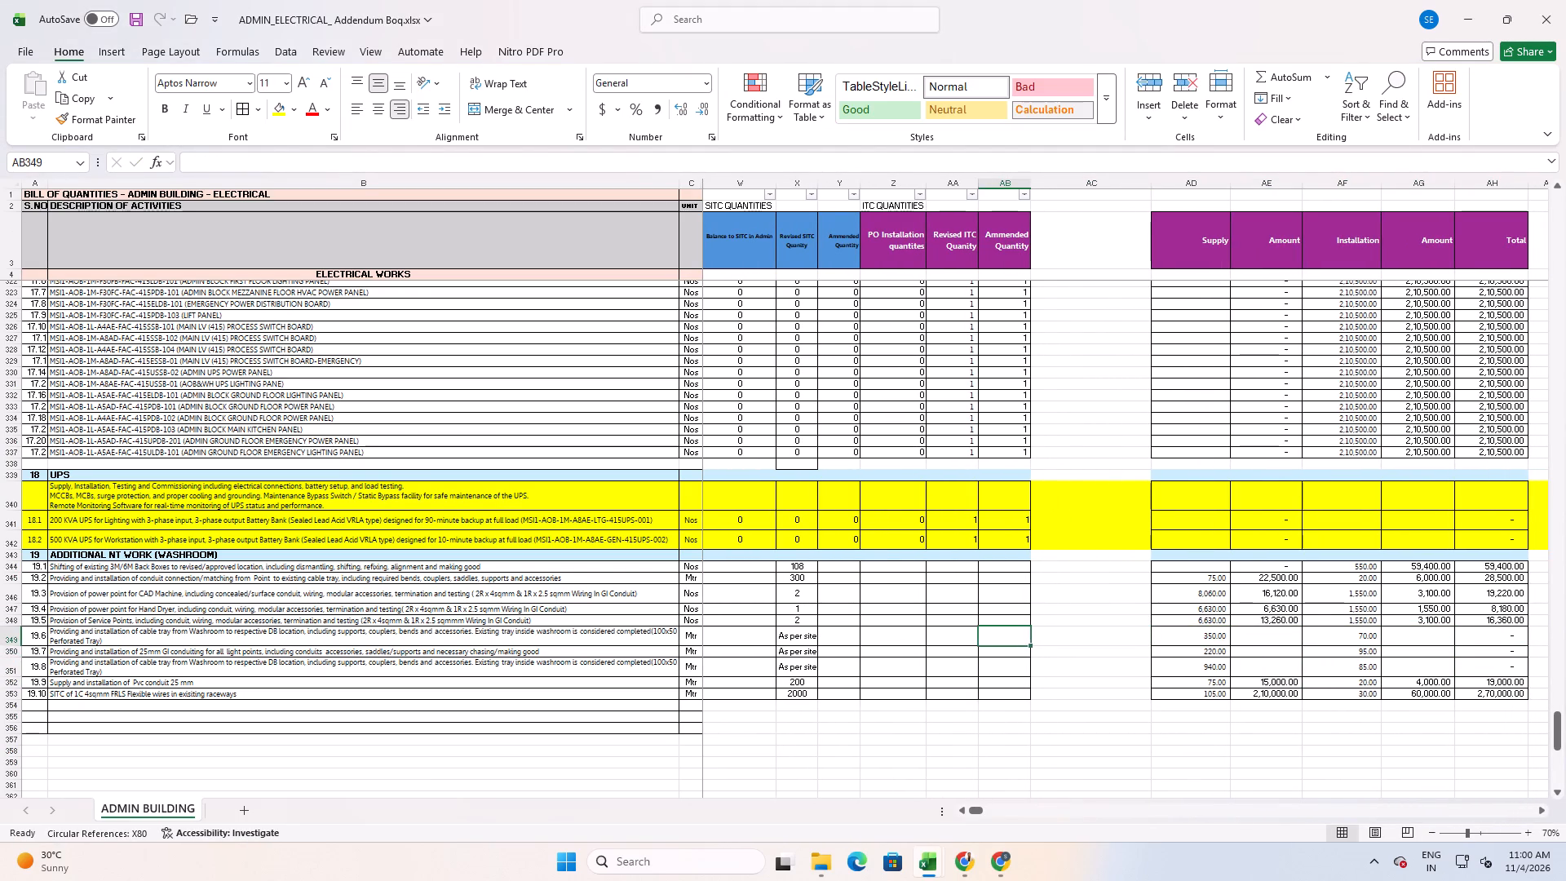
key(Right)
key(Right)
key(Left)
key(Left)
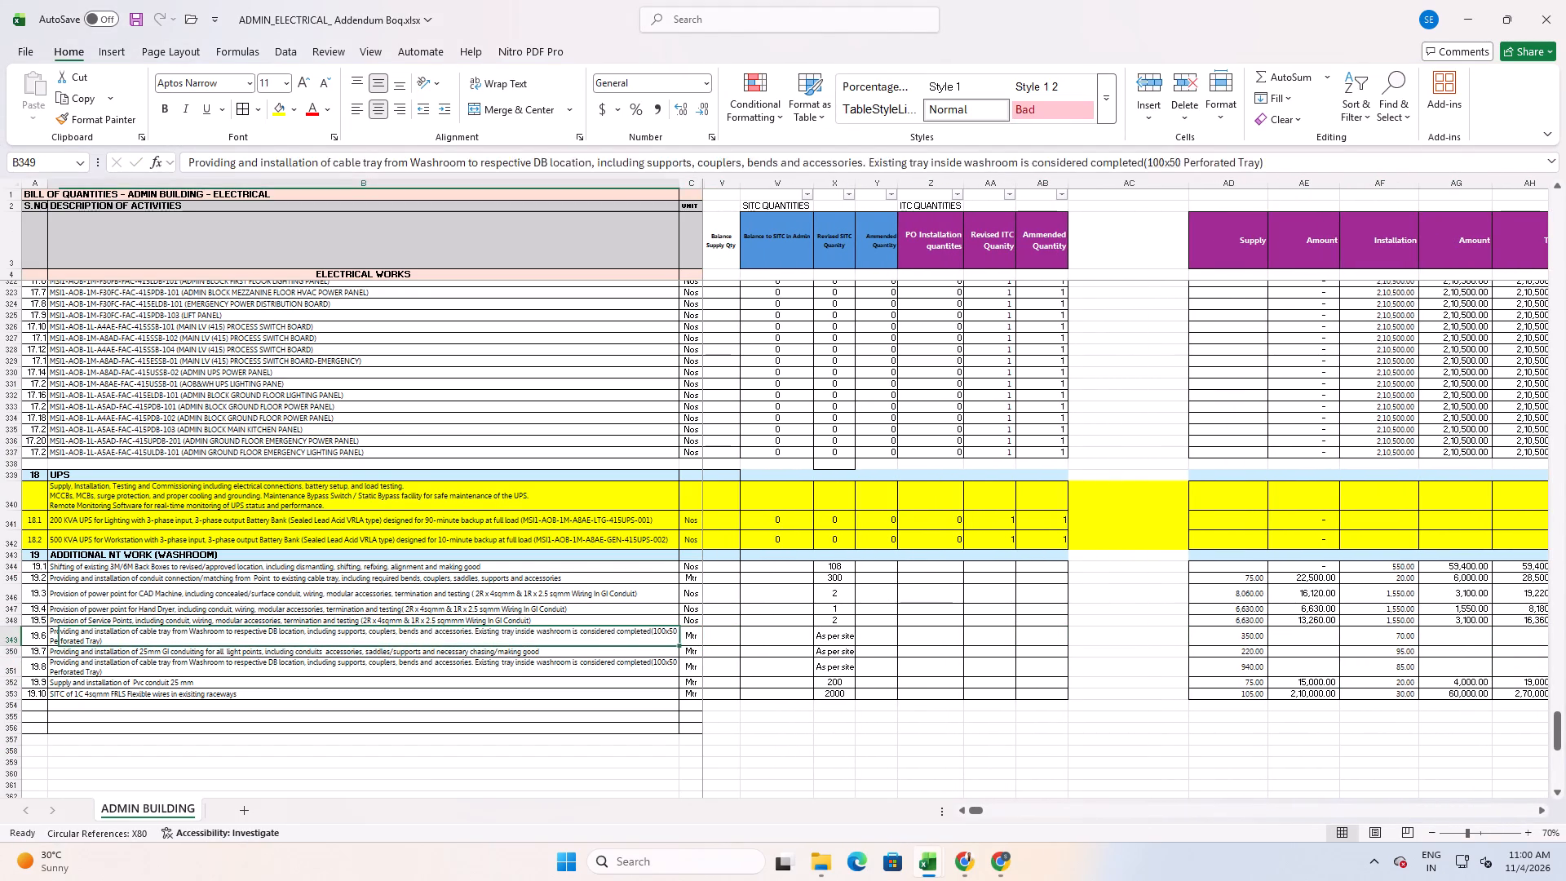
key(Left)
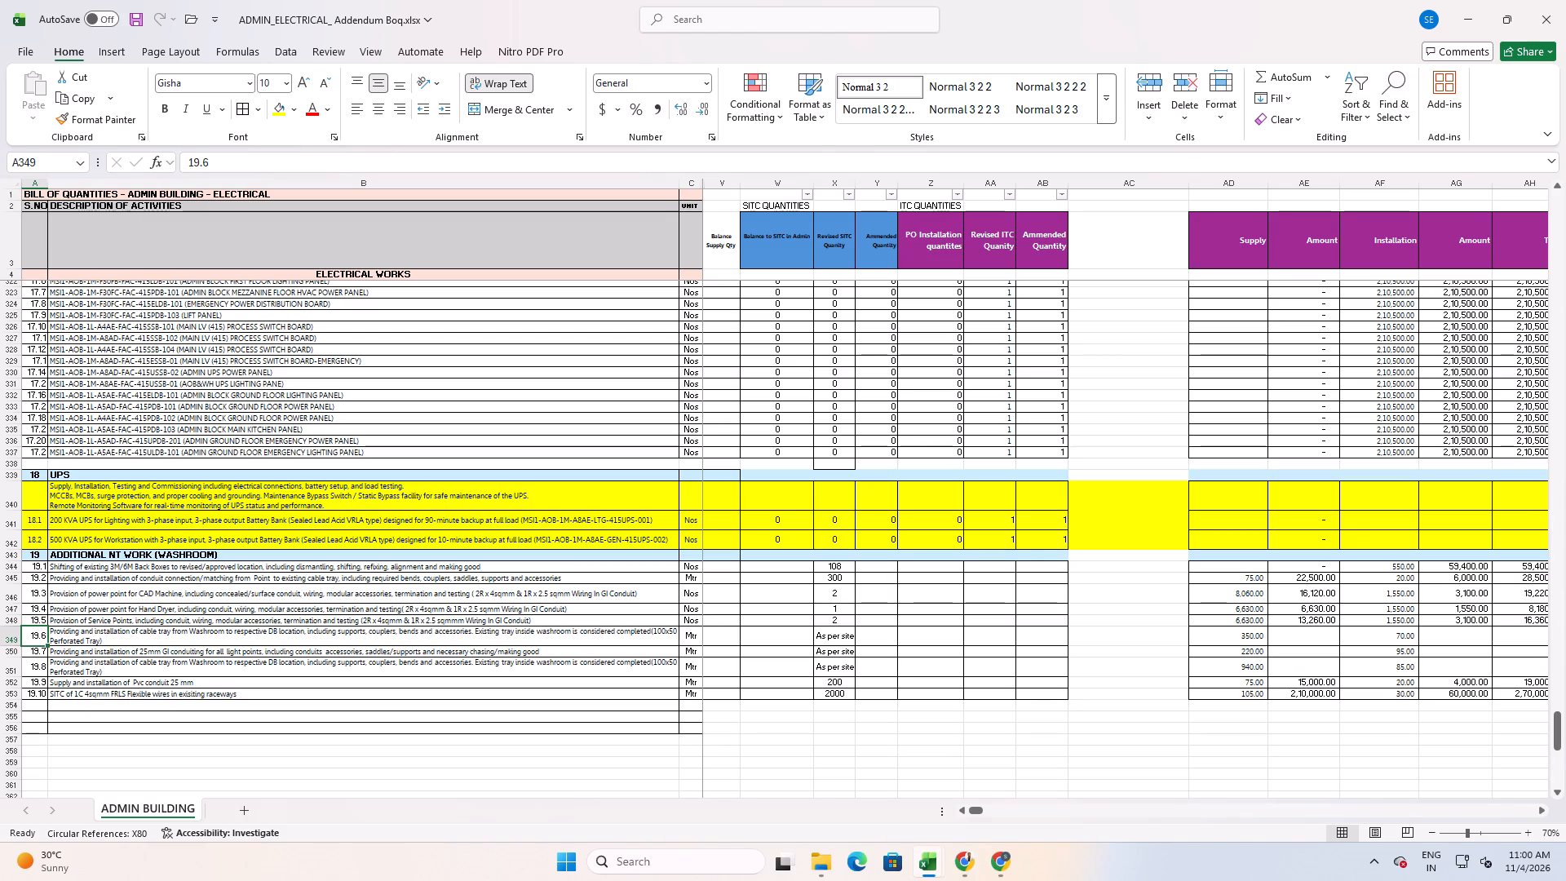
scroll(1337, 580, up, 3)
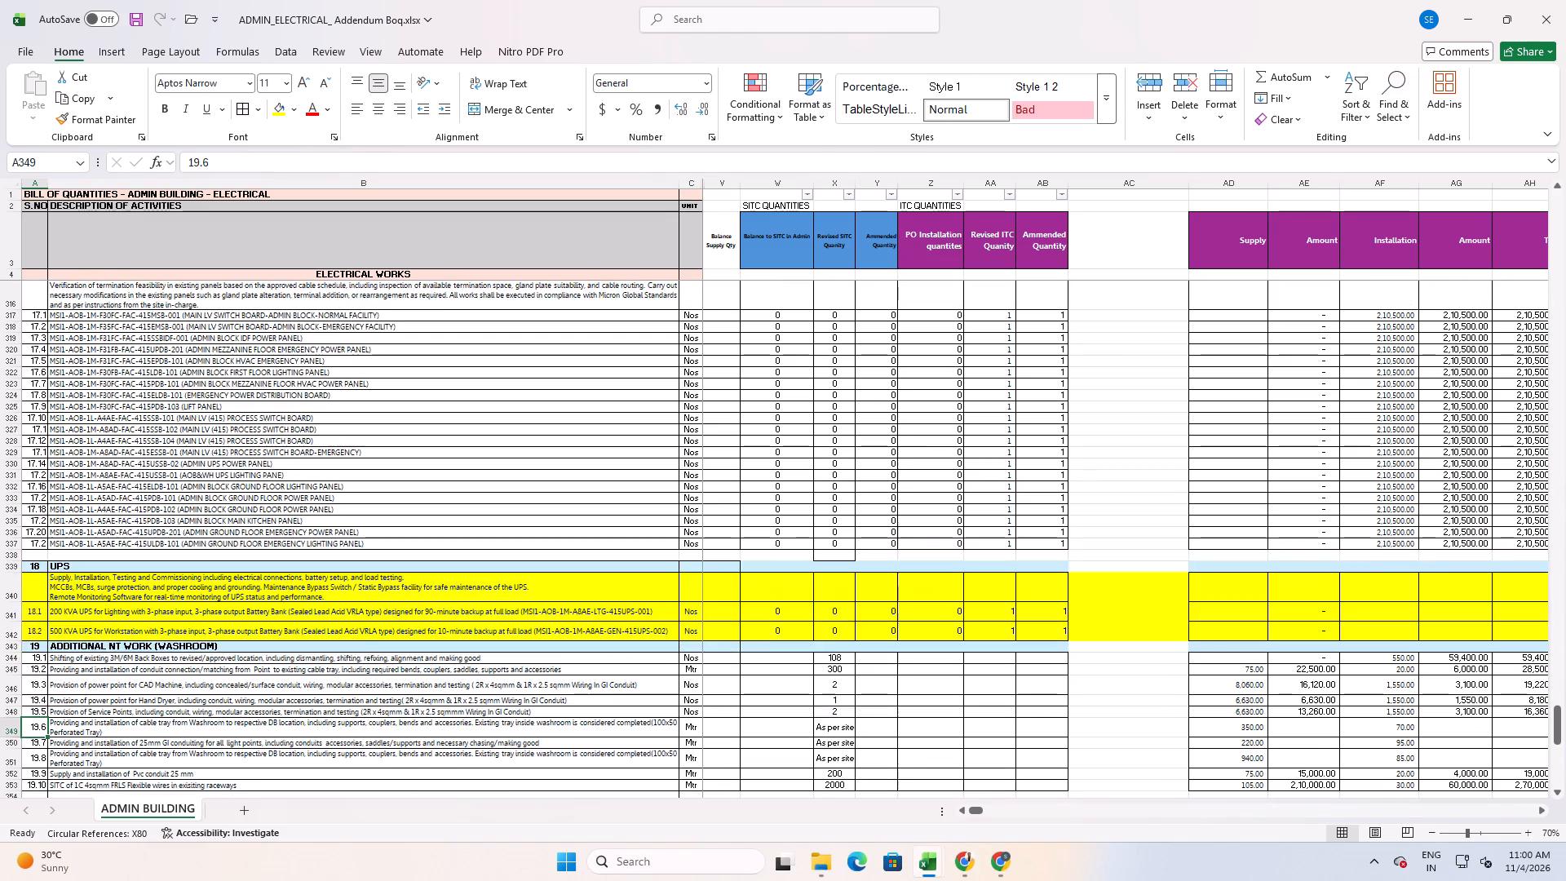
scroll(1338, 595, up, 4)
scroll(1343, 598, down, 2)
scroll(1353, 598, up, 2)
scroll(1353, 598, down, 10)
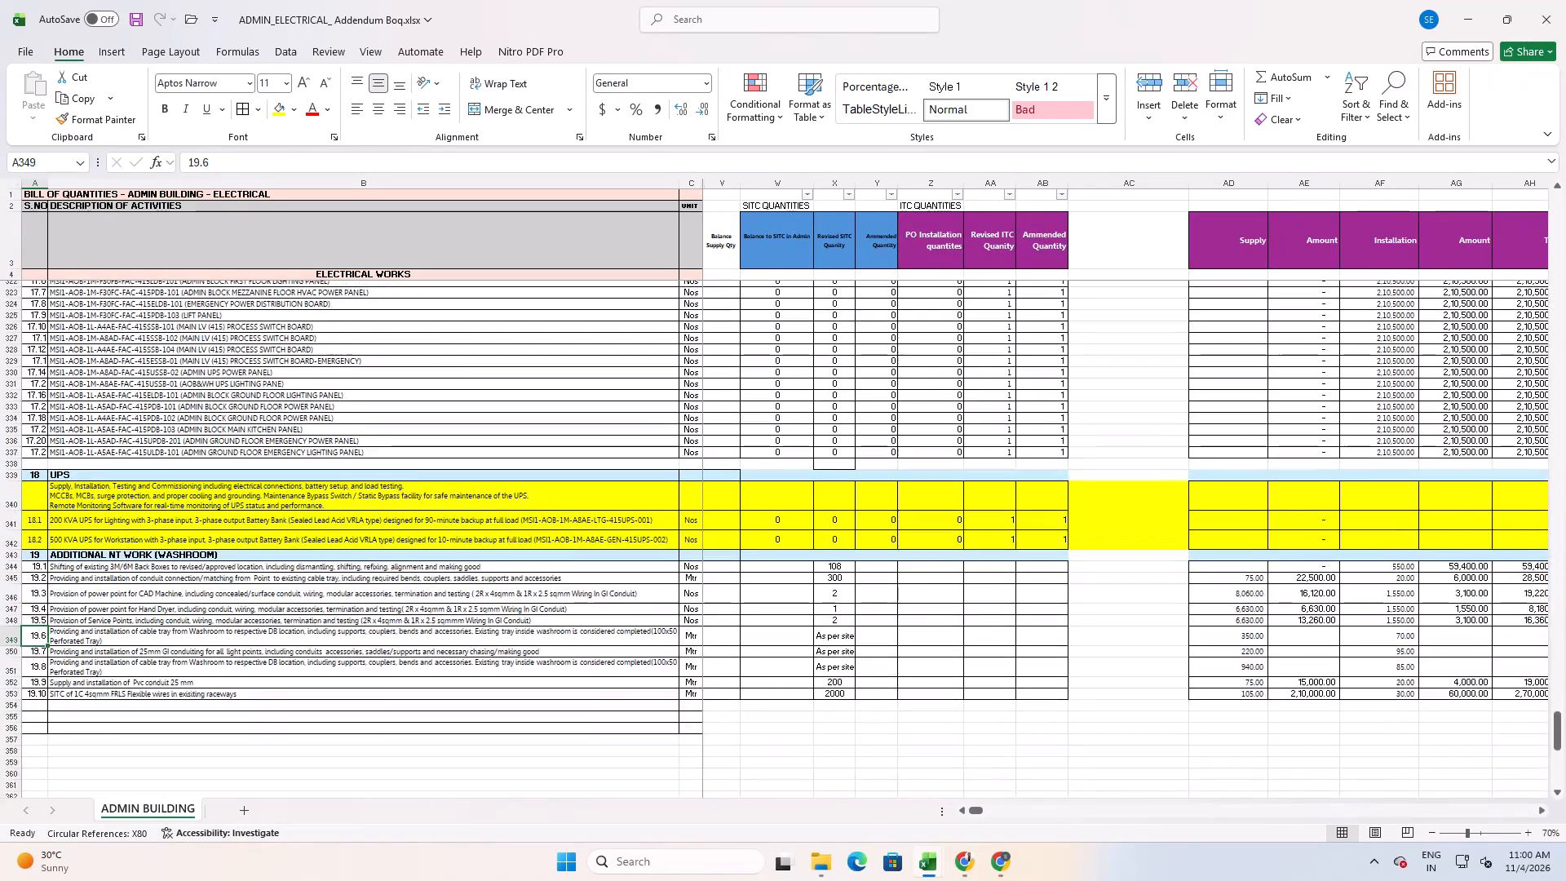
Compare the summed section 19 amounts with the WASHROOM WORK and Summary sheets of the washroom BOQ workbook.
key(alt+Tab)
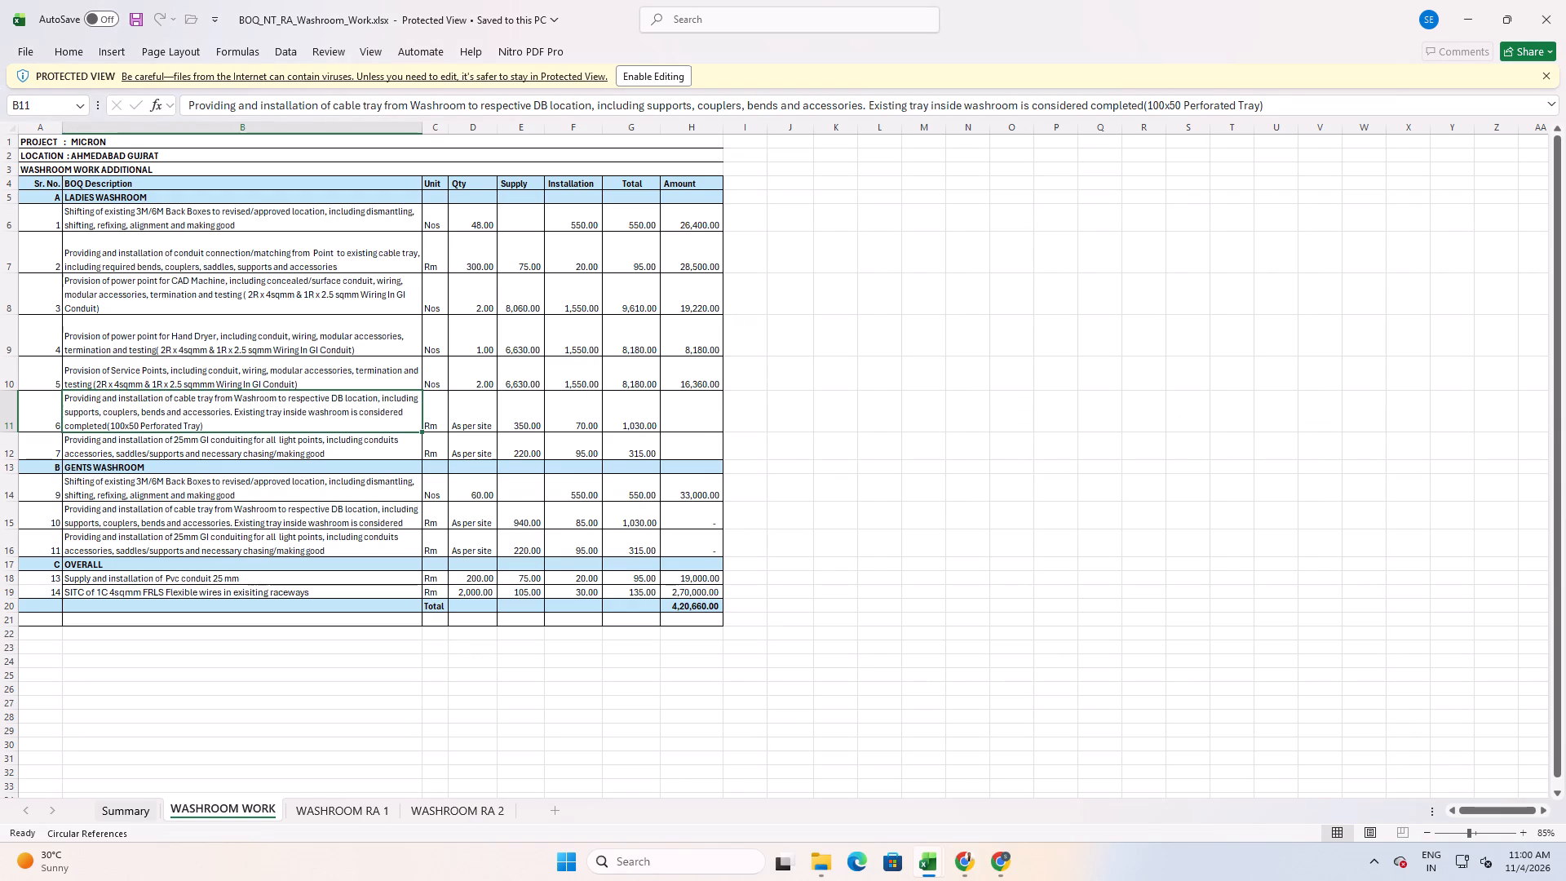
key(alt+Tab)
middle_drag(1471, 578, 1512, 580)
middle_drag(1512, 580, 1537, 582)
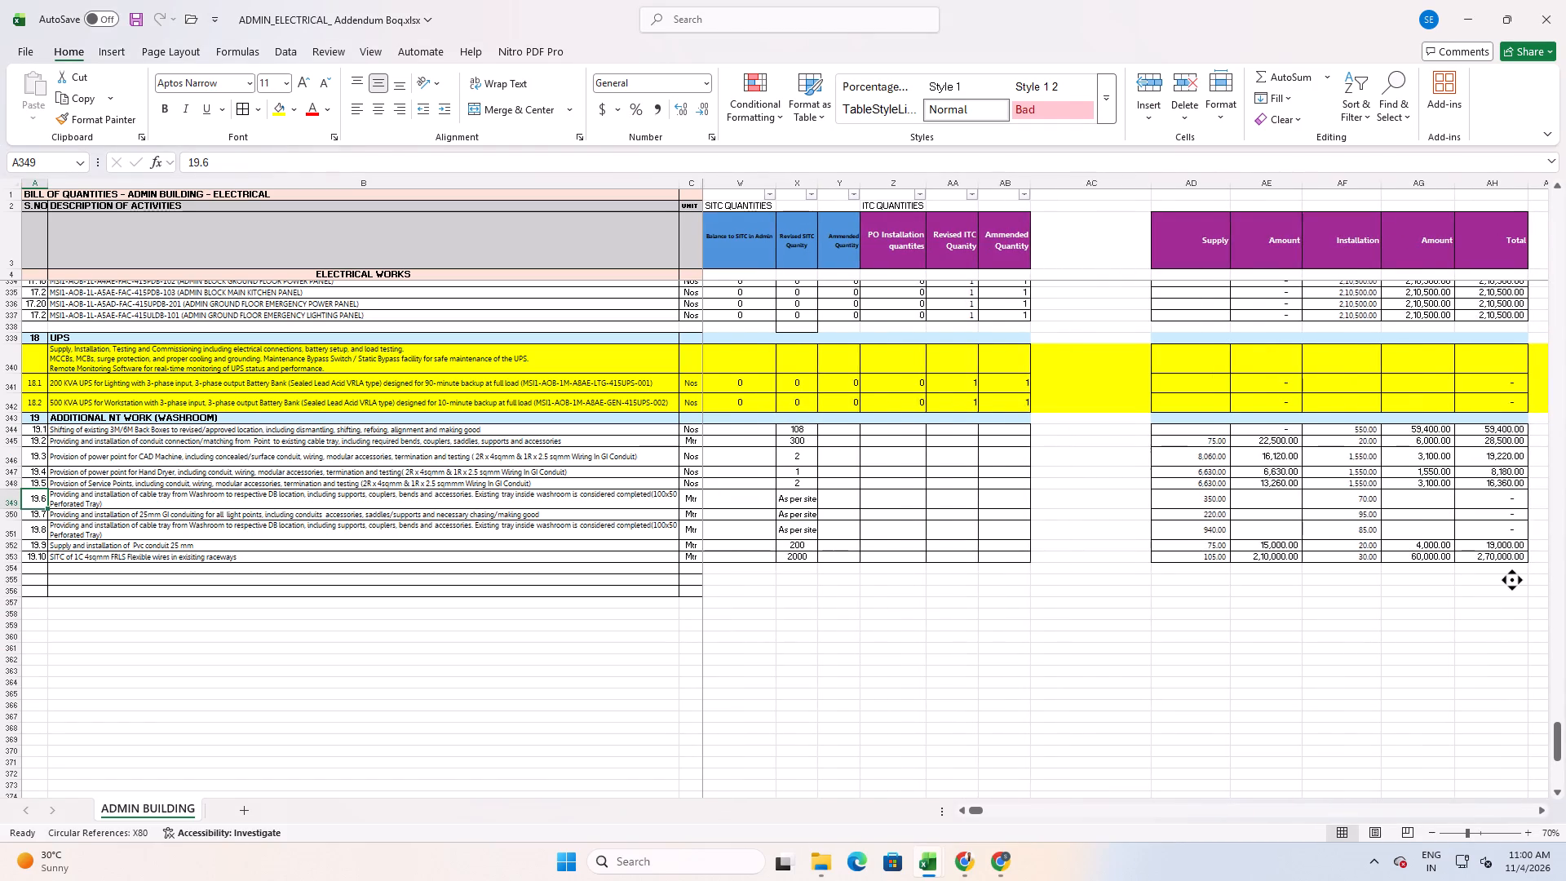
middle_drag(1537, 582, 1538, 582)
drag(1442, 429, 1440, 556)
key(alt+Tab)
click(623, 686)
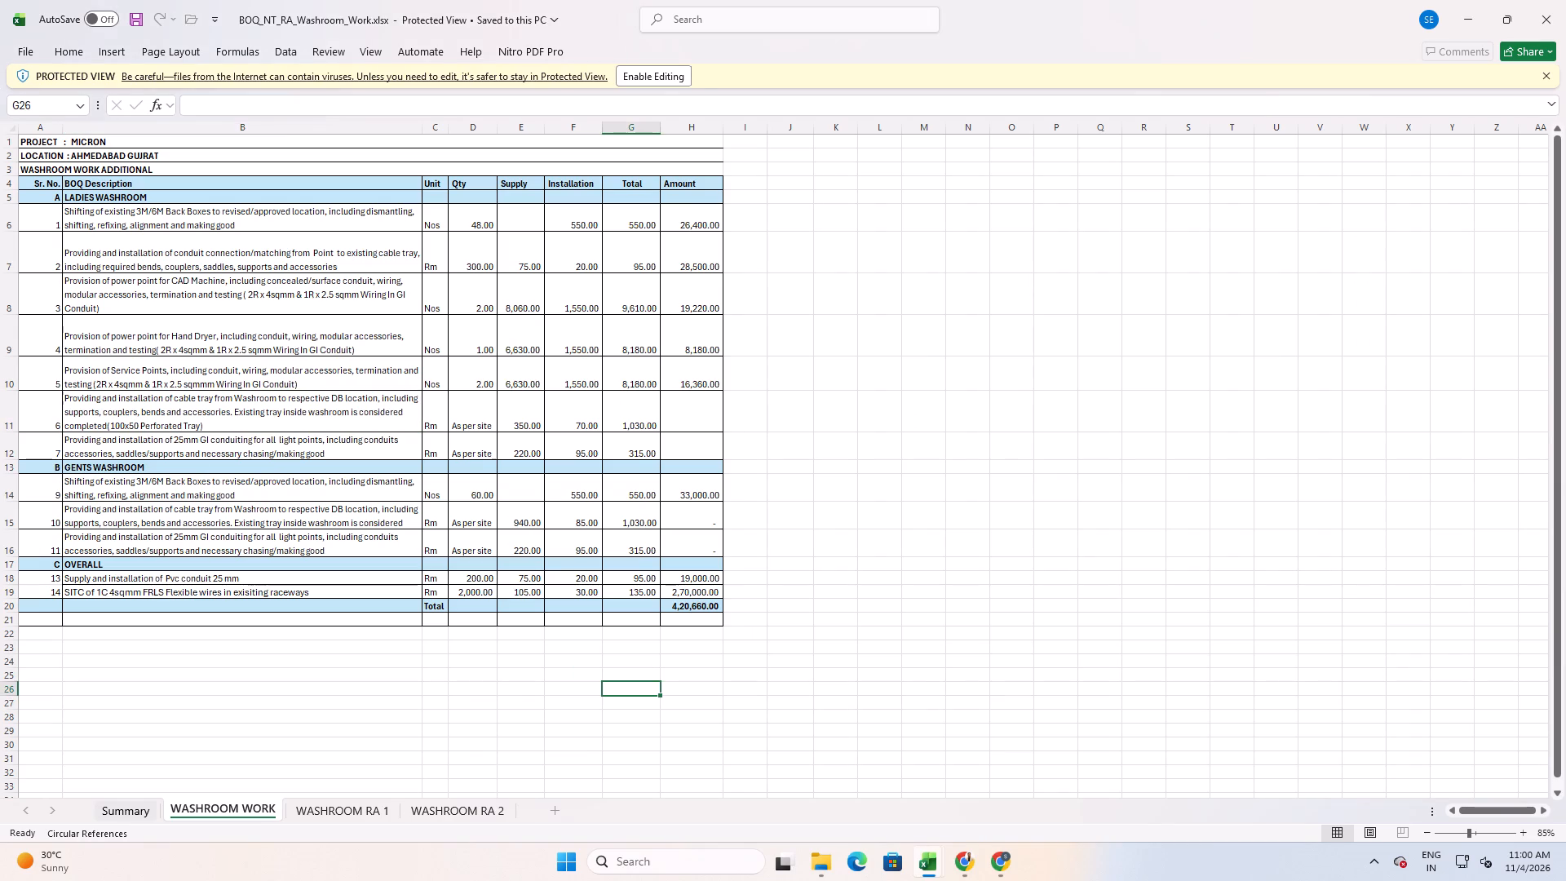
click(129, 815)
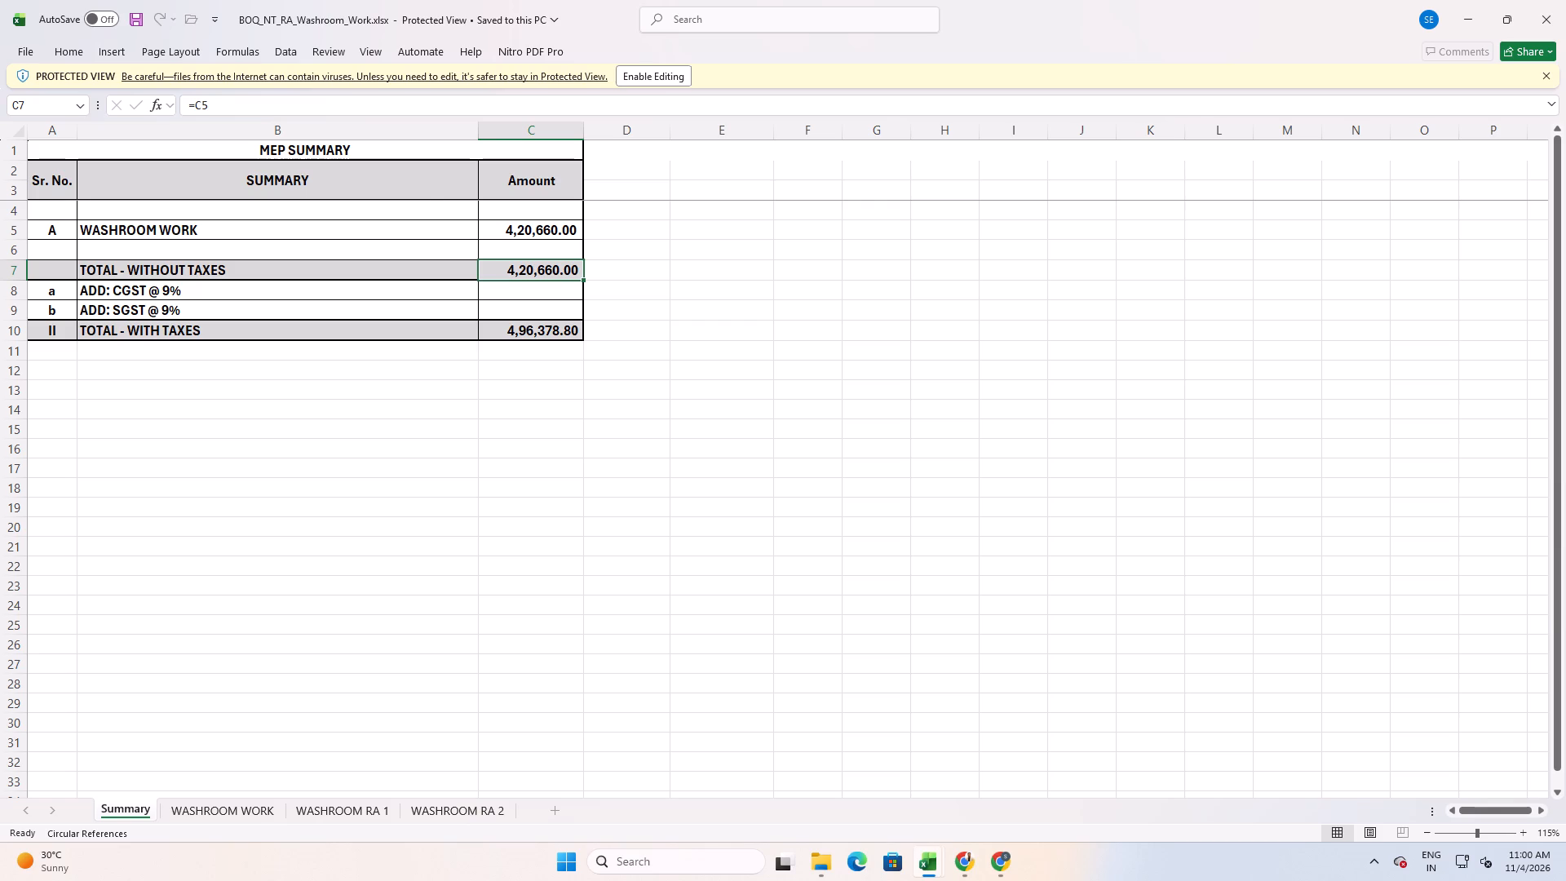
Close the washroom BOQ workbook and return to the admin building addendum BOQ.
key(alt+Tab)
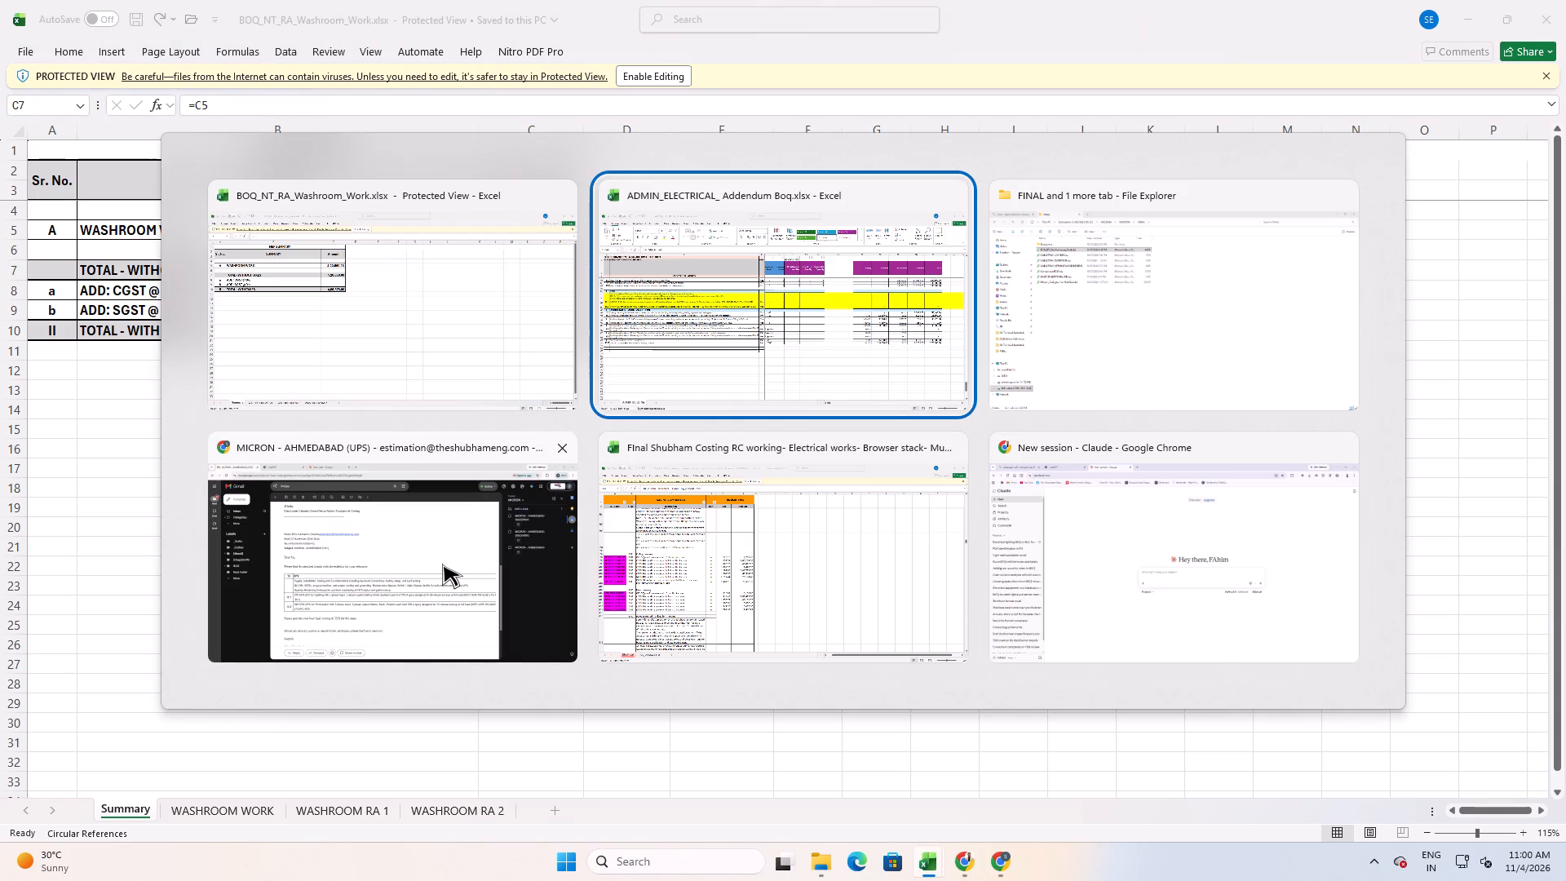
alt+click(429, 338)
click(1546, 9)
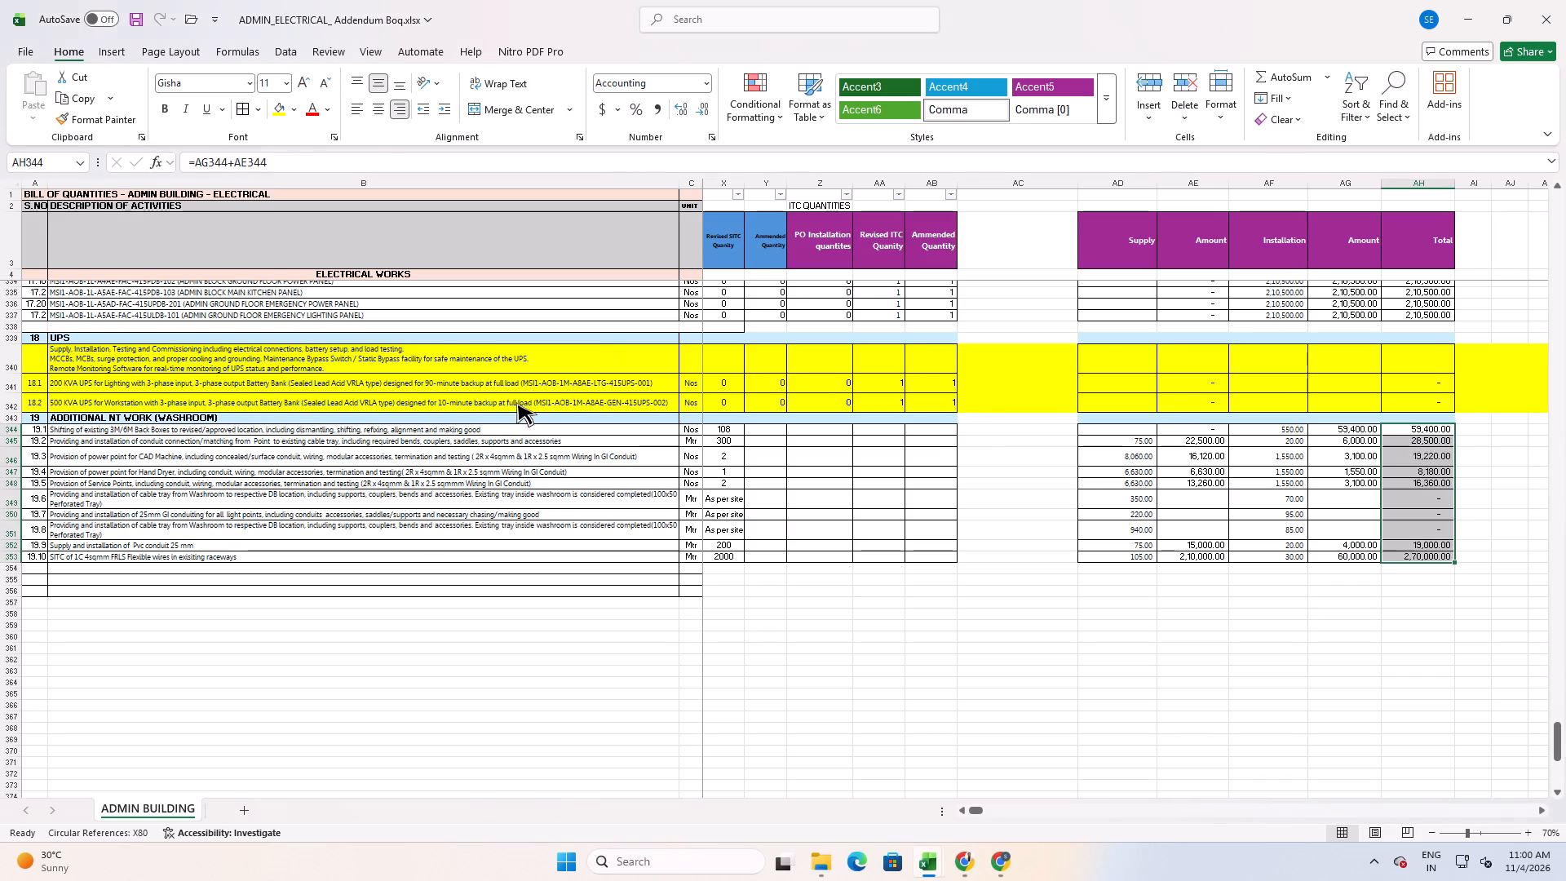
Open CABLE TRAY LOW SIDE.xlsx from the FINAL folder and check the items on its Summary sheet.
key(alt+Tab)
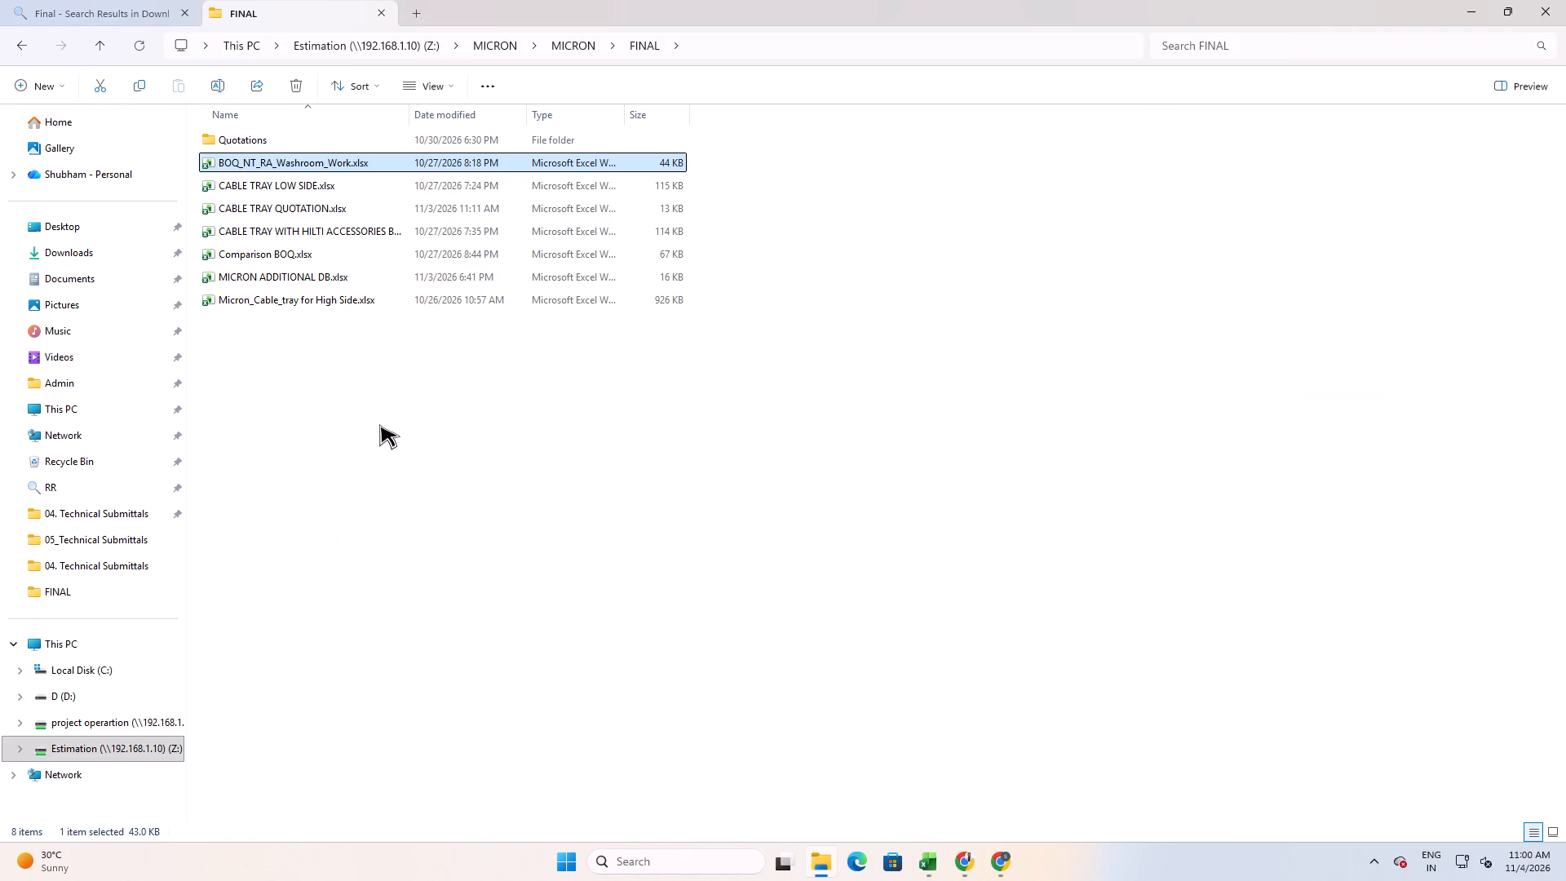
click(379, 424)
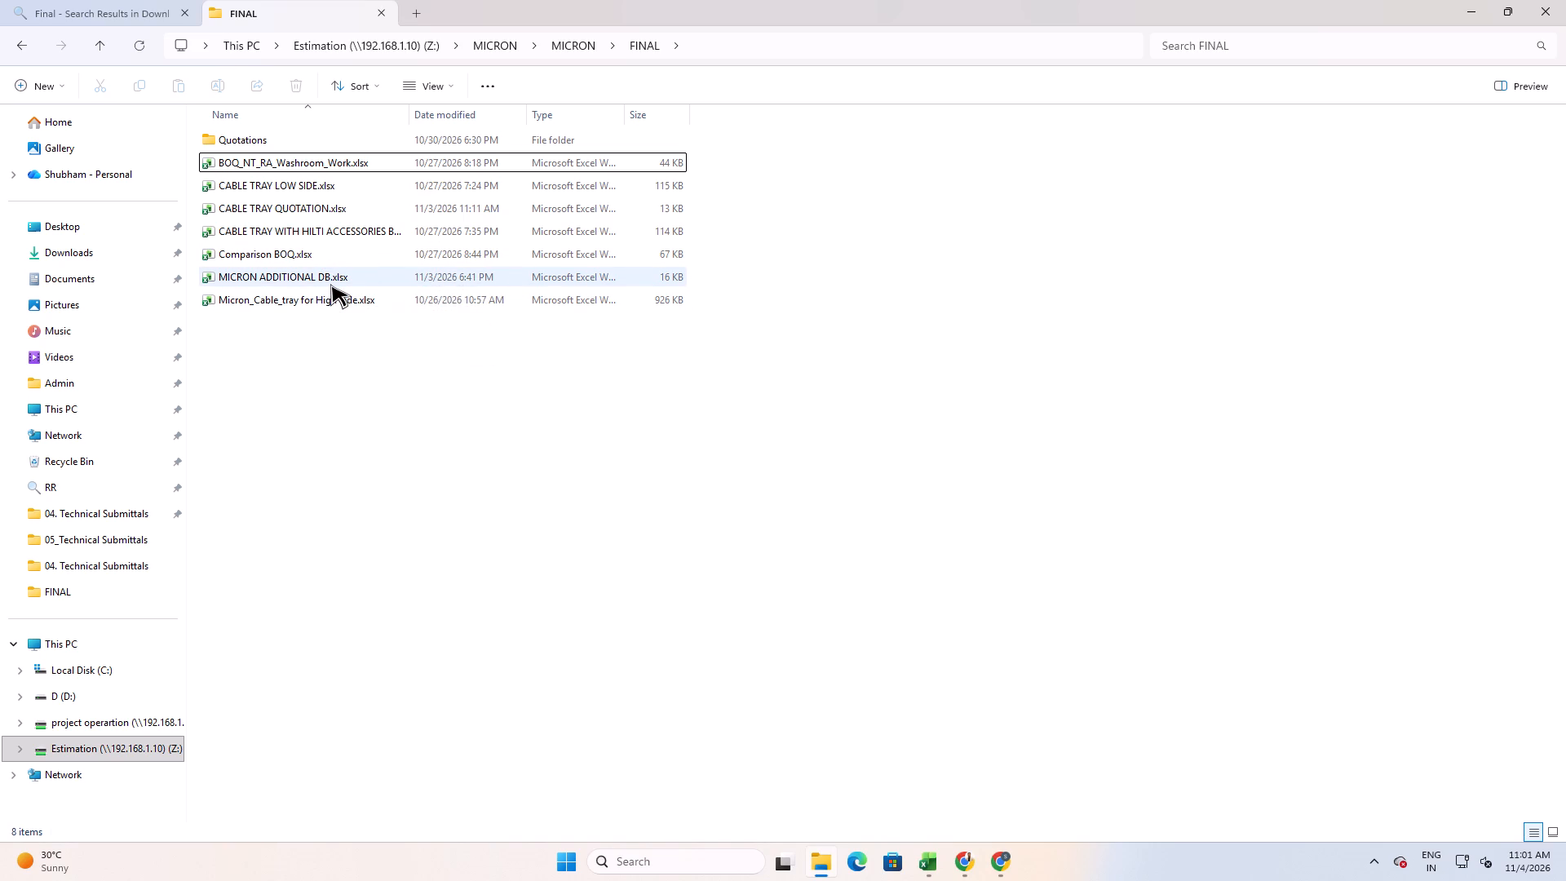
double_click(342, 188)
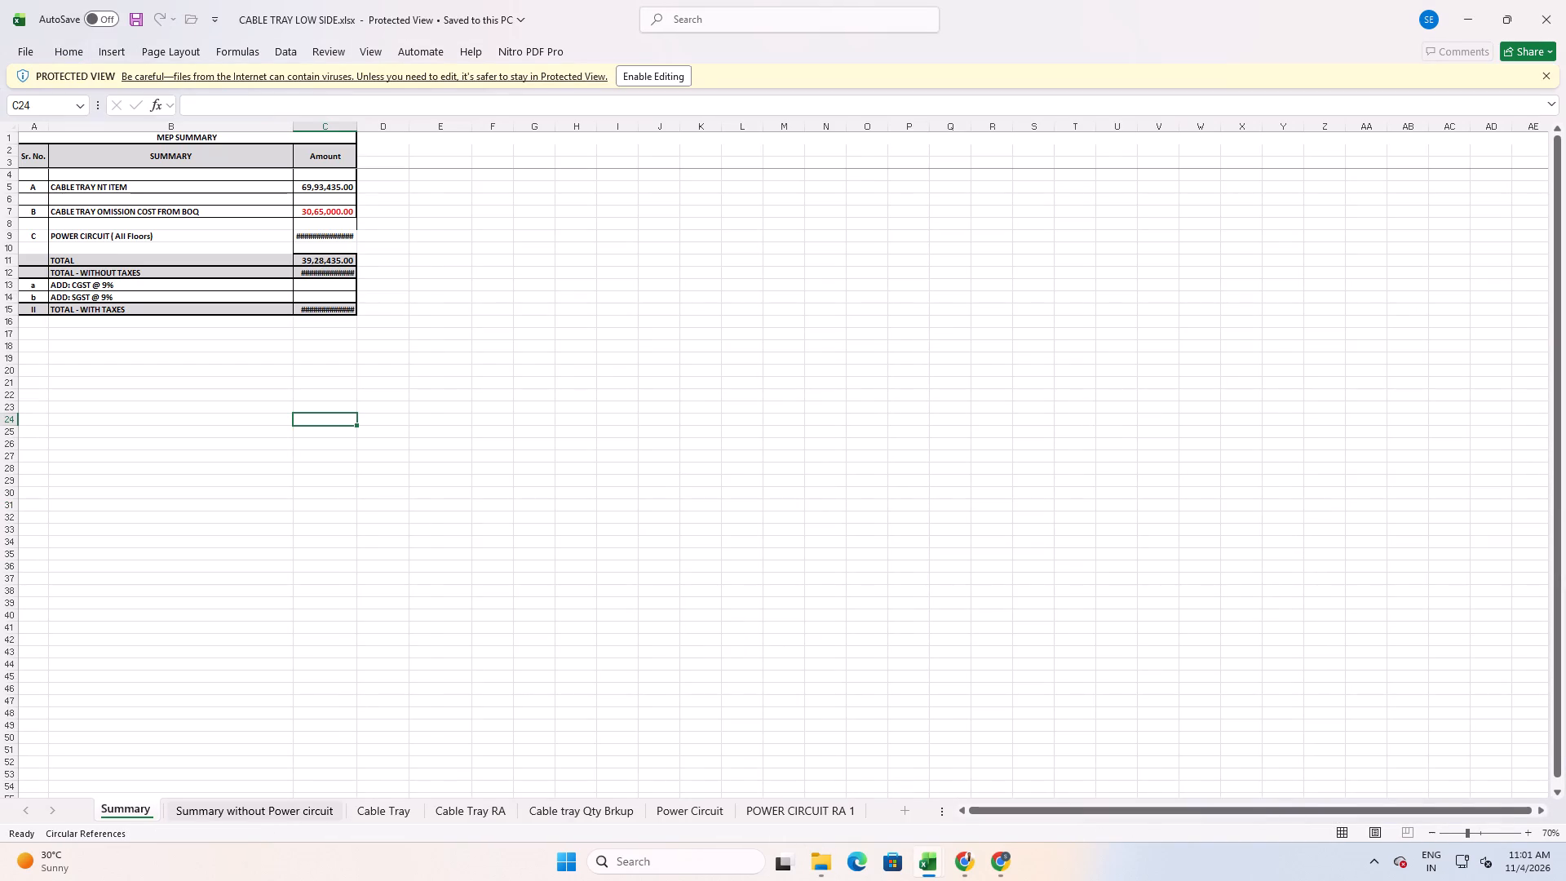
ctrl+scroll(246, 370, up, 2)
click(307, 256)
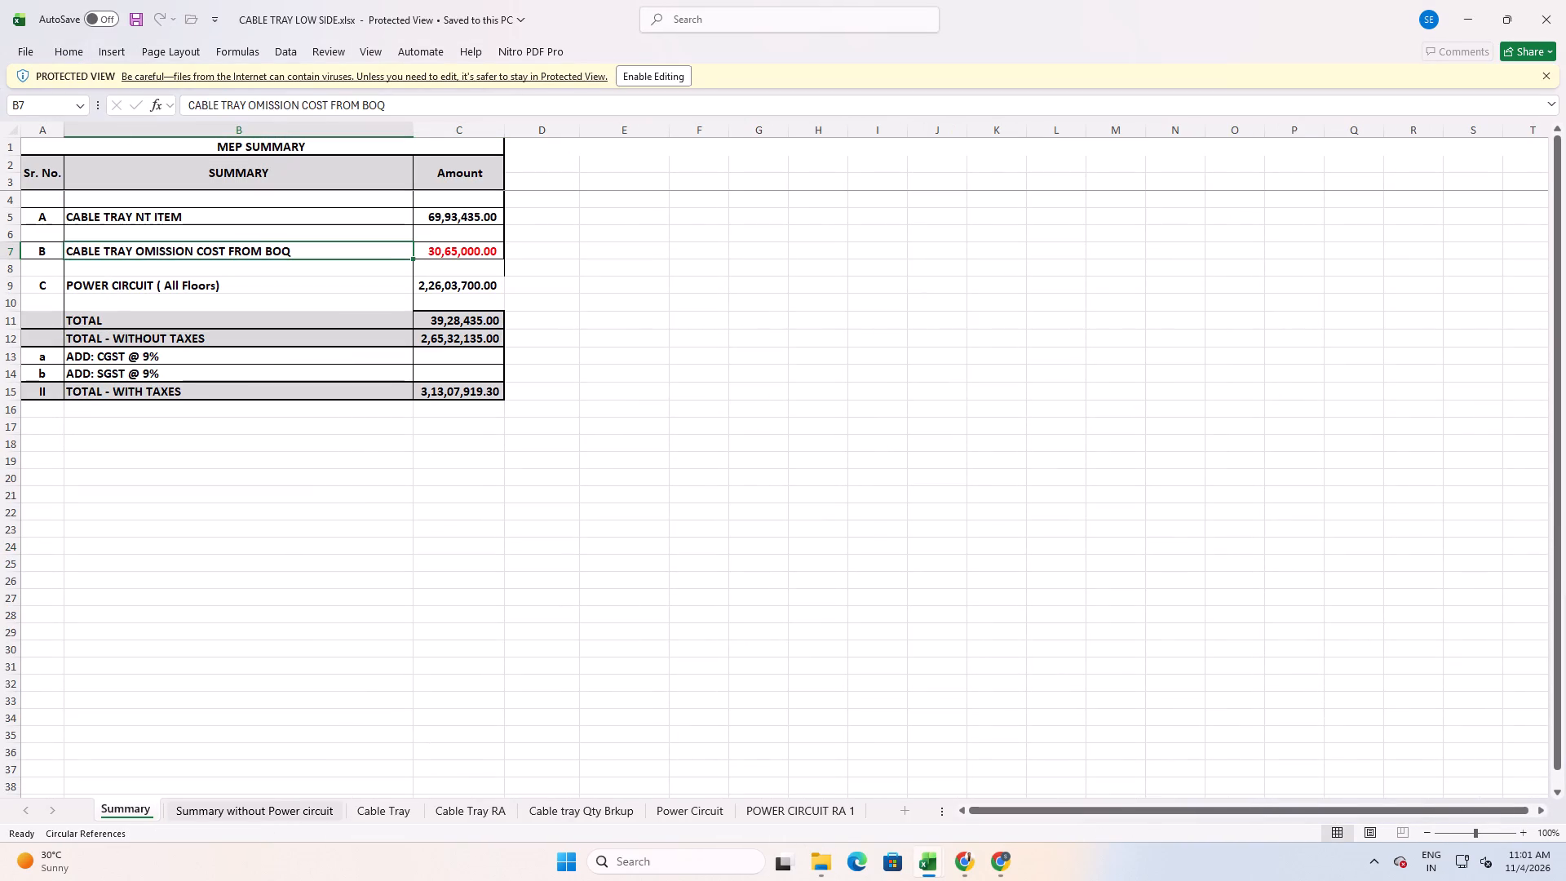
click(309, 289)
Go through the workbook's cable tray sheets and examine the items and rates on the Power Circuit sheet.
click(279, 812)
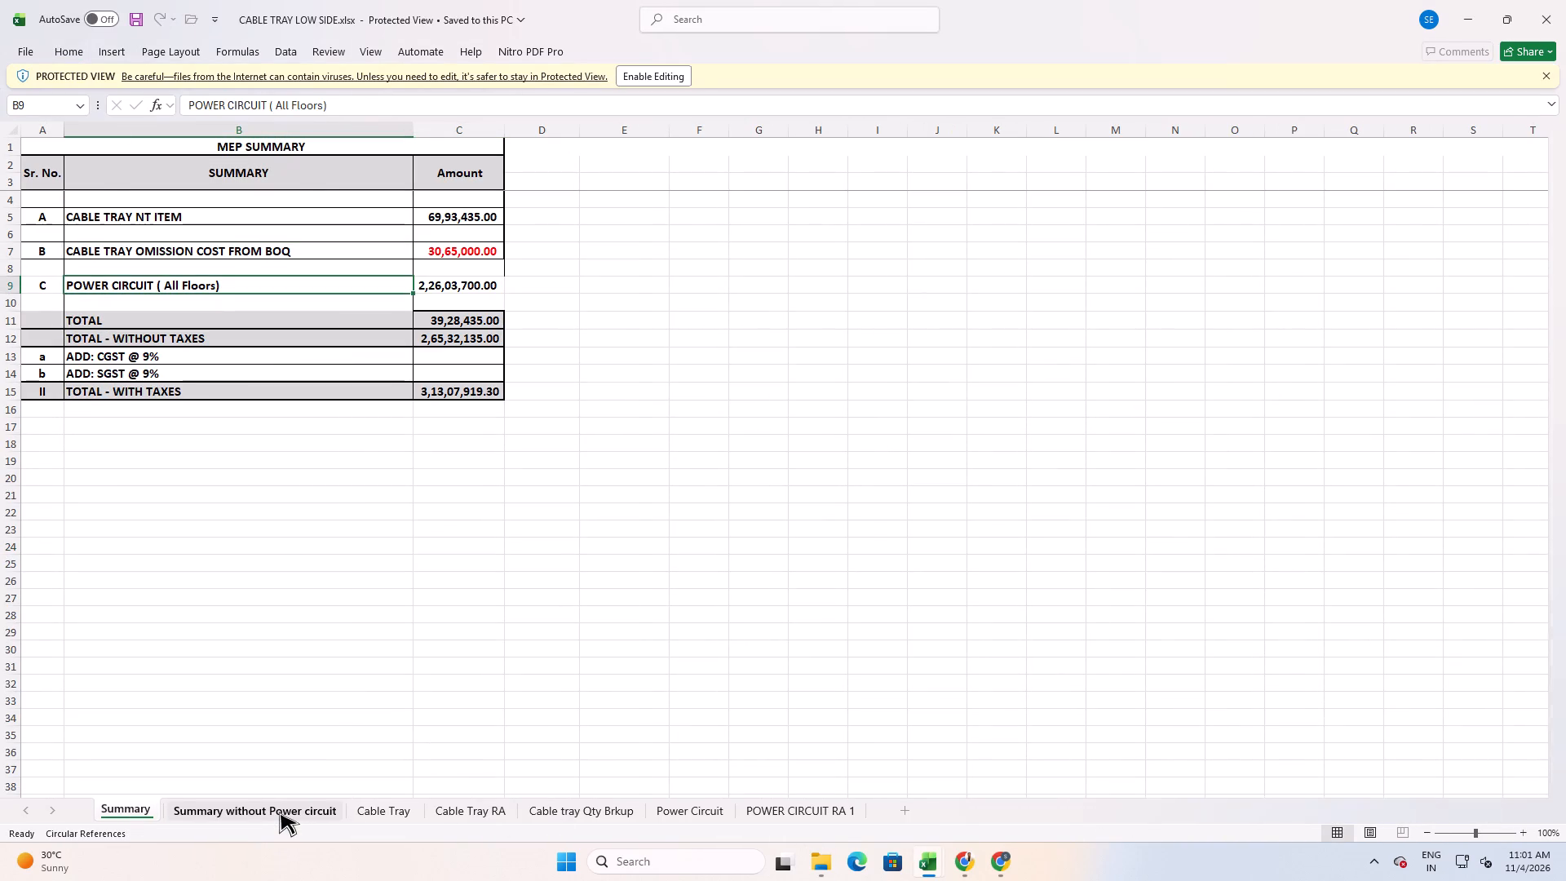
click(385, 808)
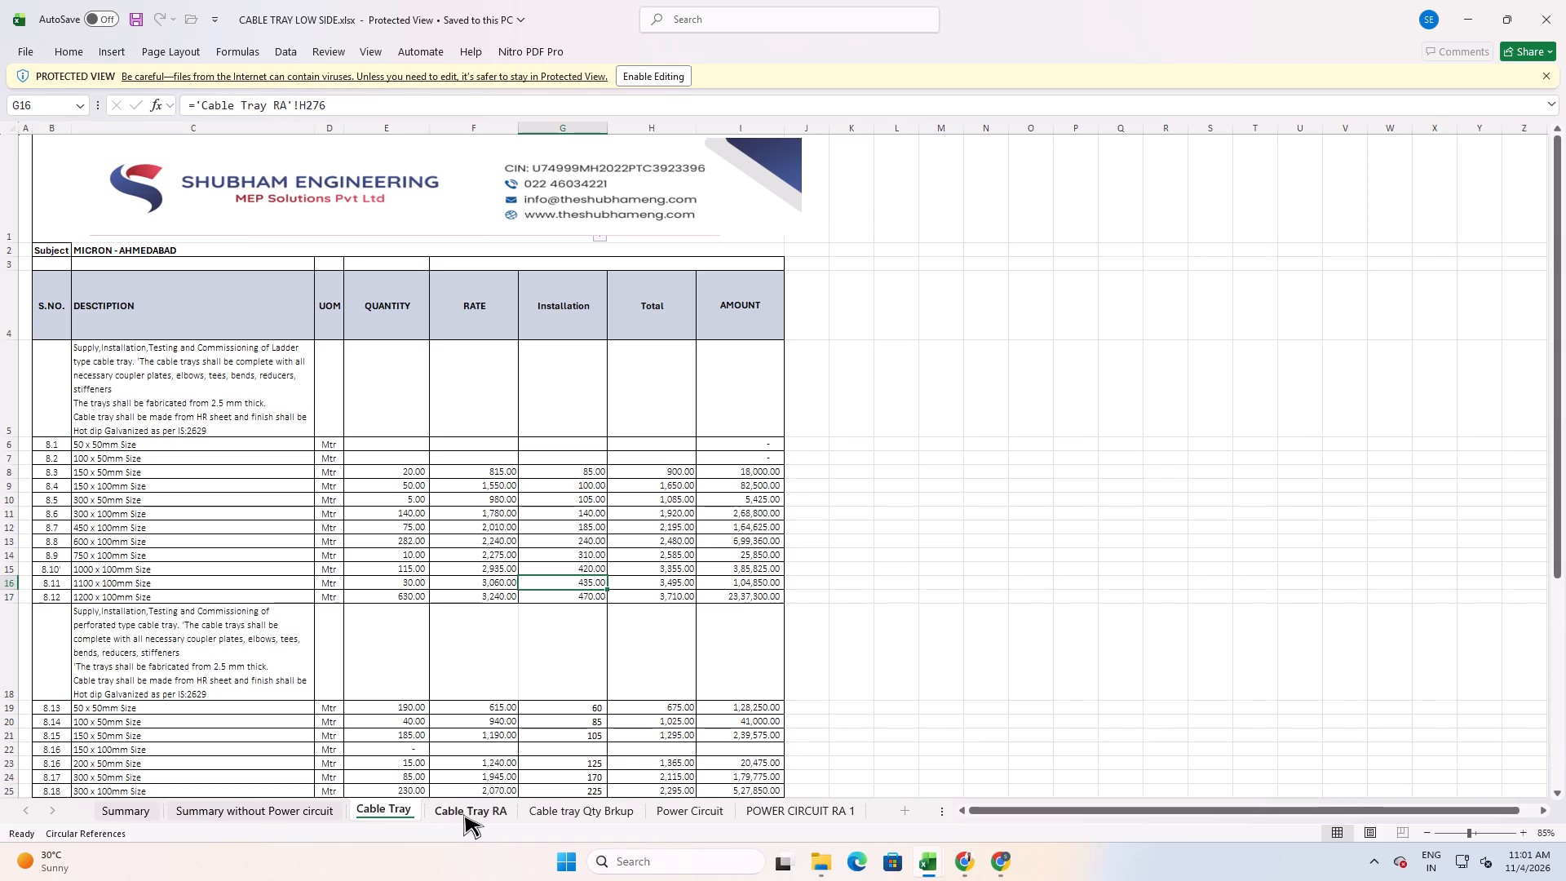
click(463, 814)
click(555, 808)
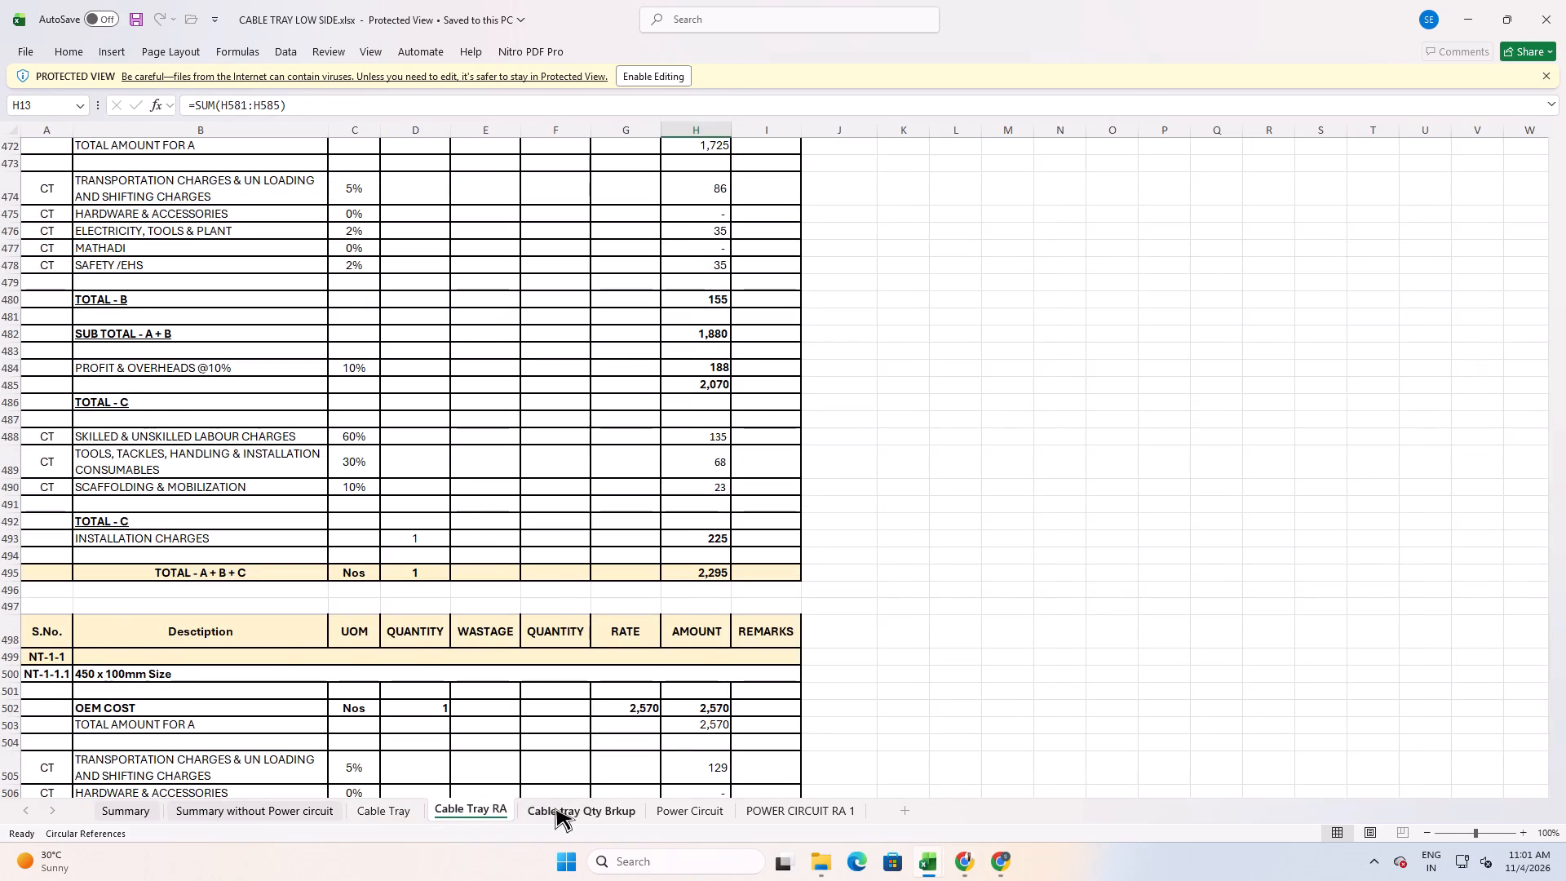
click(691, 808)
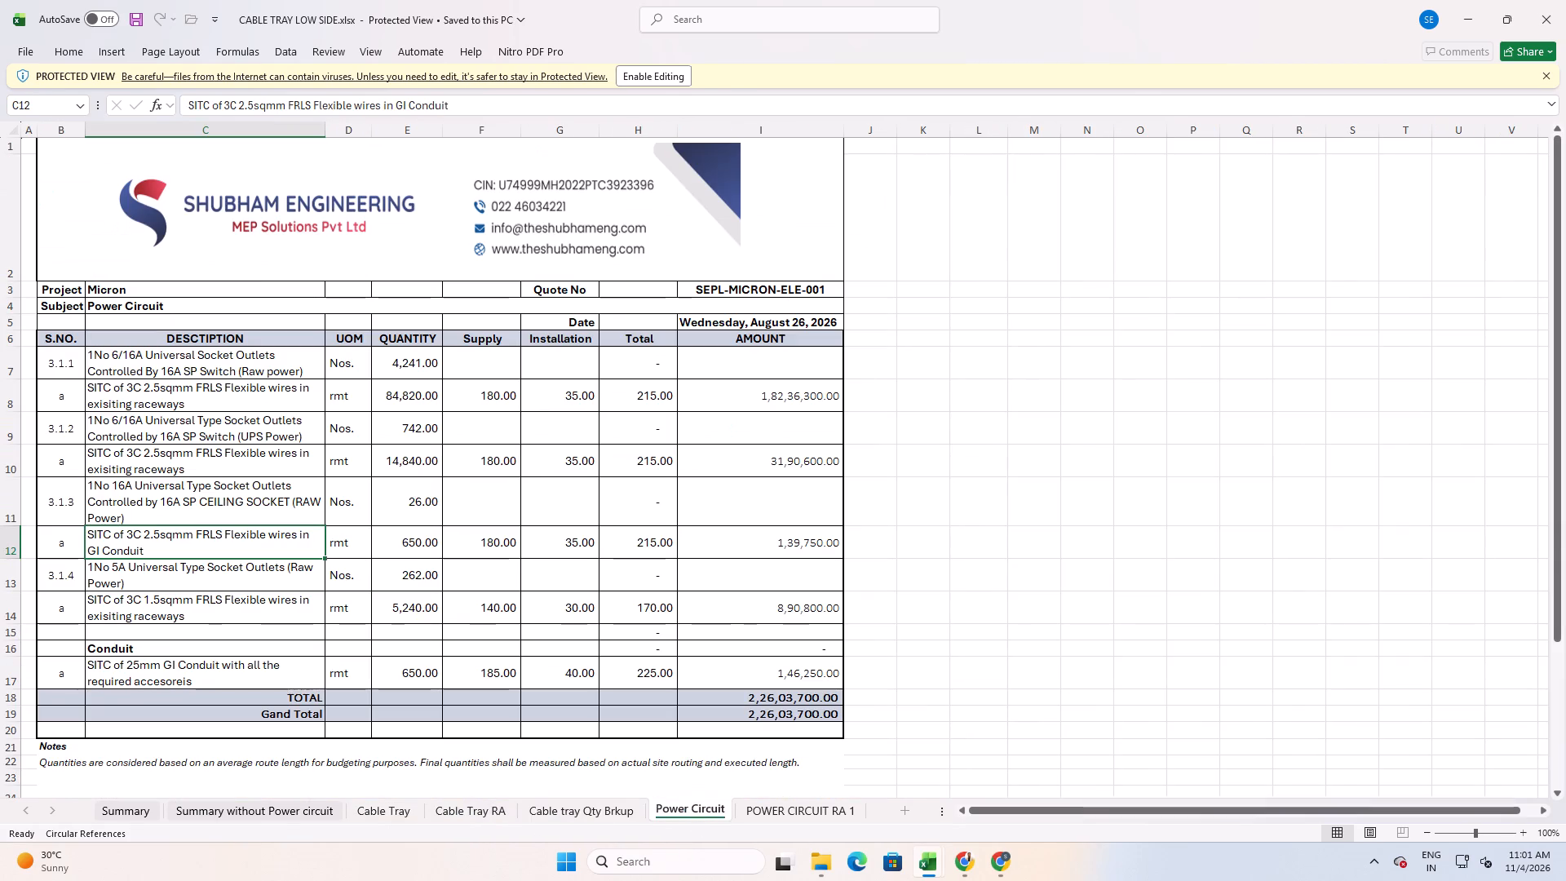
scroll(398, 694, up, 1)
scroll(398, 694, down, 1)
scroll(398, 694, up, 1)
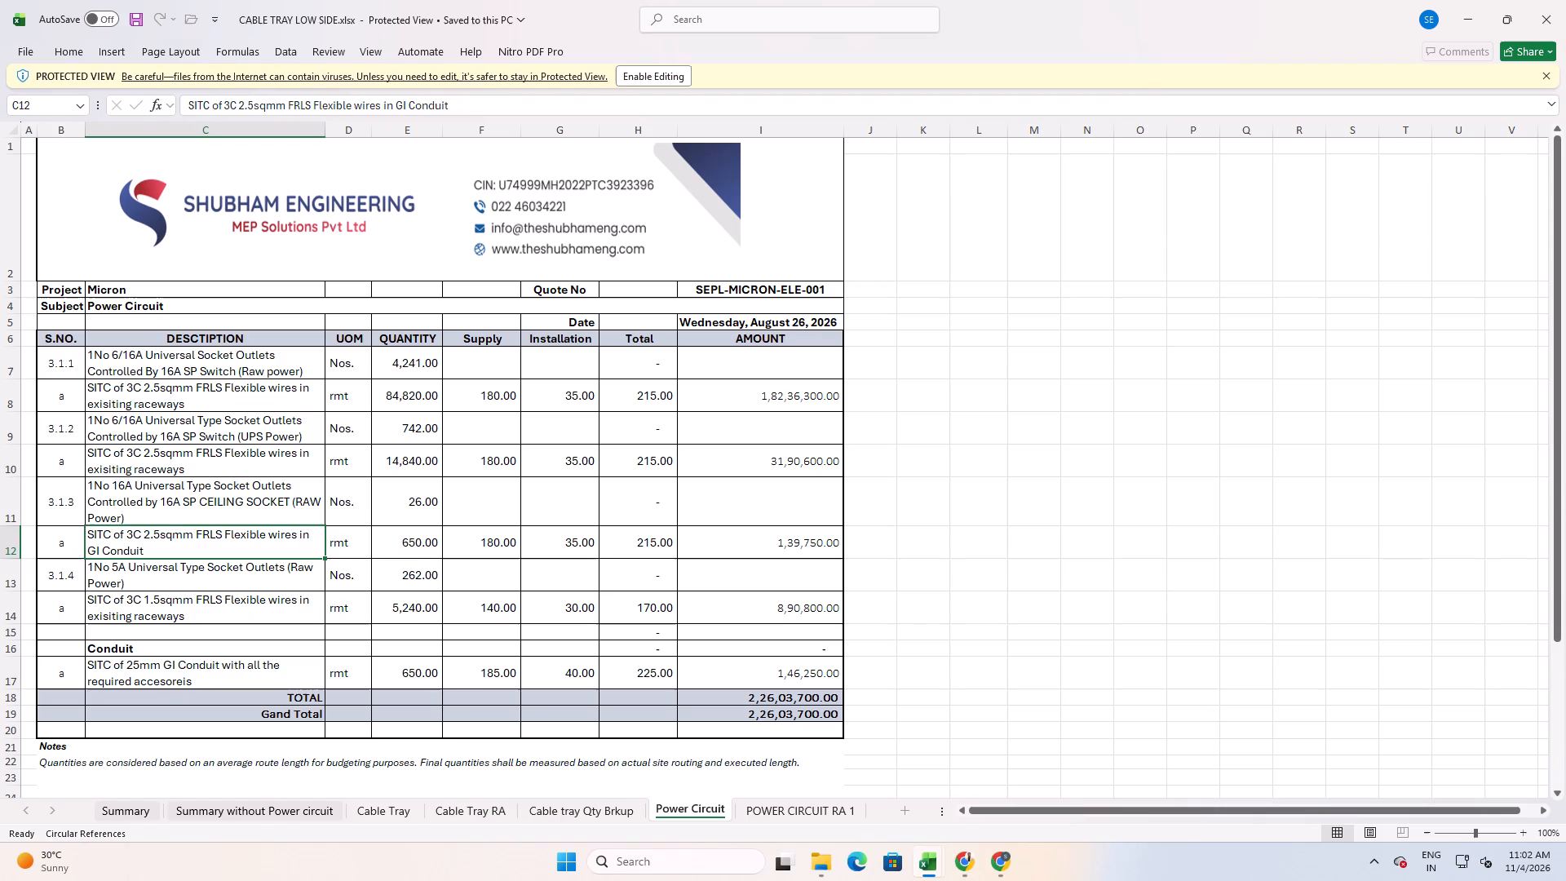
Copy the section 19 heading row of the addendum BOQ into the row directly below item 19.10.
key(alt+Tab)
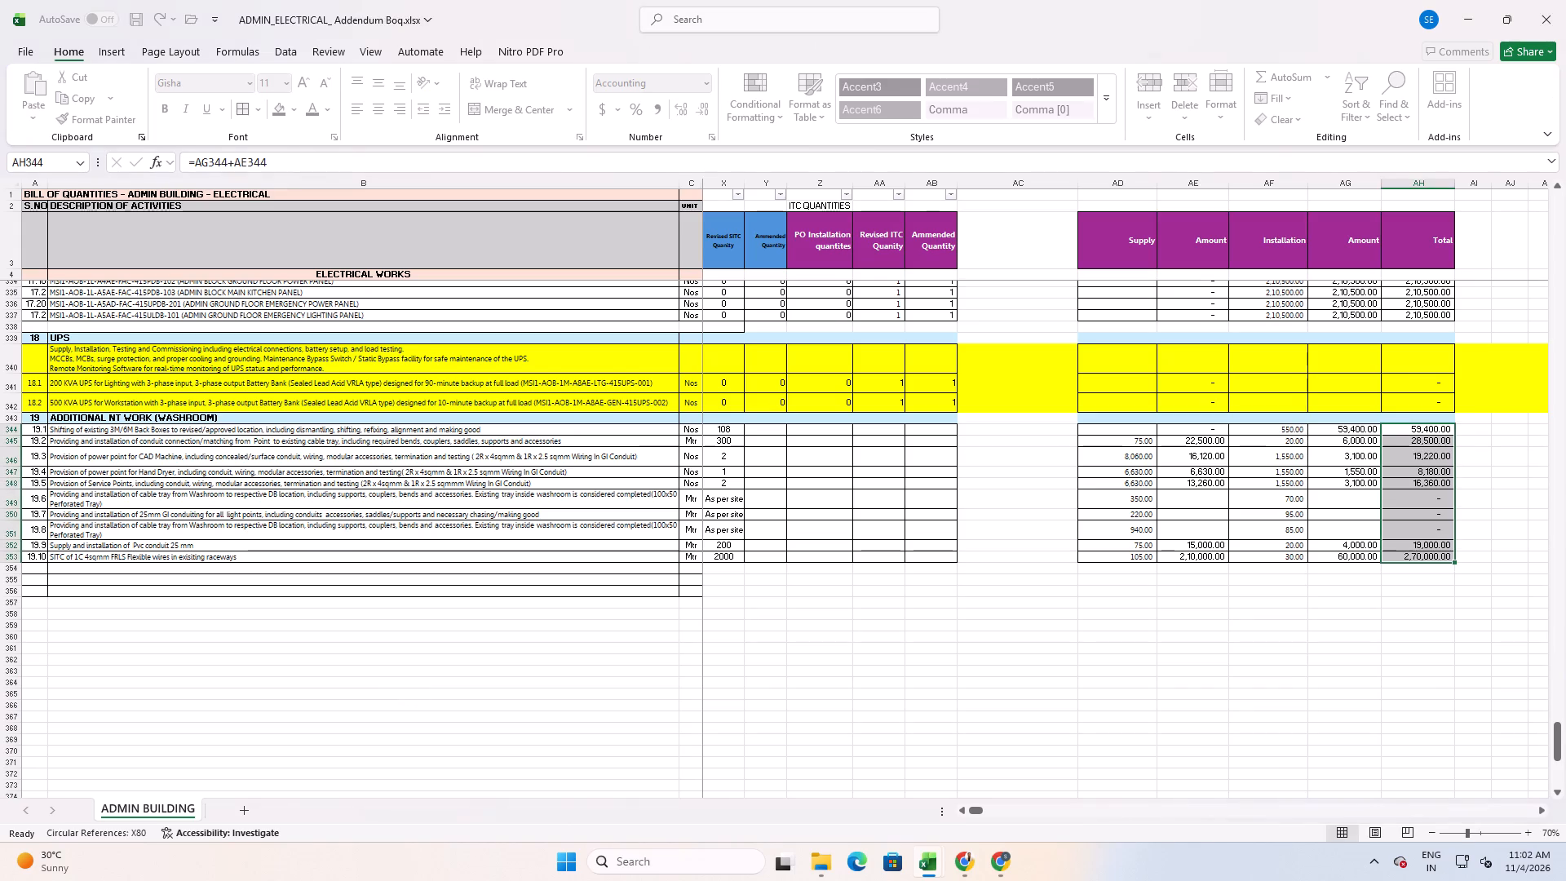
click(532, 649)
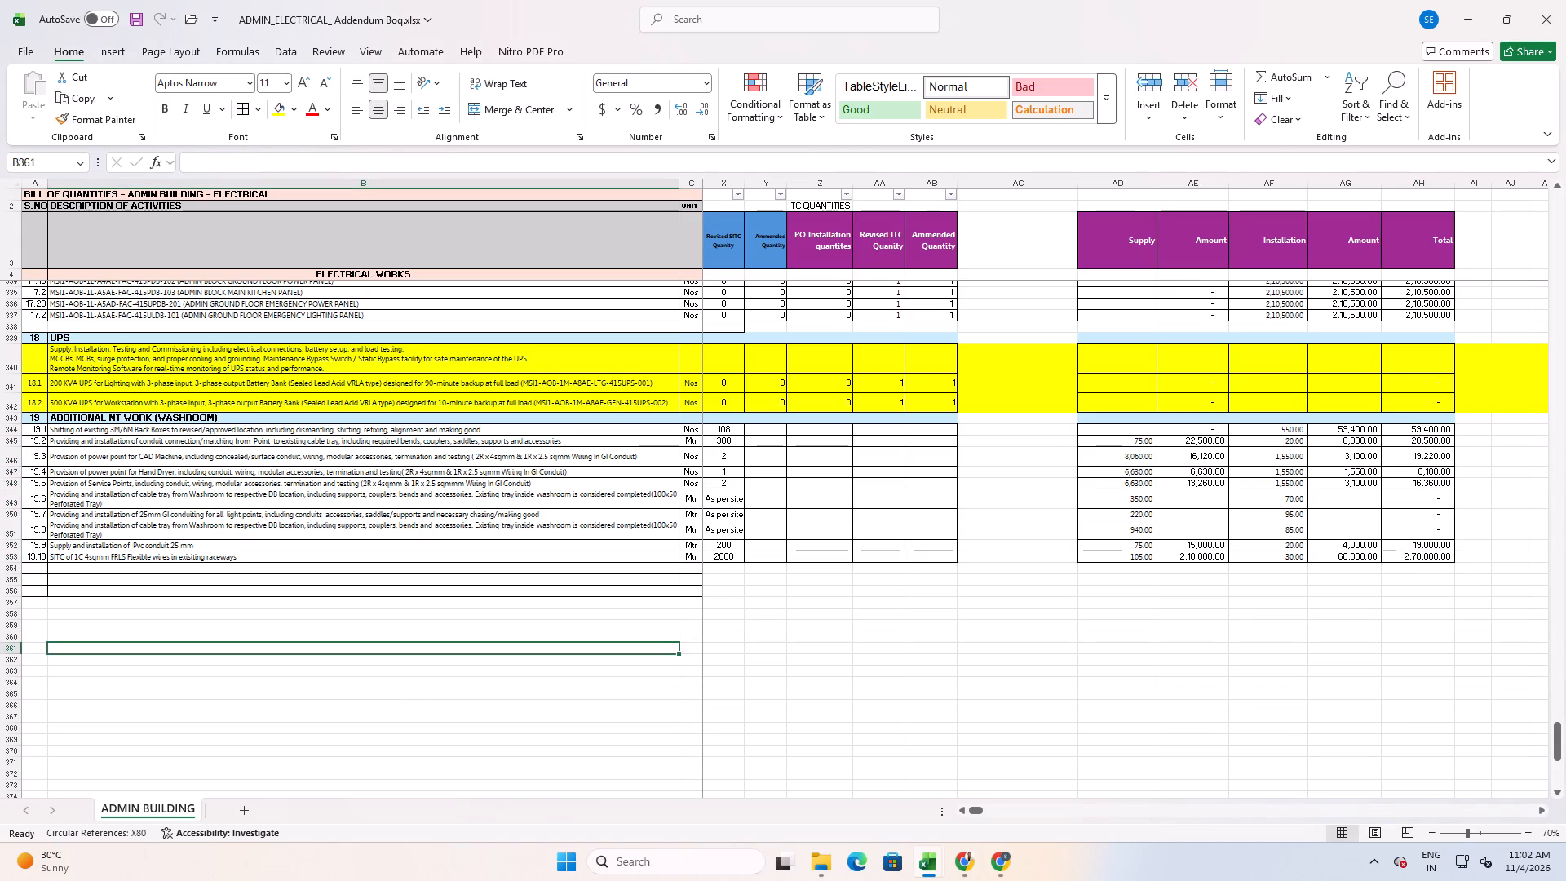
click(15, 418)
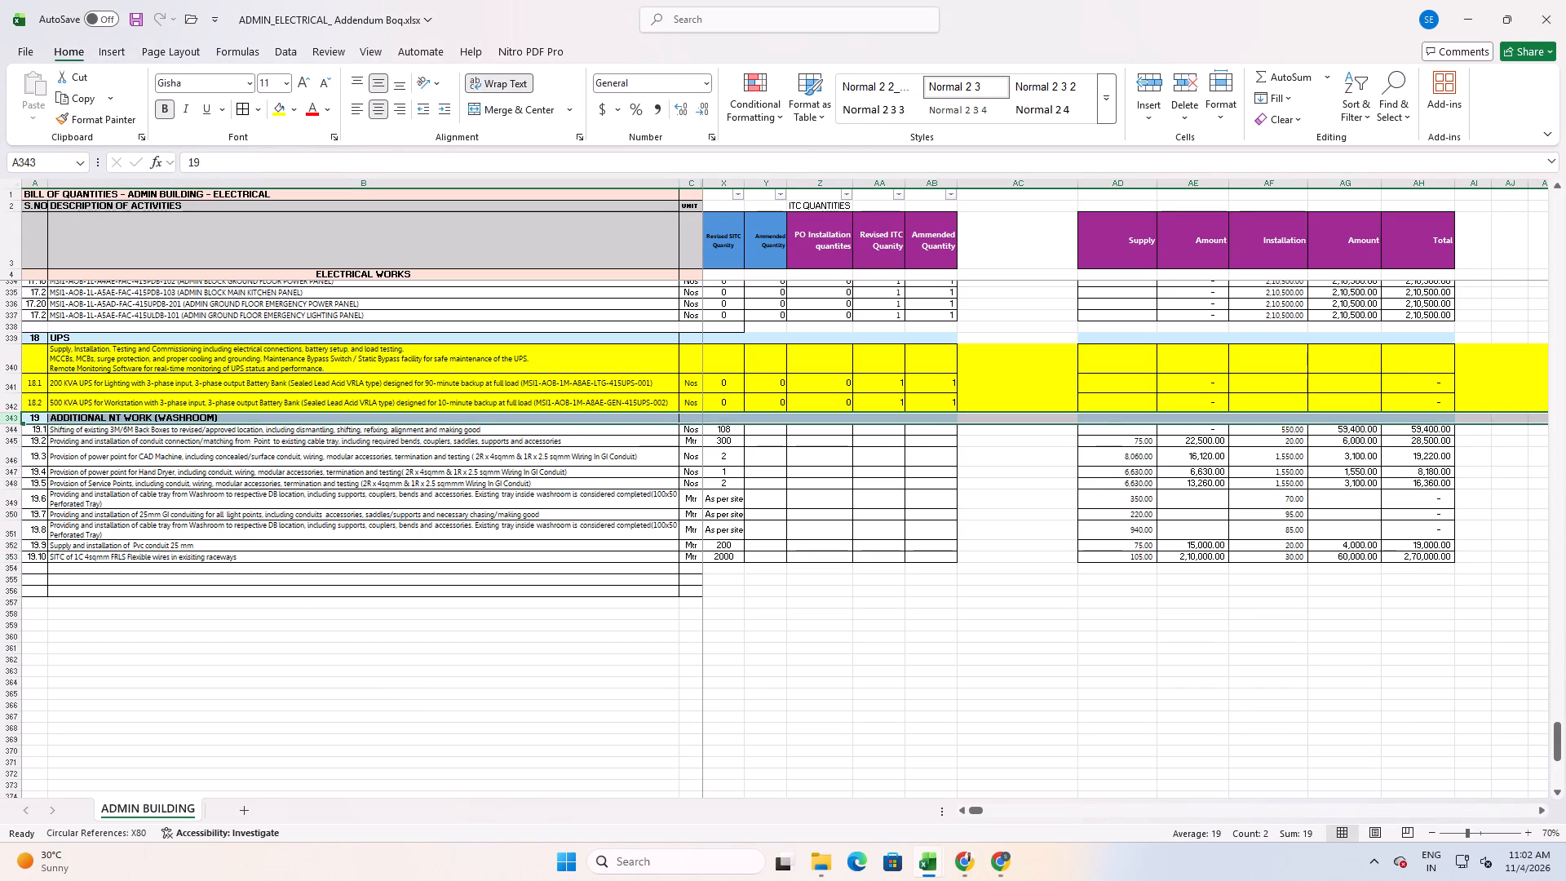
key(ctrl+c)
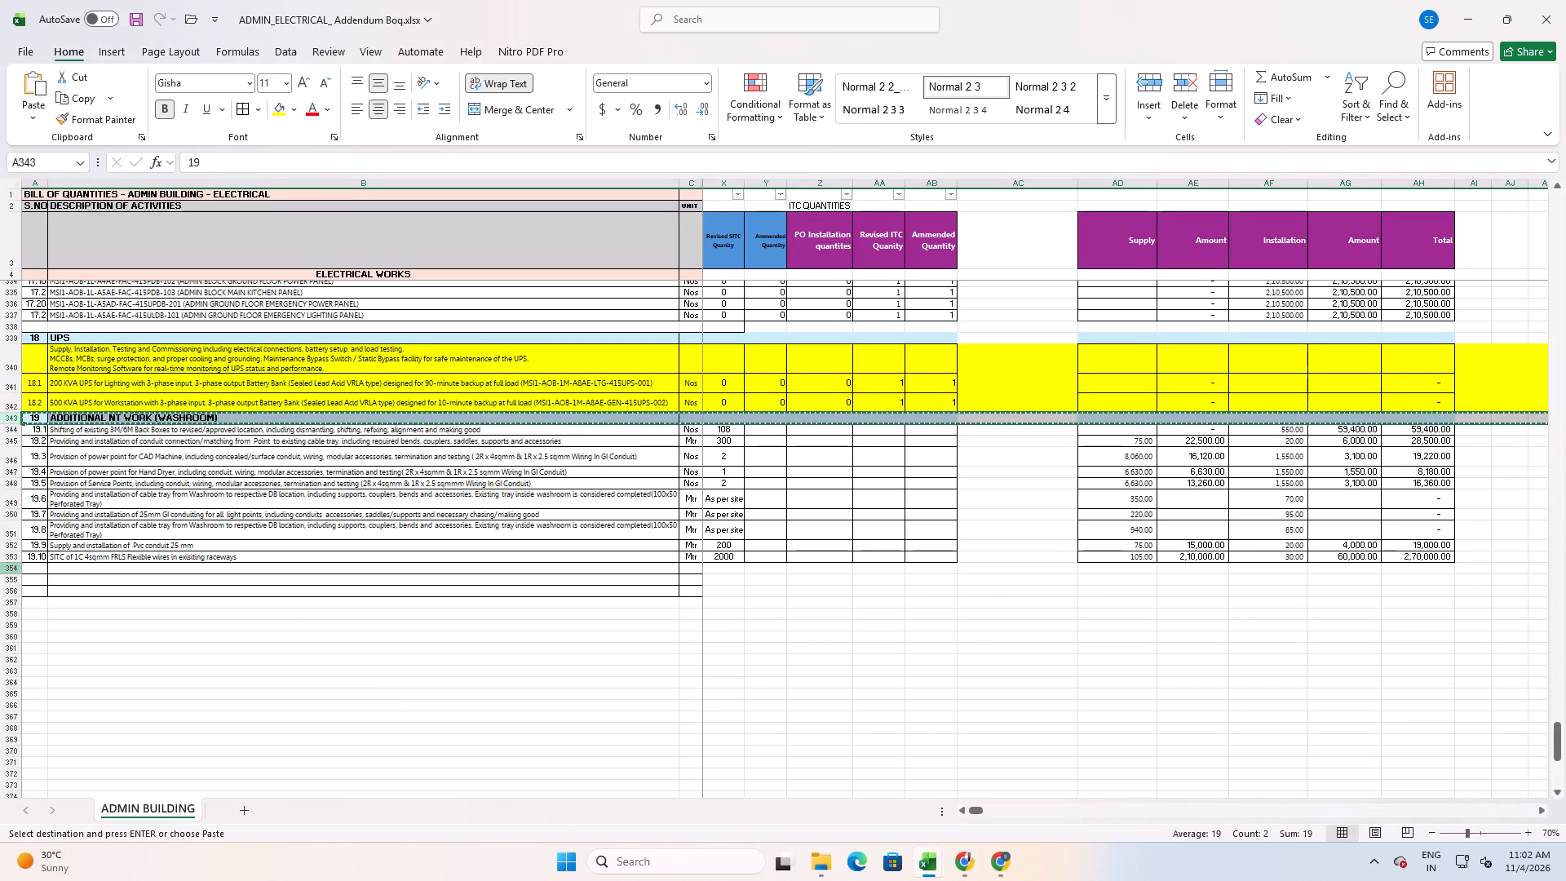
click(3, 571)
key(ctrl+v)
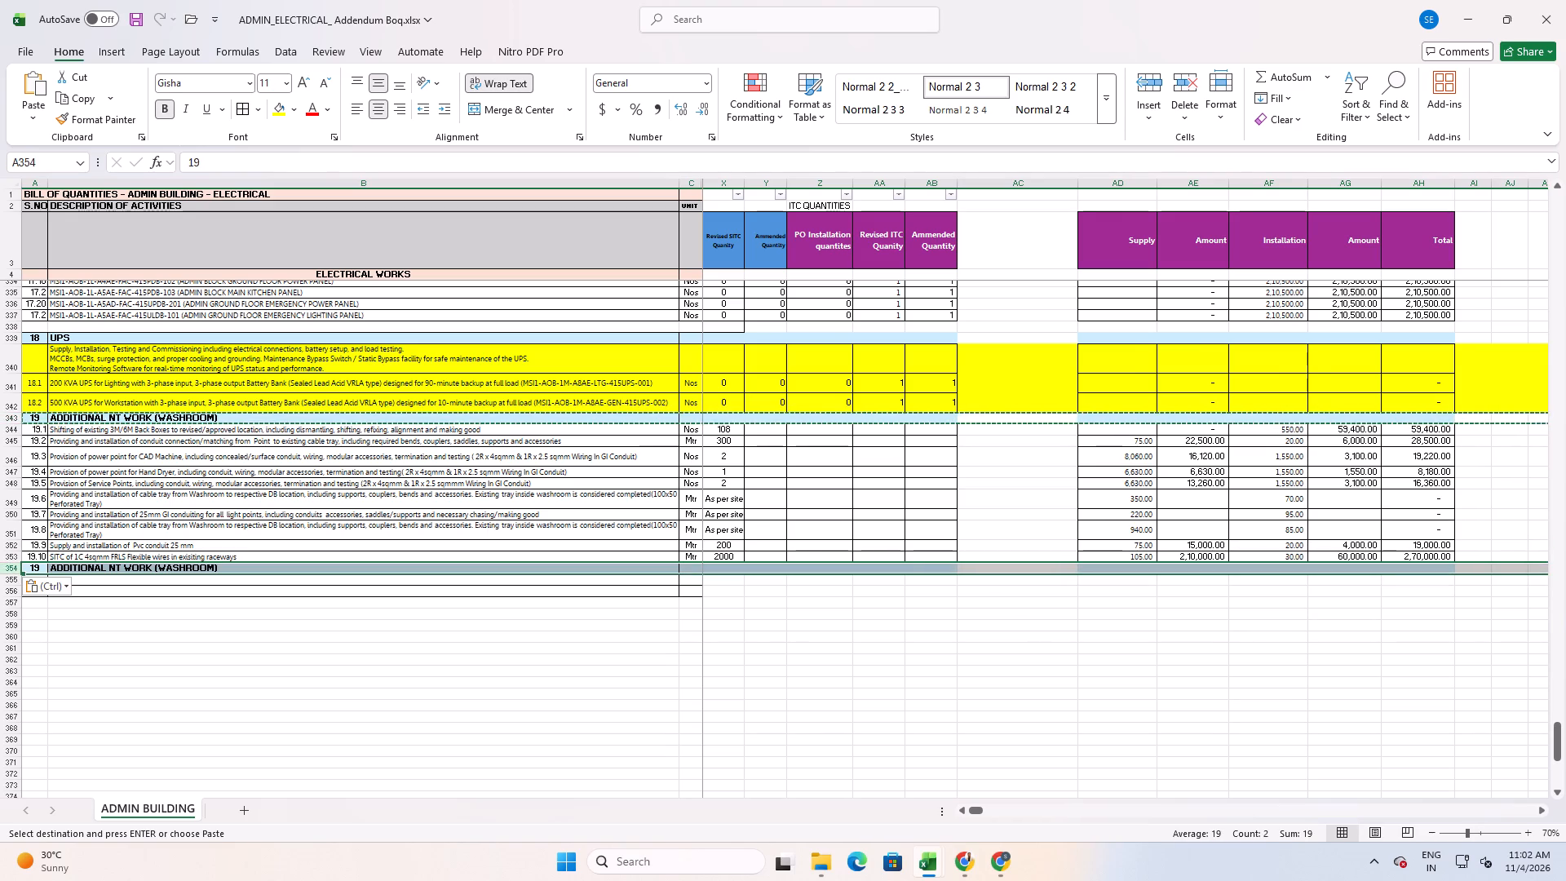
click(216, 651)
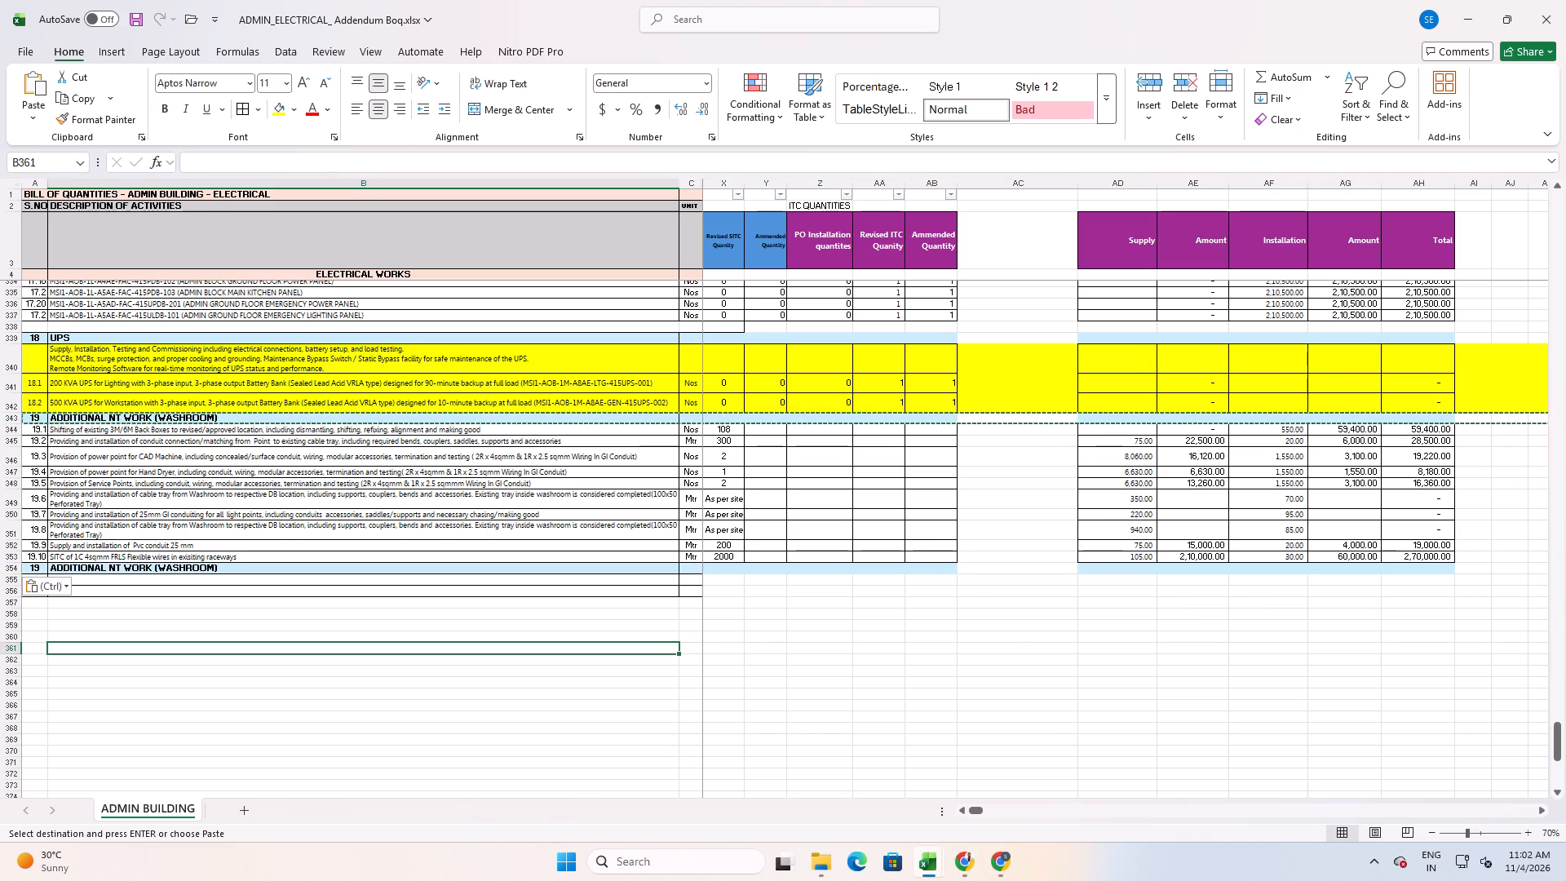
Replace the copied heading's description with POWER CIRCUIT ADMIN BUILDING.
double_click(154, 570)
key(alt+Tab)
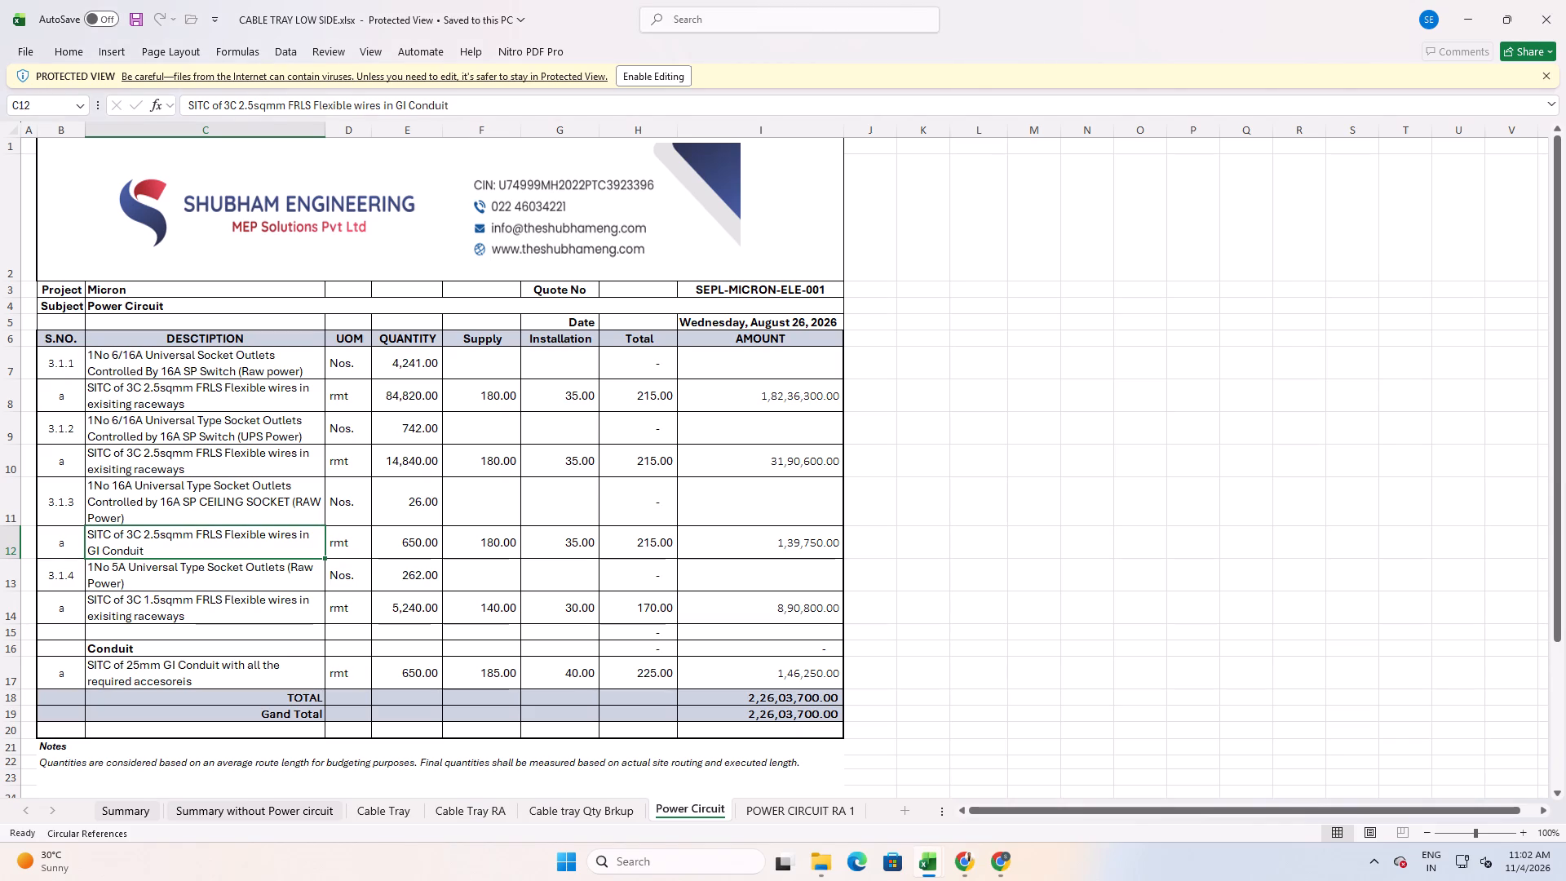
key(alt+Tab)
double_click(219, 570)
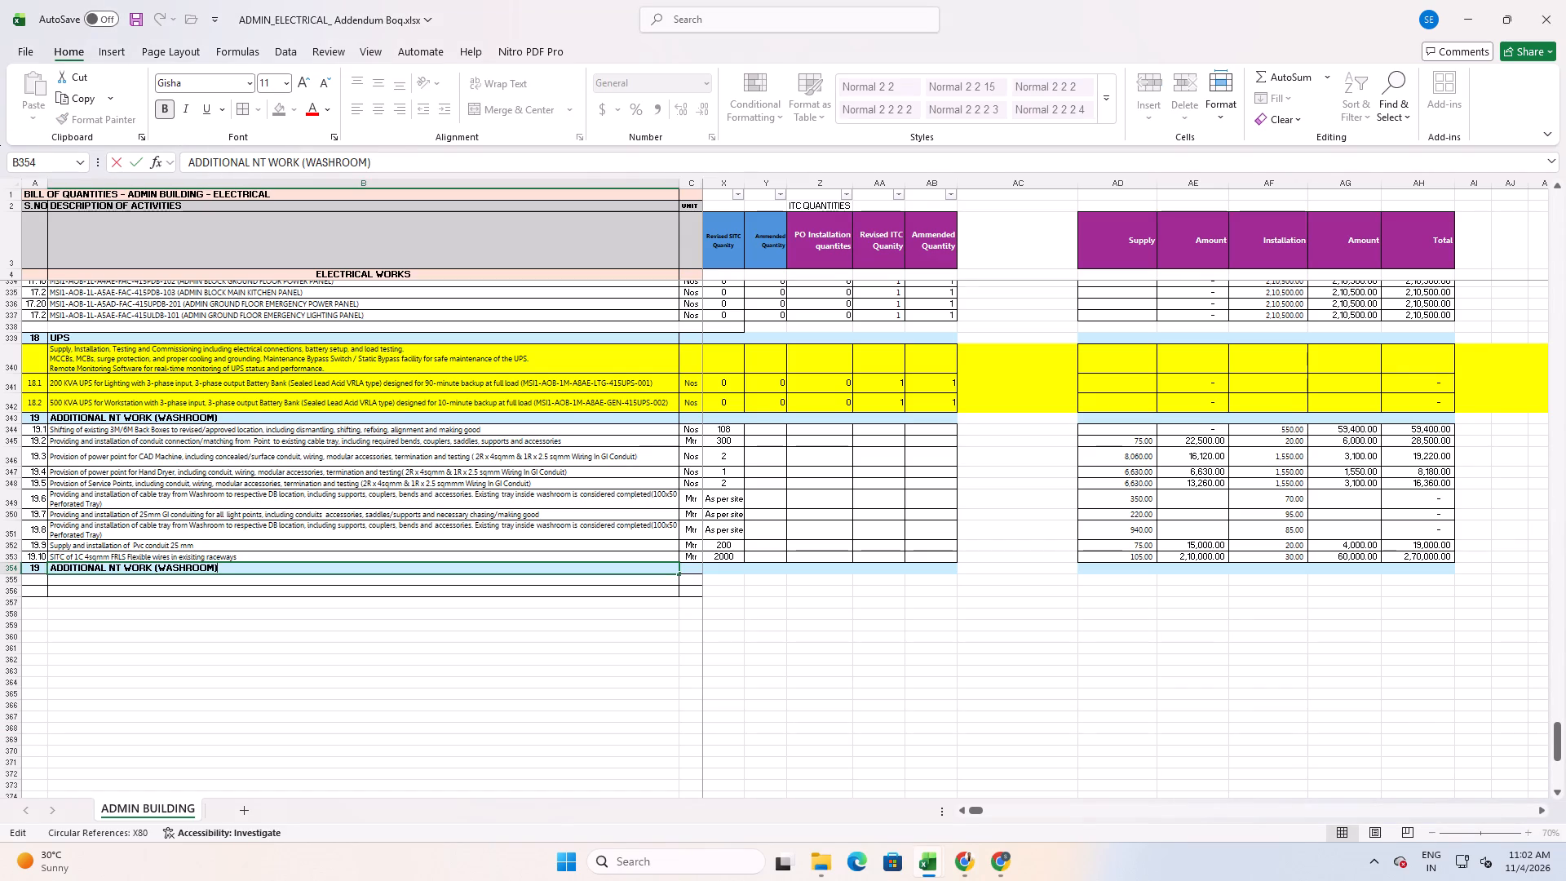
drag(223, 569, 0, 569)
text(POWER CIRCUIT ADMIN BUIL)
text(DING)
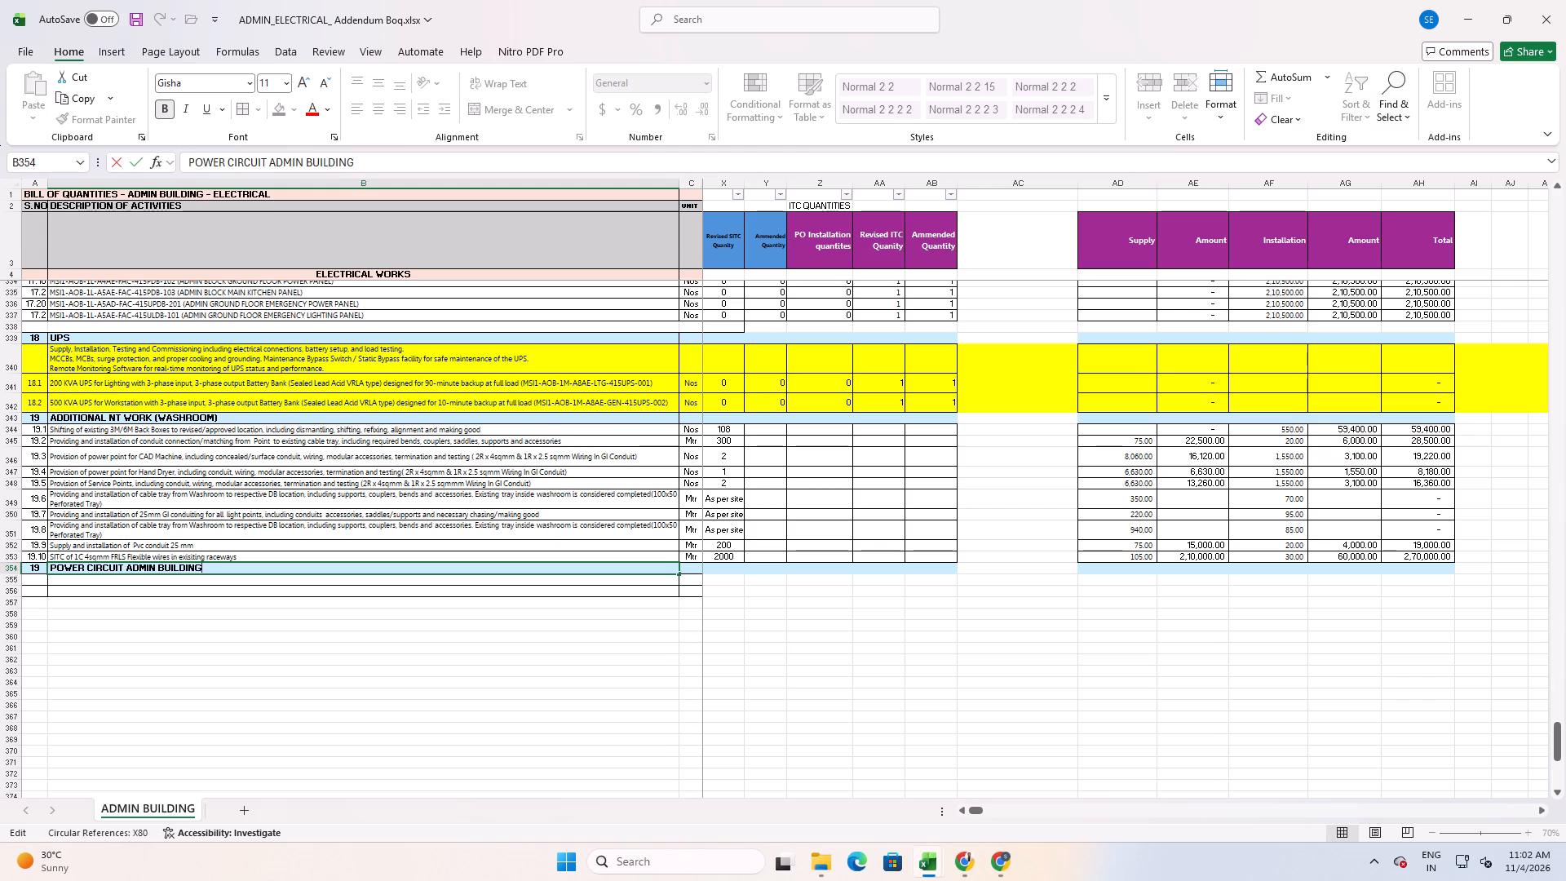
click(128, 624)
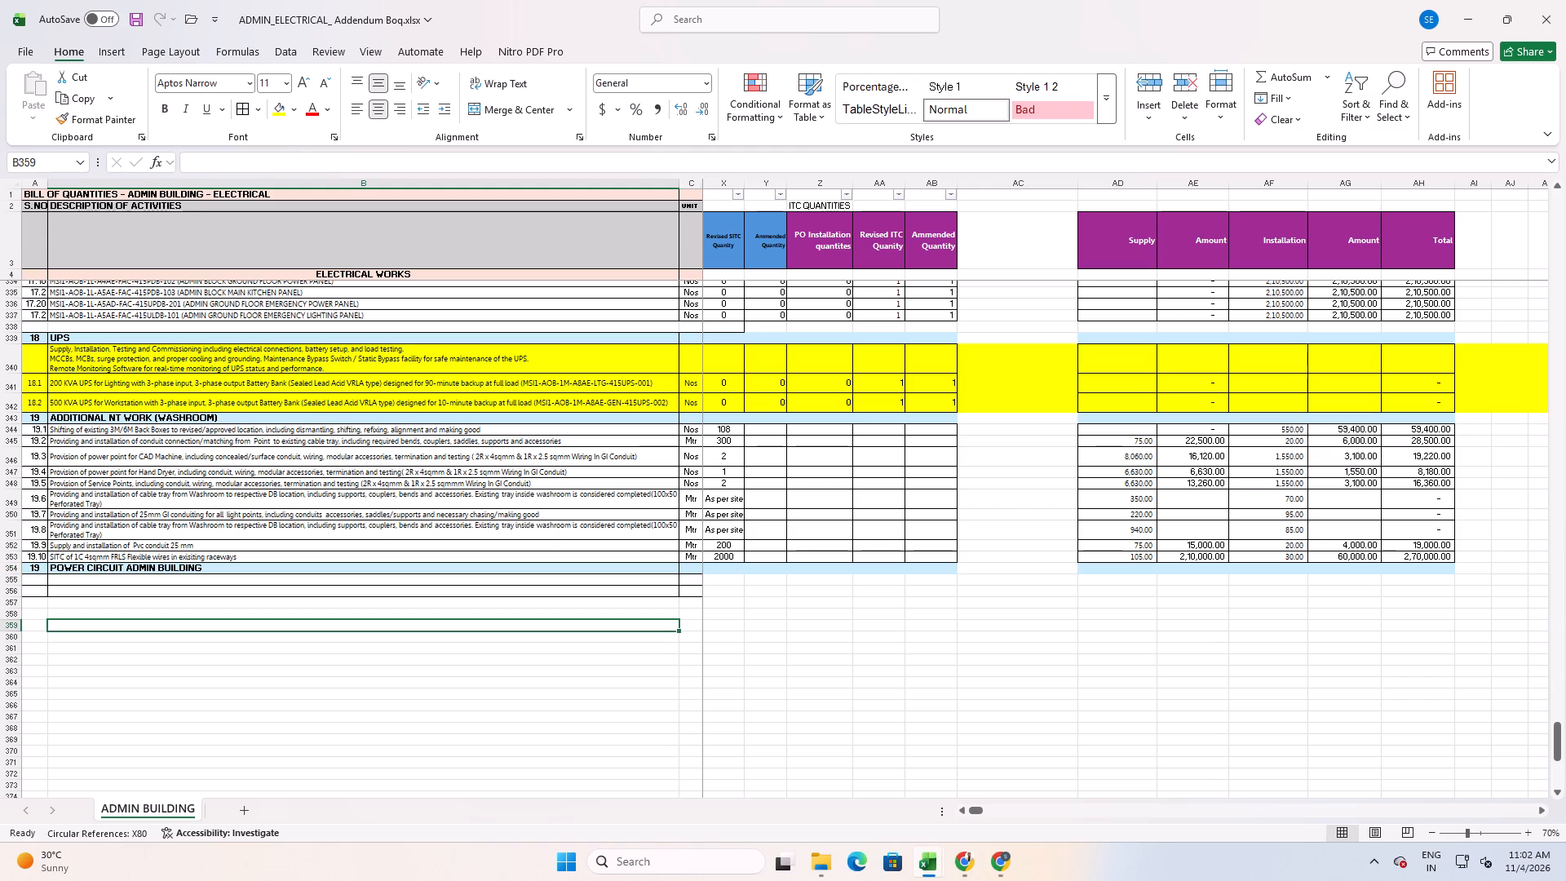
Put ADMIN BUILDING in parentheses so the heading reads POWER CIRCUIT (ADMIN BUILDING).
click(134, 567)
double_click(130, 567)
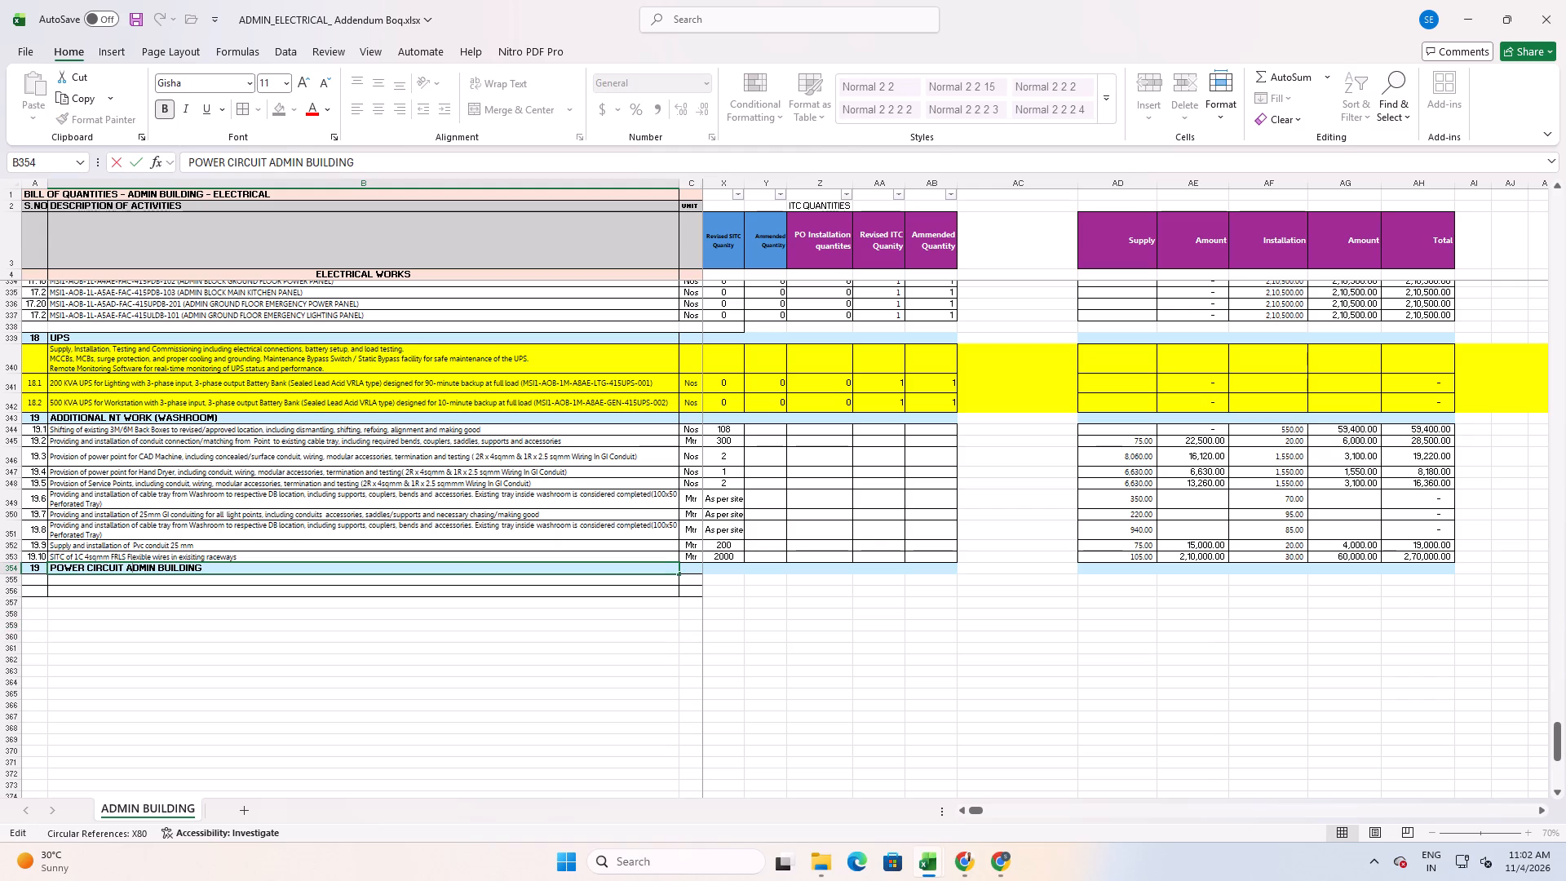
key(Left)
key(shift+parenleft)
key(Right)
key(Right)
key(Right)
key(Right)
key(Right)
key(Right)
key(Right)
key(Right)
key(Right)
key(Right)
key(Right)
key(Right)
key(Right)
key(Right)
key(Right)
key(Right)
key(Right)
key(Right)
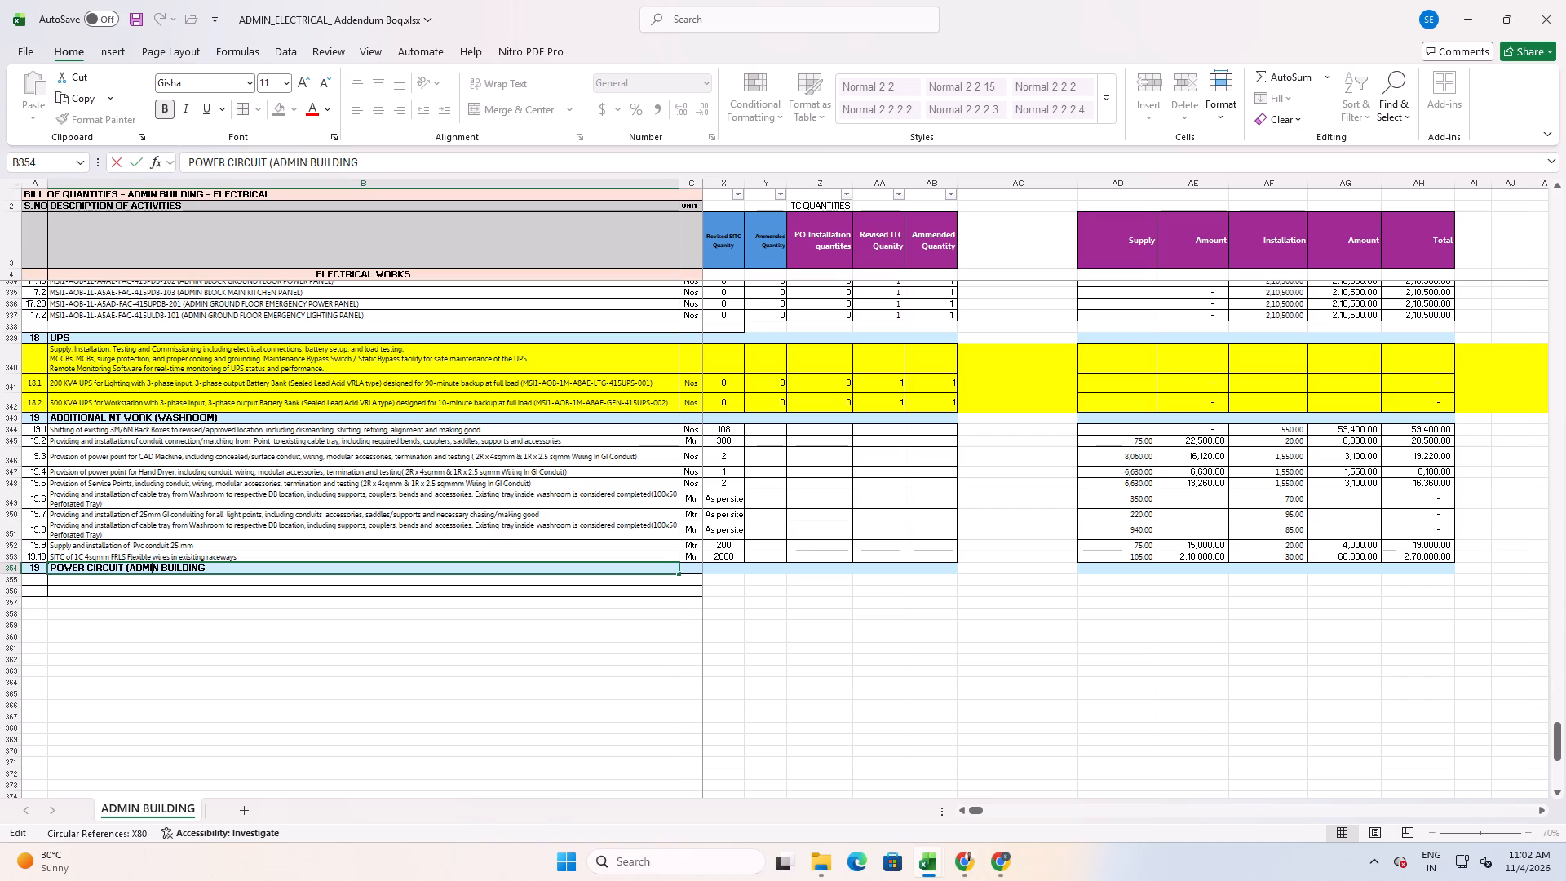
key(shift+parenright)
key(Return)
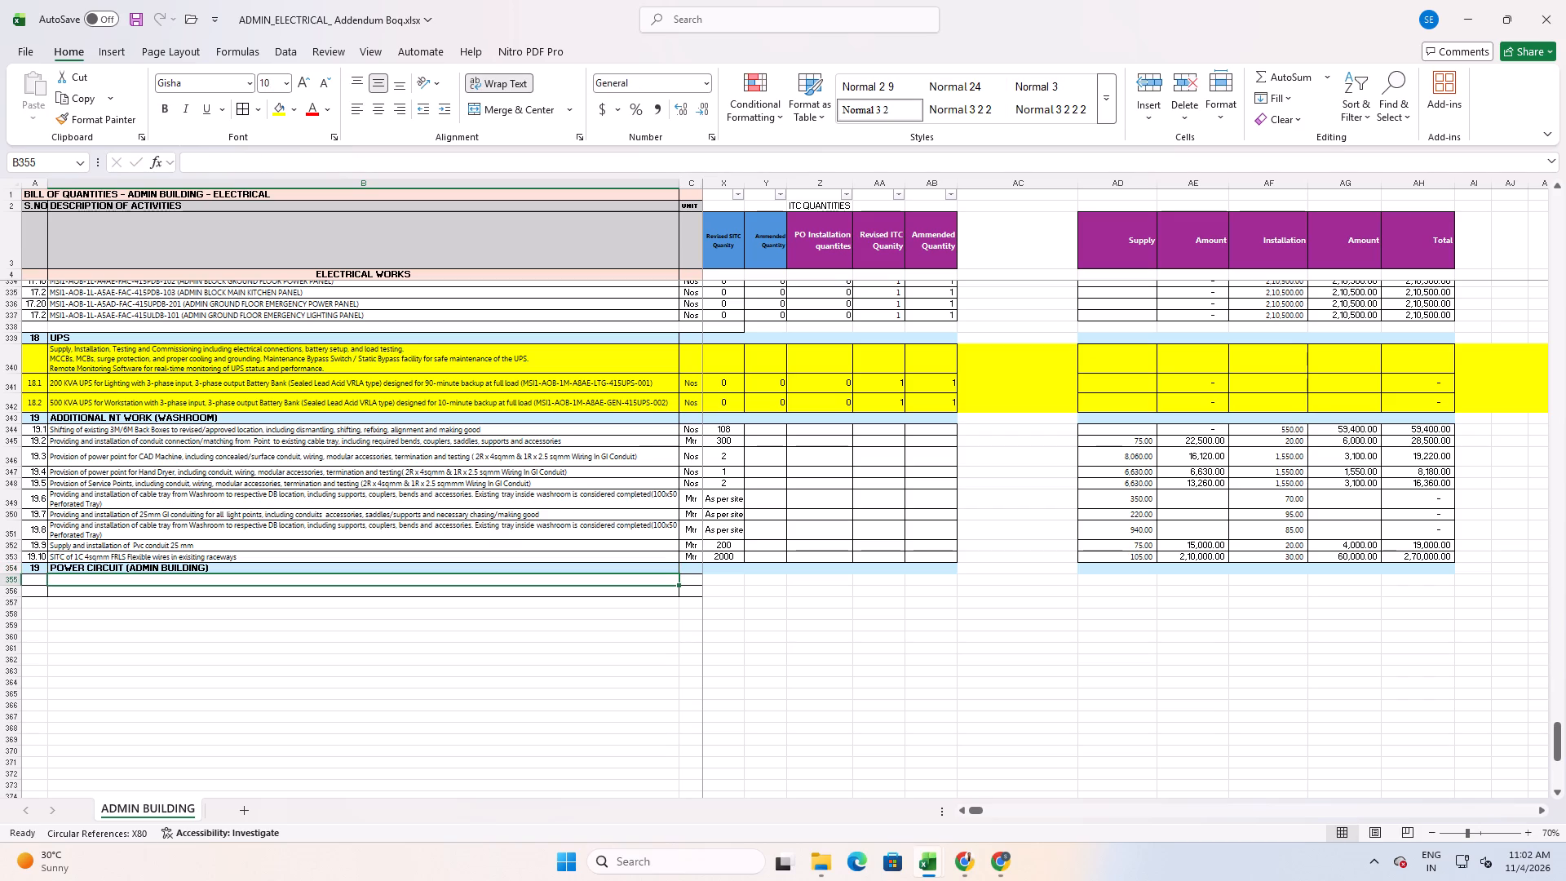
Number the POWER CIRCUIT (ADMIN BUILDING) heading 20 and the first item row below it 20.1.
key(Left)
key(Up)
text(20)
key(Return)
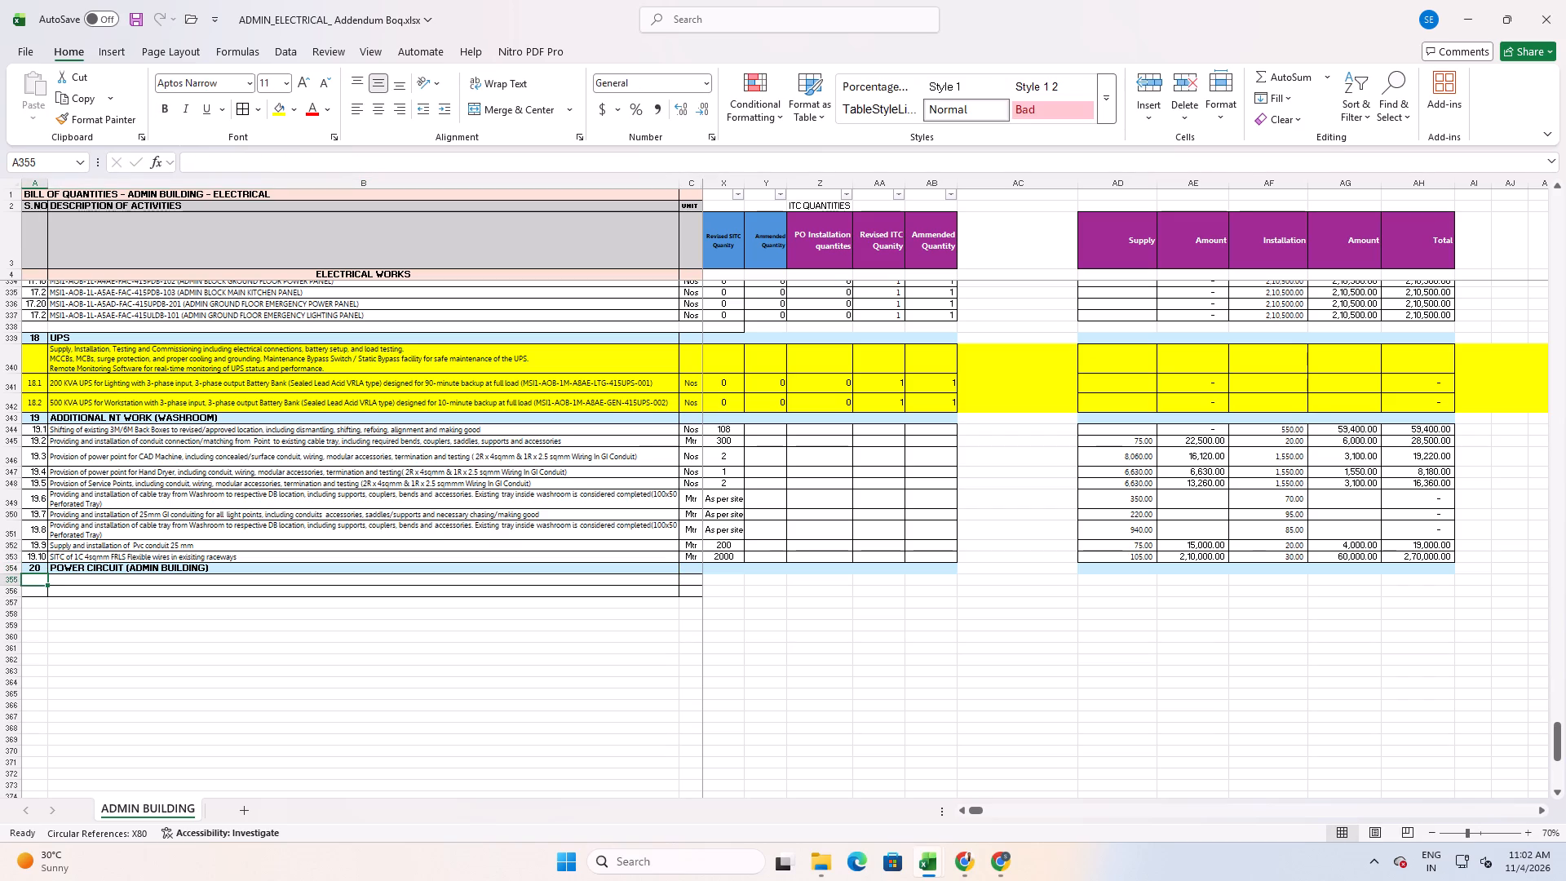
text(20.1)
key(Return)
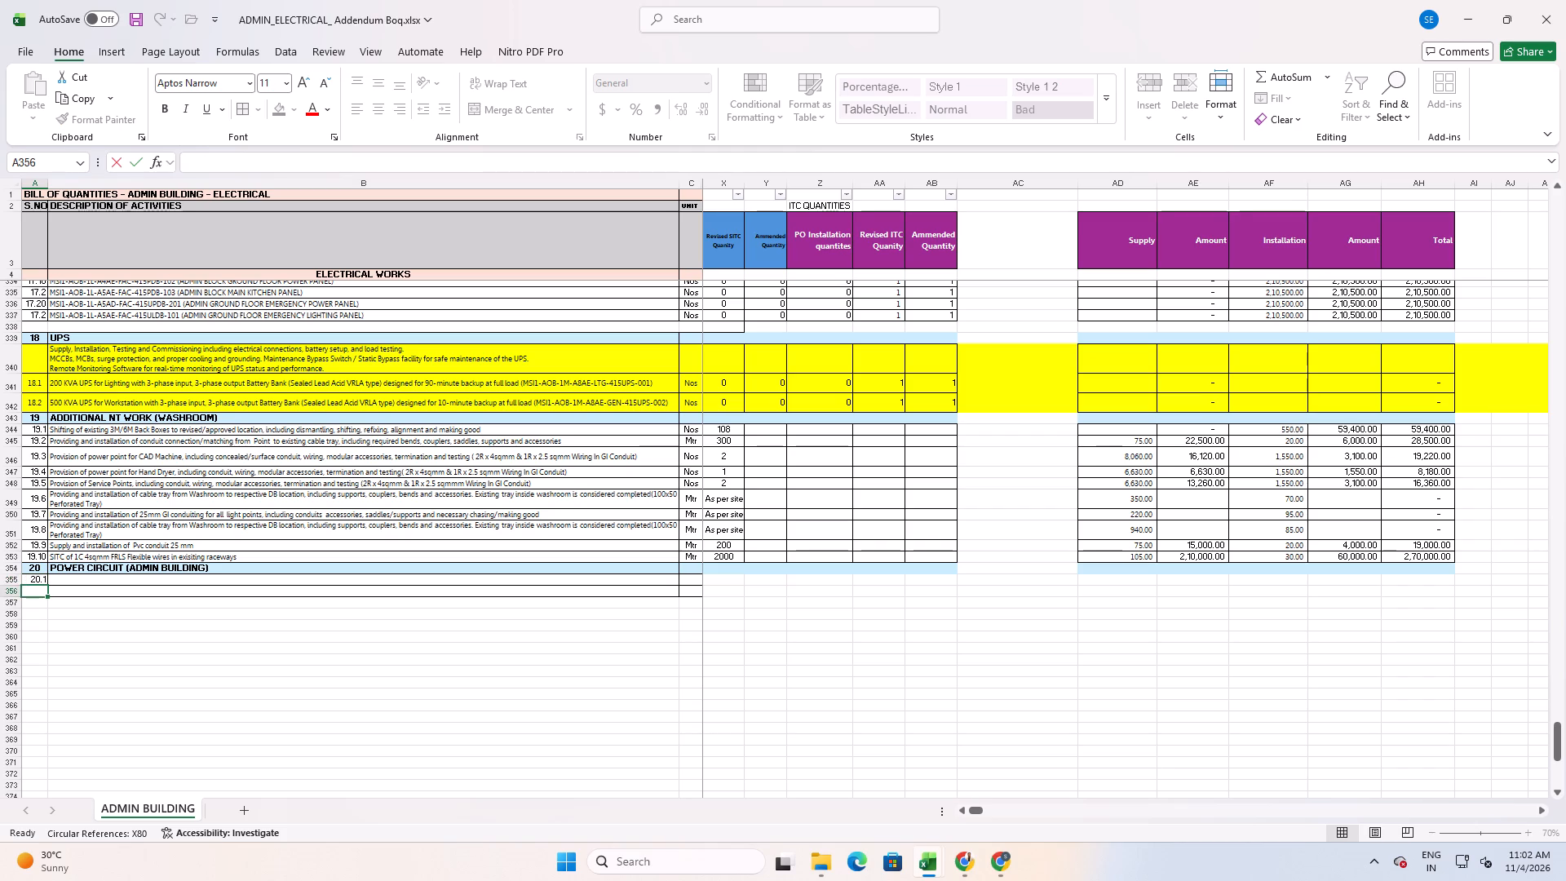
Check the quantity of the raw power 6/16A socket item 3.1.1 on the Power Circuit sheet for item 20.1.
key(Up)
key(Right)
key(alt+Tab)
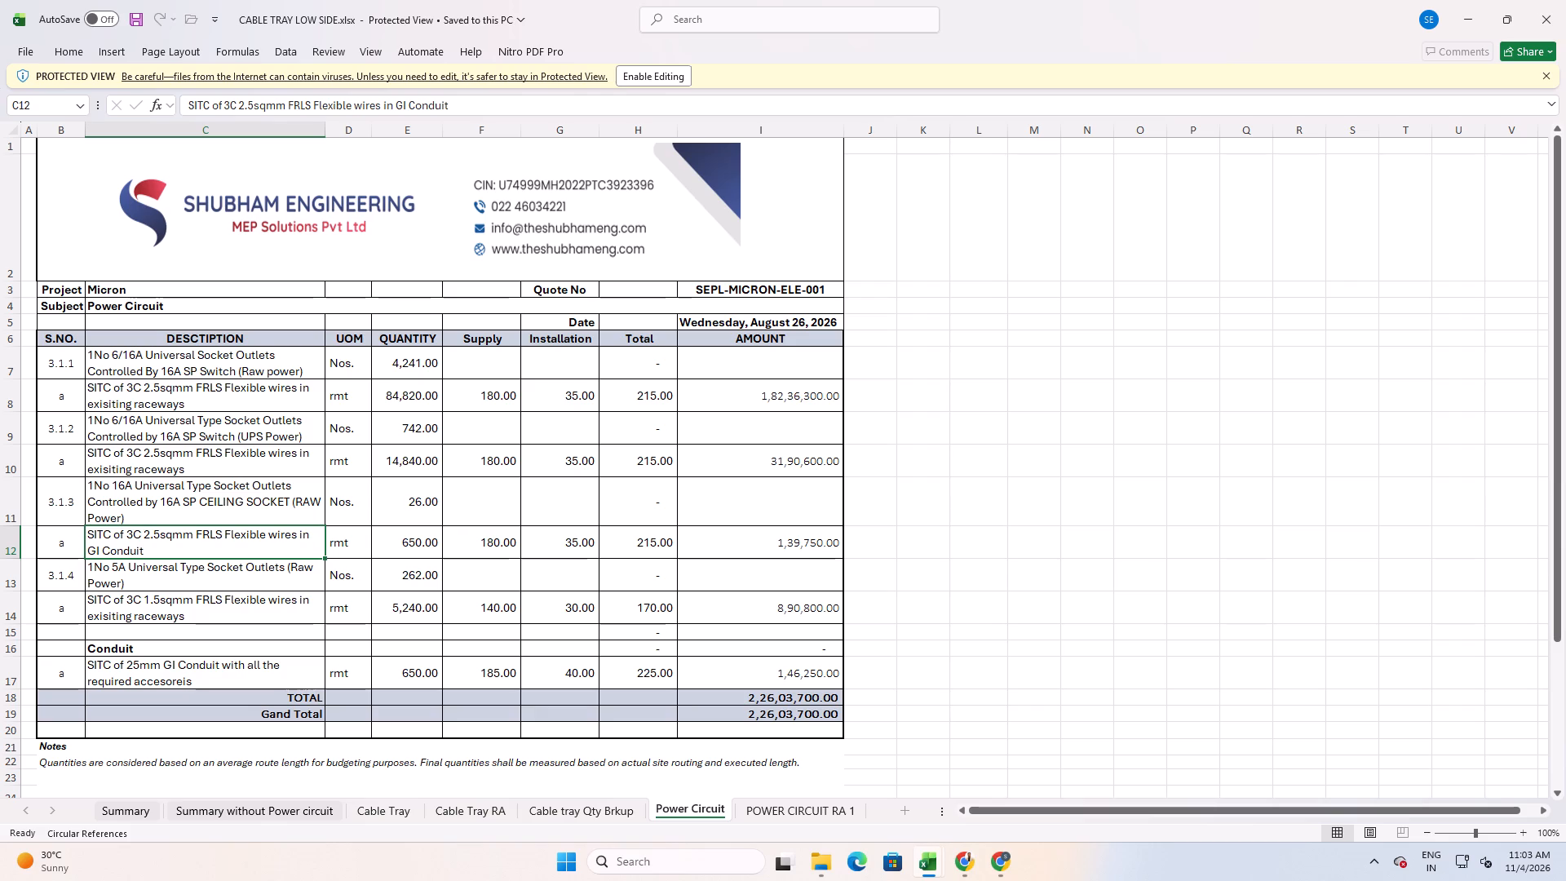
click(383, 397)
click(403, 368)
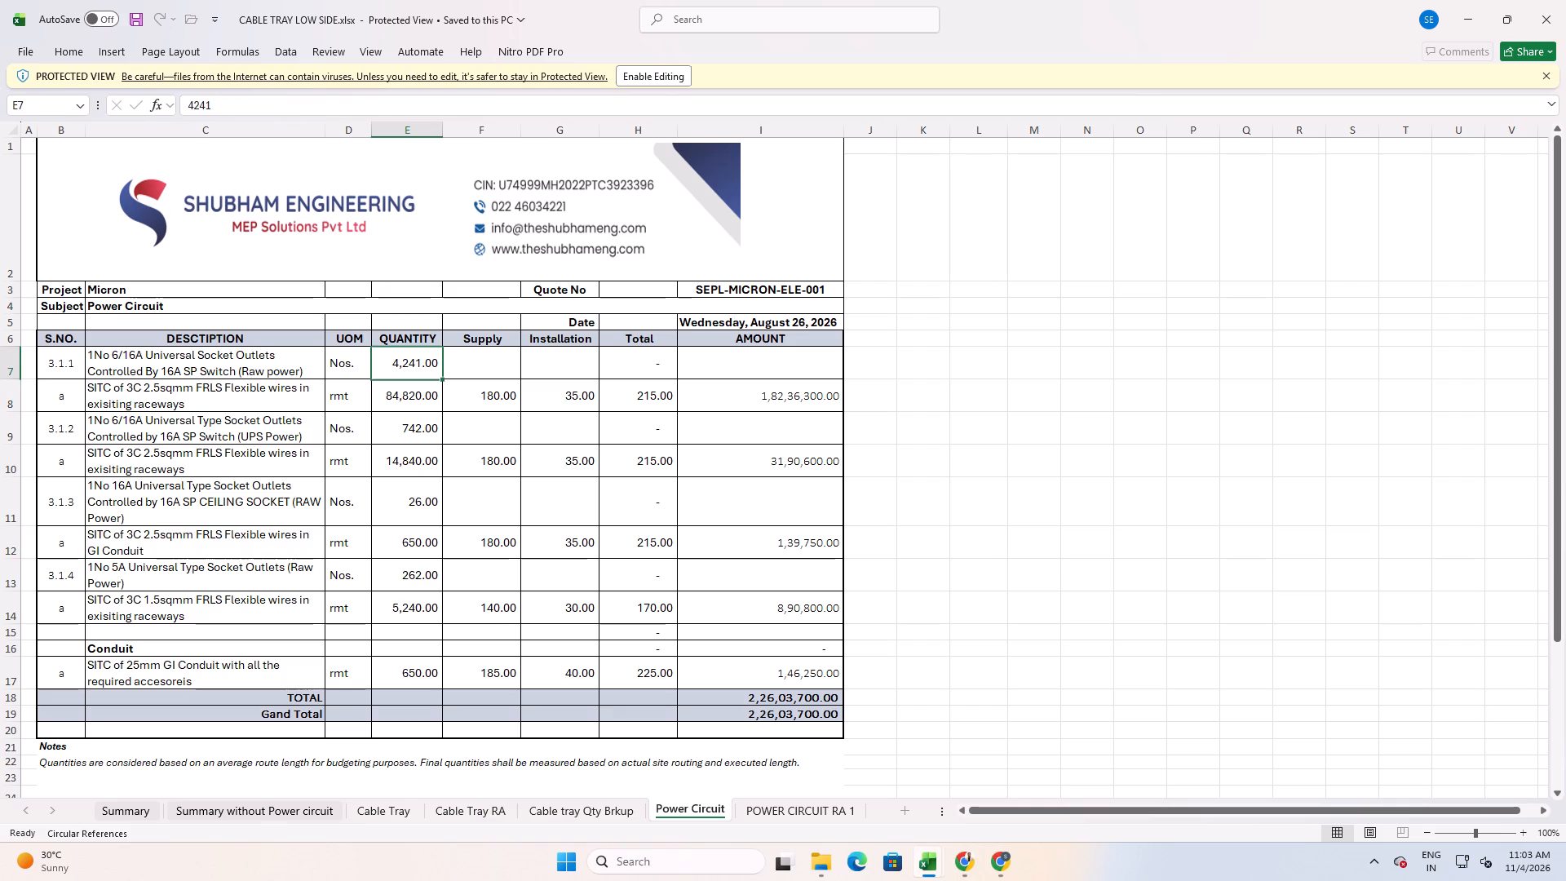
key(alt+Tab)
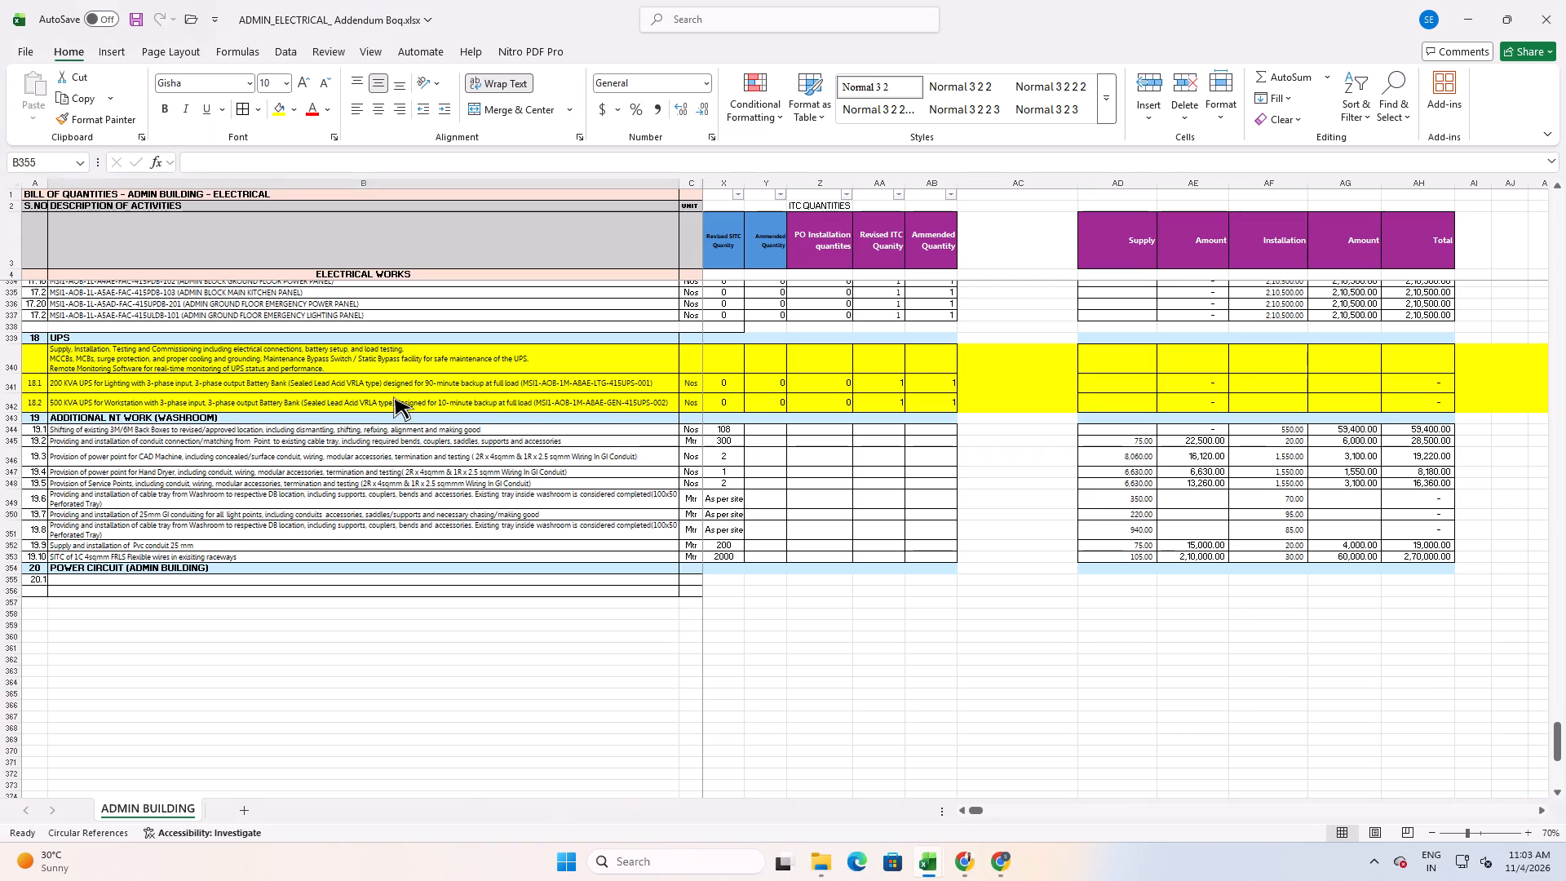
Delete the three blank rows between item 5.2.6 and the LIGHT FIXTURES heading.
scroll(363, 644, up, 20)
scroll(363, 644, up, 12)
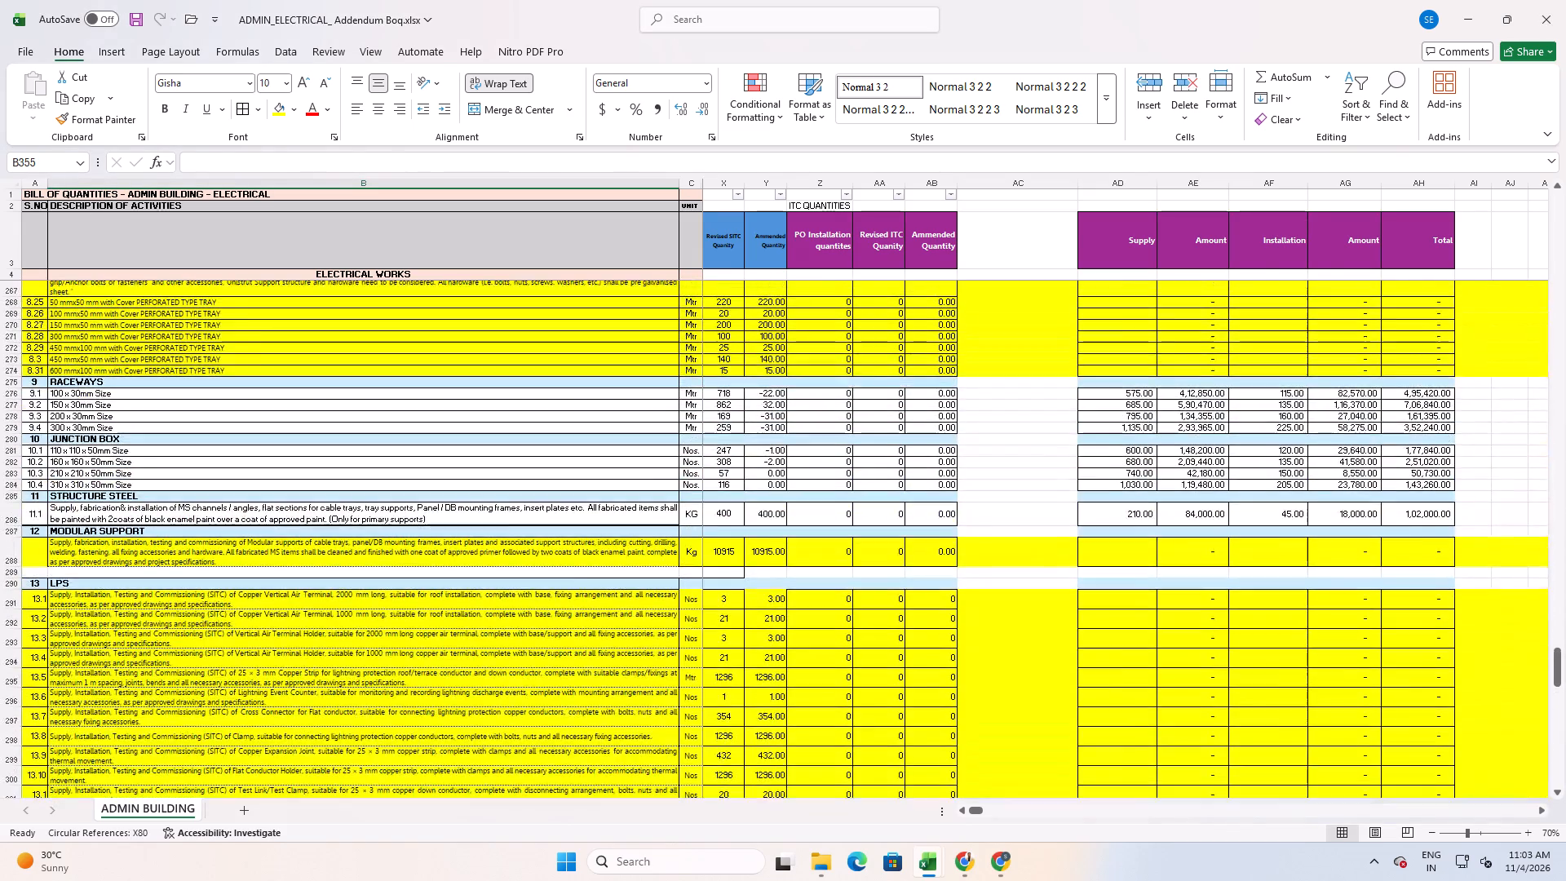
scroll(360, 648, up, 18)
scroll(359, 649, up, 9)
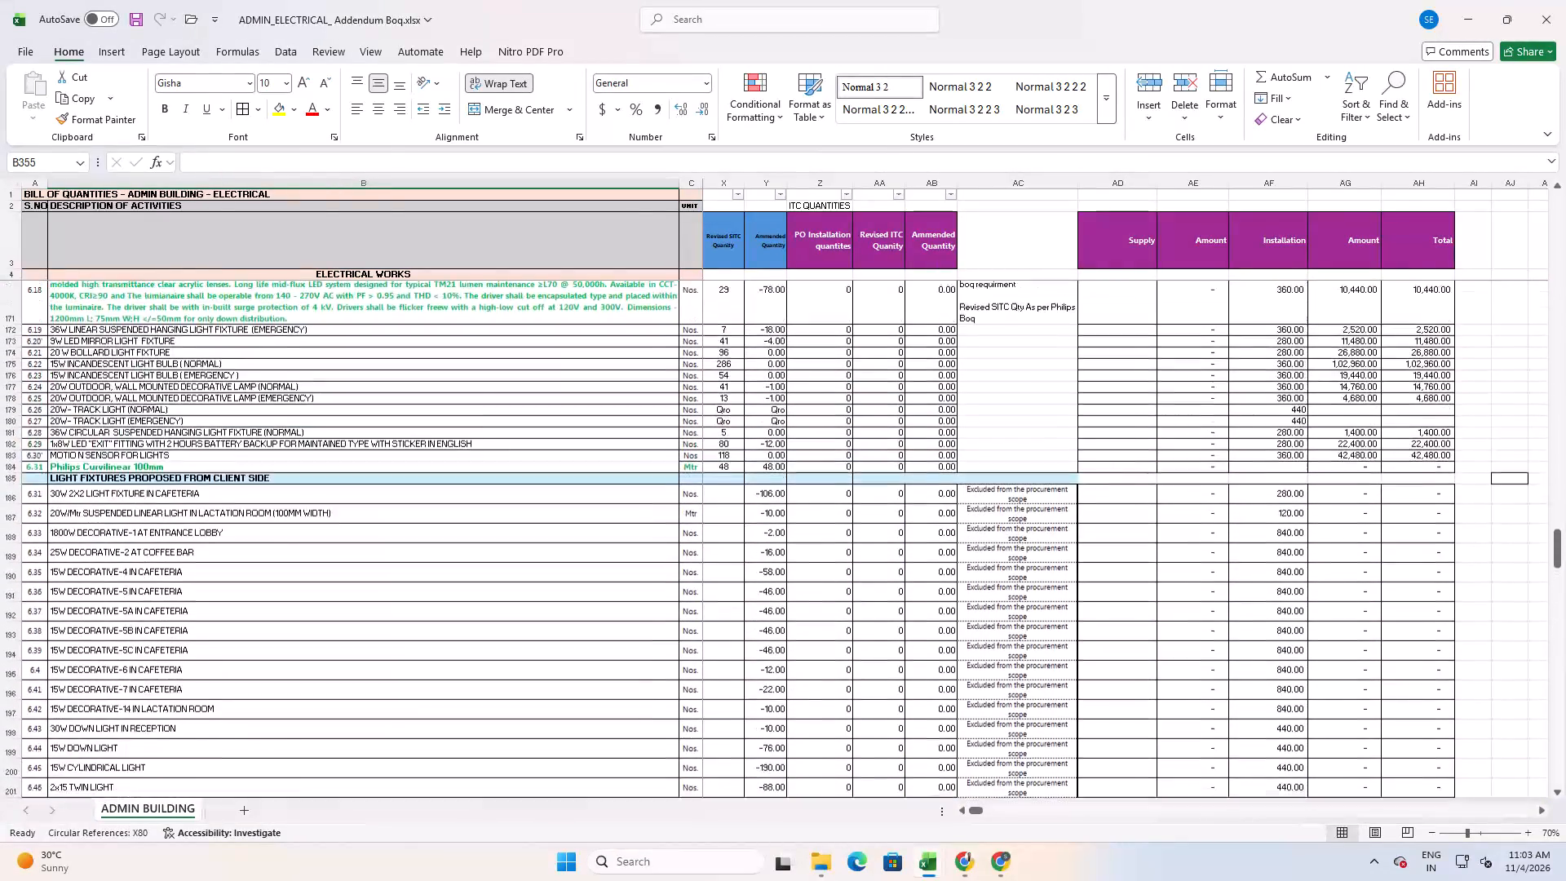
scroll(358, 649, up, 15)
scroll(445, 555, up, 5)
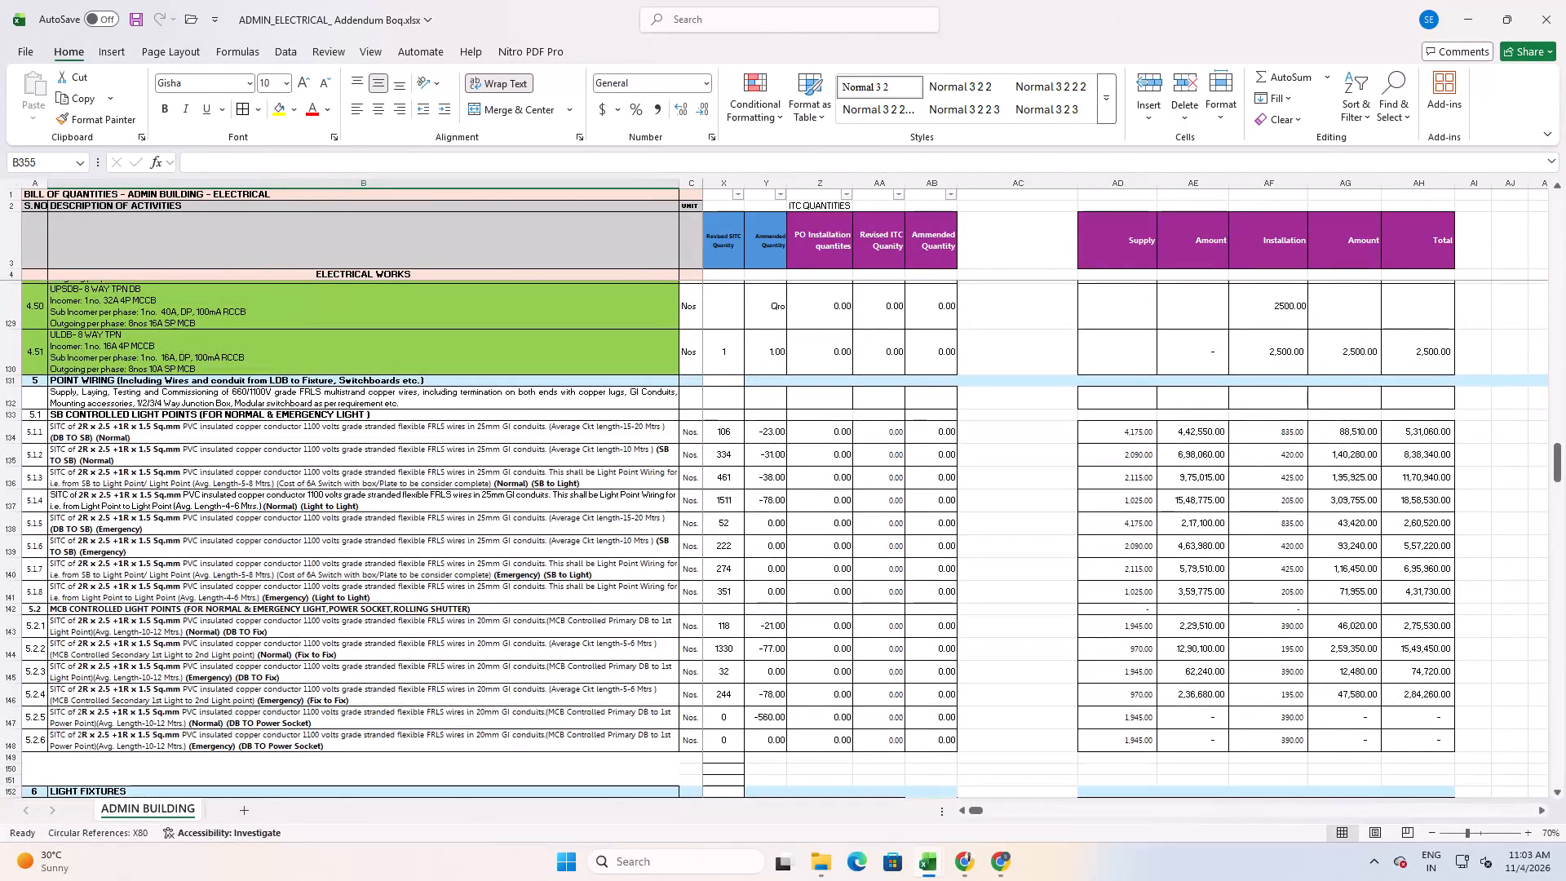
scroll(294, 650, down, 3)
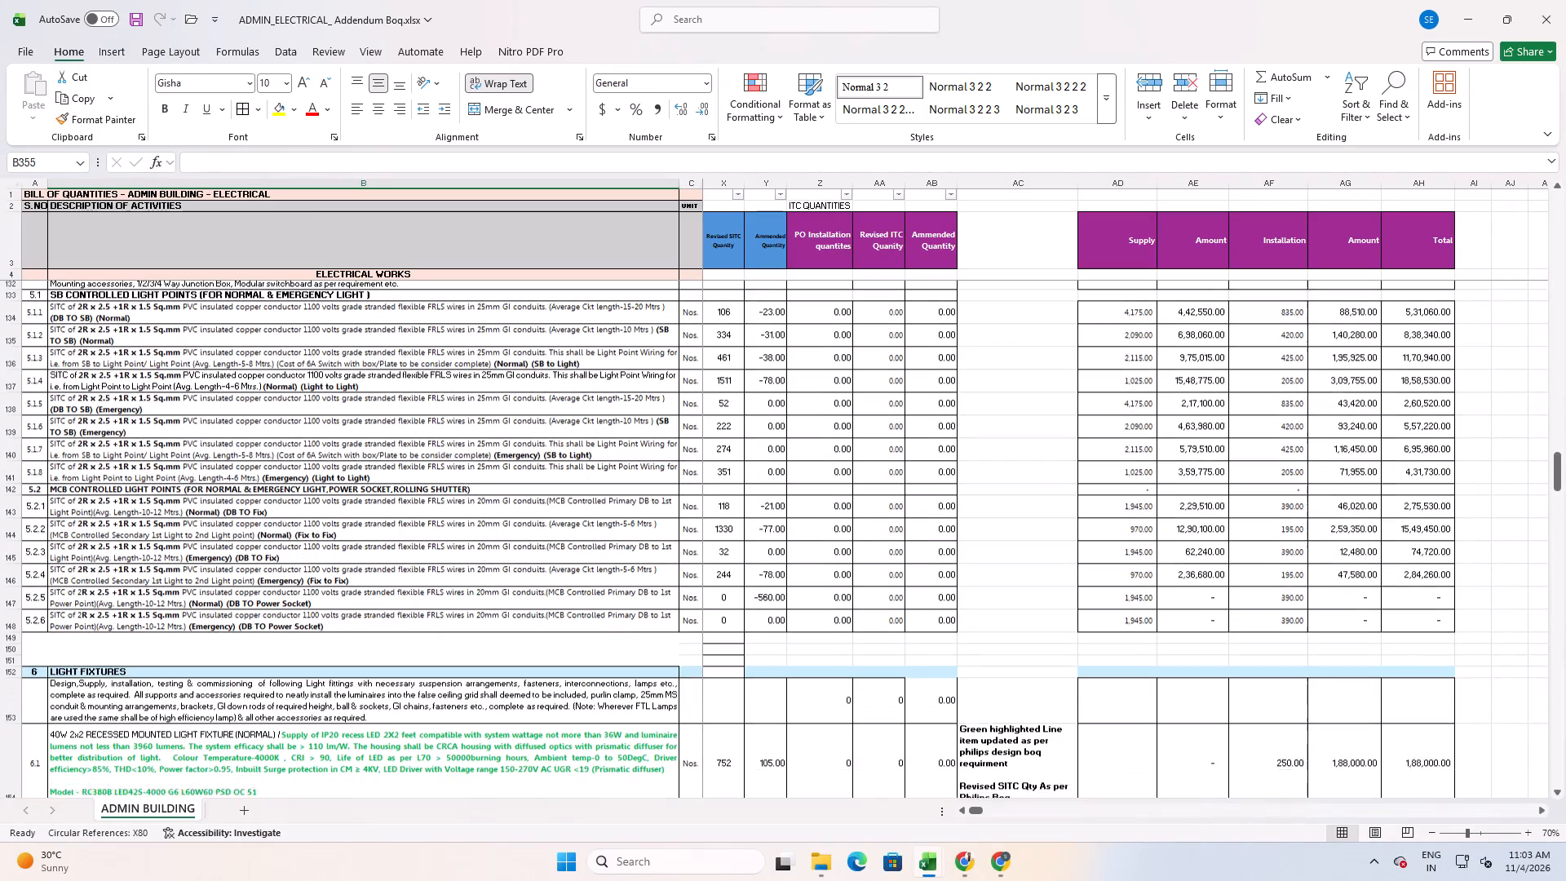
drag(5, 620, 3, 644)
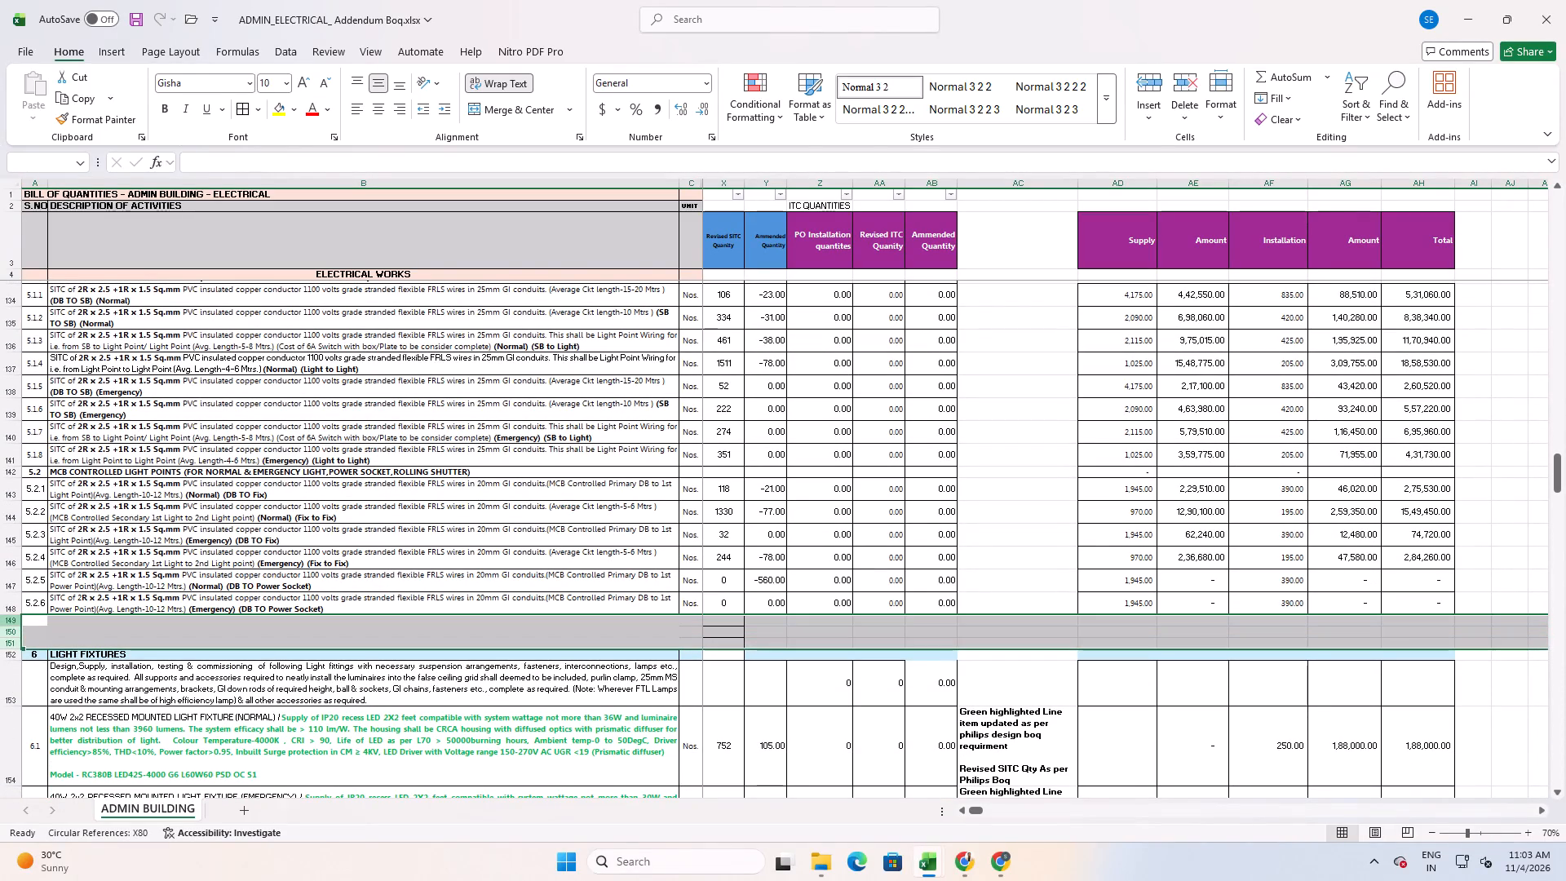
key(ctrl+minus)
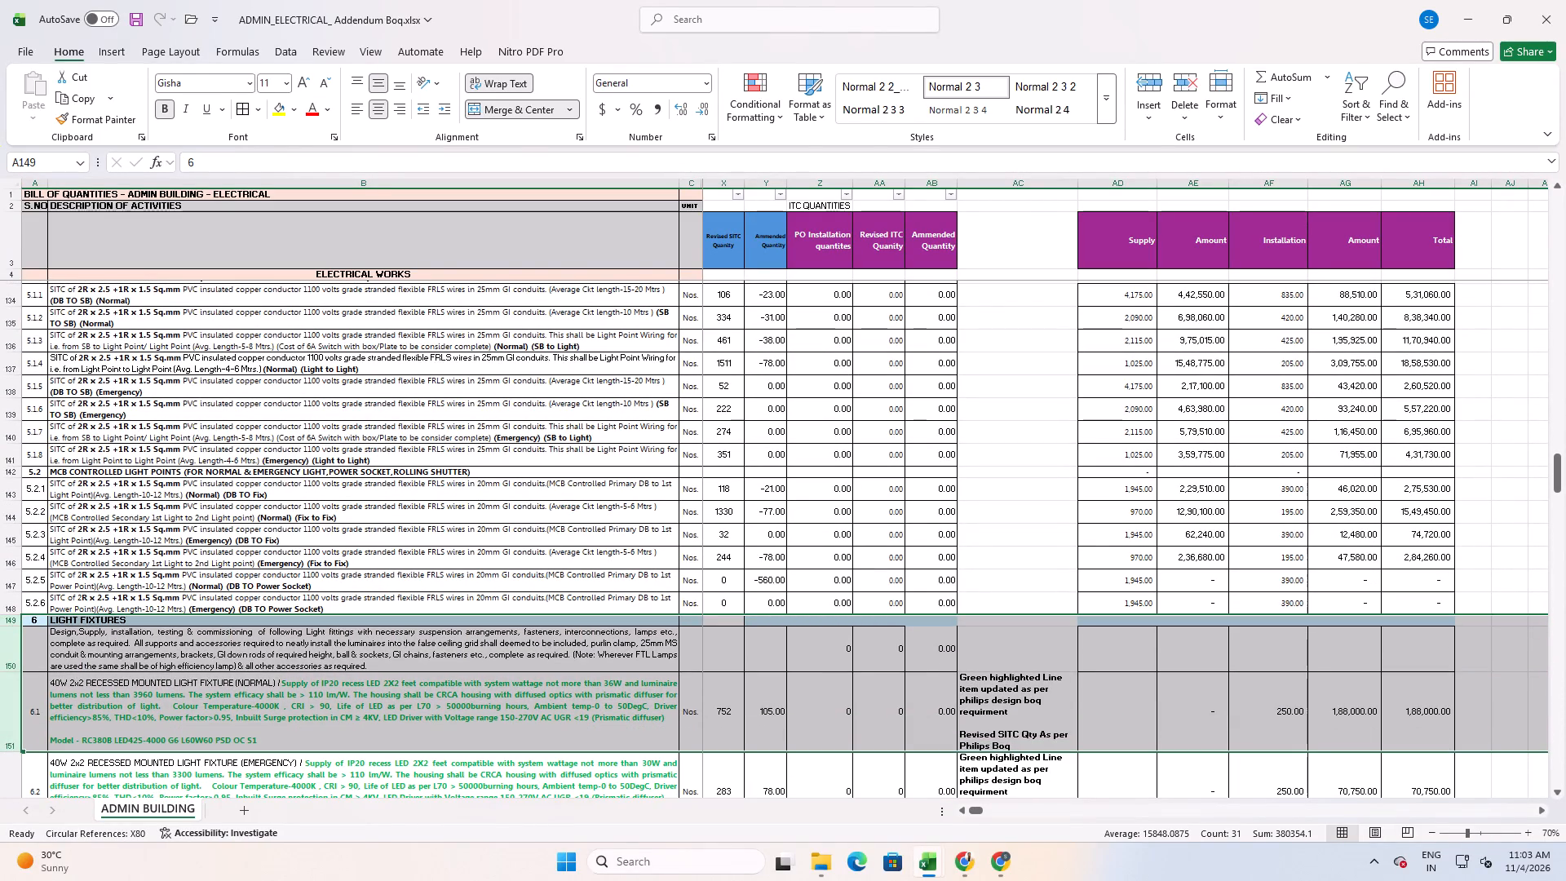
Bring the balance SITC quantity column into view and look through the BOQ from the distribution boards to the LPS section.
middle_drag(361, 514, 247, 533)
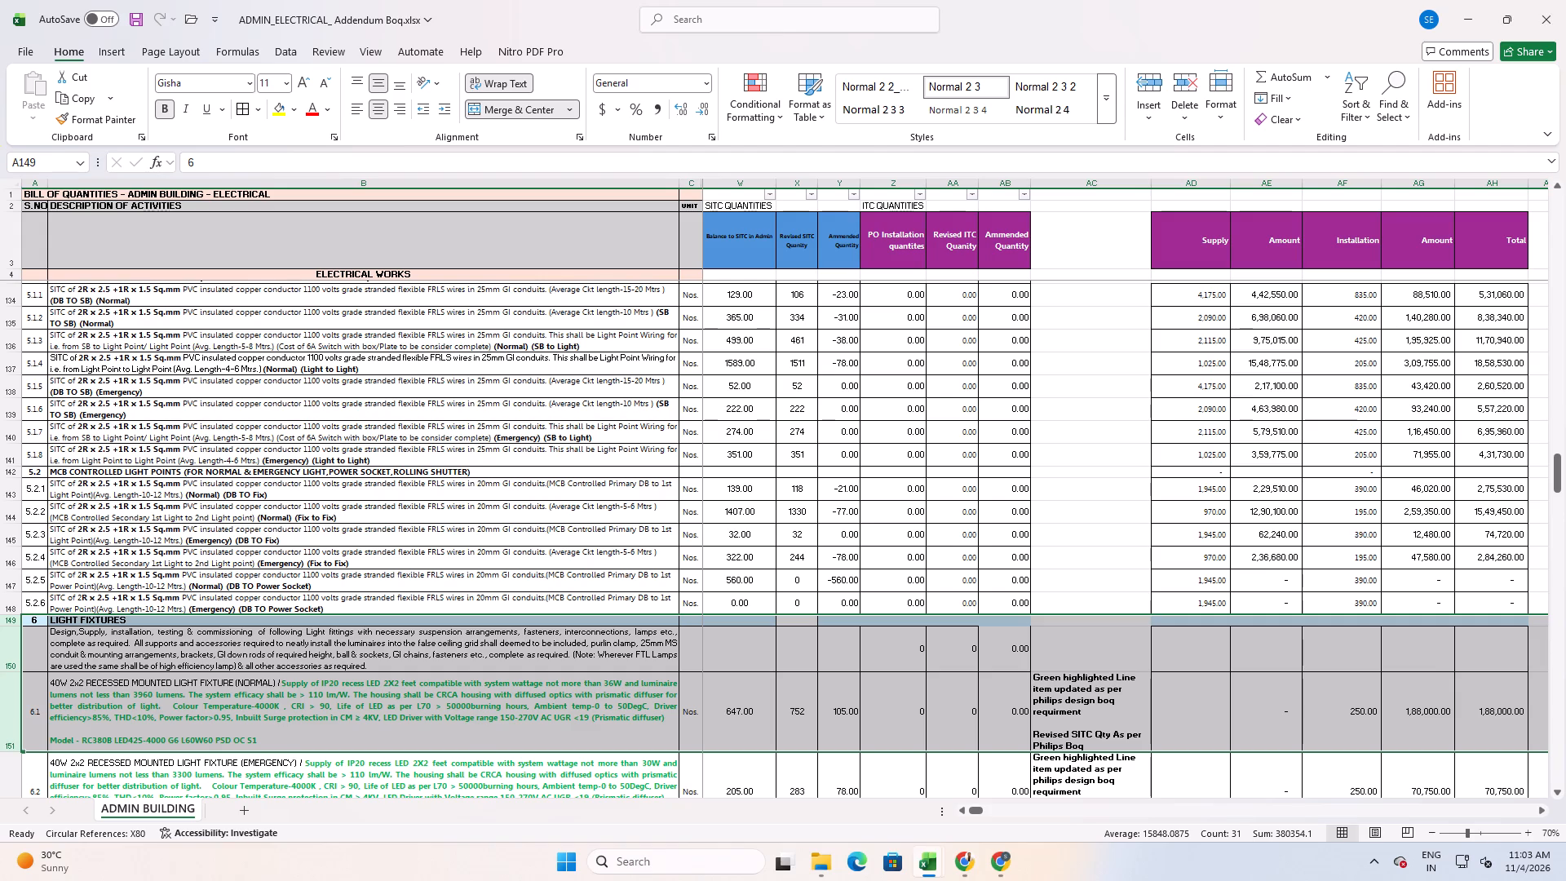
scroll(241, 535, up, 1)
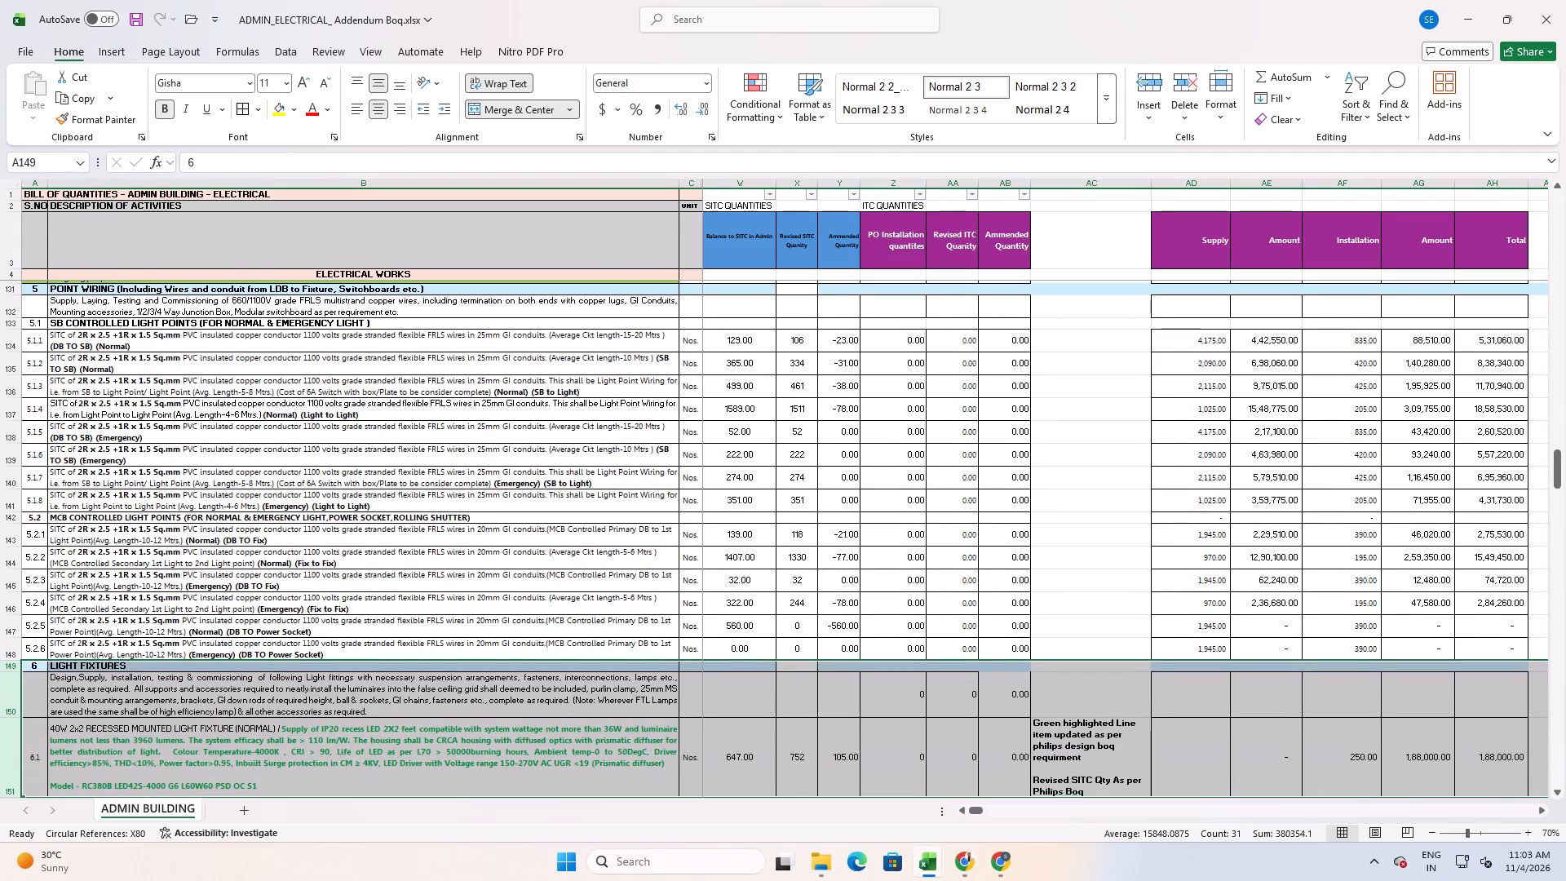
scroll(238, 530, up, 2)
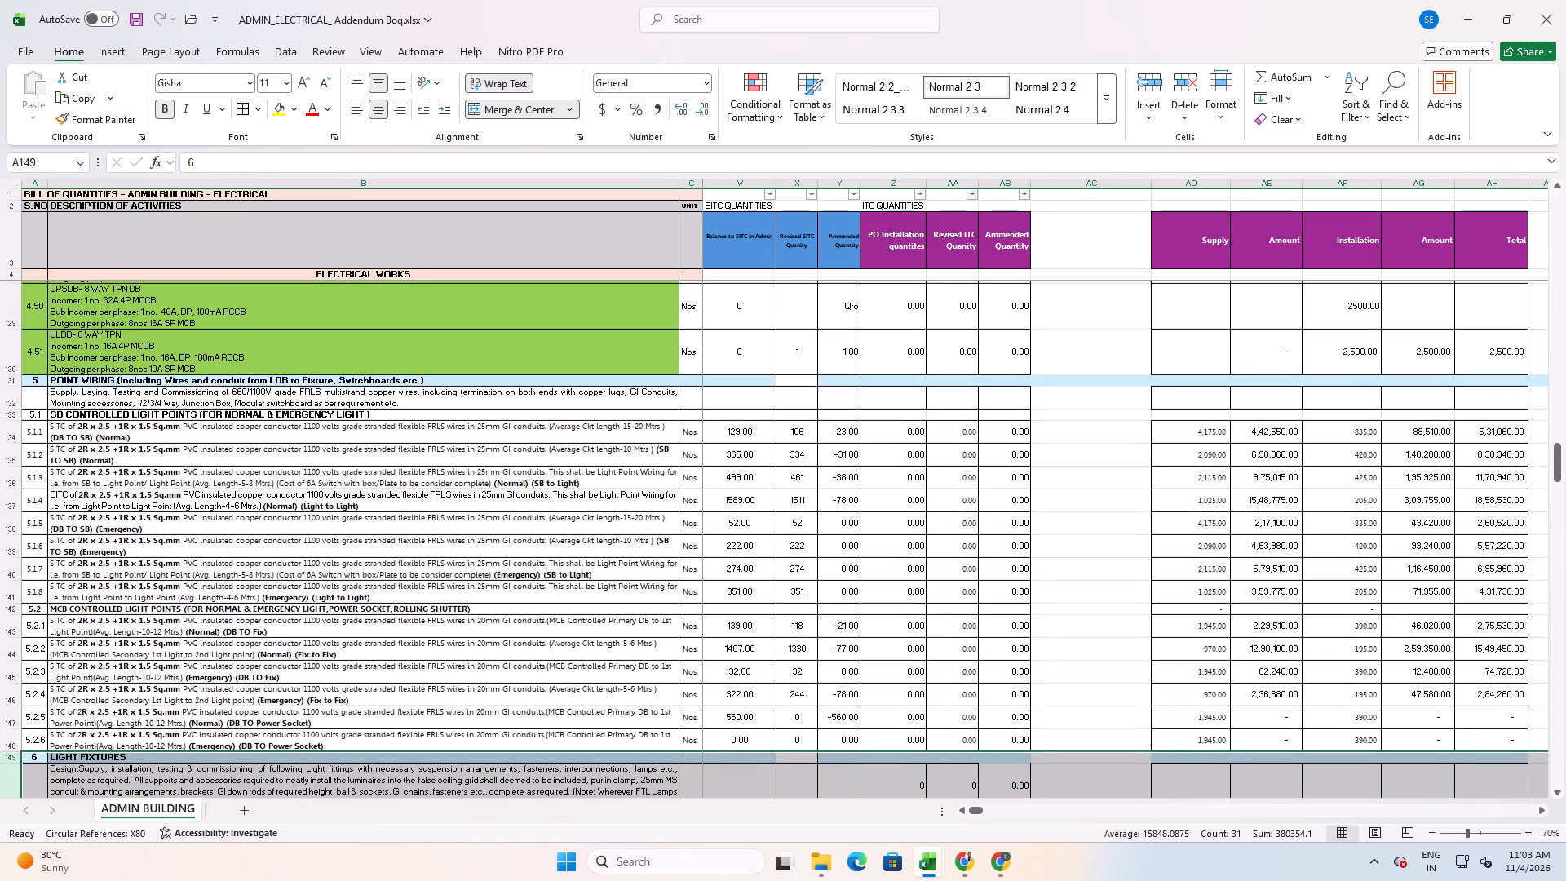
scroll(238, 530, up, 2)
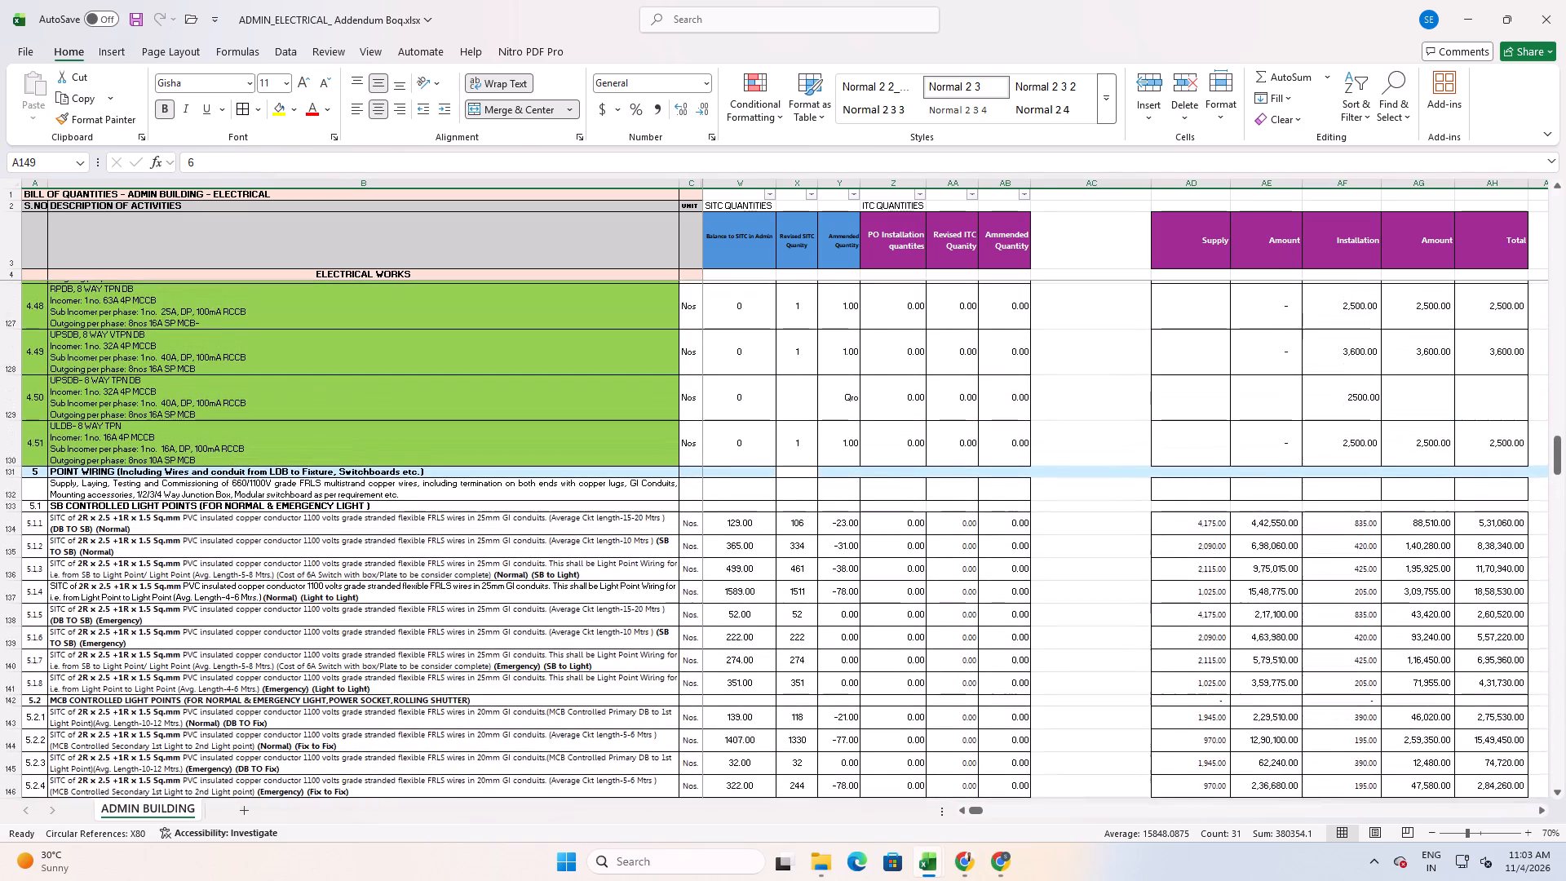
scroll(238, 530, up, 1)
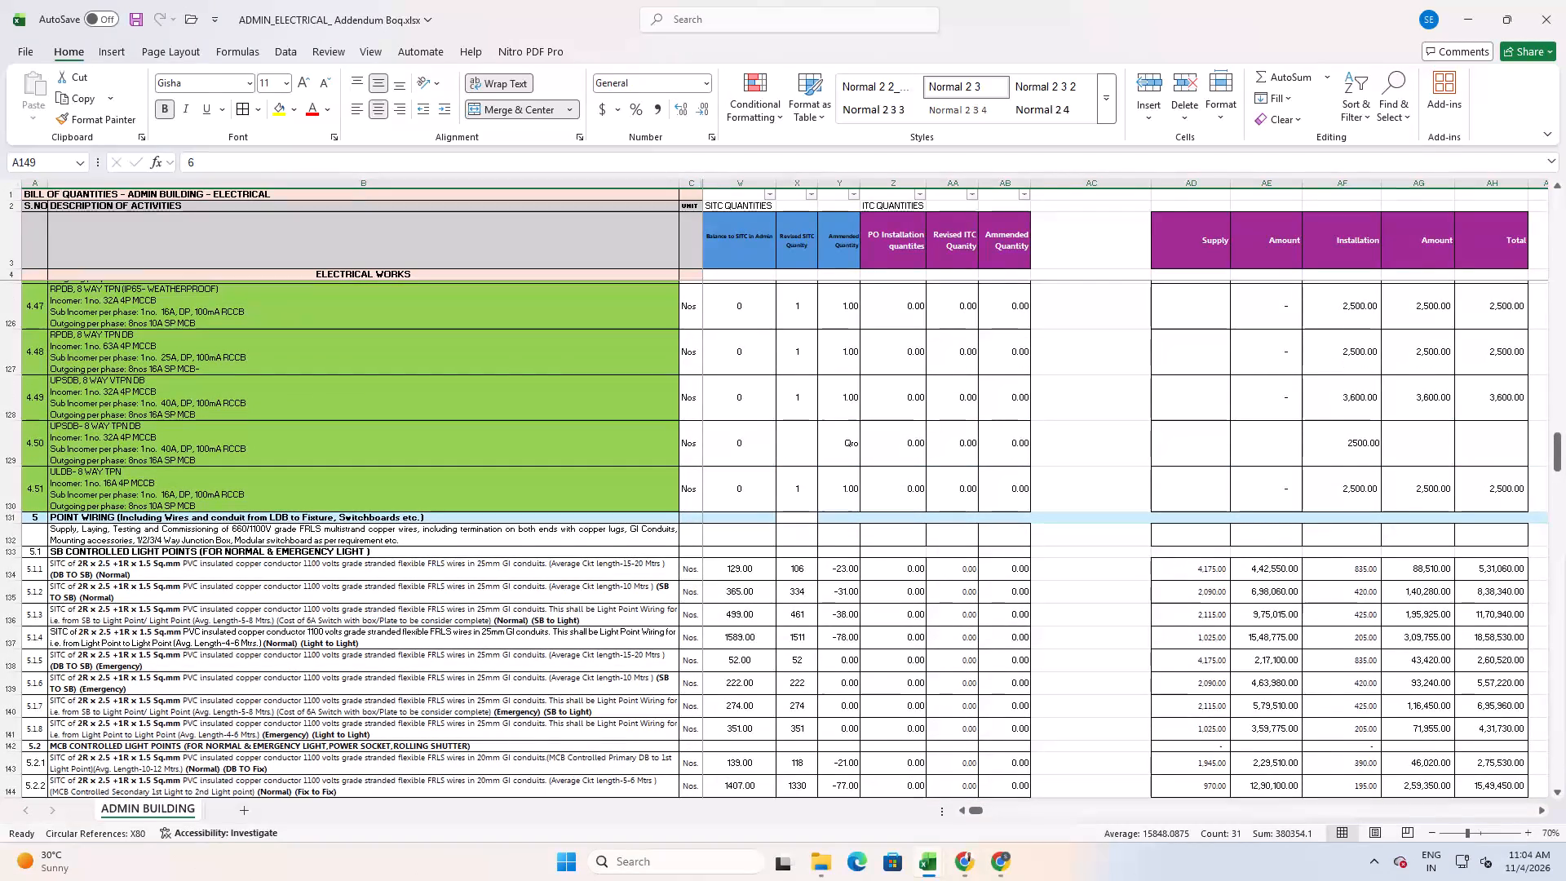
scroll(238, 529, up, 12)
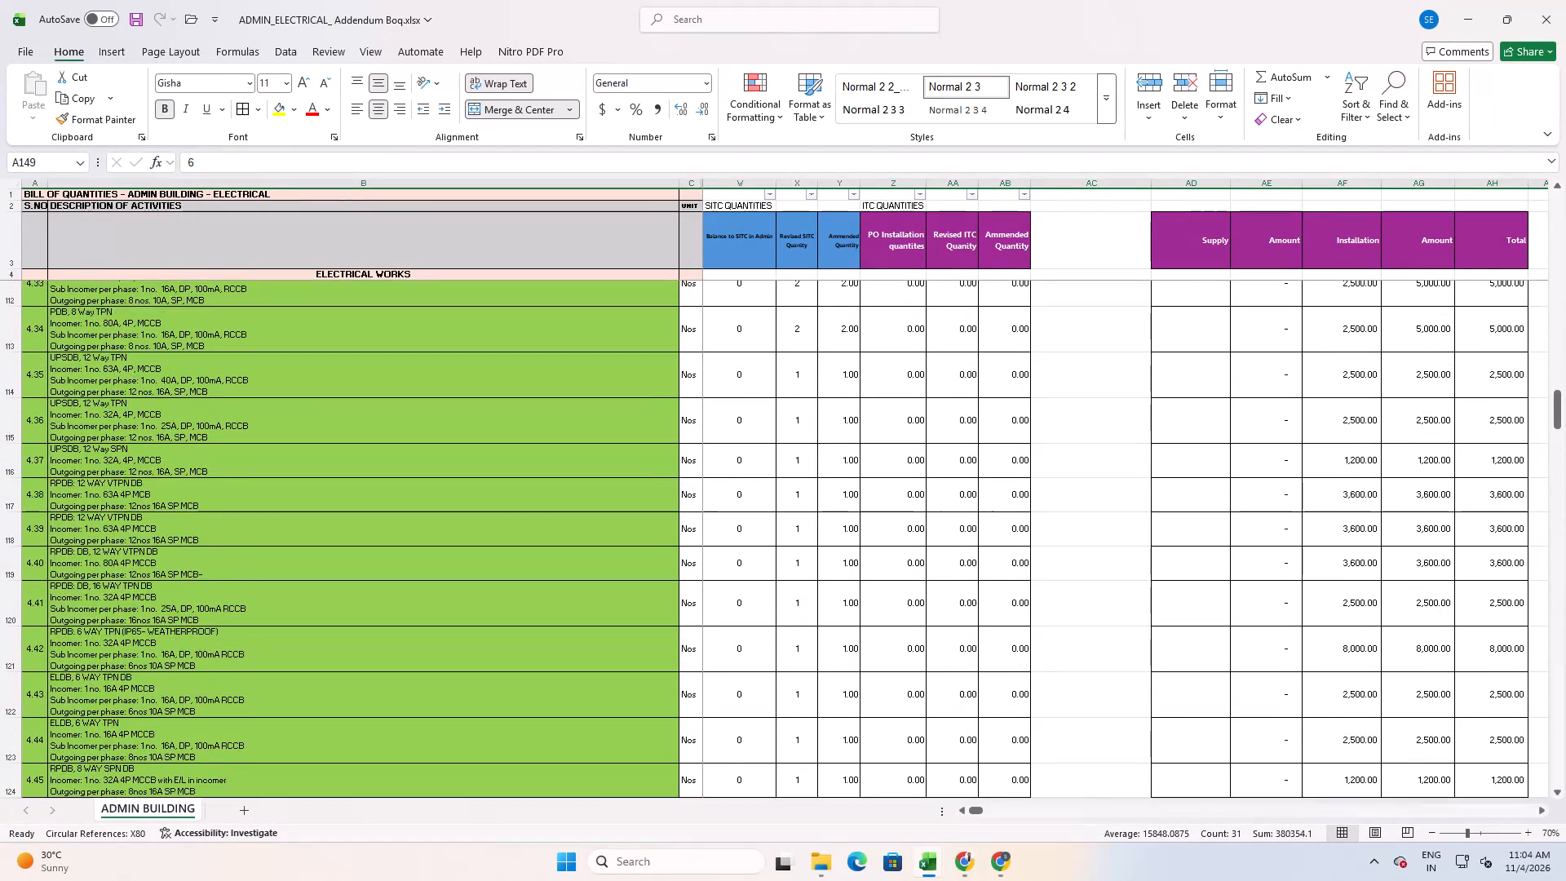
scroll(238, 529, up, 4)
scroll(238, 529, down, 20)
scroll(238, 529, down, 4)
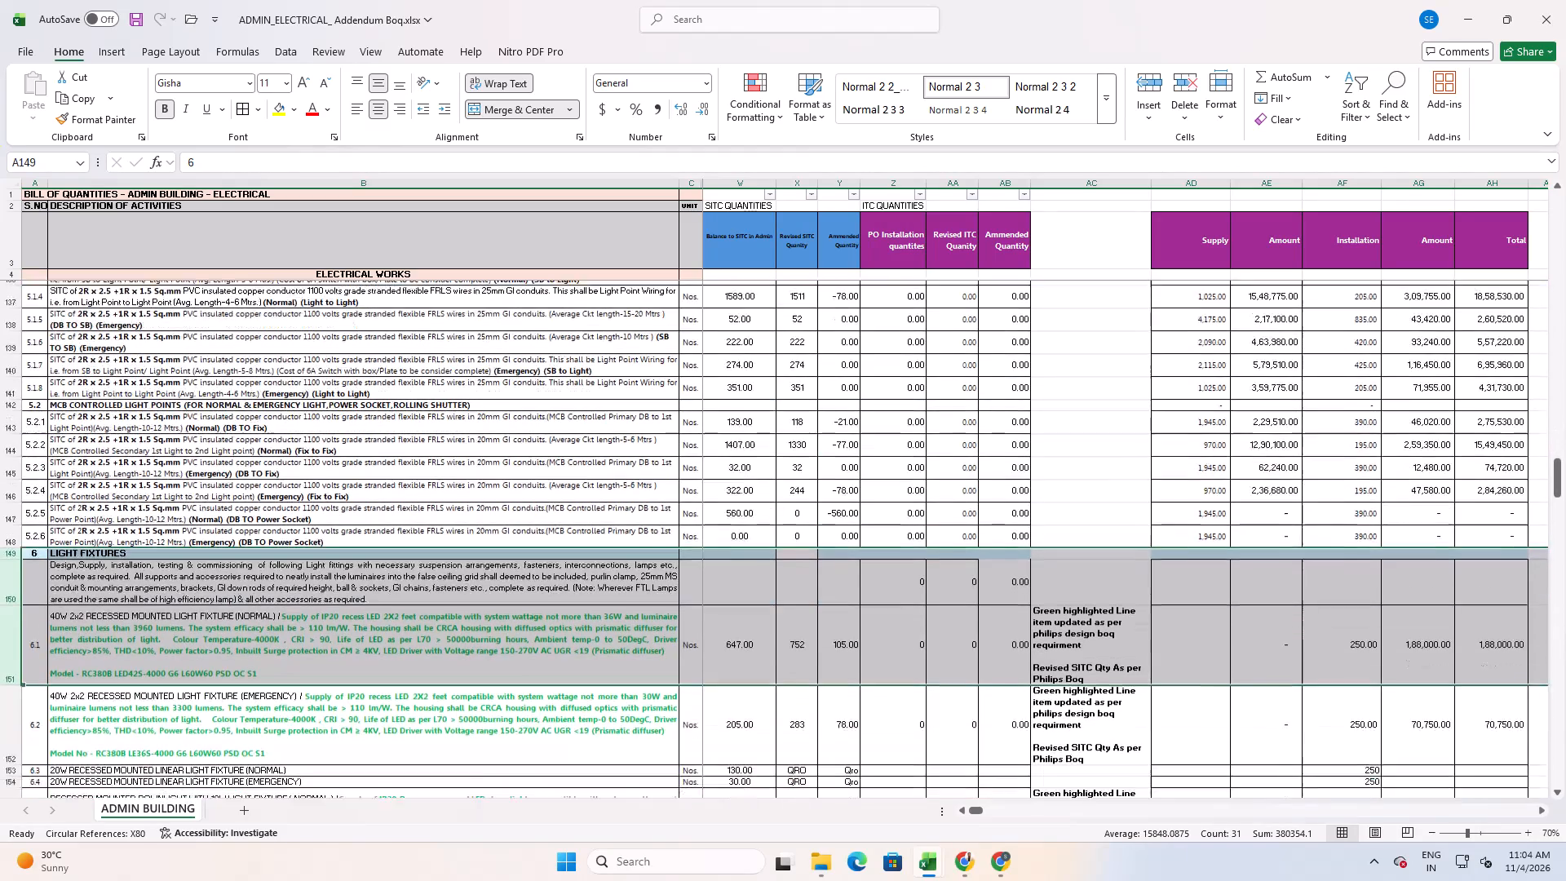
drag(1560, 488, 1550, 523)
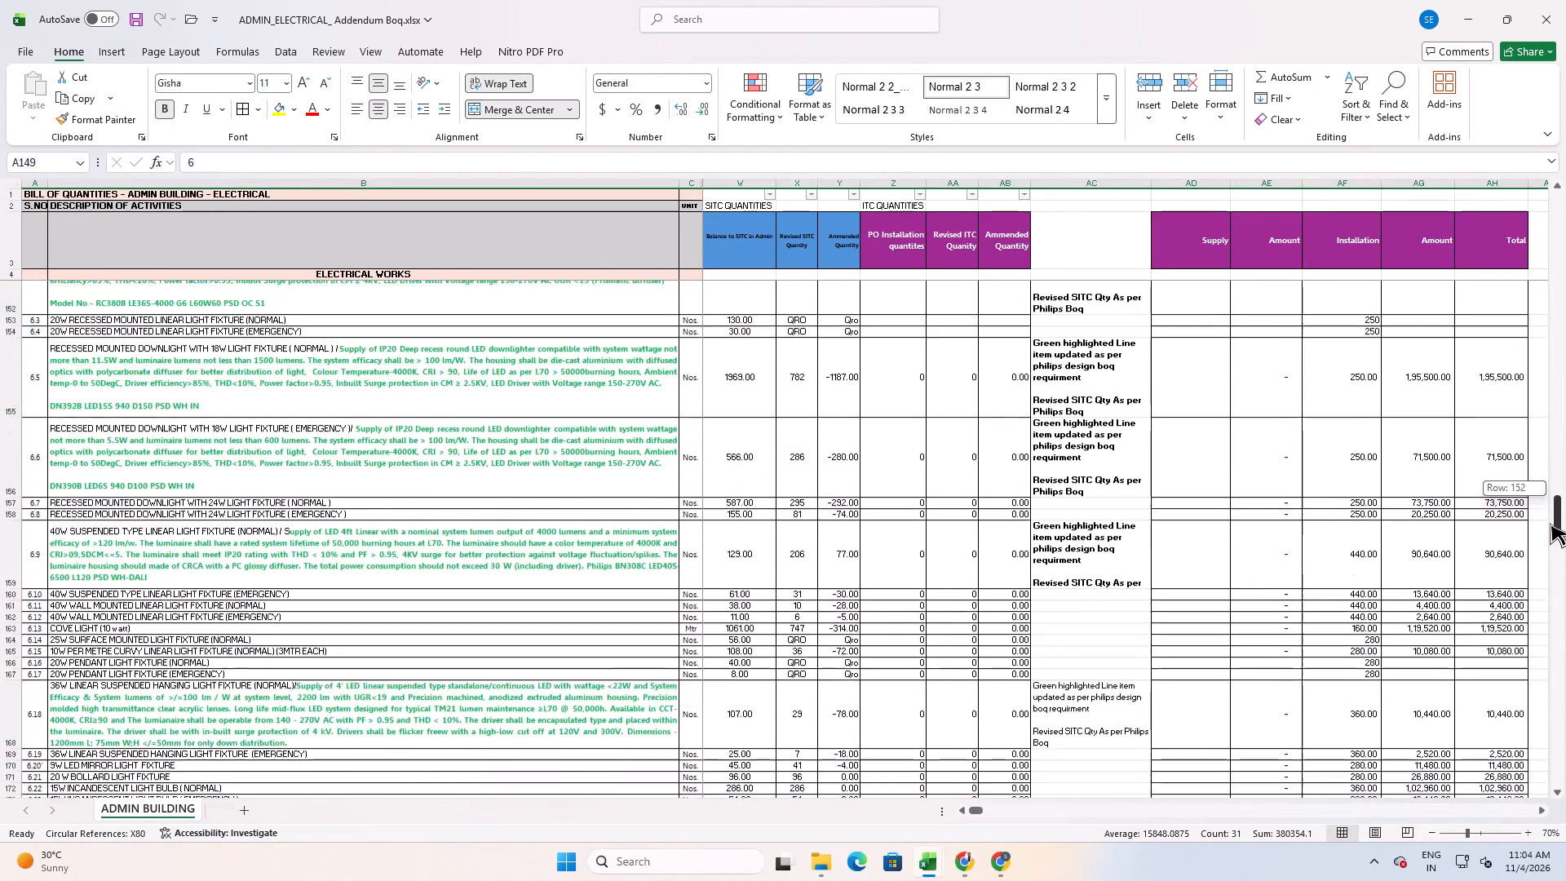
drag(1550, 523, 1530, 613)
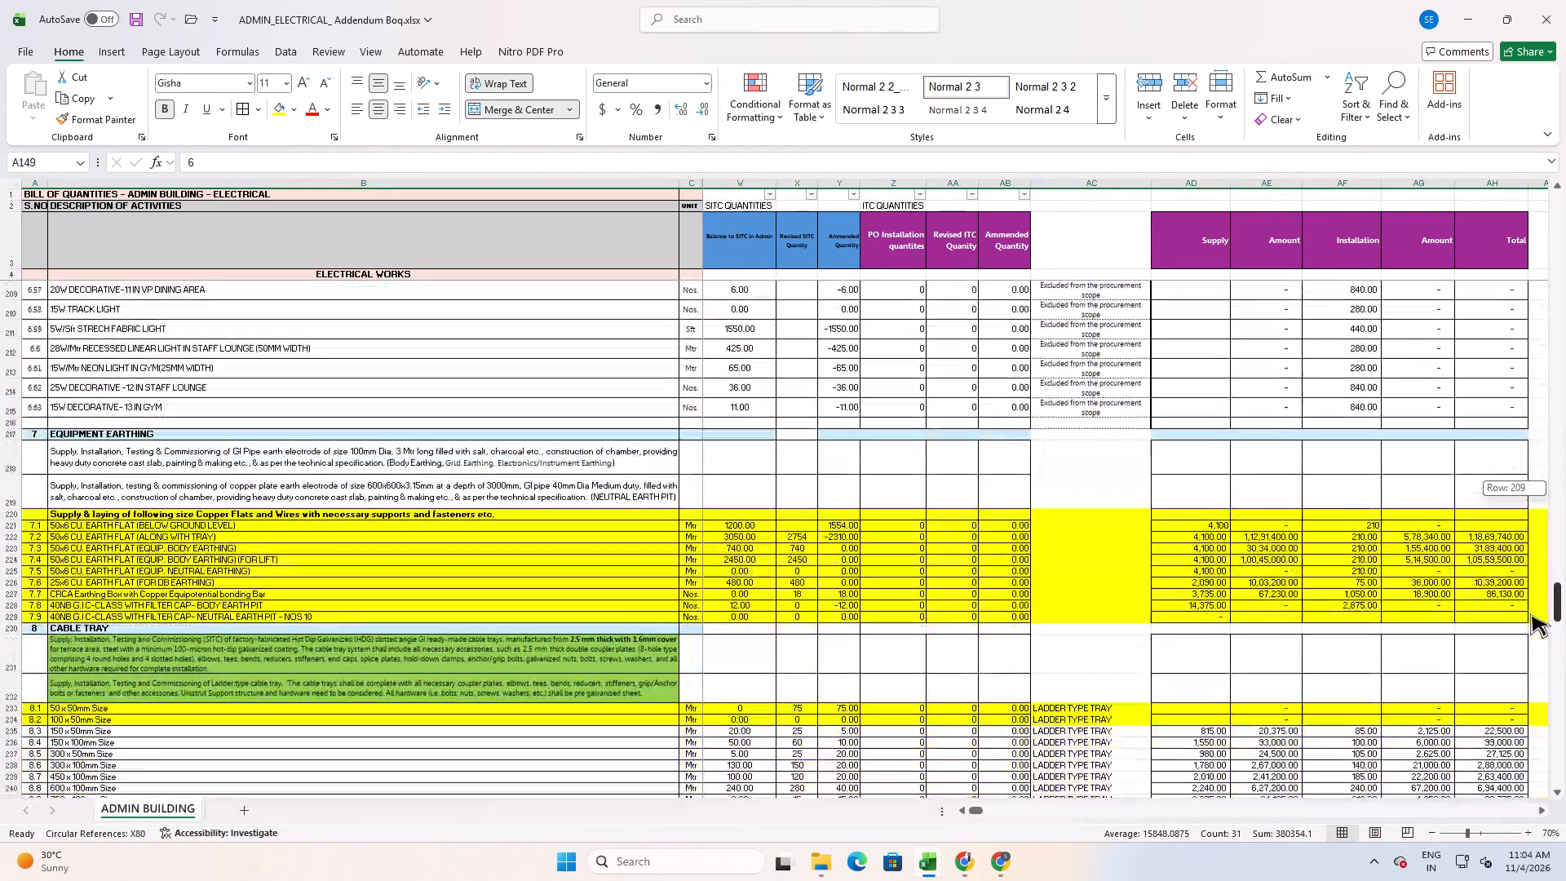
drag(1530, 613, 1542, 675)
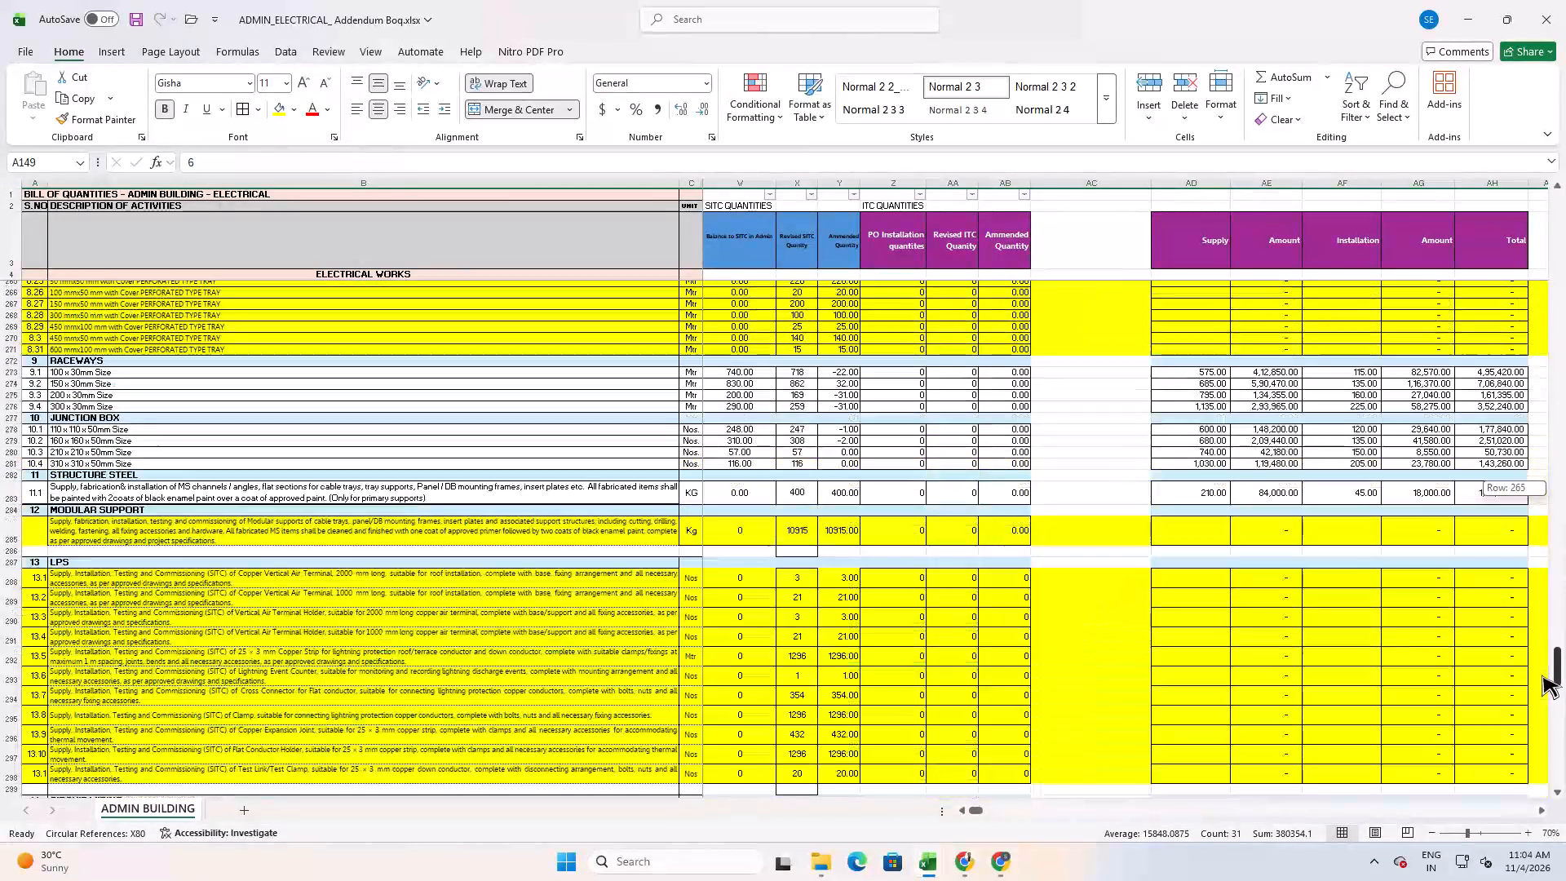
Delete the 3.3 WASHROOM heading, its item 3.3.1 and the three blank rows above the Distribution Boards heading.
drag(1542, 675, 1469, 273)
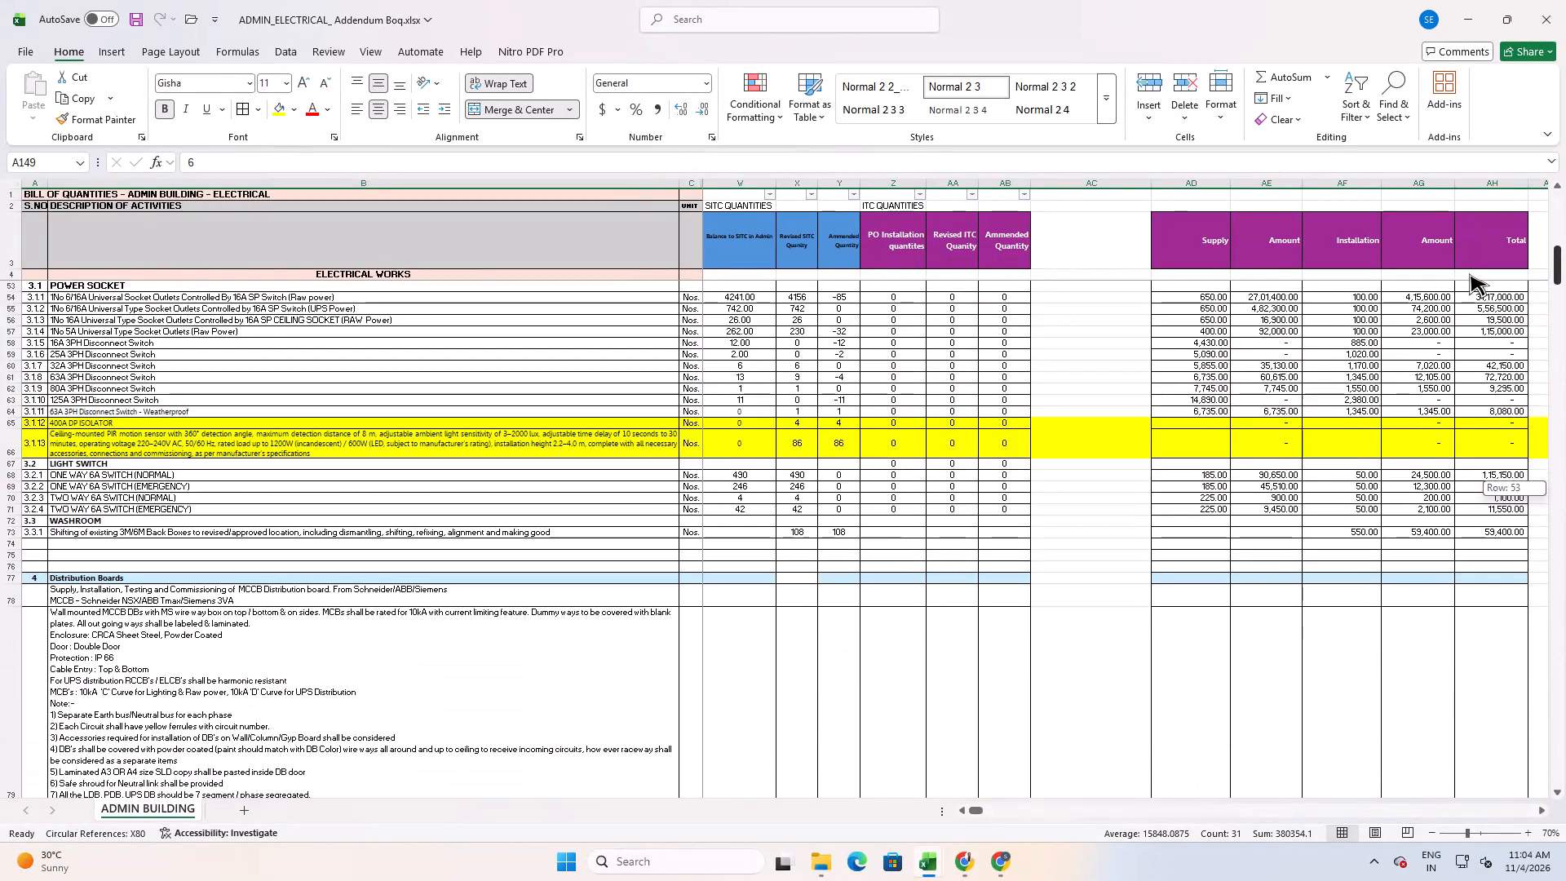
drag(1469, 273, 1481, 266)
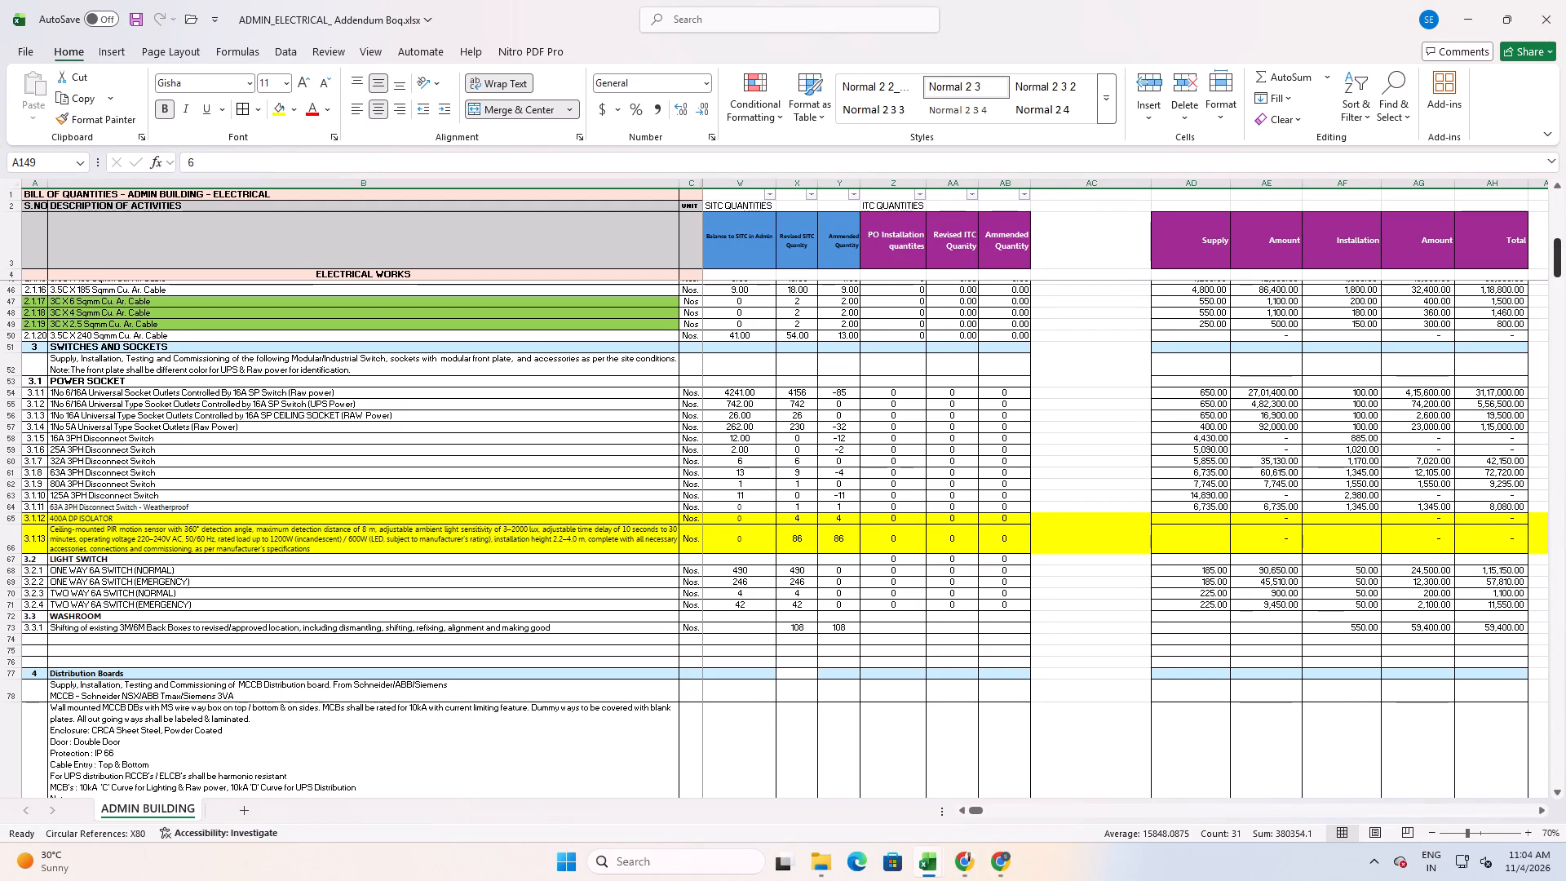
drag(7, 640, 7, 661)
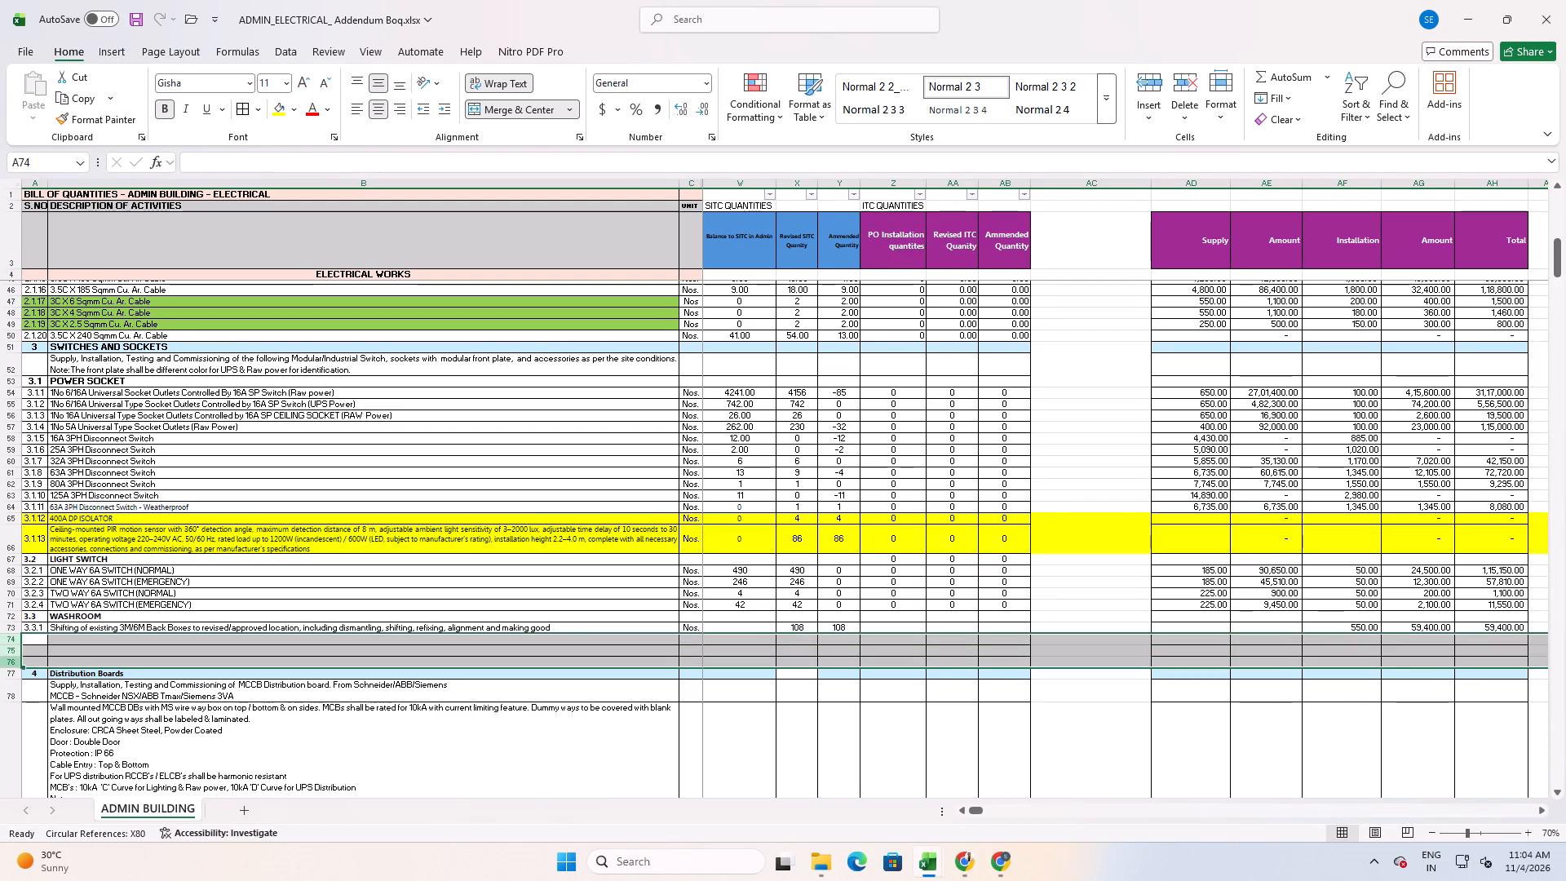
drag(7, 616, 7, 659)
key(ctrl+minus)
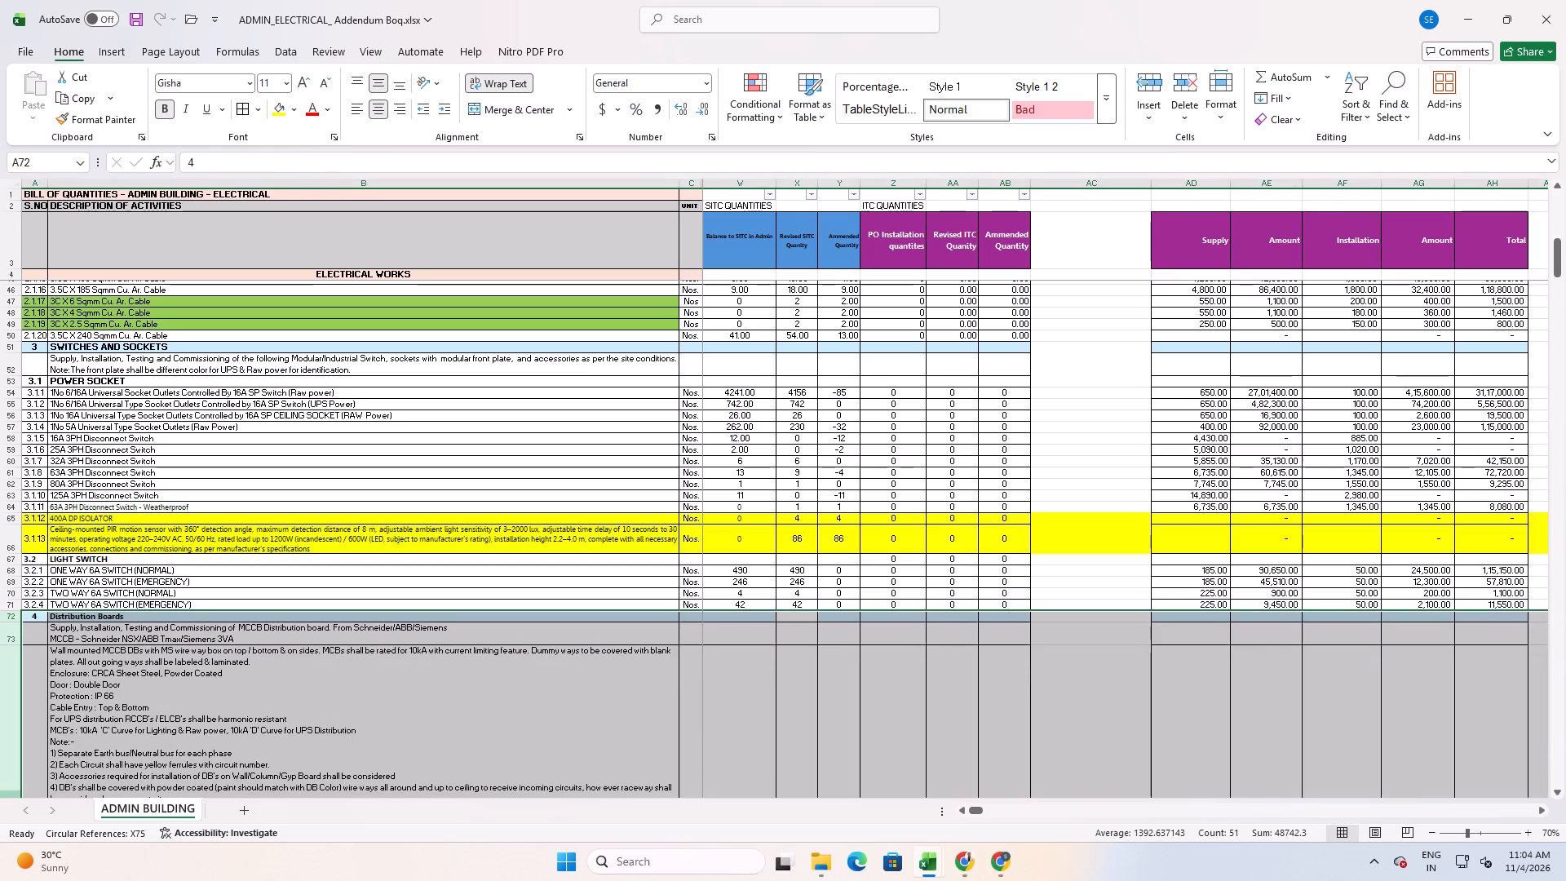
click(330, 621)
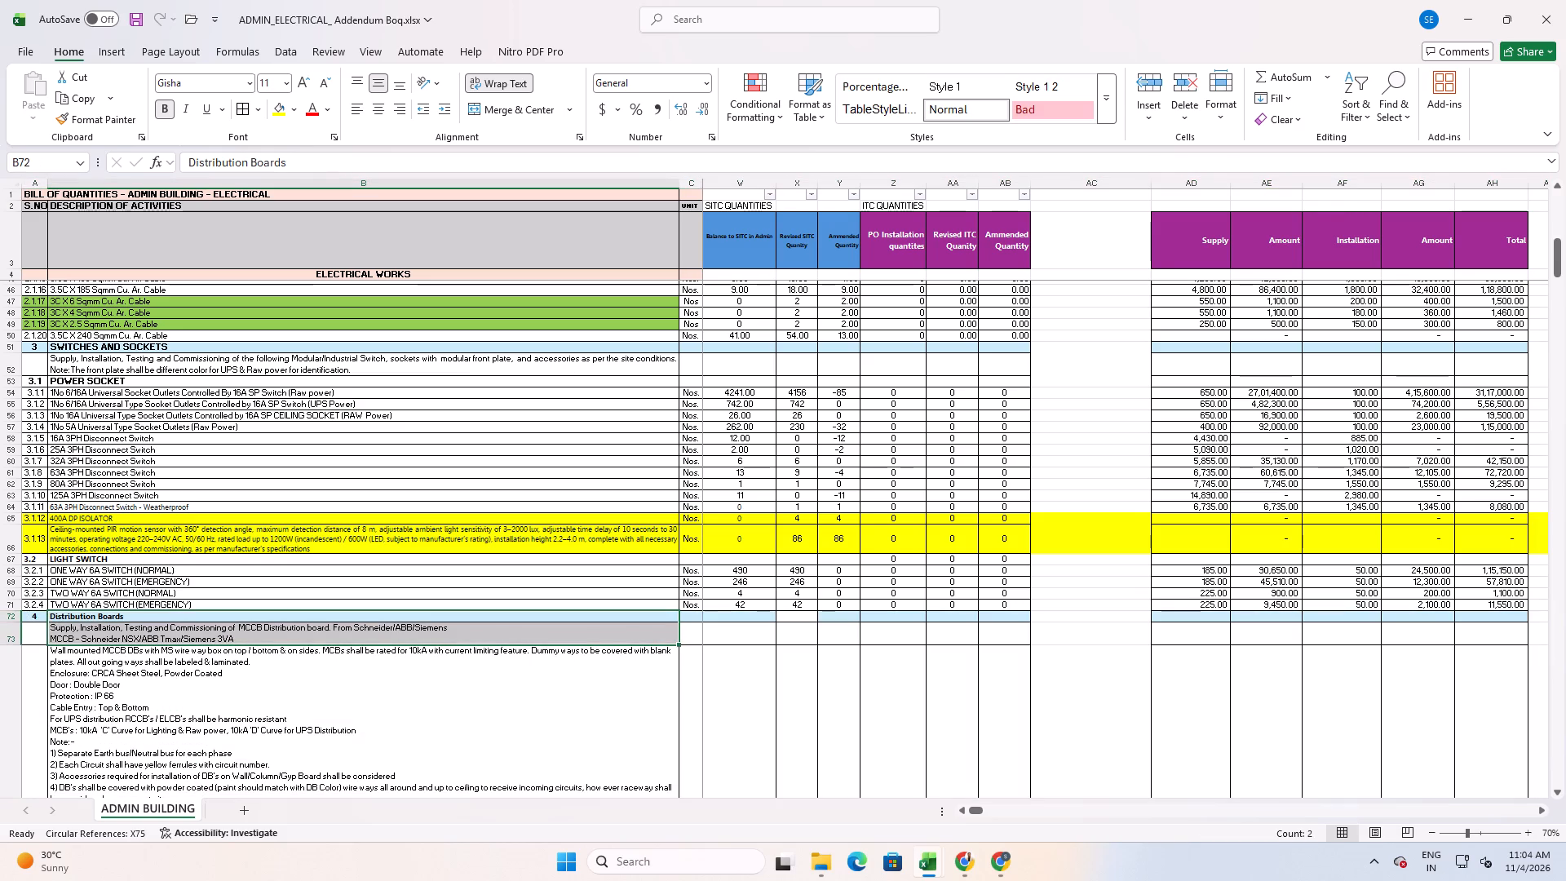
Copy the description SITC of 3C 2.5sqmm FRLS Flexible wires in exisiting raceways from the Power Circuit sheet into item 20.1, as values only.
scroll(315, 680, down, 1)
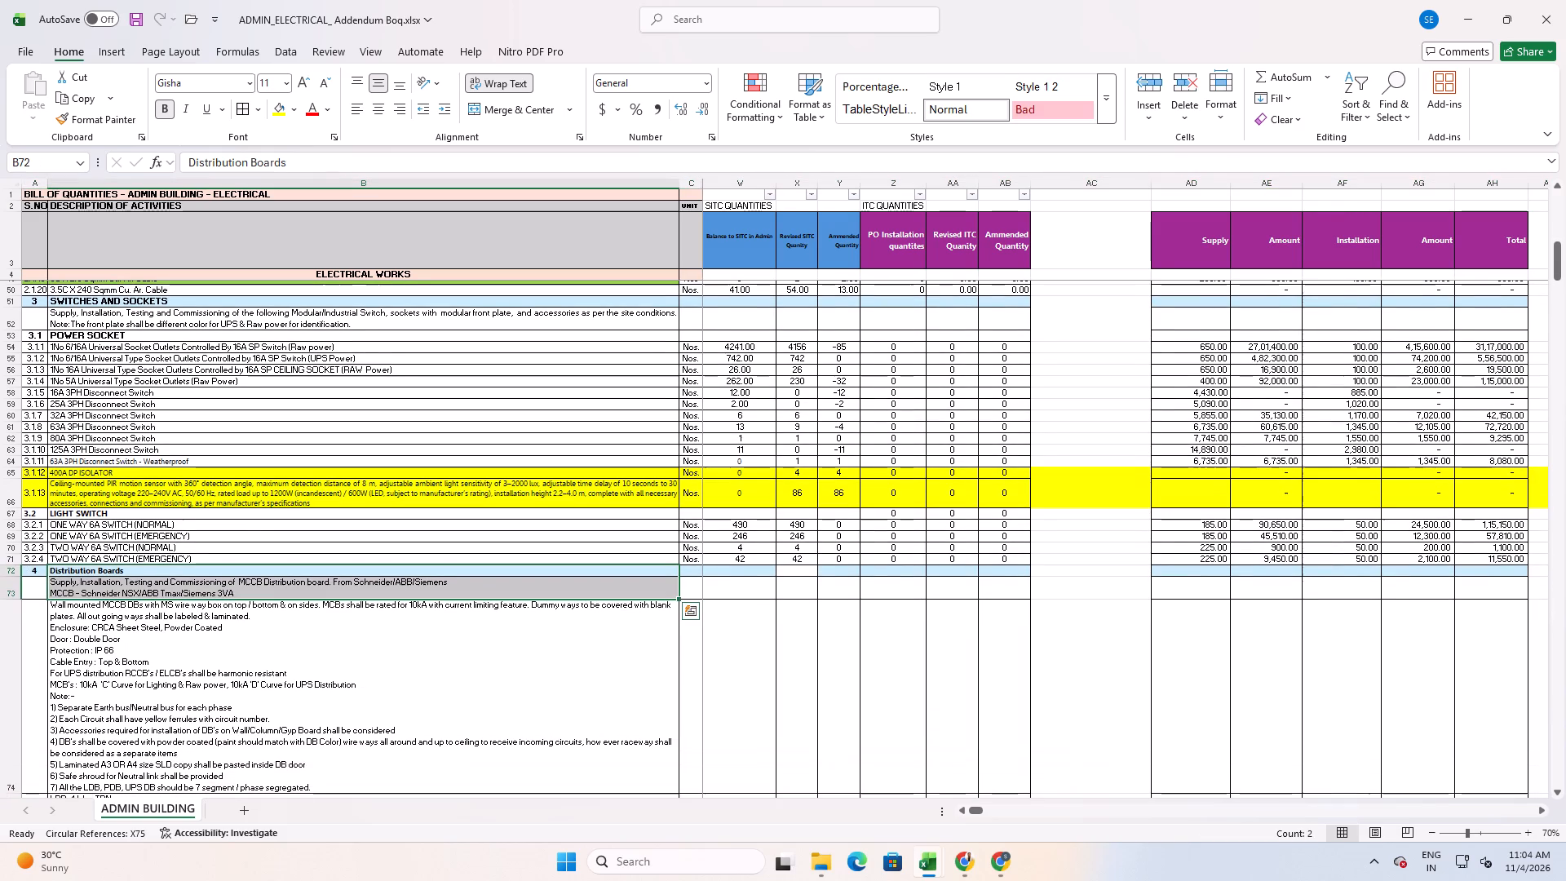
scroll(405, 666, down, 20)
scroll(405, 666, down, 16)
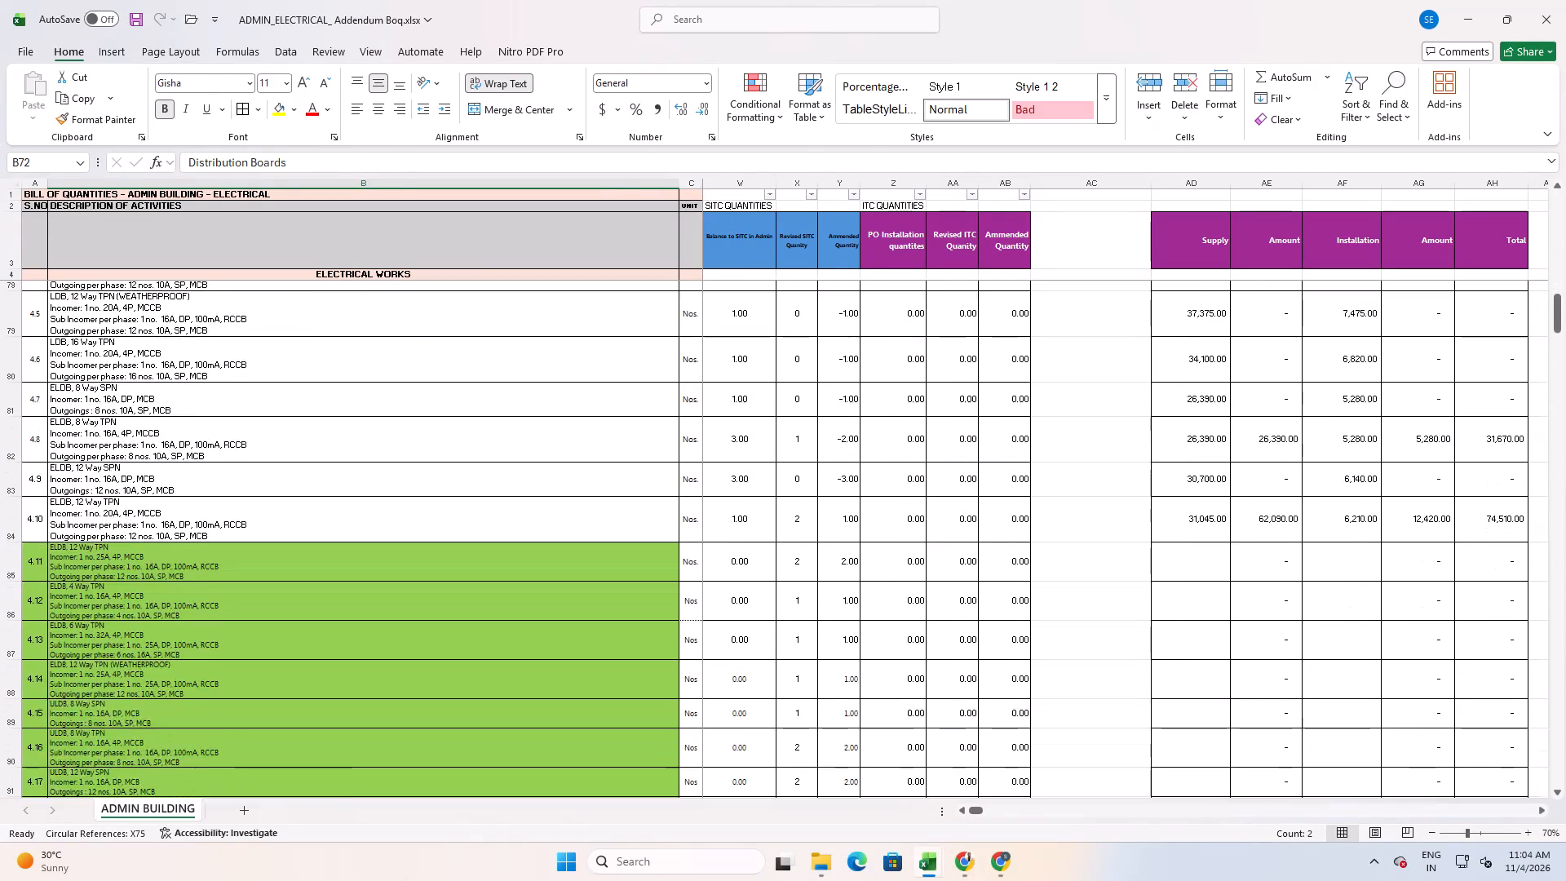
scroll(641, 666, down, 7)
drag(1555, 425, 1539, 770)
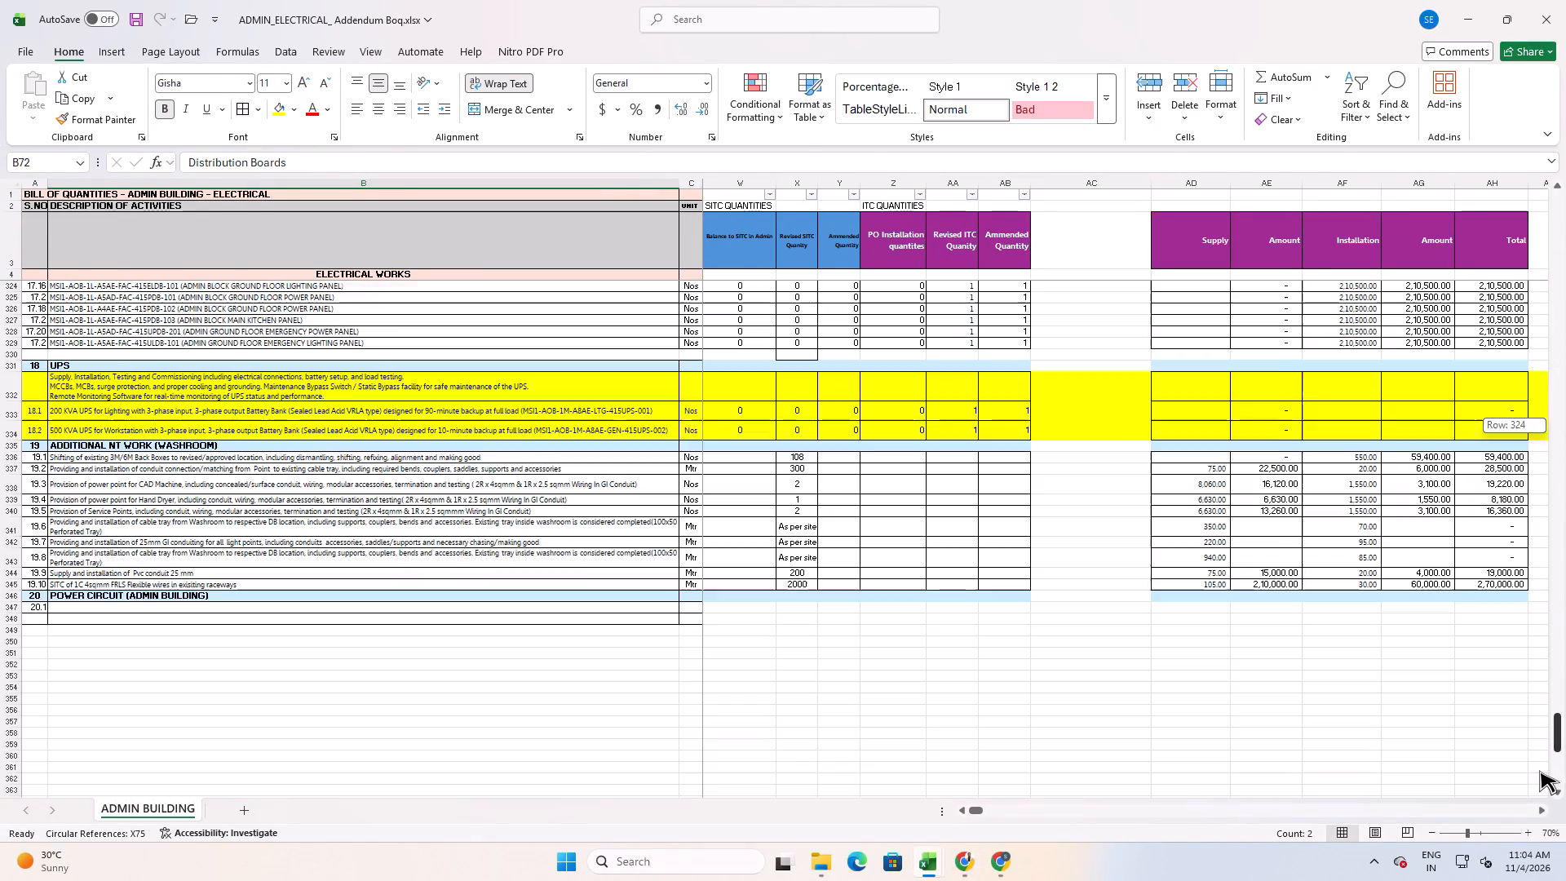
drag(1539, 770, 1539, 780)
drag(1559, 757, 1559, 706)
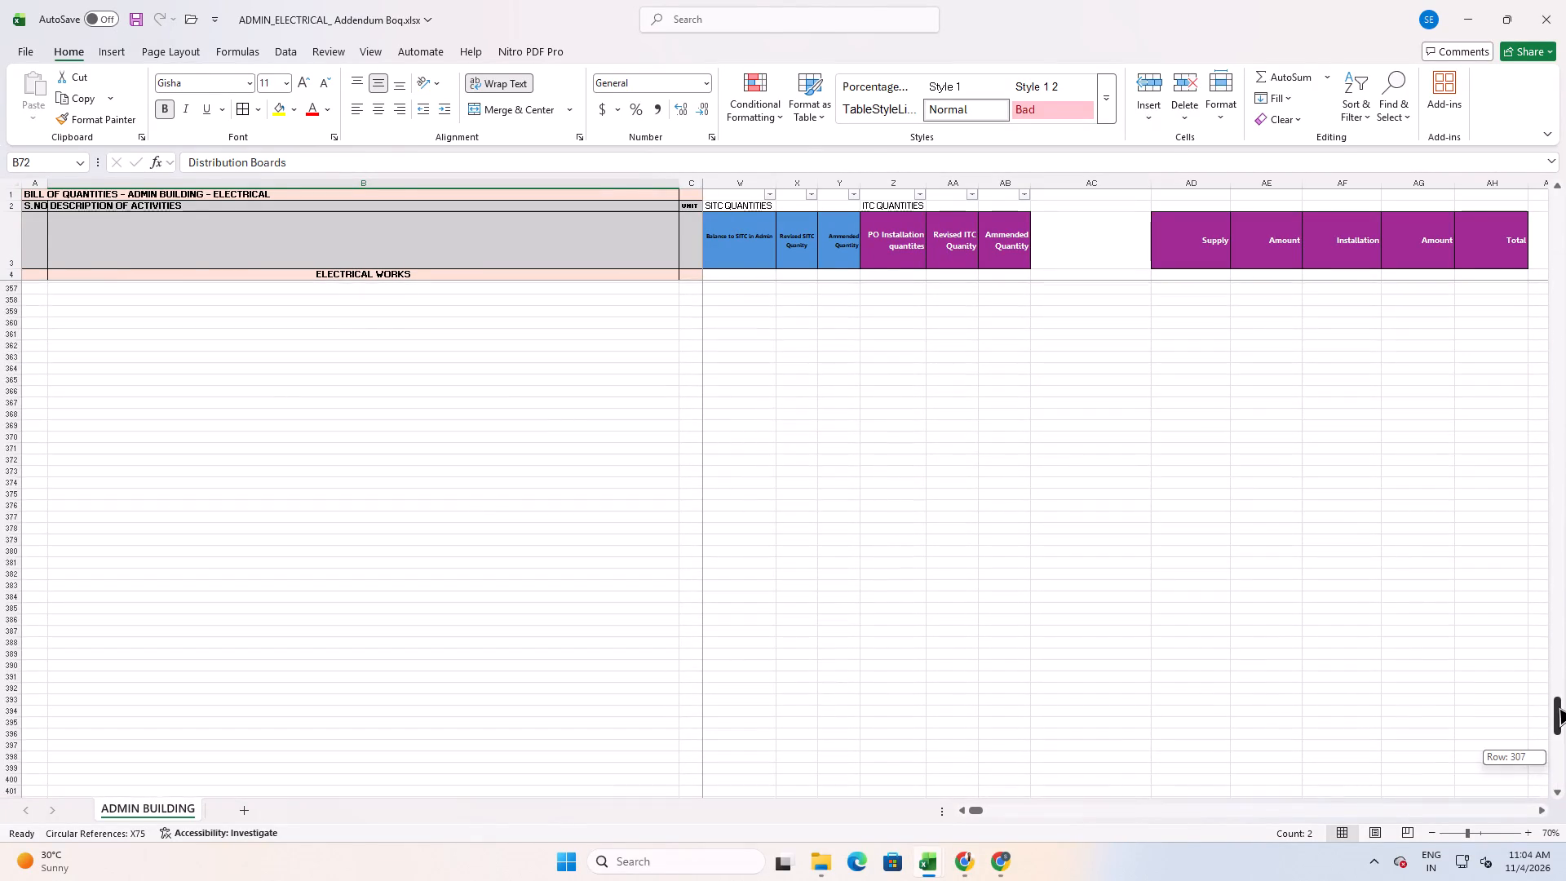
drag(1559, 706, 1559, 711)
scroll(564, 647, down, 6)
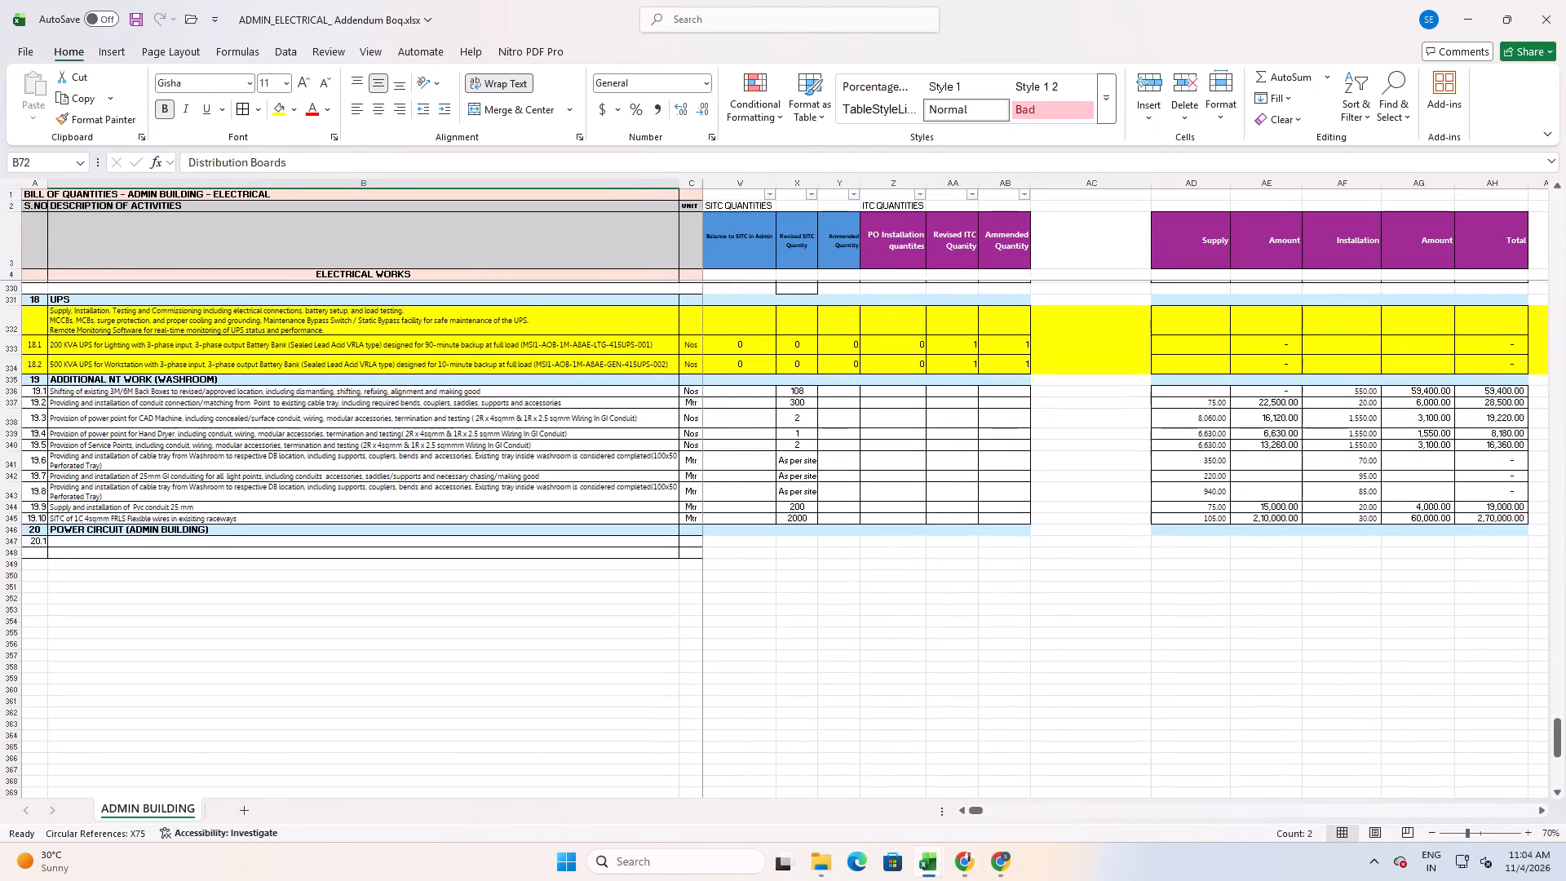
key(alt+Tab)
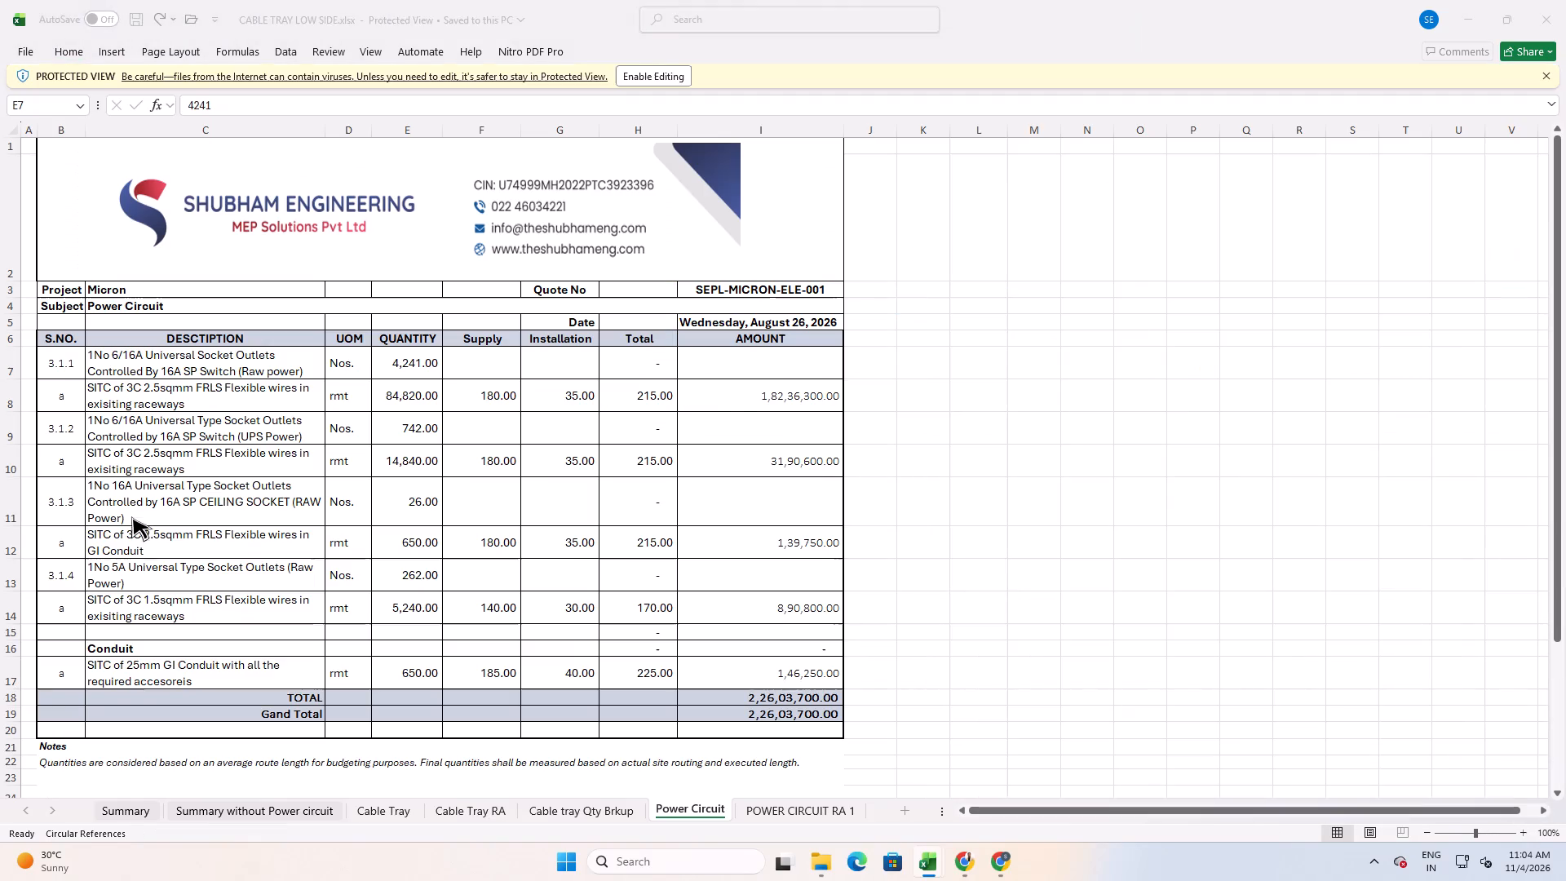
click(211, 398)
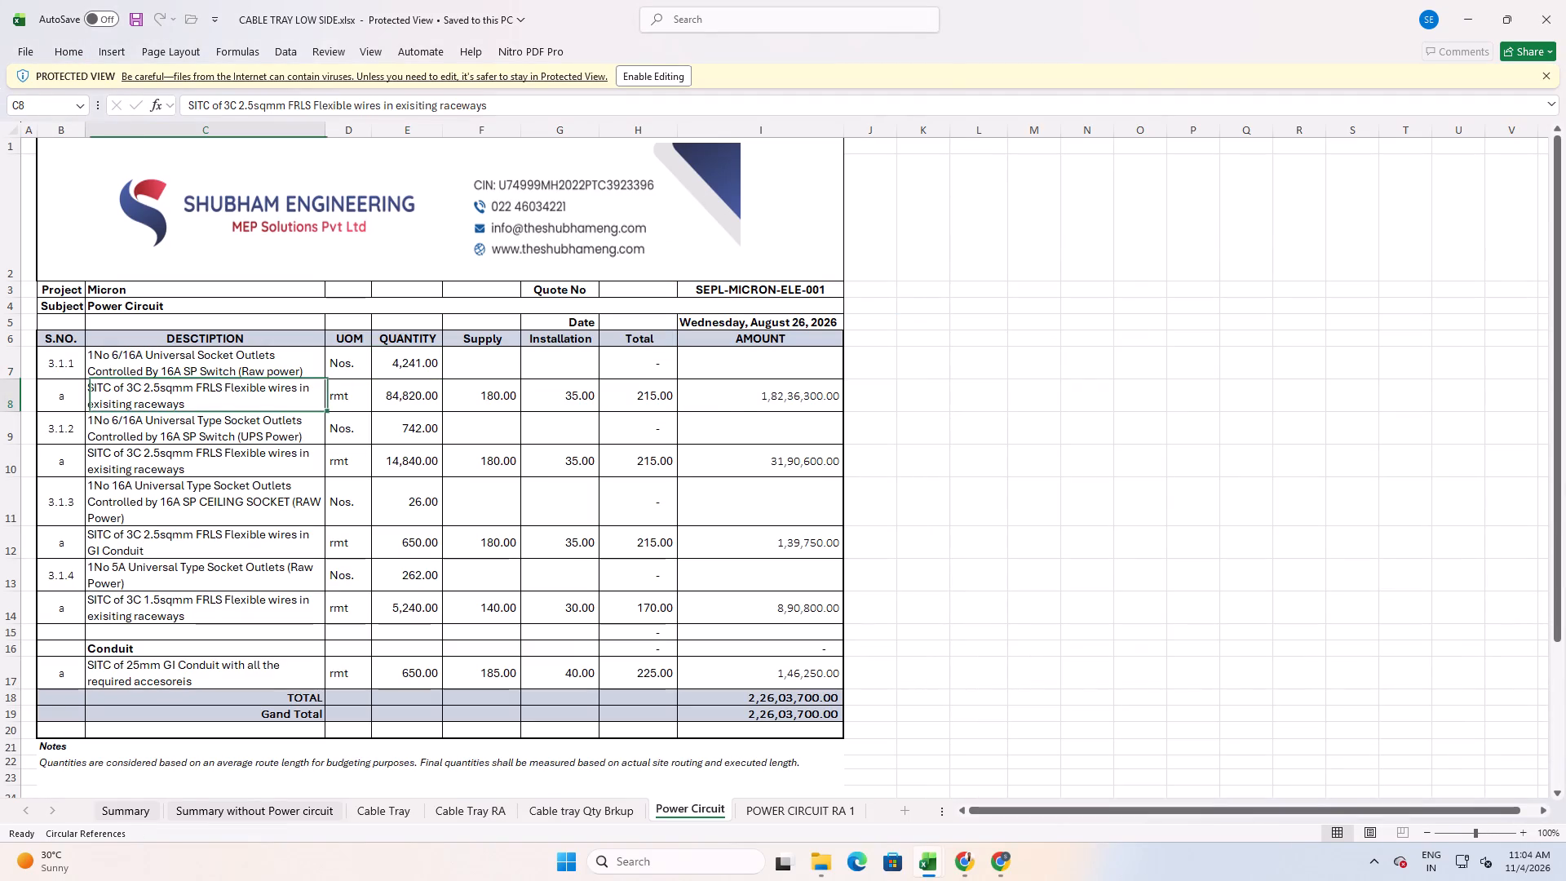
key(ctrl+c)
key(alt+Tab)
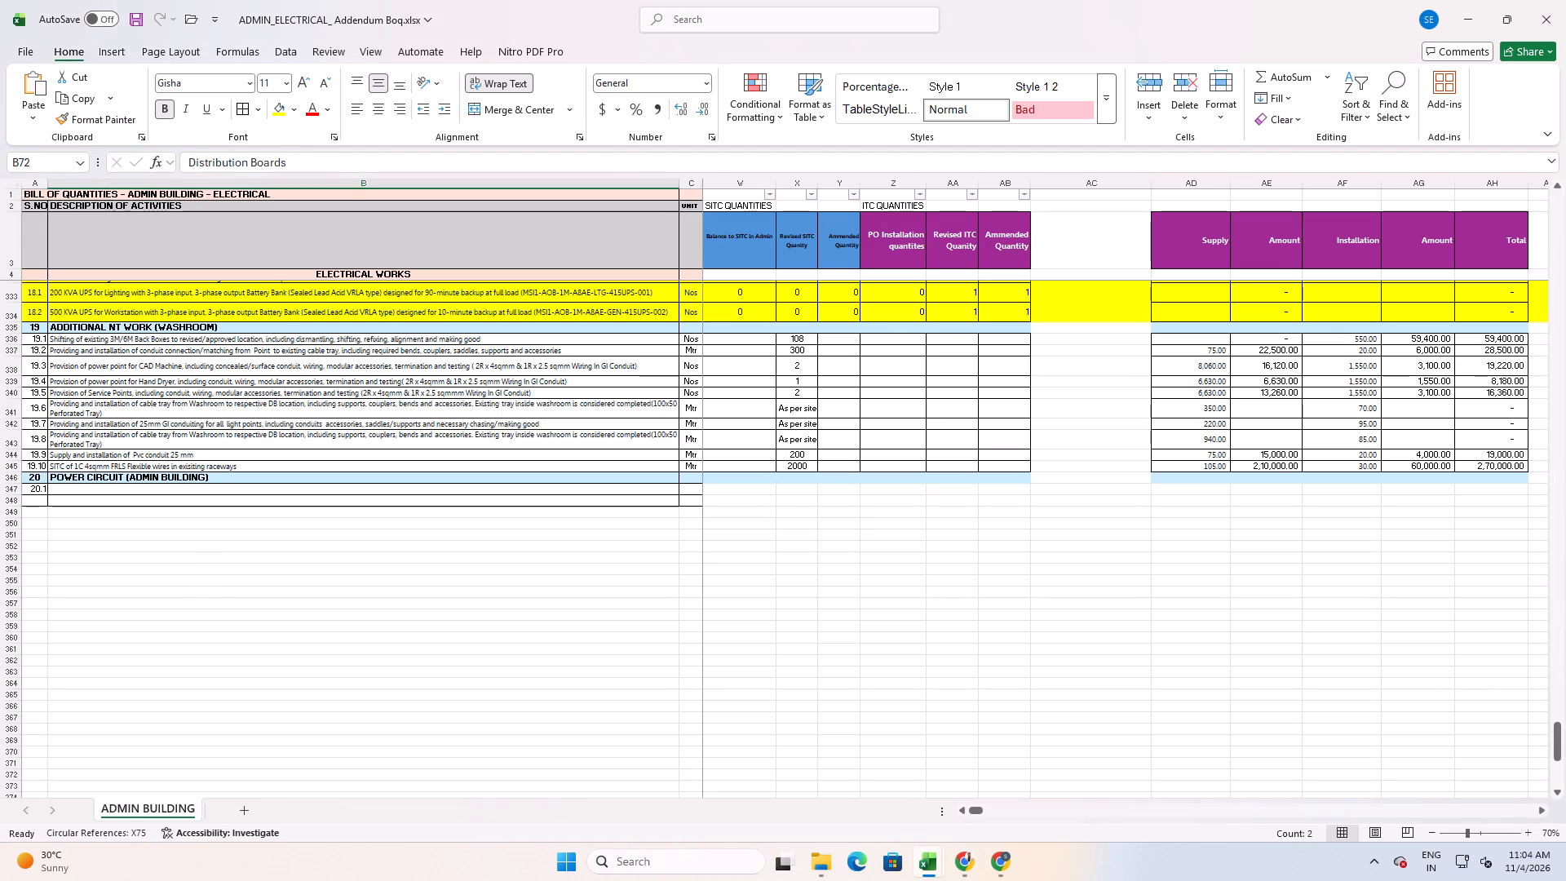
click(152, 489)
key(ctrl+shift+v)
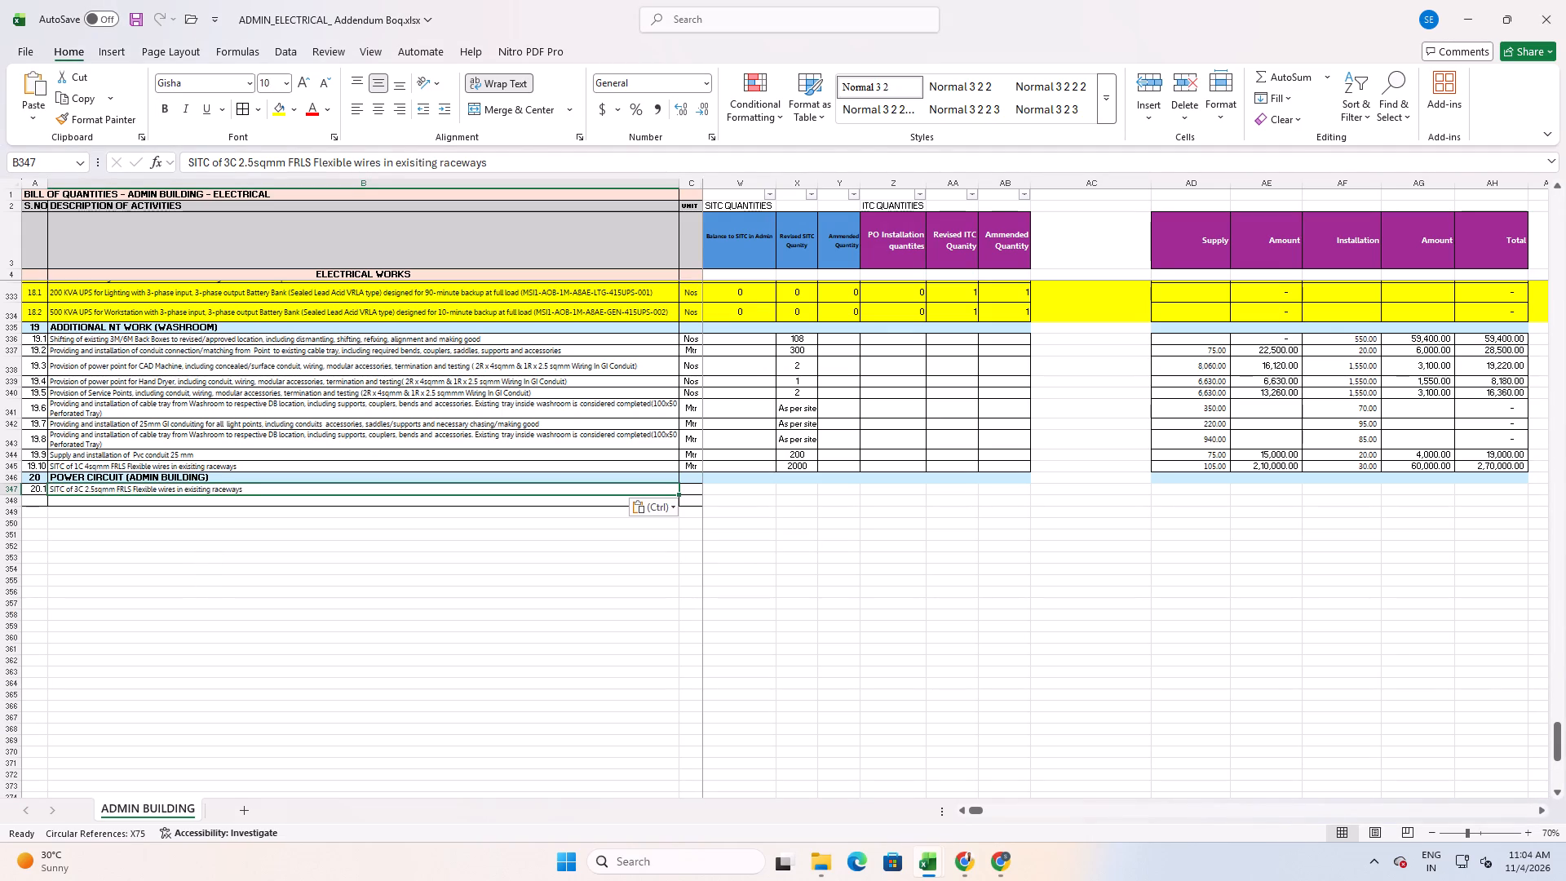
Extend item 20.1's description with "for" and the copied item 3.1.1 text, 1No 6/16A Universal Socket Outlets Controlled By 16A SP Switch (Raw power).
double_click(299, 486)
key(space)
text(for n)
key(BackSpace)
key(alt+Tab)
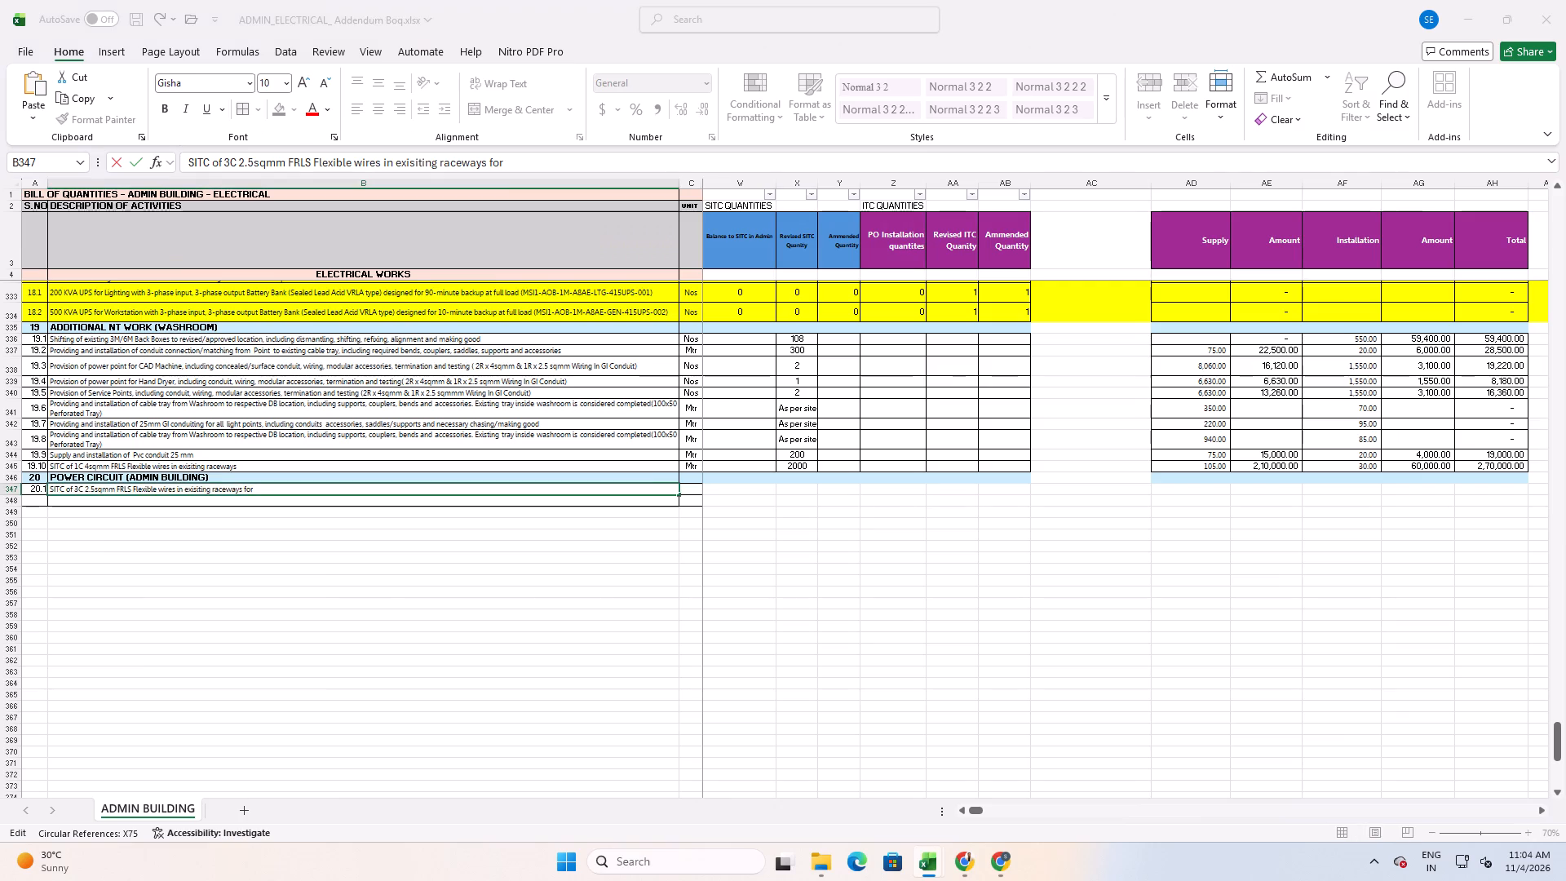
click(196, 365)
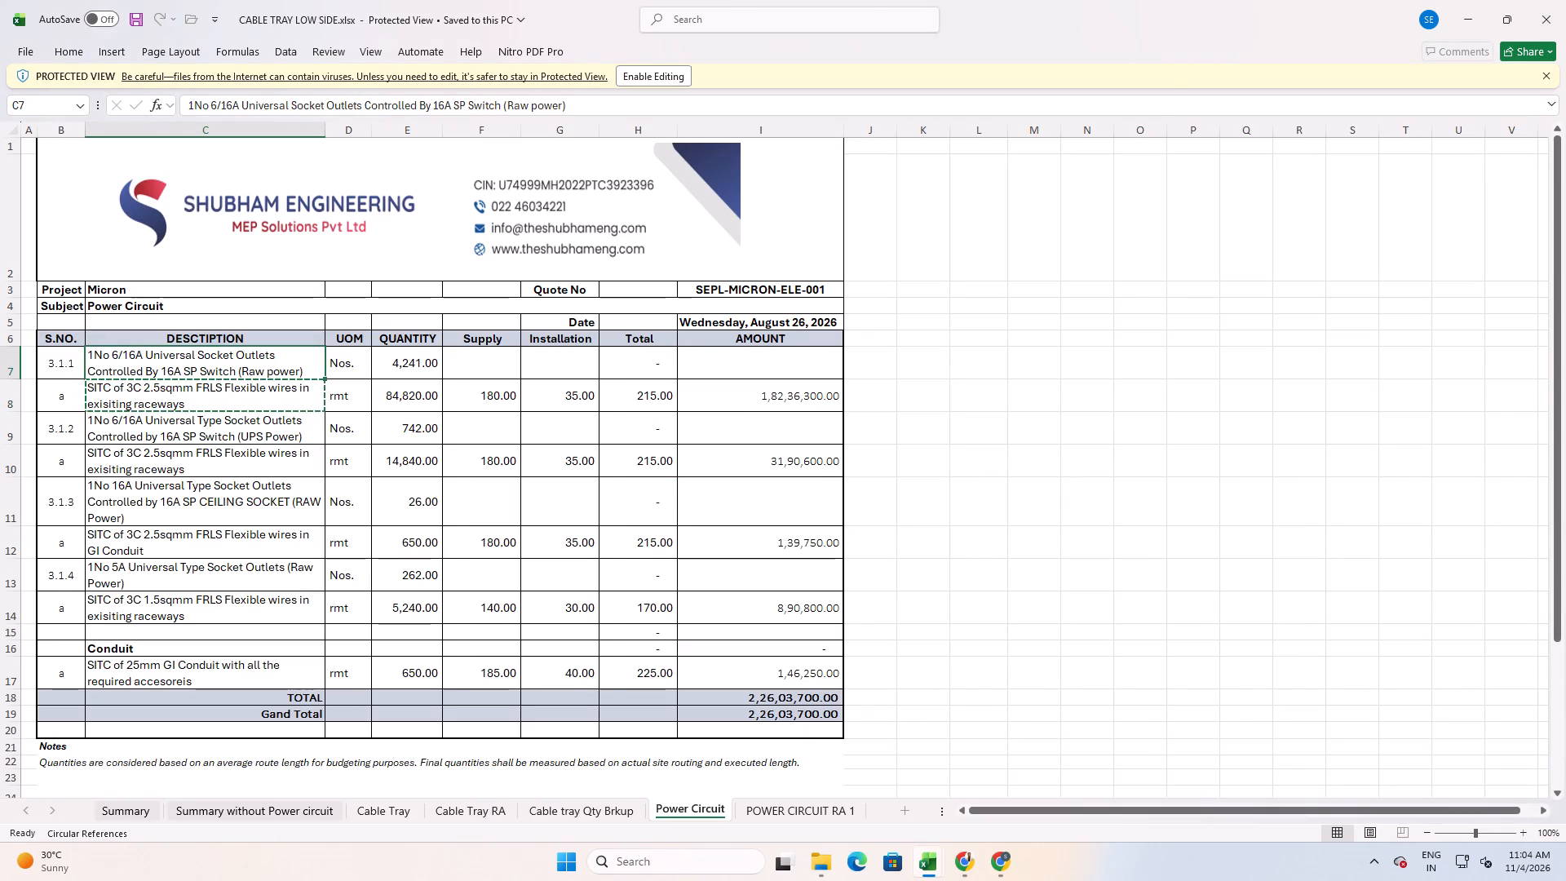
key(ctrl+c)
key(alt+Tab)
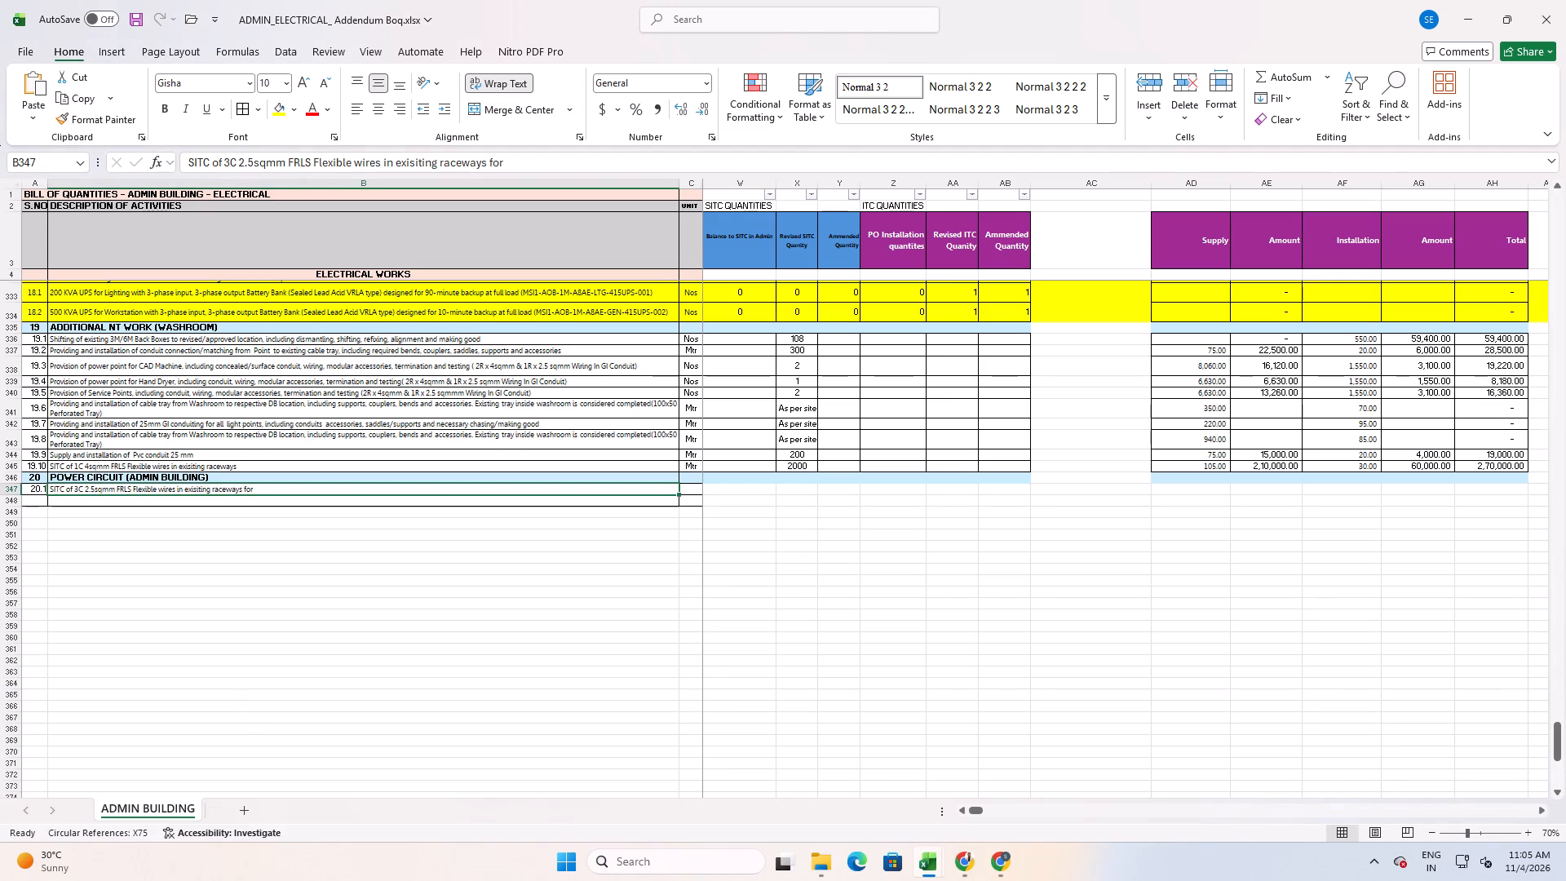
double_click(271, 490)
key(ctrl+shift+v)
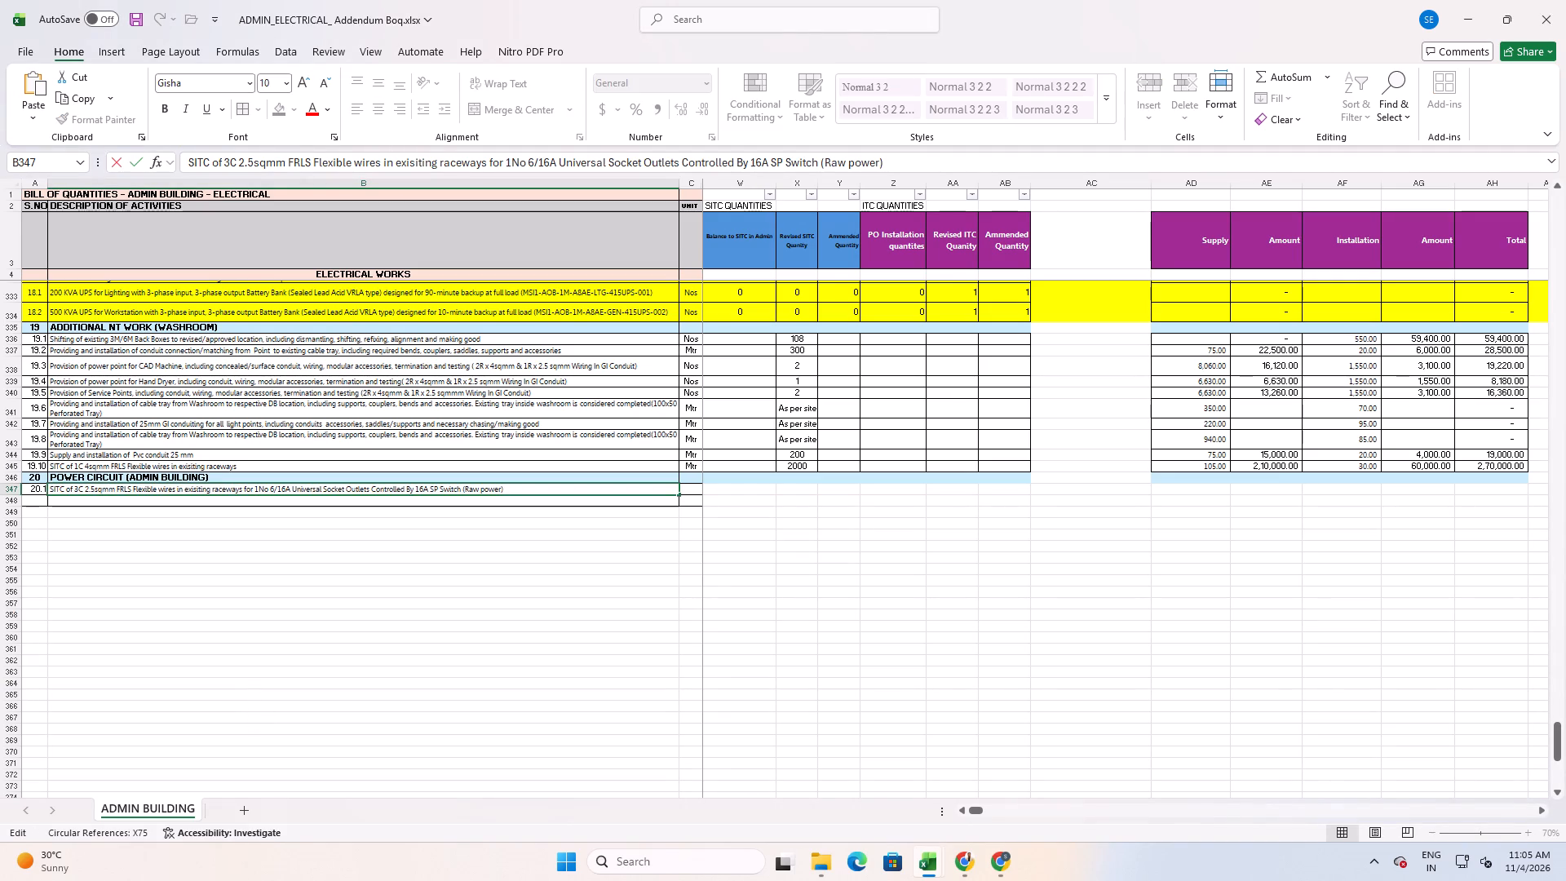
click(321, 535)
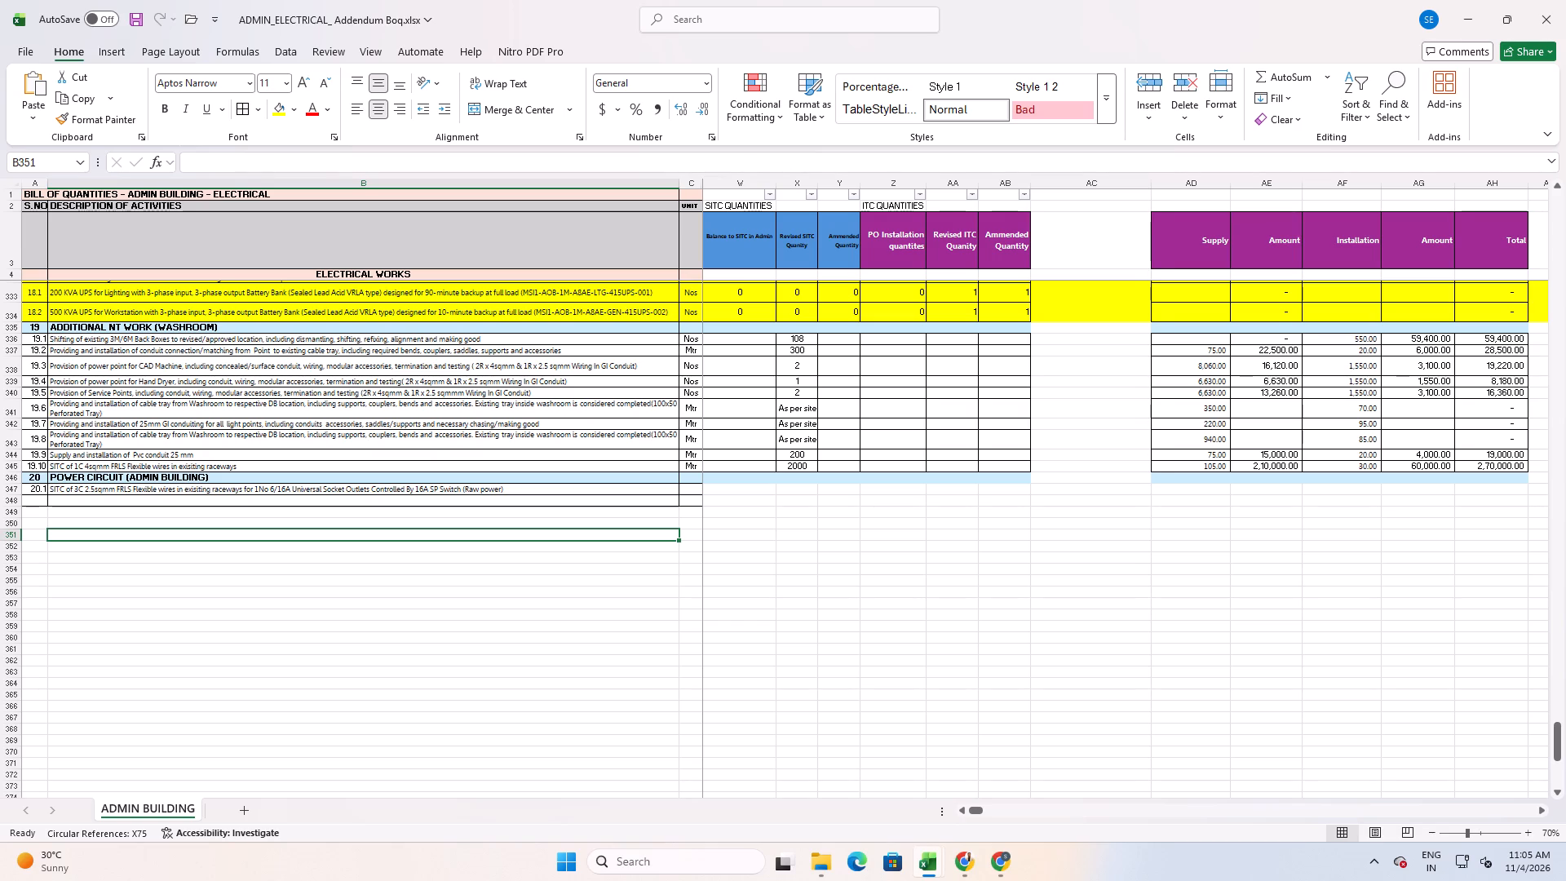
Copy the unit Mtr from item 19.10 into the unit cell of item 20.1 in the addendum BOQ.
key(alt+Tab)
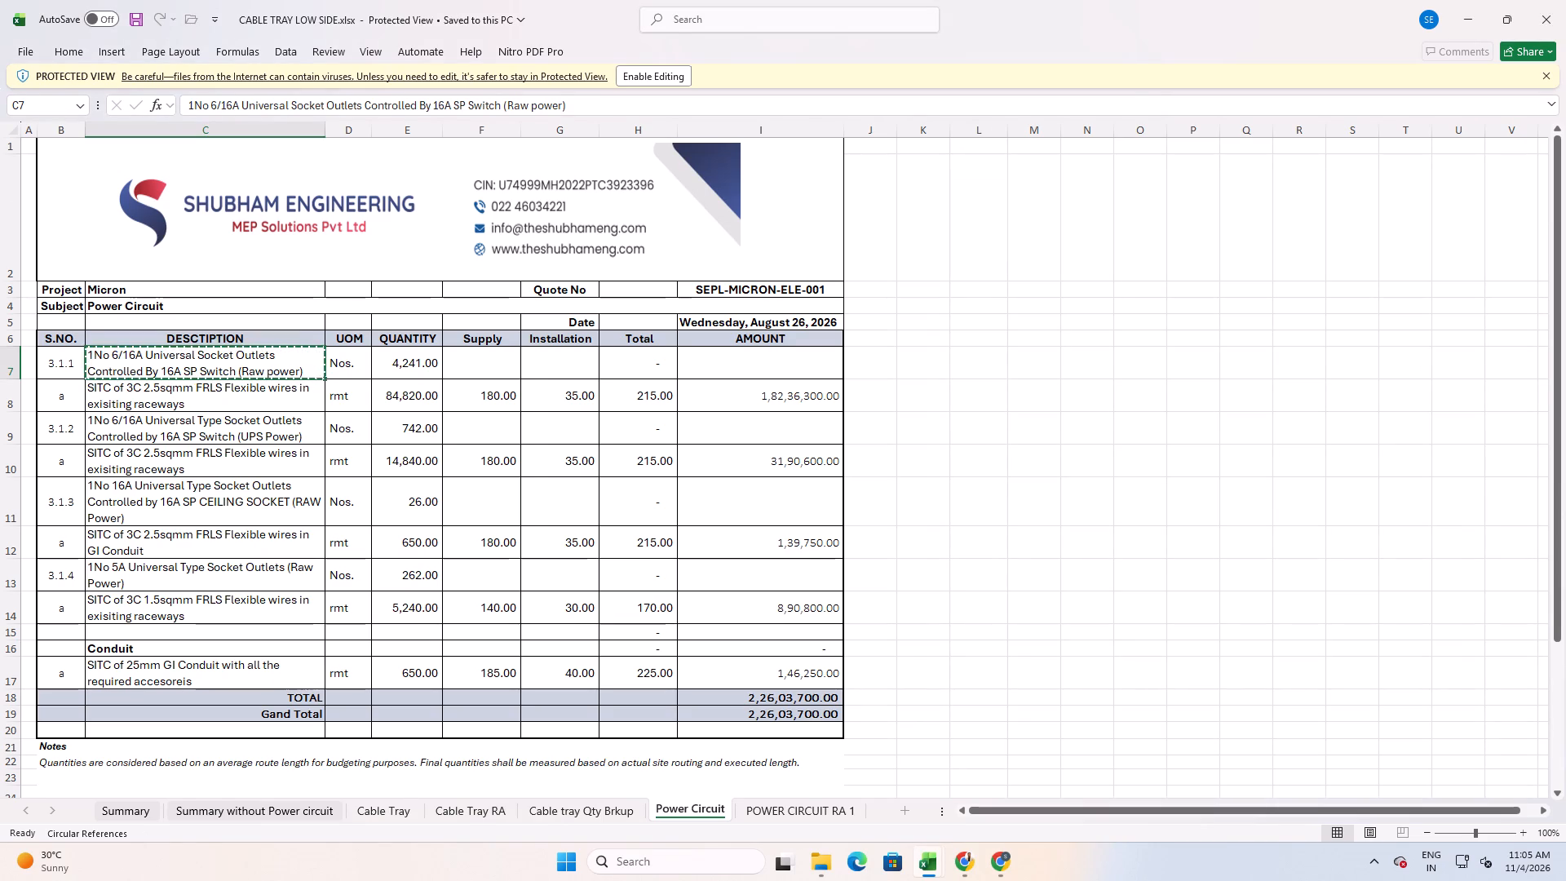
key(alt+Tab)
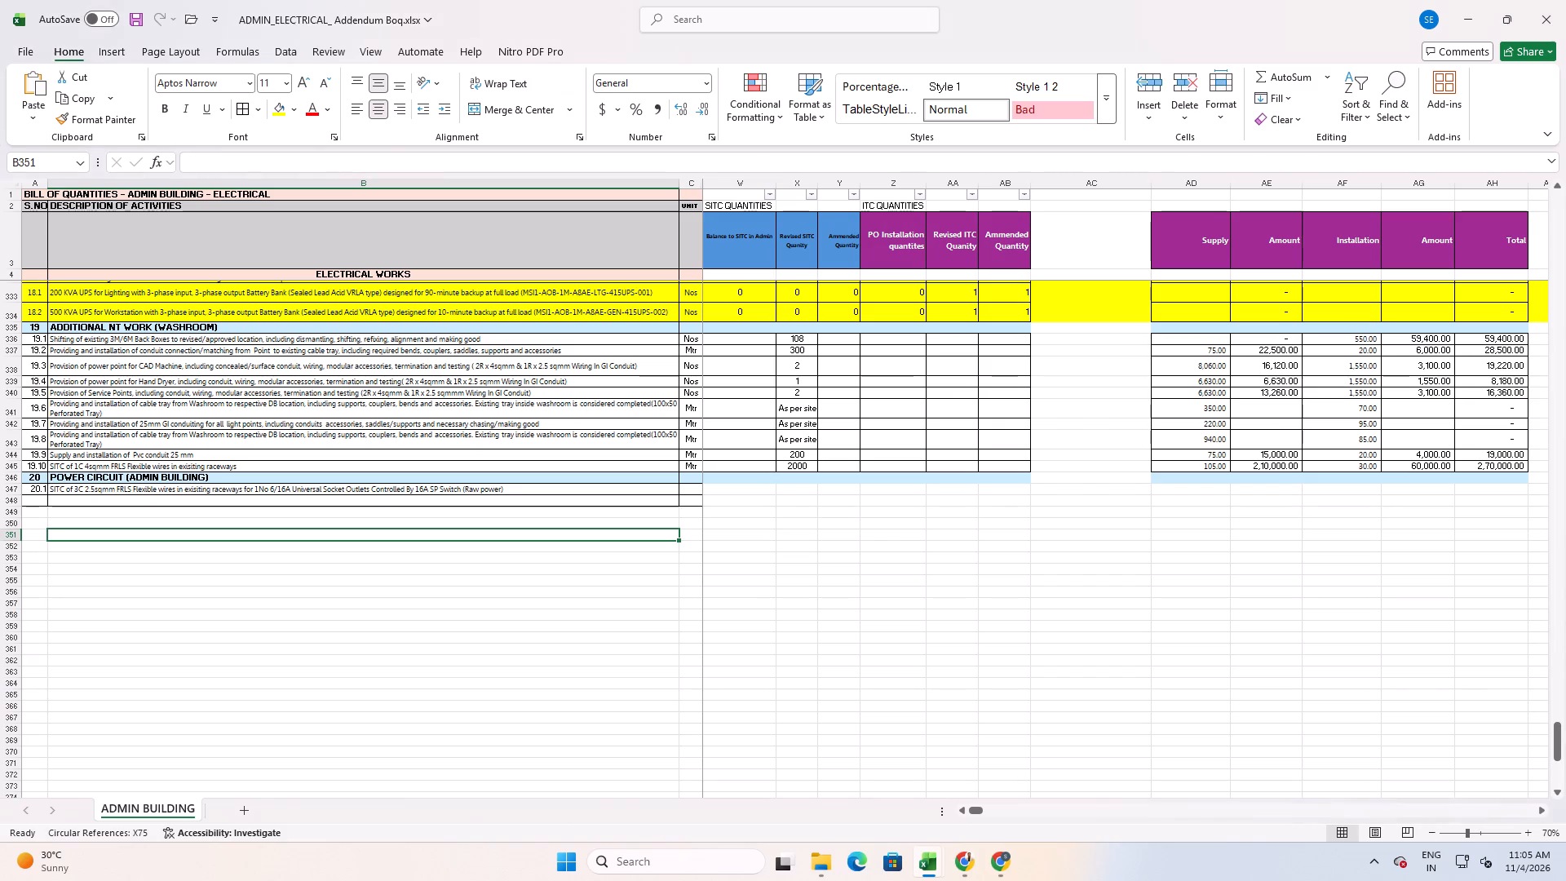
click(697, 488)
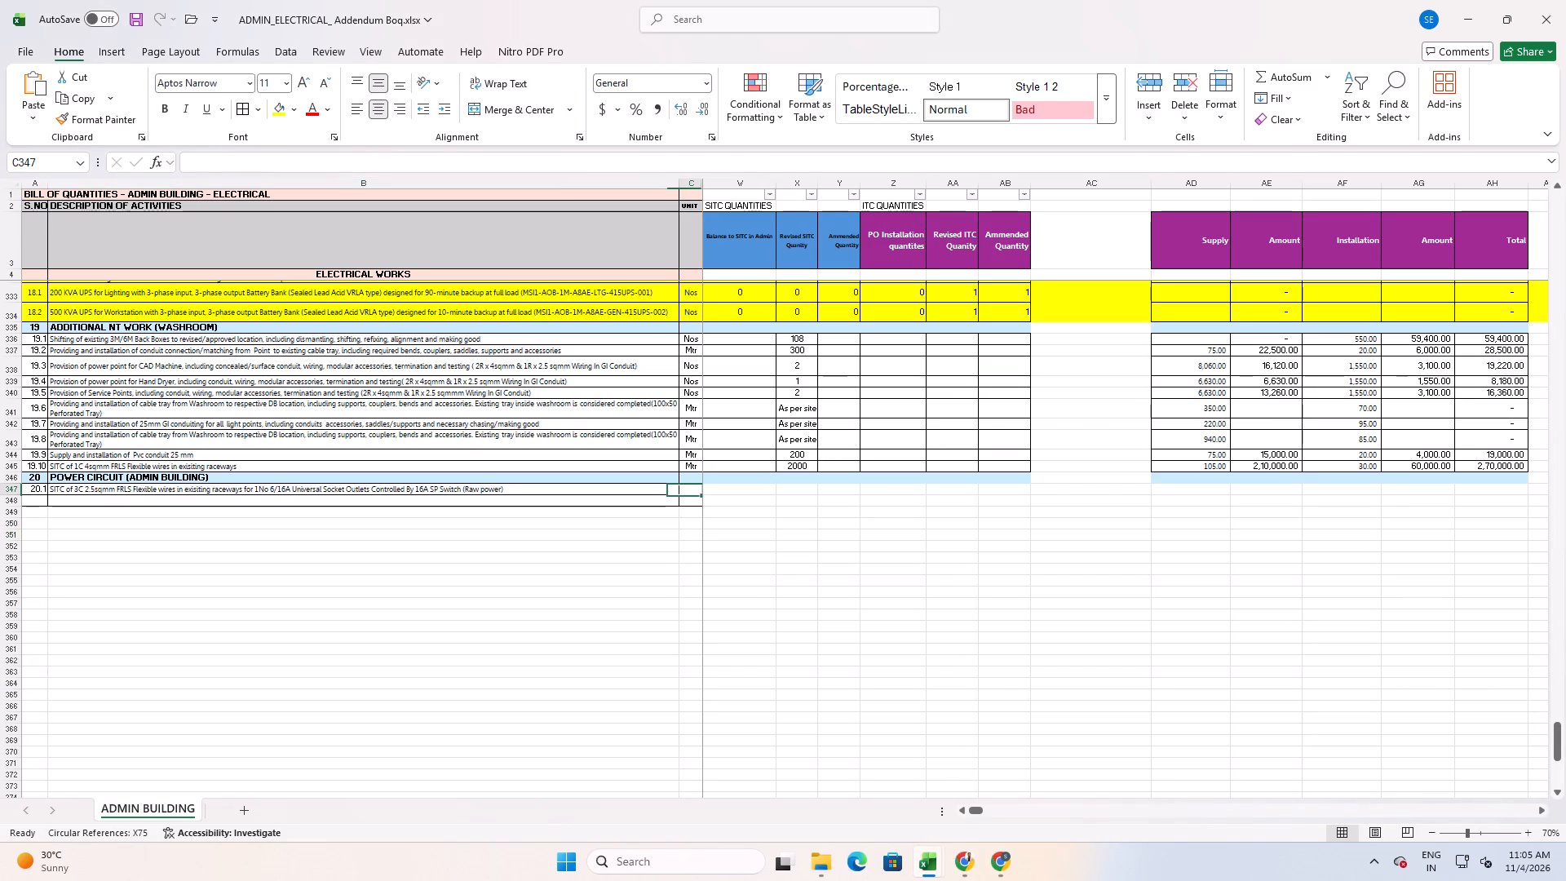
key(Up)
key(Up)
key(ctrl+c)
key(Down)
key(Down)
key(ctrl+v)
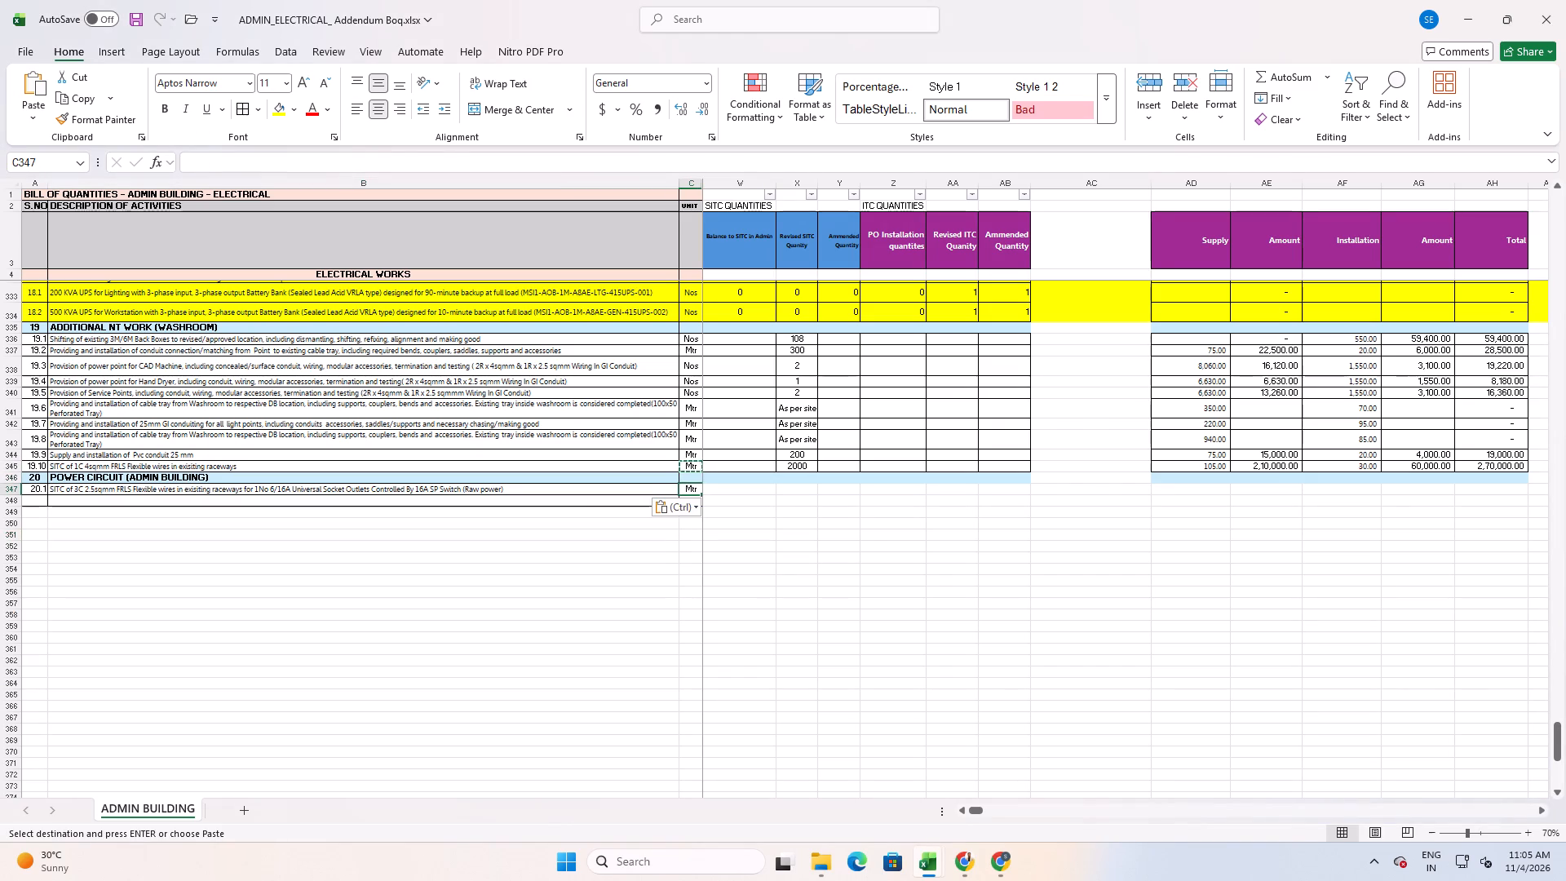
key(Escape)
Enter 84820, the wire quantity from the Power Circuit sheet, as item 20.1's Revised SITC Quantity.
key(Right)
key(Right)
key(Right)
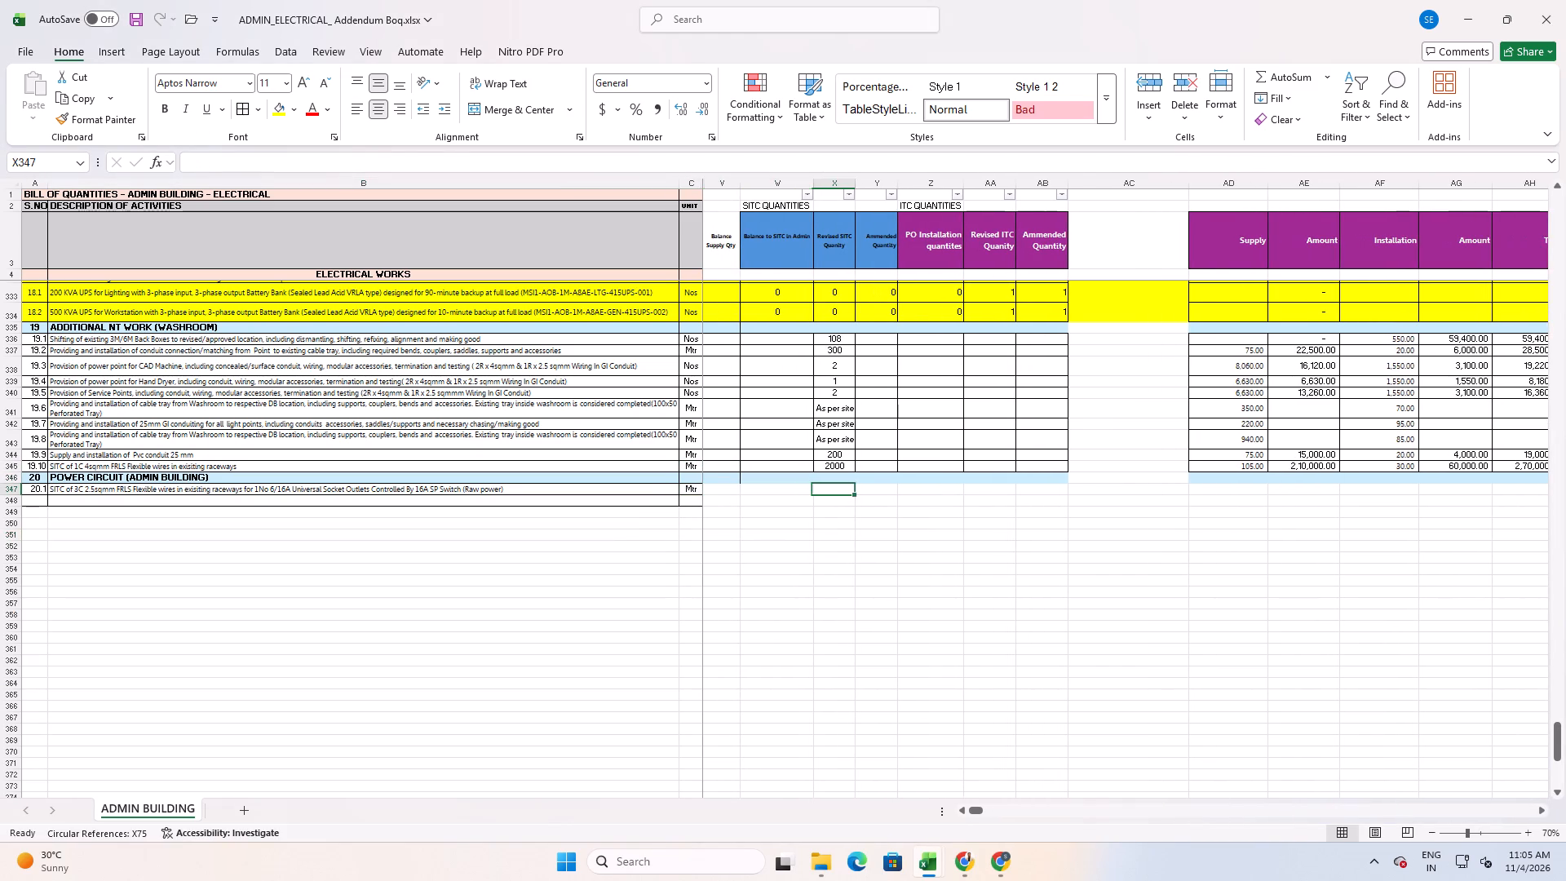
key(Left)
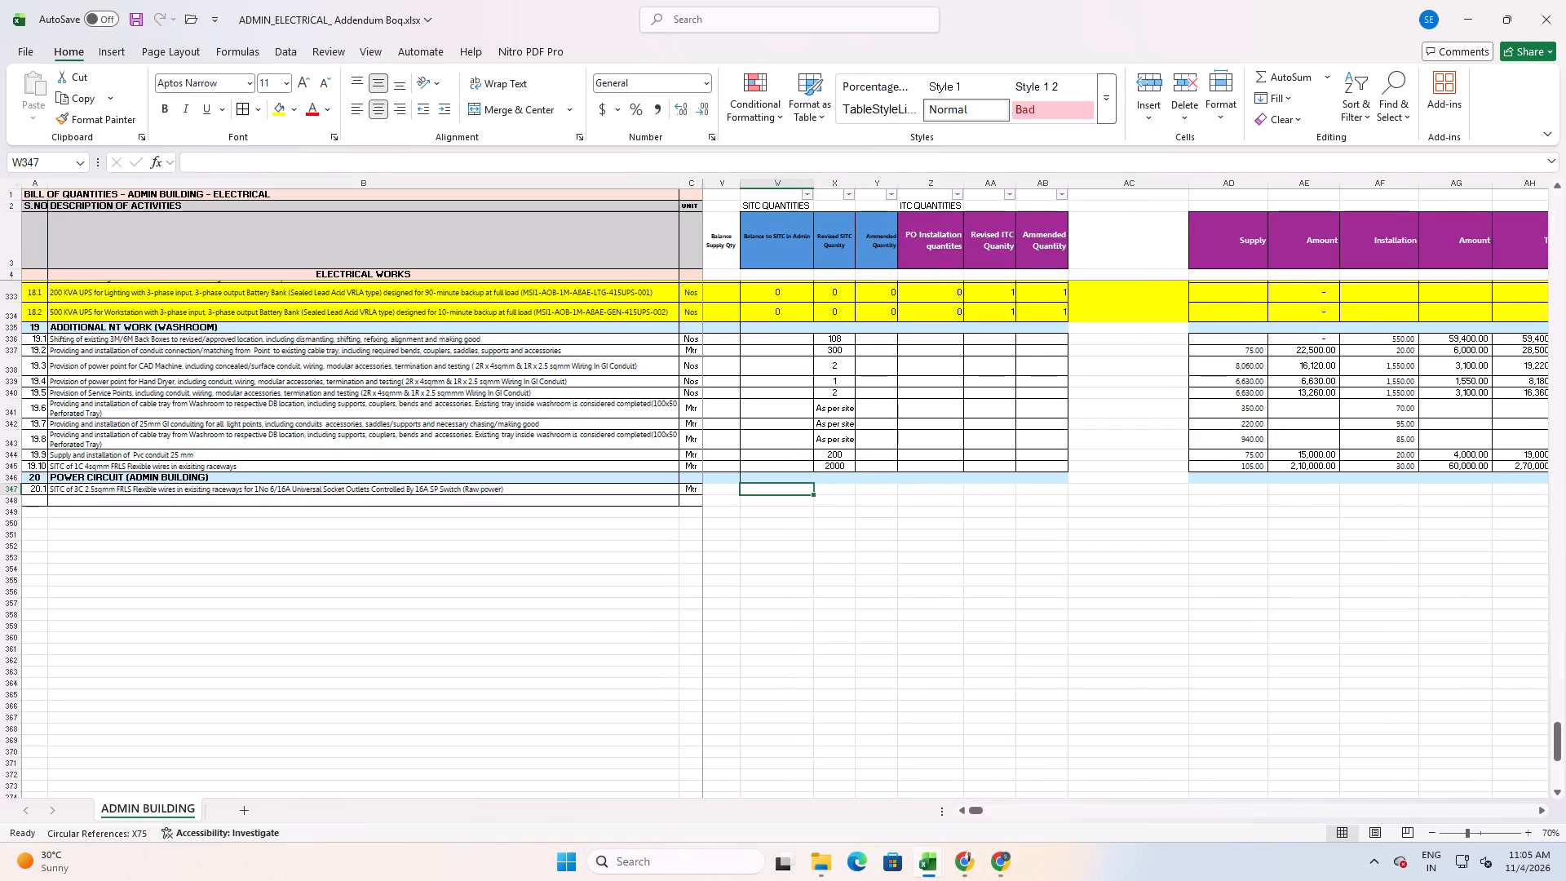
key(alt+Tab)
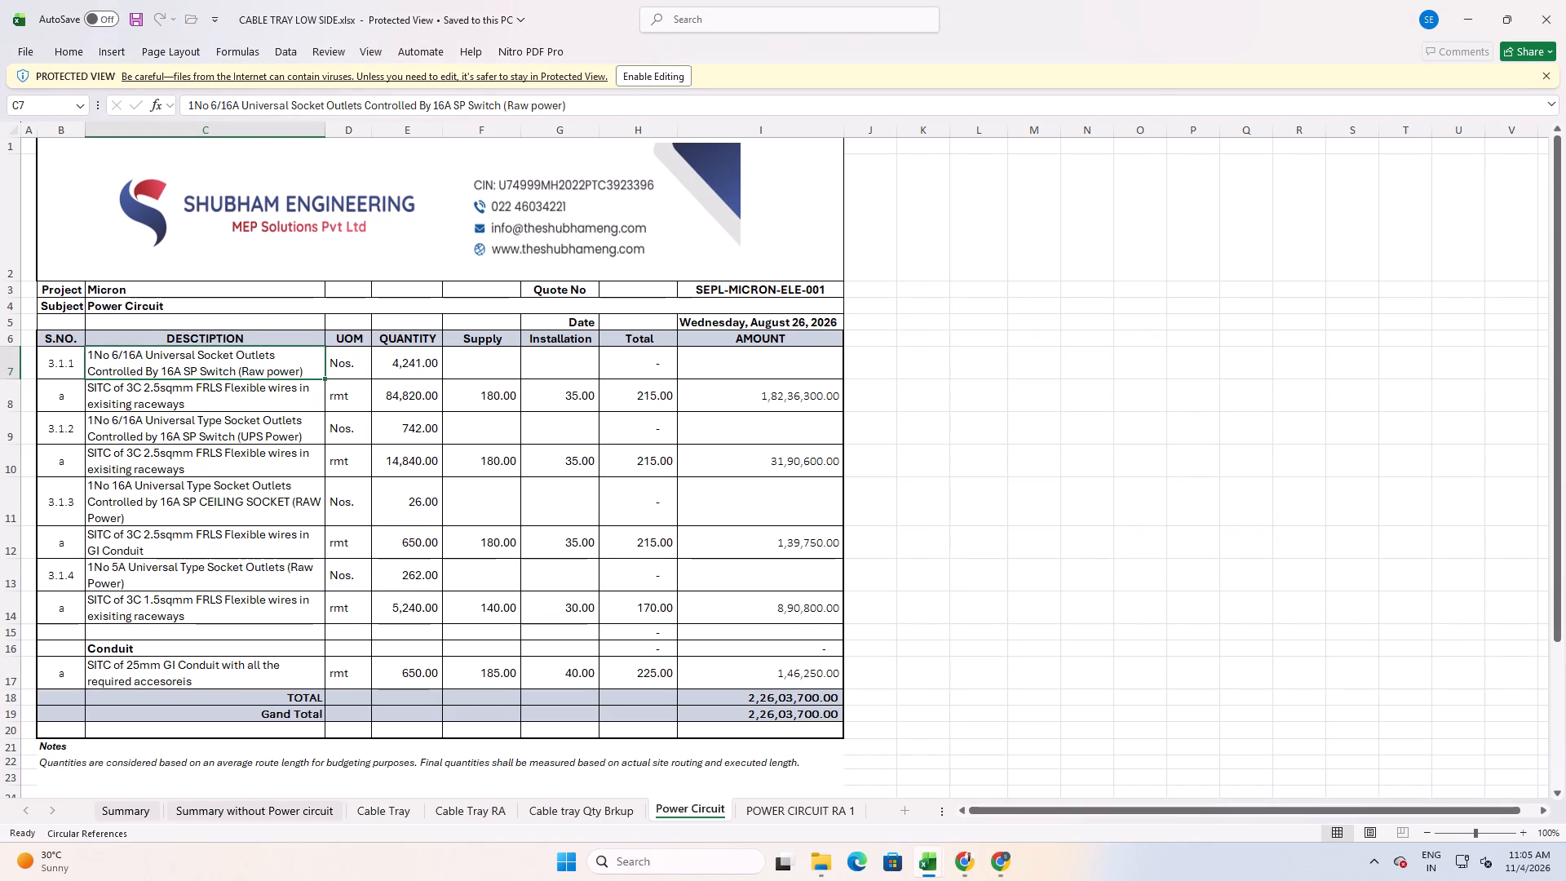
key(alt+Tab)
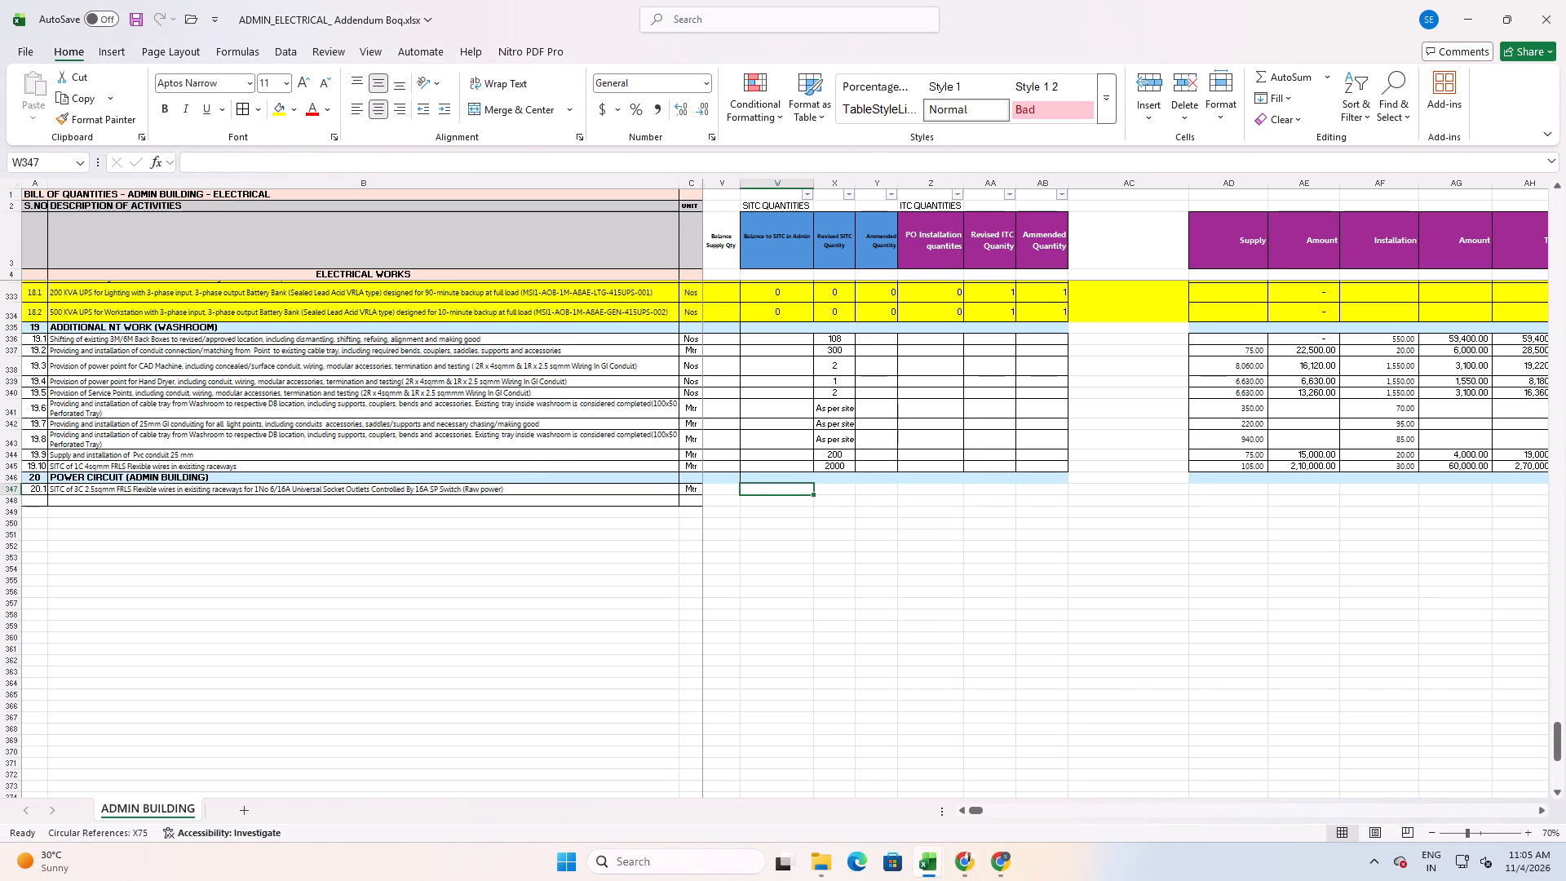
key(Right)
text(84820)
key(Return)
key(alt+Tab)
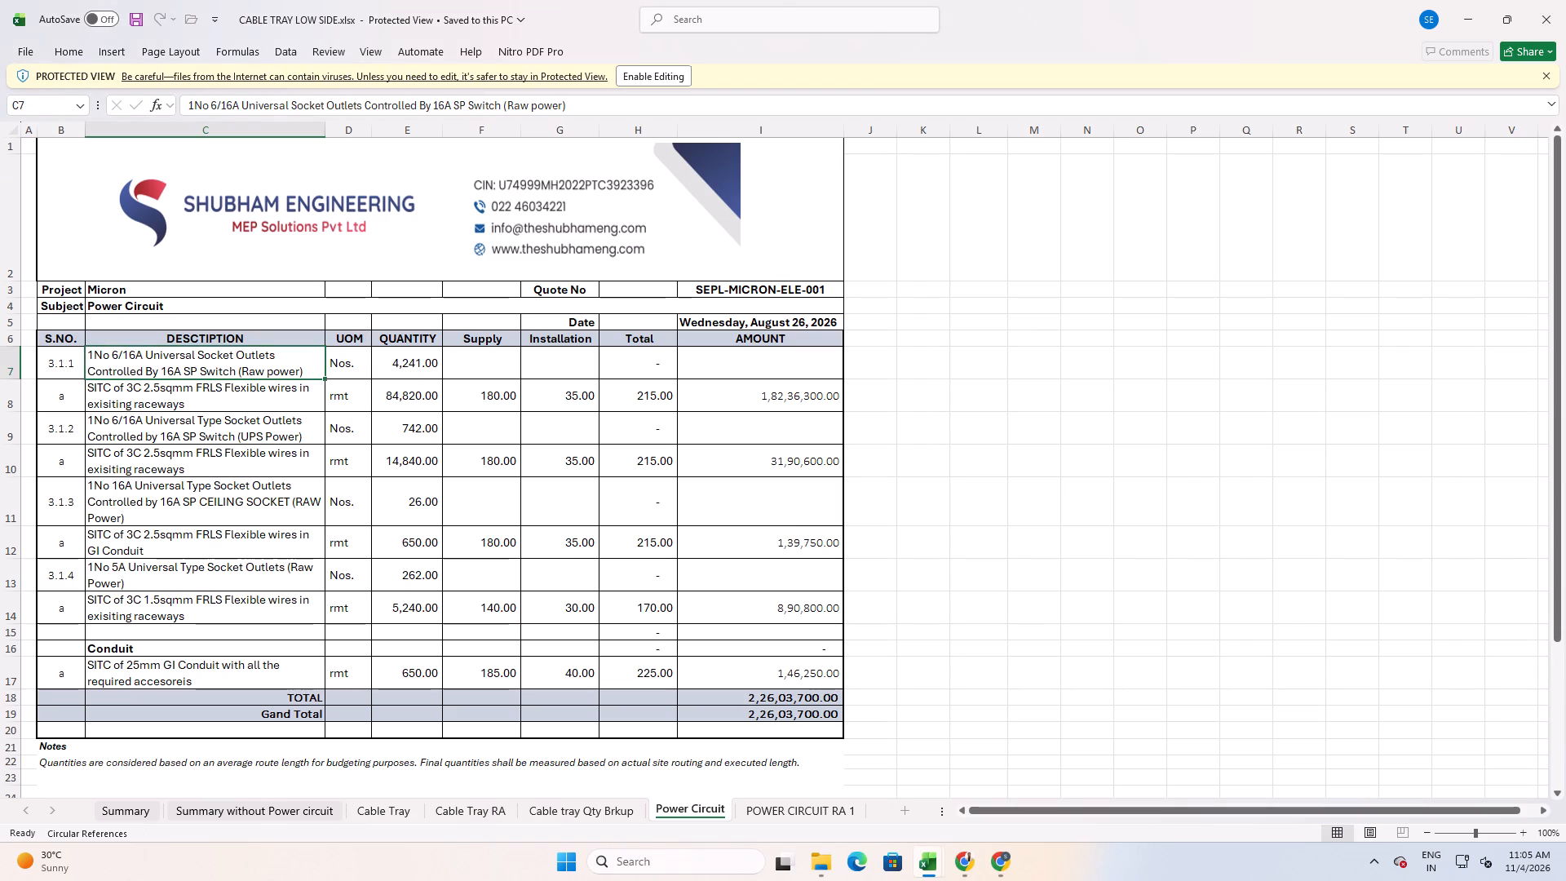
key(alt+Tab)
Set item 20.1's Revised SITC Quantity to a formula multiplying item 3.1.1's Revised SITC Quantity by 20 (=X54*20).
key(Up)
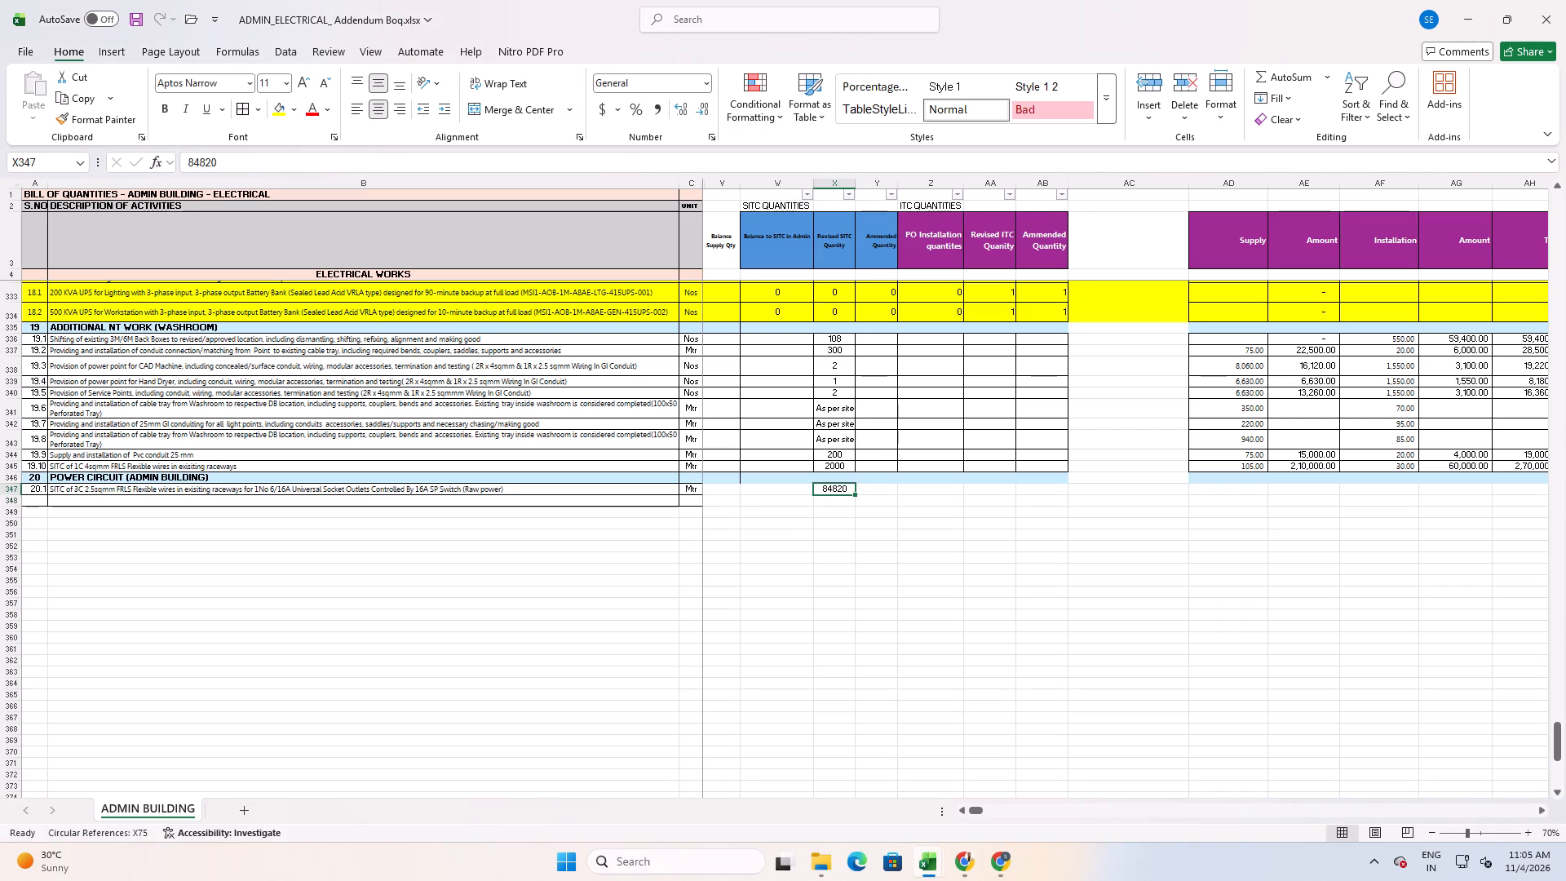
key(equal)
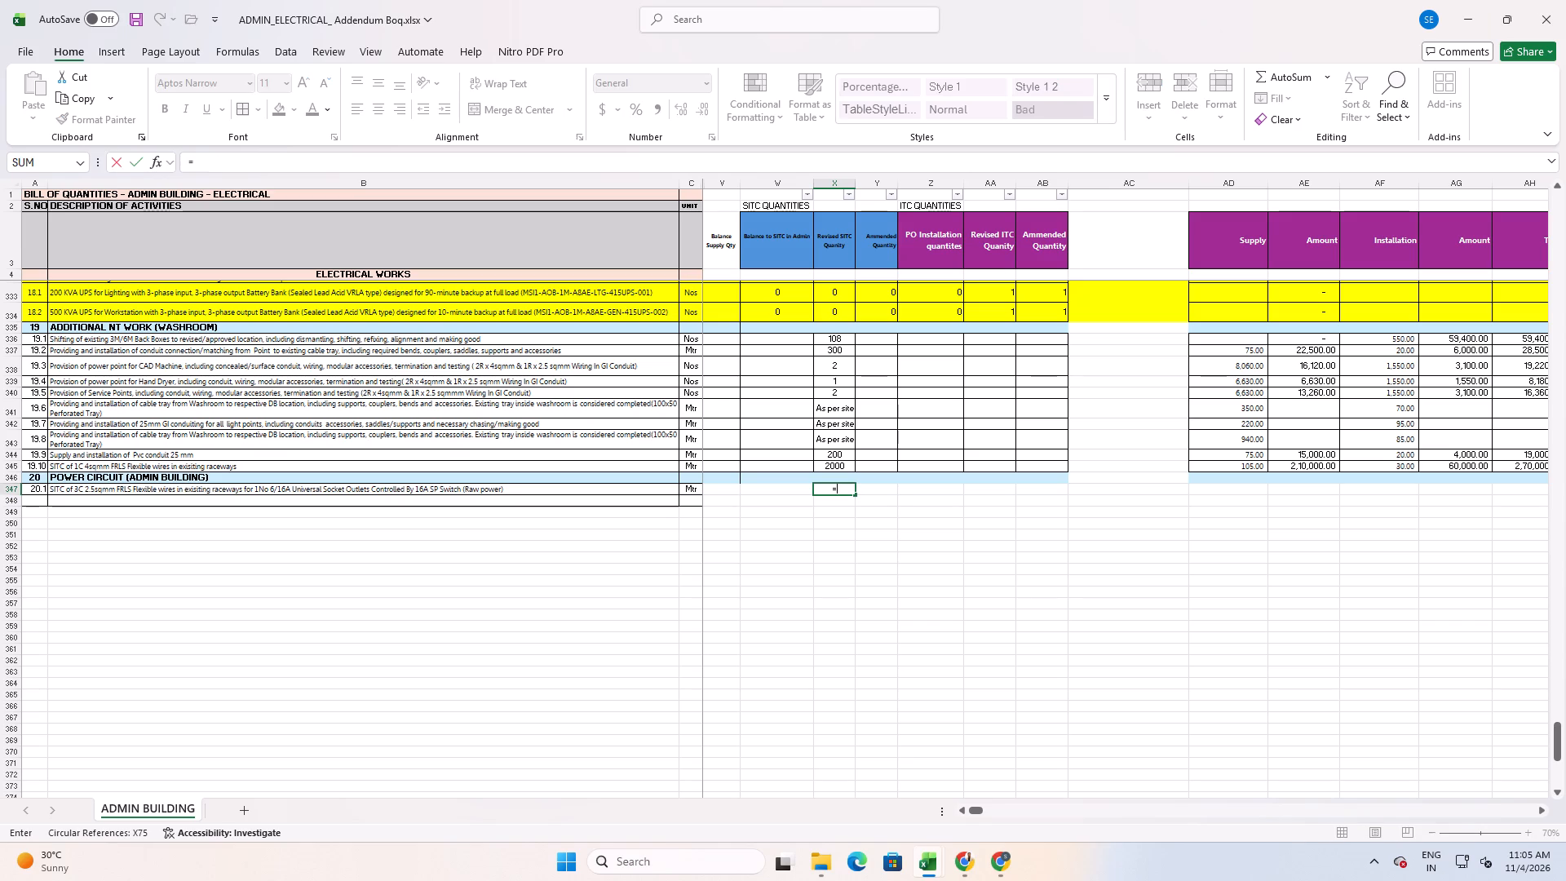
key(Up)
key(Up)
key(Up)
key(Up)
key(Up)
key(Up)
key(Up)
key(Up)
key(Up)
key(Up)
key(Up)
key(Up)
key(Up)
key(Up)
key(Up)
key(Up)
key(Up)
key(Up)
key(Up)
key(Up)
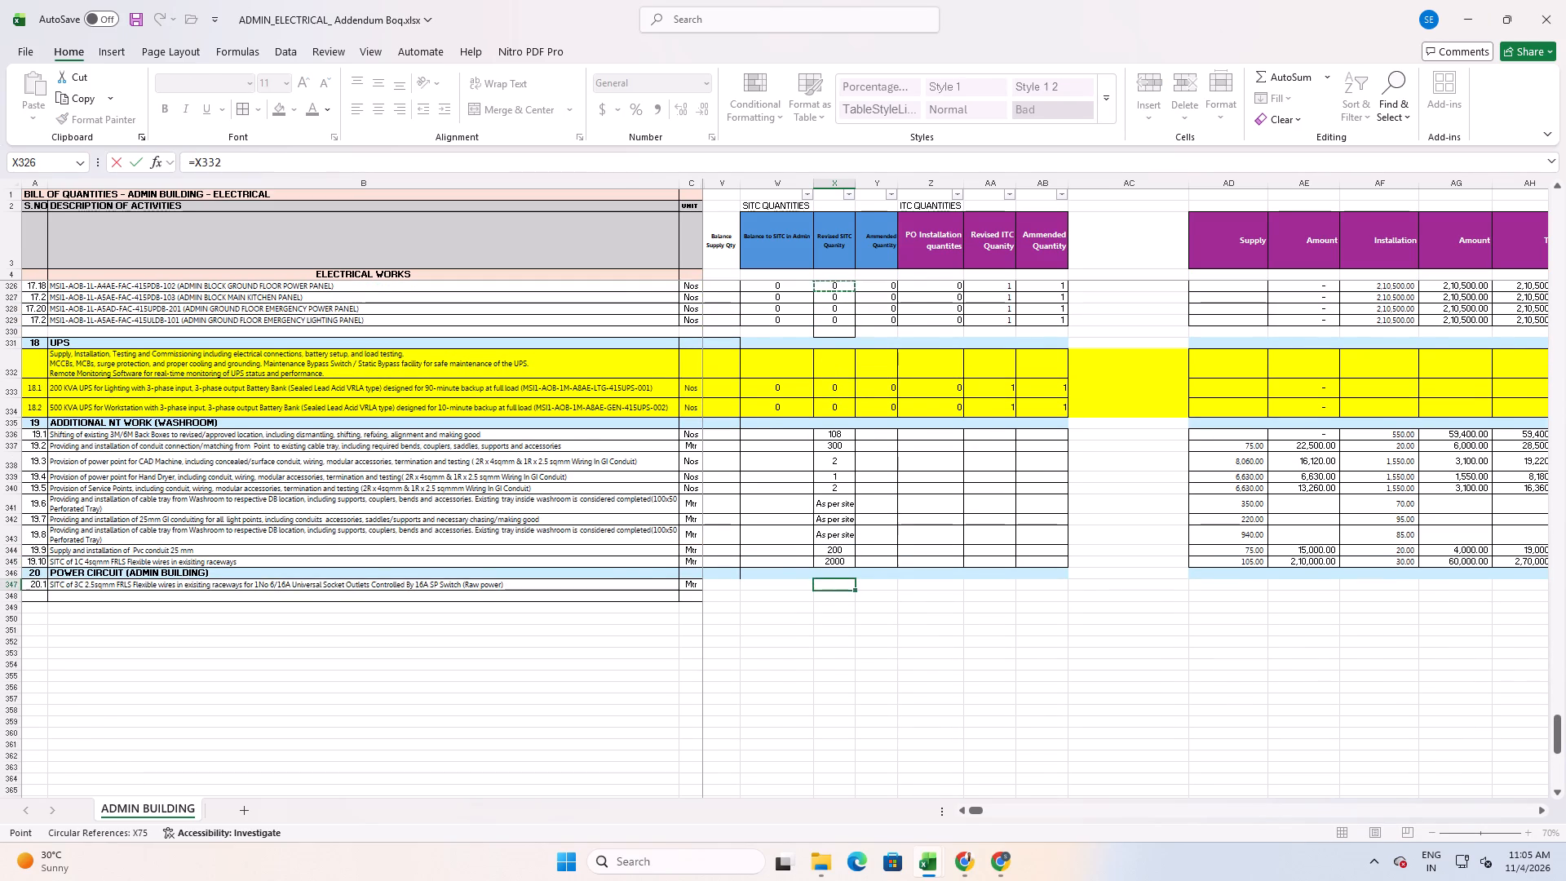
scroll(700, 440, up, 9)
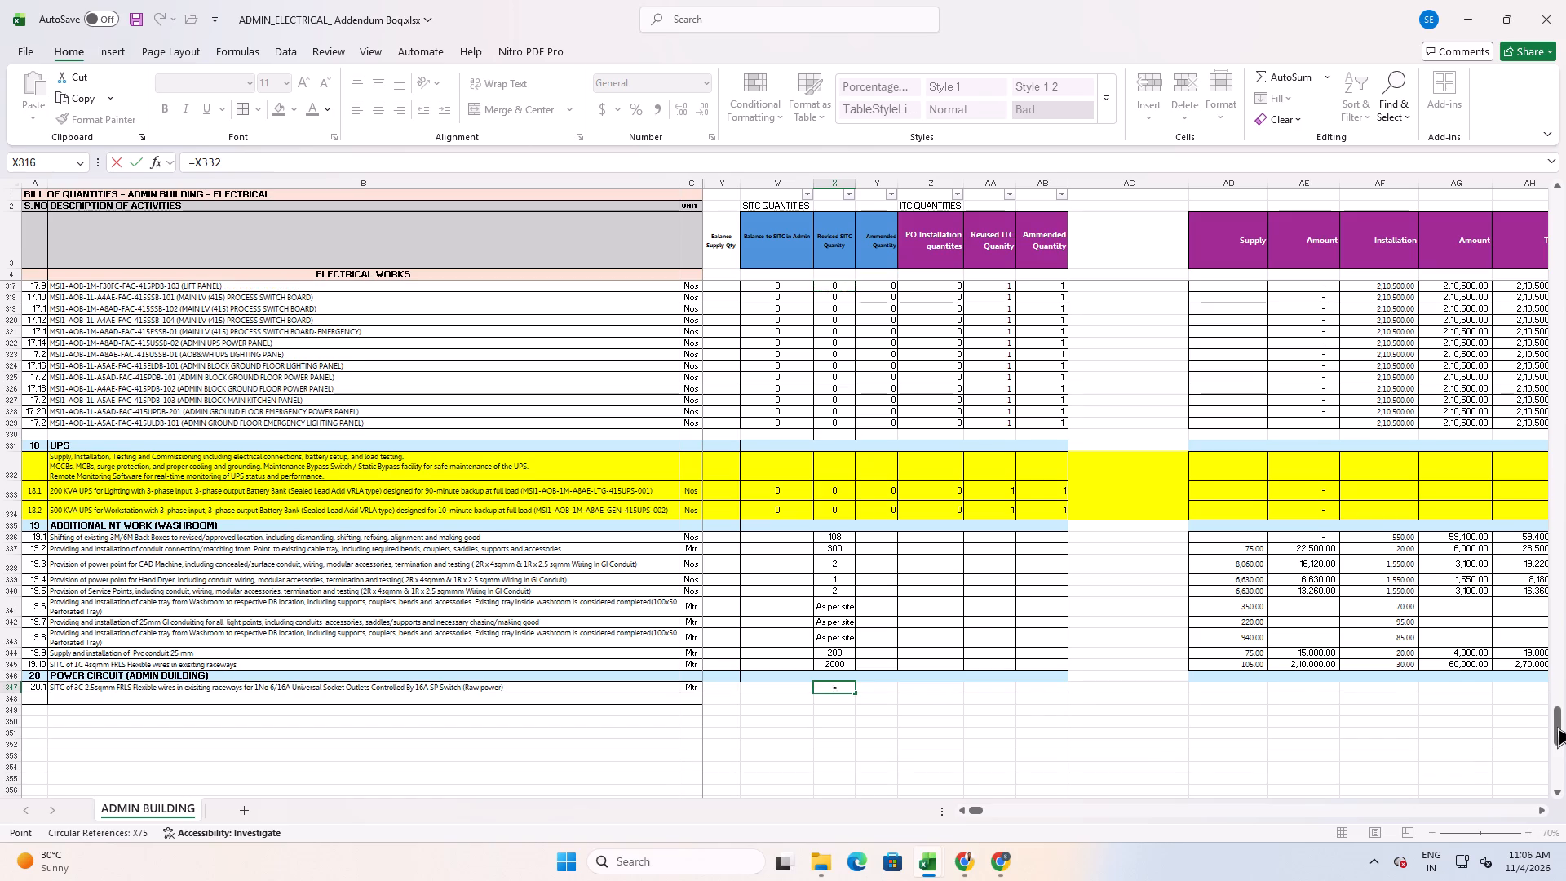
drag(1556, 718, 1559, 671)
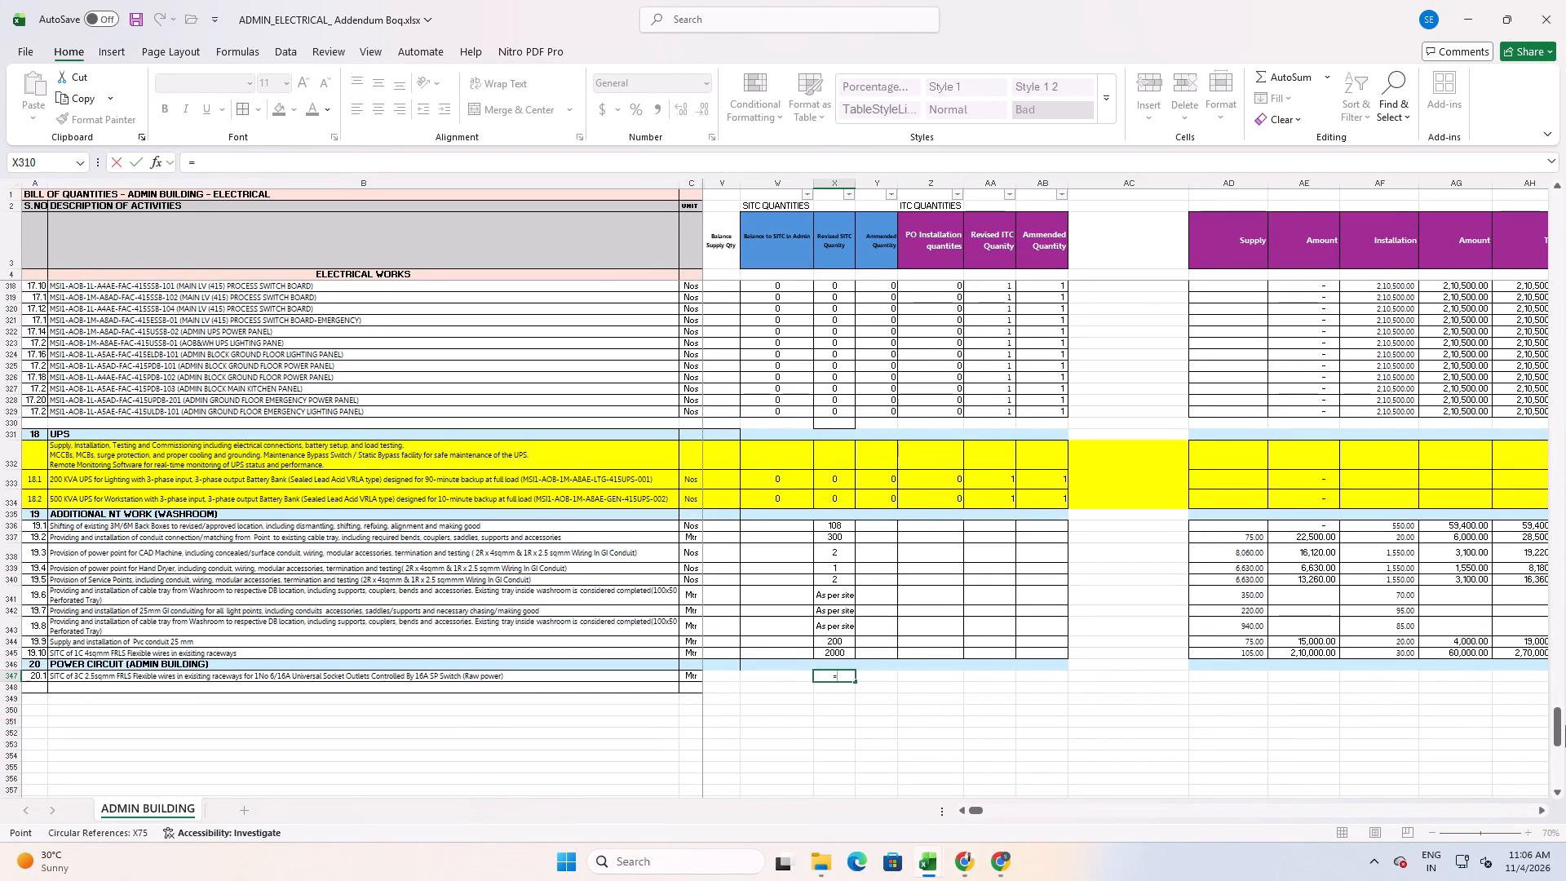
drag(1559, 725, 1558, 618)
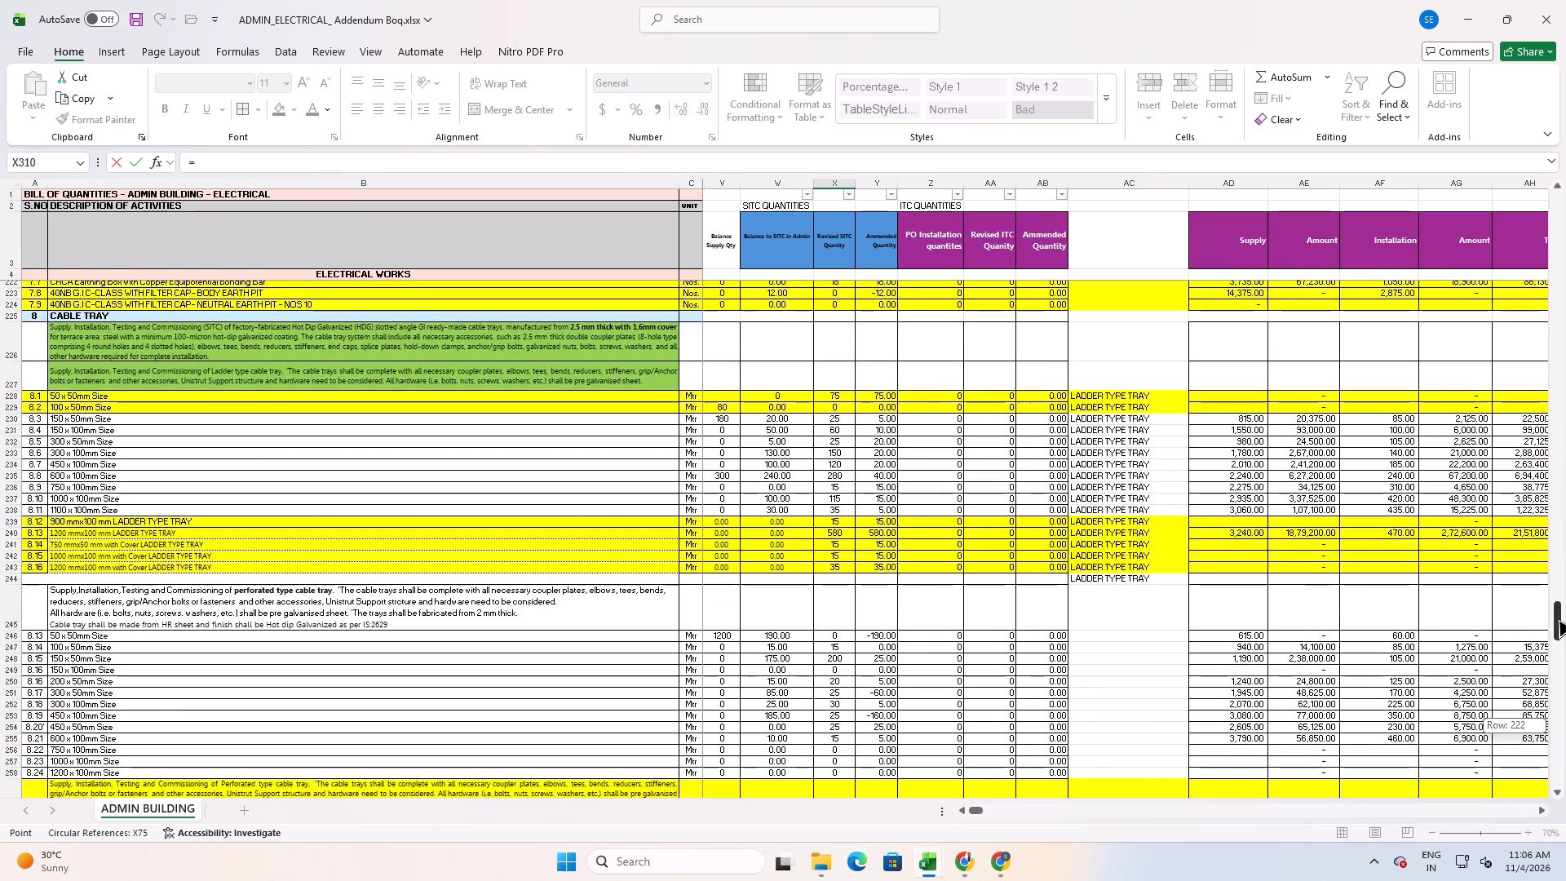
drag(1558, 618, 1565, 465)
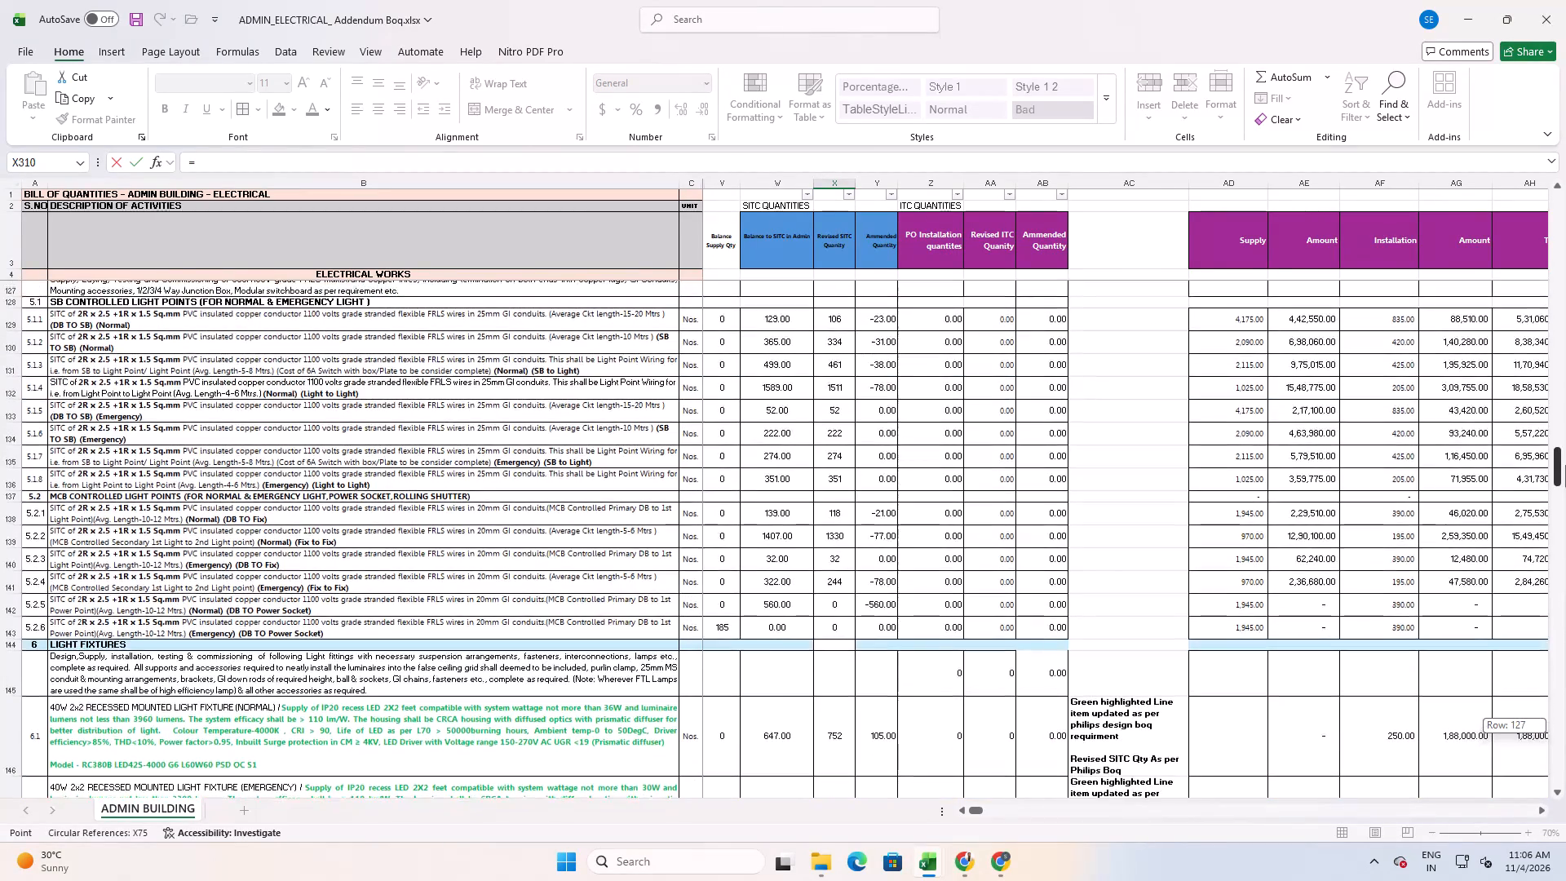
drag(1565, 465, 1565, 368)
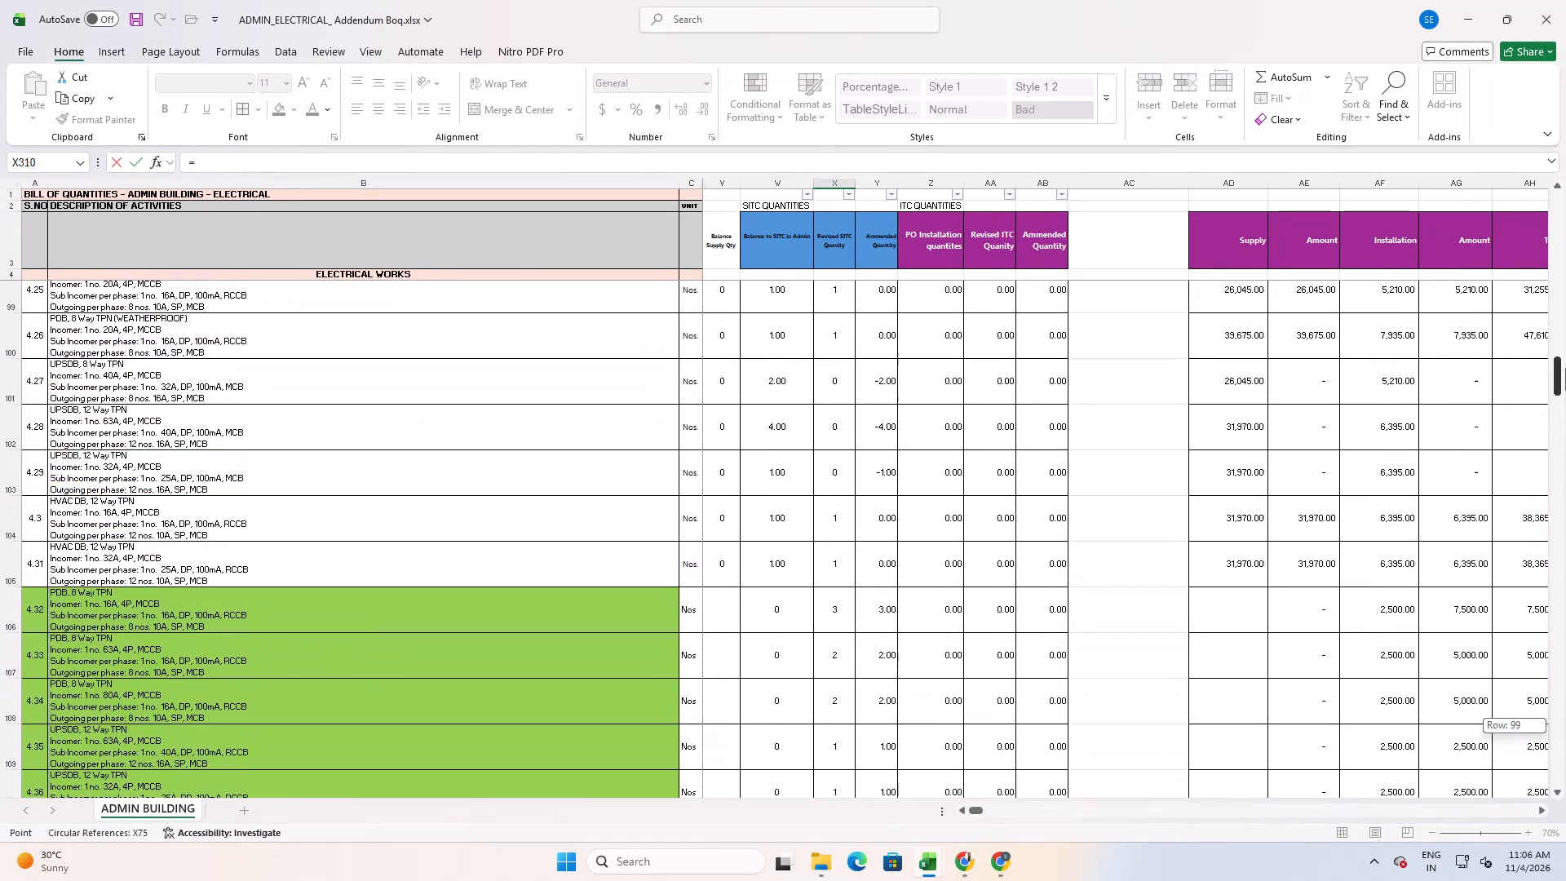
drag(1565, 368, 1564, 265)
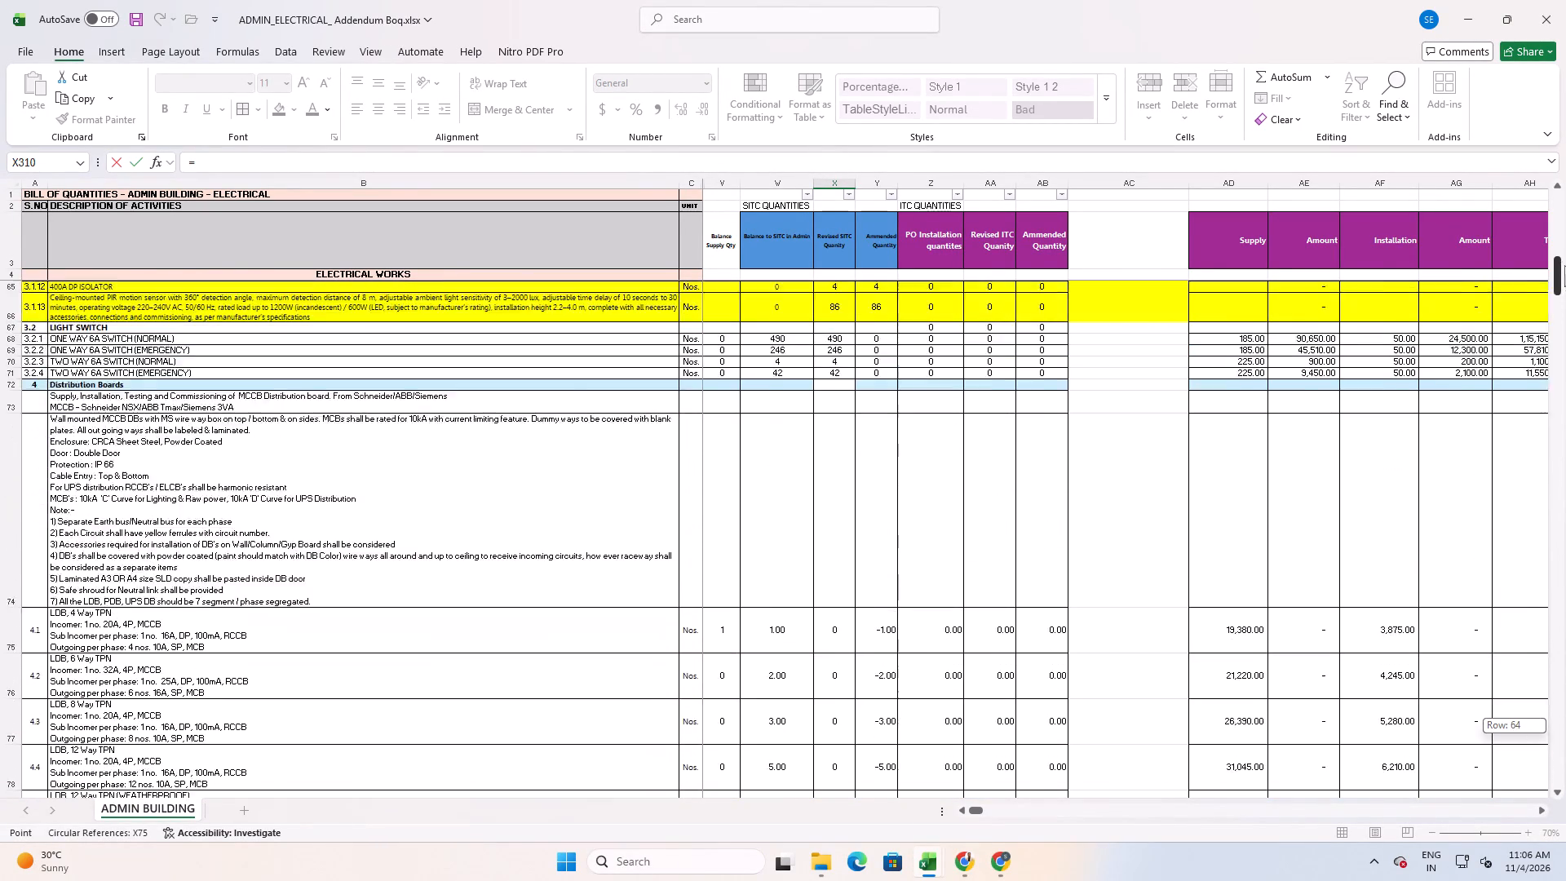
drag(1564, 265, 1562, 250)
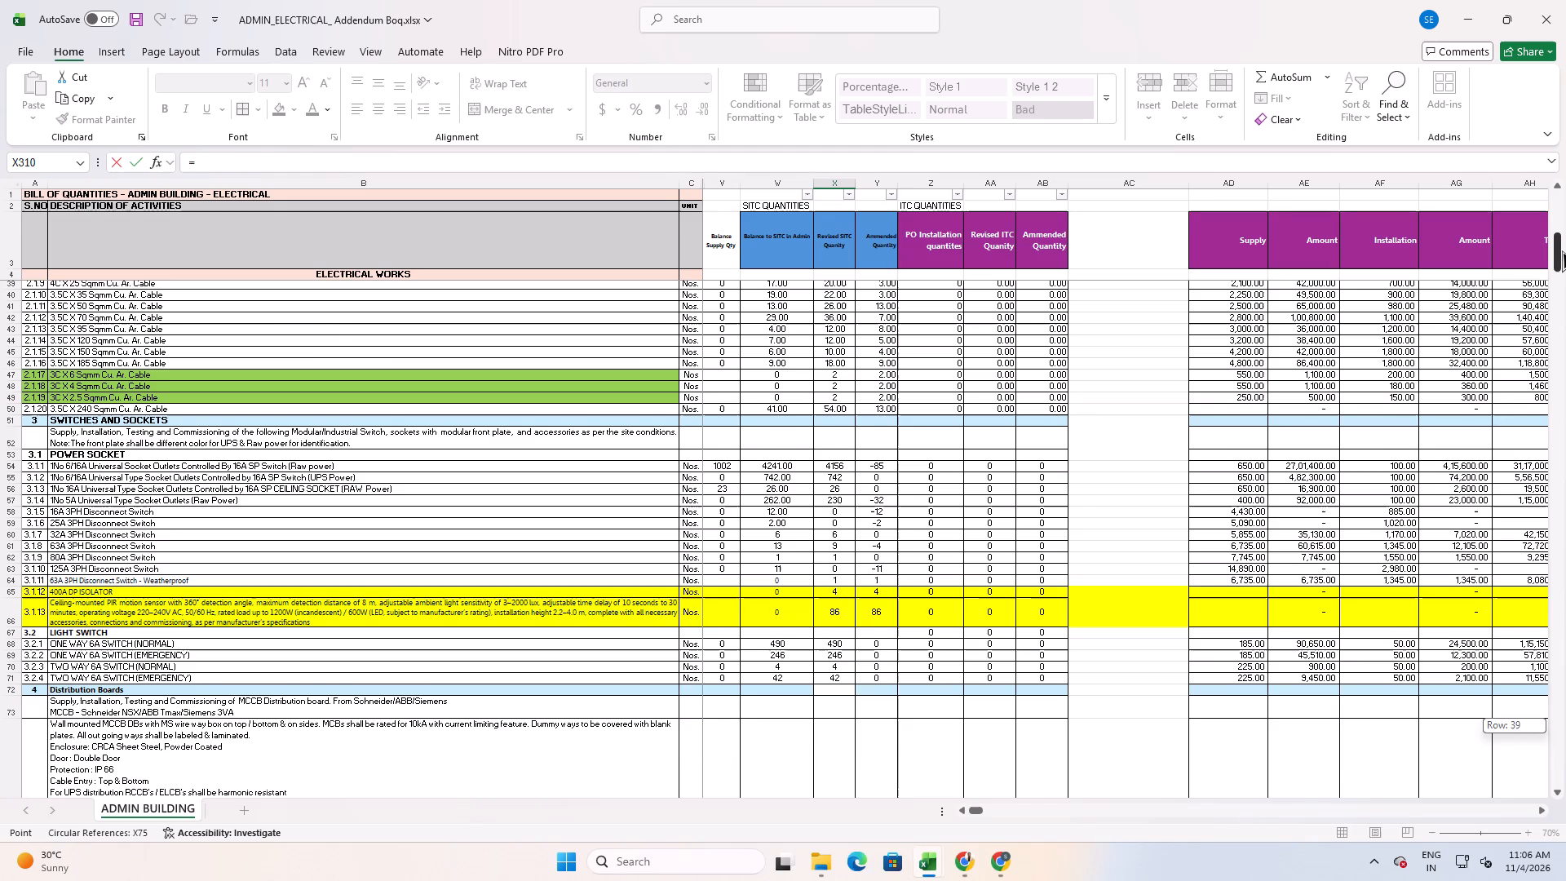
drag(1562, 250, 1562, 252)
click(838, 445)
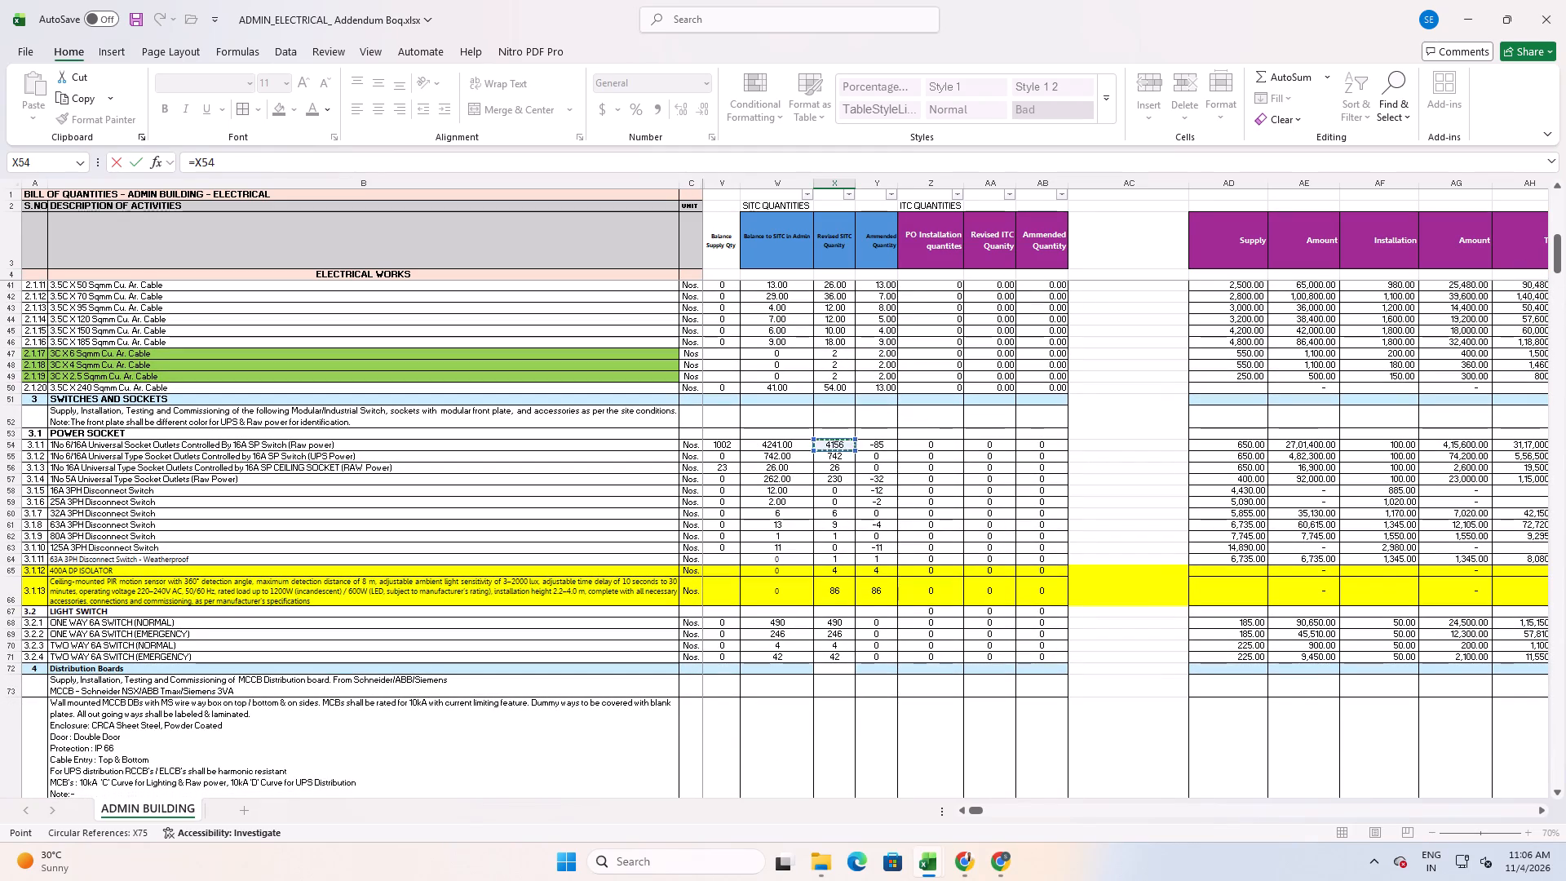
text(*20)
key(Return)
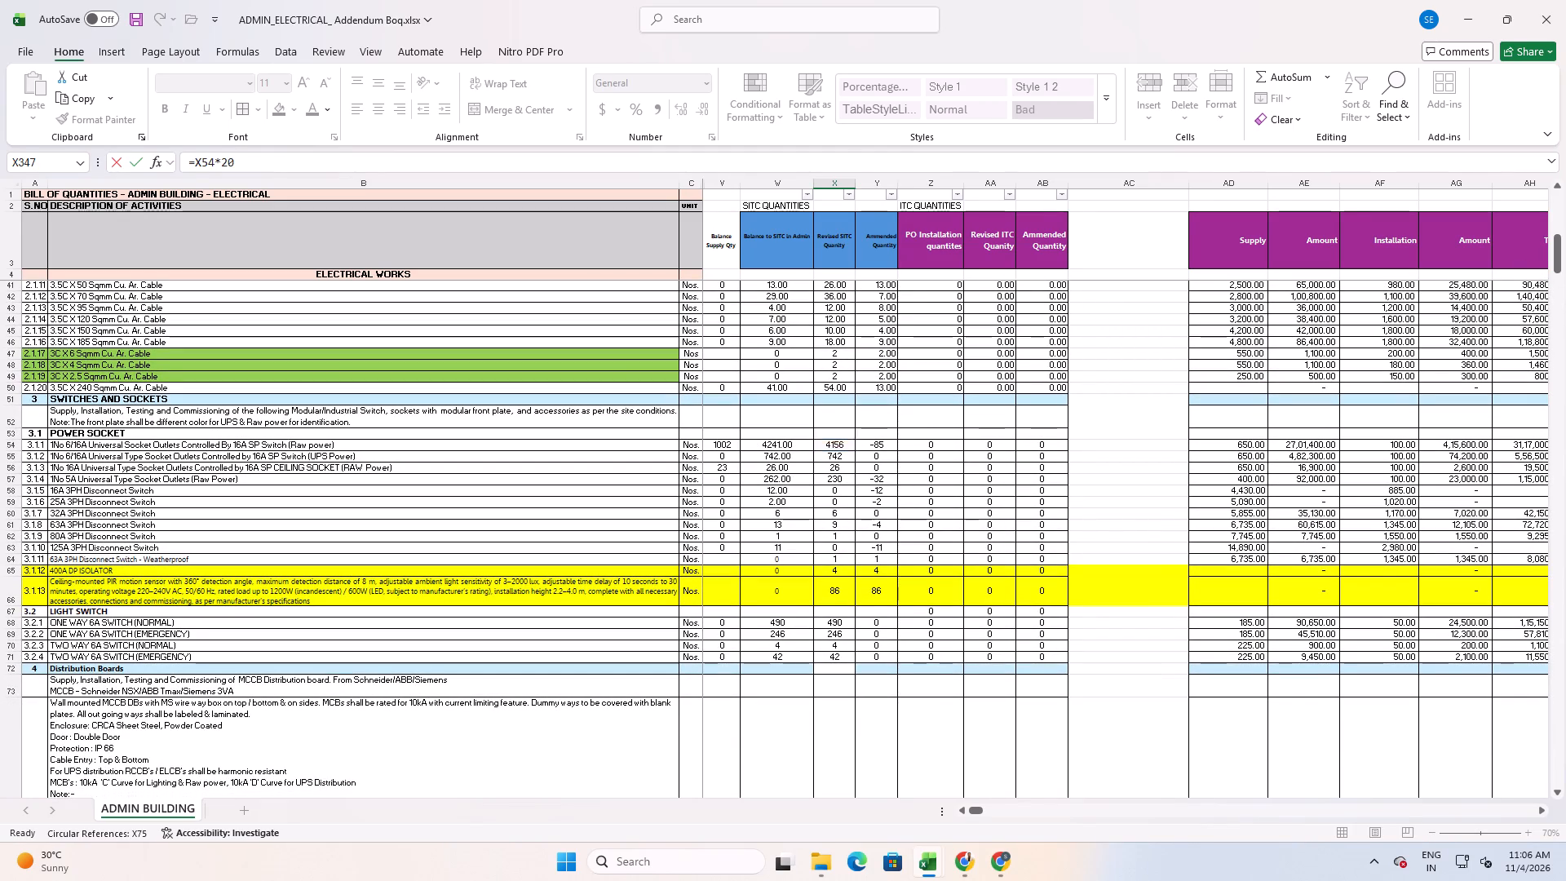
key(Up)
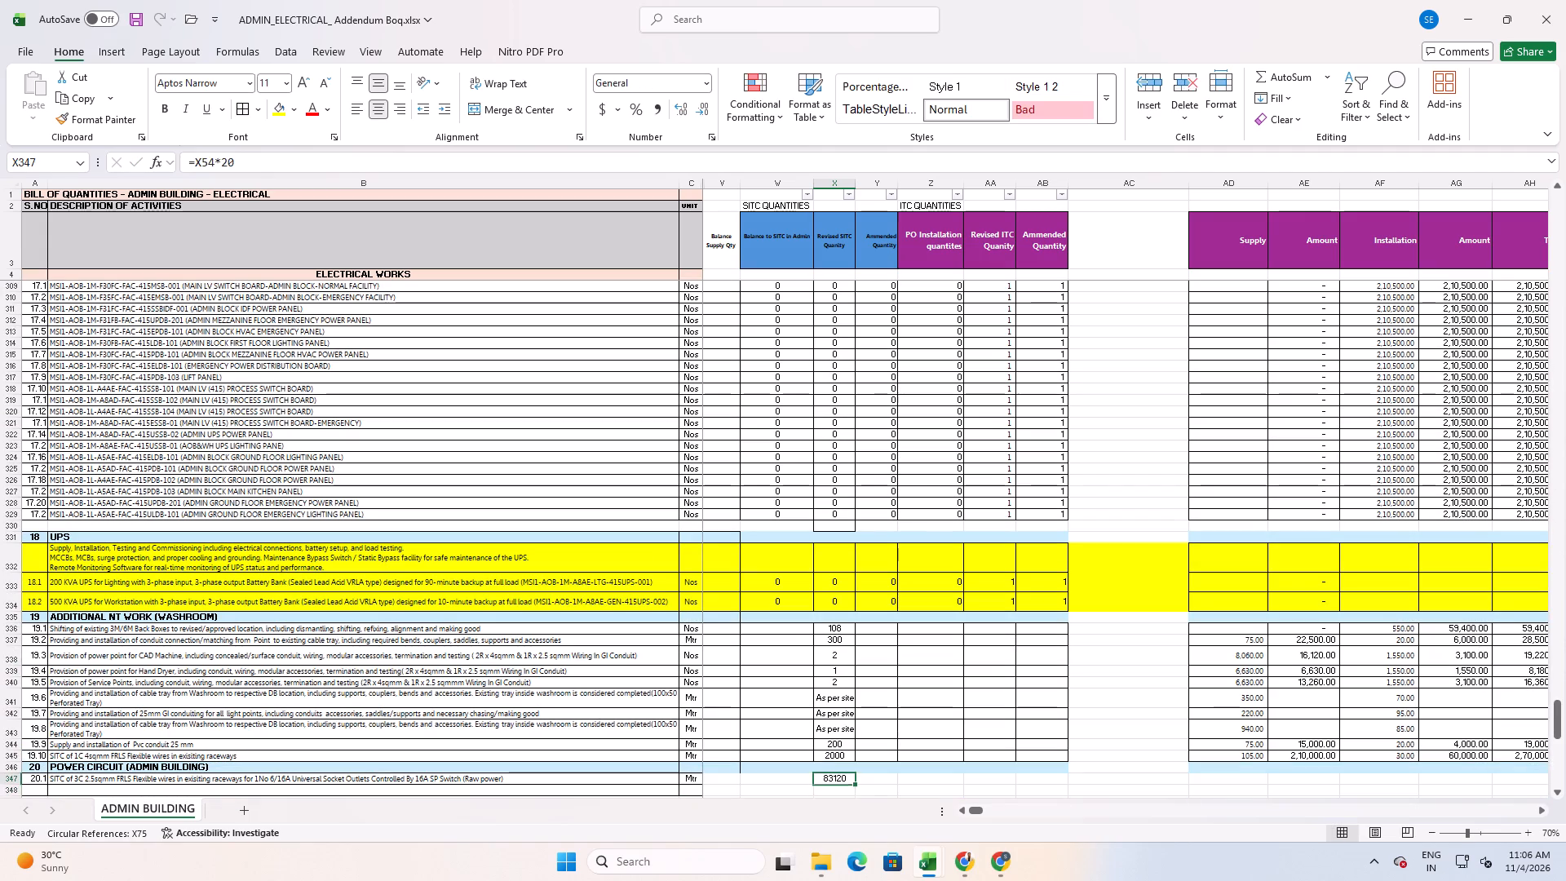
Compare the outlet and wire quantities under 3.1.1 on the Power Circuit sheet with the BOQ quantities for items 3.1.1 and 20.1.
key(alt+Tab)
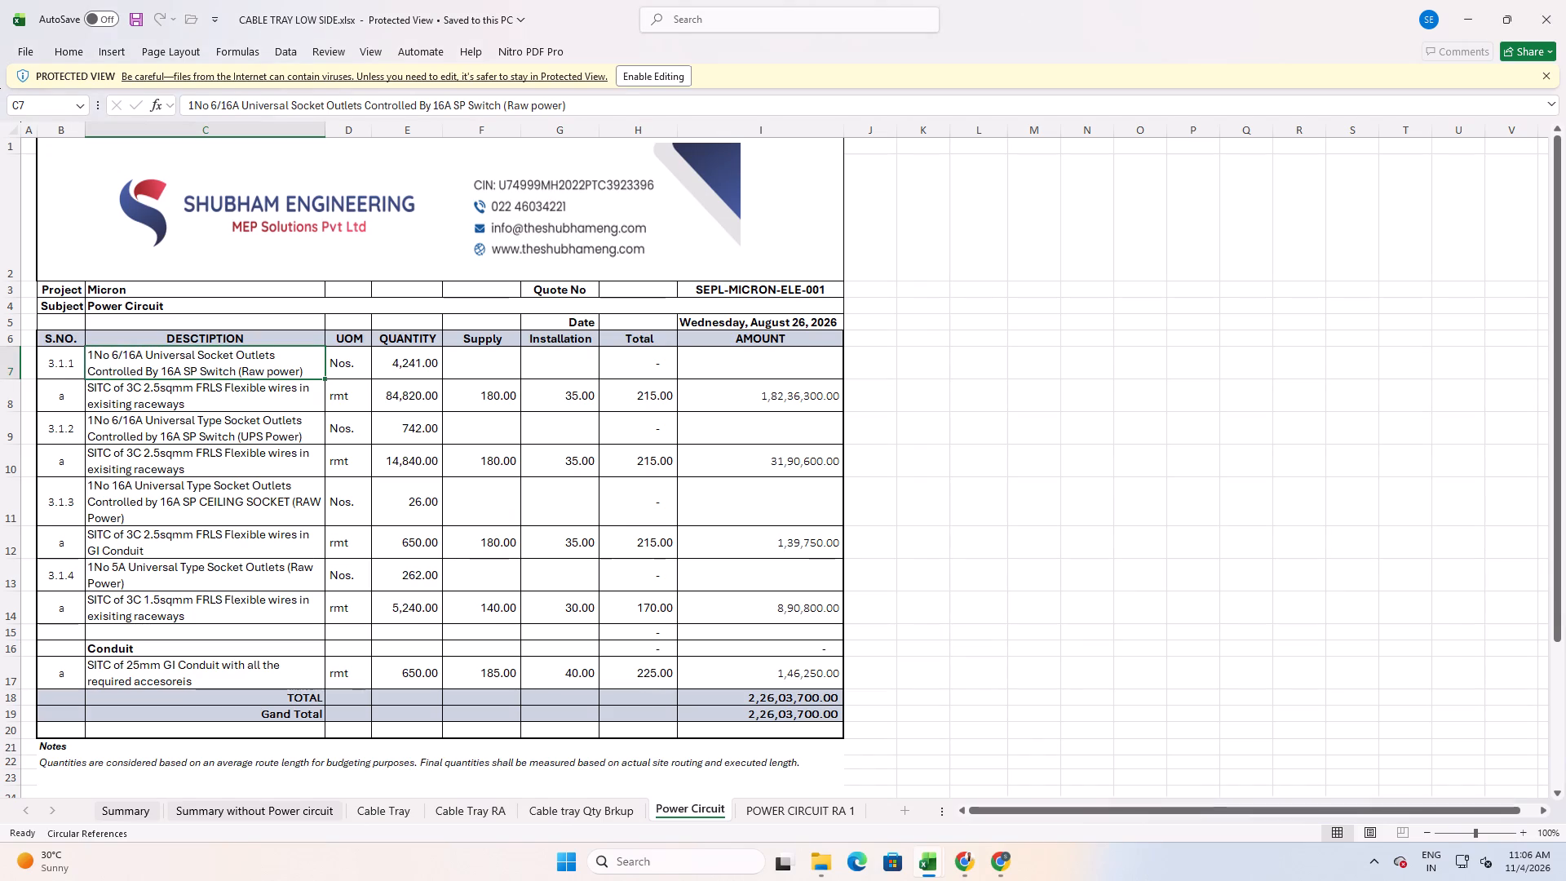
click(413, 401)
click(423, 366)
key(alt+Tab)
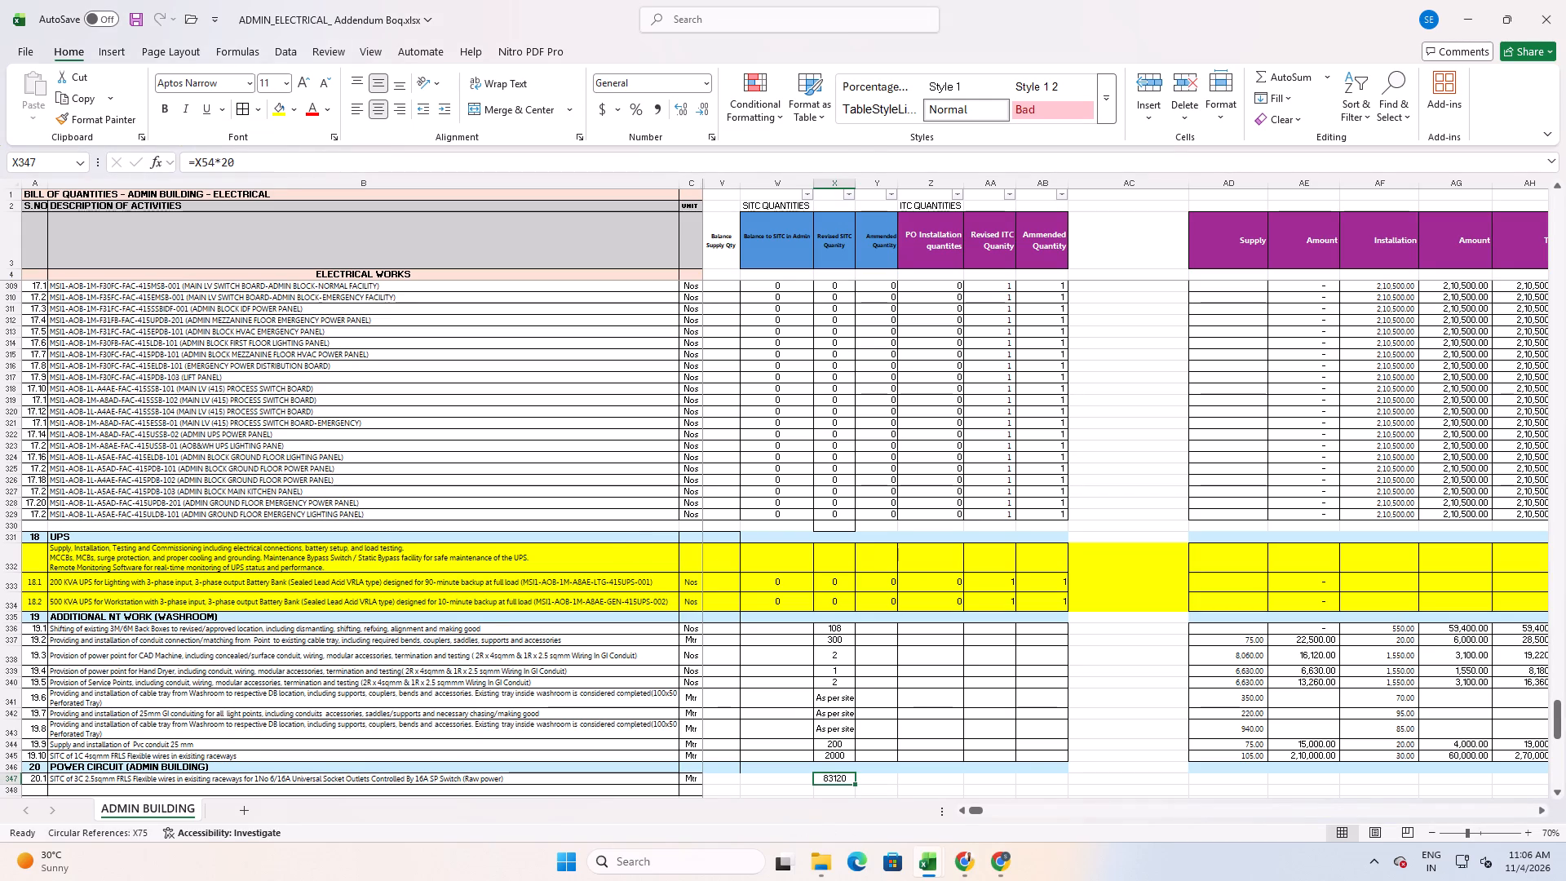
drag(1559, 714, 1543, 439)
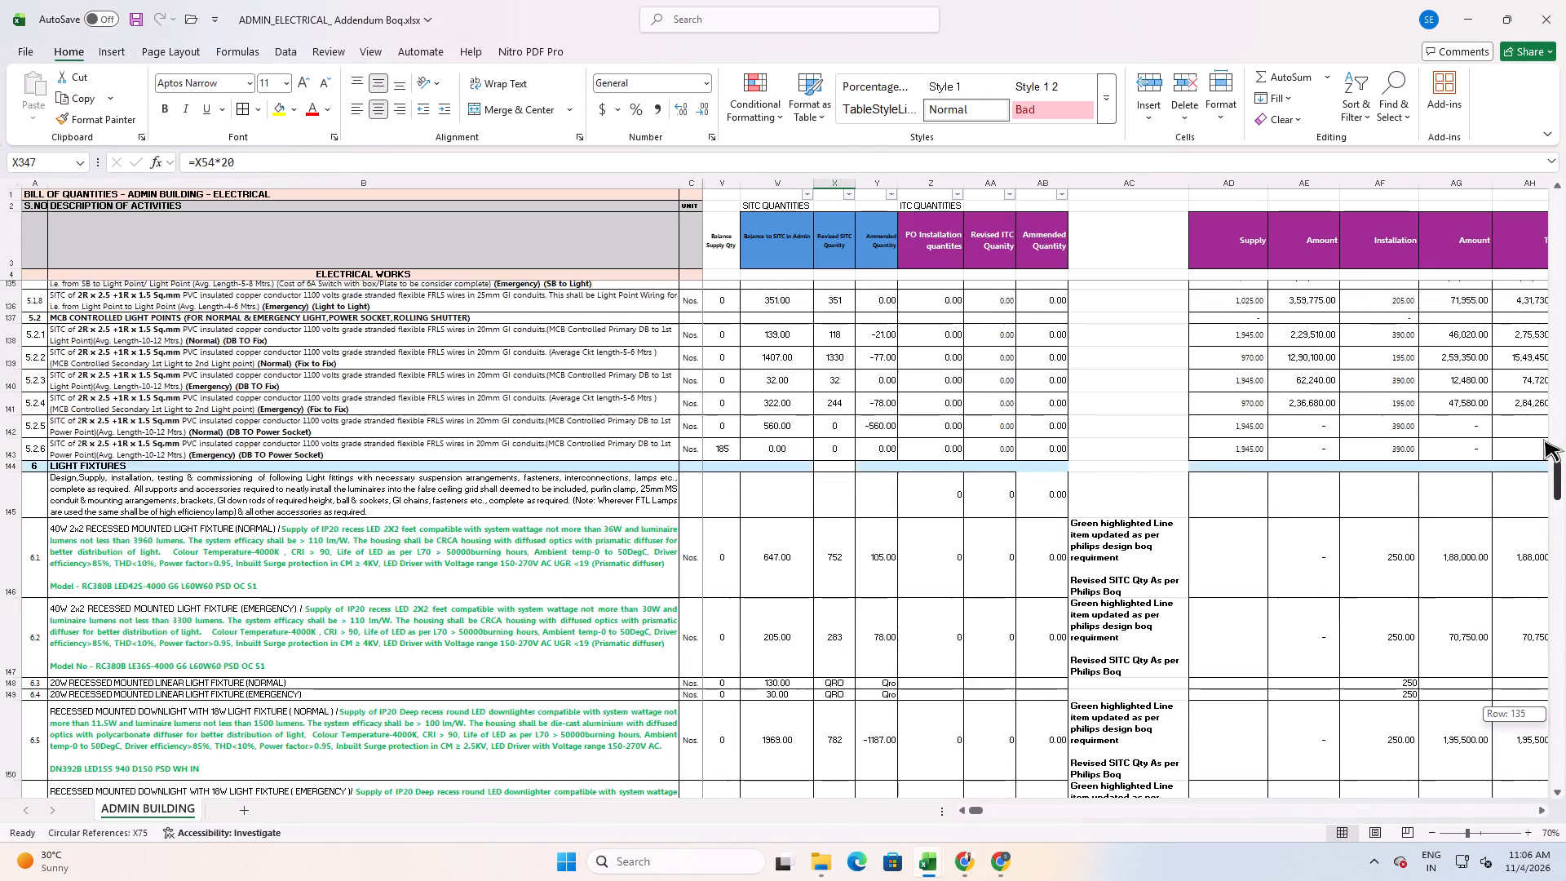
drag(1543, 439, 1565, 279)
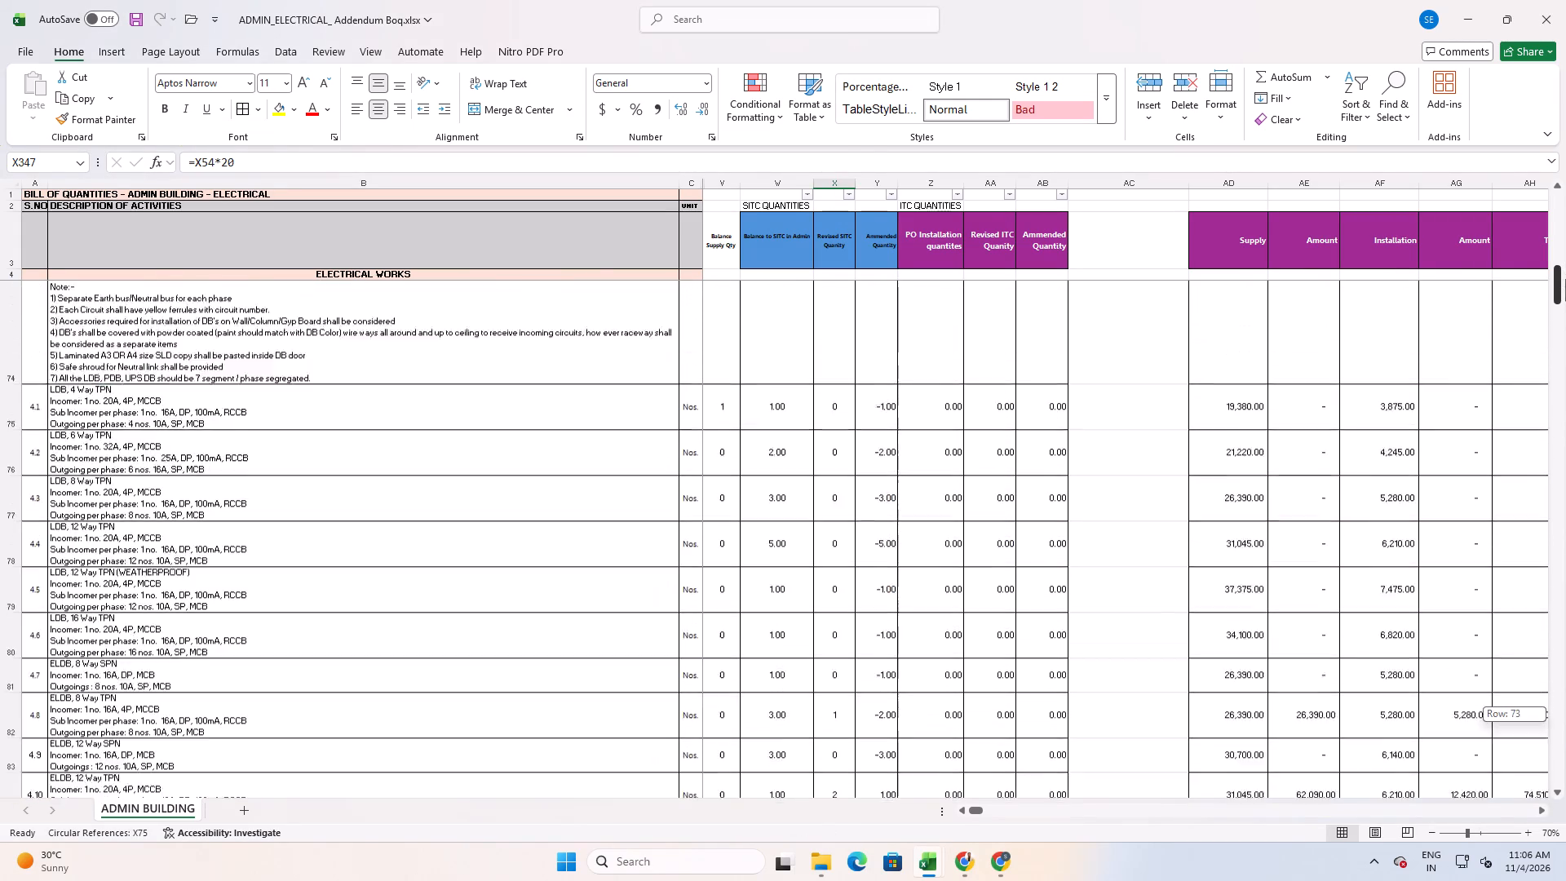
drag(1565, 279, 1565, 250)
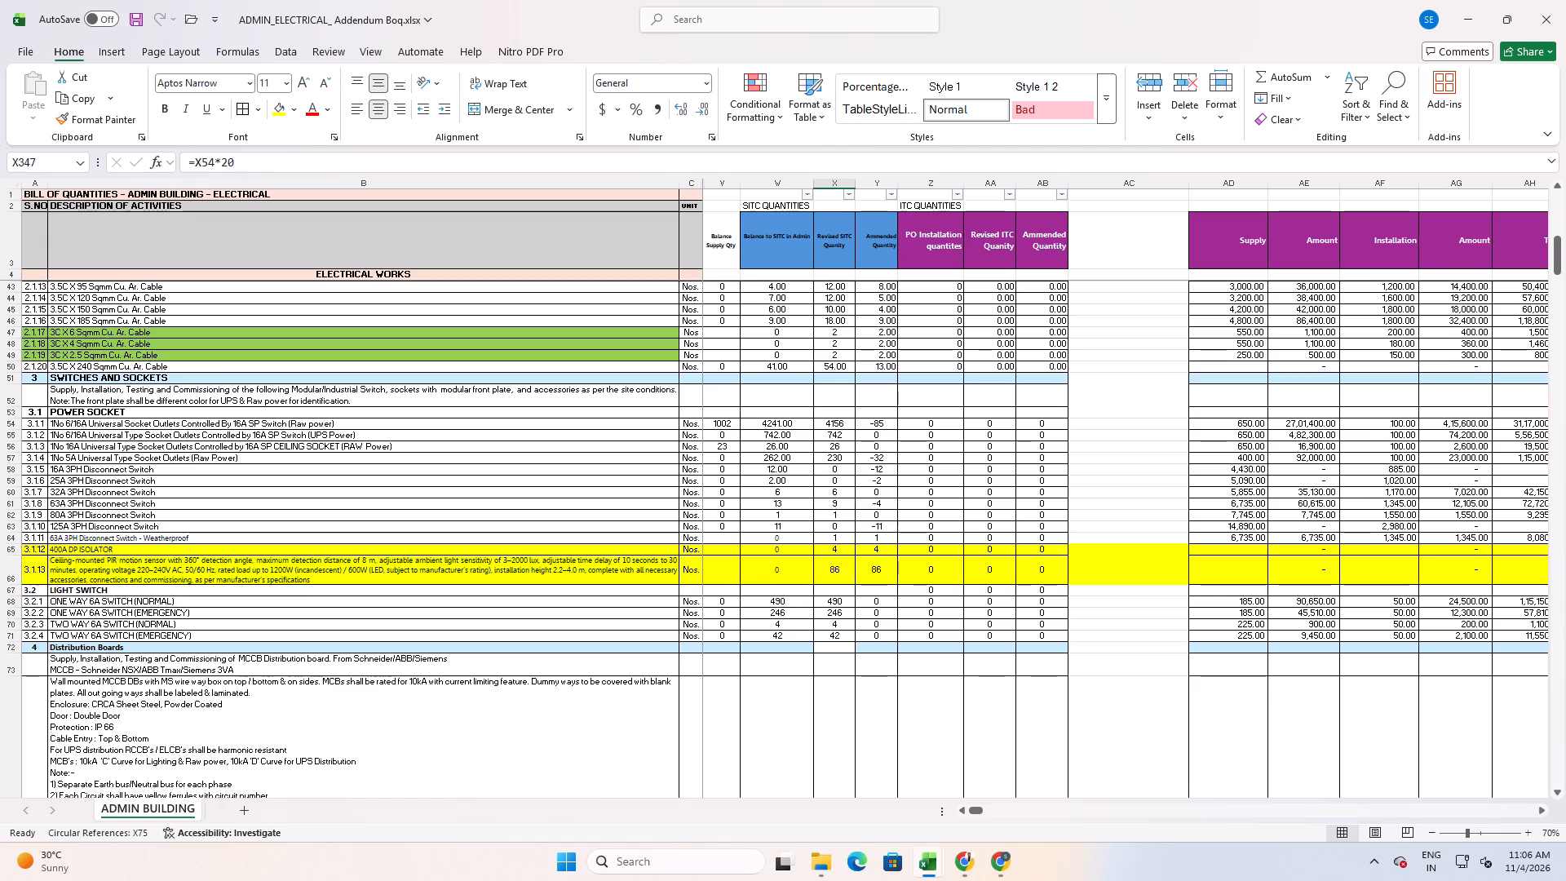
click(836, 428)
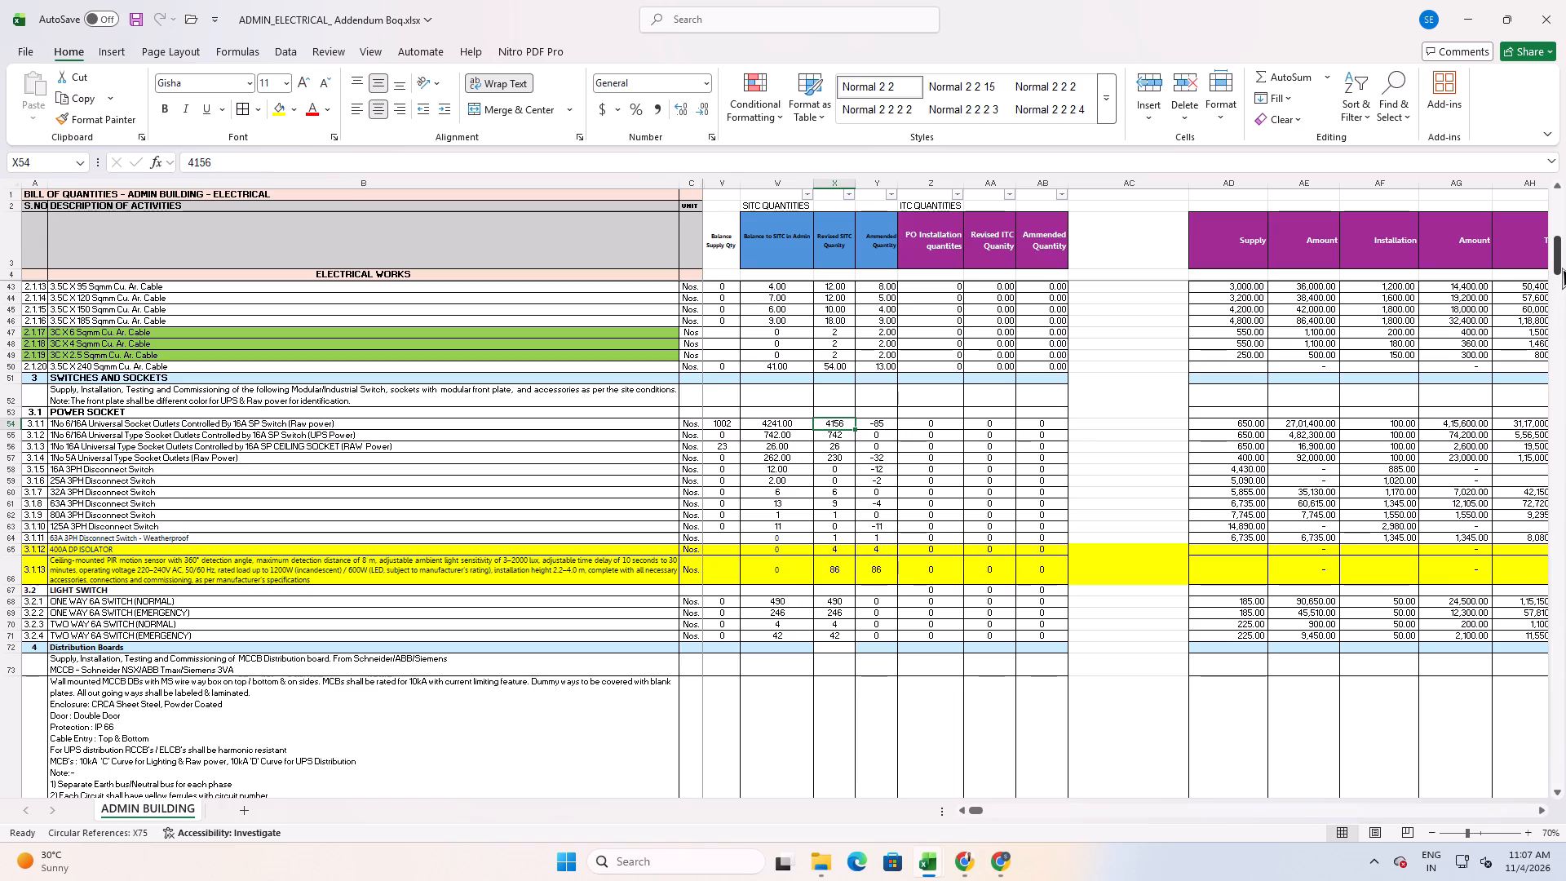
drag(1562, 268, 1565, 551)
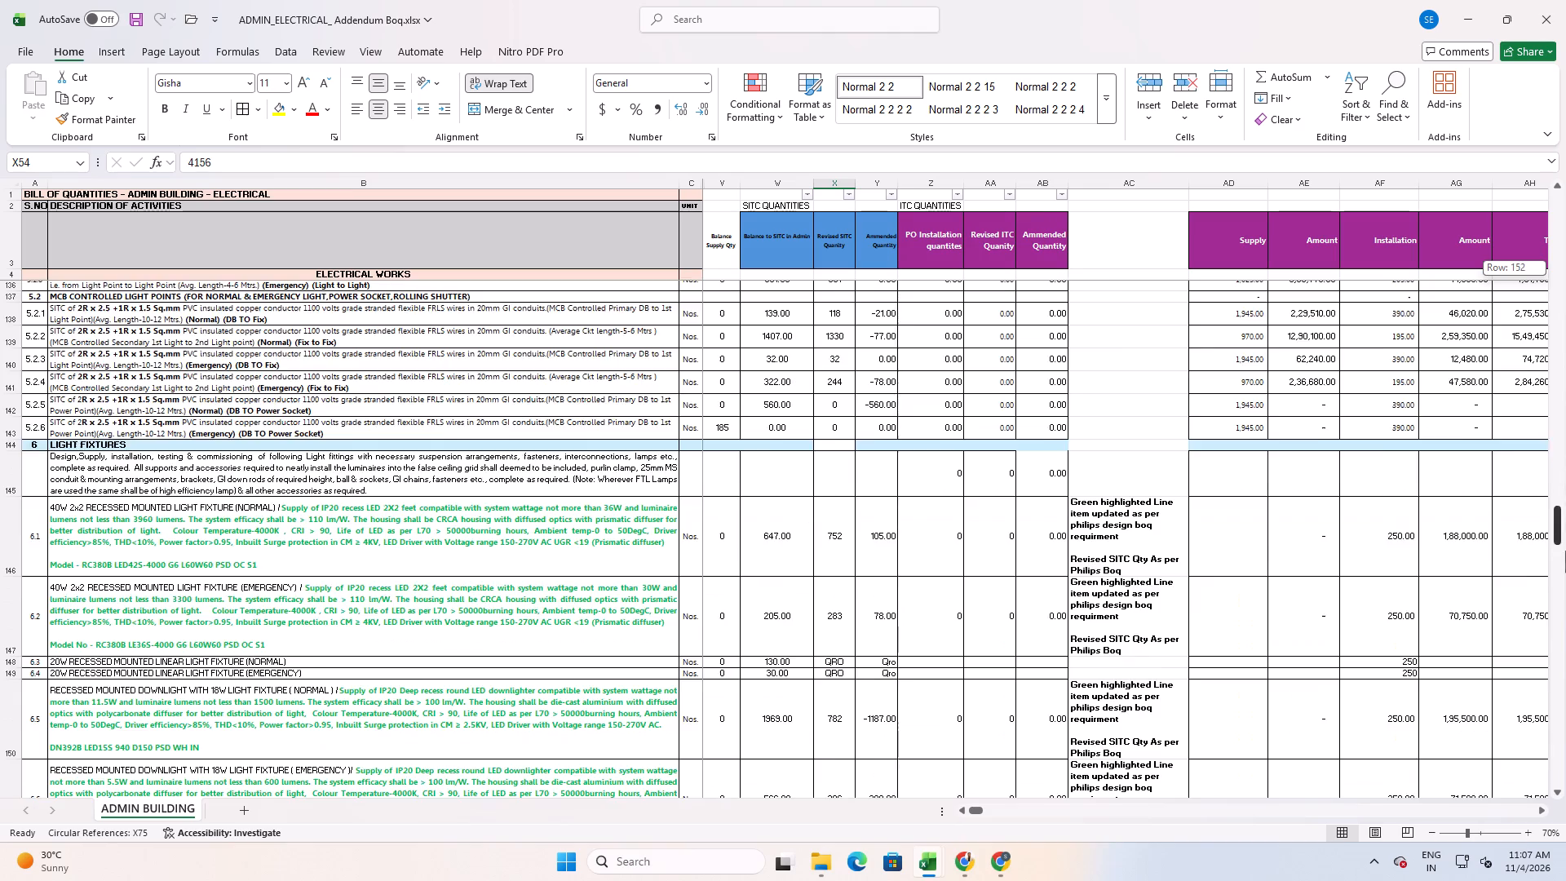
drag(1565, 551, 1565, 804)
scroll(868, 572, up, 7)
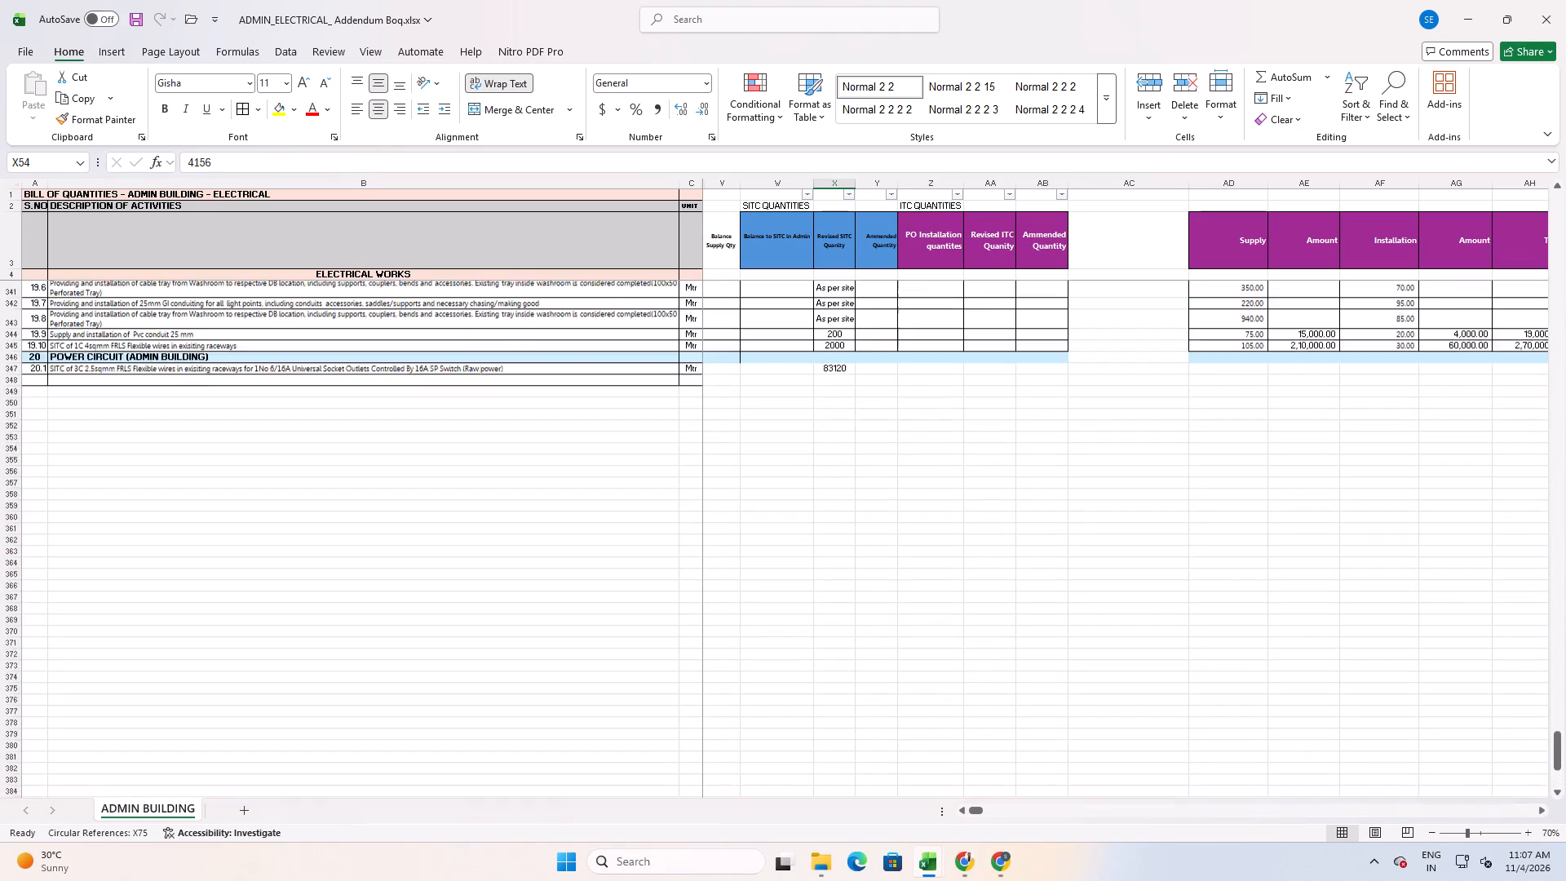
scroll(868, 572, up, 2)
click(838, 587)
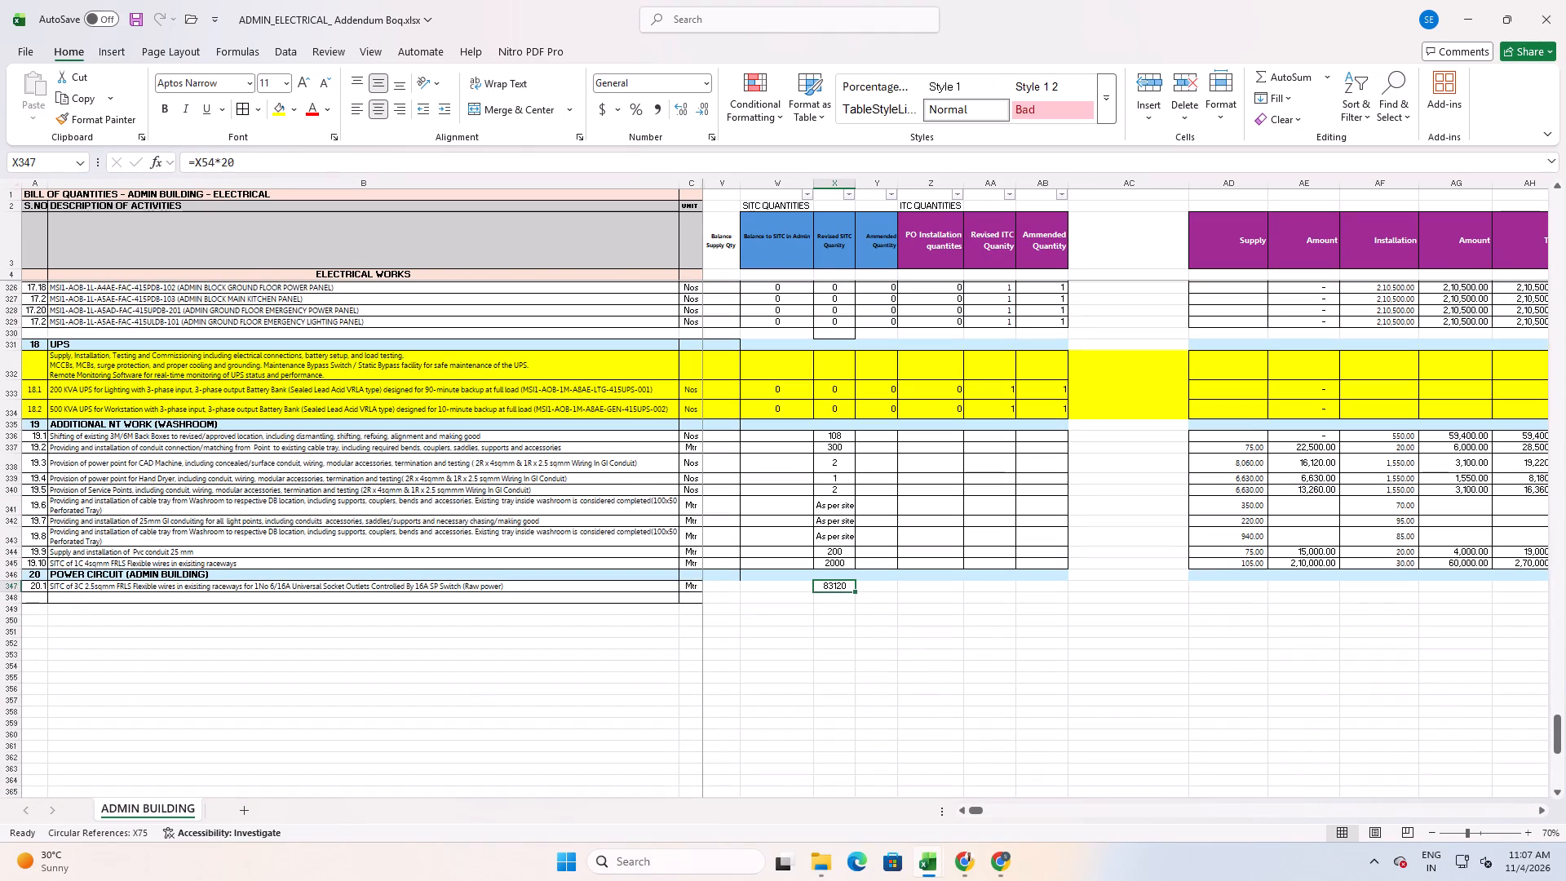
key(alt+Tab)
key(alt+Tab)
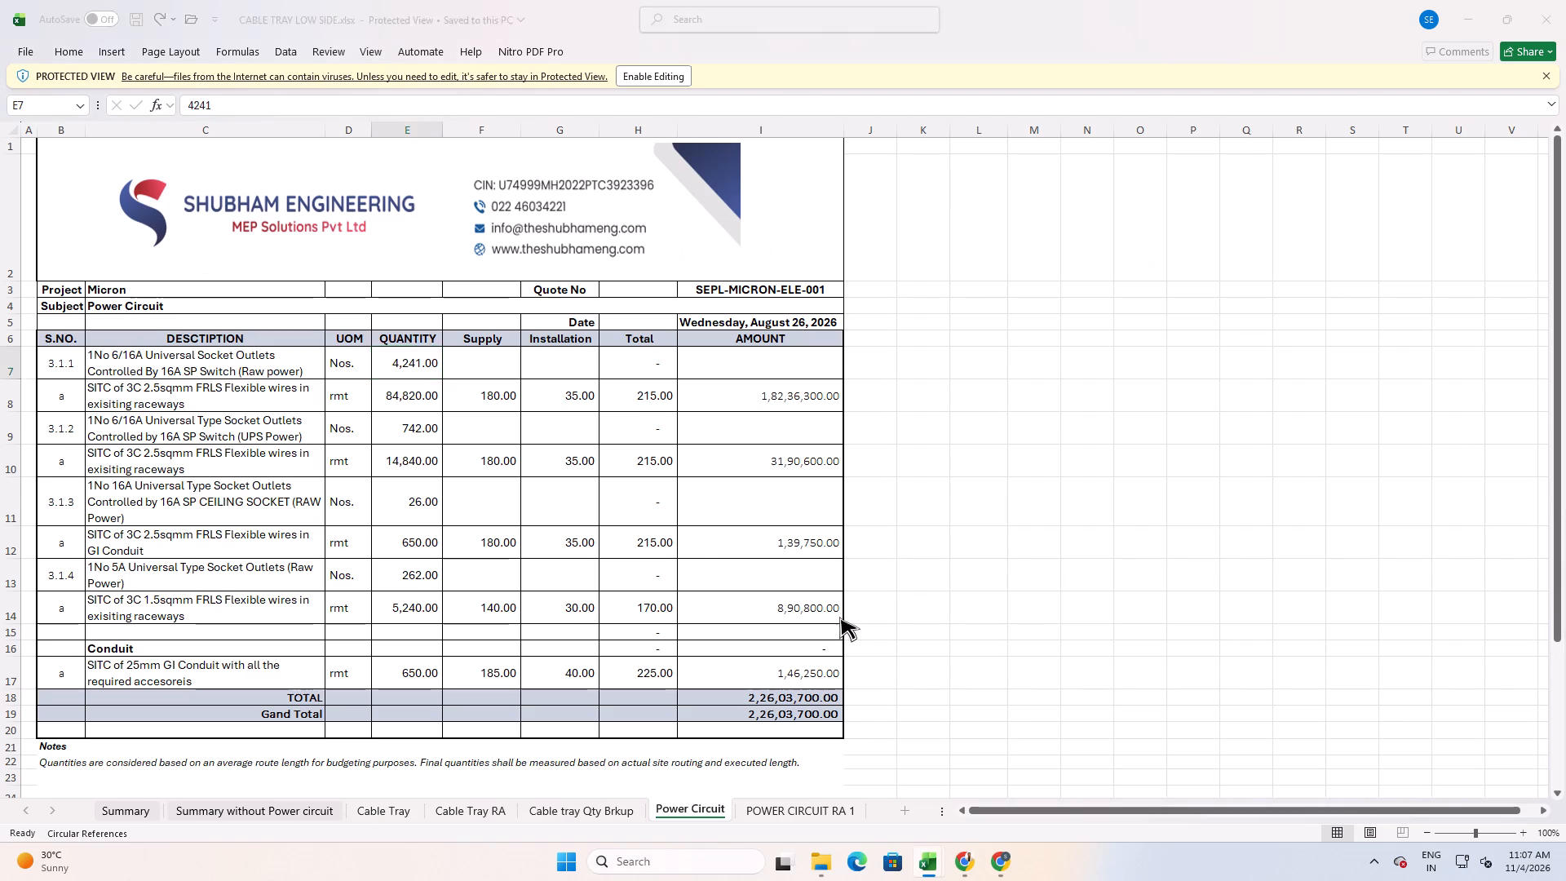
key(alt+Tab)
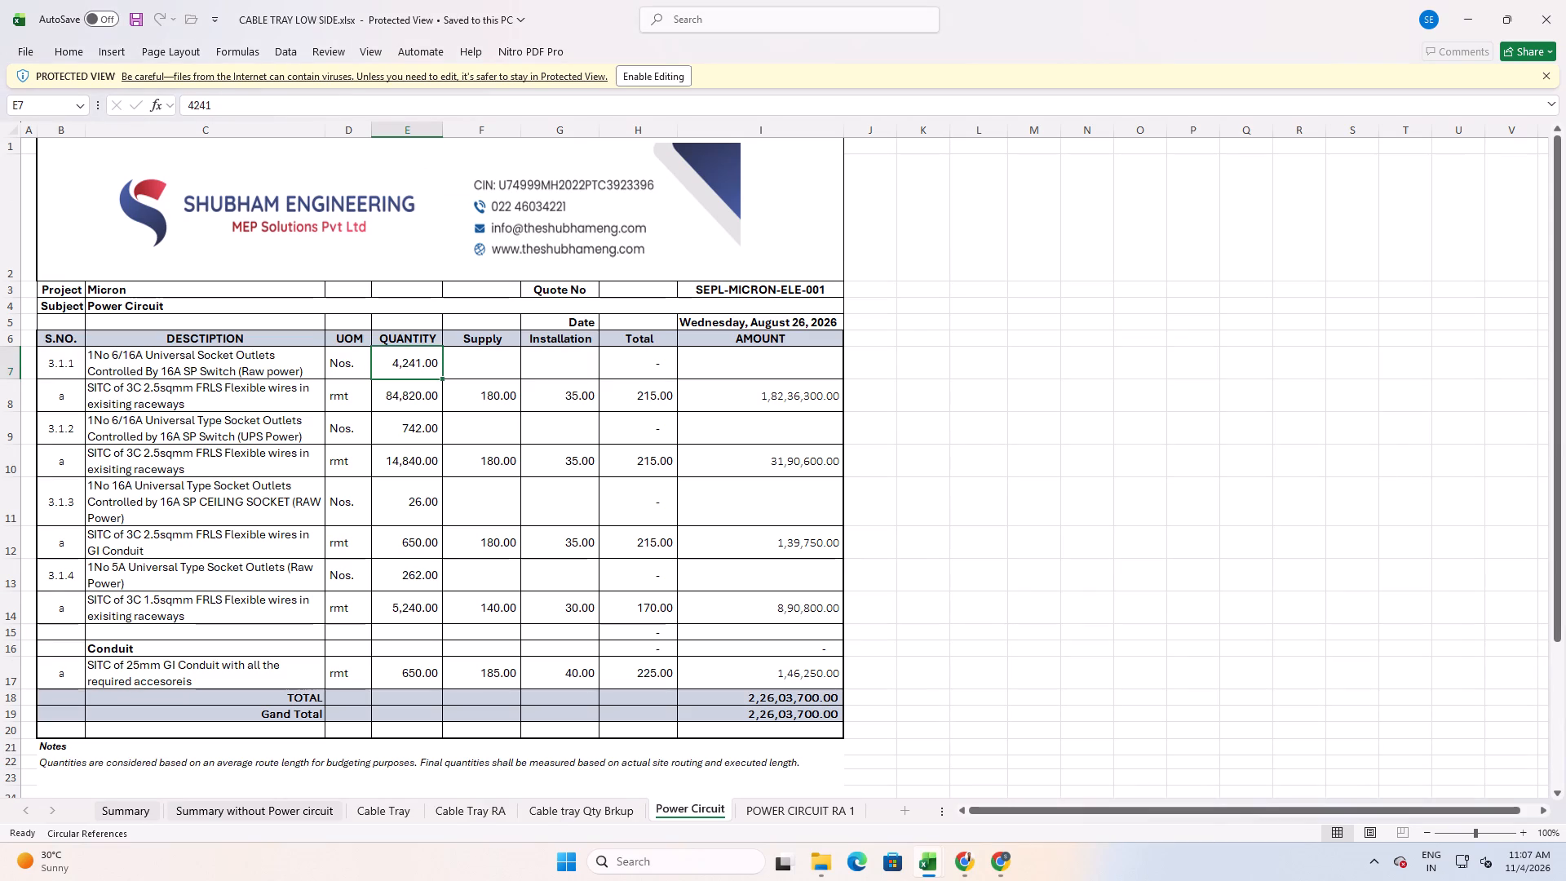
key(alt+Tab)
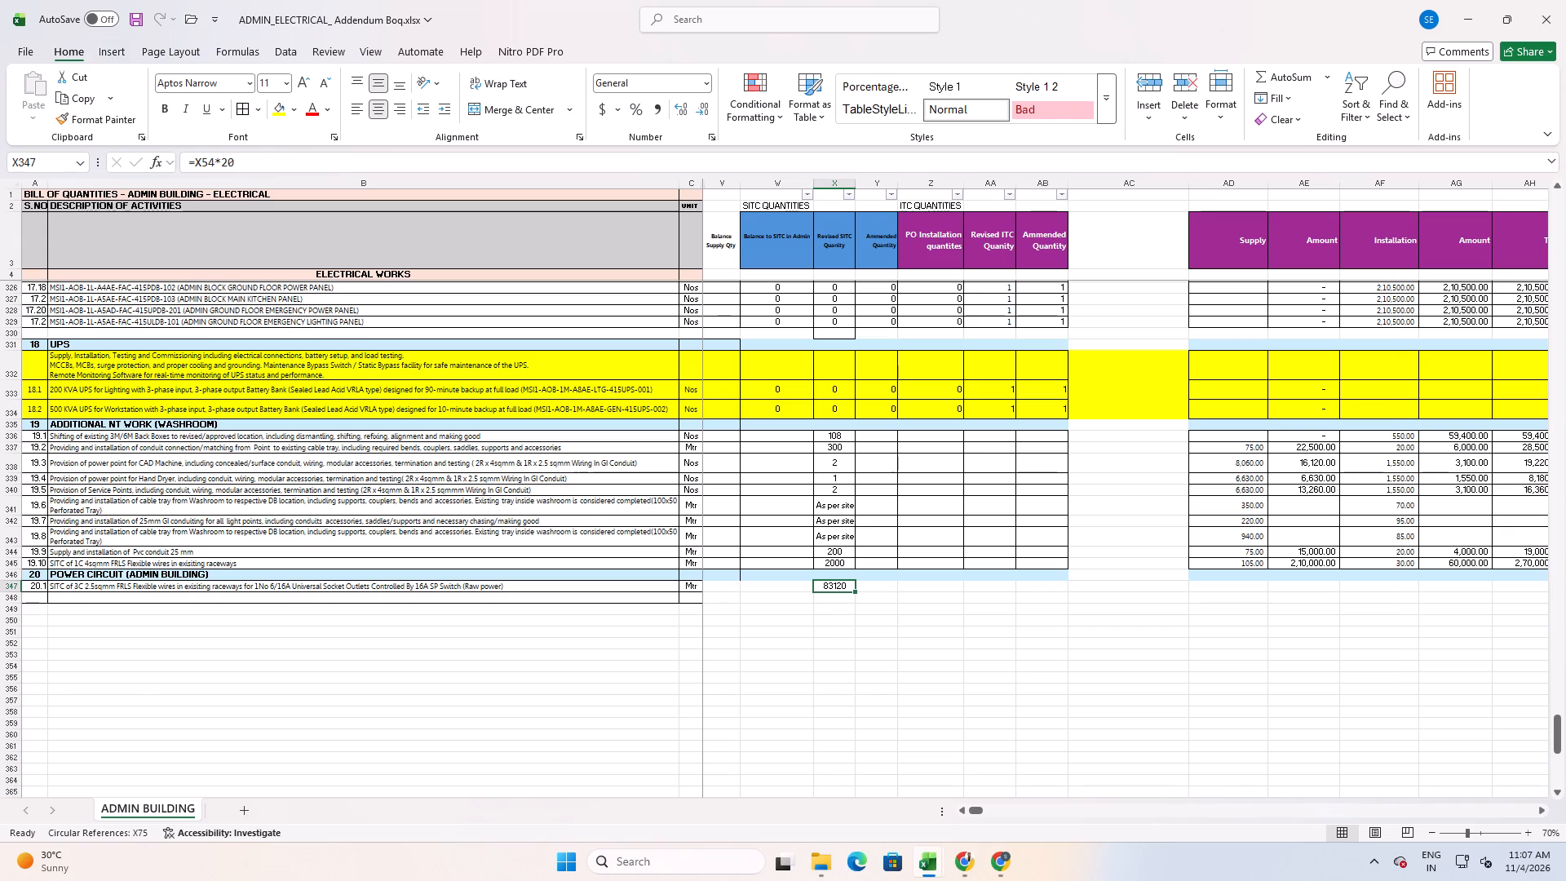
Enter item 20.1's supply rate of 180 and installation rate of 35, taken from the Power Circuit sheet.
click(1238, 588)
key(alt+Tab)
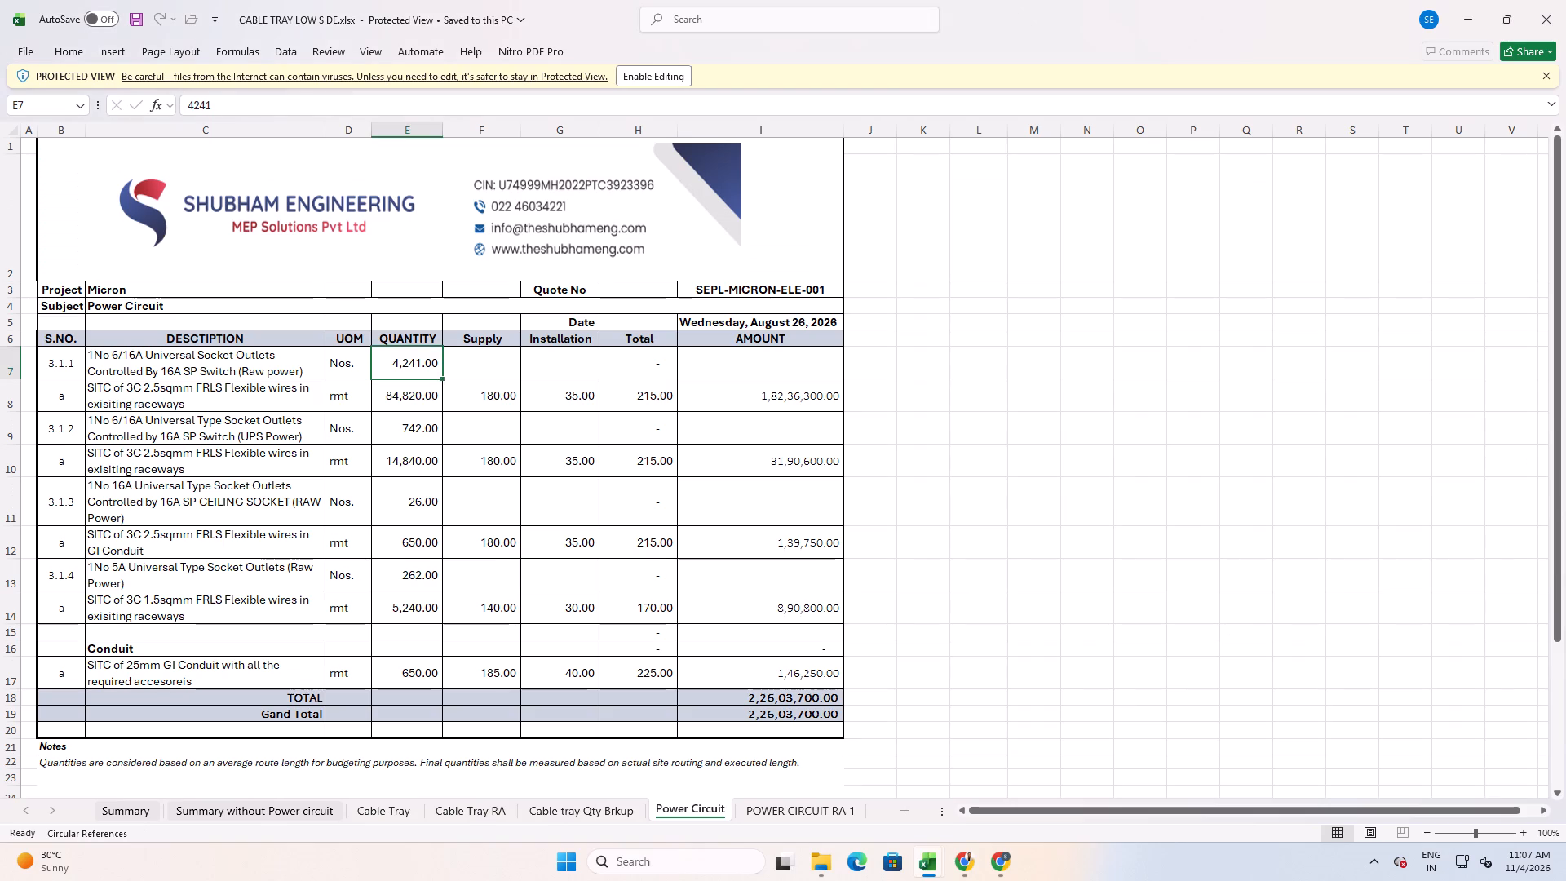
key(alt+Tab)
text(180)
key(Tab)
key(Tab)
text(35)
key(Return)
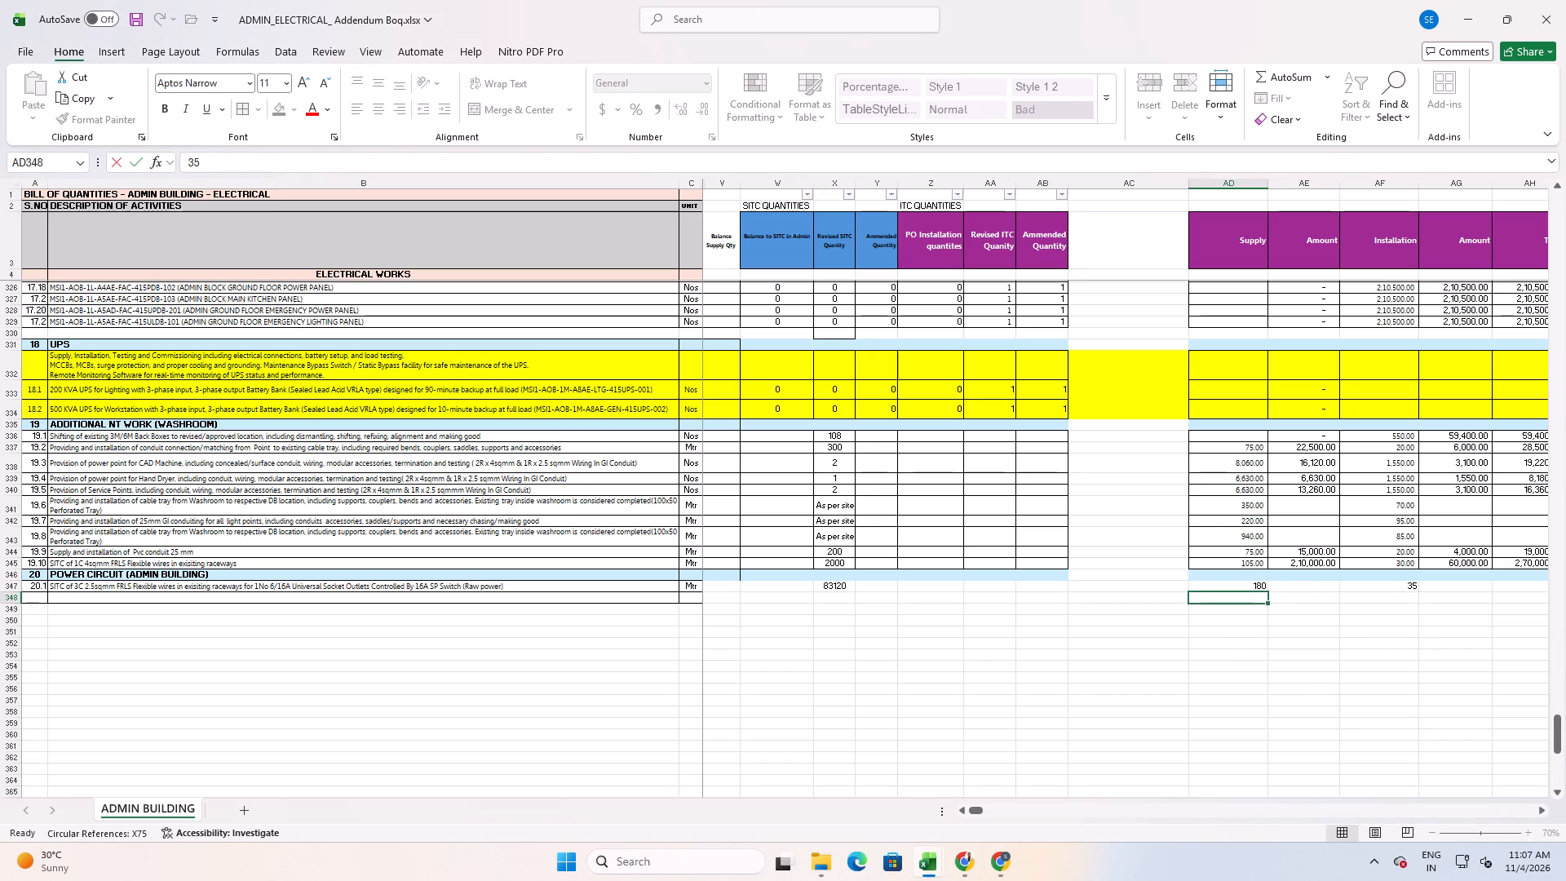
Copy item 19.10's supply Amount formula into the supply Amount cell of item 20.1.
key(Up)
key(Up)
key(Right)
key(Up)
key(ctrl+c)
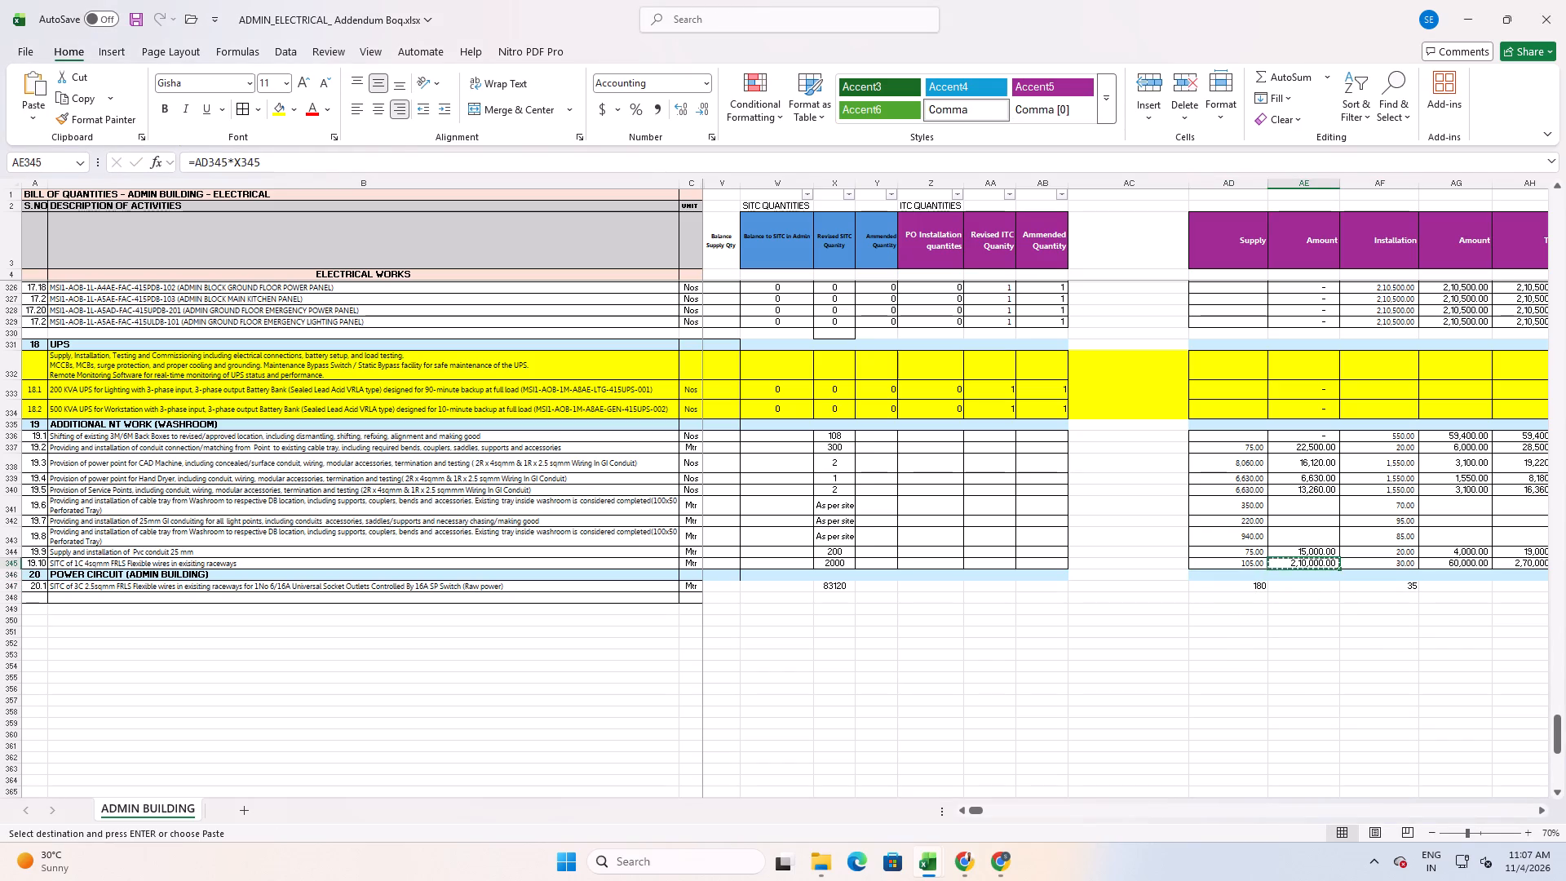
key(Down)
key(Down)
key(ctrl+v)
Copy item 19.10's installation Amount formula into the installation Amount cell of item 20.1.
key(Right)
key(Right)
key(Right)
key(Up)
key(Left)
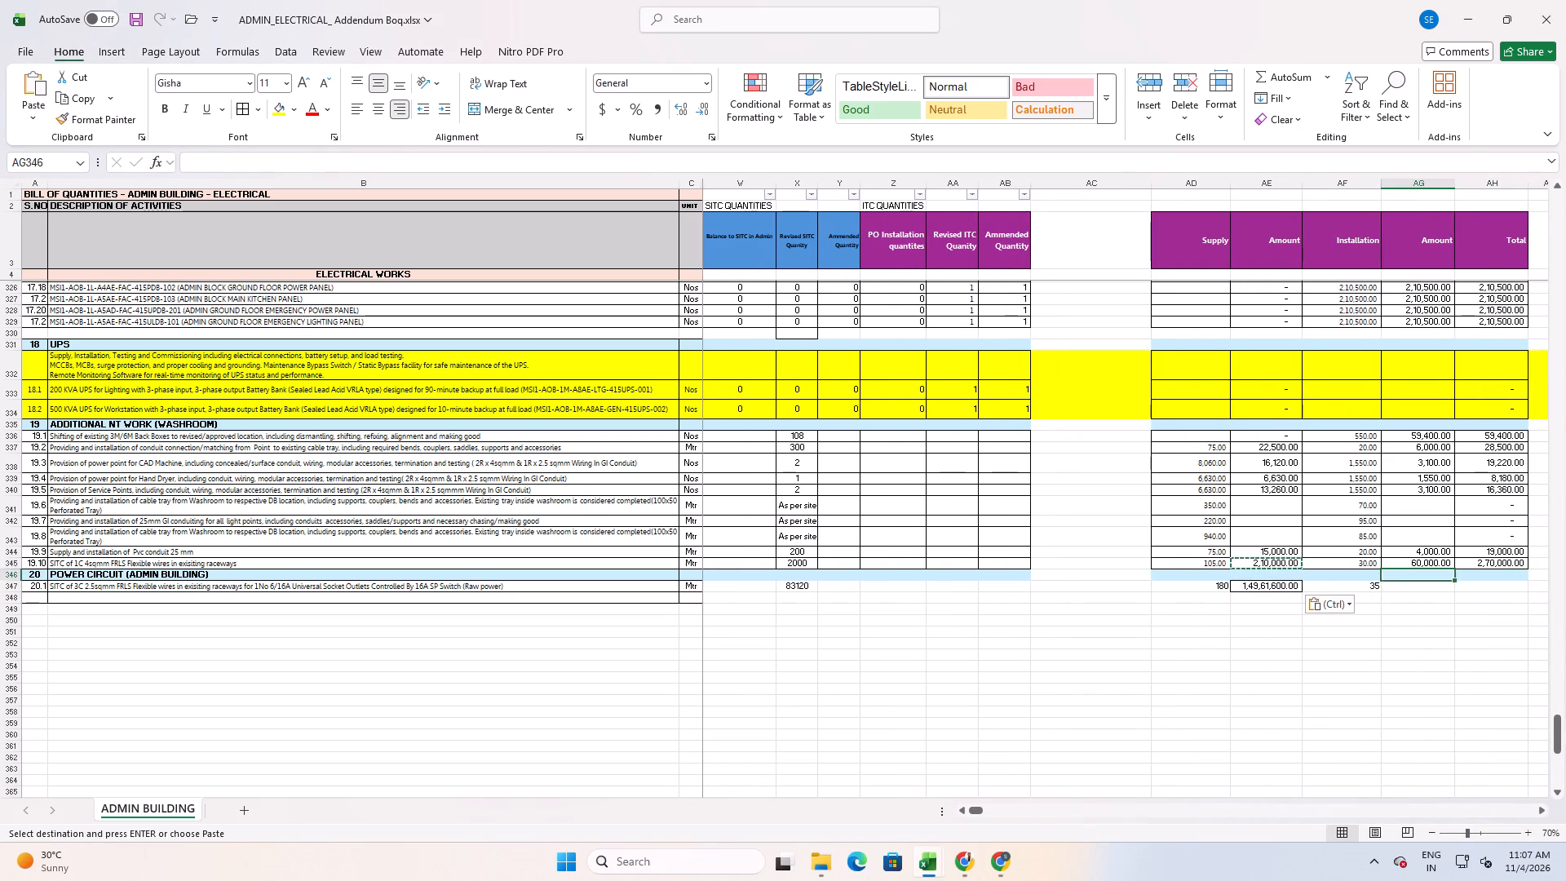
key(Up)
key(ctrl+c)
key(Down)
key(Down)
key(ctrl+v)
key(Escape)
Copy item 19.10's Total formula into the Total cell of item 20.1.
key(Right)
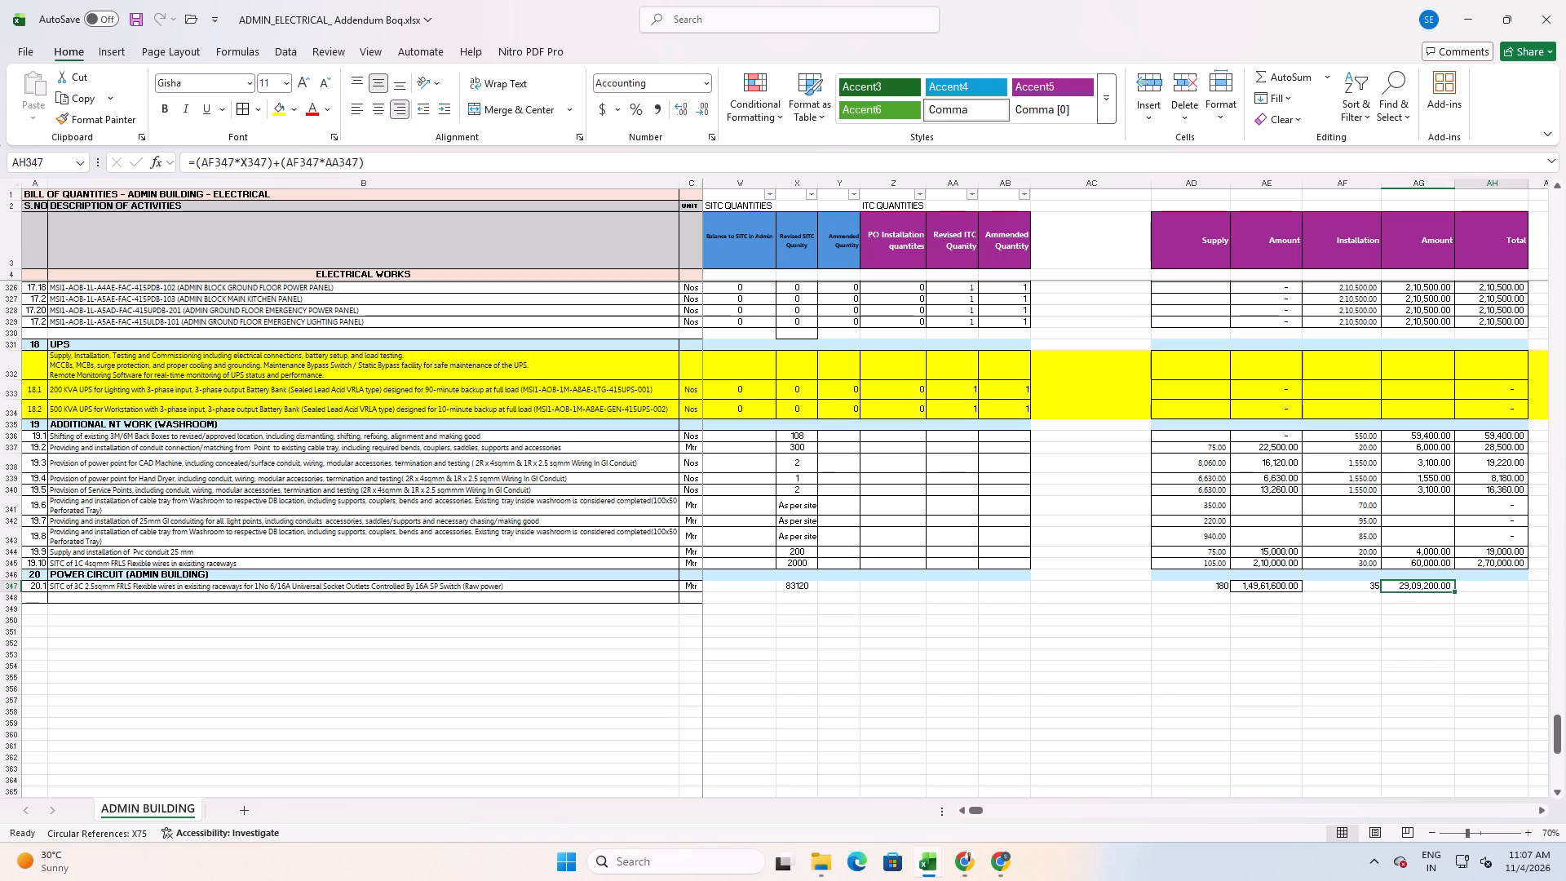
key(Up)
key(Up)
key(ctrl+c)
key(Down)
key(Down)
key(ctrl+v)
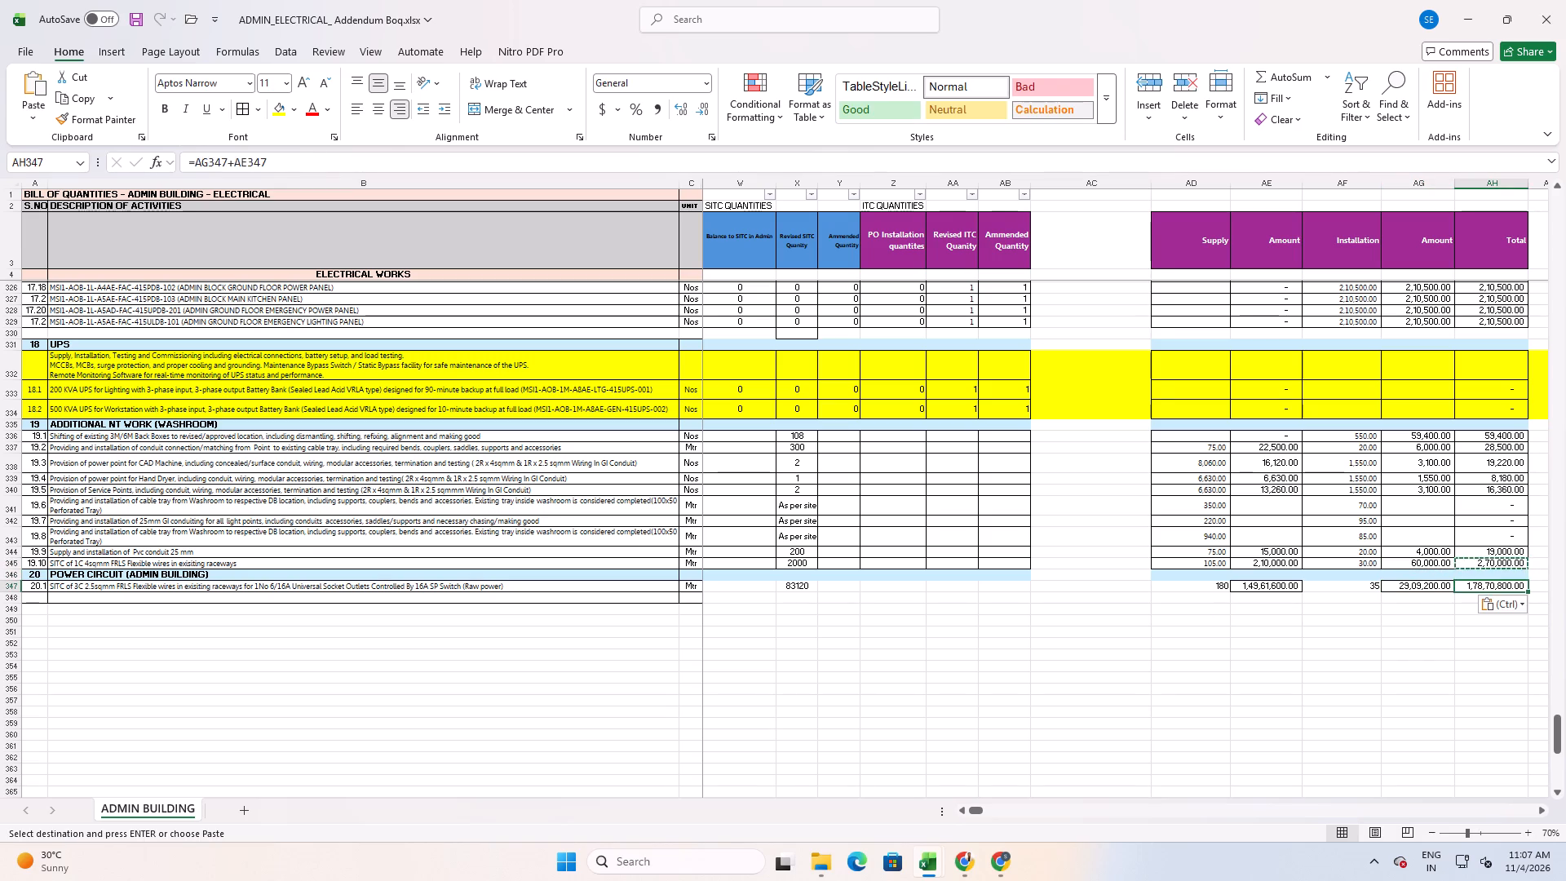
key(Escape)
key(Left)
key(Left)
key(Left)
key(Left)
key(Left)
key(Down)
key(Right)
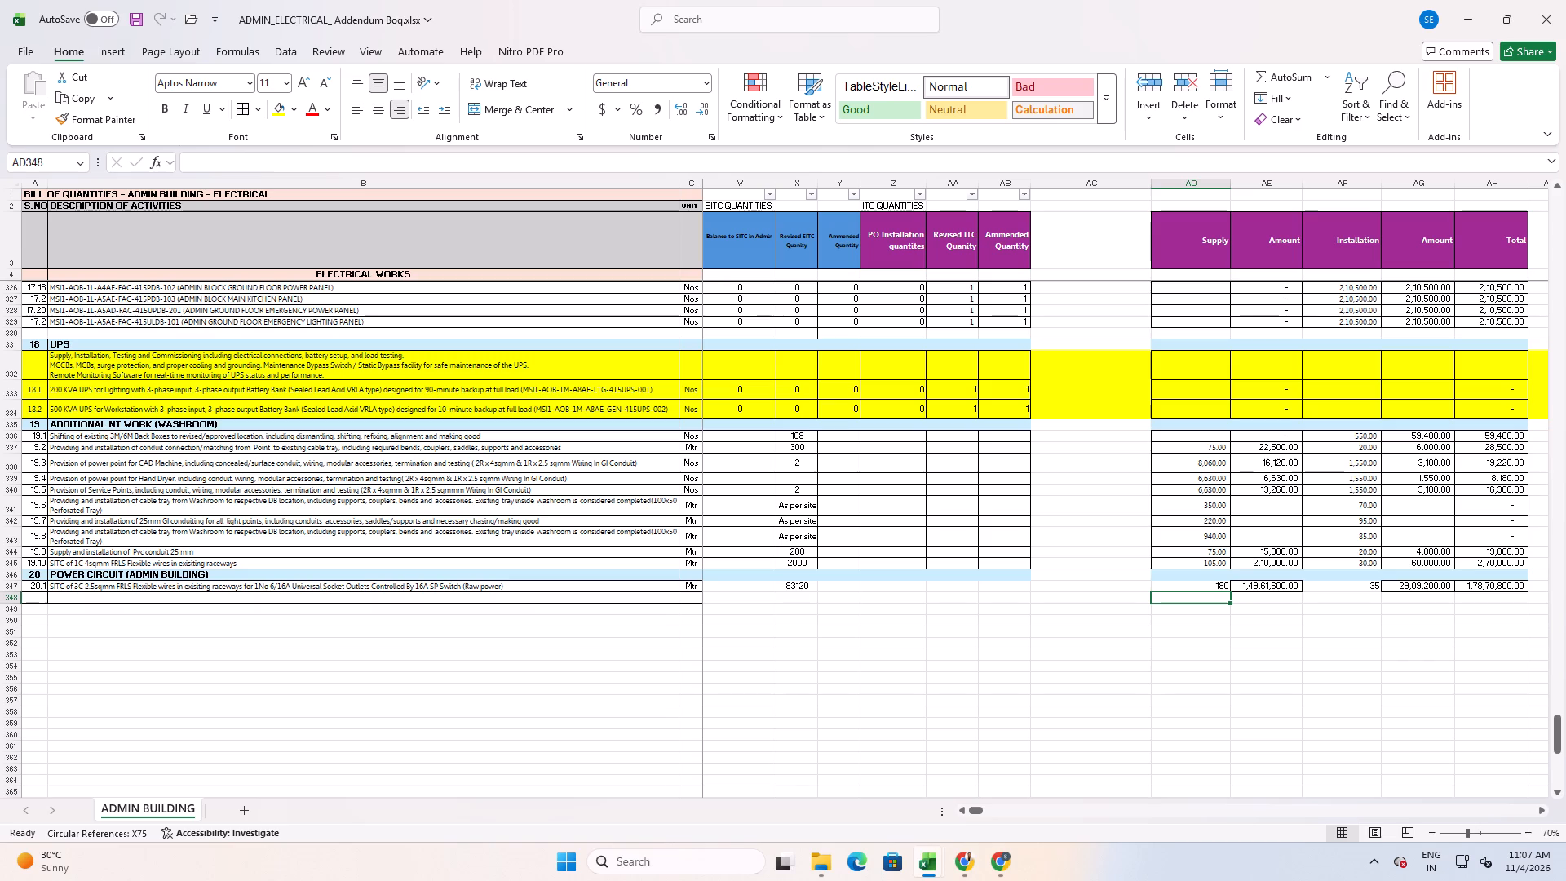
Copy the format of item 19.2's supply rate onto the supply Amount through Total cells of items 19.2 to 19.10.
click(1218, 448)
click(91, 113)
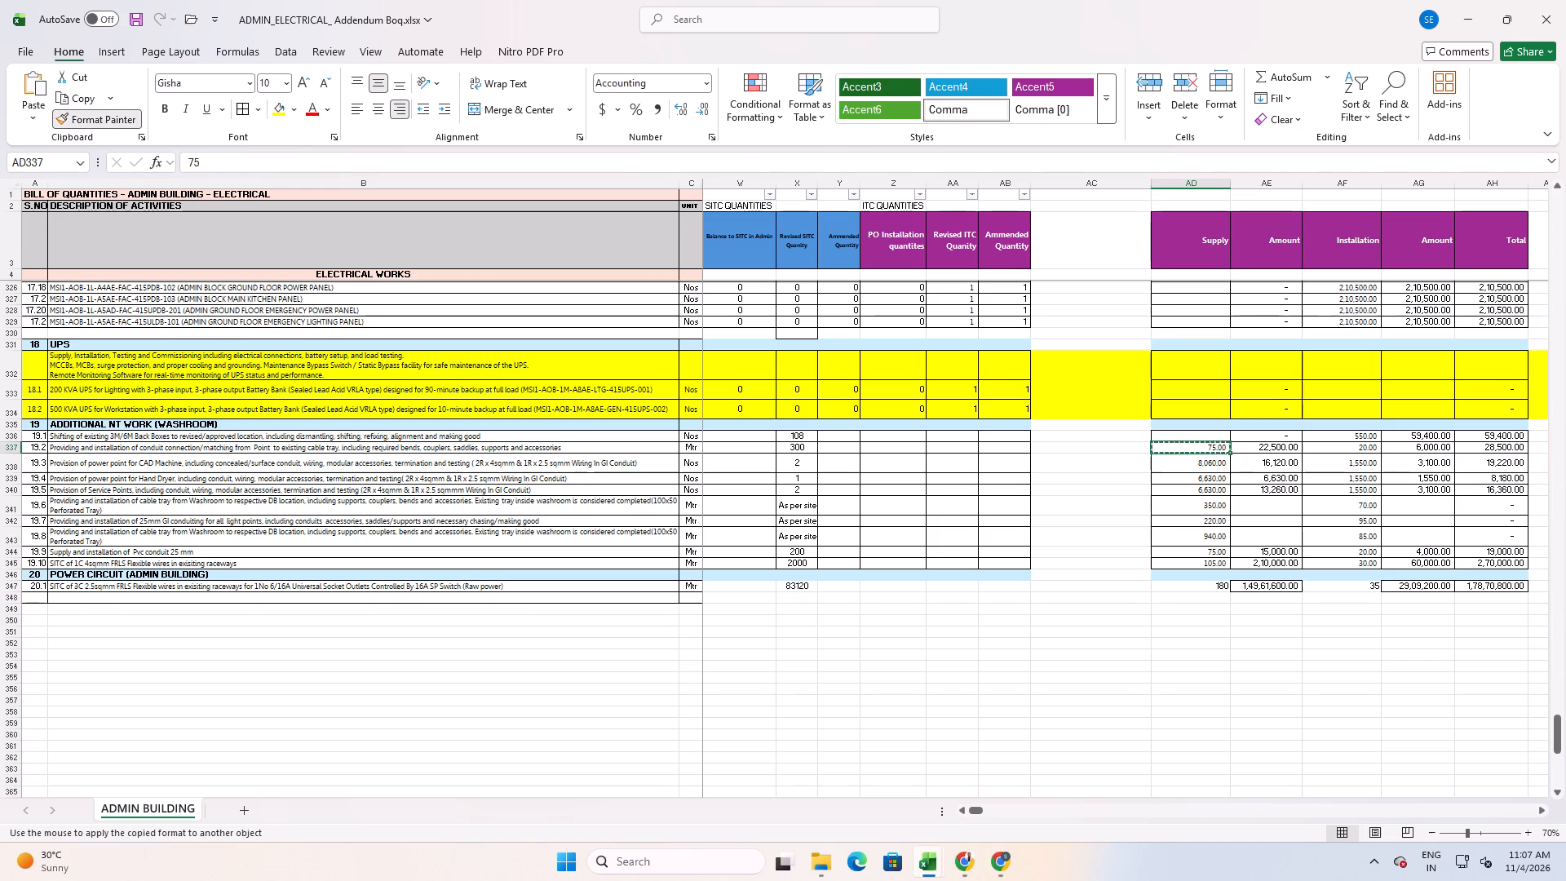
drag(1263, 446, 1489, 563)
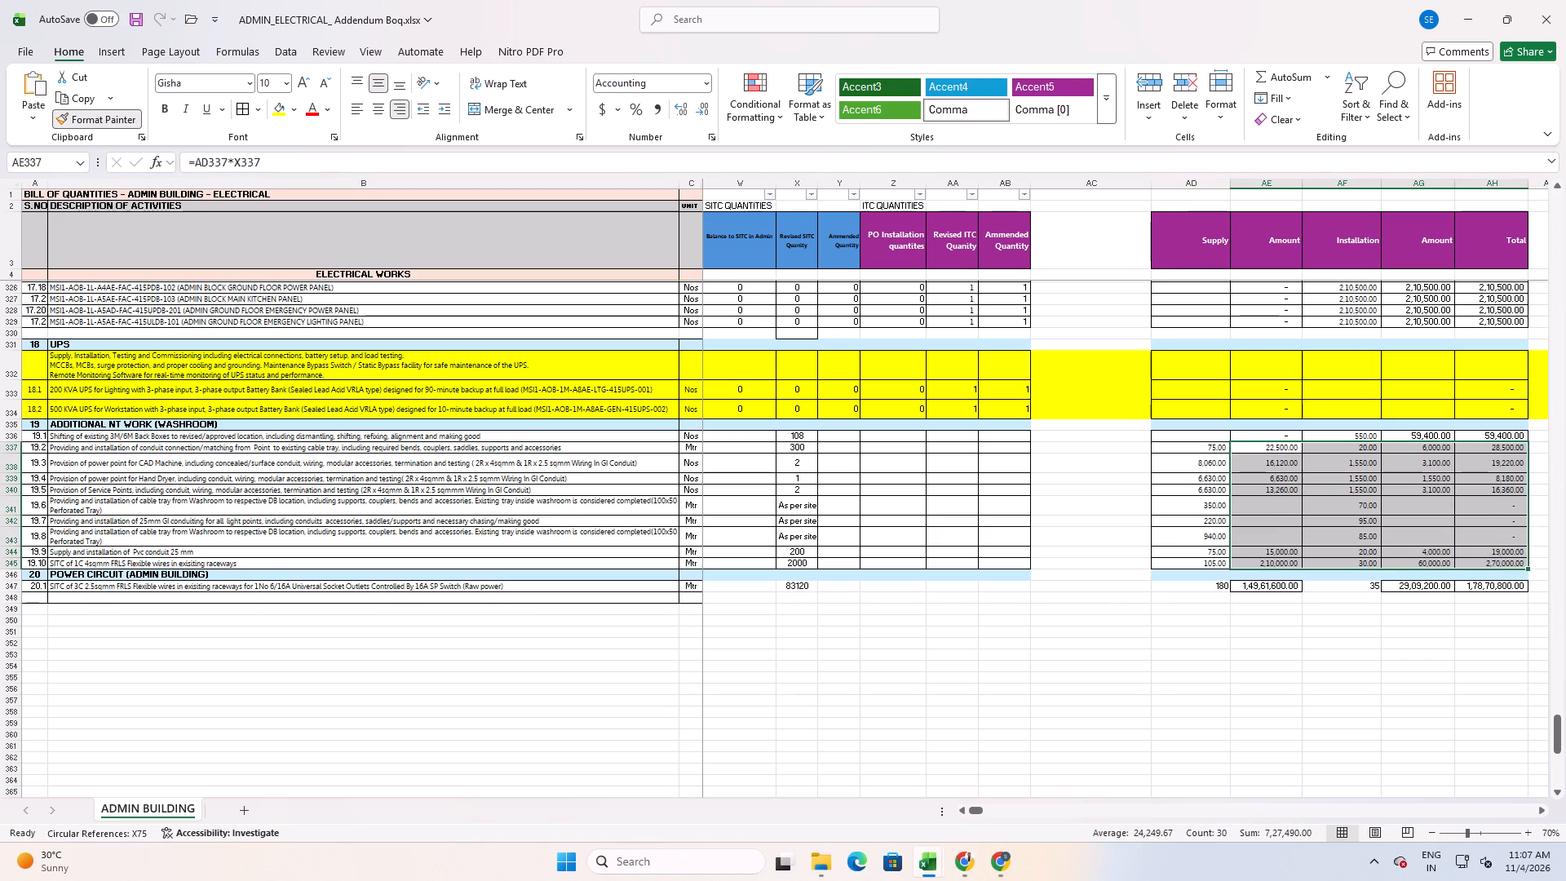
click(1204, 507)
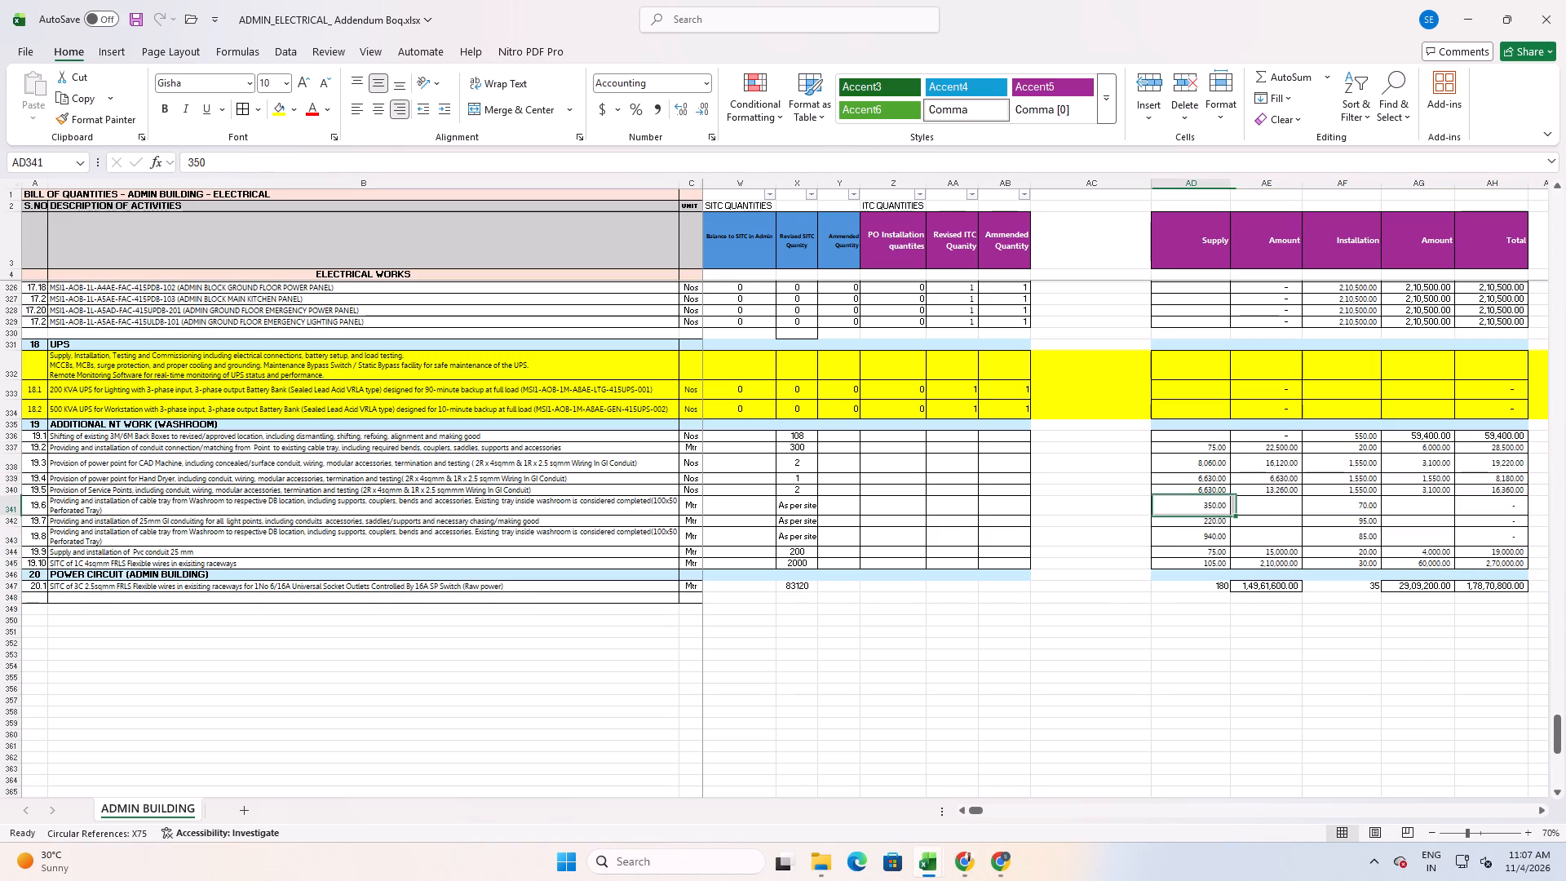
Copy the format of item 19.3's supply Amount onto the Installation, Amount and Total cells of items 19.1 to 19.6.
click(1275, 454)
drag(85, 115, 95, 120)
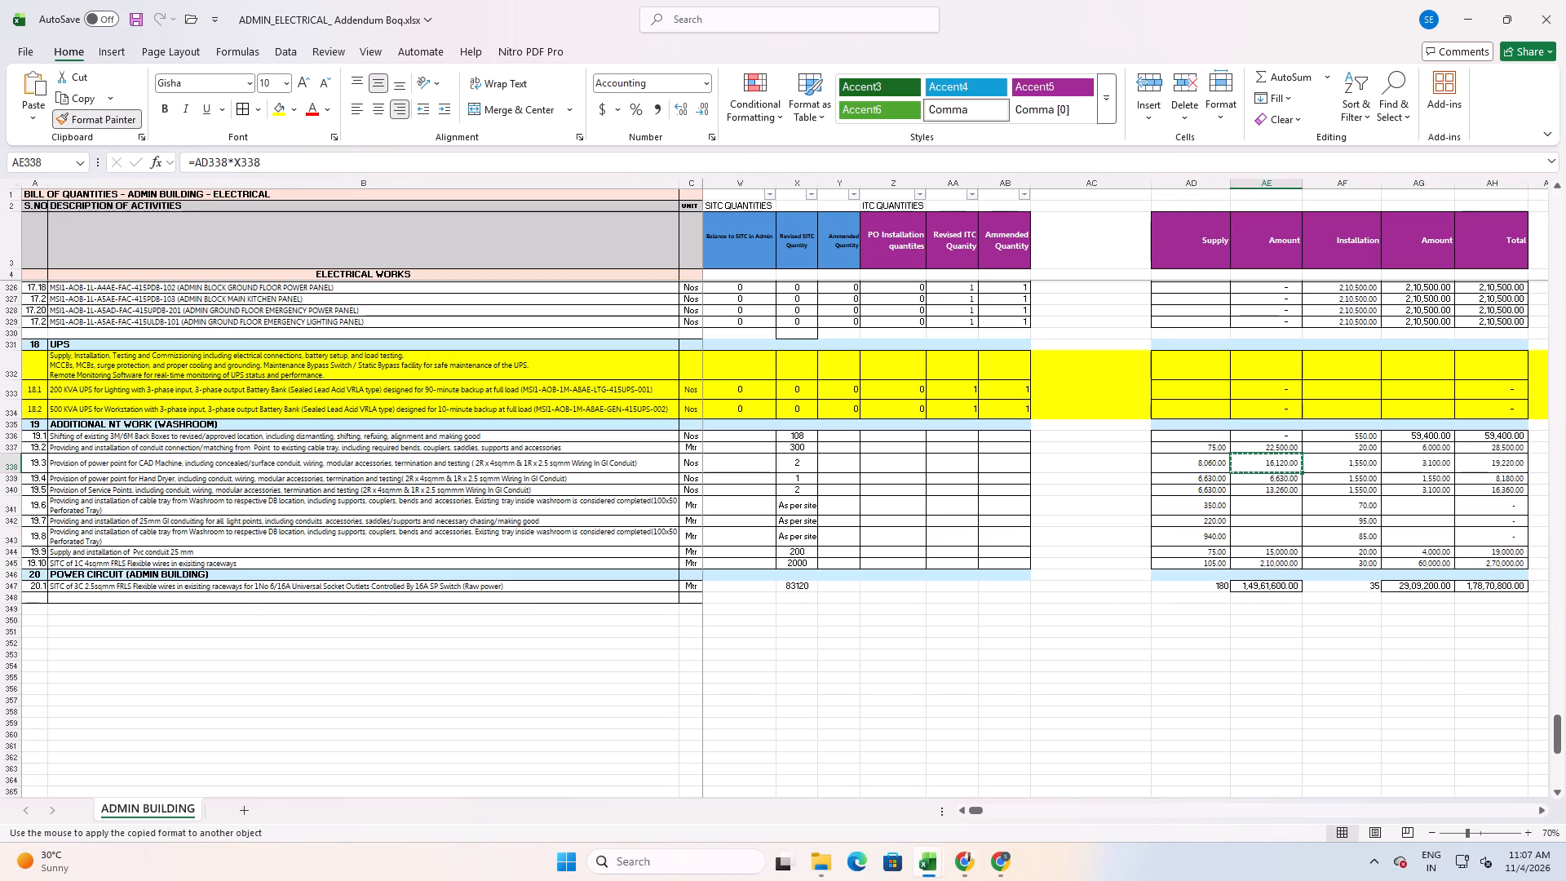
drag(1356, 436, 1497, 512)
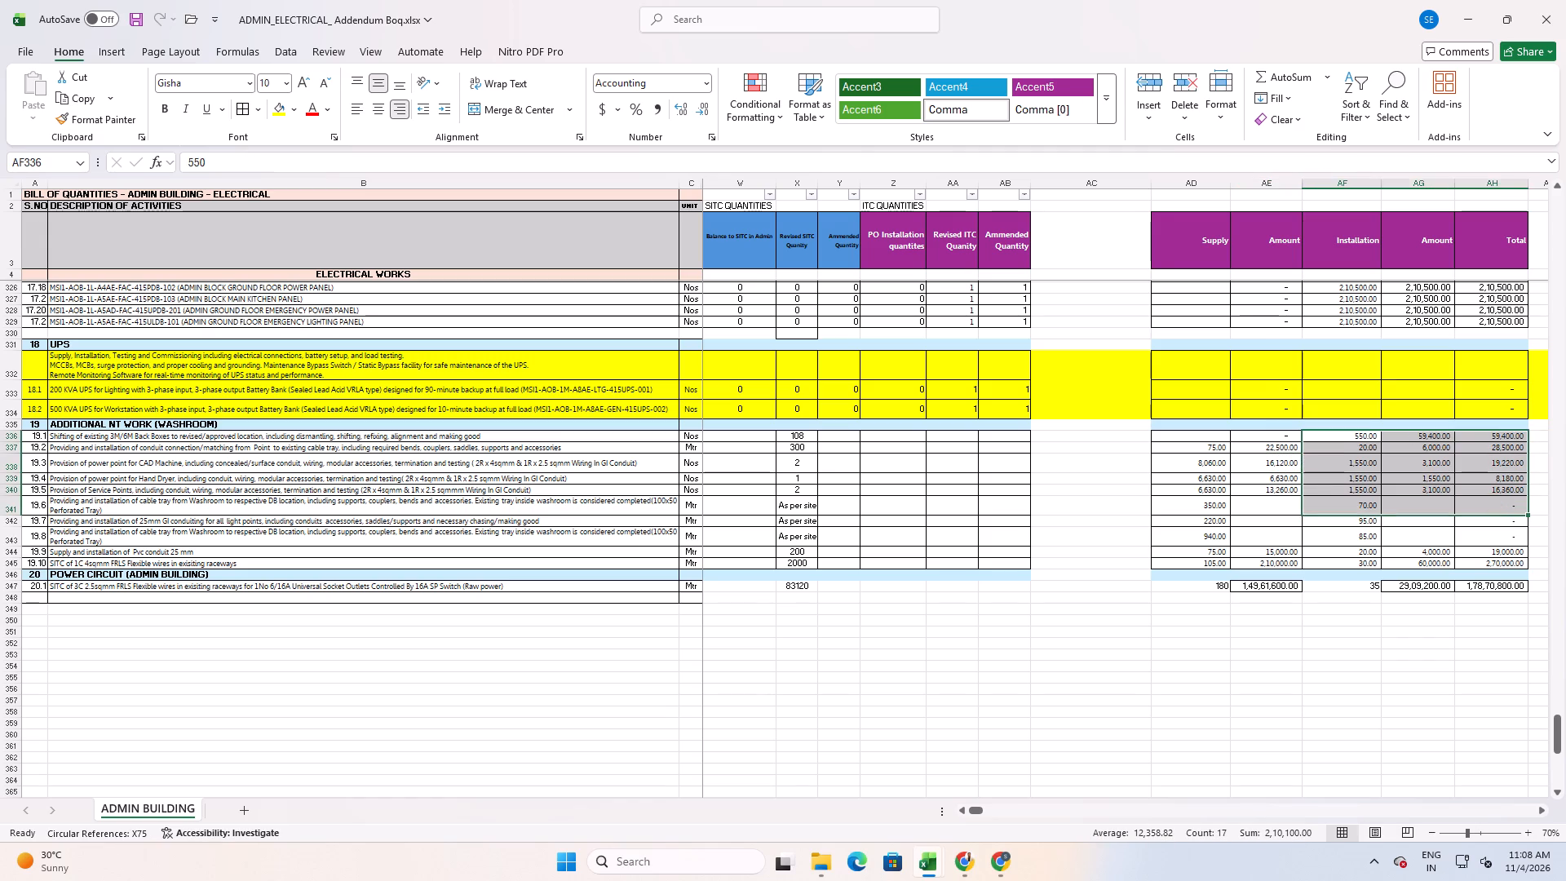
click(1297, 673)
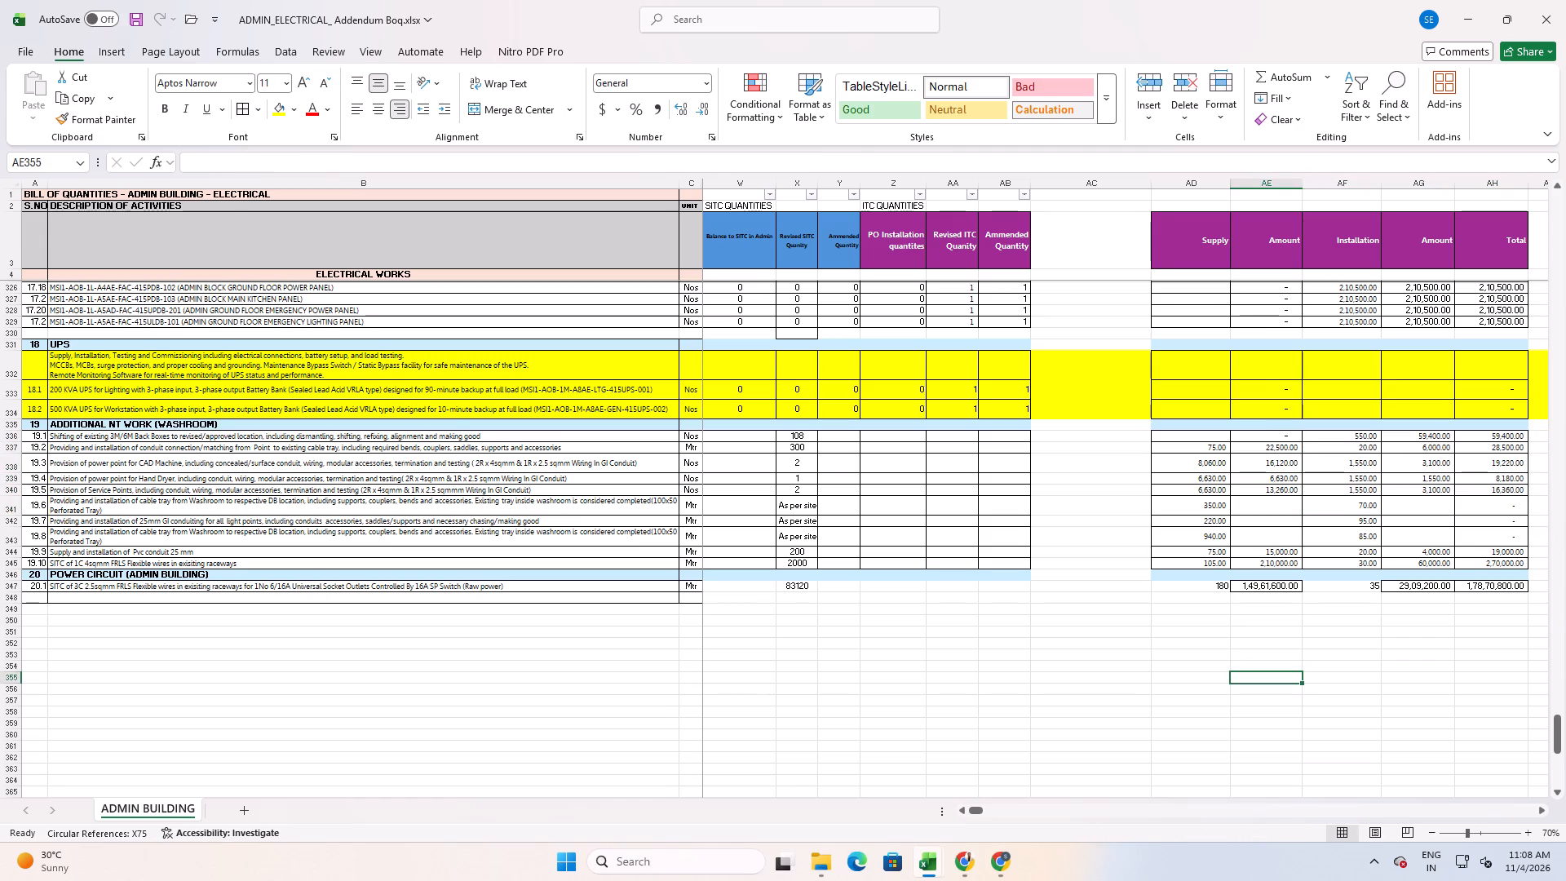
Apply the format of item 15.5's supply Amount to the Installation, Amount and Total cells of all section 17 LT PANELS items.
scroll(1248, 612, up, 18)
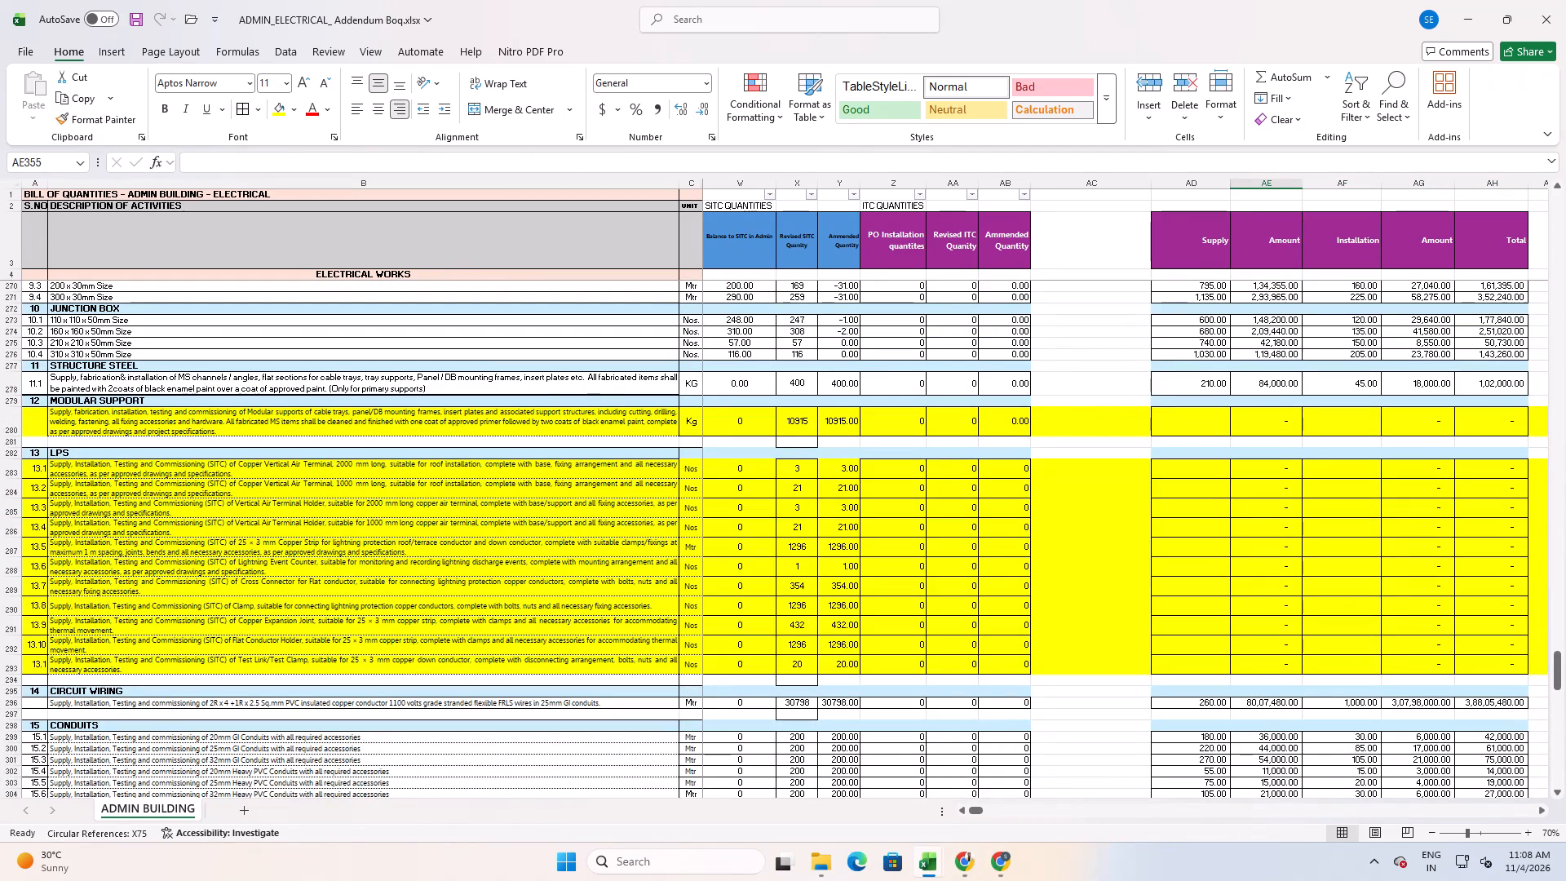
scroll(1214, 424, up, 4)
scroll(1249, 558, up, 1)
scroll(1249, 560, down, 12)
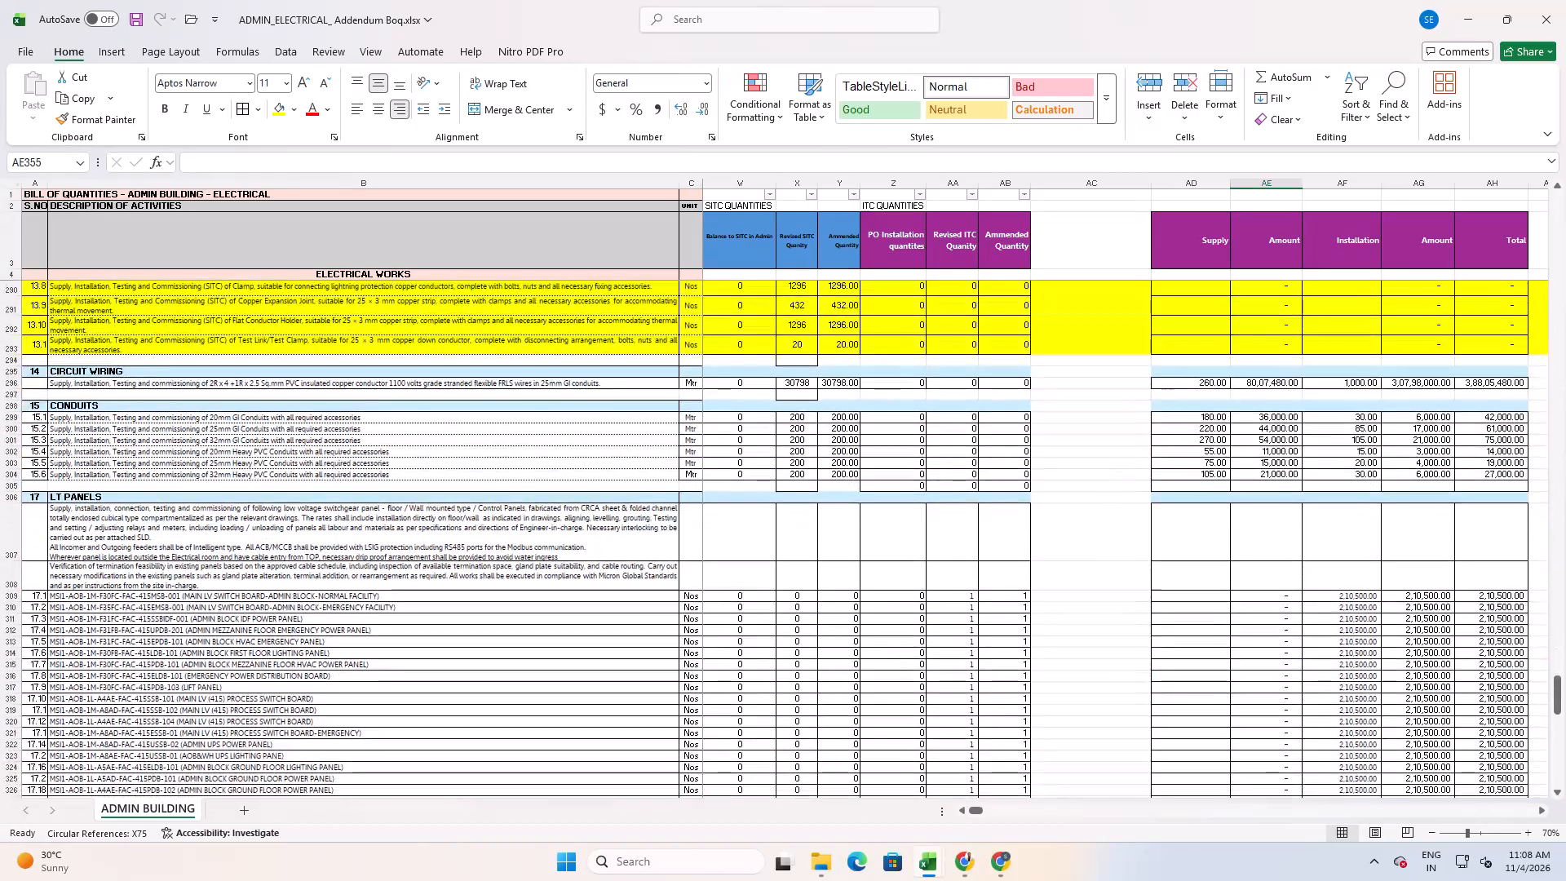
scroll(1245, 572, down, 4)
scroll(1244, 574, up, 2)
scroll(1244, 569, down, 1)
click(1264, 327)
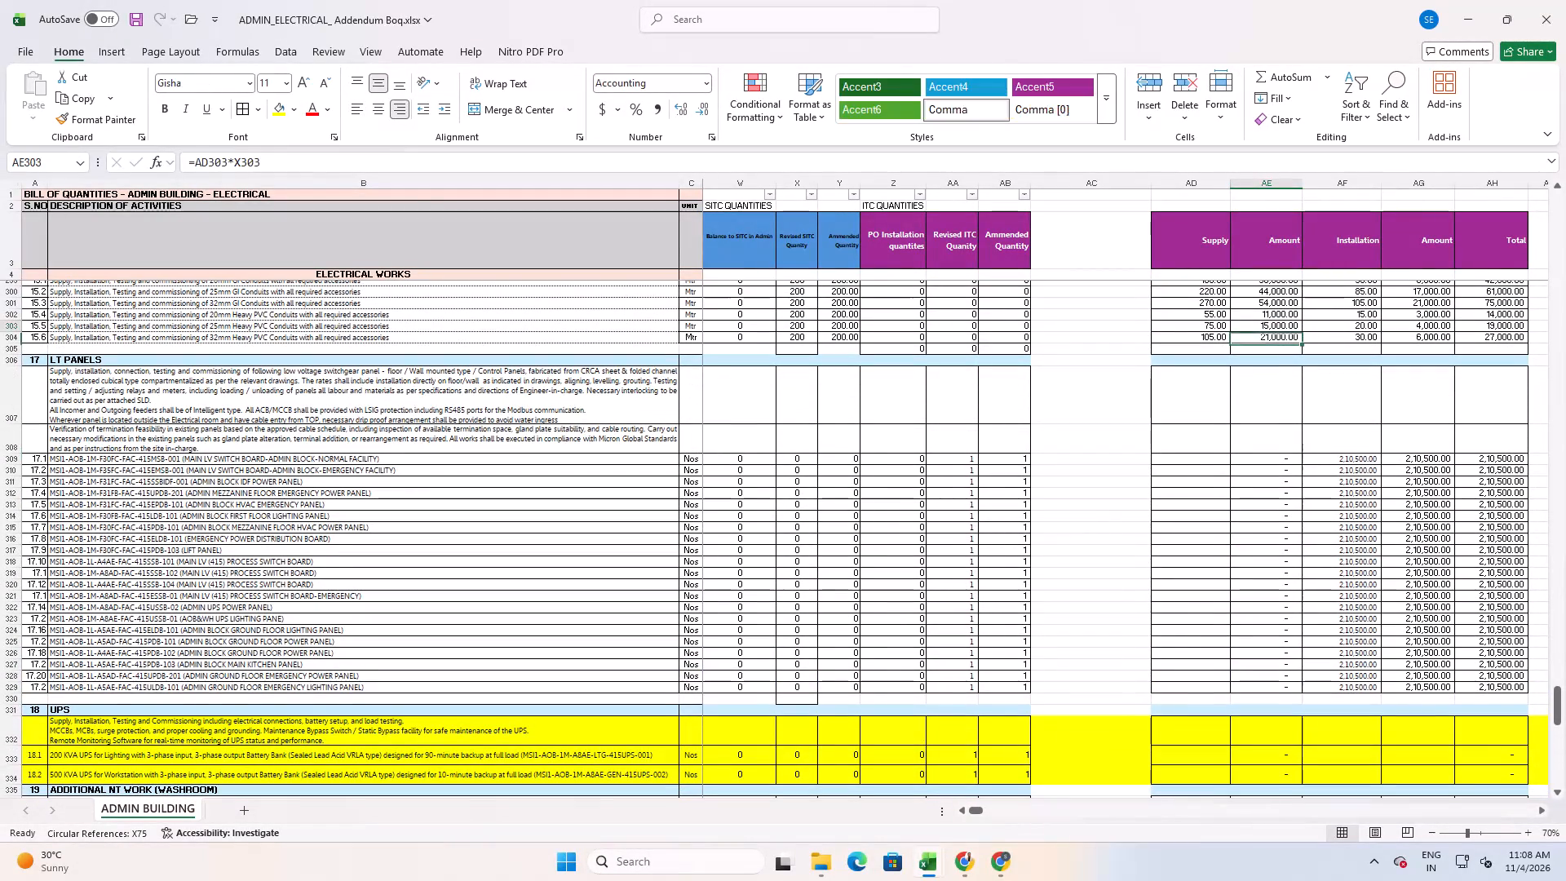
click(112, 117)
drag(1328, 459, 1337, 459)
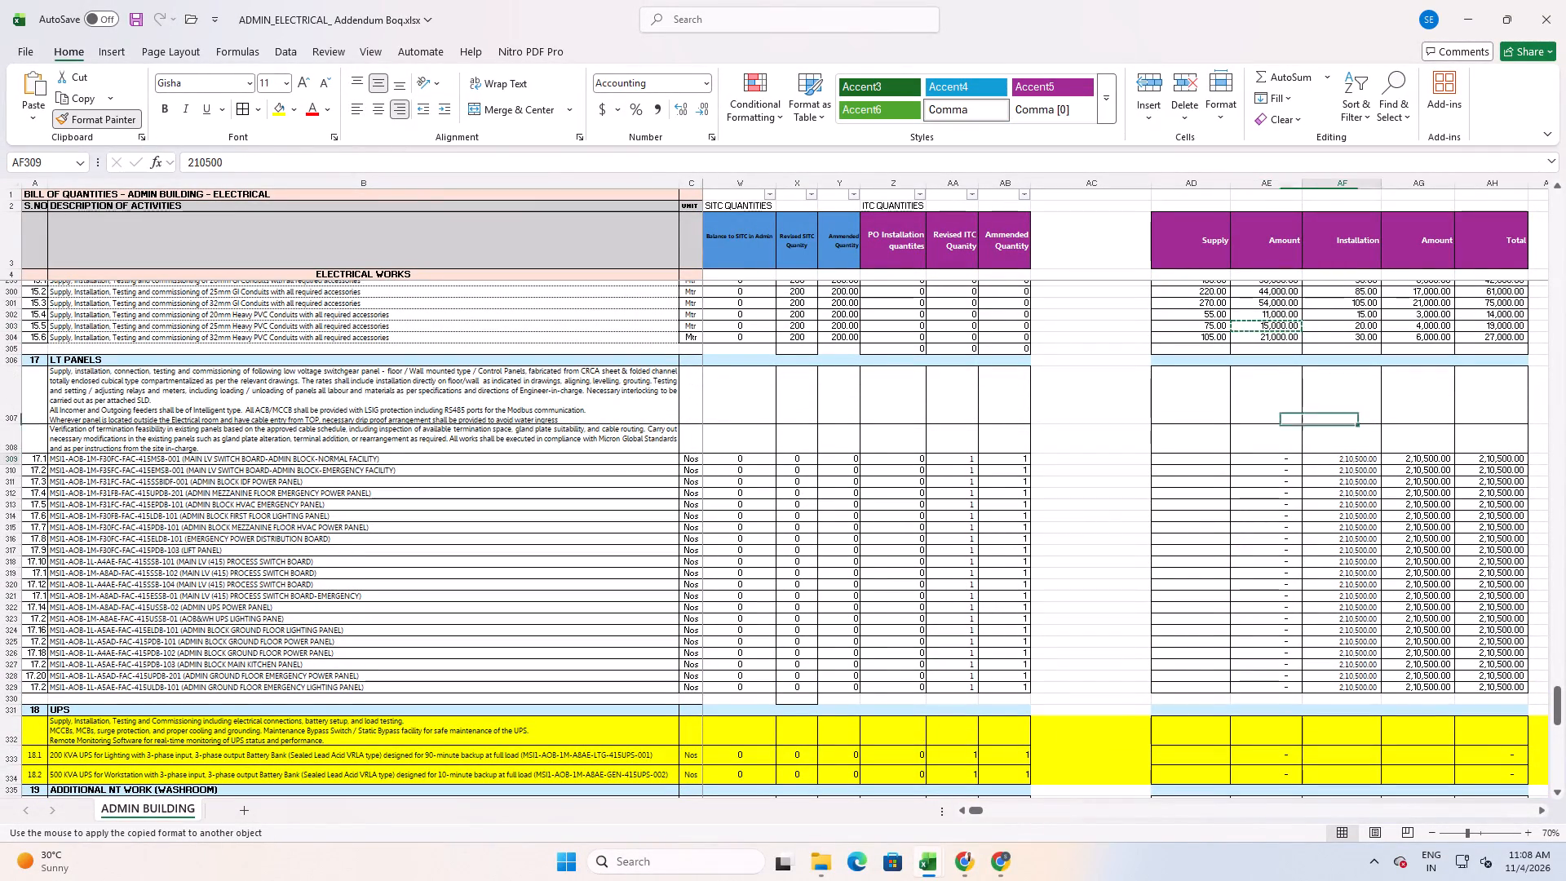
drag(1337, 459, 1493, 684)
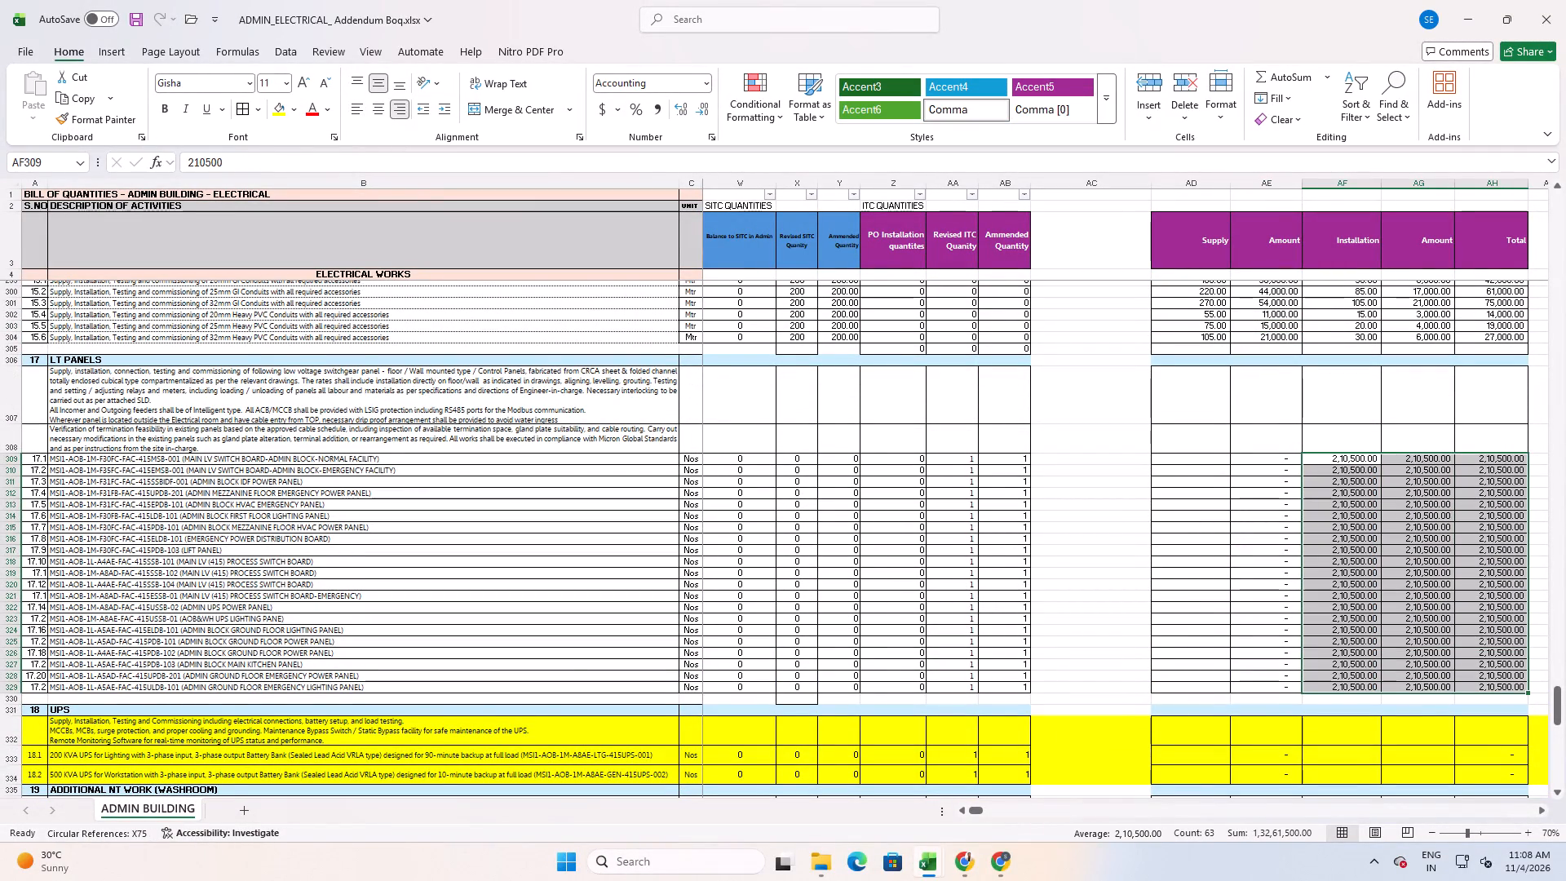
Apply the format of a section 17 Installation rate to the Supply through Total cells of items 19.1 to 19.10.
scroll(1246, 591, down, 6)
click(1342, 322)
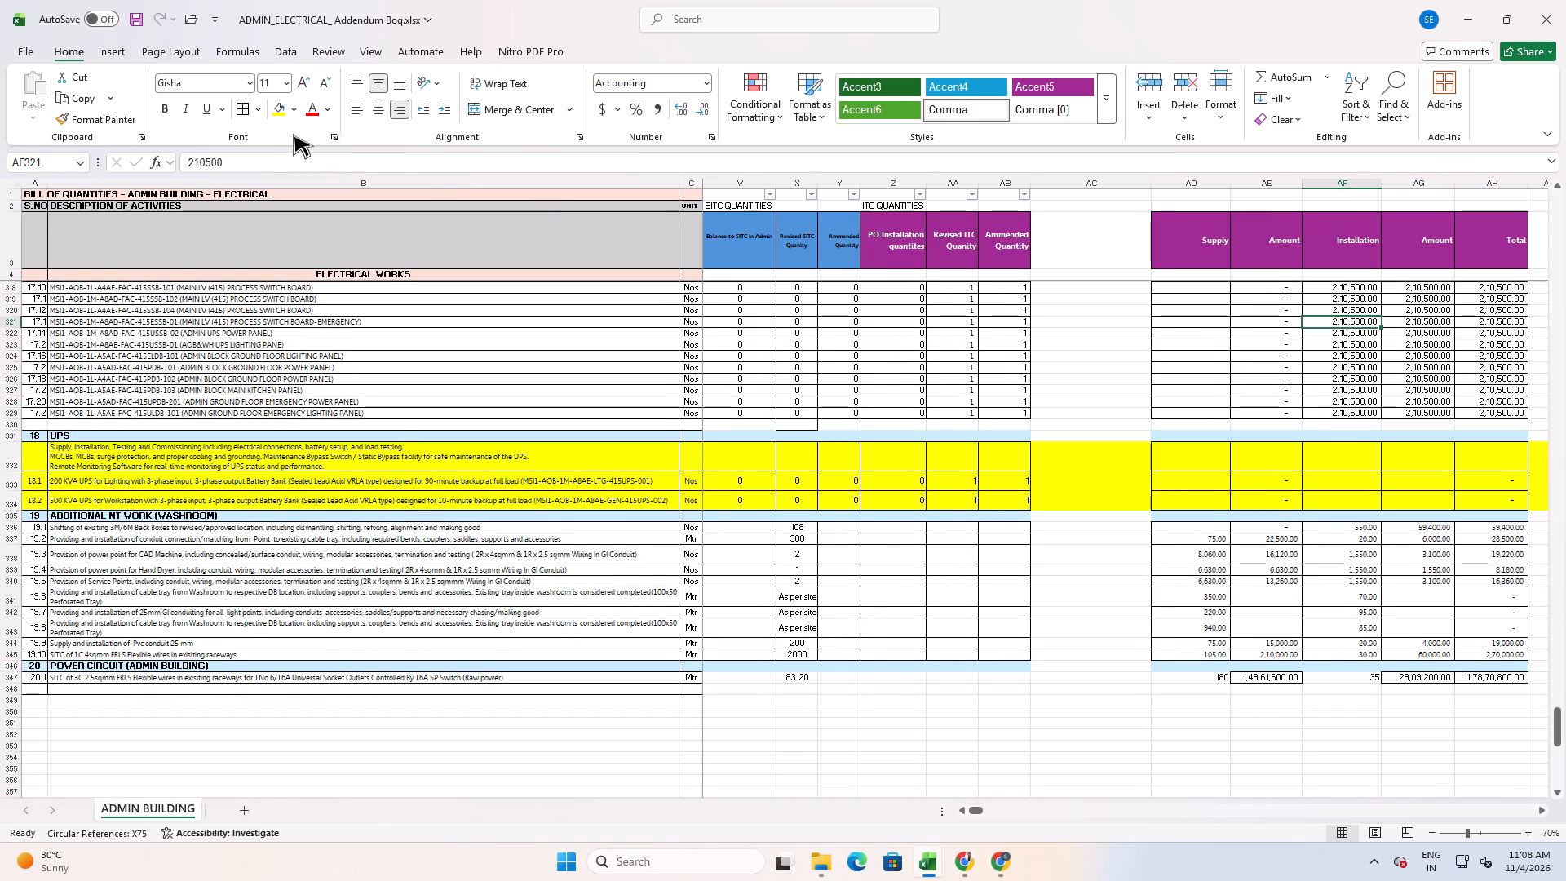
click(87, 119)
drag(1200, 525, 1251, 549)
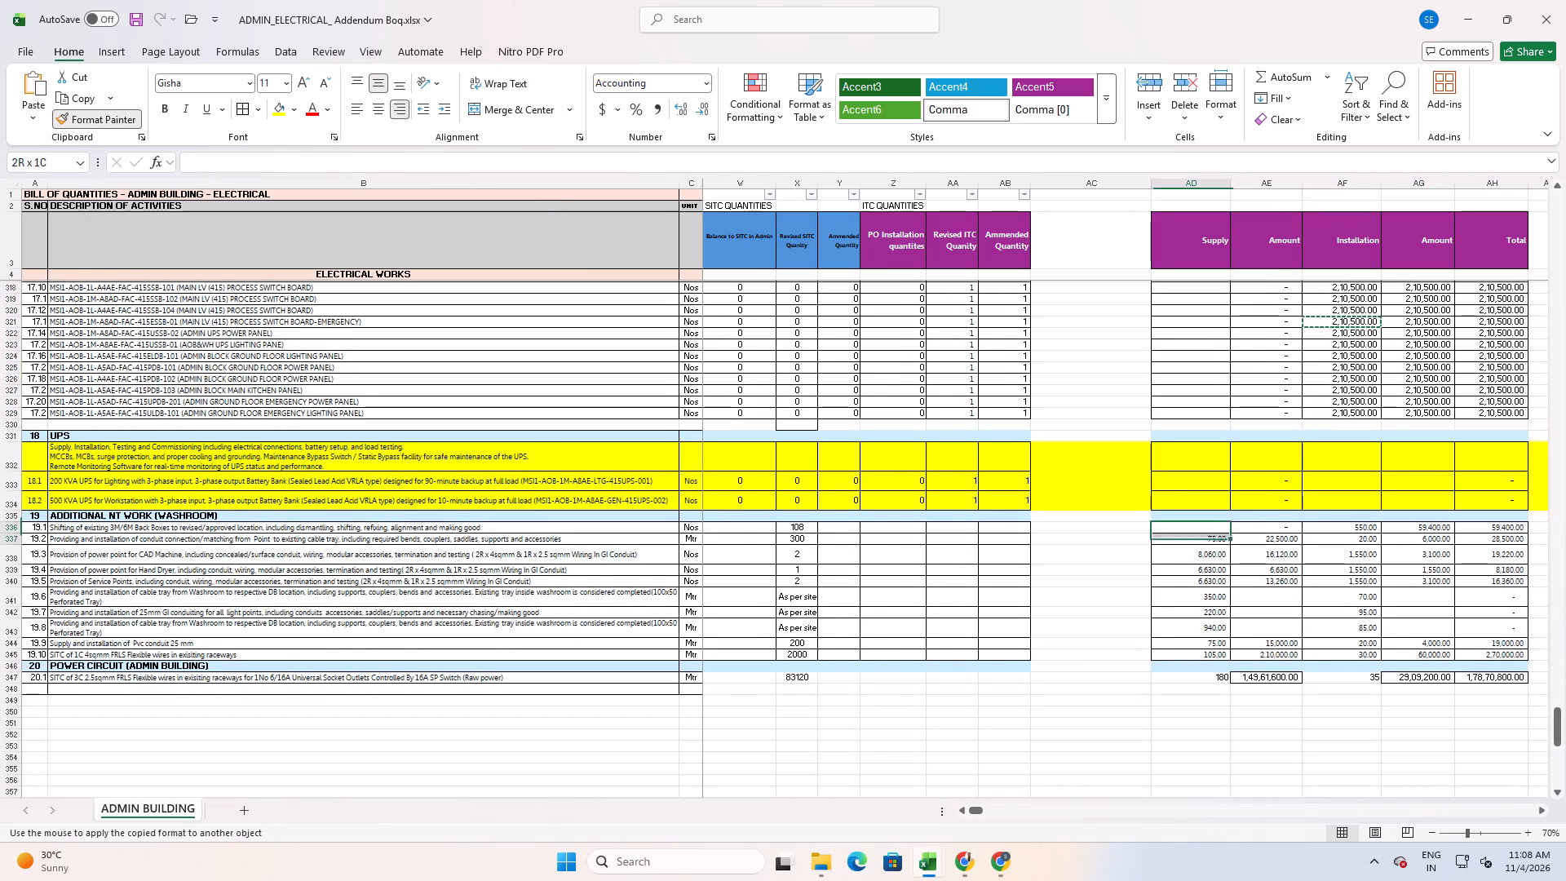
drag(1251, 549, 1443, 657)
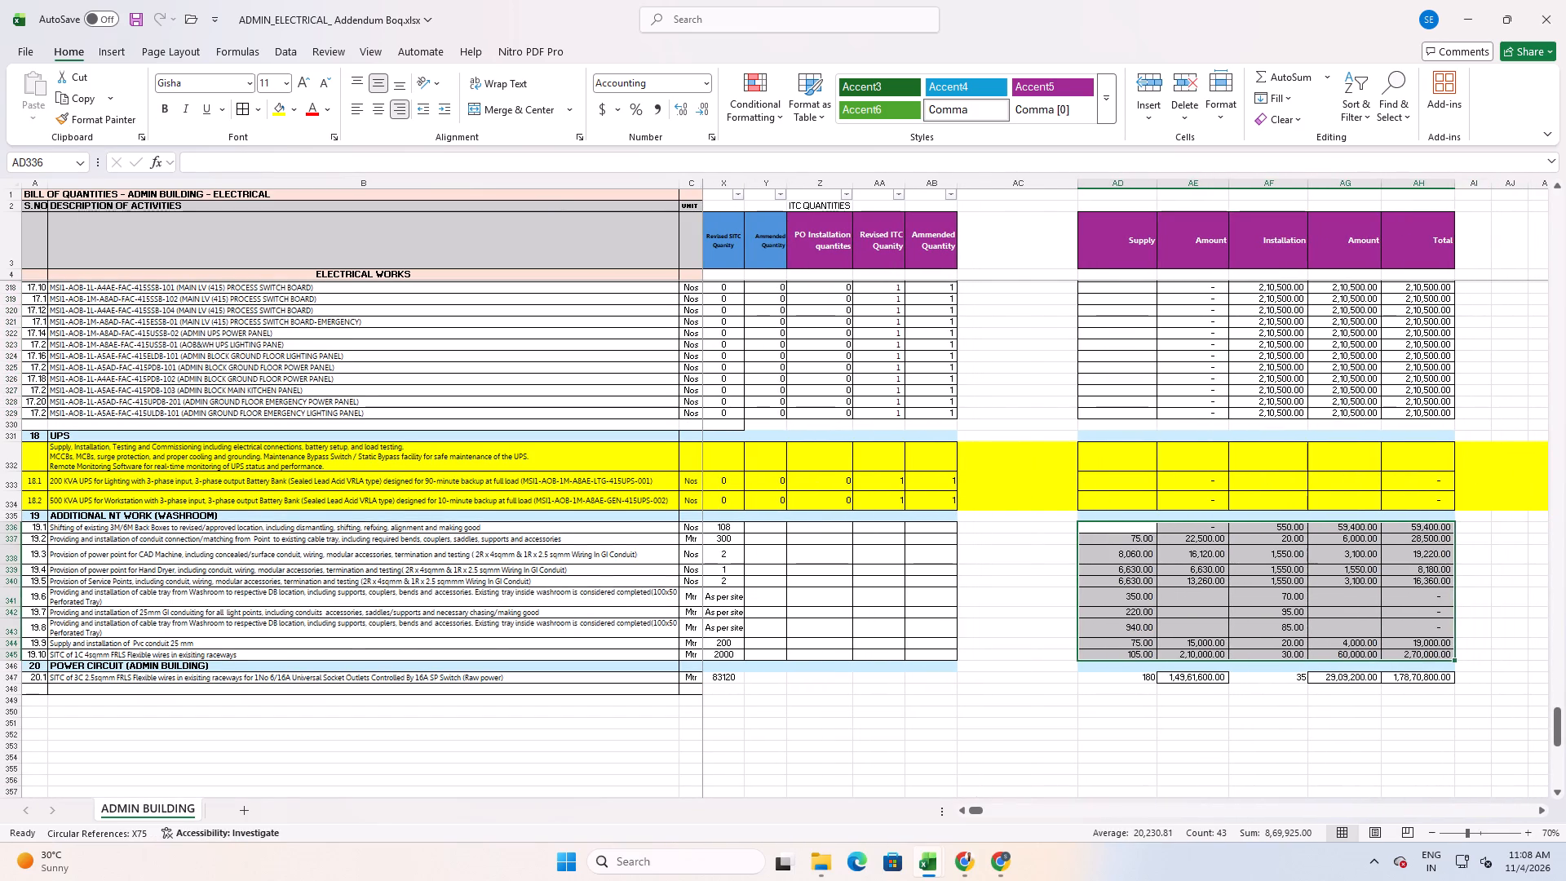
click(1225, 744)
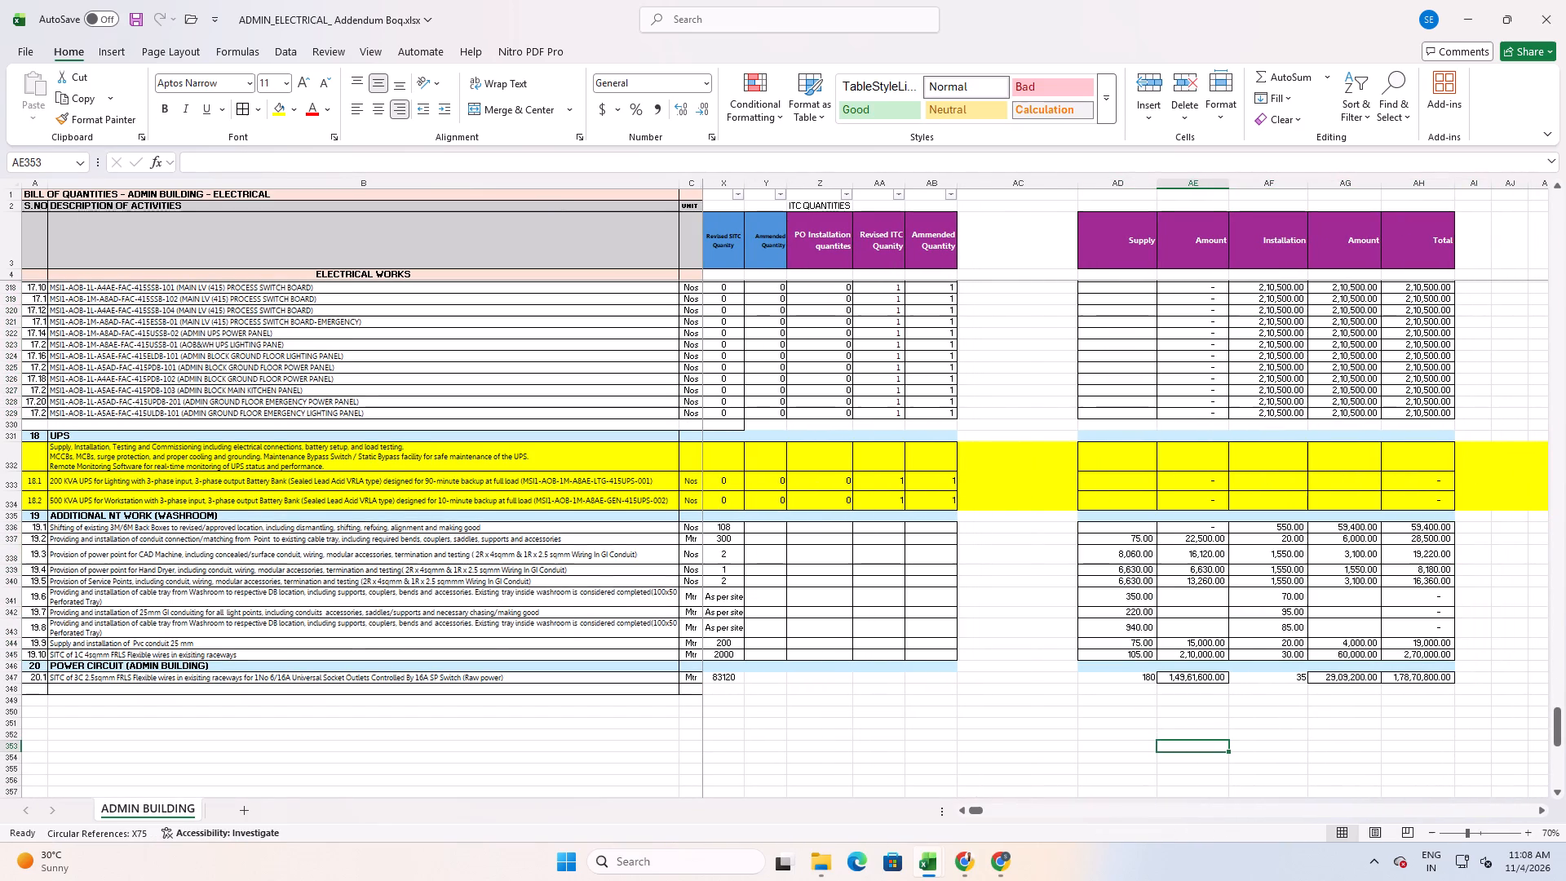
Examine how the wire quantities under 3.1.1 and 3.1.2 are calculated on the Power Circuit sheet and compare with the BOQ.
middle_drag(1241, 597, 927, 602)
middle_drag(1045, 587, 1061, 587)
middle_drag(1098, 593, 1110, 595)
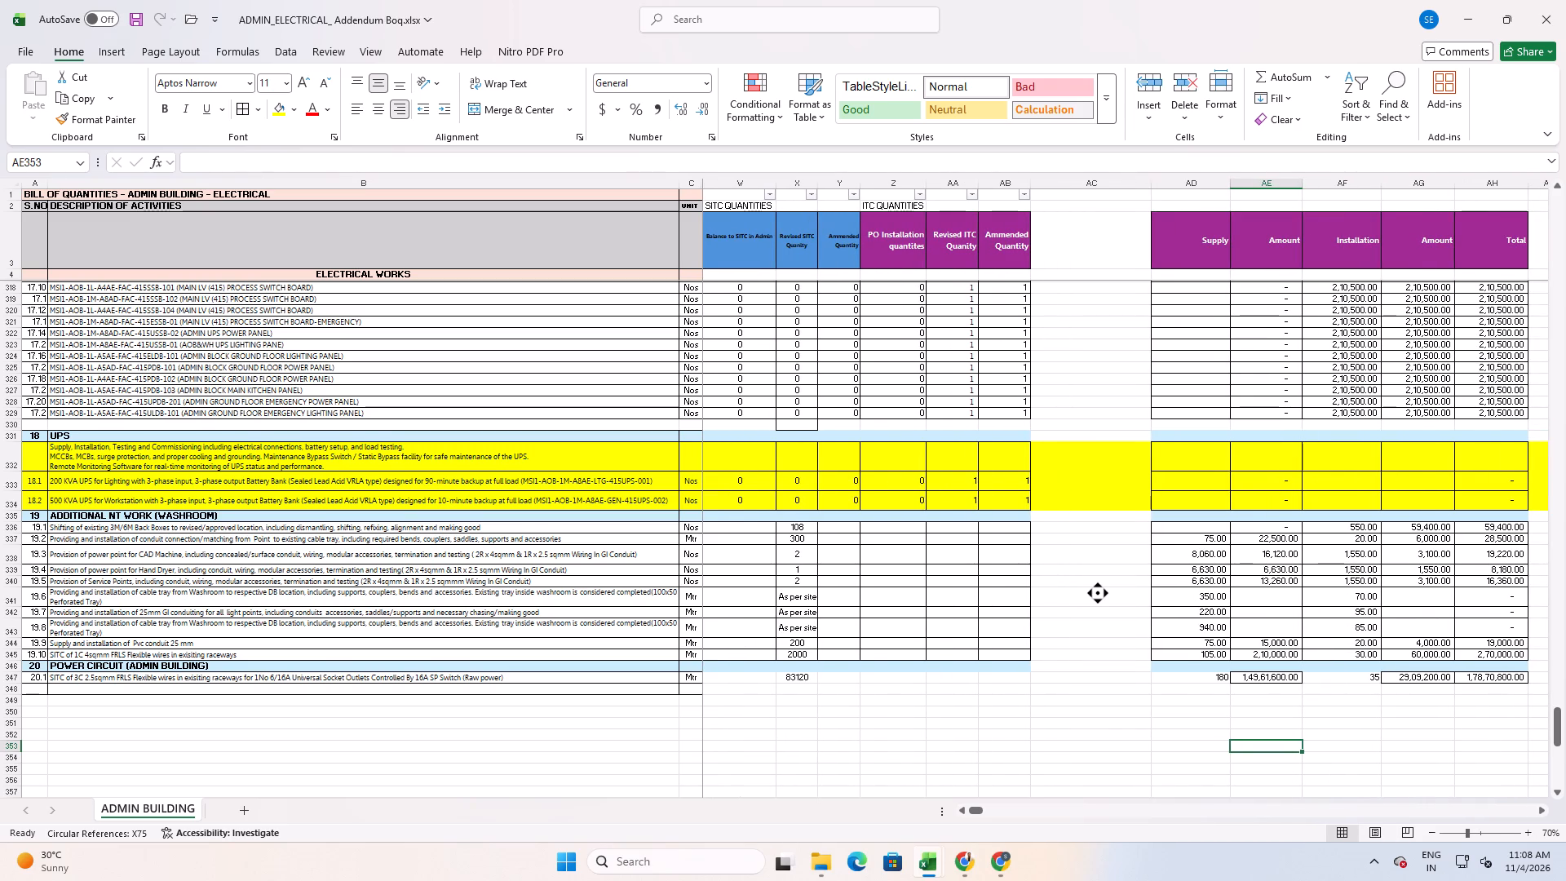
scroll(920, 616, down, 2)
scroll(820, 644, down, 2)
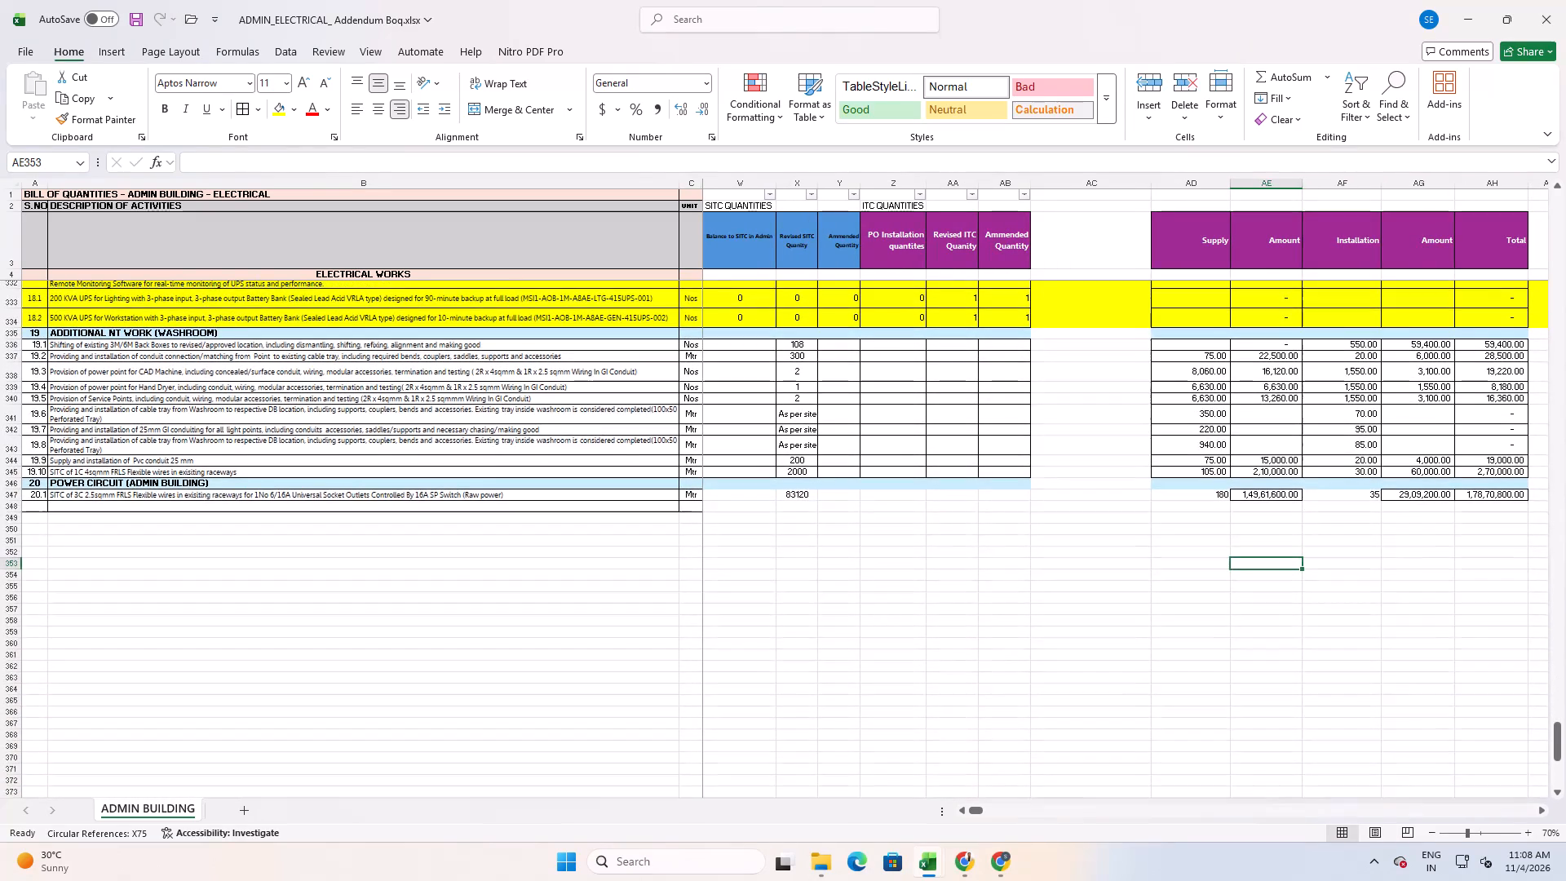
scroll(809, 649, down, 1)
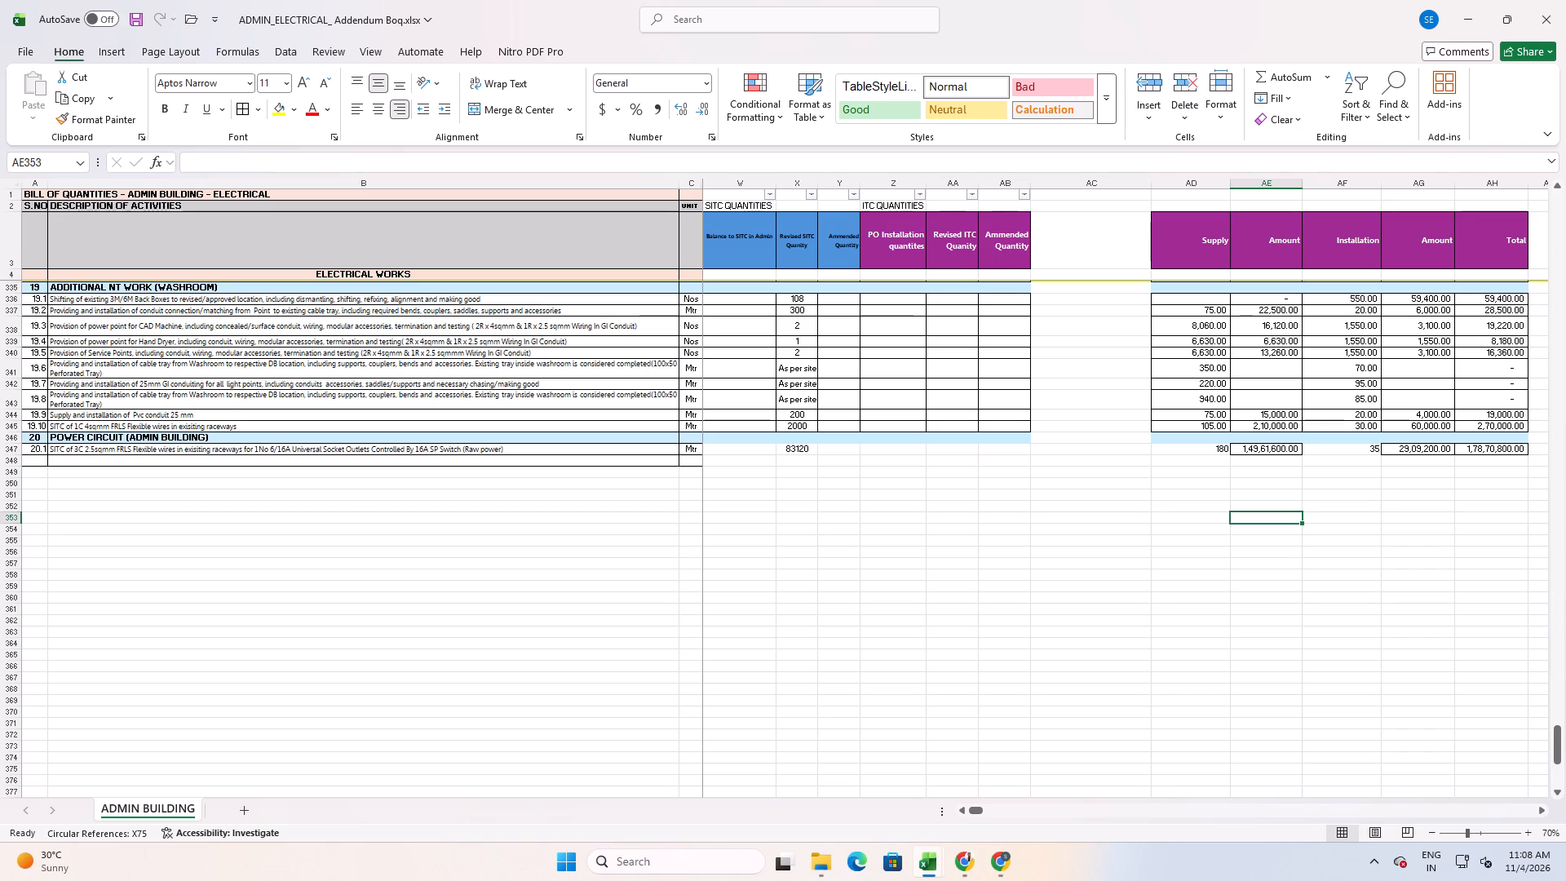
key(alt+Tab)
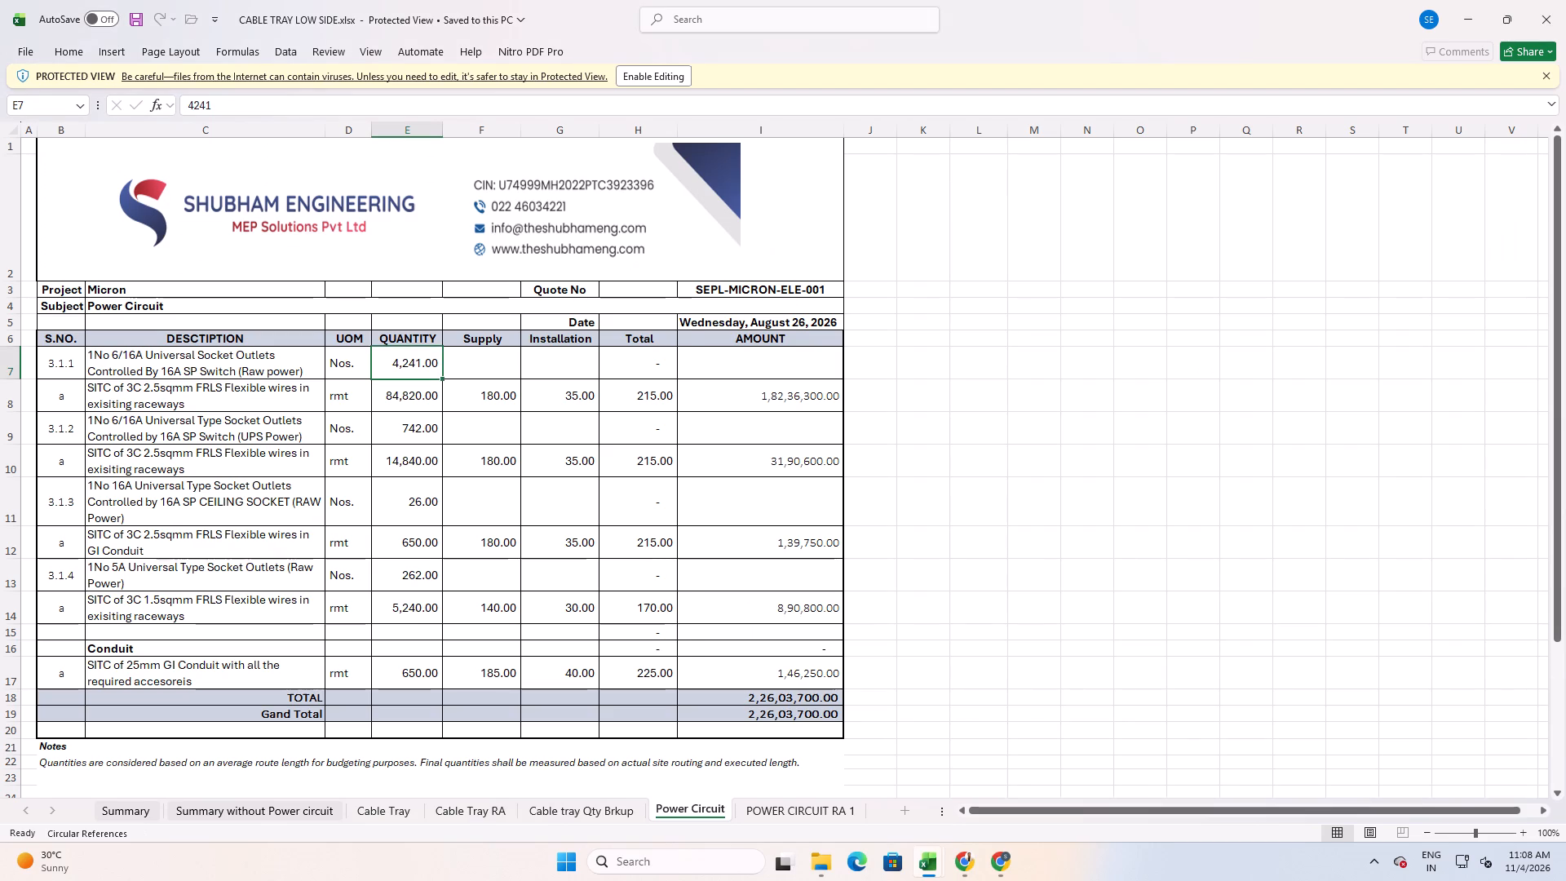
click(426, 394)
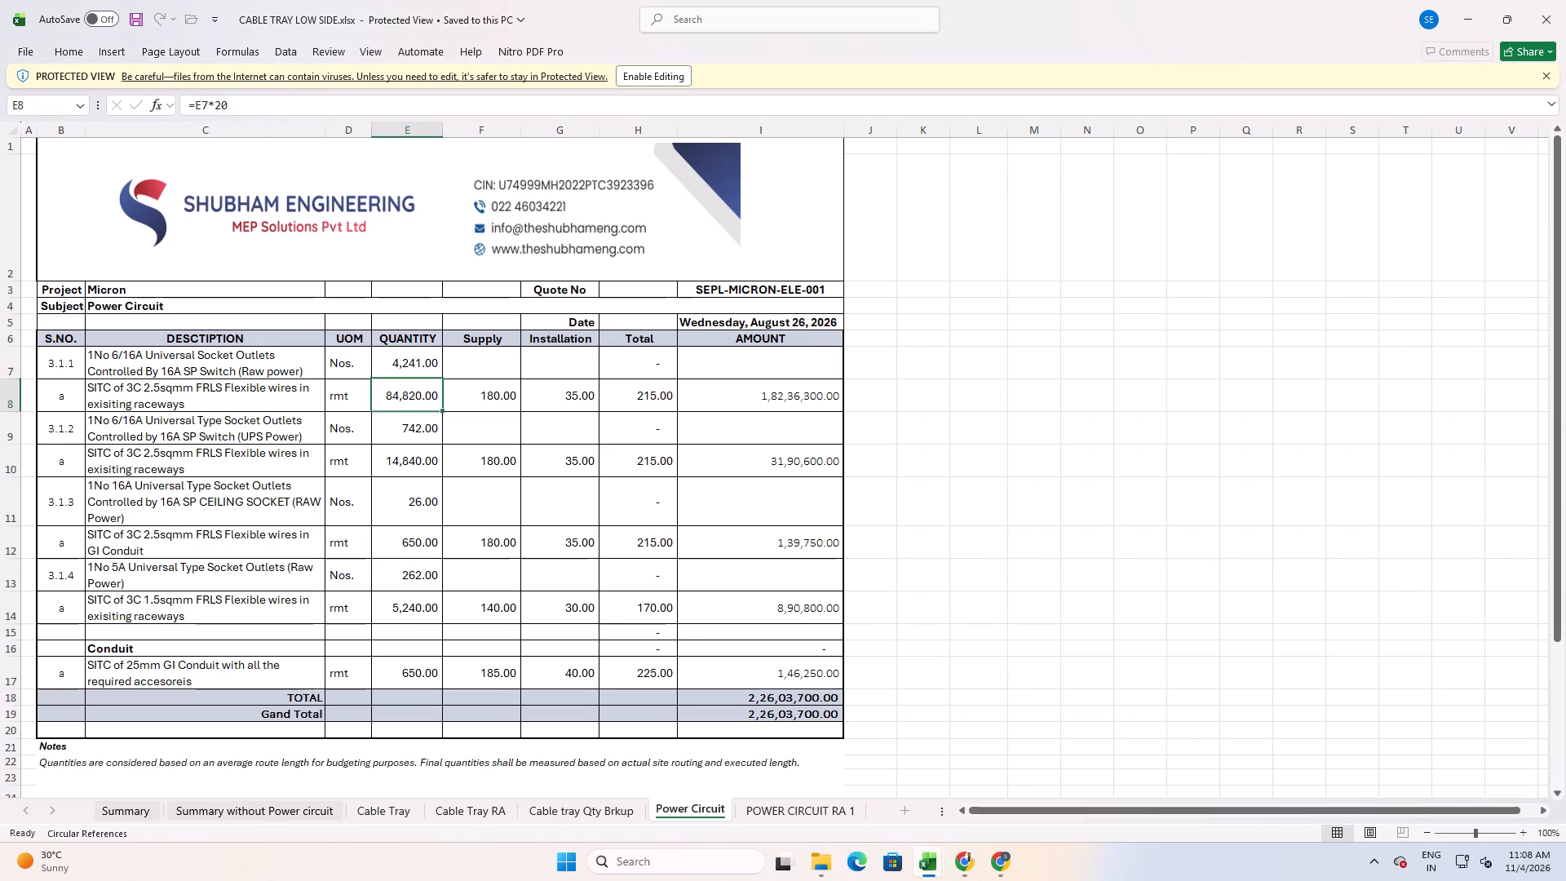
click(418, 462)
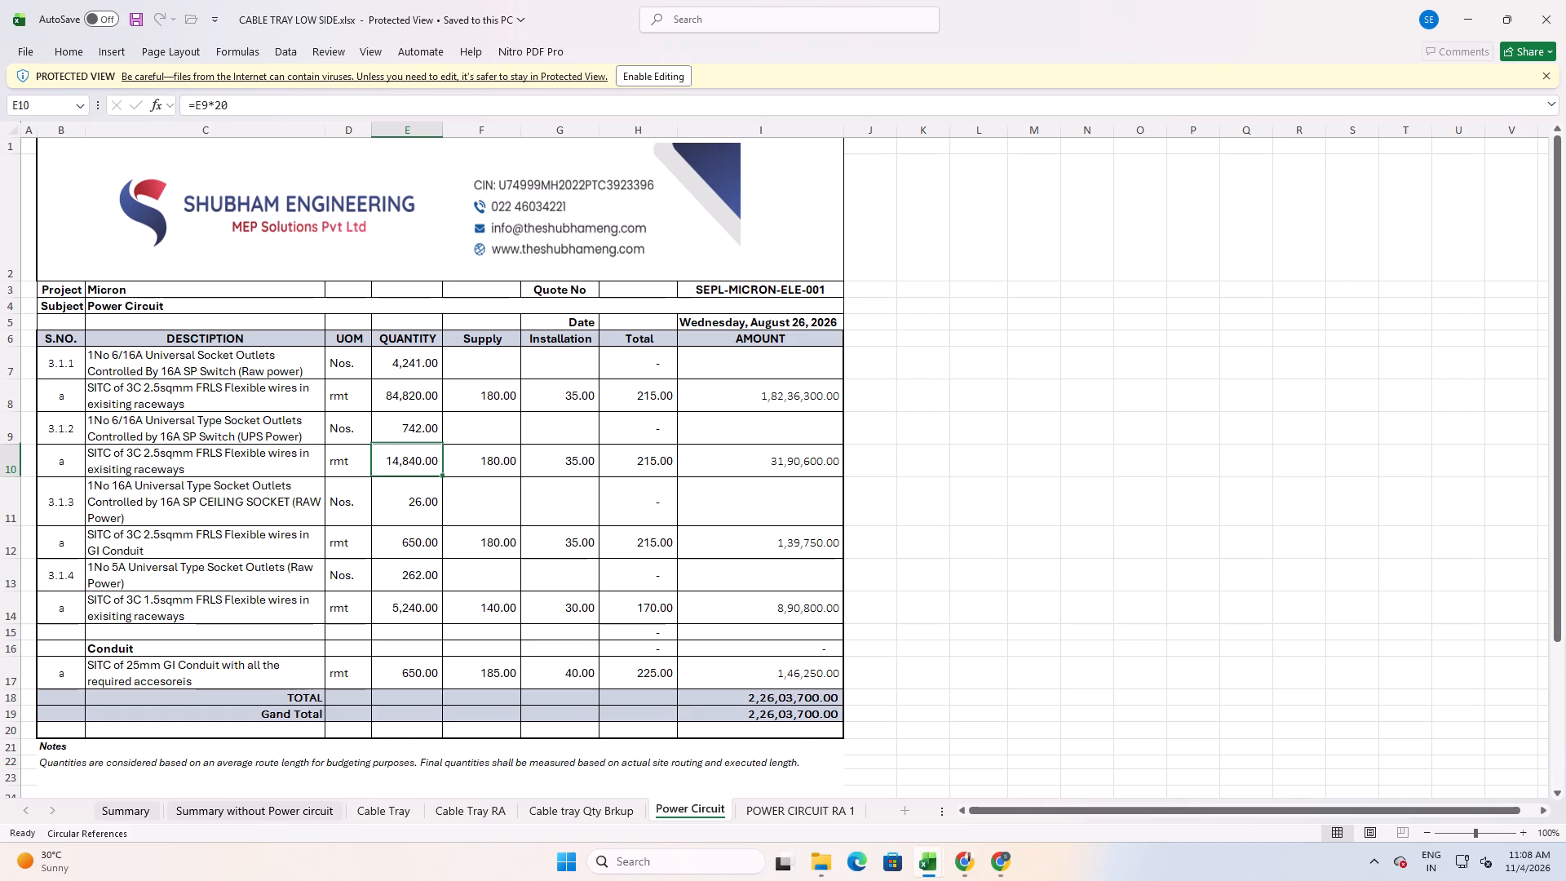
key(alt+Tab)
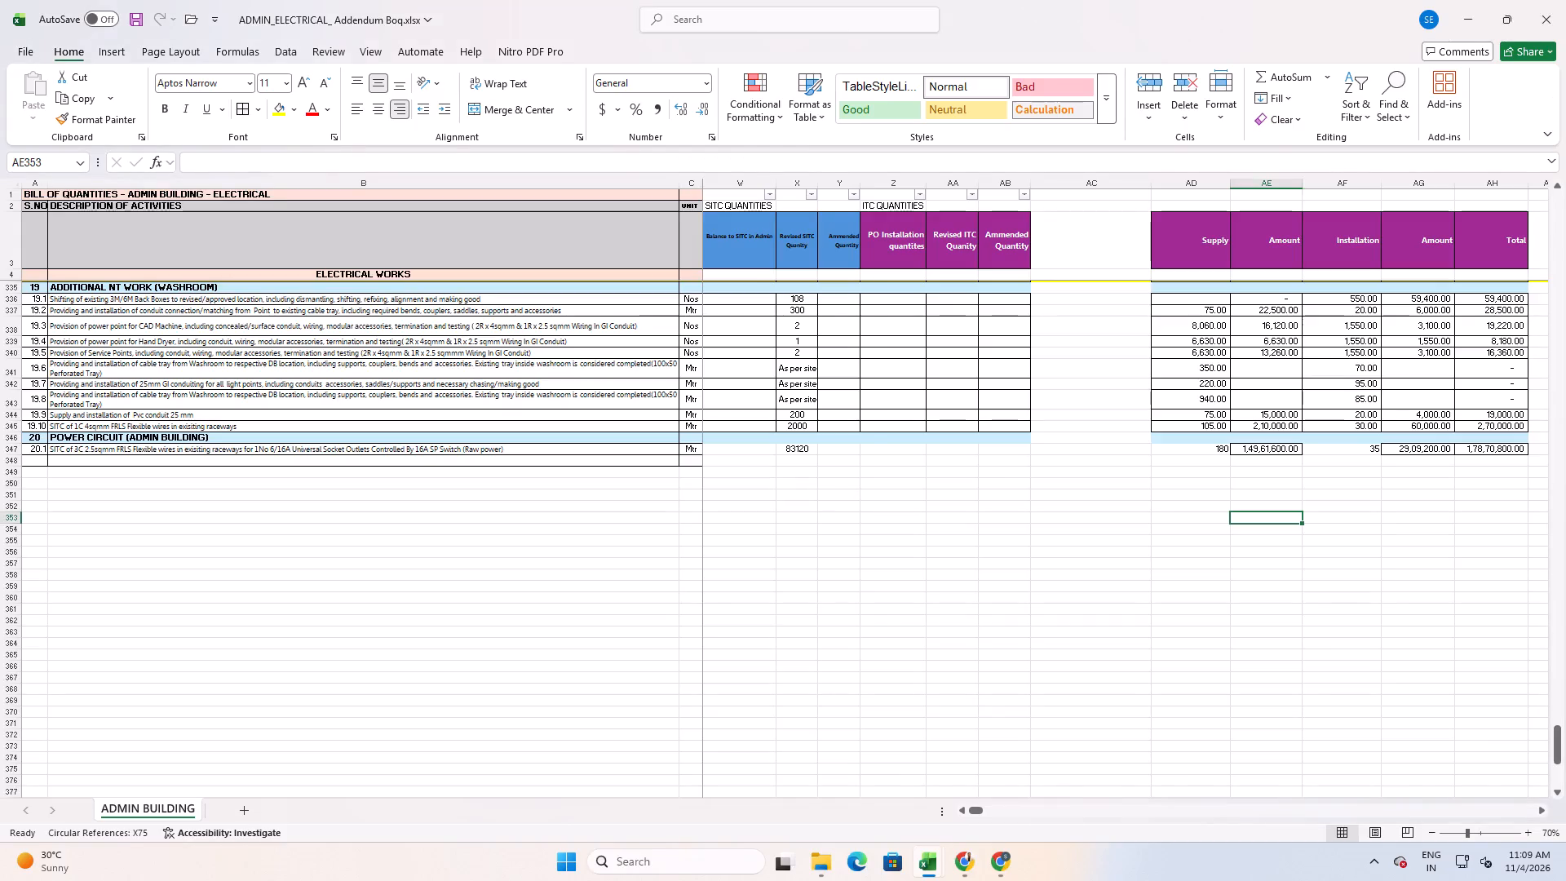
key(alt+Tab)
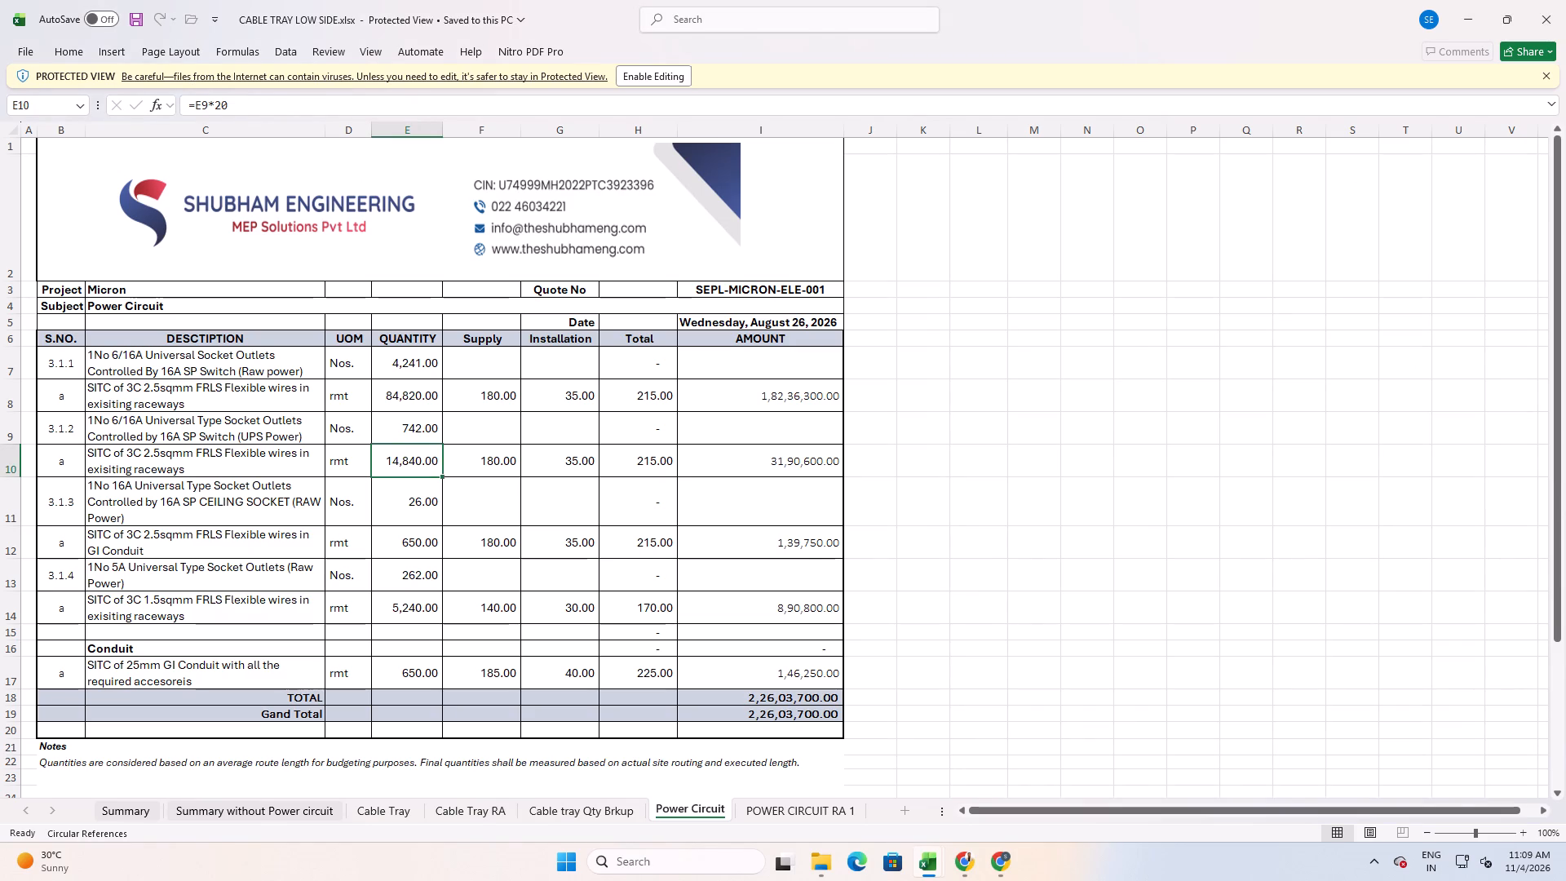
Replace the formula in item 20.1's Revised SITC Quantity with the fixed value 84820.
key(alt+Tab)
click(802, 448)
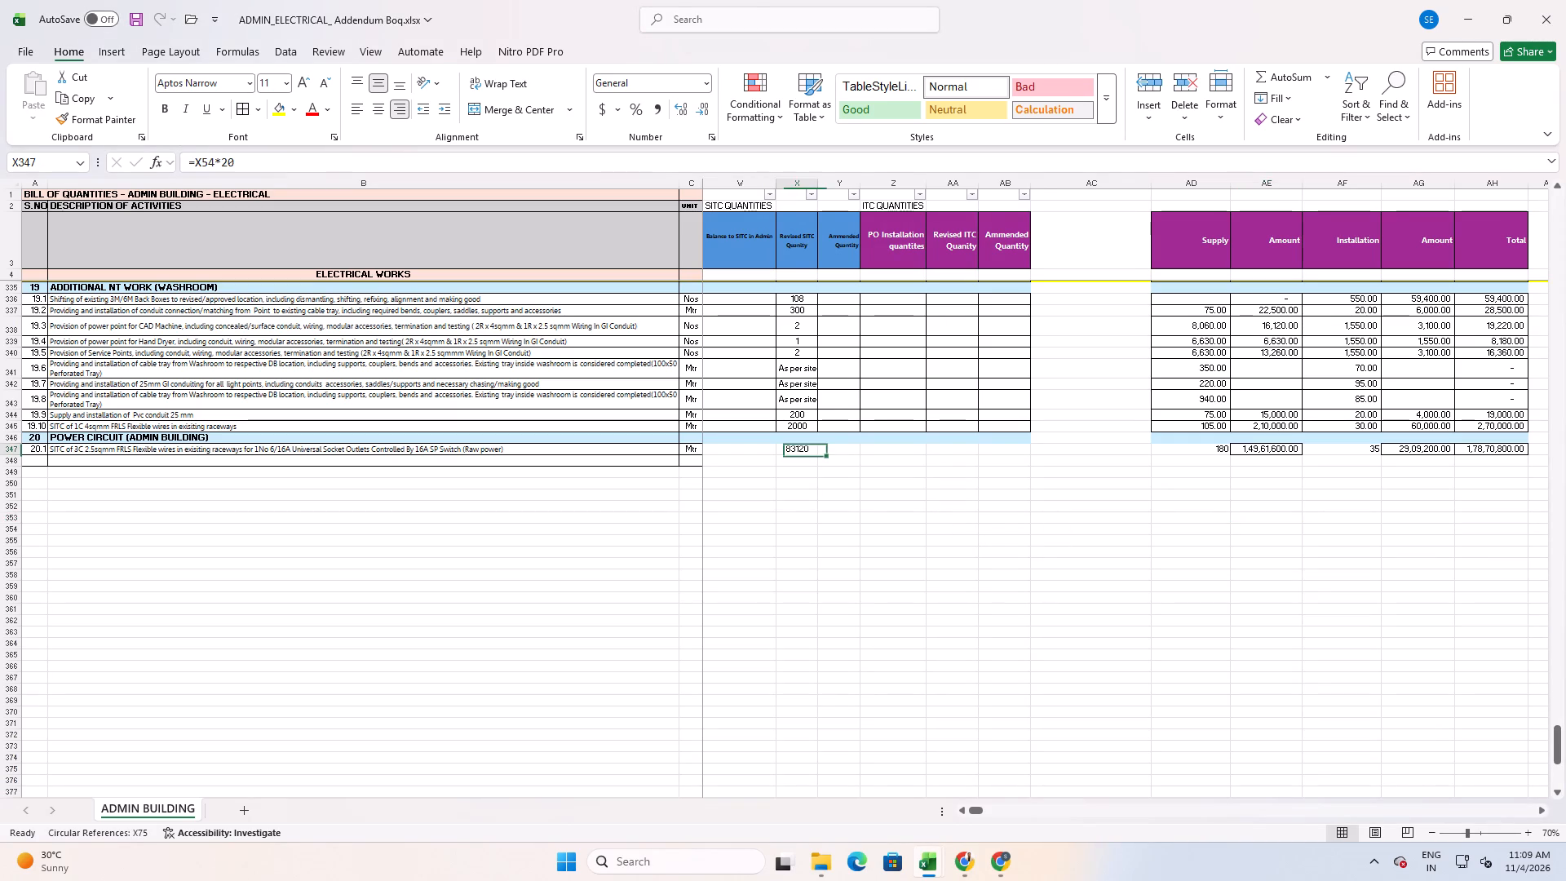
text(84)
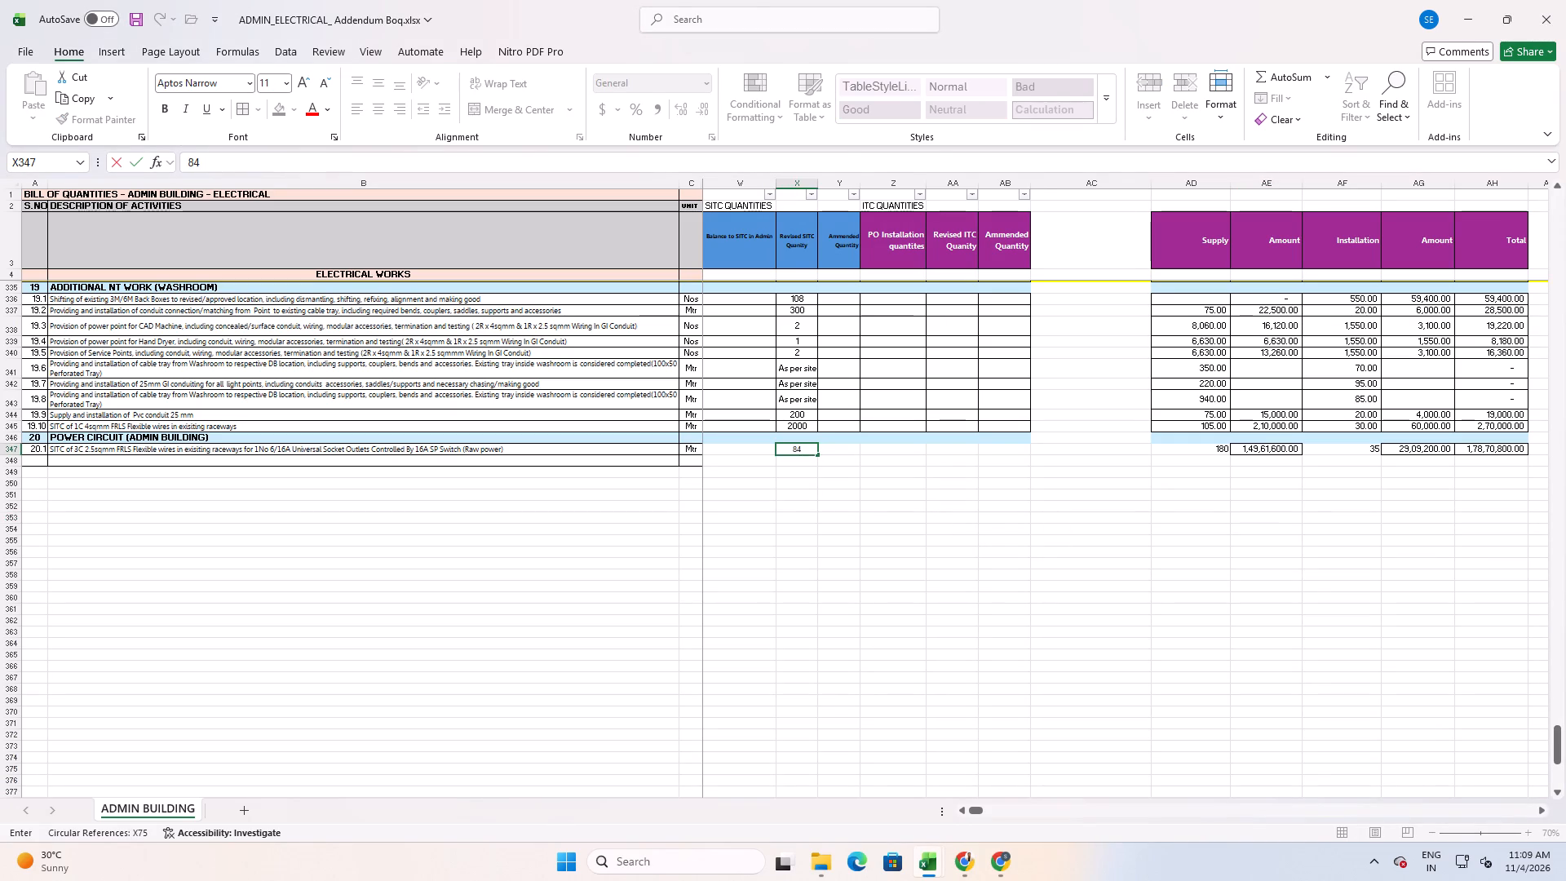
key(Down)
key(Up)
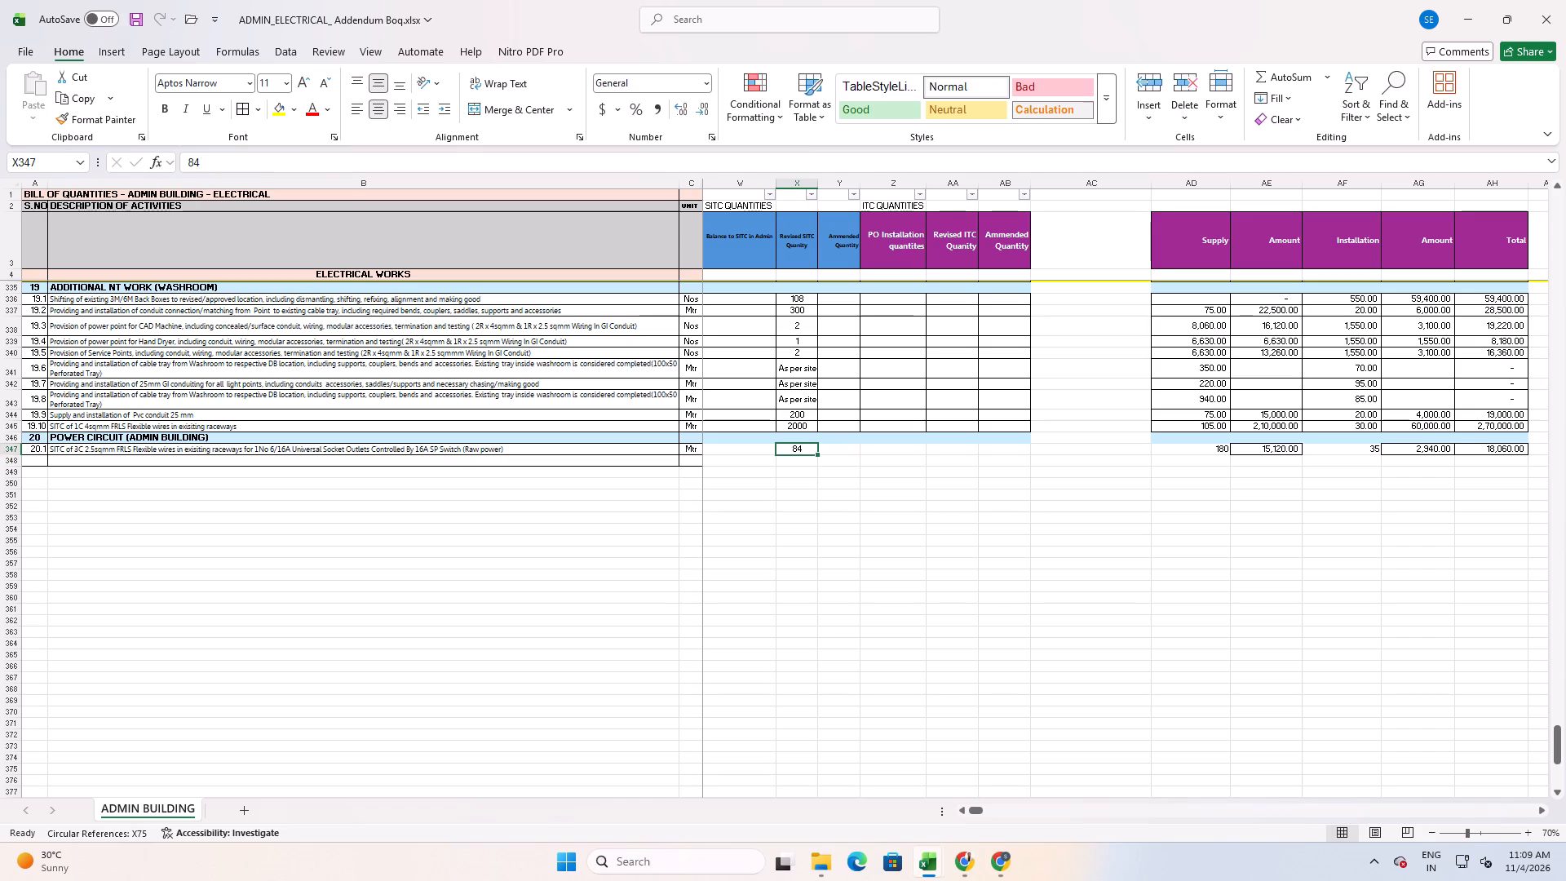
text(84)
text(82)
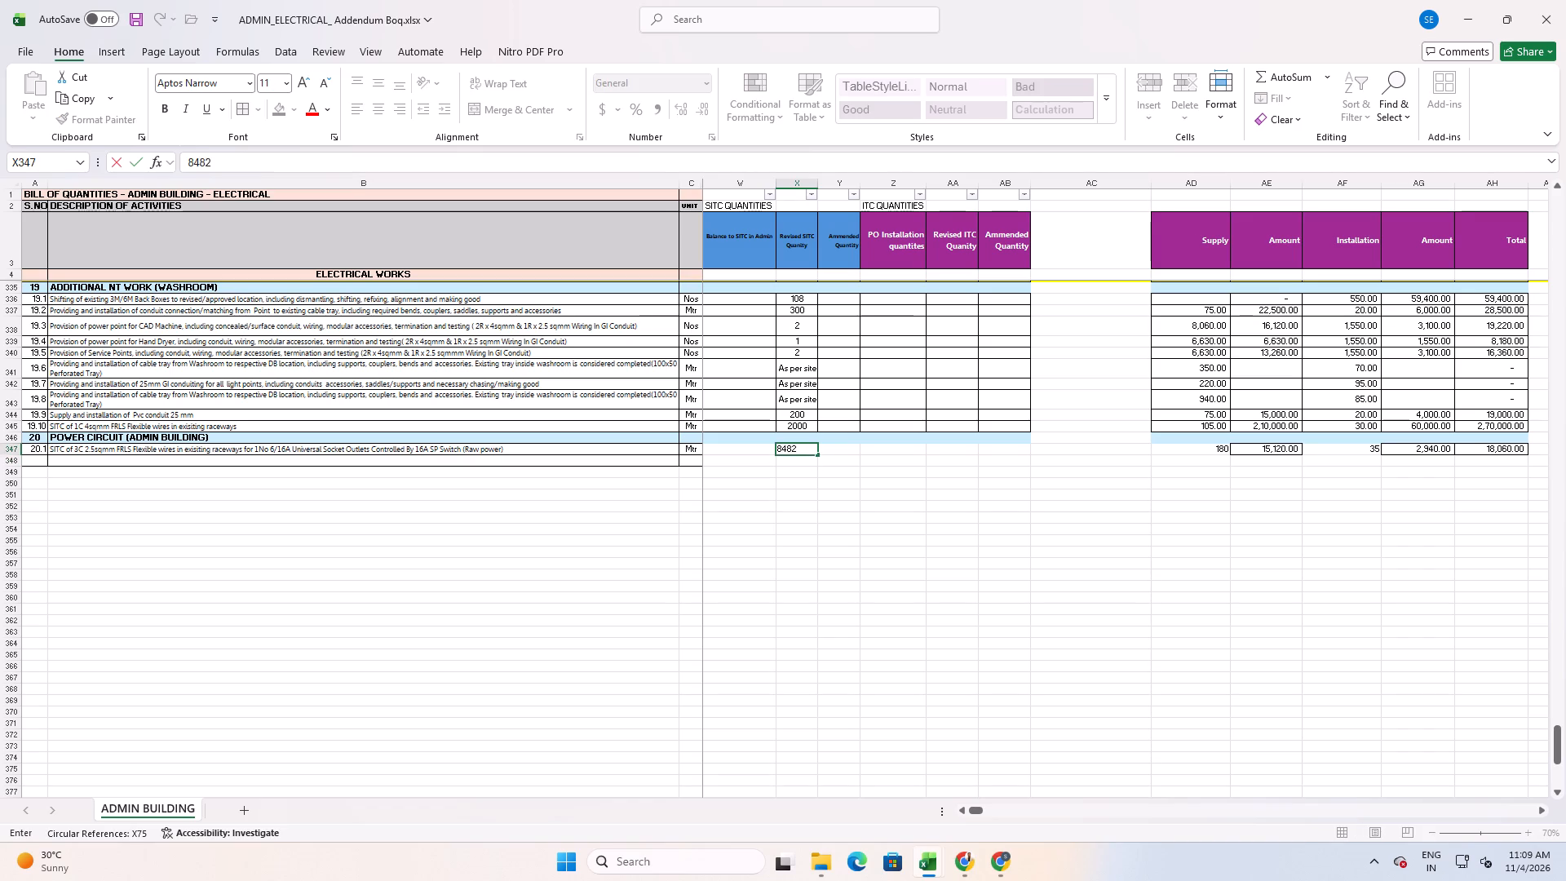
key(Return)
key(0)
key(Up)
text(84820)
key(Return)
Enter the 3.1.2 and 3.1.3 wire quantities, 14840 and 650, as Revised SITC Quantities in the two rows below item 20.1.
key(alt+Tab)
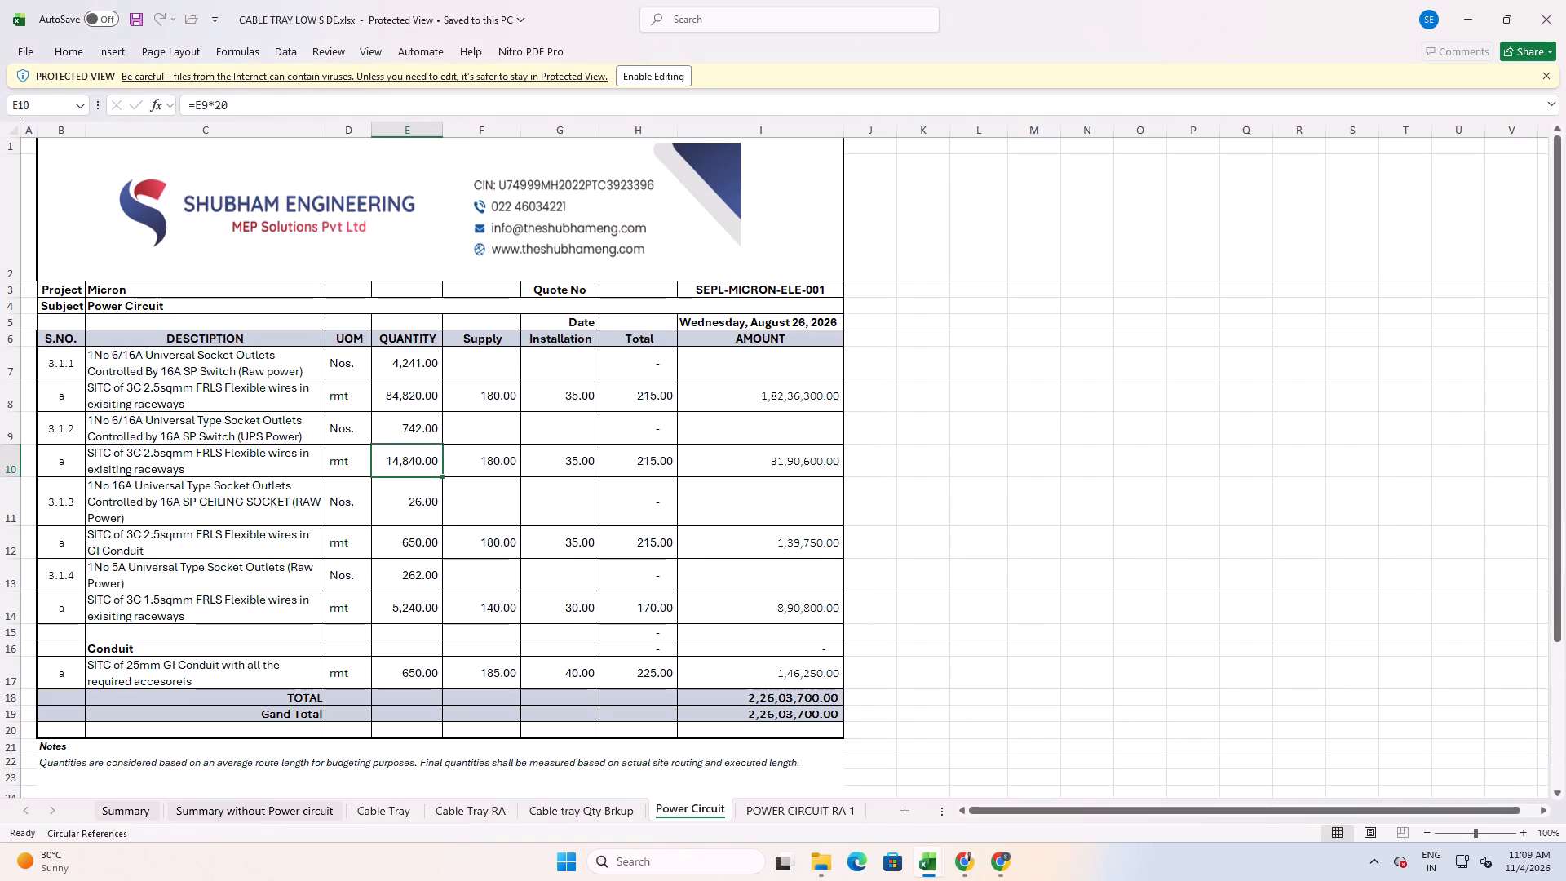
key(alt+Tab)
text(14840)
key(Return)
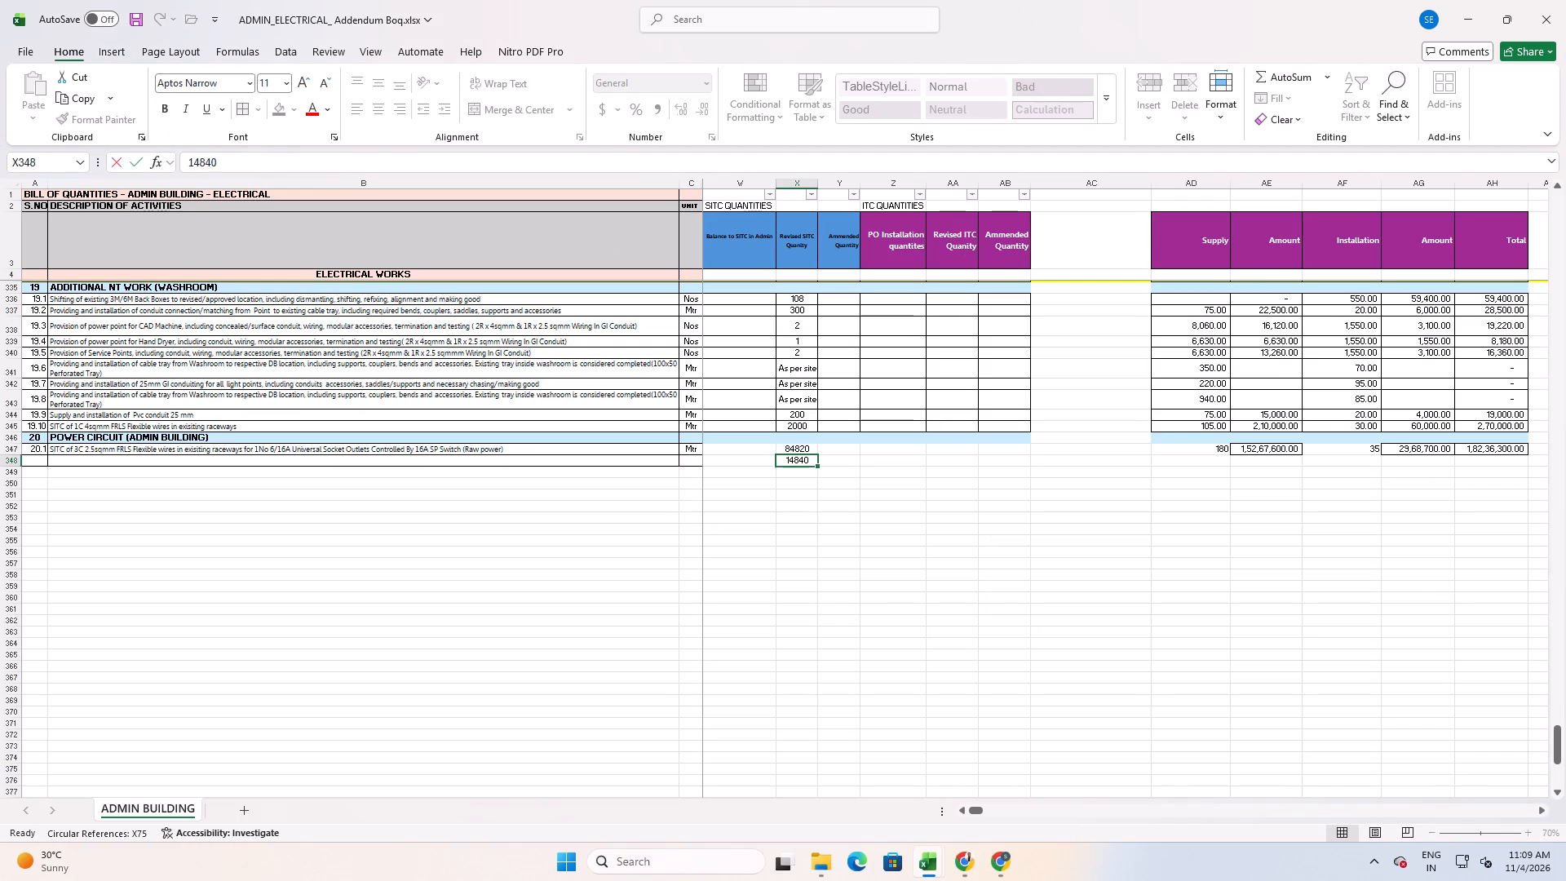
key(alt+Tab)
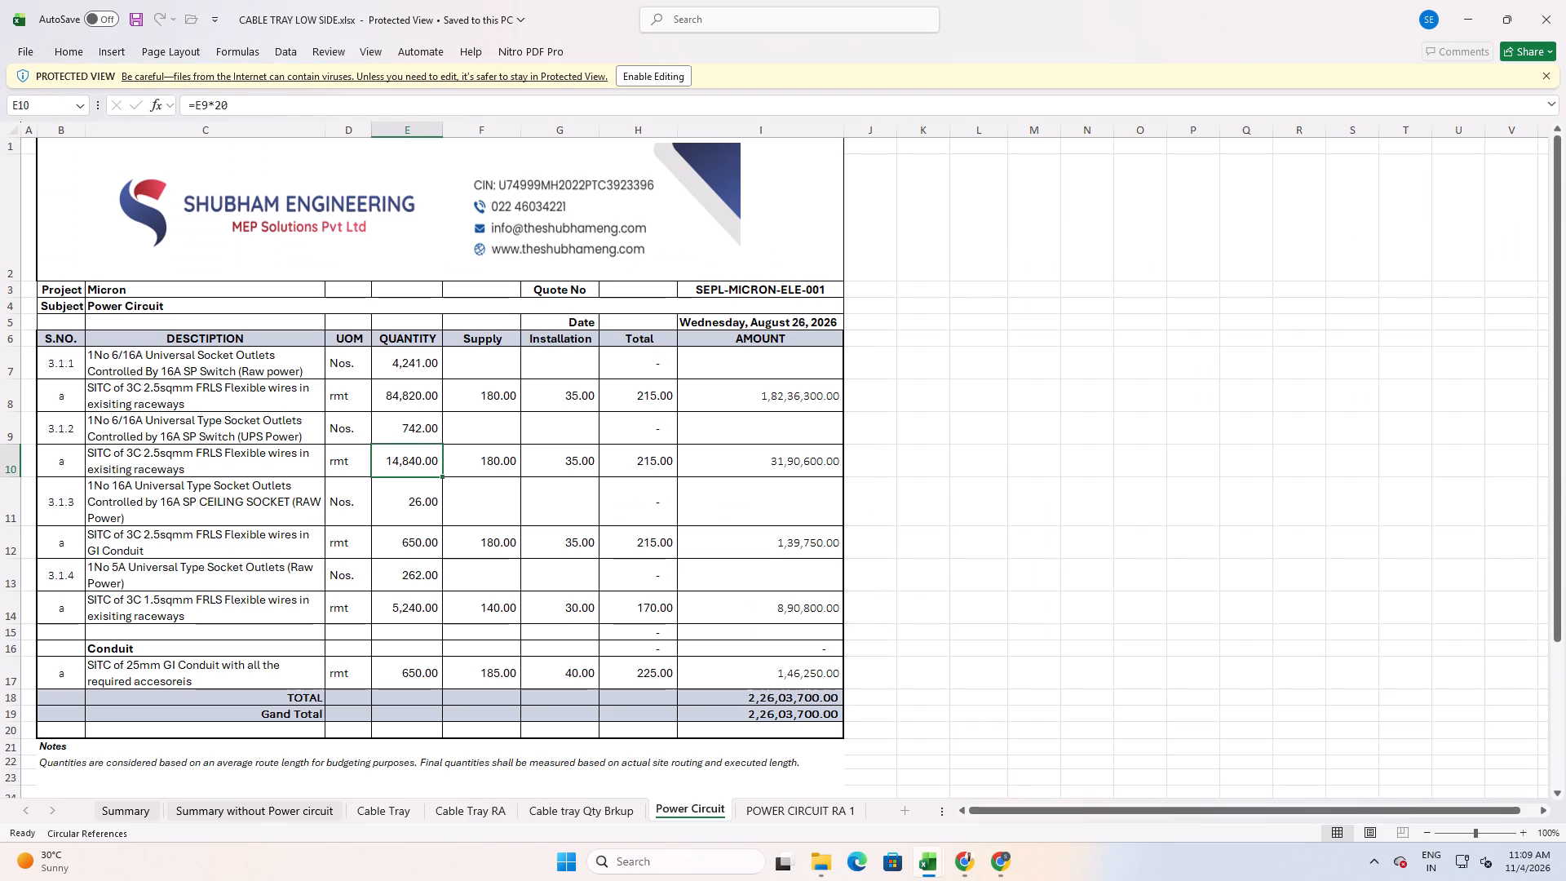
key(alt+Tab)
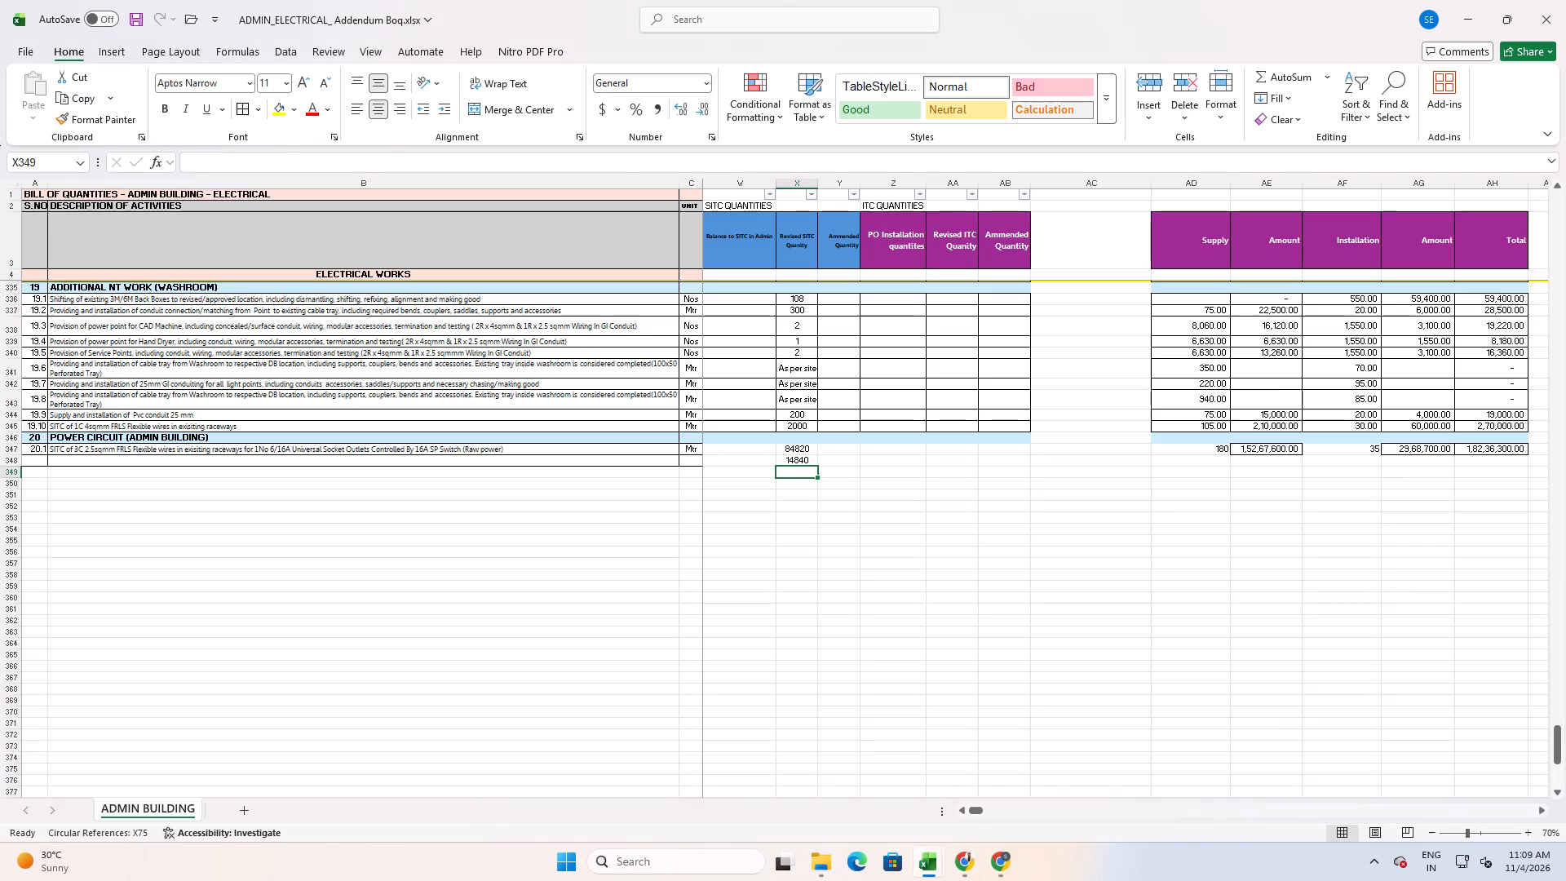
text(650)
key(Return)
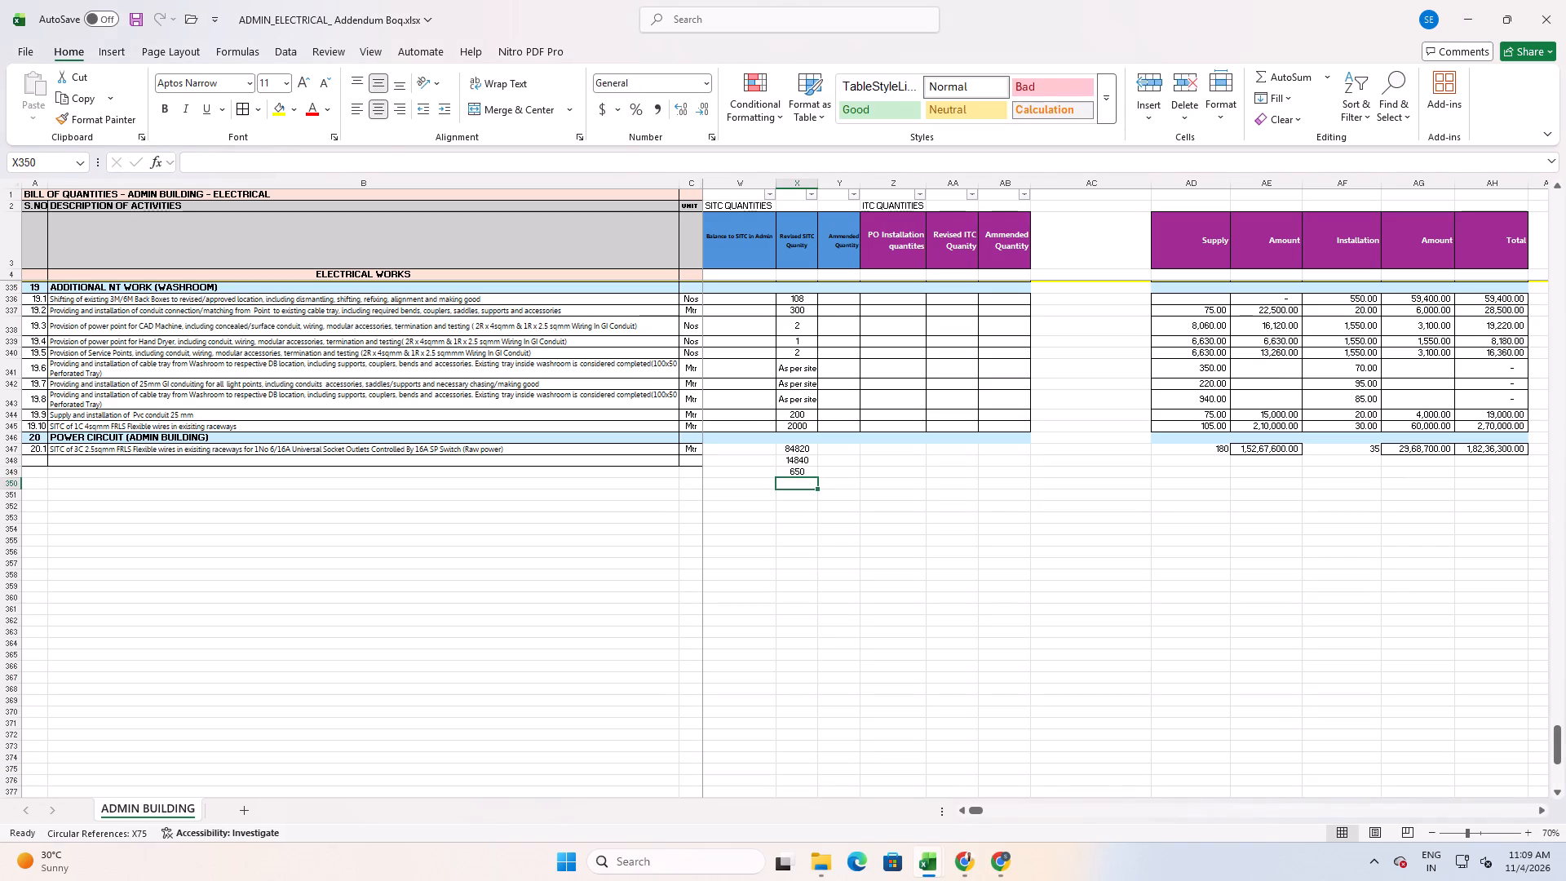
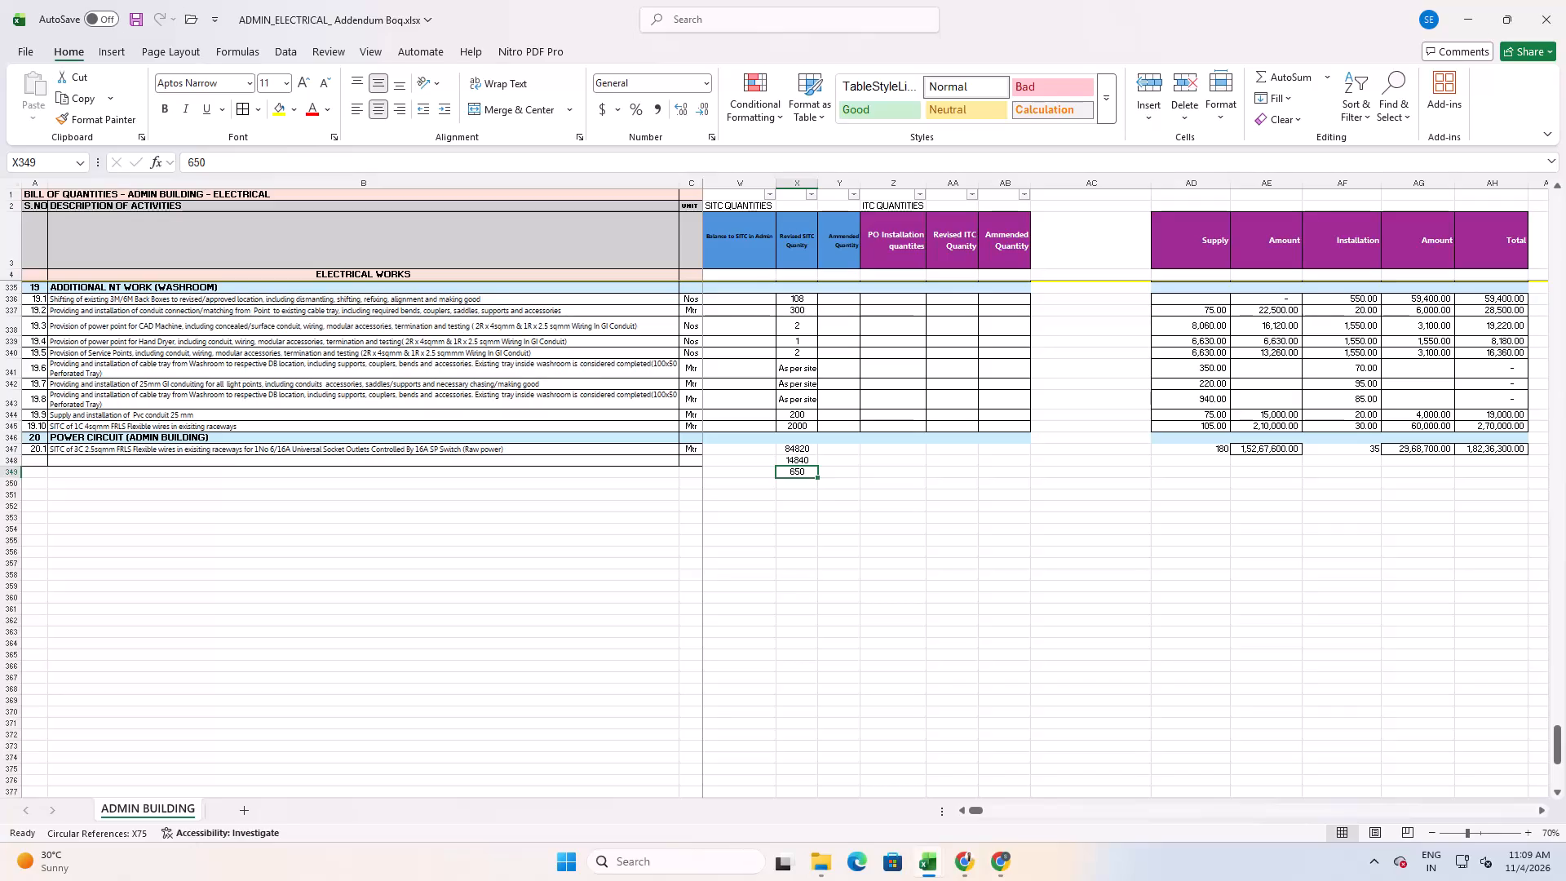
Add a formula below the three Revised SITC wire quantities in section 20 that sums all three.
key(alt+Tab)
key(alt+Tab)
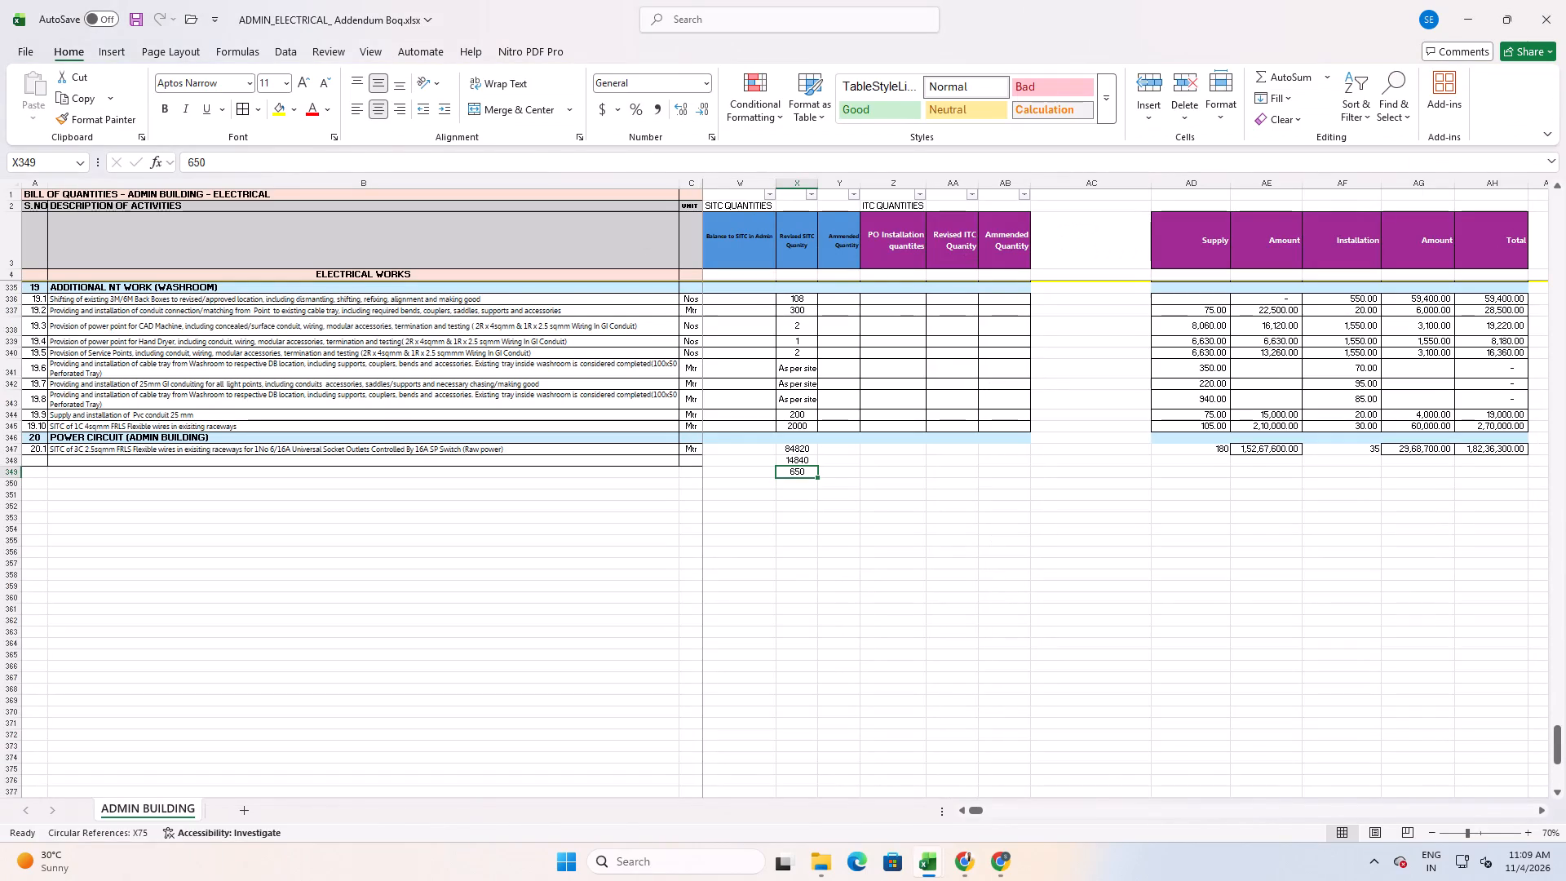
key(Down)
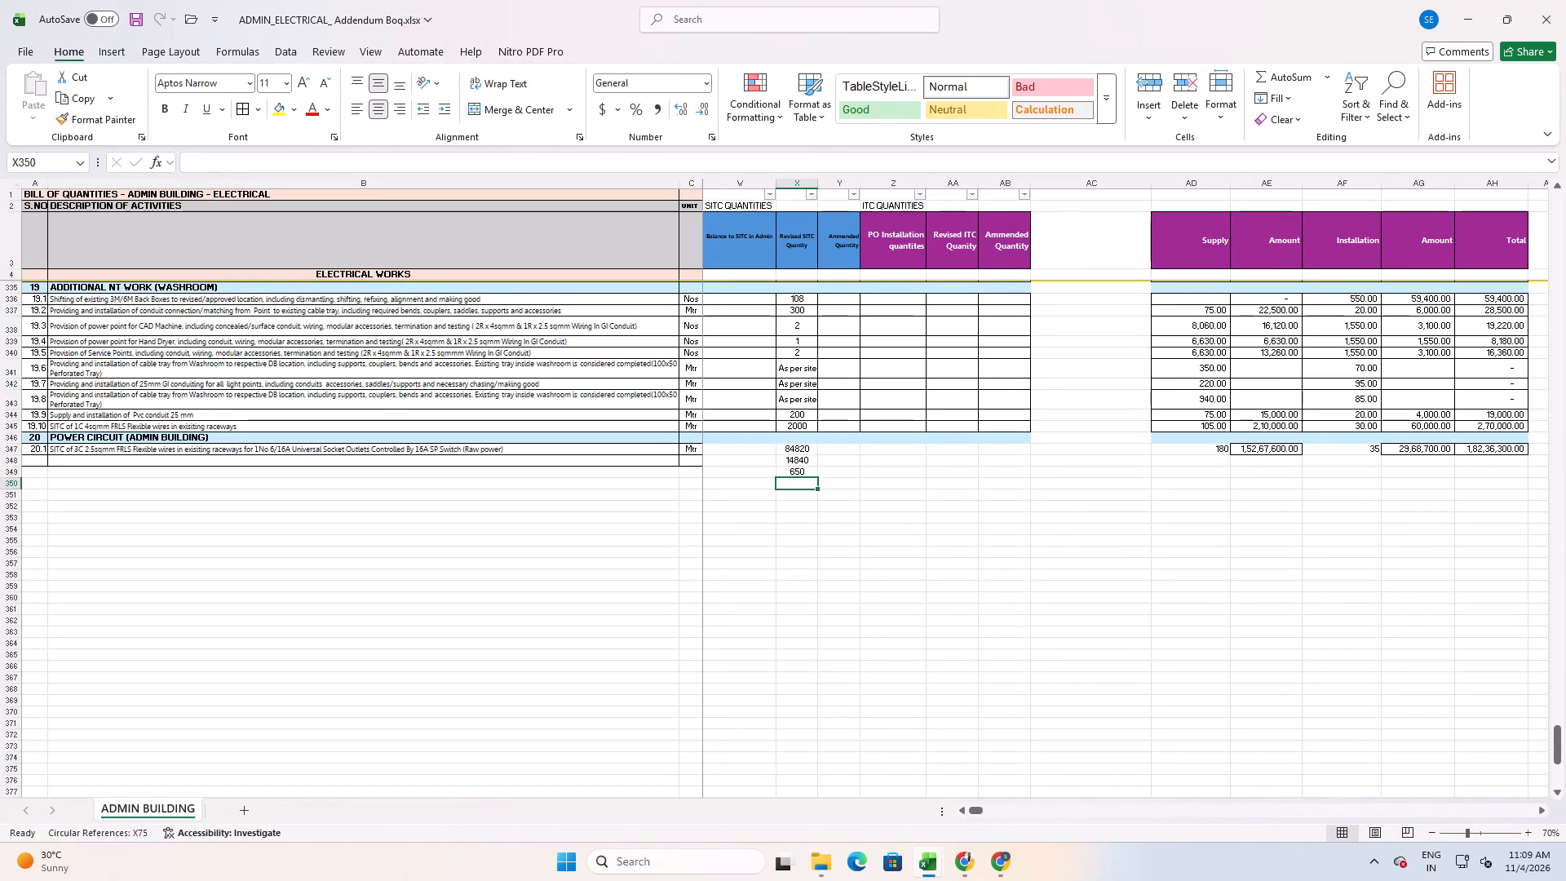
key(equal)
key(Up)
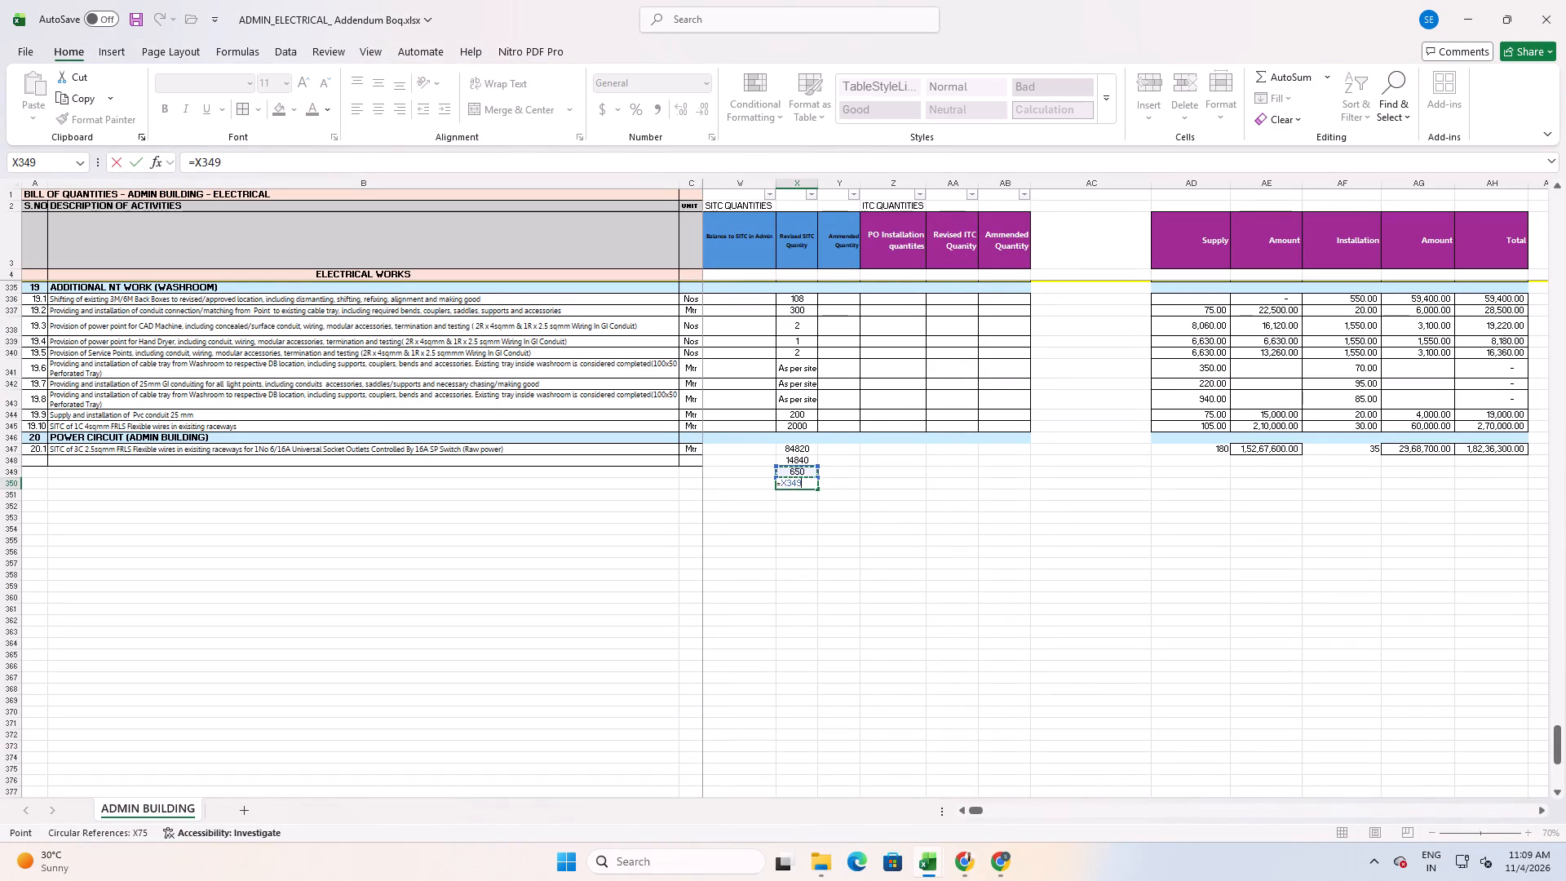
key(plus)
key(Up)
key(Up)
key(plus)
key(Up)
key(Up)
key(Up)
key(Return)
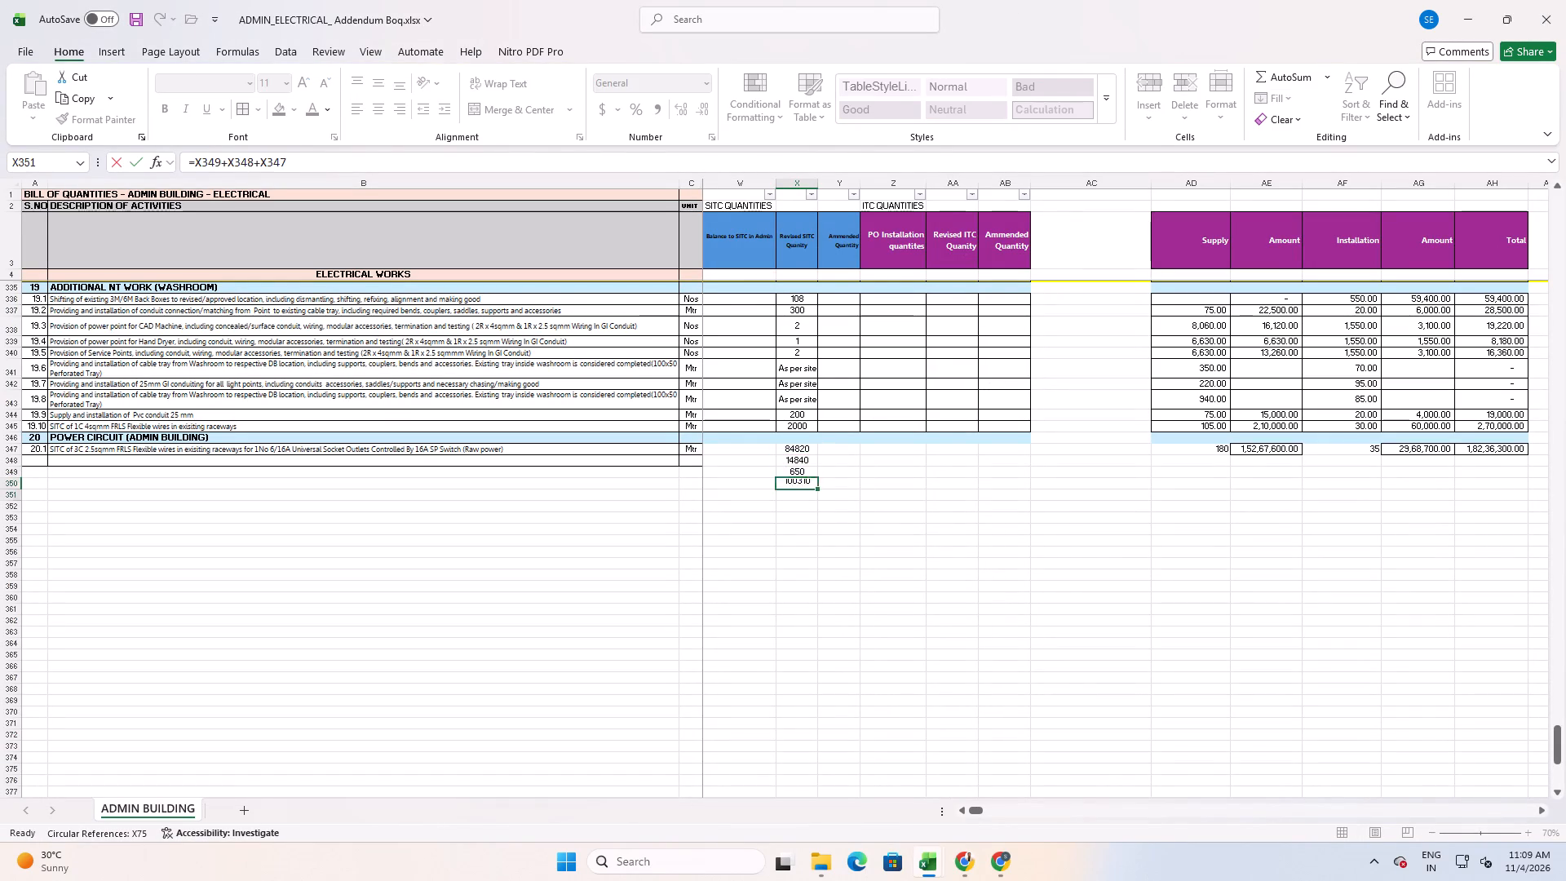
Copy the summed wire quantity into item 20.1's Revised SITC Quantity as the fixed value 100310.
key(Up)
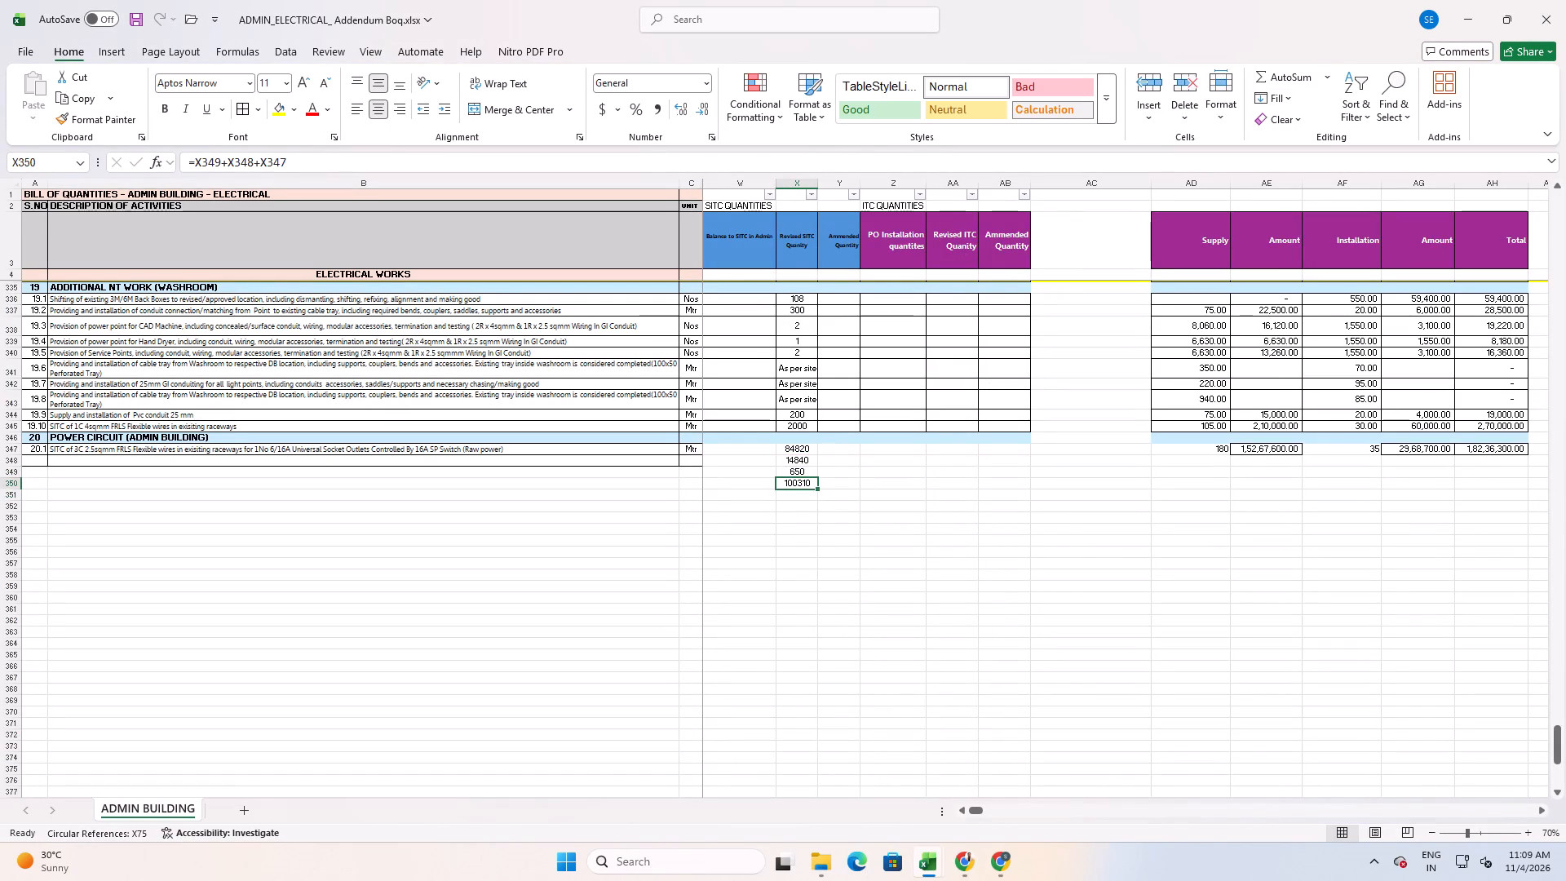
key(ctrl+c)
key(Up)
key(Up)
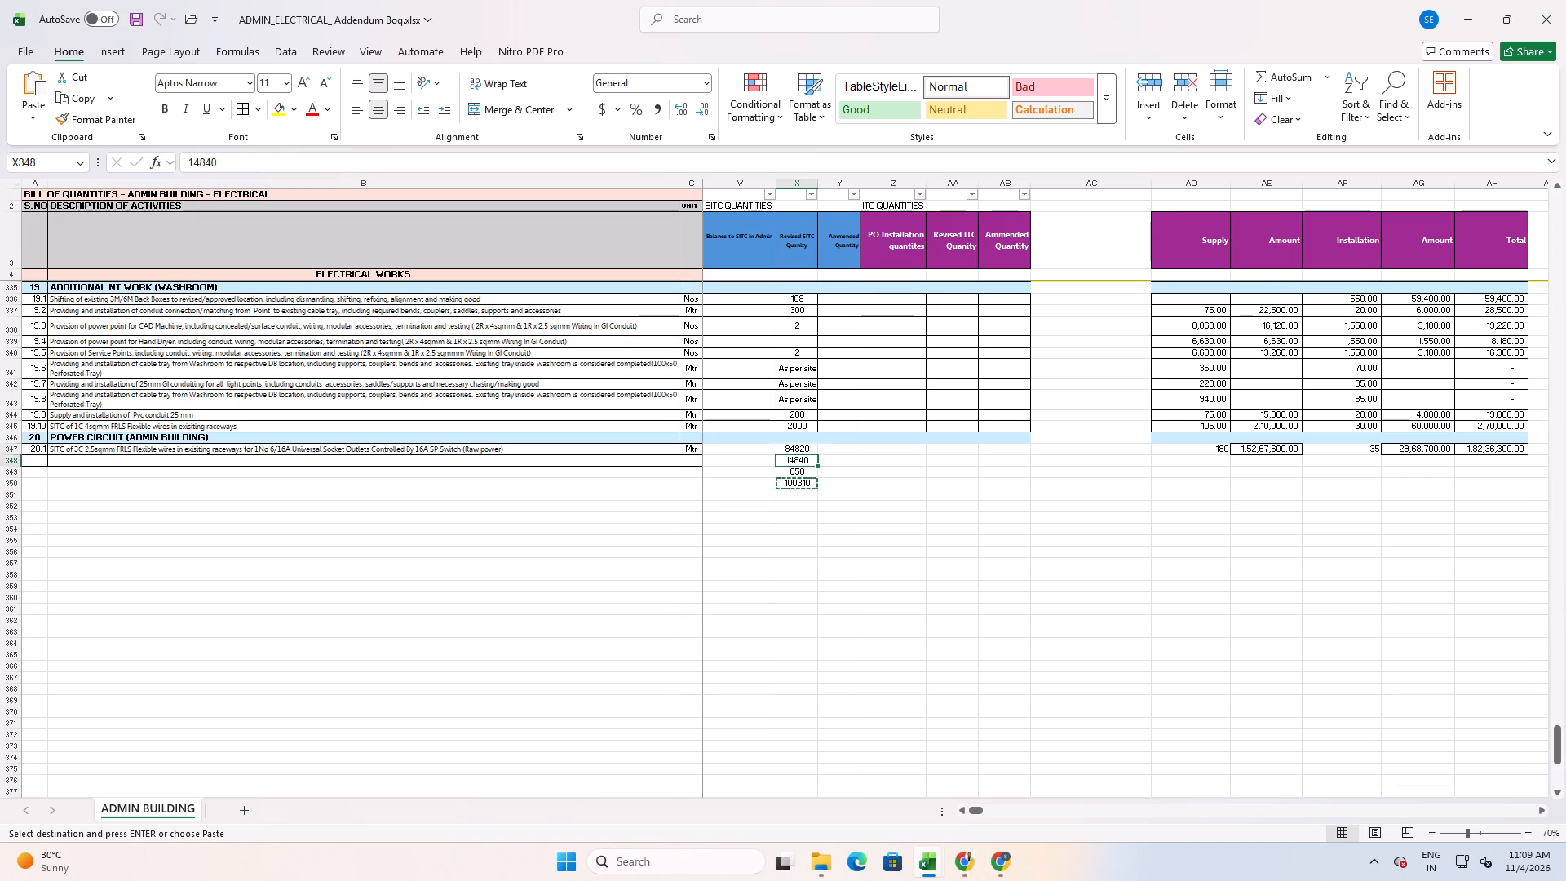
key(Up)
key(ctrl+shift+v)
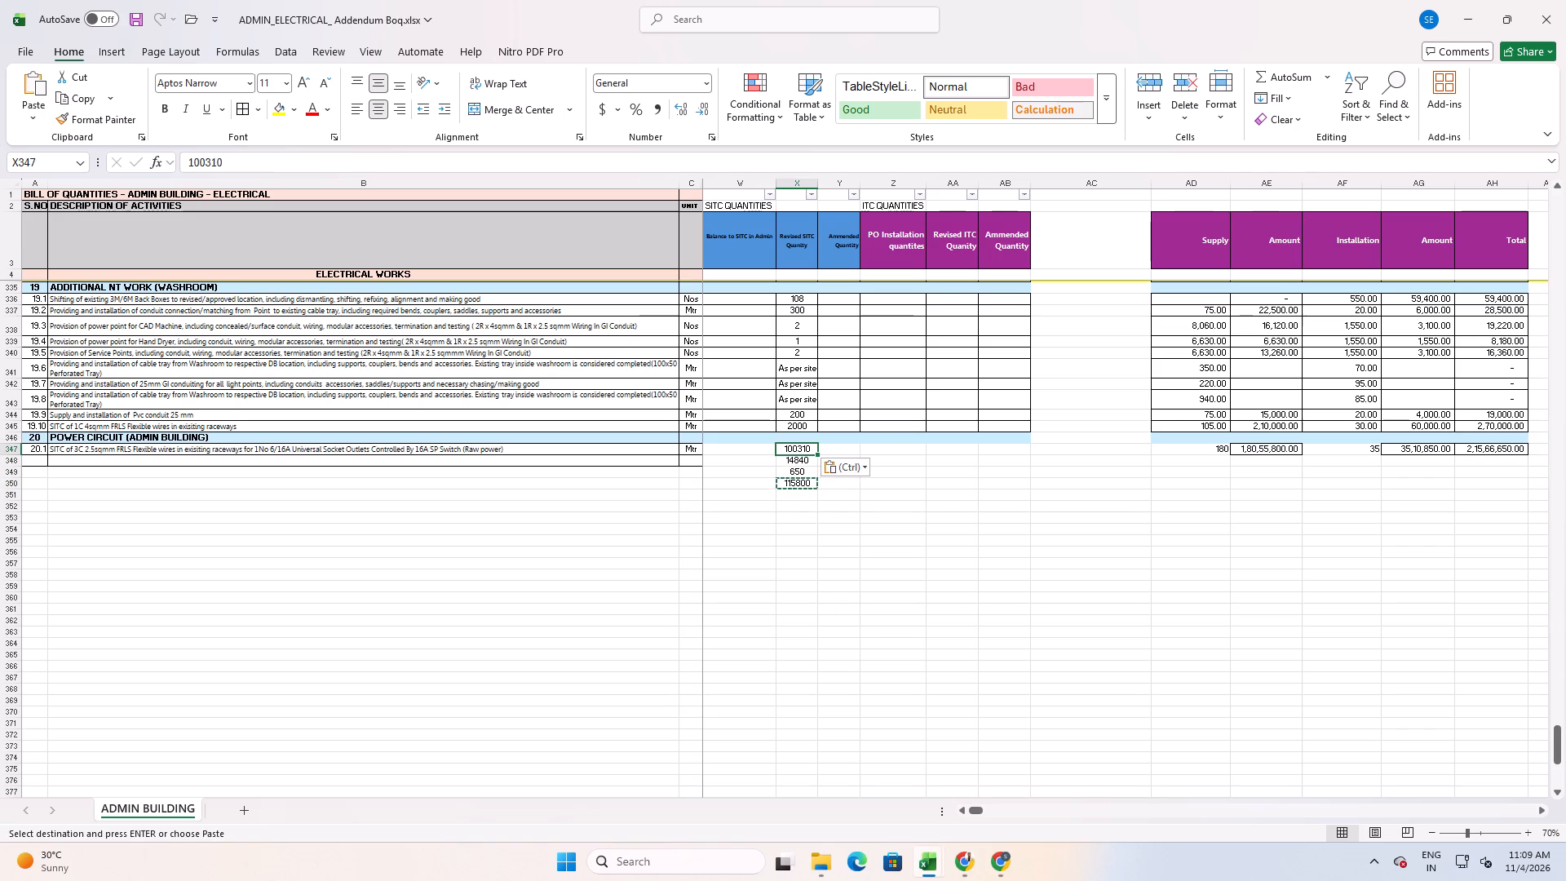
Clear the two helper quantities and the sum formula from the Revised SITC Quantity cells below item 20.1.
key(Down)
key(Delete)
key(Down)
key(Delete)
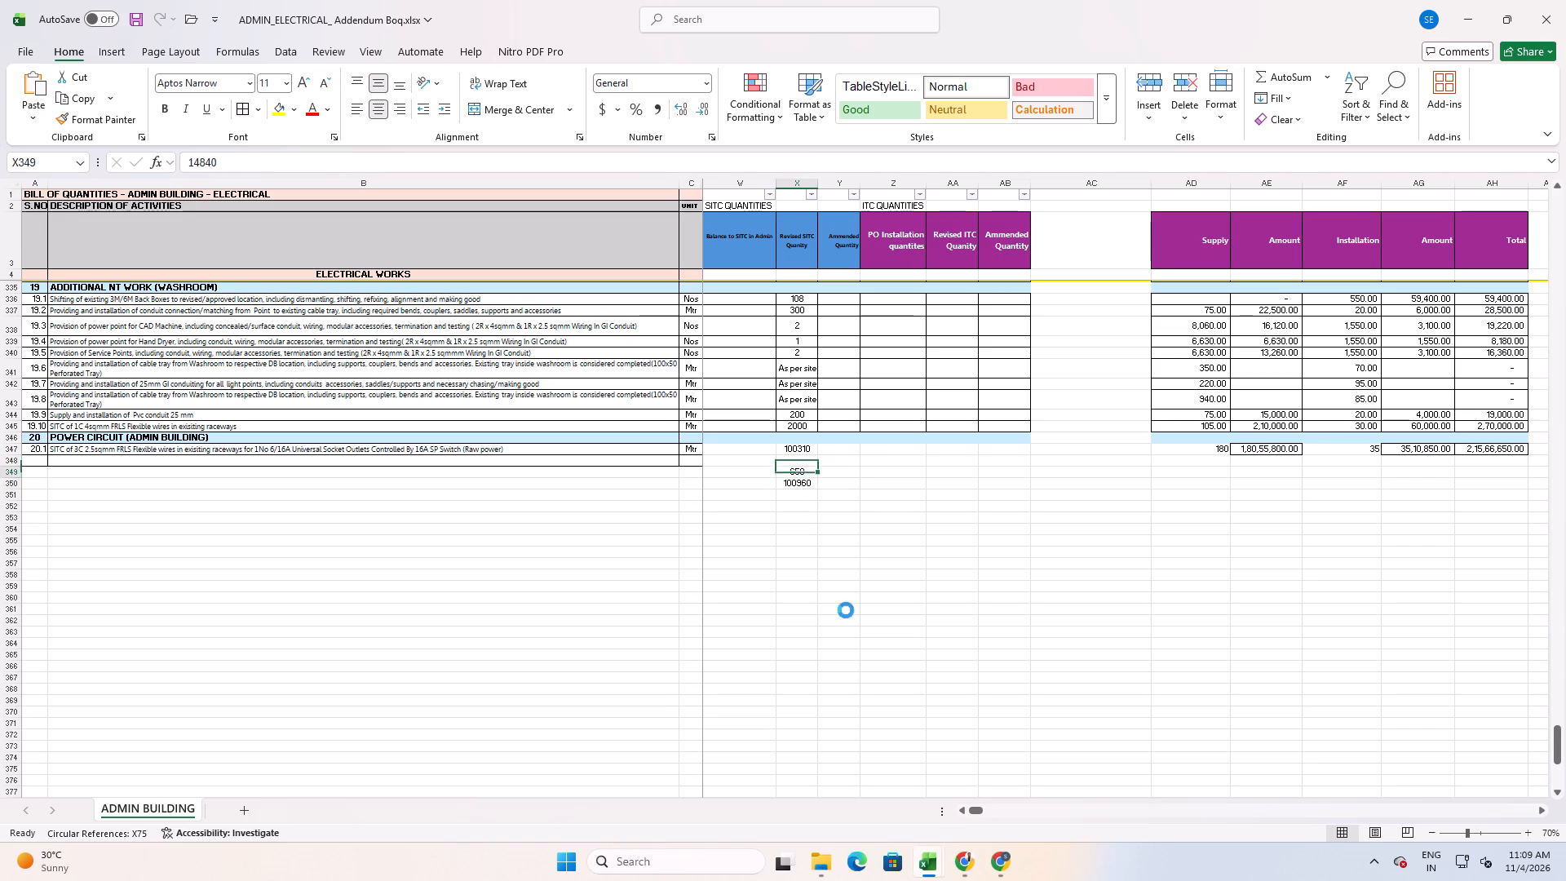
key(Down)
key(Delete)
key(Up)
key(Up)
key(Up)
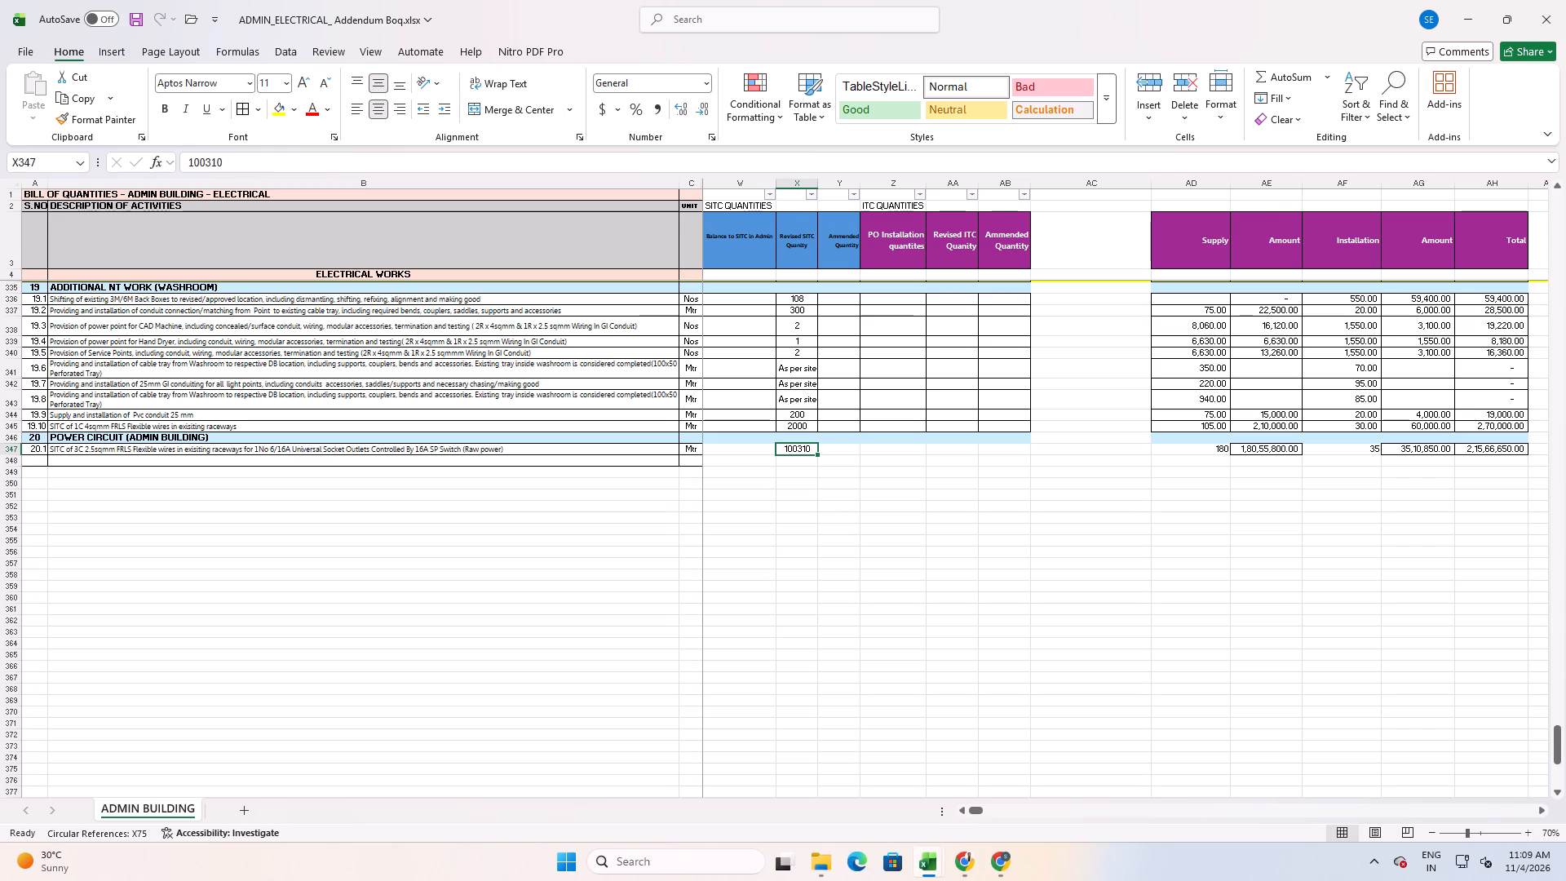
Check the formulas behind item 20.1's supply Amount, installation Amount and Total.
double_click(1225, 447)
key(Escape)
double_click(1277, 450)
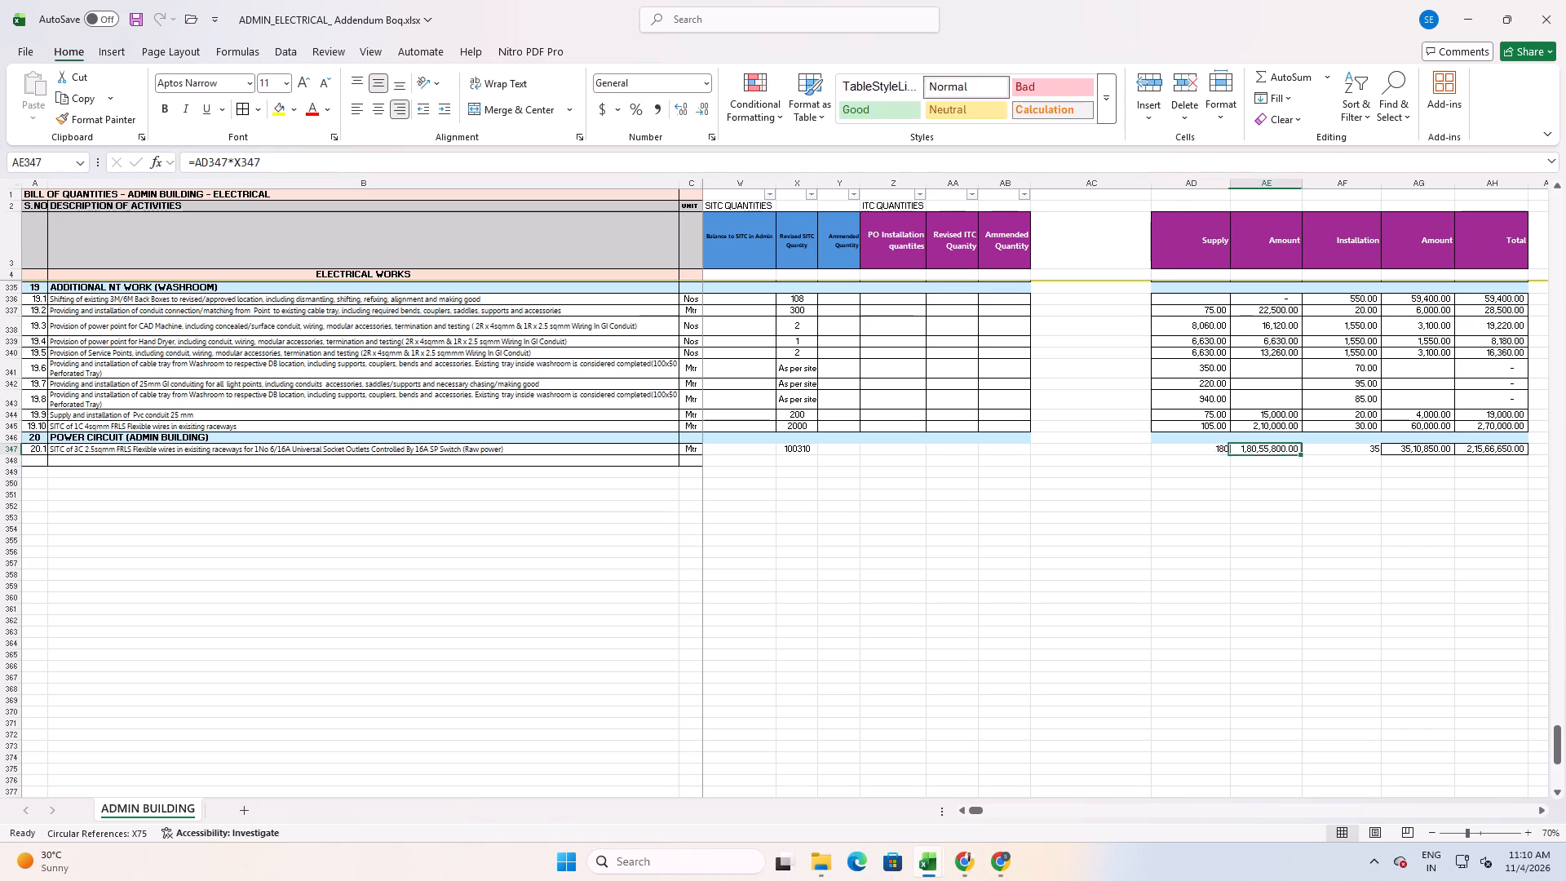
key(Escape)
double_click(1414, 449)
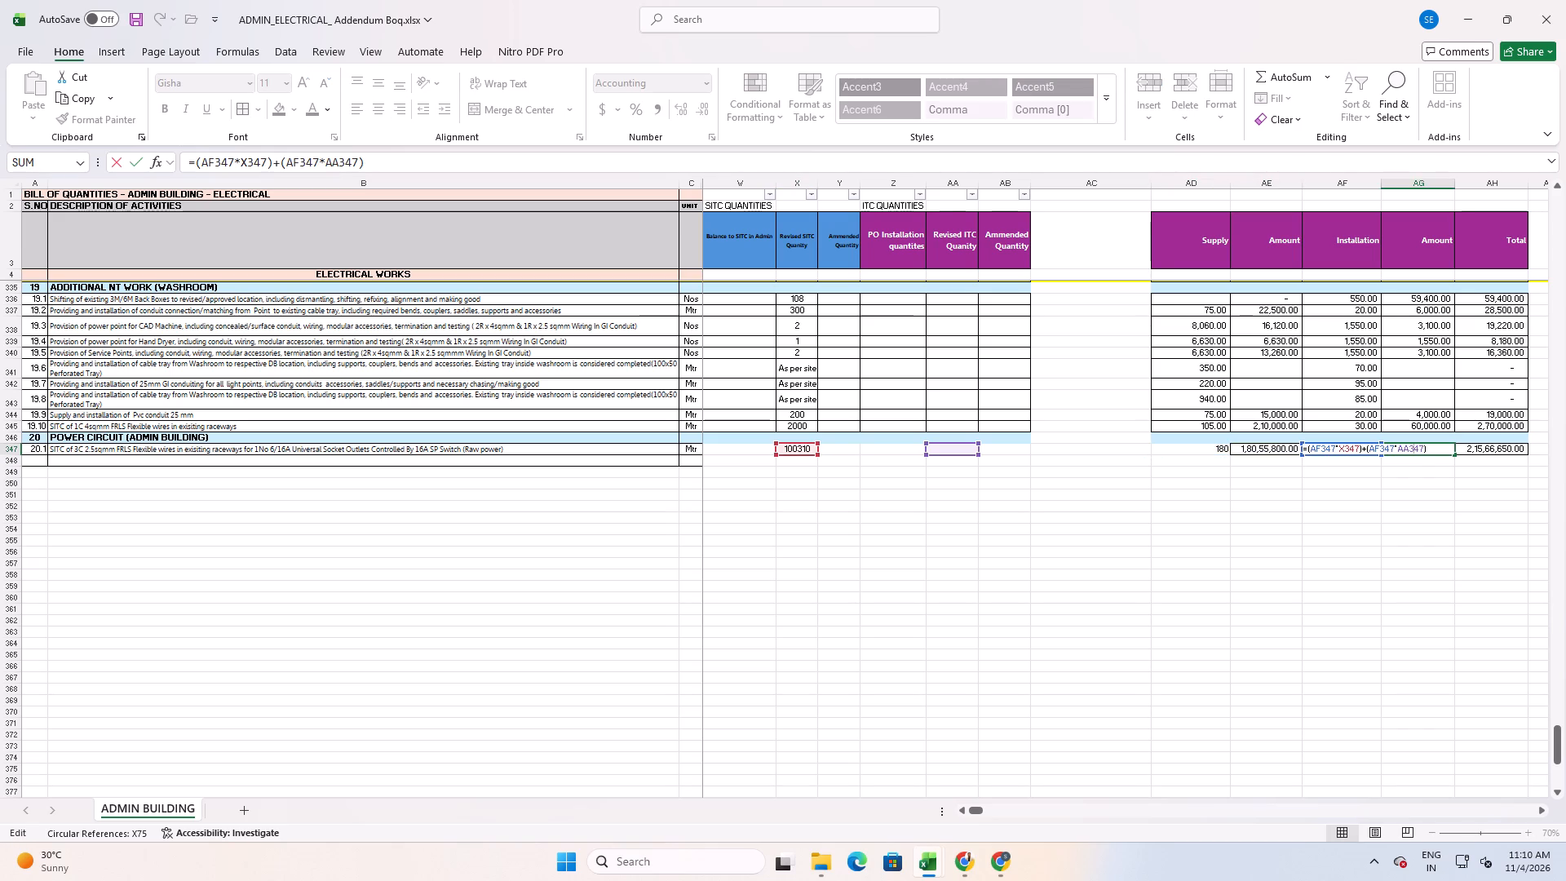
key(Escape)
double_click(1478, 449)
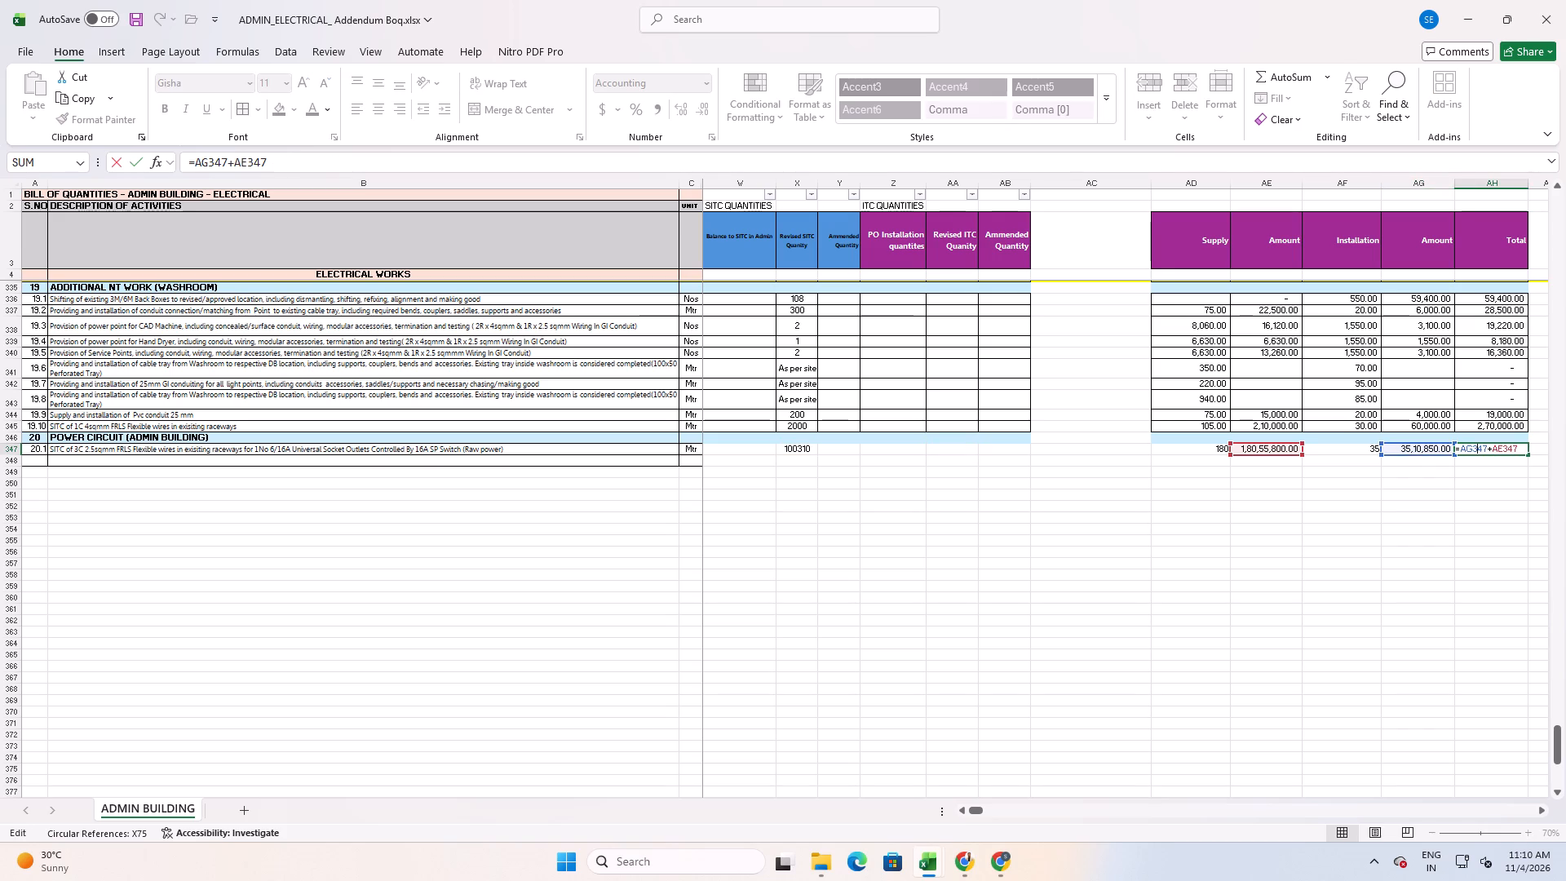
key(Escape)
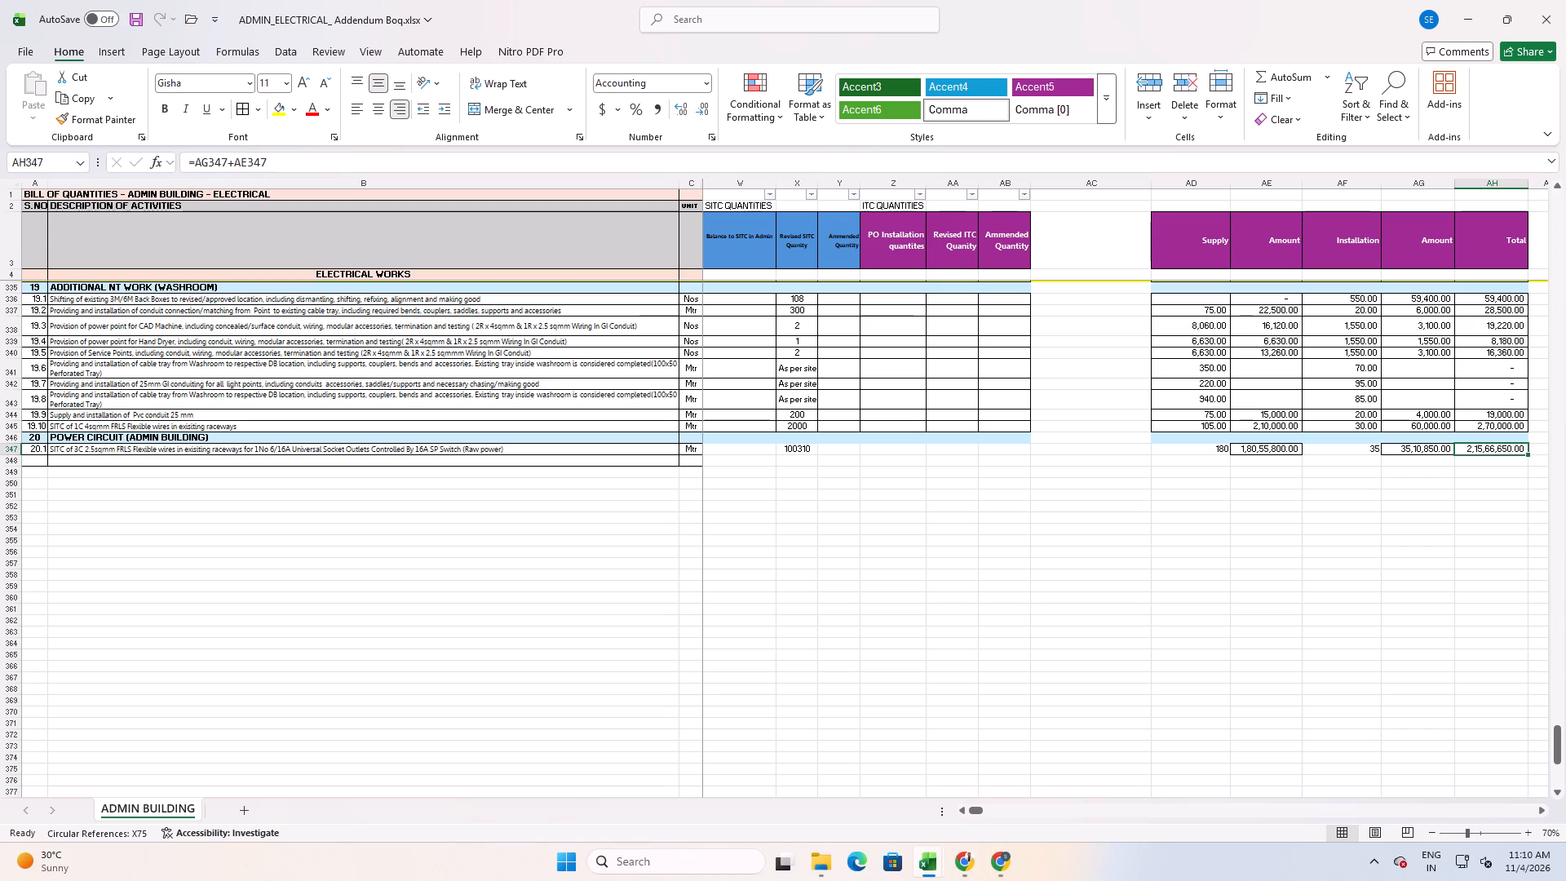
Add item 20.2 below 20.1 with the Power Circuit sheet's description "SITC of 3C 1.5sqmm FRLS Flexible wires in exisiting raceways".
key(alt+Tab)
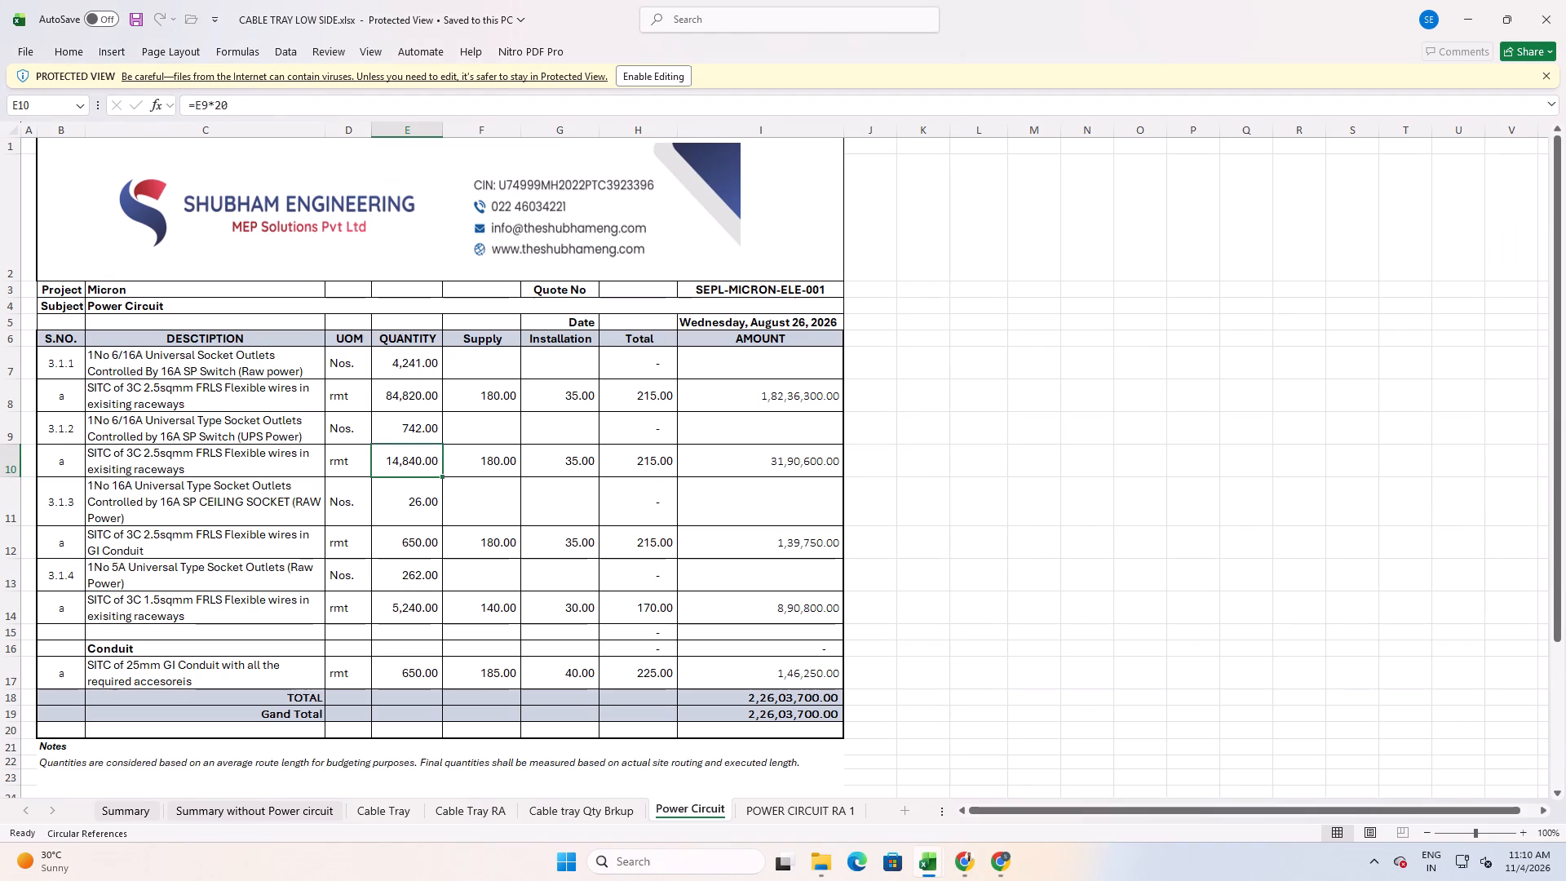
click(175, 598)
key(ctrl+c)
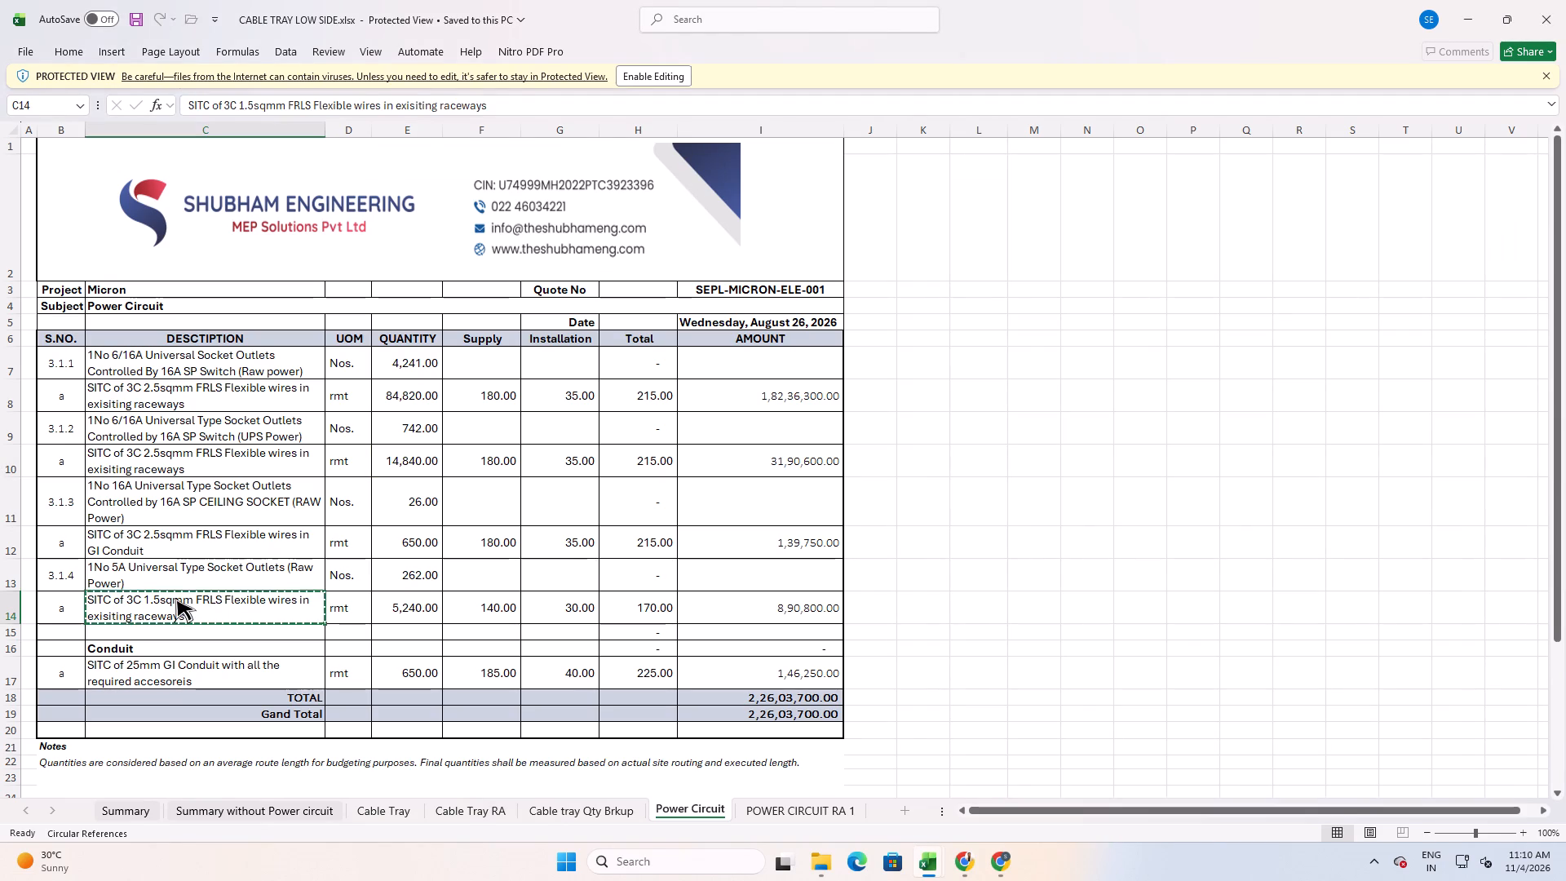
key(alt+Tab)
click(153, 465)
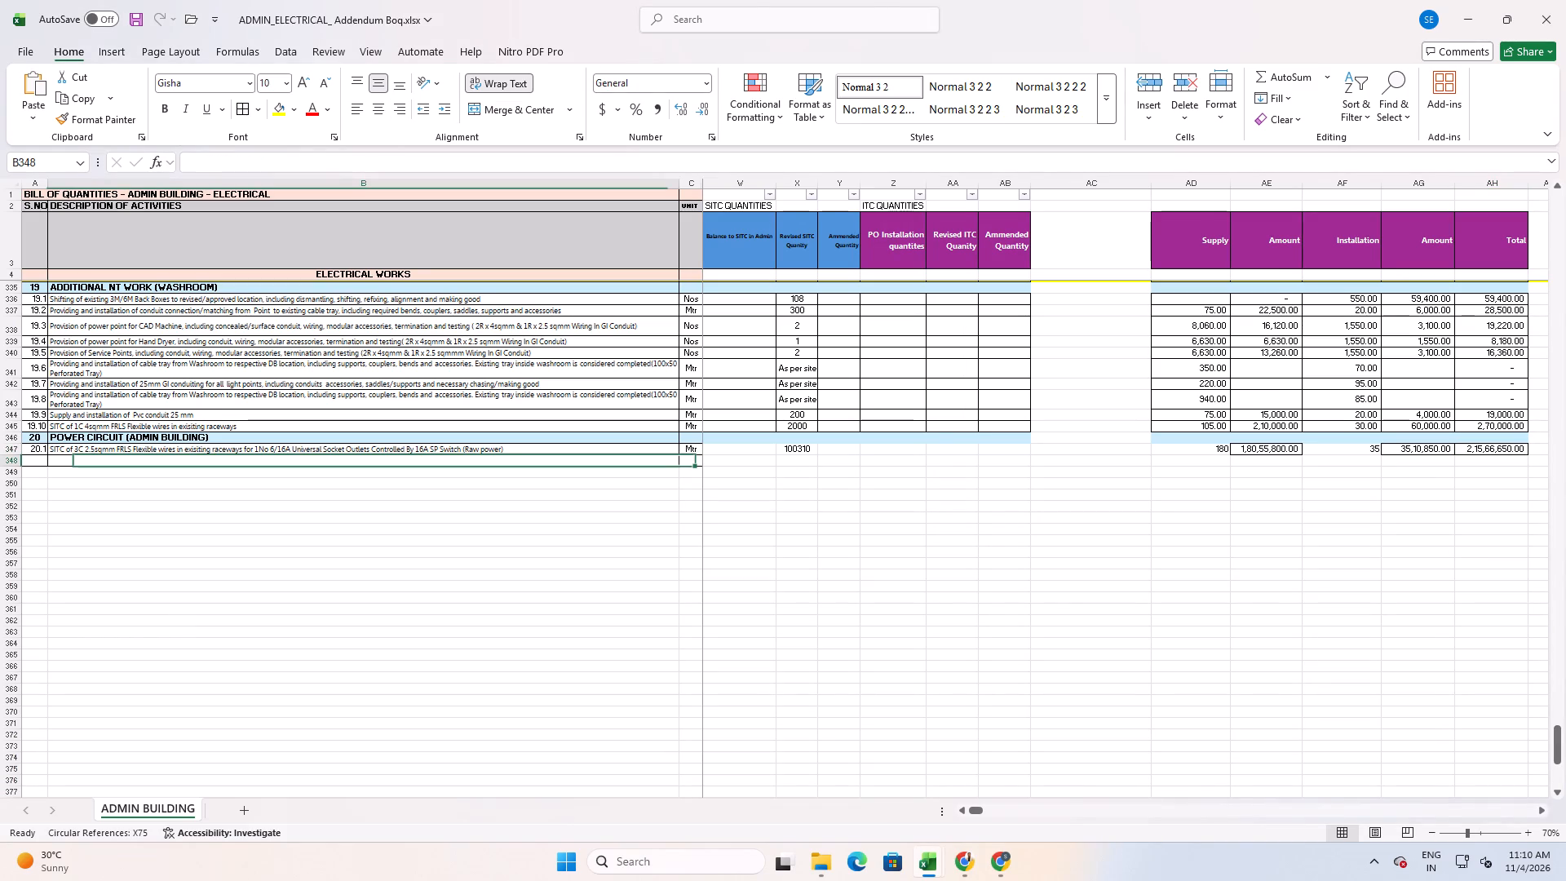
key(ctrl+shift+v)
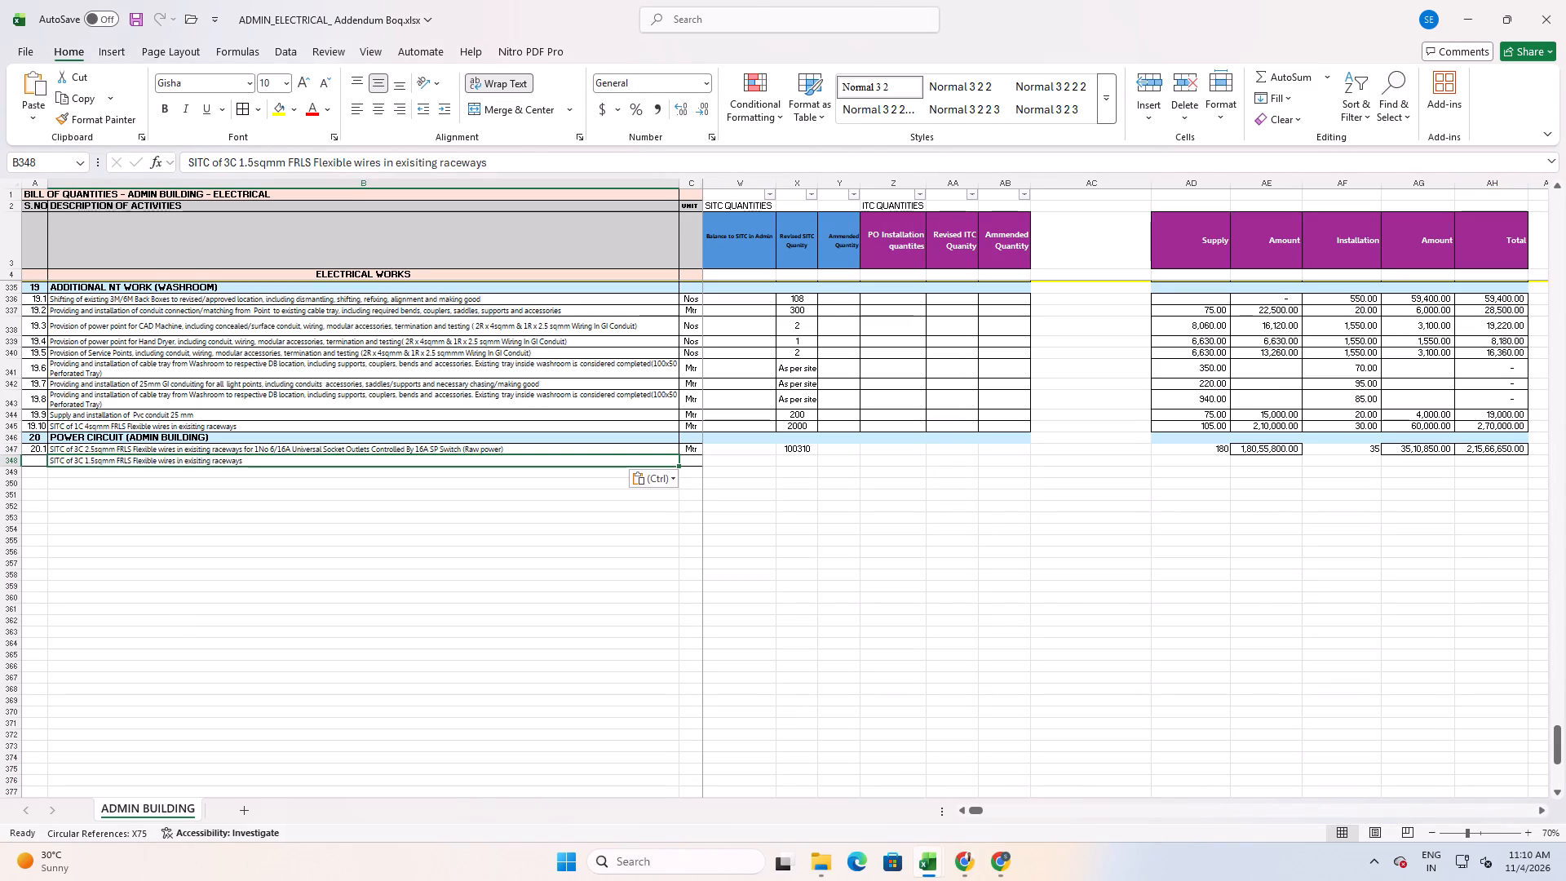
click(33, 460)
text(20.2)
key(Return)
key(Right)
key(Right)
key(Up)
key(Left)
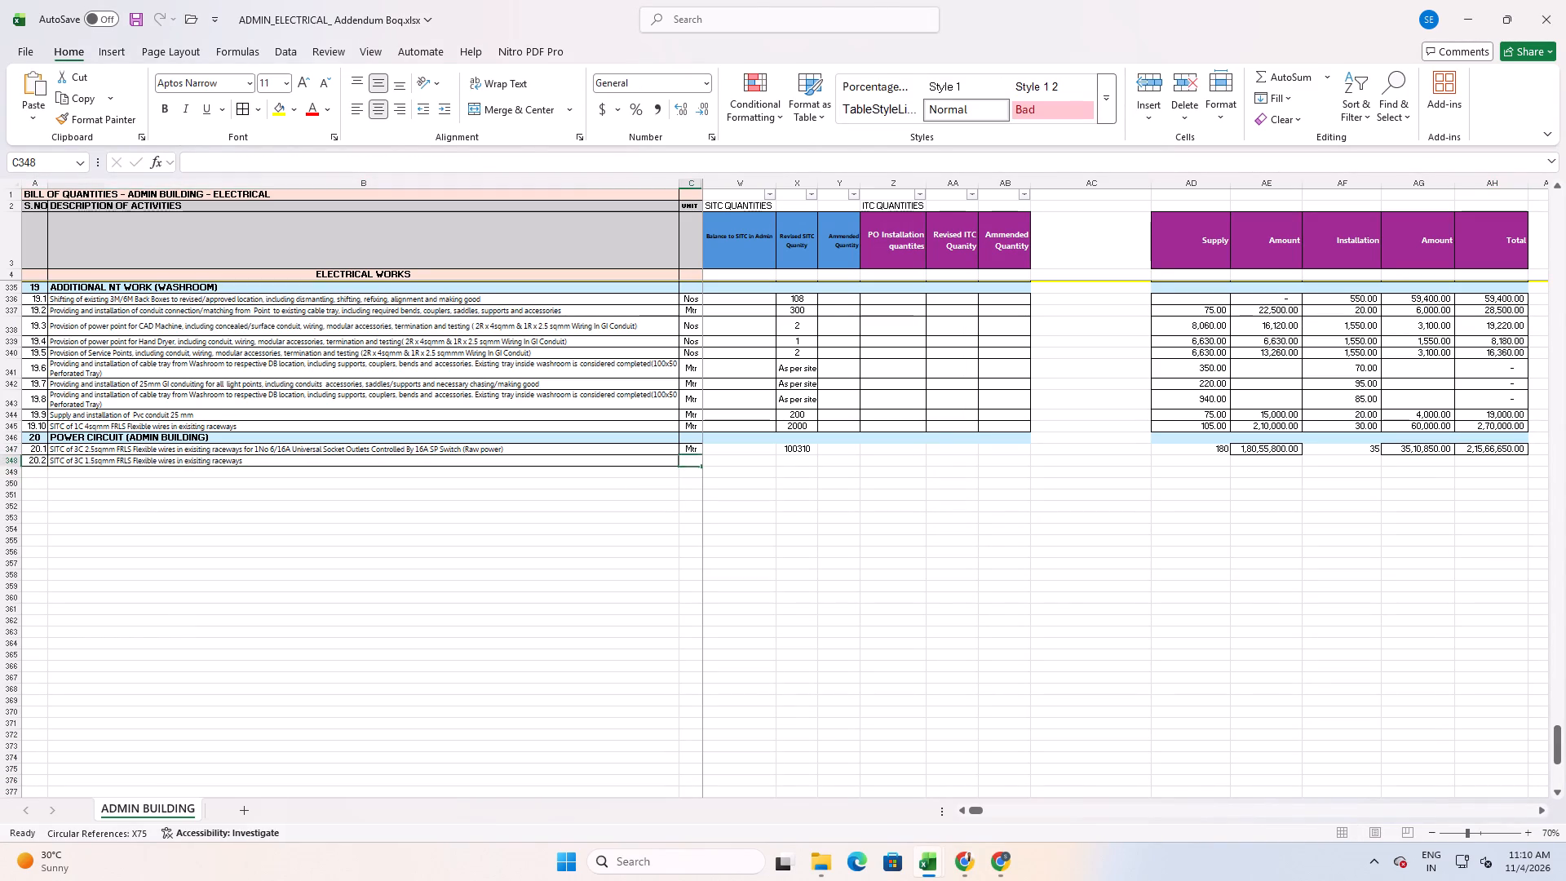
Extend item 20.2's description with "for 1No 5A Universal Type Socket Outlets (Raw Power)", taking the outlet text from item 3.1.4 of the Power Circuit sheet.
key(alt+Tab)
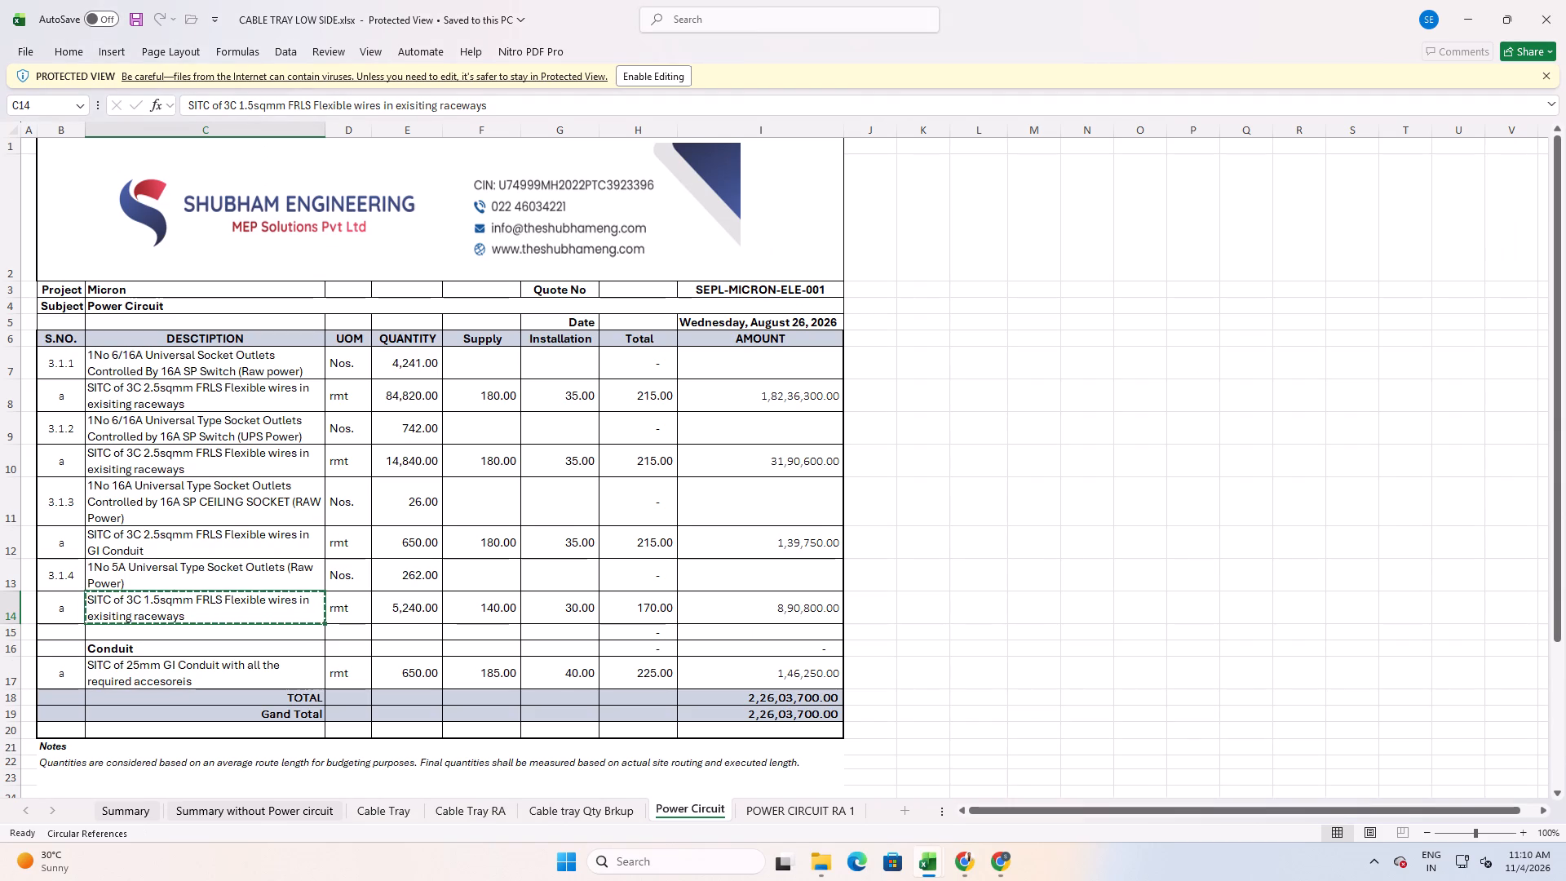
key(Escape)
double_click(405, 608)
key(Escape)
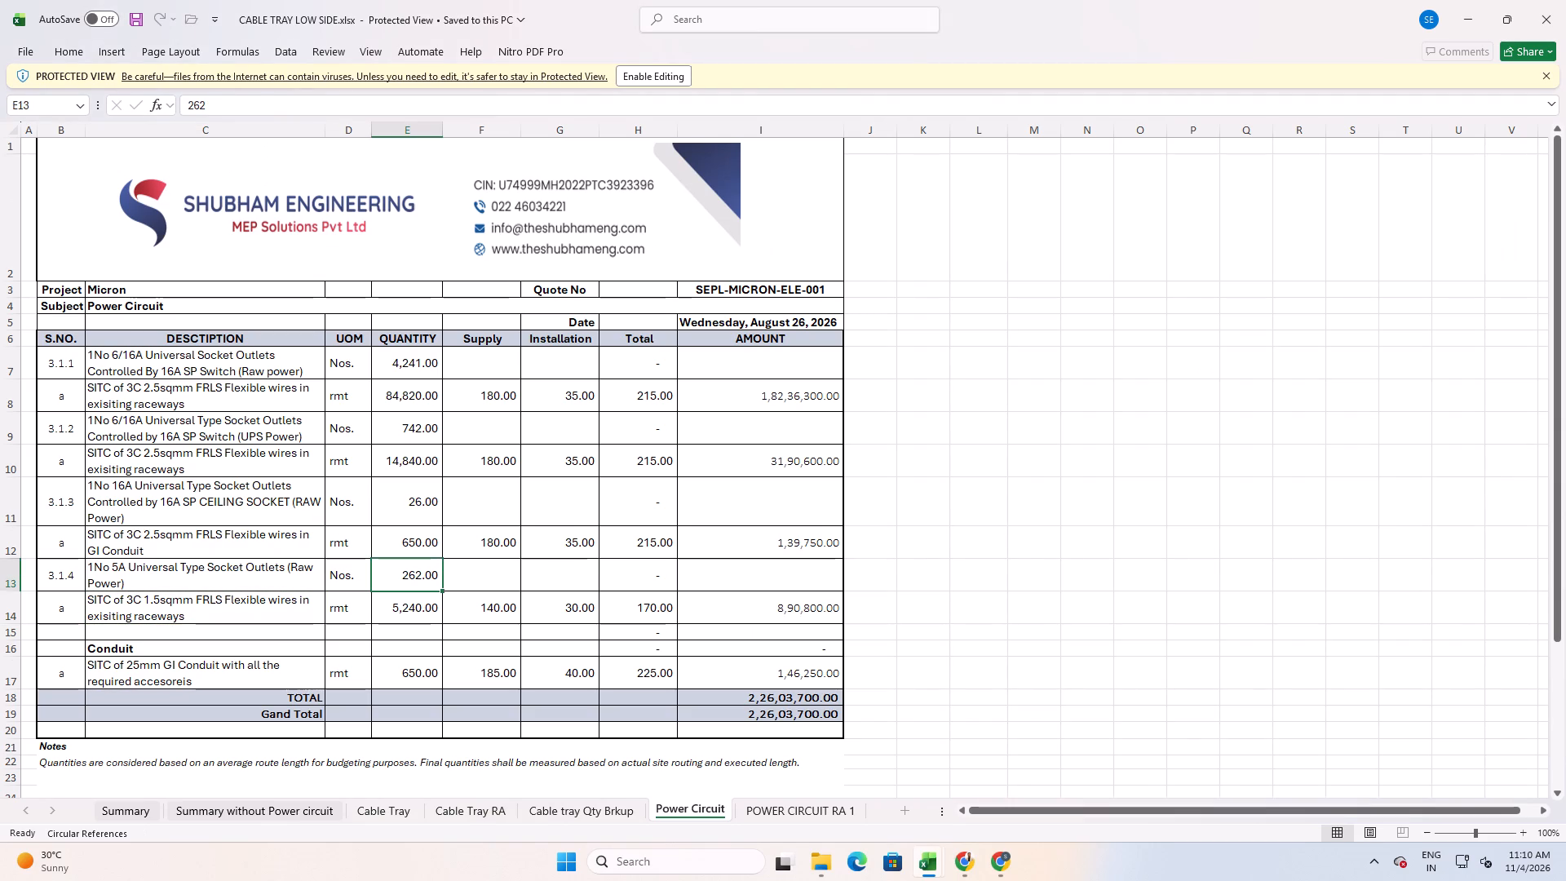
click(195, 577)
double_click(127, 580)
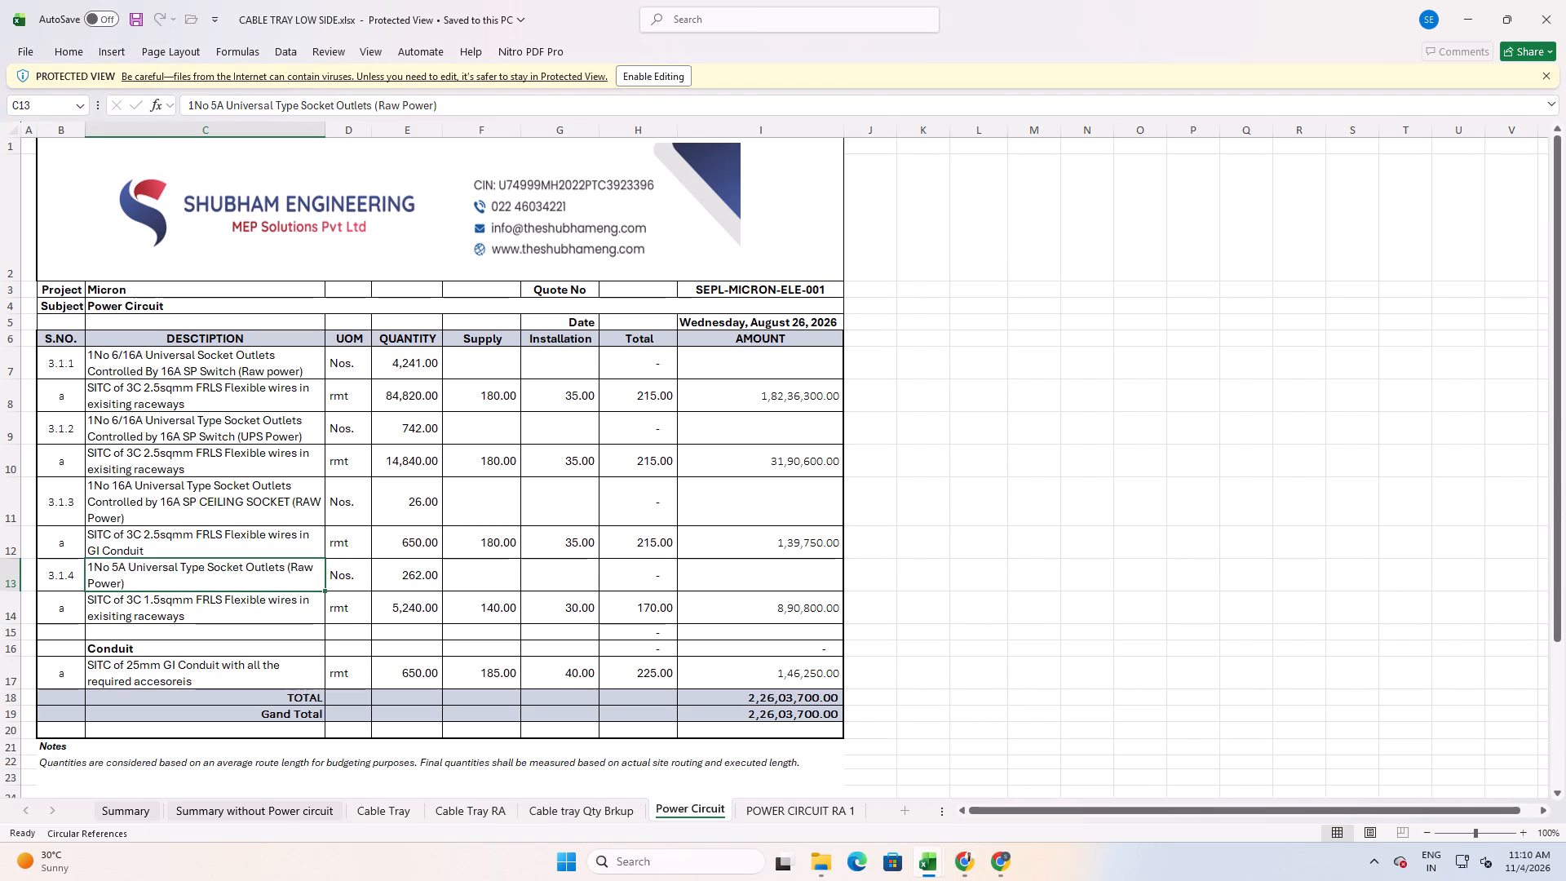
key(ctrl+c)
key(alt+Tab)
double_click(256, 463)
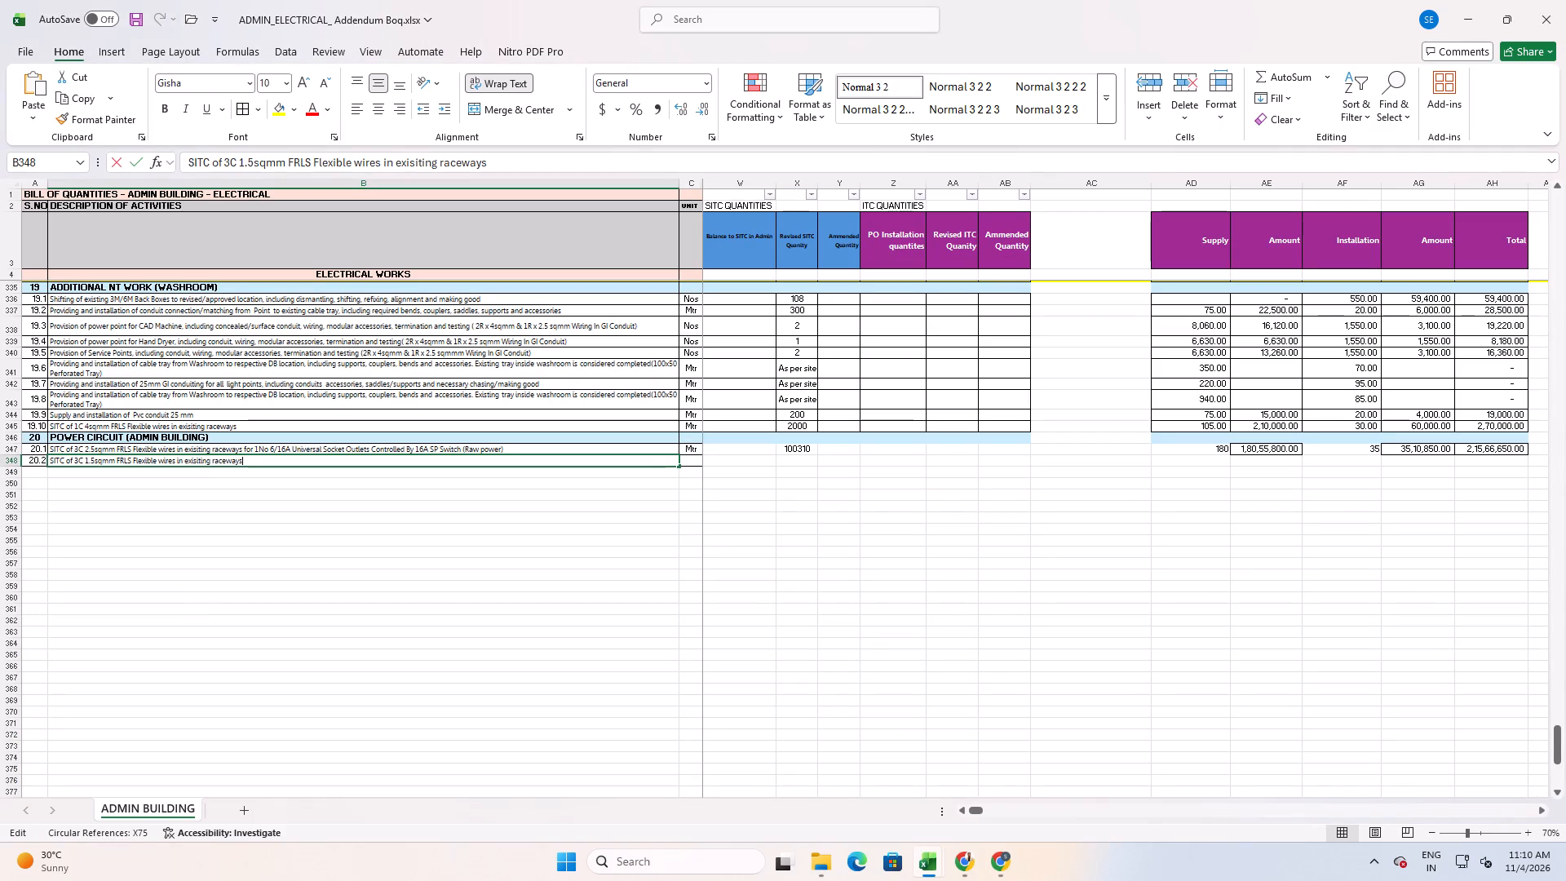
key(space)
text(for)
key(space)
key(ctrl+v)
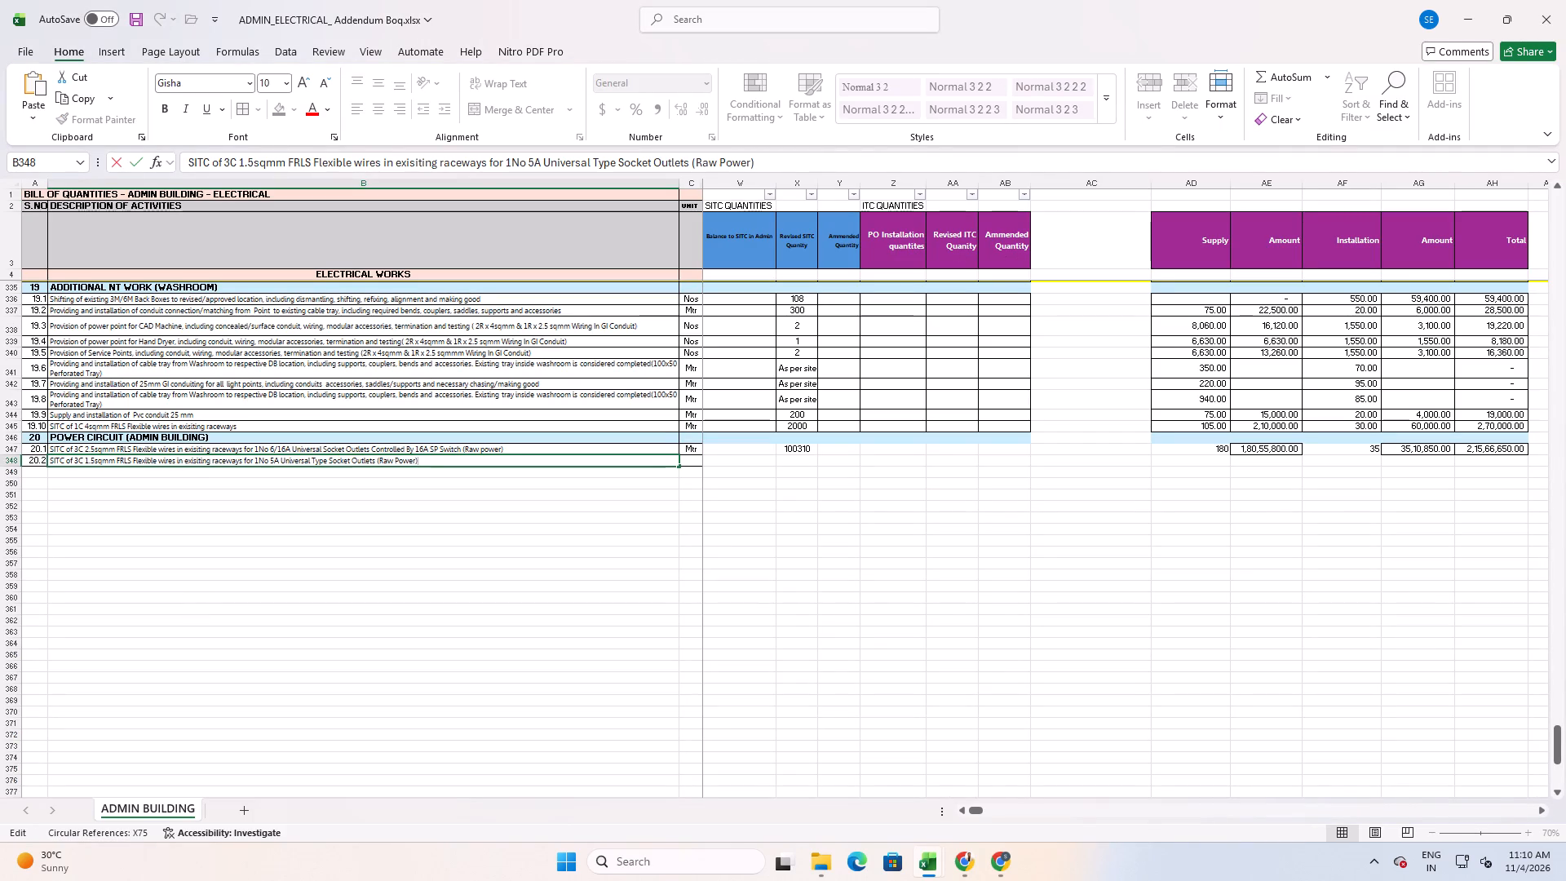
click(314, 509)
Enter the 3.1.4 wire quantity from the Power Circuit sheet, 5240, as item 20.2's Revised SITC Quantity.
key(alt+Tab)
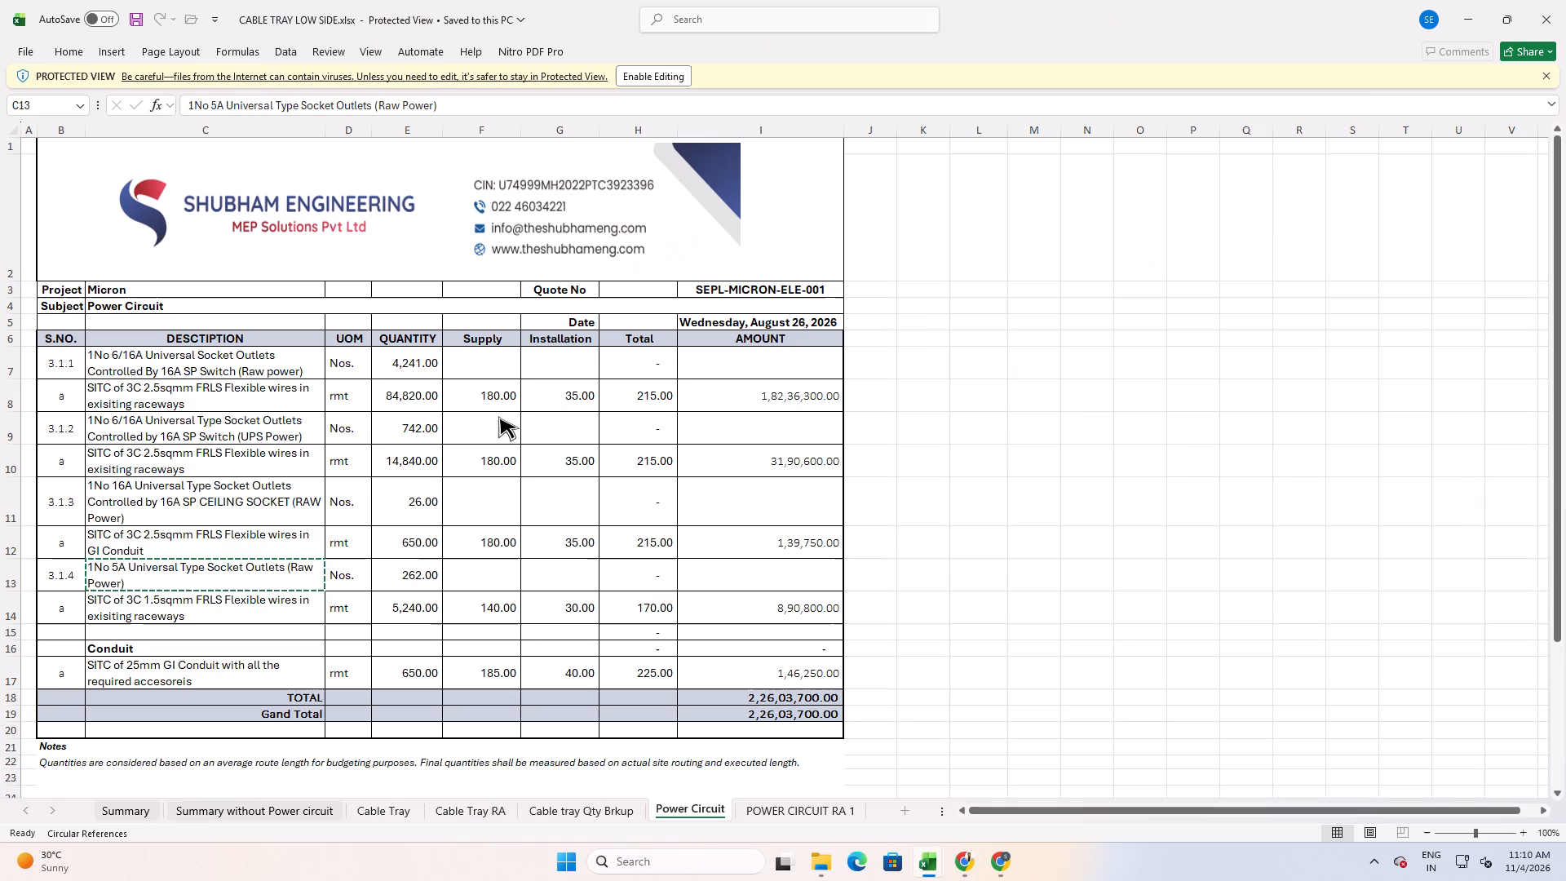
key(Escape)
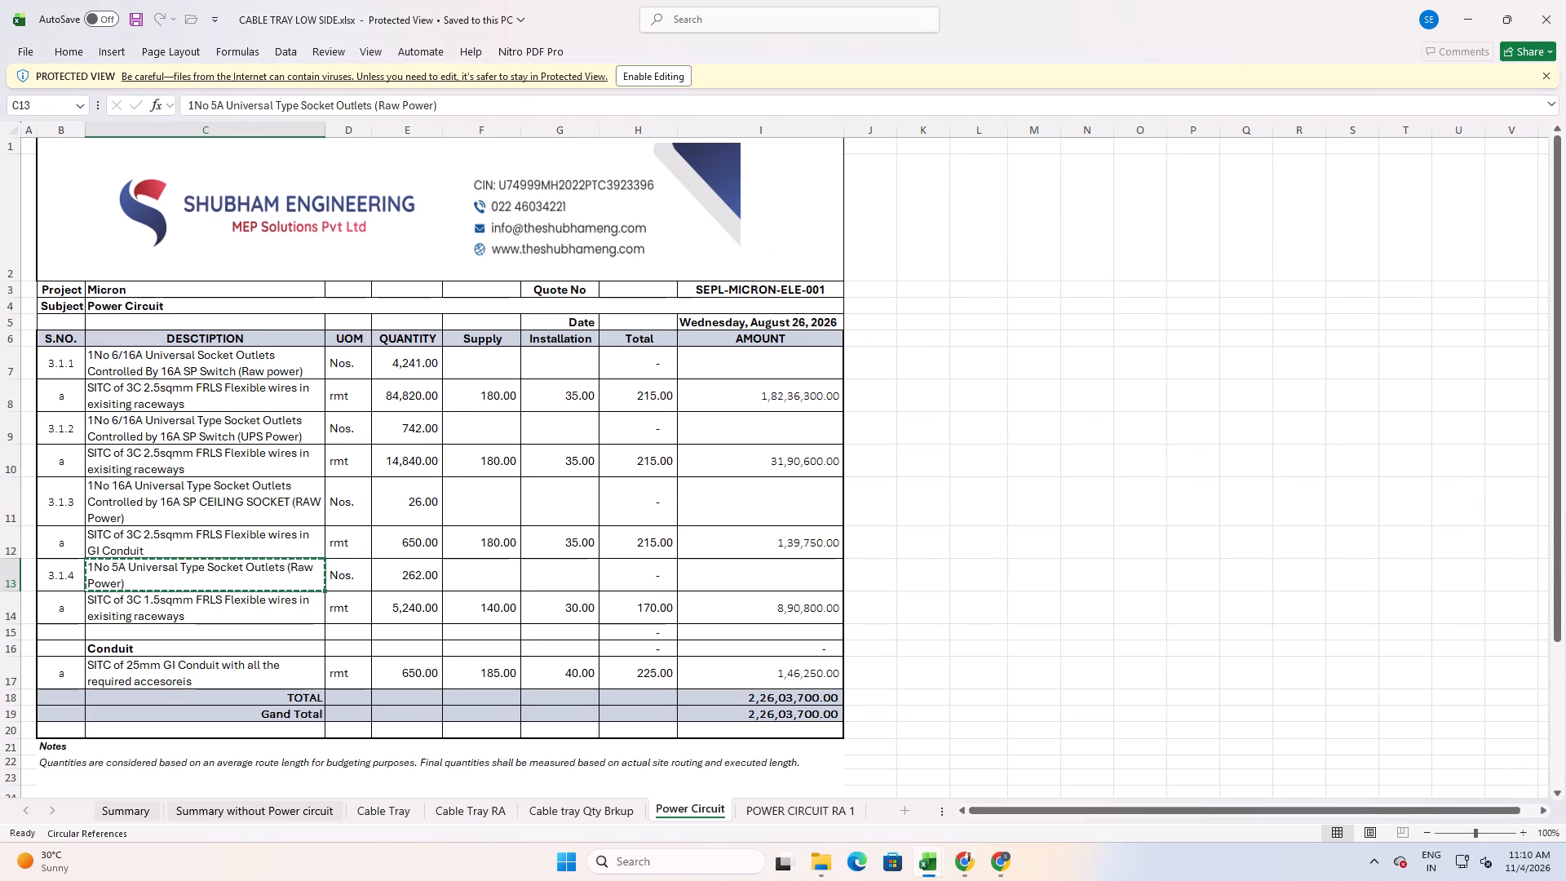
key(alt+Tab)
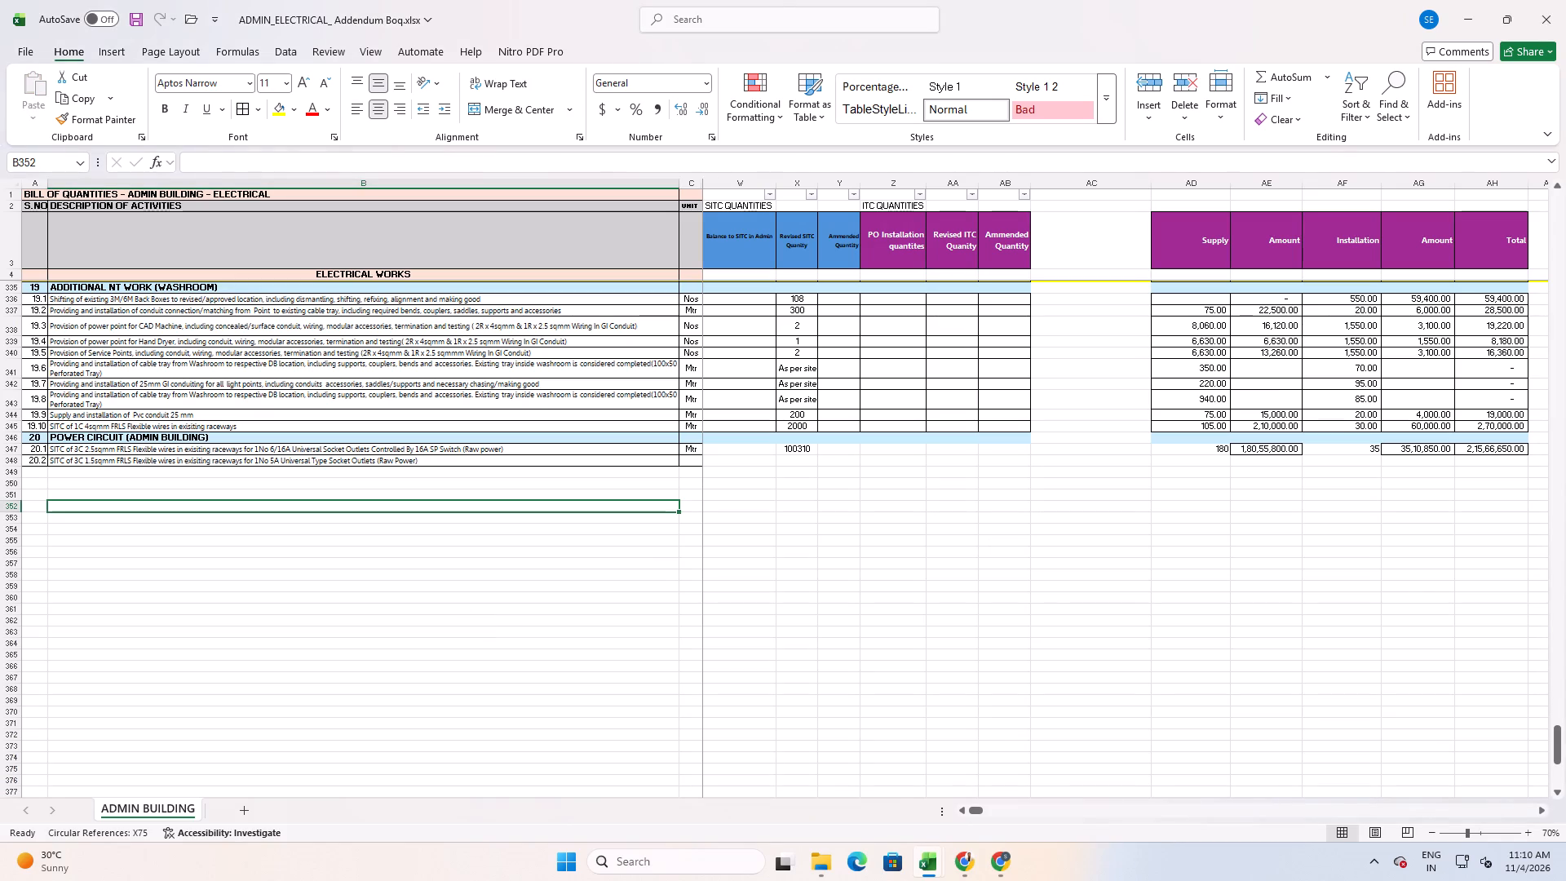
click(798, 459)
text(5240)
key(Return)
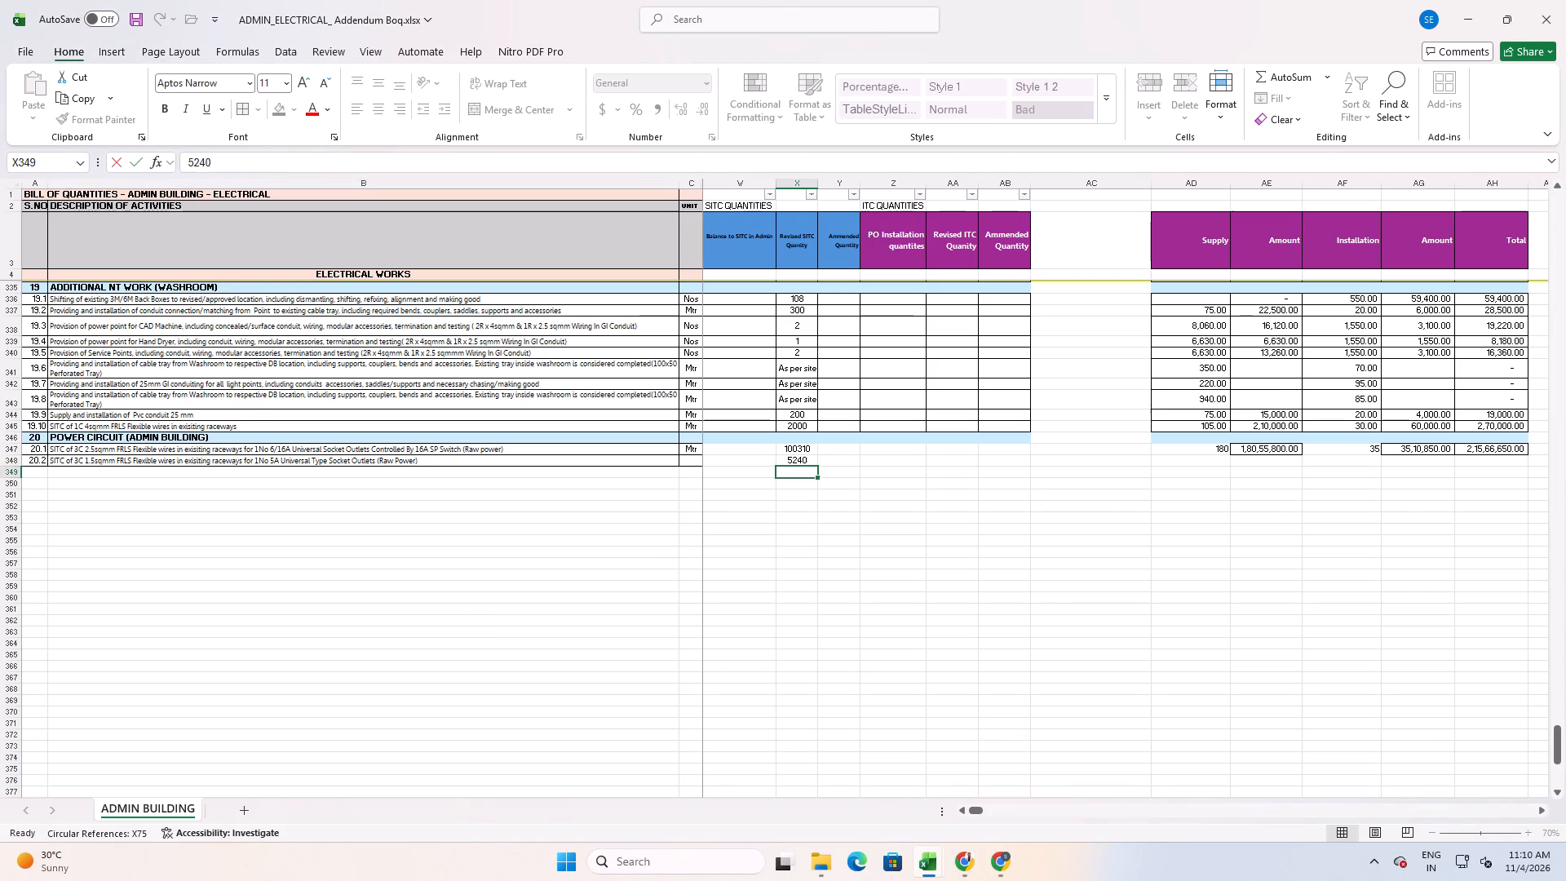
Copy the unit Mtr from item 20.1 to item 20.2.
key(Up)
key(Left)
key(Left)
key(Left)
key(Up)
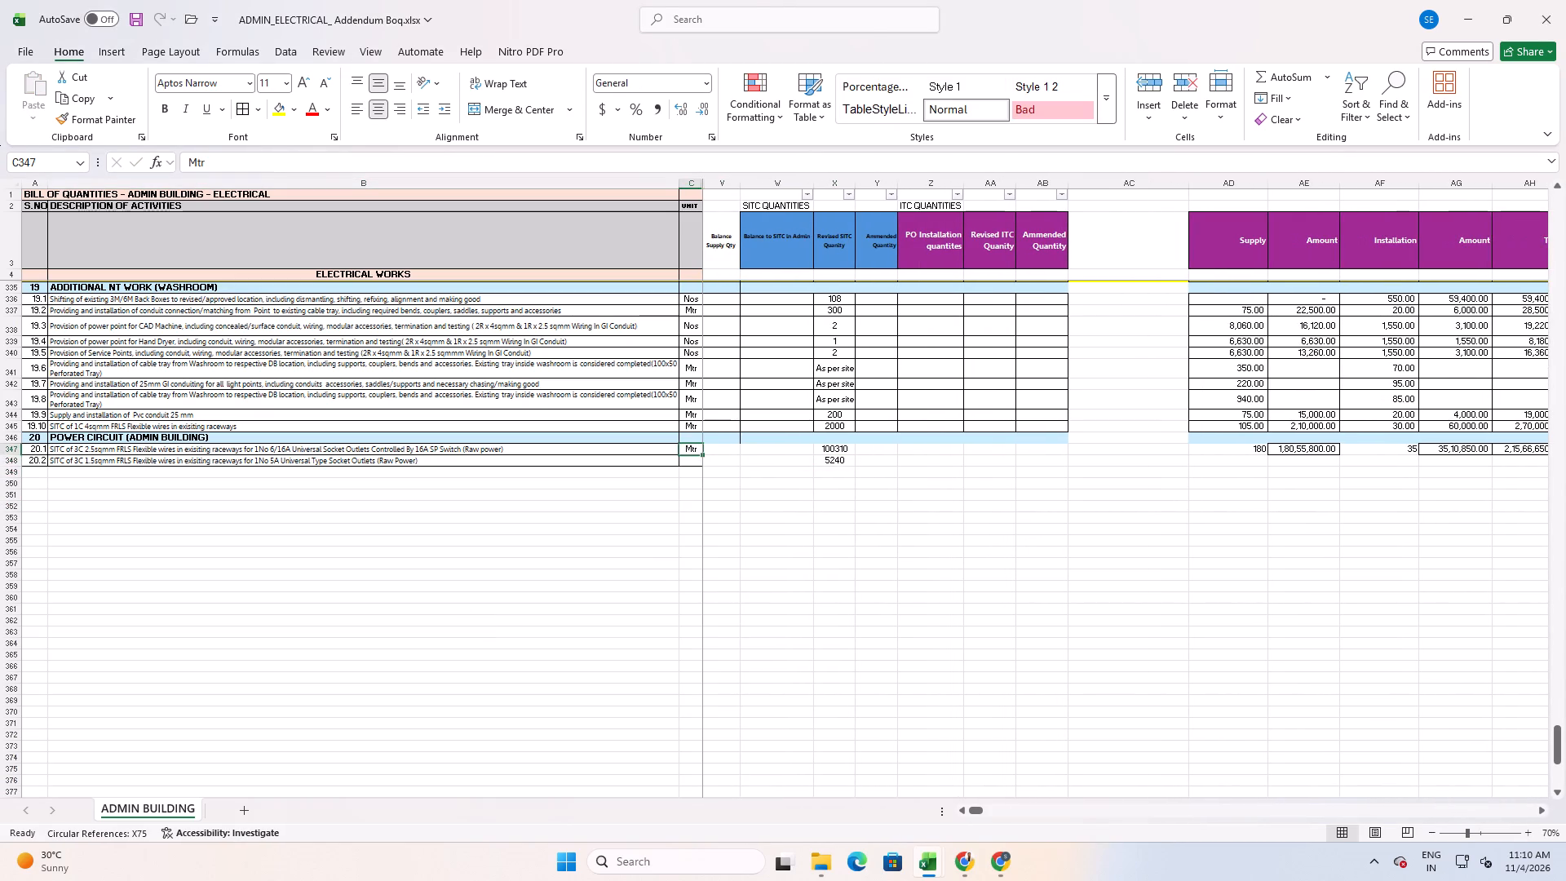
key(ctrl+c)
key(Down)
key(ctrl+v)
key(Right)
key(Escape)
Enter item 20.2's rates from the Power Circuit sheet: Supply 140 and Installation 30.
key(Right)
key(Right)
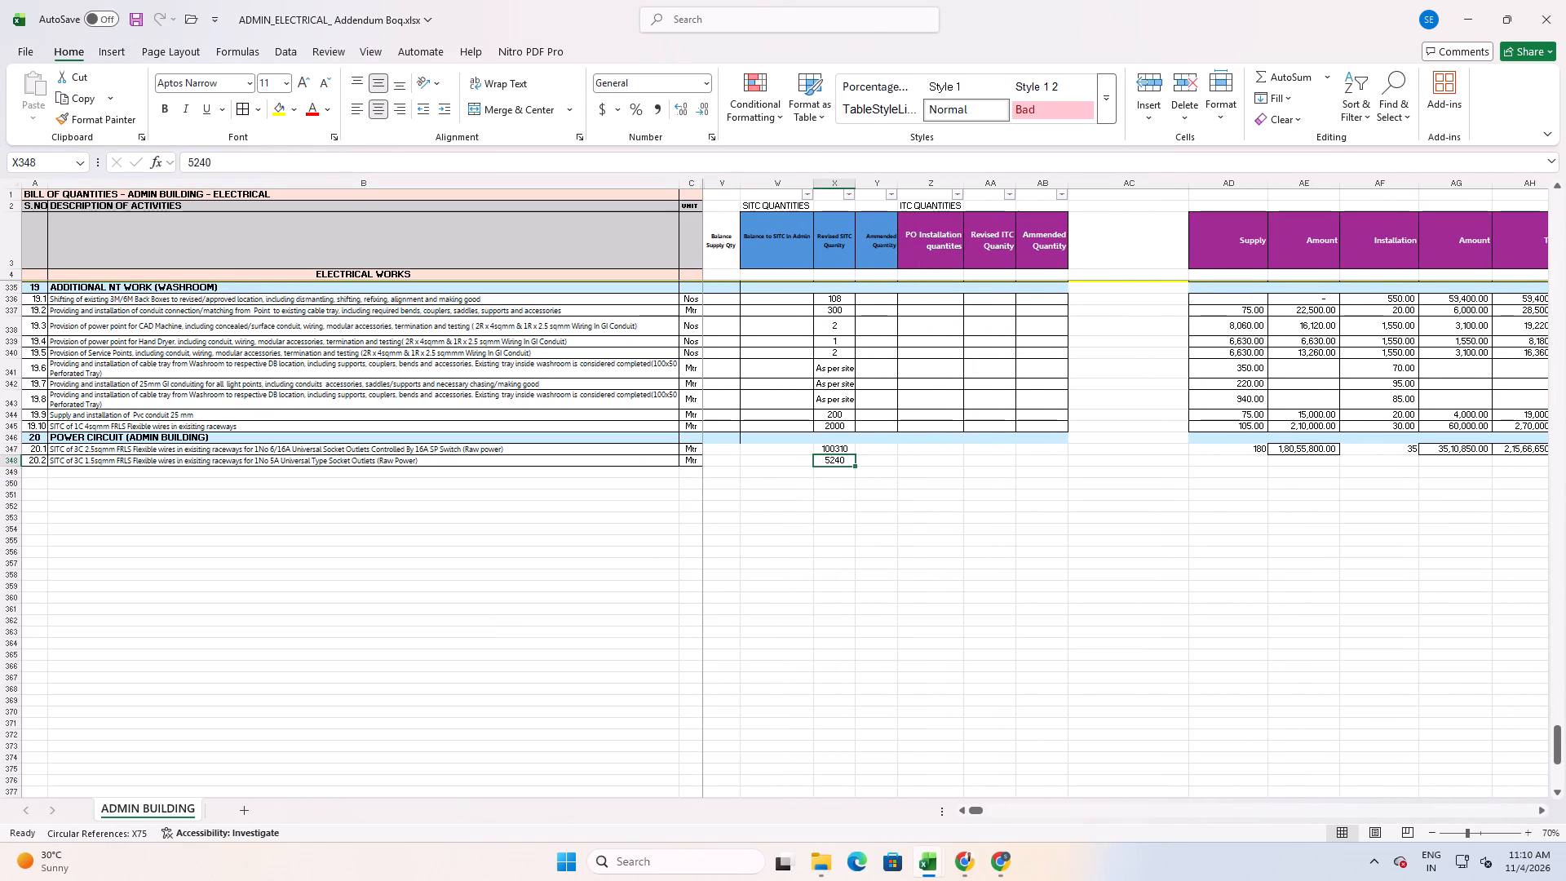
key(Right)
key(Right)
key(Right)
key(Right)
key(Right)
key(Right)
key(Right)
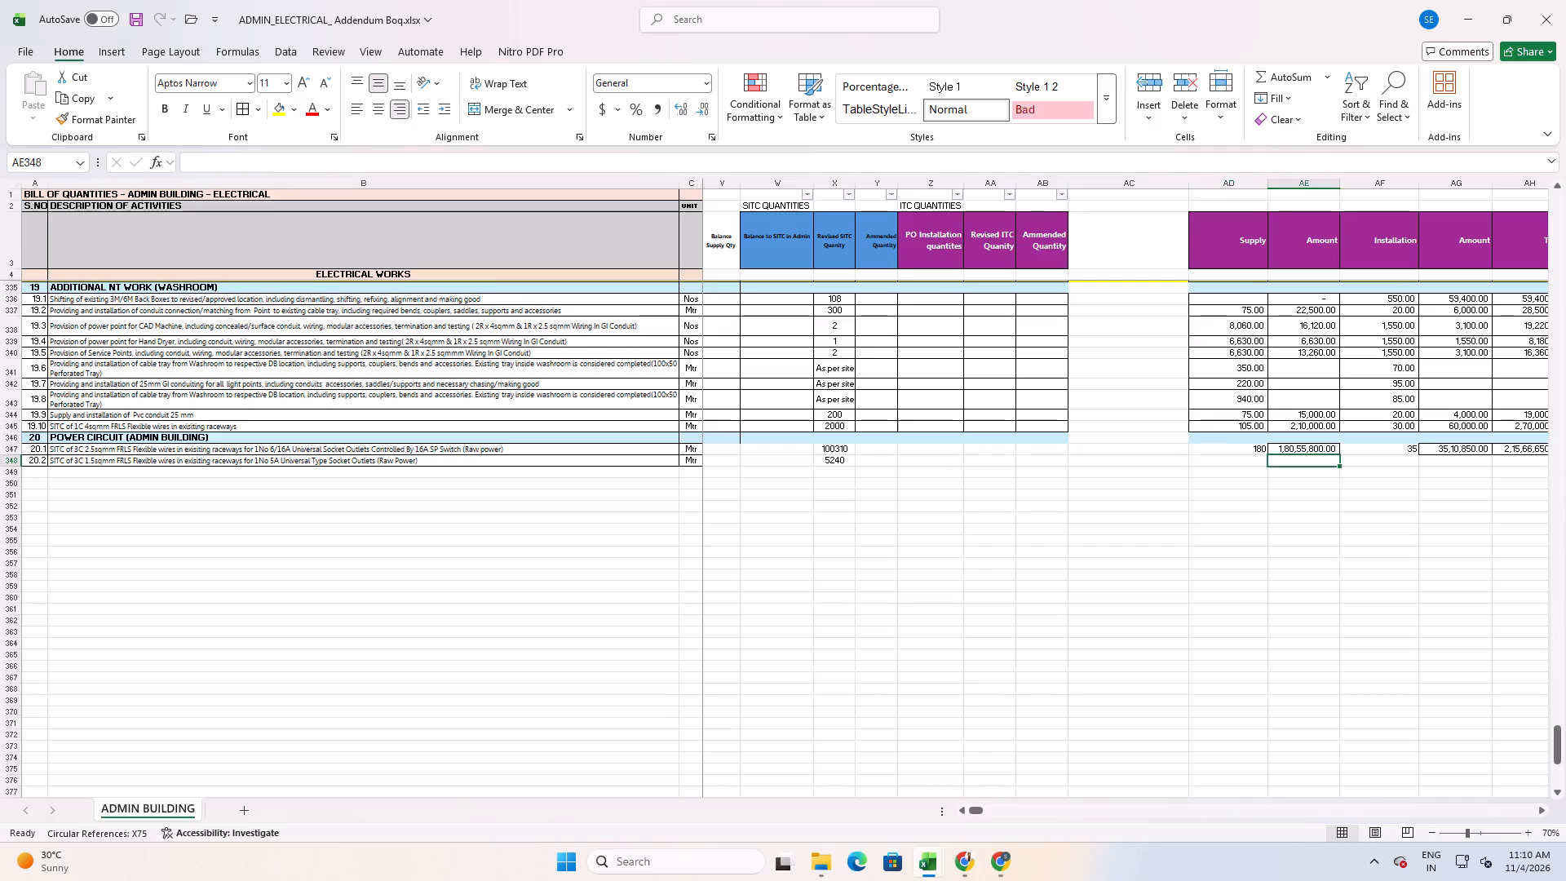
key(Left)
key(alt+Tab)
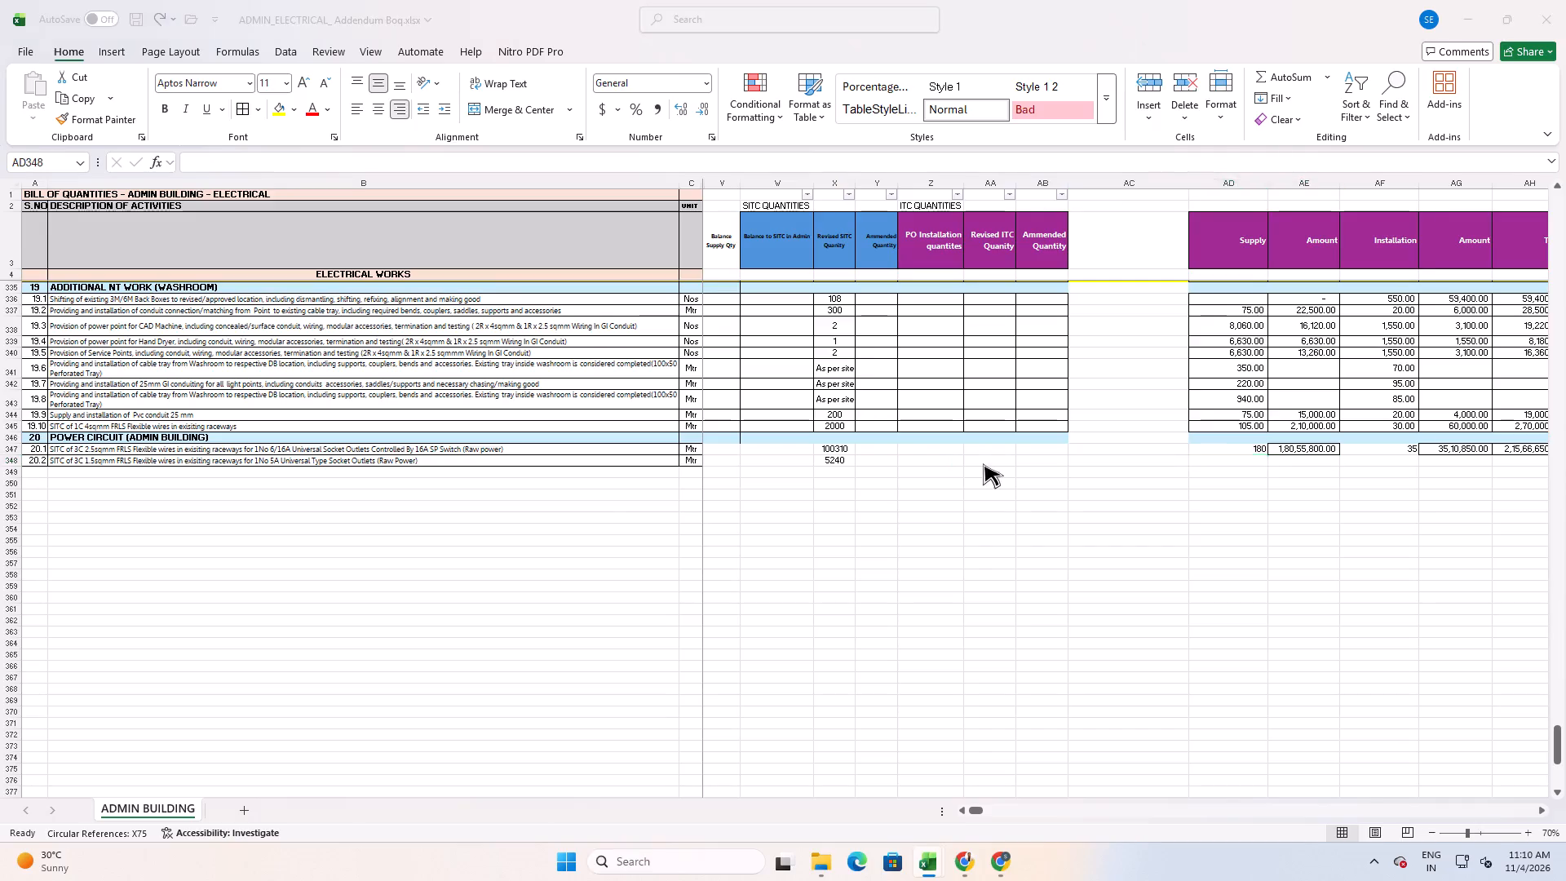
key(alt+Tab)
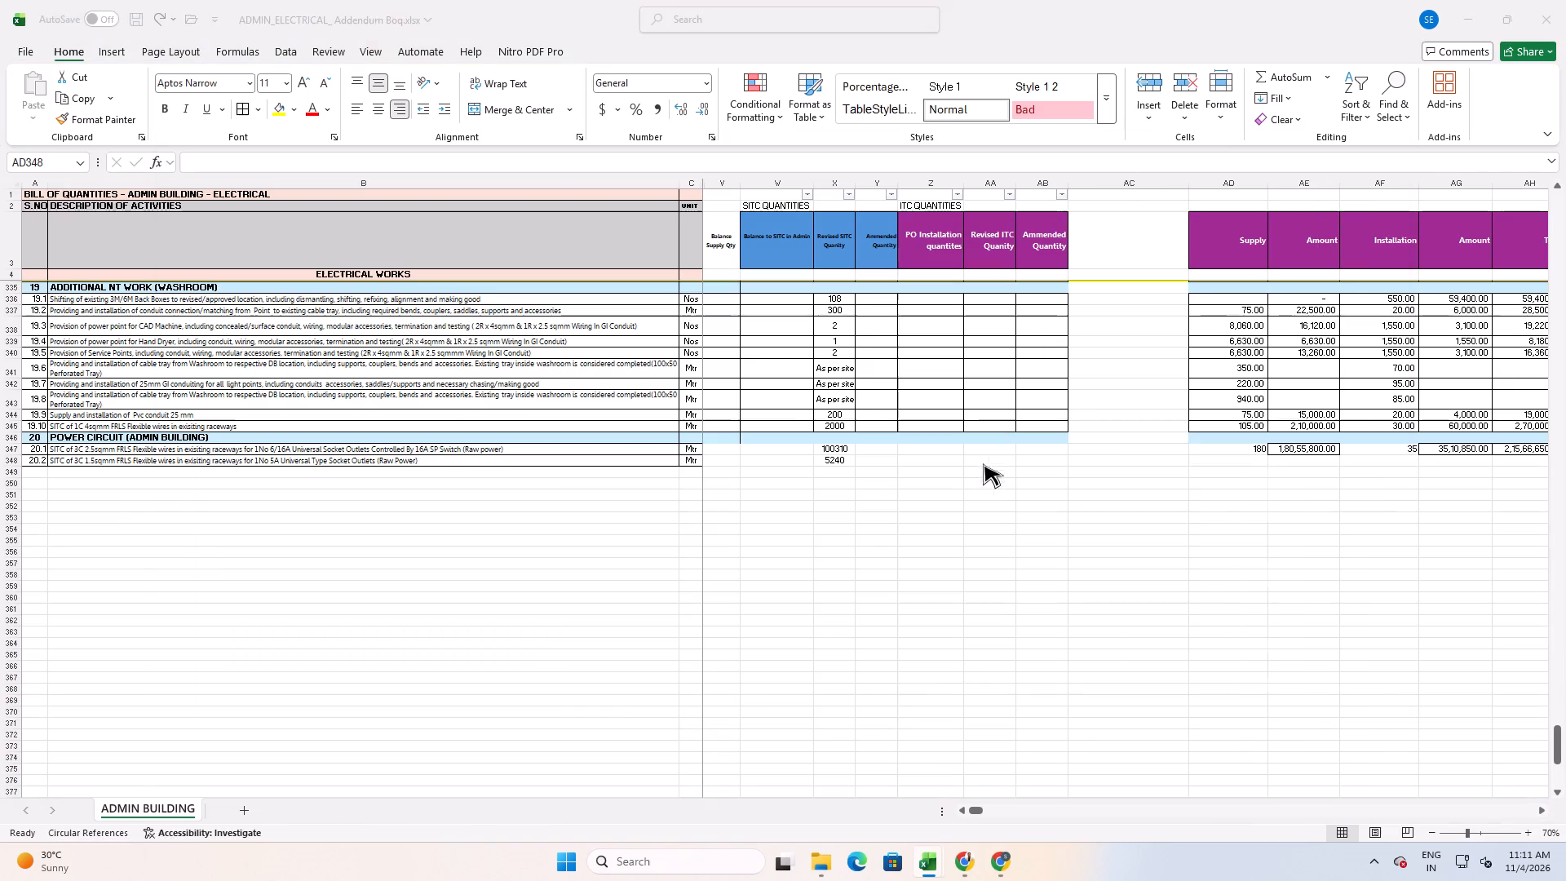
text(140)
key(Return)
key(Return)
key(Up)
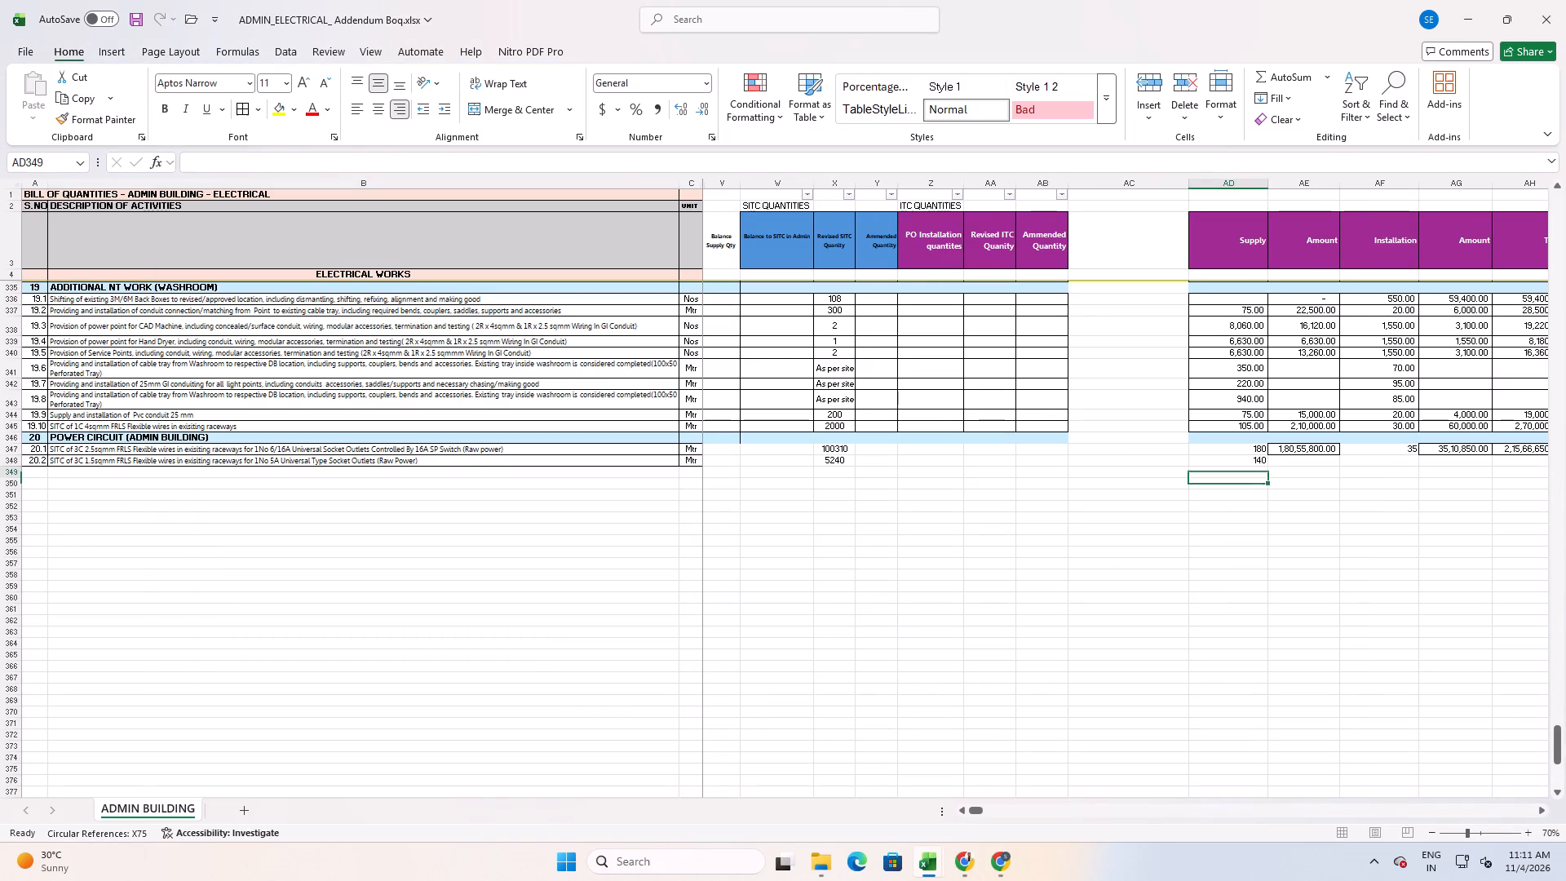
key(Right)
key(Up)
key(Right)
text(30)
key(Return)
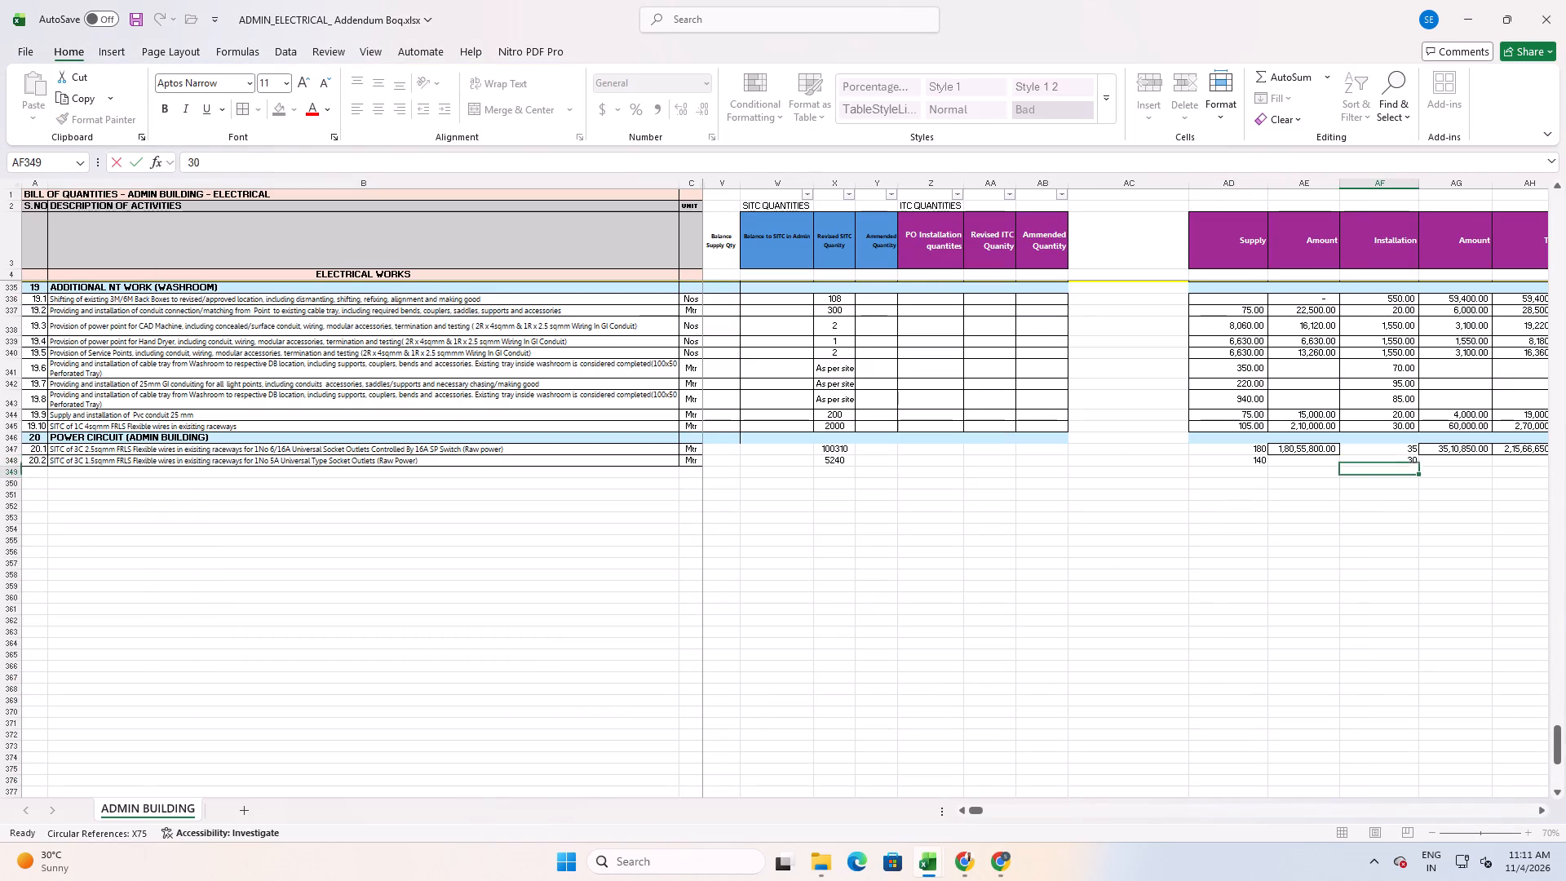
Copy item 20.1's supply Amount formula to item 20.2.
key(Up)
key(Left)
key(Up)
key(ctrl+c)
key(Down)
key(ctrl+v)
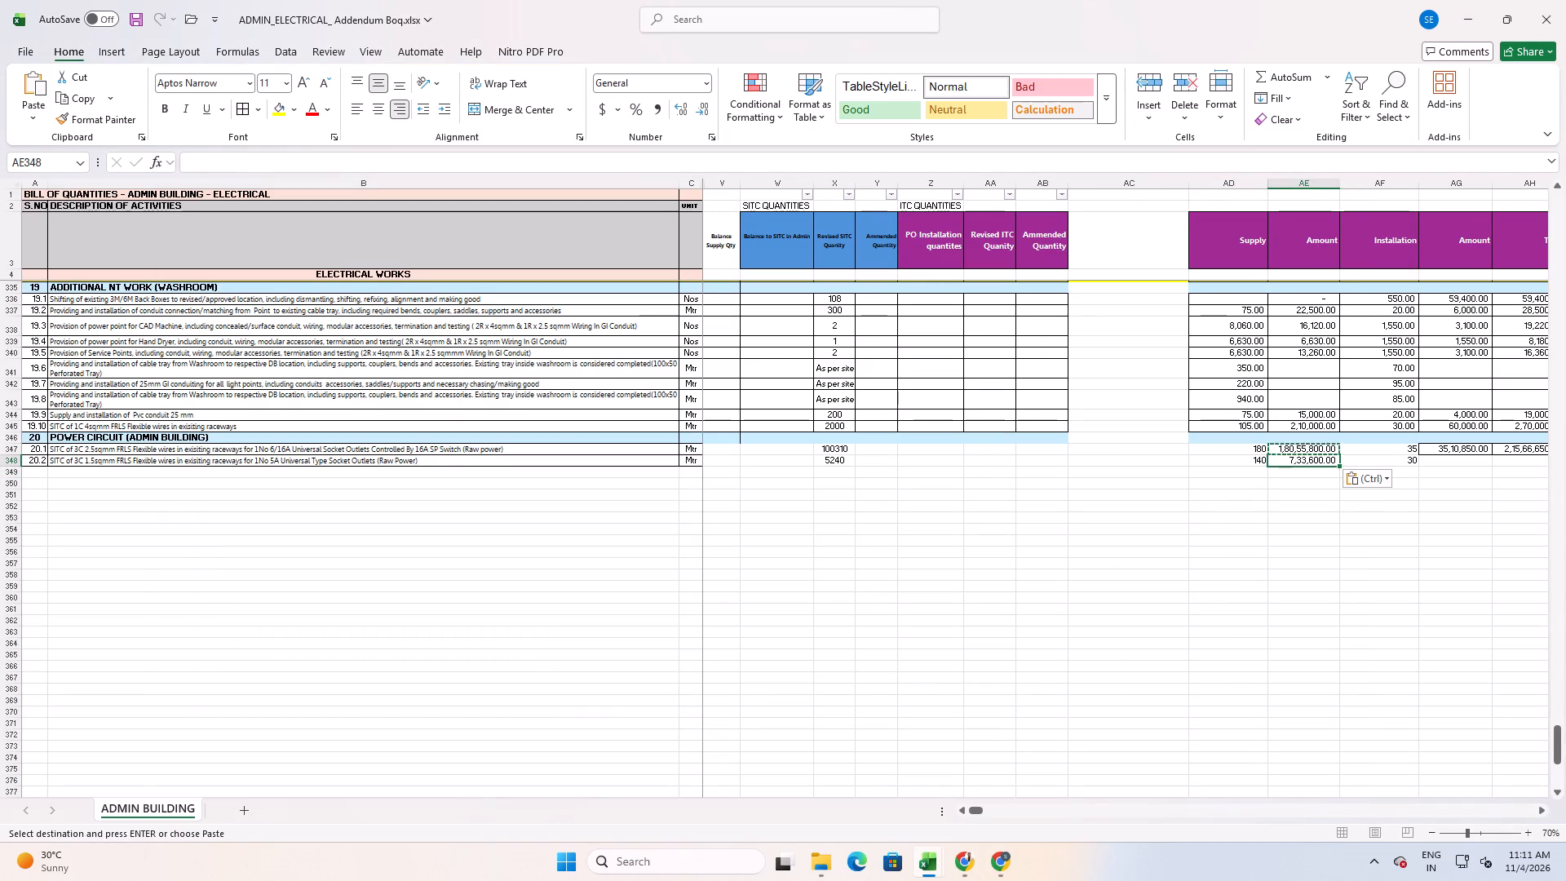
Copy item 20.1's installation Amount and Total formulas to item 20.2.
key(Right)
key(Right)
key(Up)
key(ctrl+c)
key(Down)
key(ctrl+v)
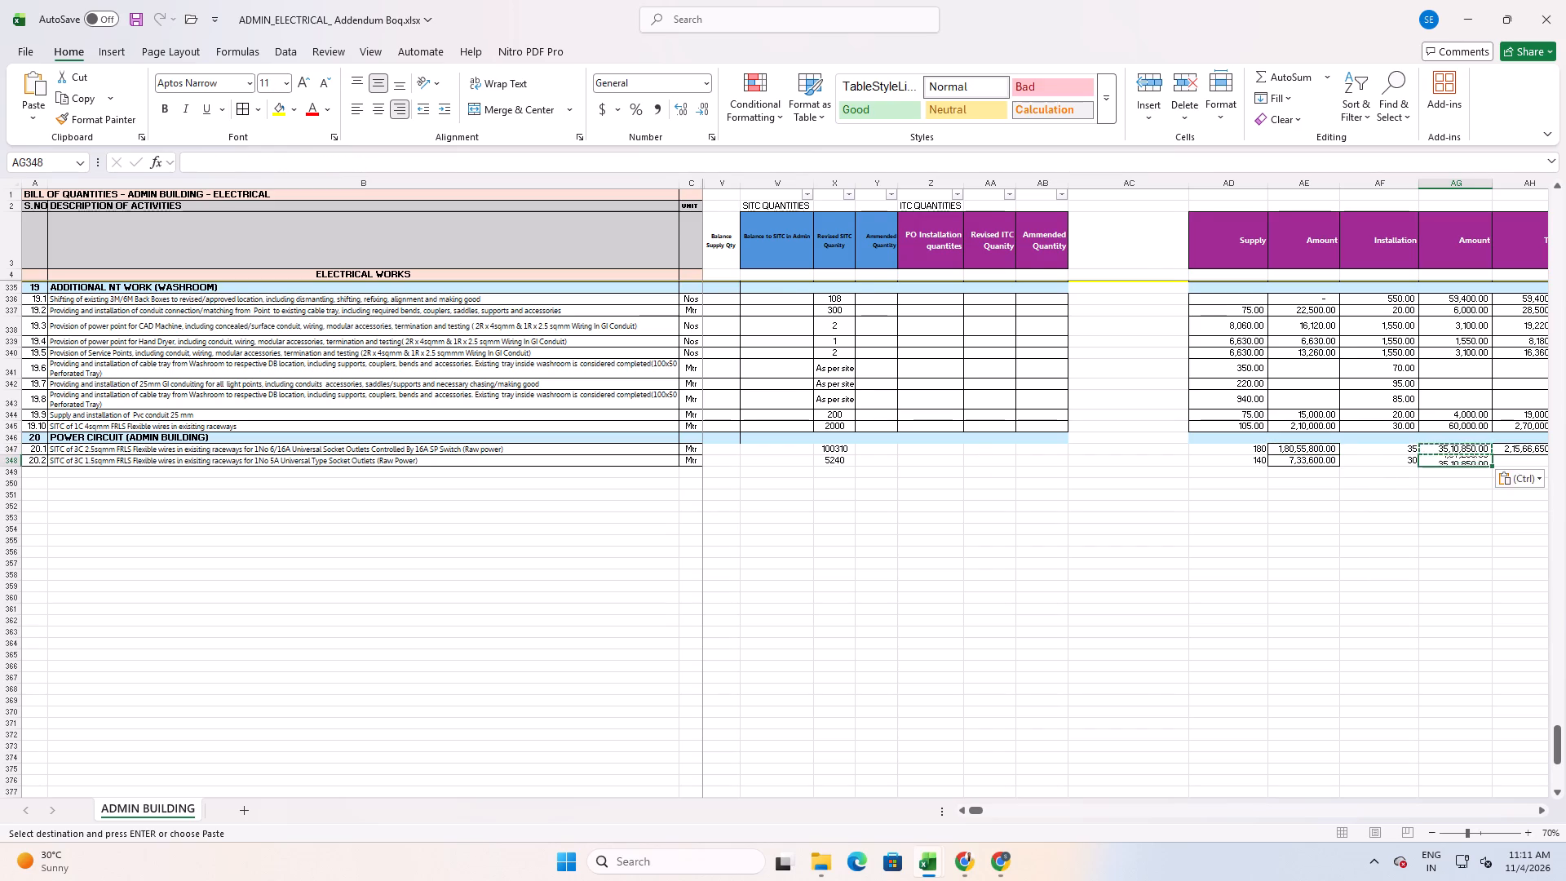
key(Right)
key(Up)
key(ctrl+c)
key(Down)
key(ctrl+v)
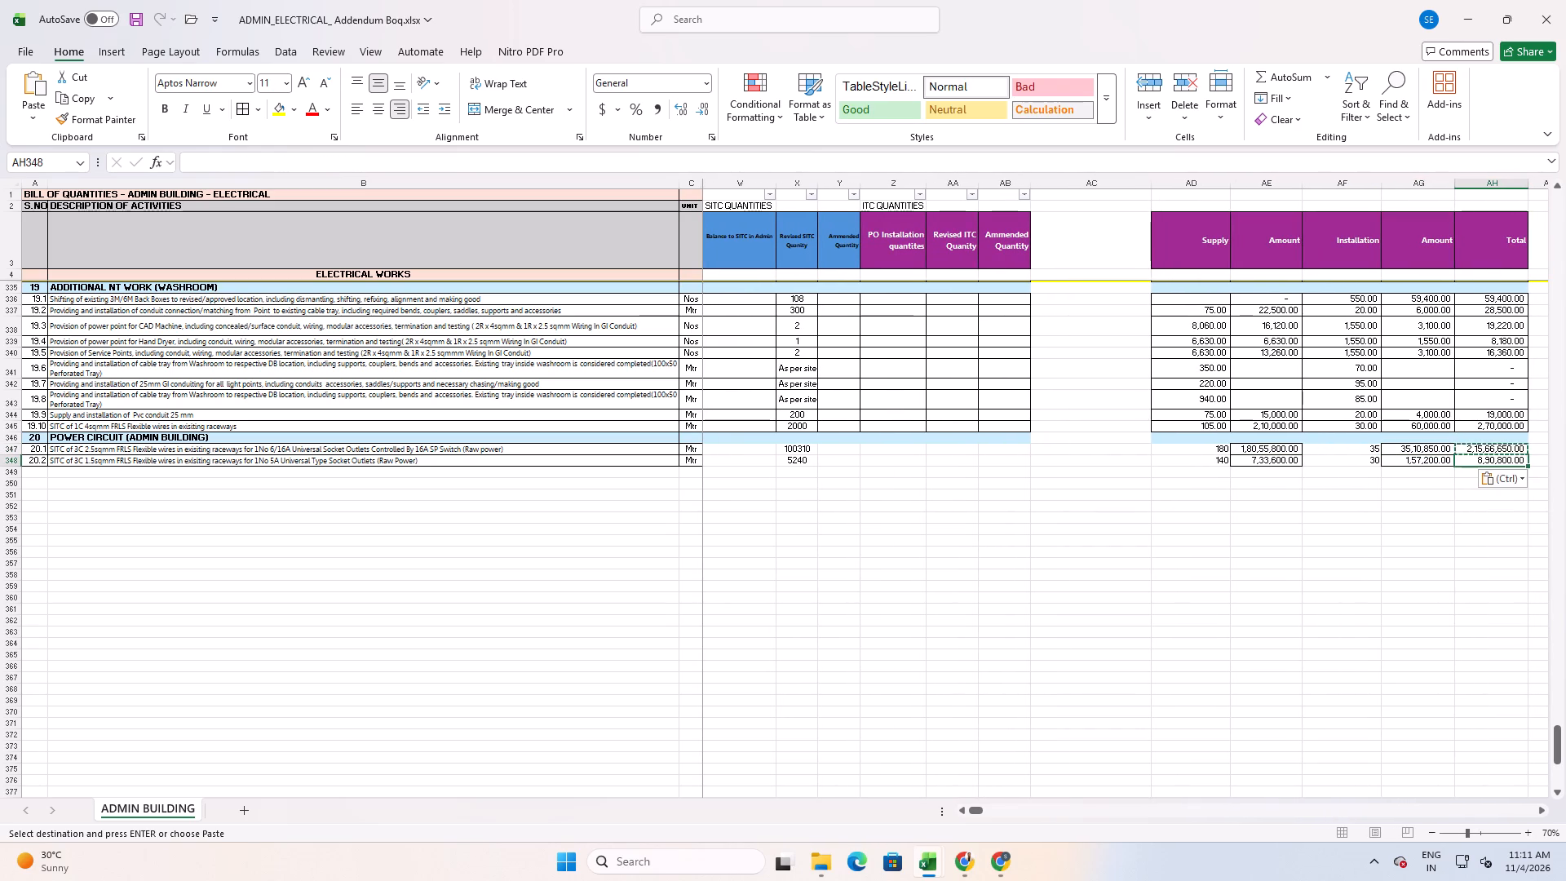
key(Escape)
Apply cell borders to the SITC and ITC quantity columns of items 20.1 and 20.2.
key(Left)
key(Left)
key(Left)
key(Left)
key(Left)
key(Left)
key(Left)
key(Left)
key(Left)
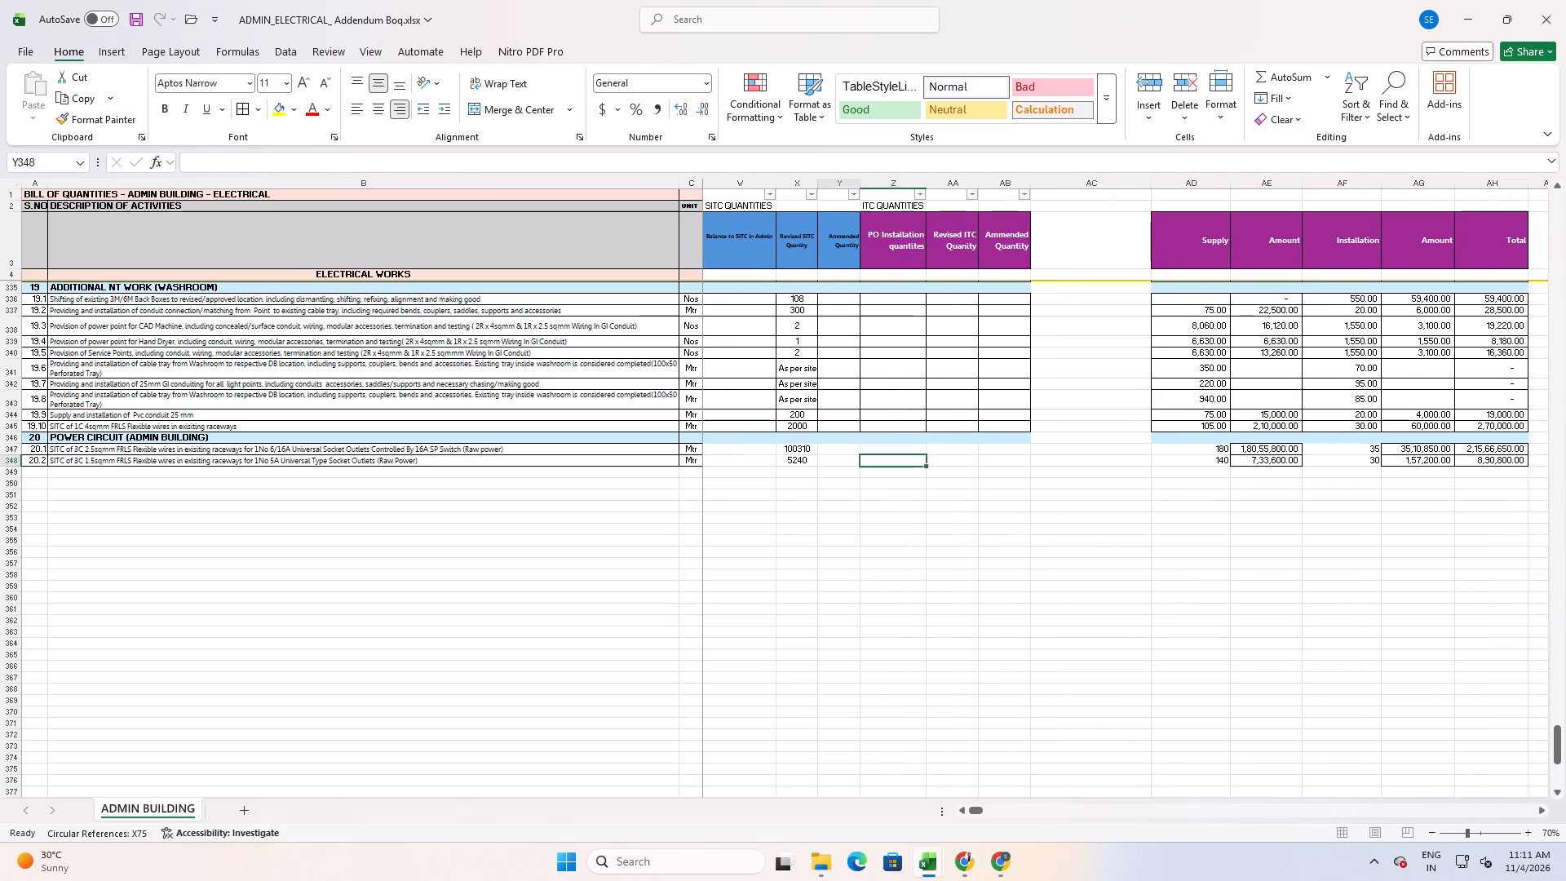
key(Left)
key(Up)
key(Left)
key(shift+Right)
key(shift+Right)
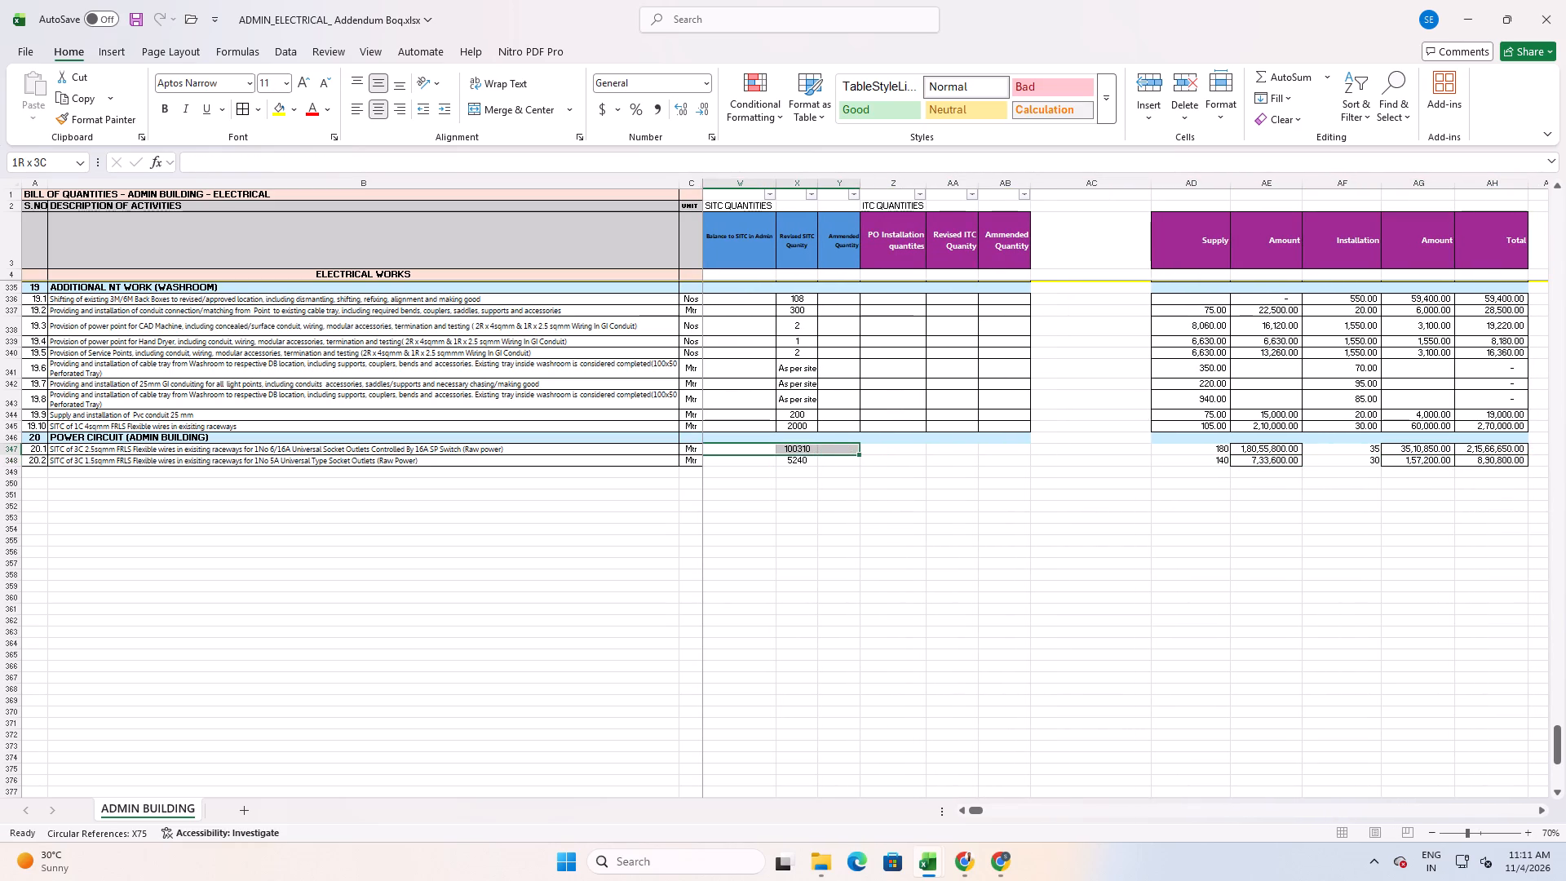
key(shift+Right)
key(shift+Down)
key(shift+Right)
key(shift+Right)
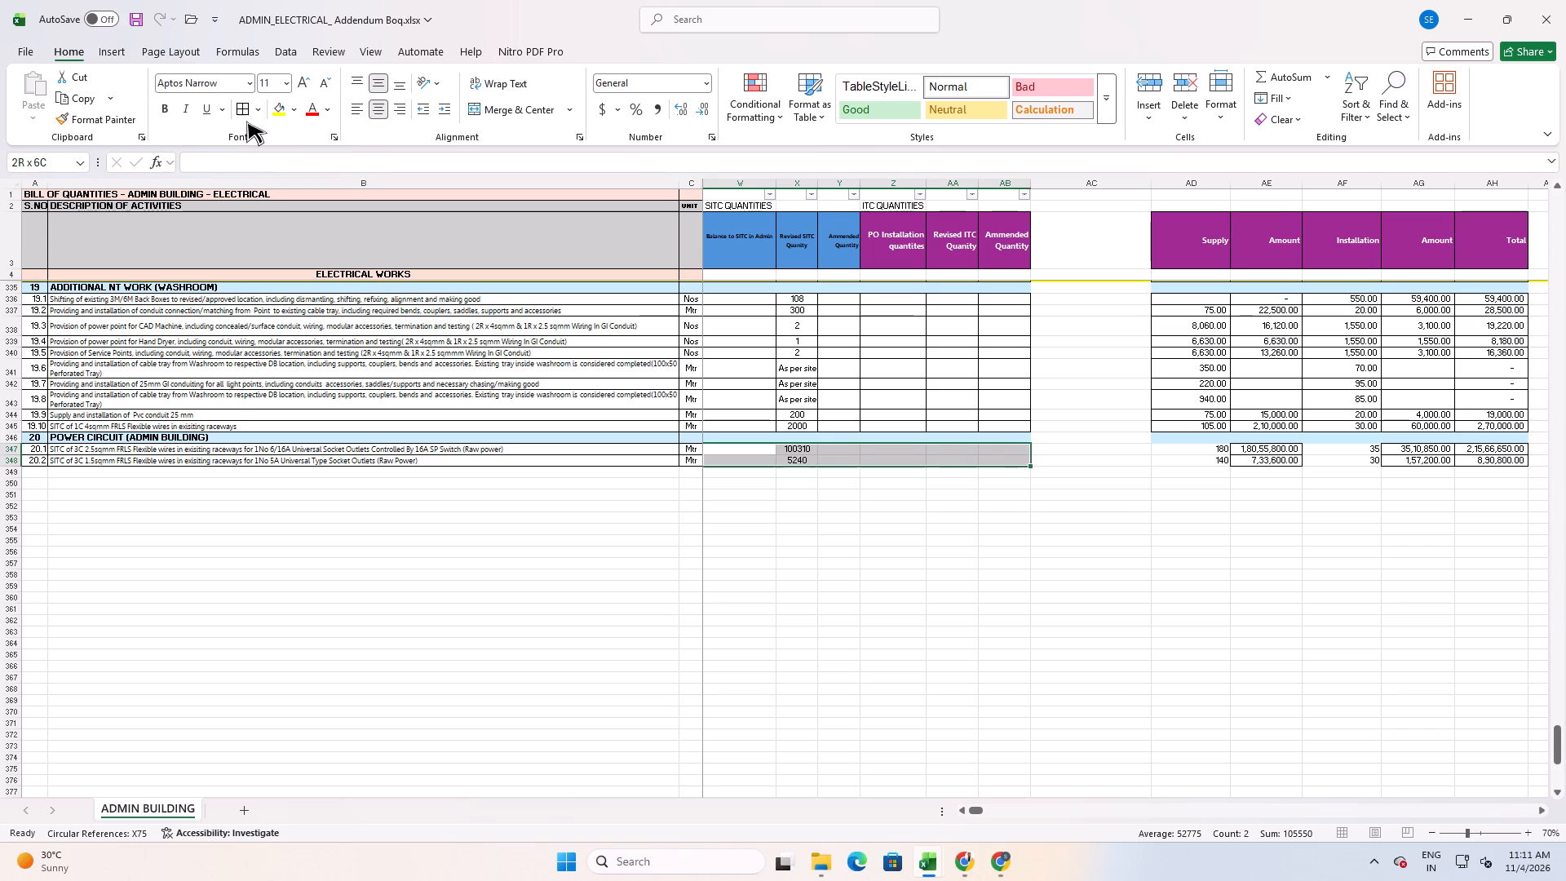
click(240, 112)
Apply cell borders to the Supply through Total columns of items 20.1 and 20.2.
click(1205, 445)
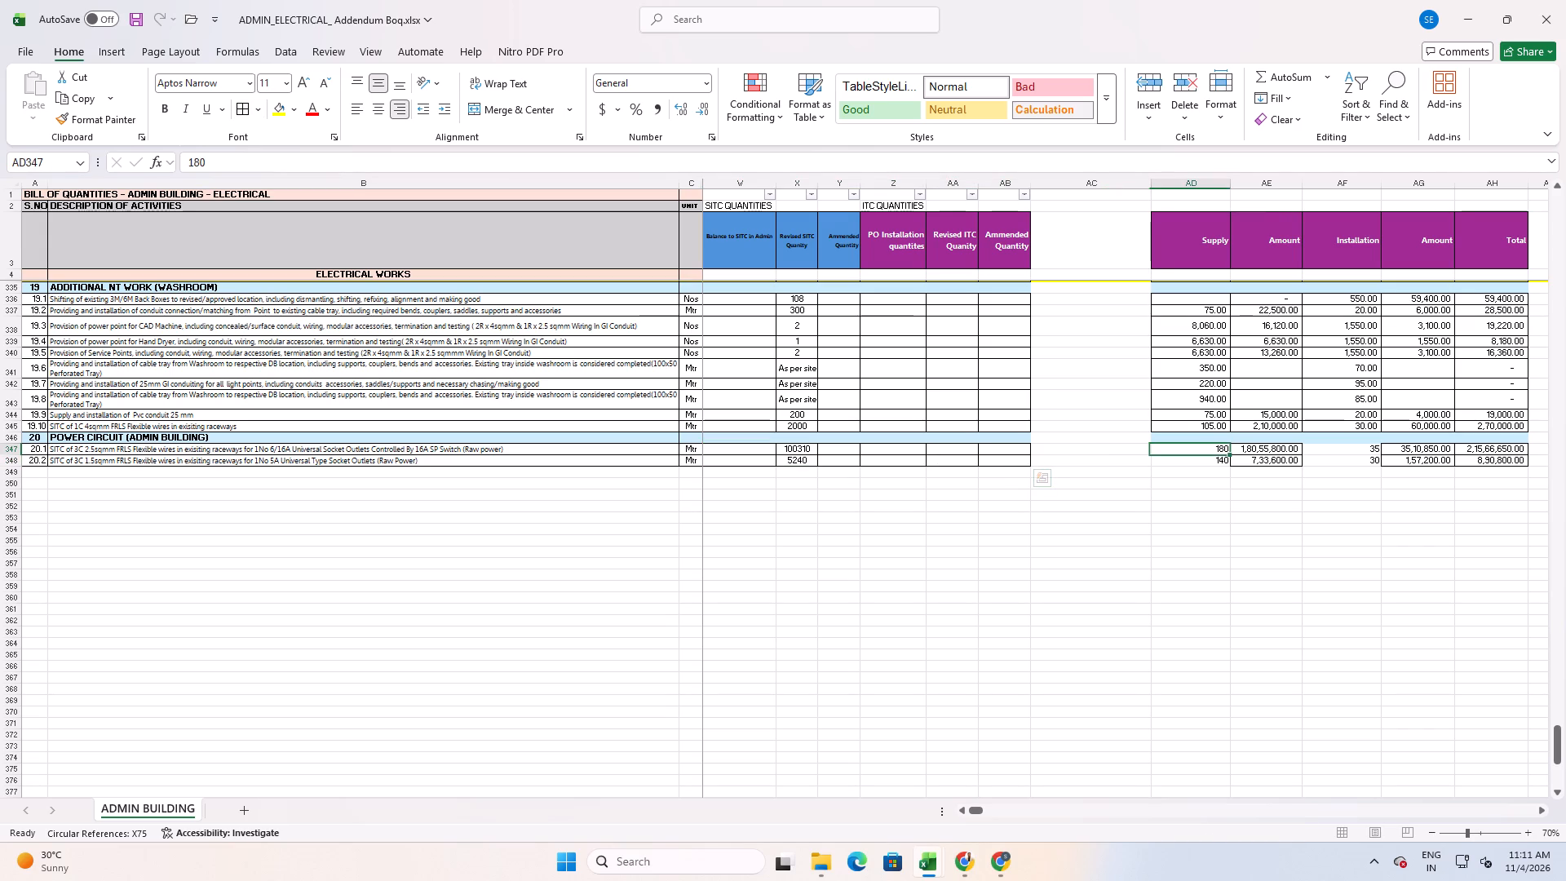
key(shift+Down)
key(shift+Right)
key(shift+Right)
key(shift+Right)
key(shift+Right)
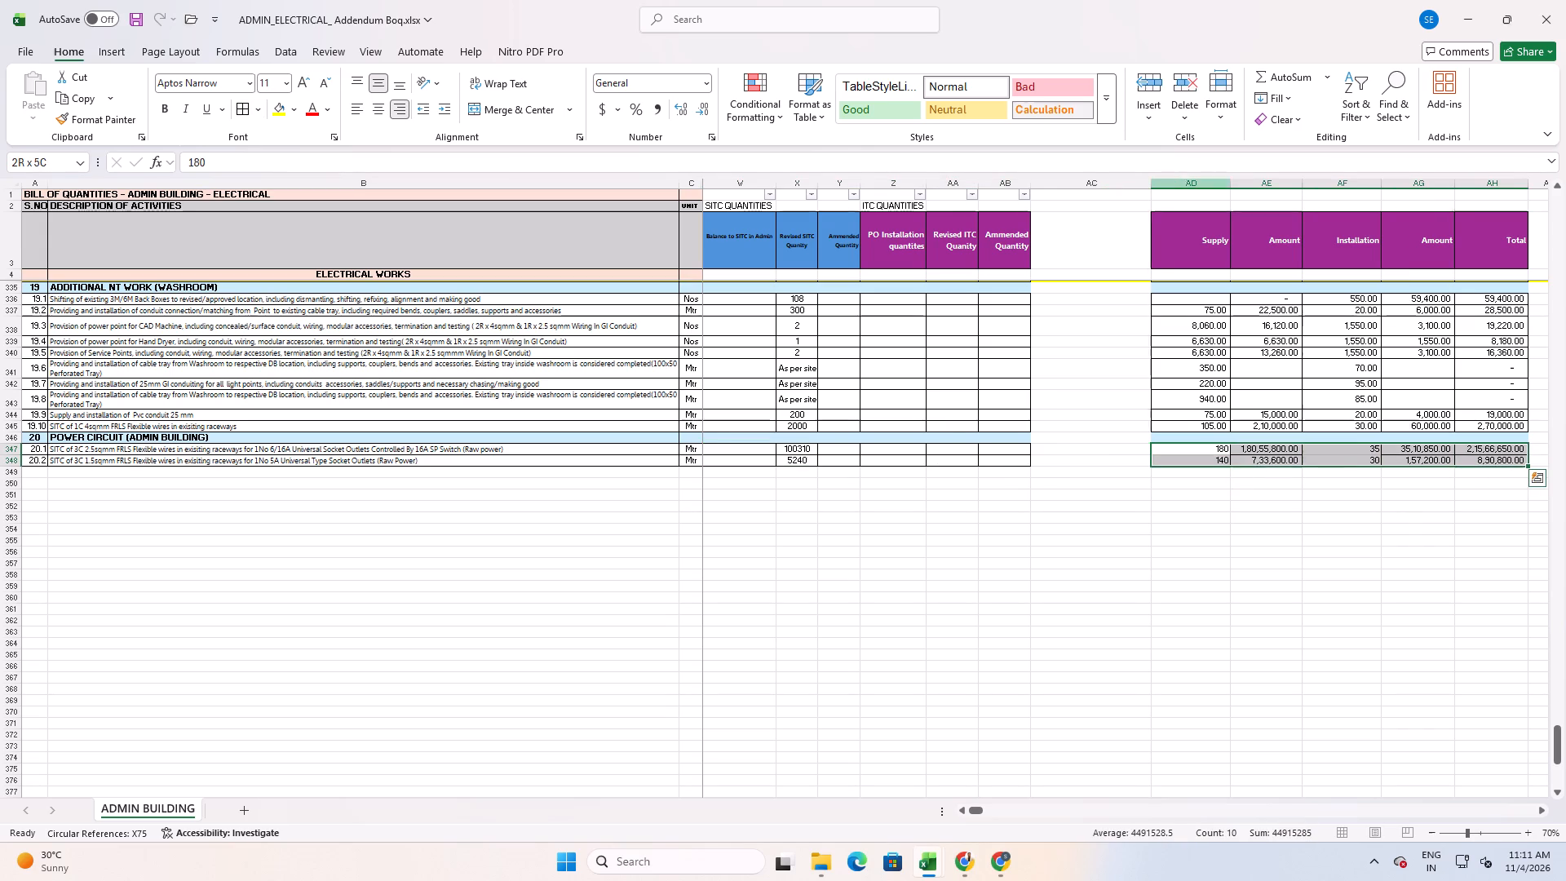
click(241, 111)
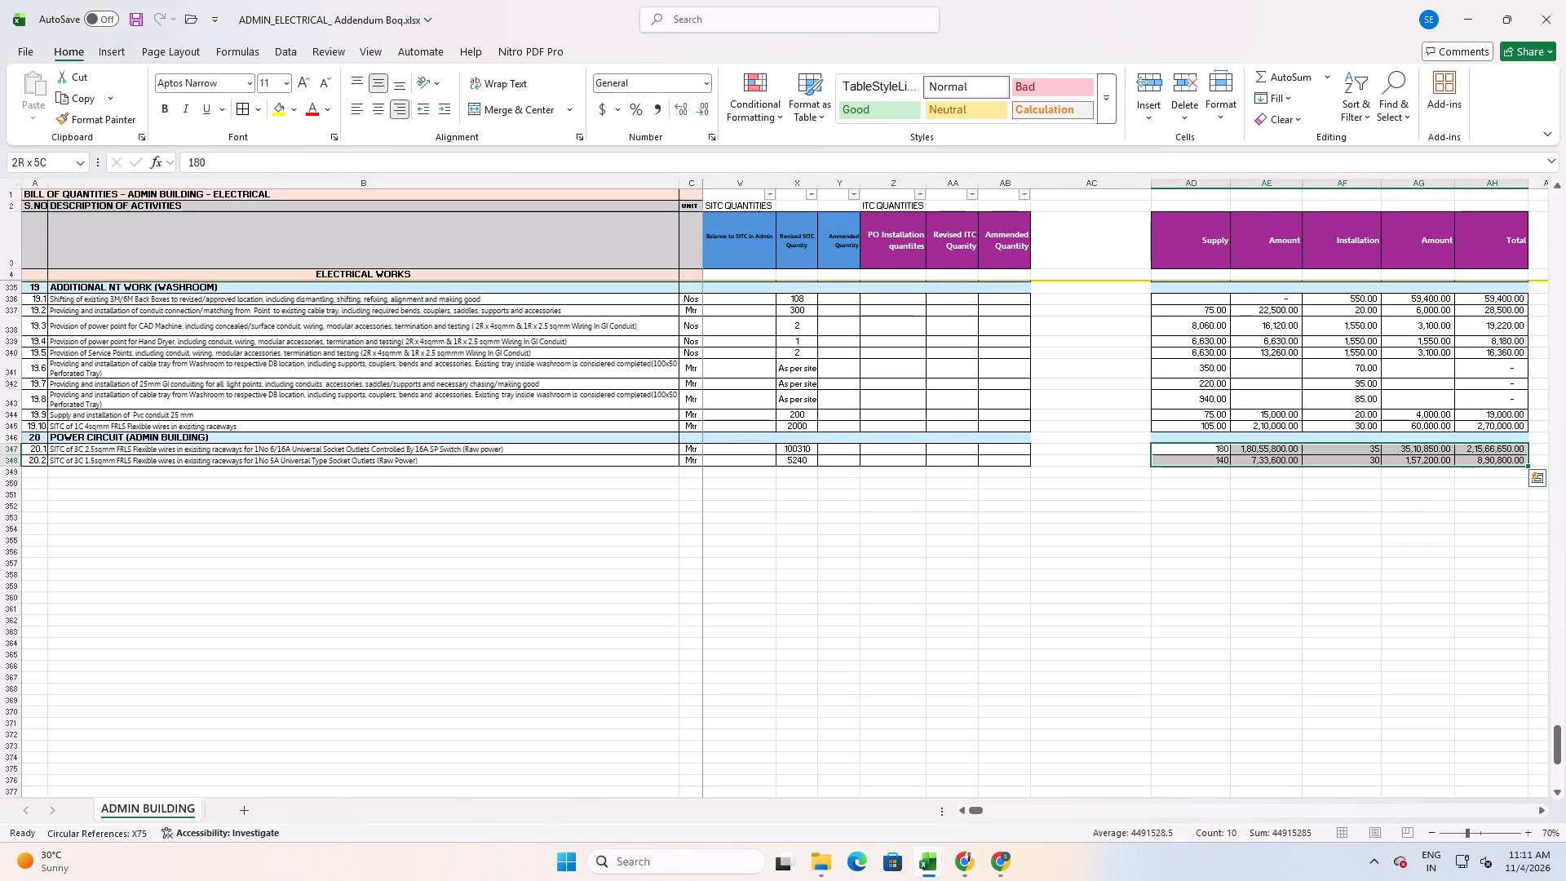
Review the BOQ's section 20 rows against the Power Circuit sheet of the cable tray workbook.
click(507, 438)
scroll(518, 525, up, 6)
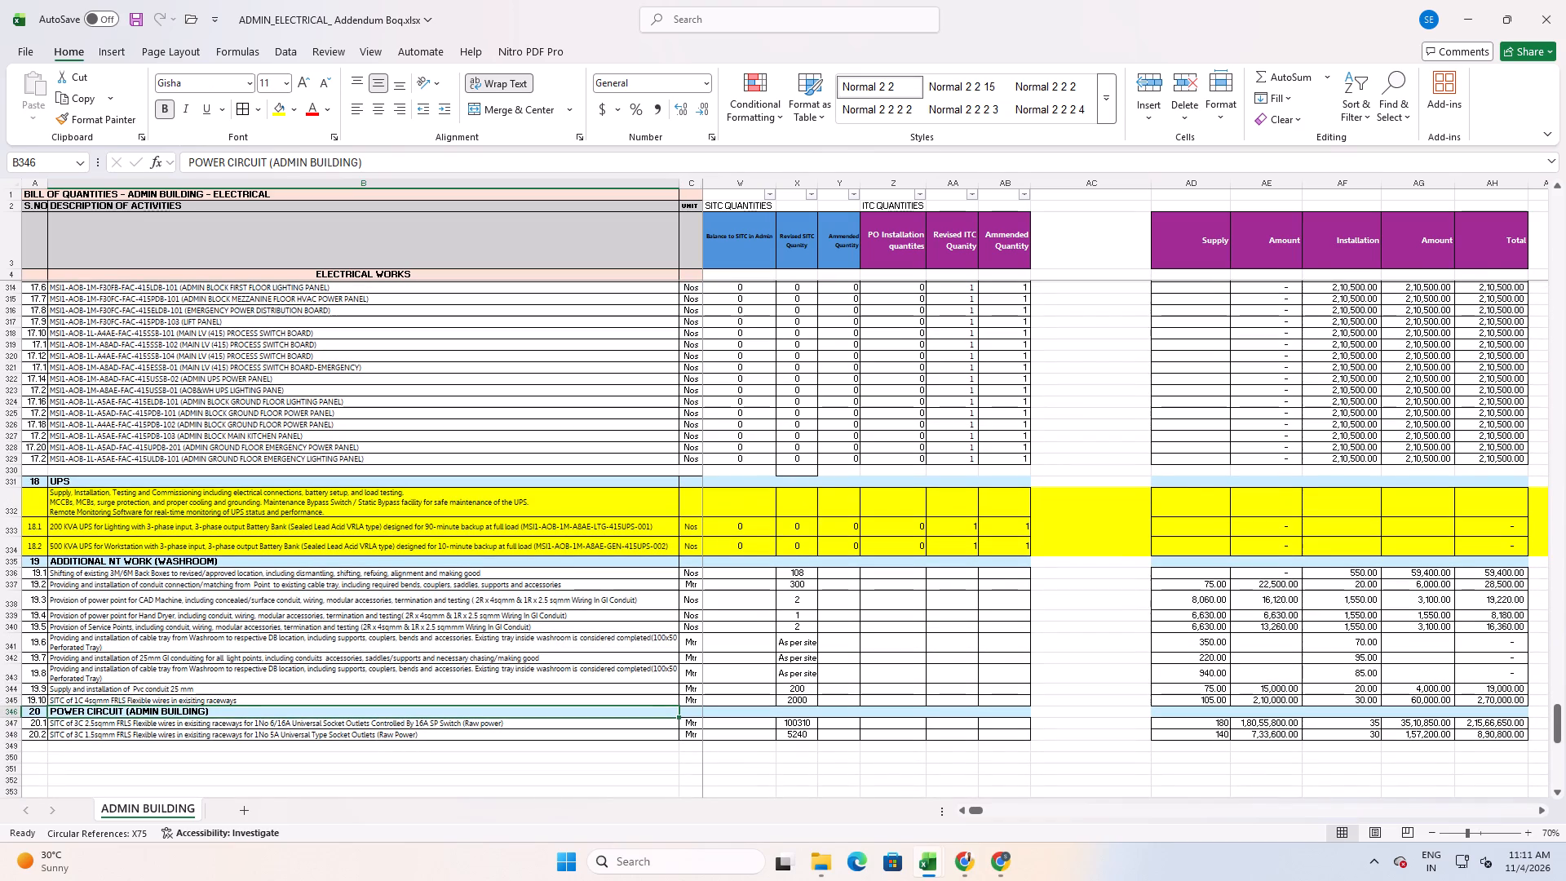
scroll(509, 520, down, 2)
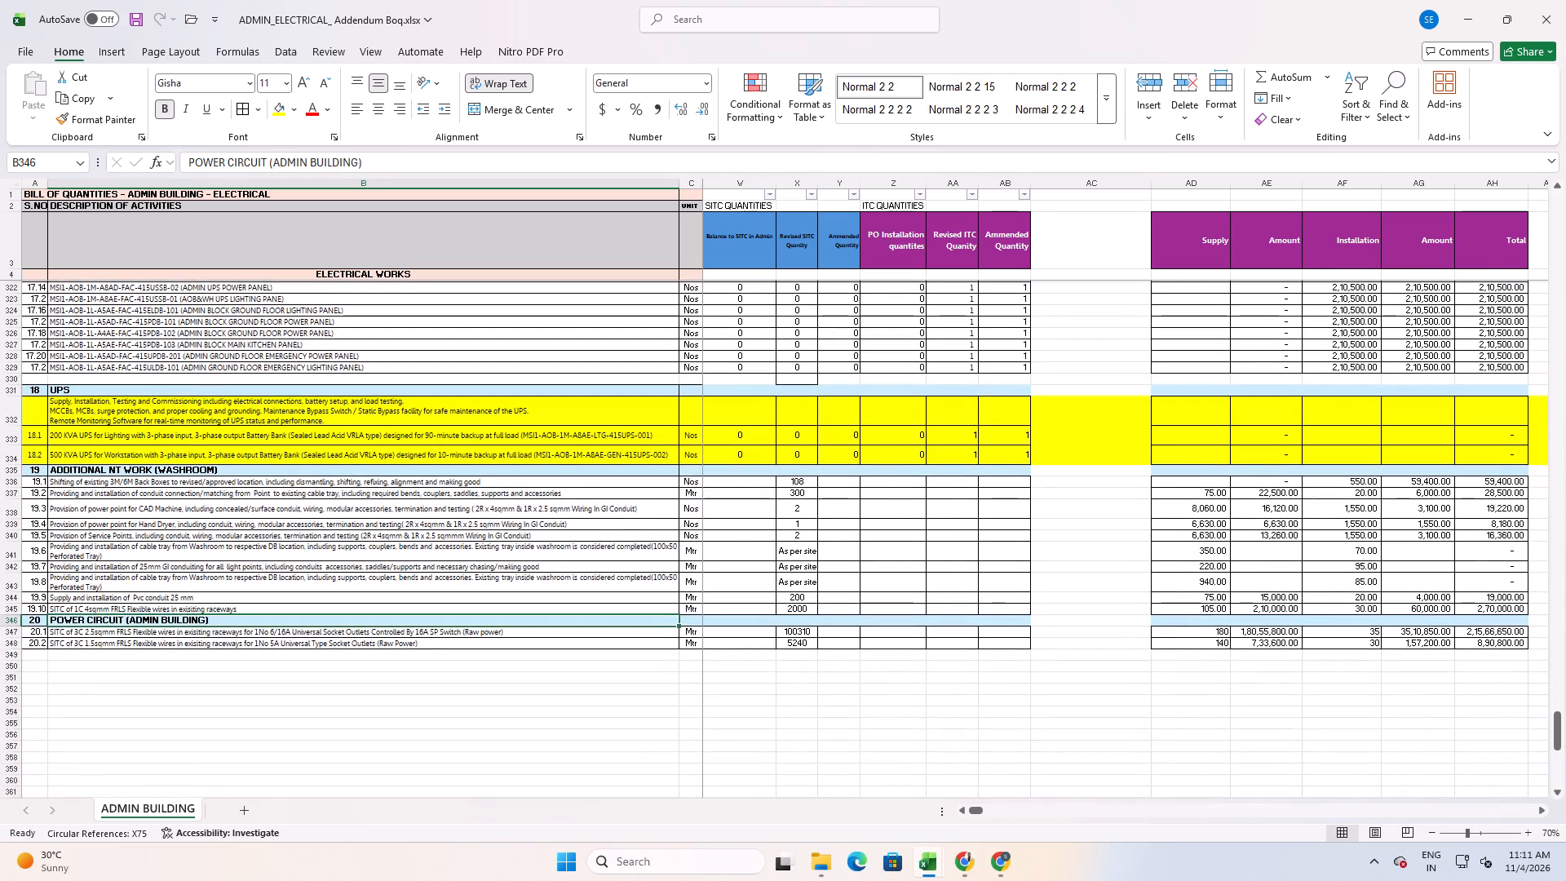
scroll(279, 552, down, 2)
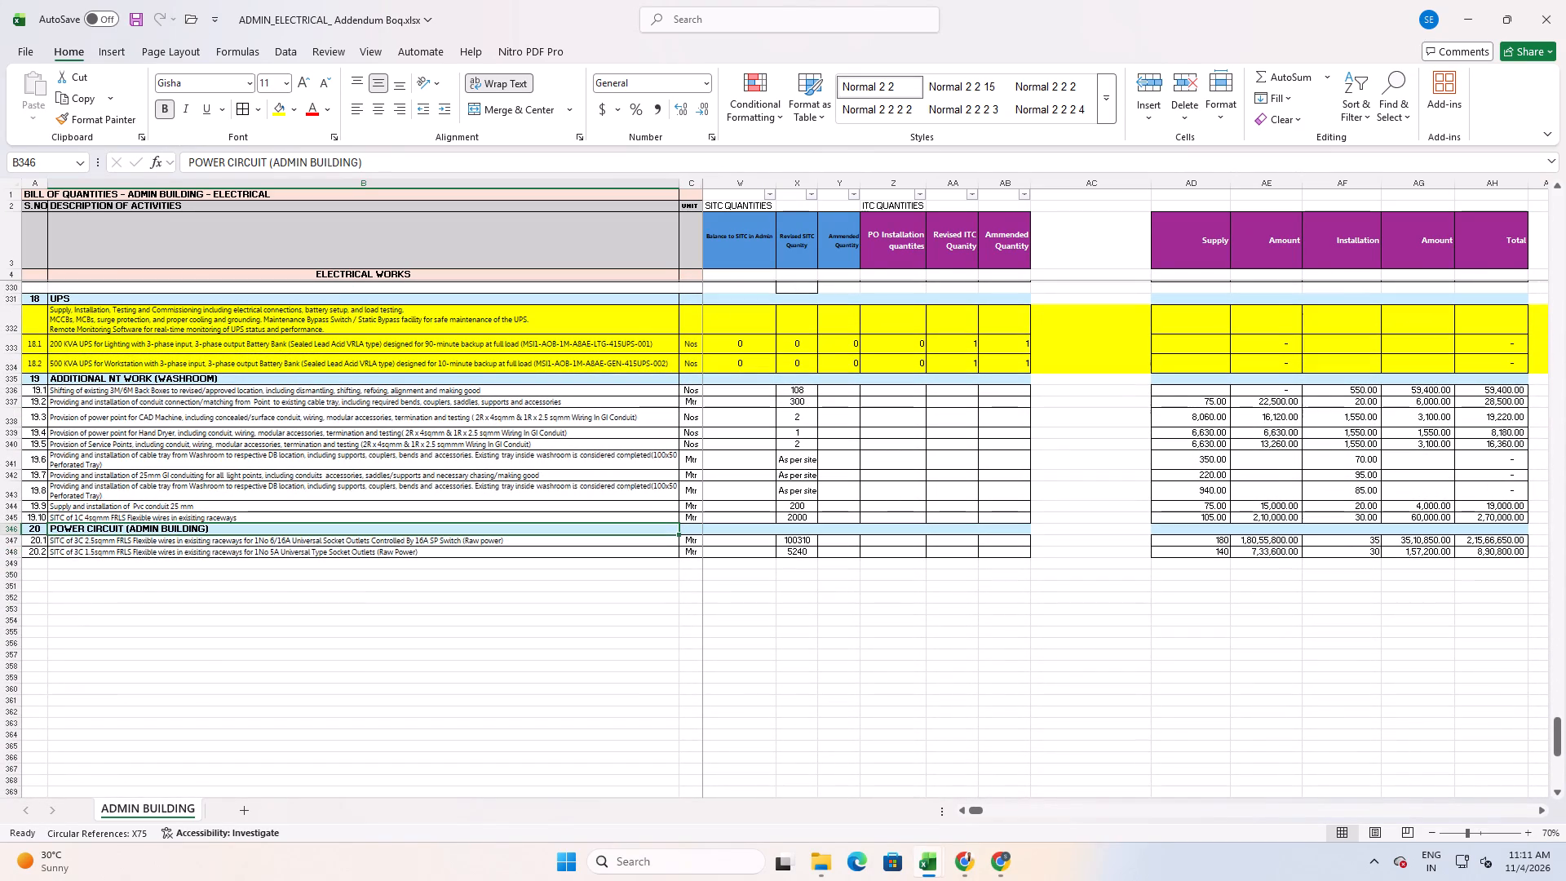
middle_drag(1090, 597, 755, 568)
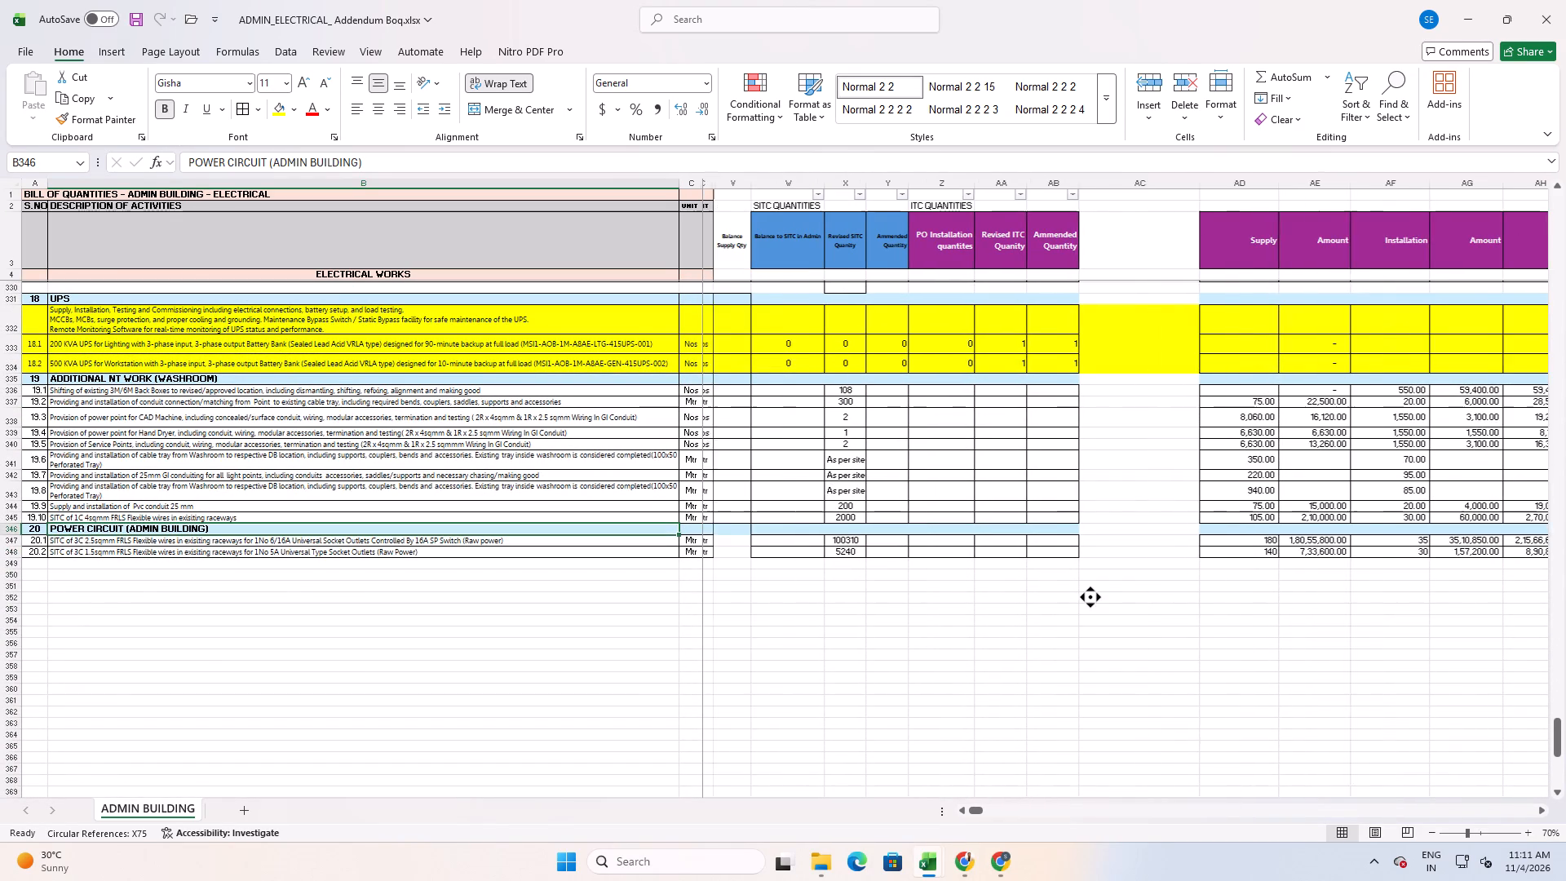
scroll(867, 582, up, 1)
scroll(867, 582, down, 3)
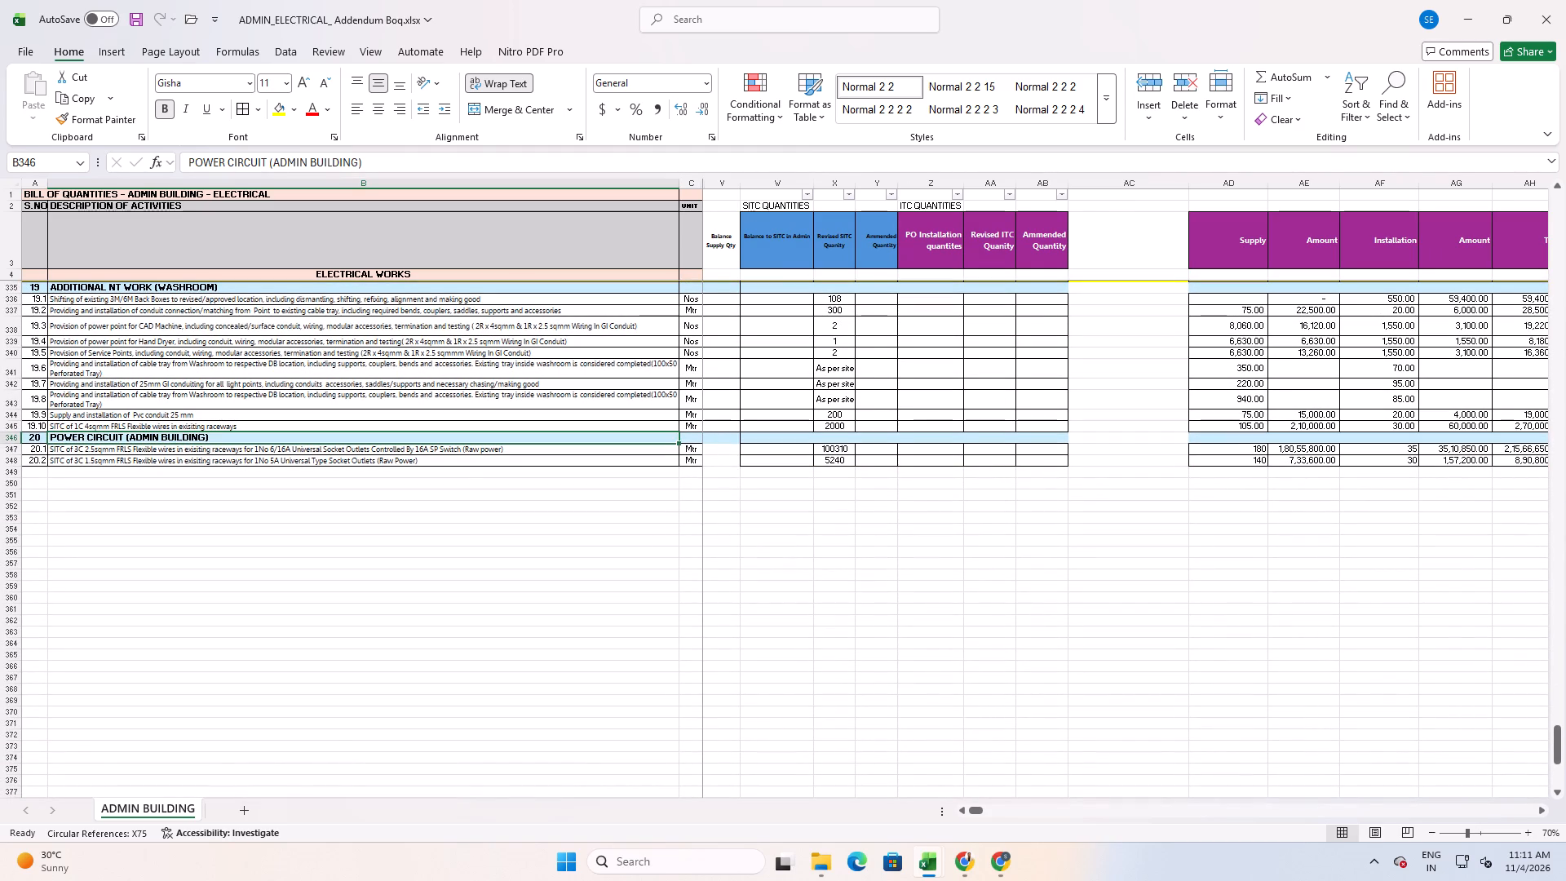
key(alt+Tab)
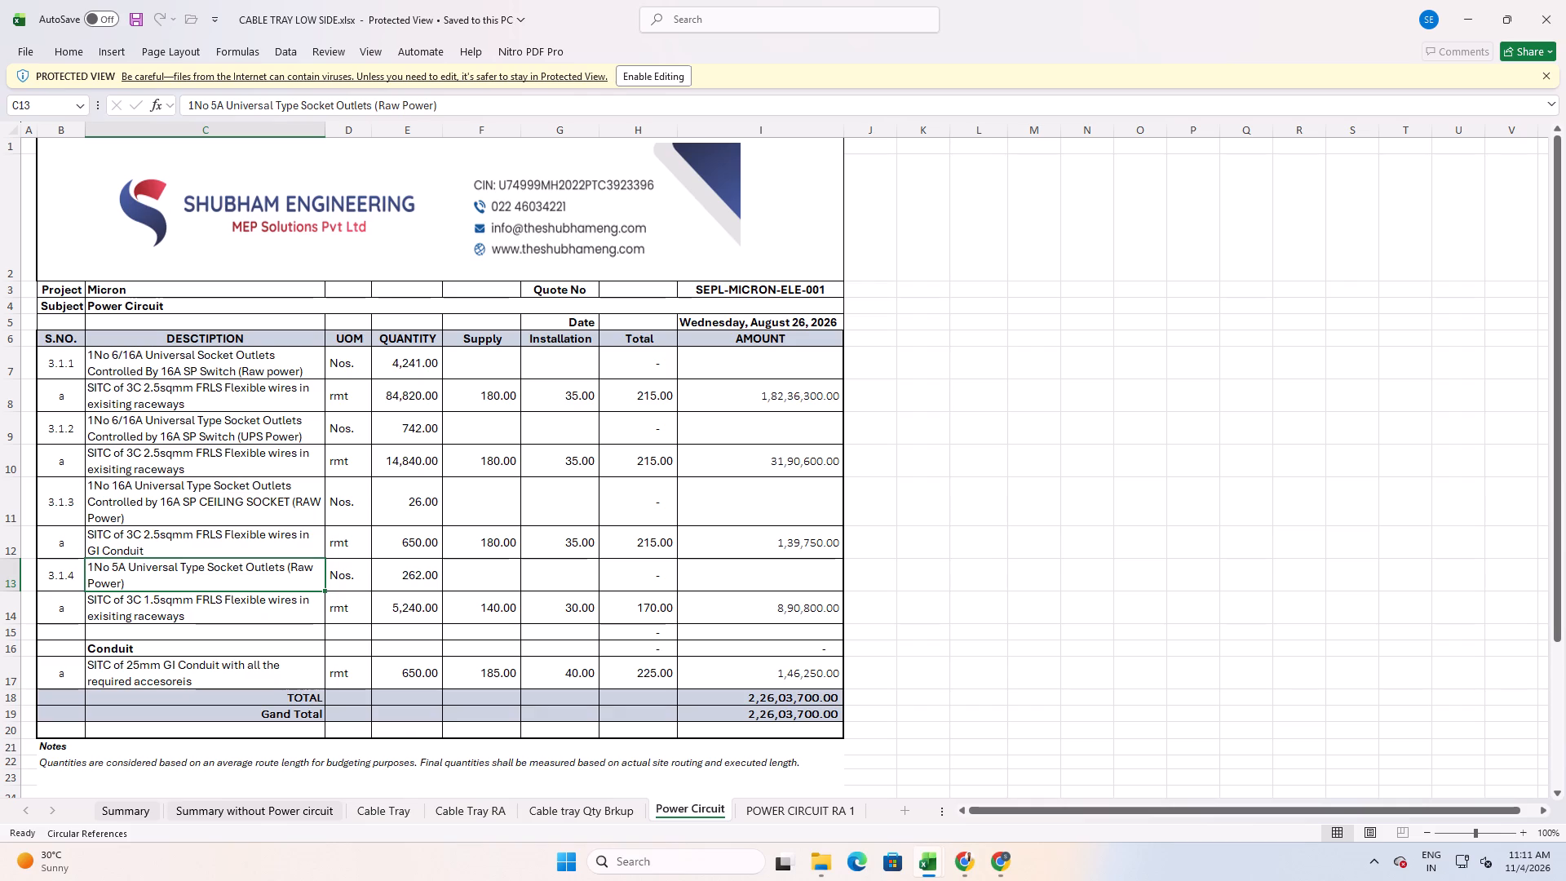
key(alt+Tab)
key(alt+Tab)
Append "(UPS)" to item 20.1's description in the addendum BOQ.
key(alt+Tab)
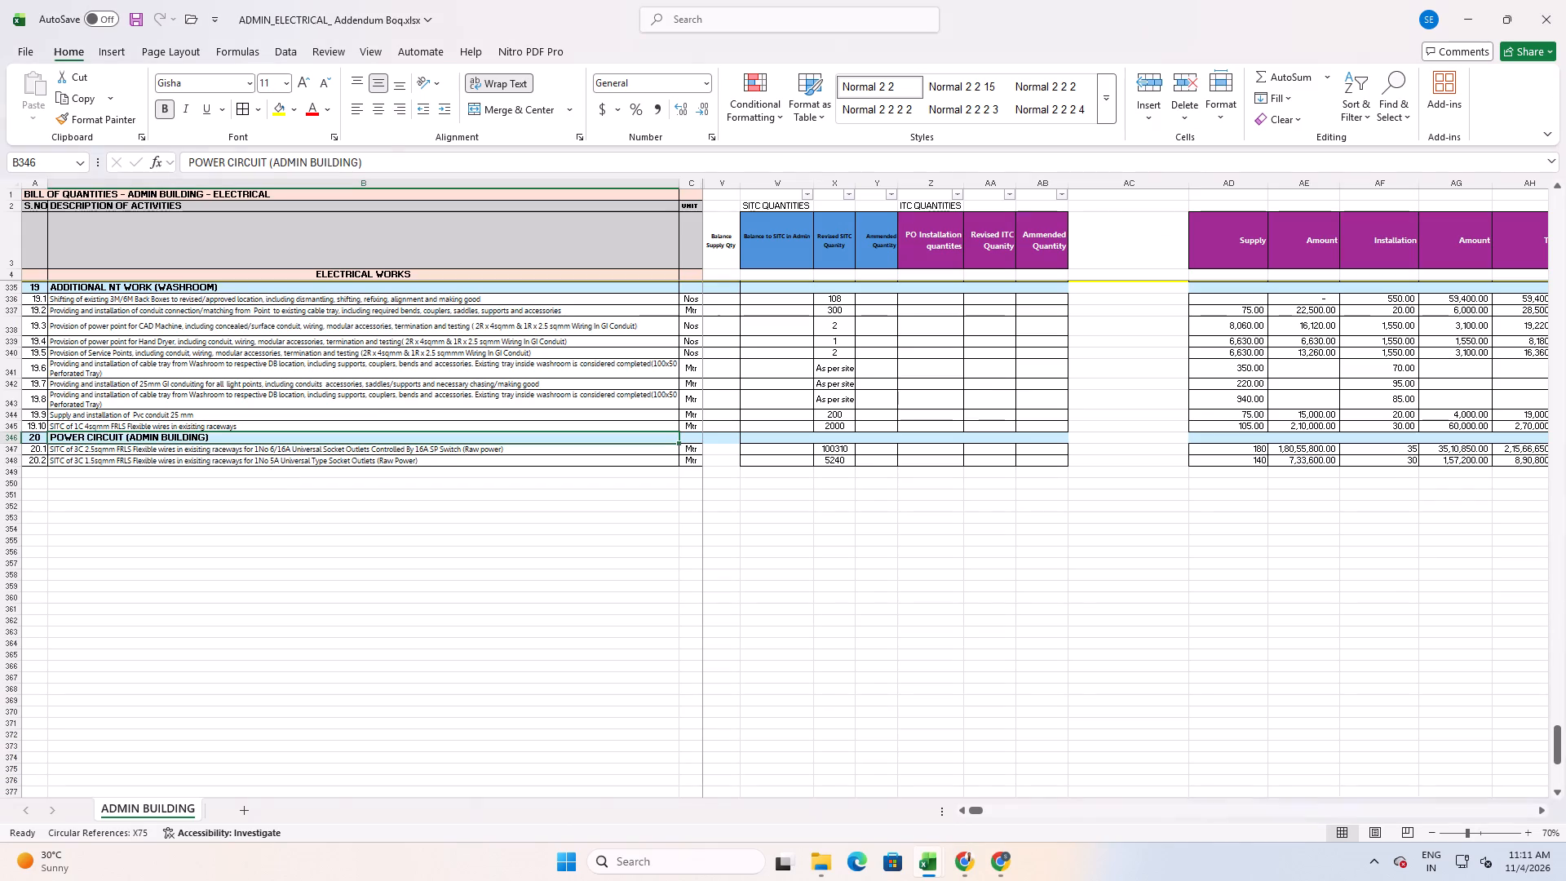
double_click(488, 449)
click(508, 448)
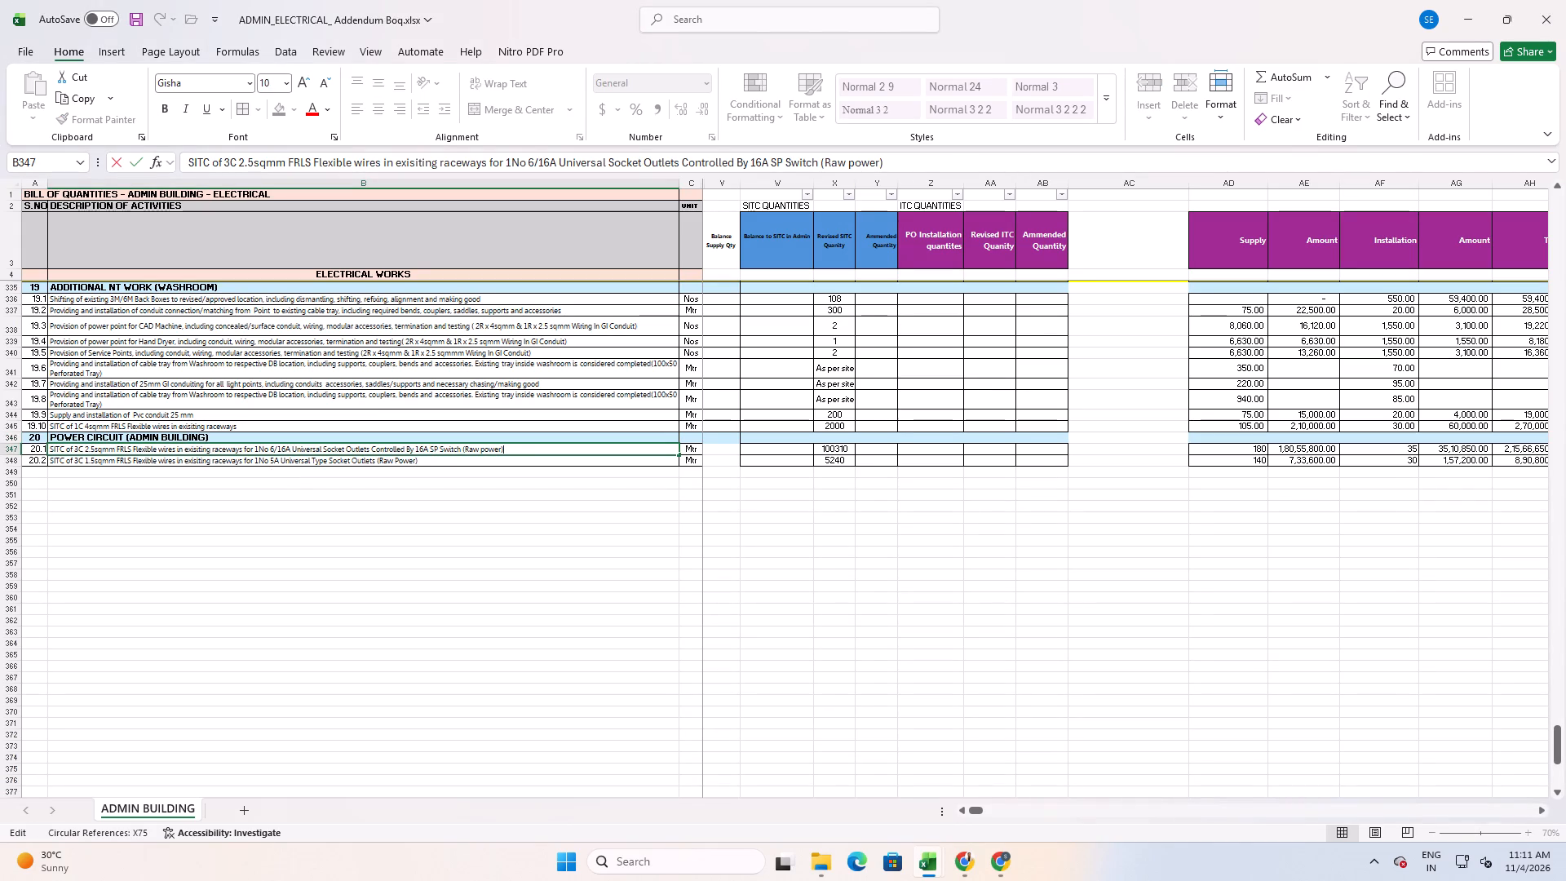
text((UPS)
key(shift+parenright)
click(467, 462)
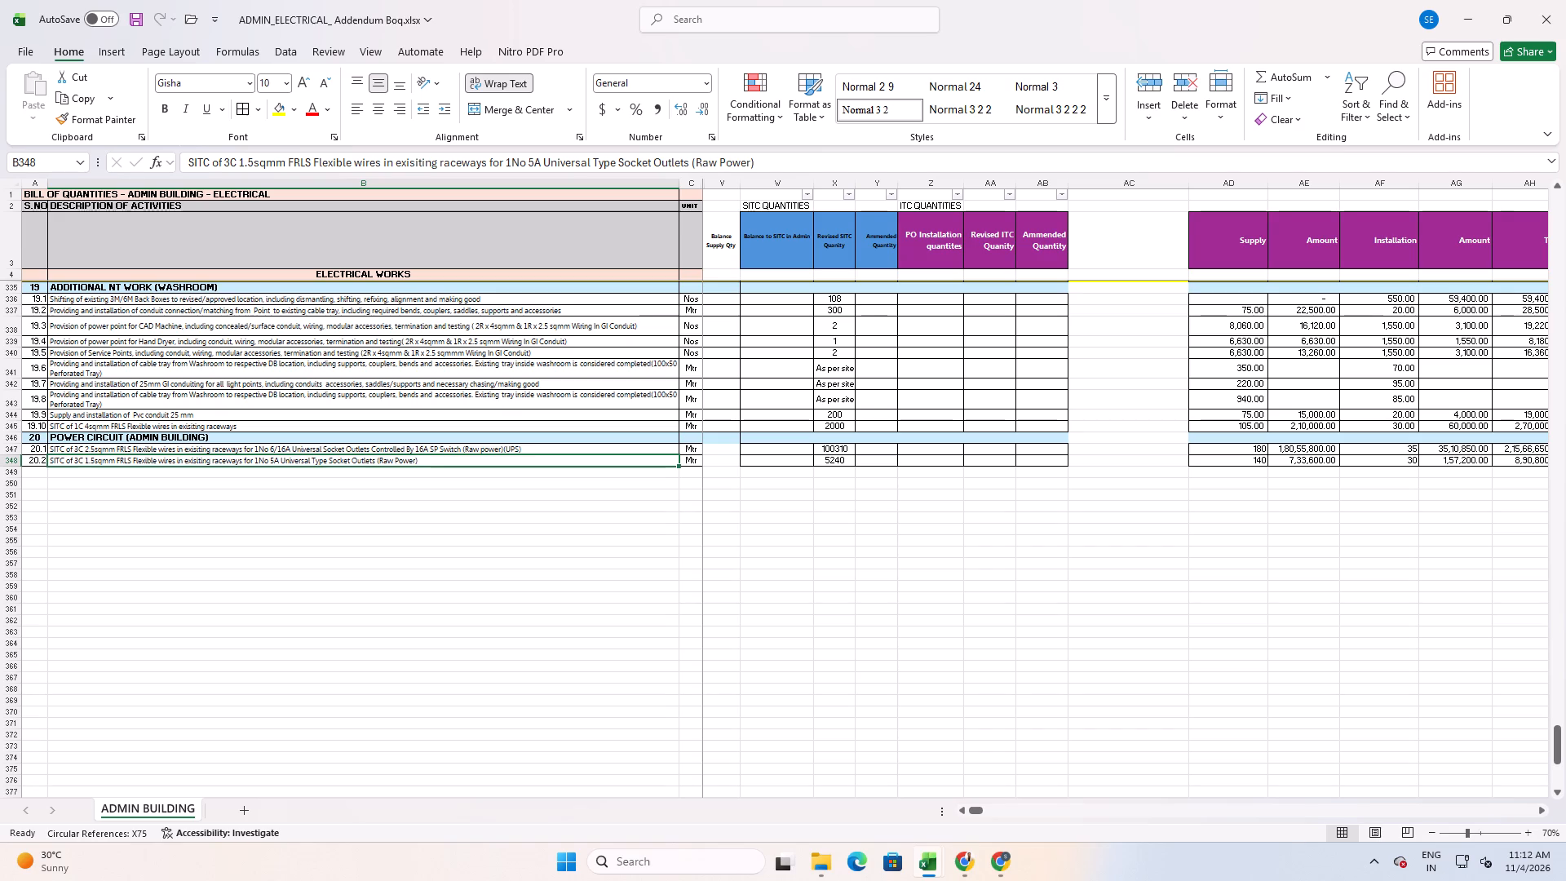
Examine the 25mm GI conduit row and the 3.1.3 ceiling socket rows on the Power Circuit sheet.
click(634, 543)
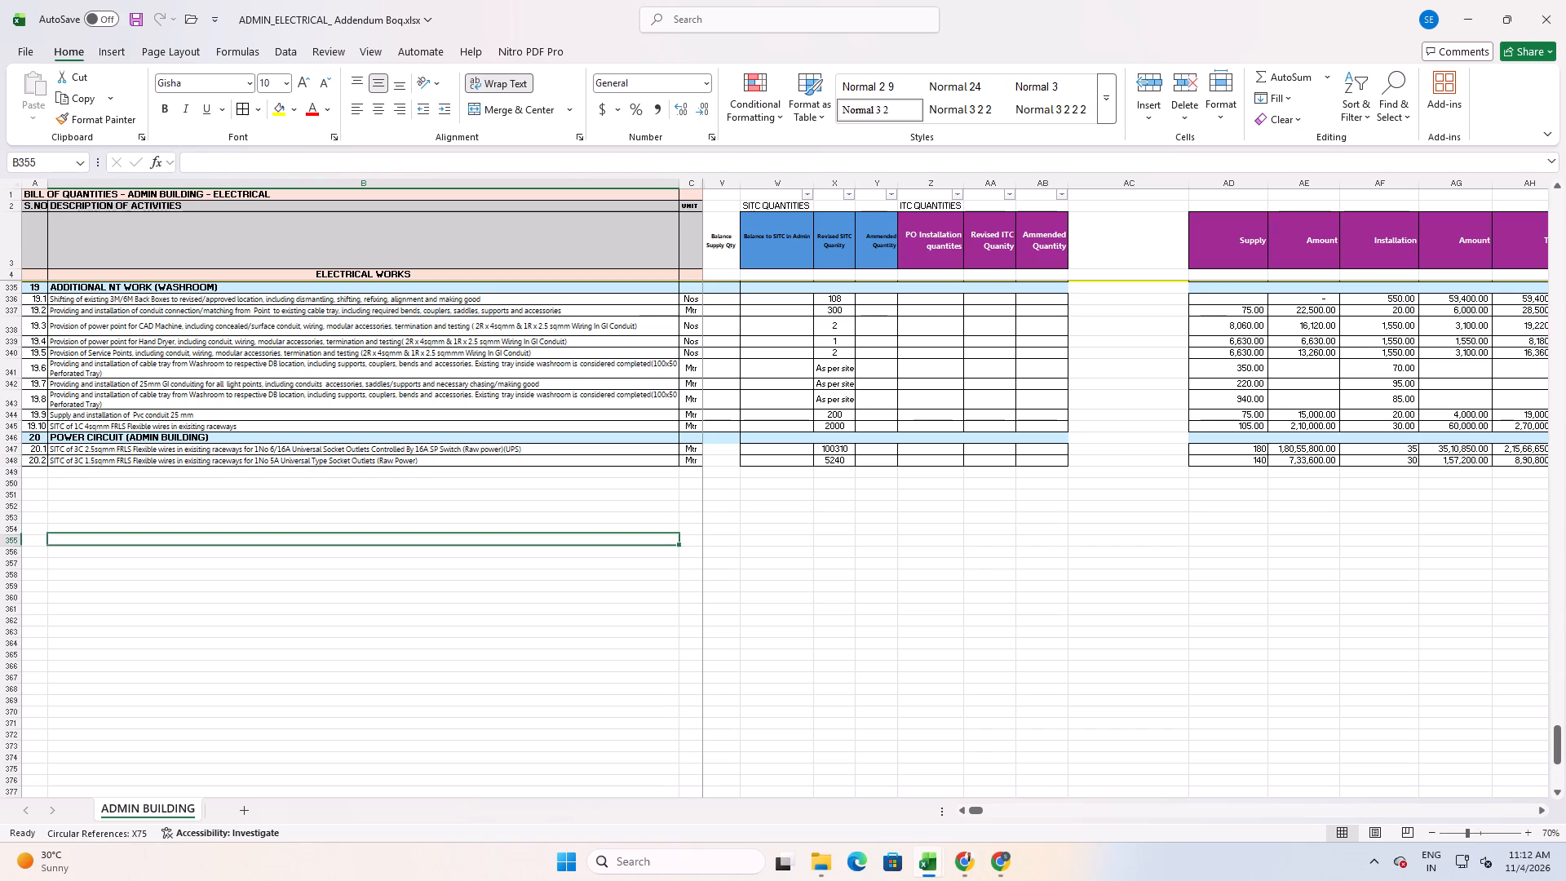
key(alt+Tab)
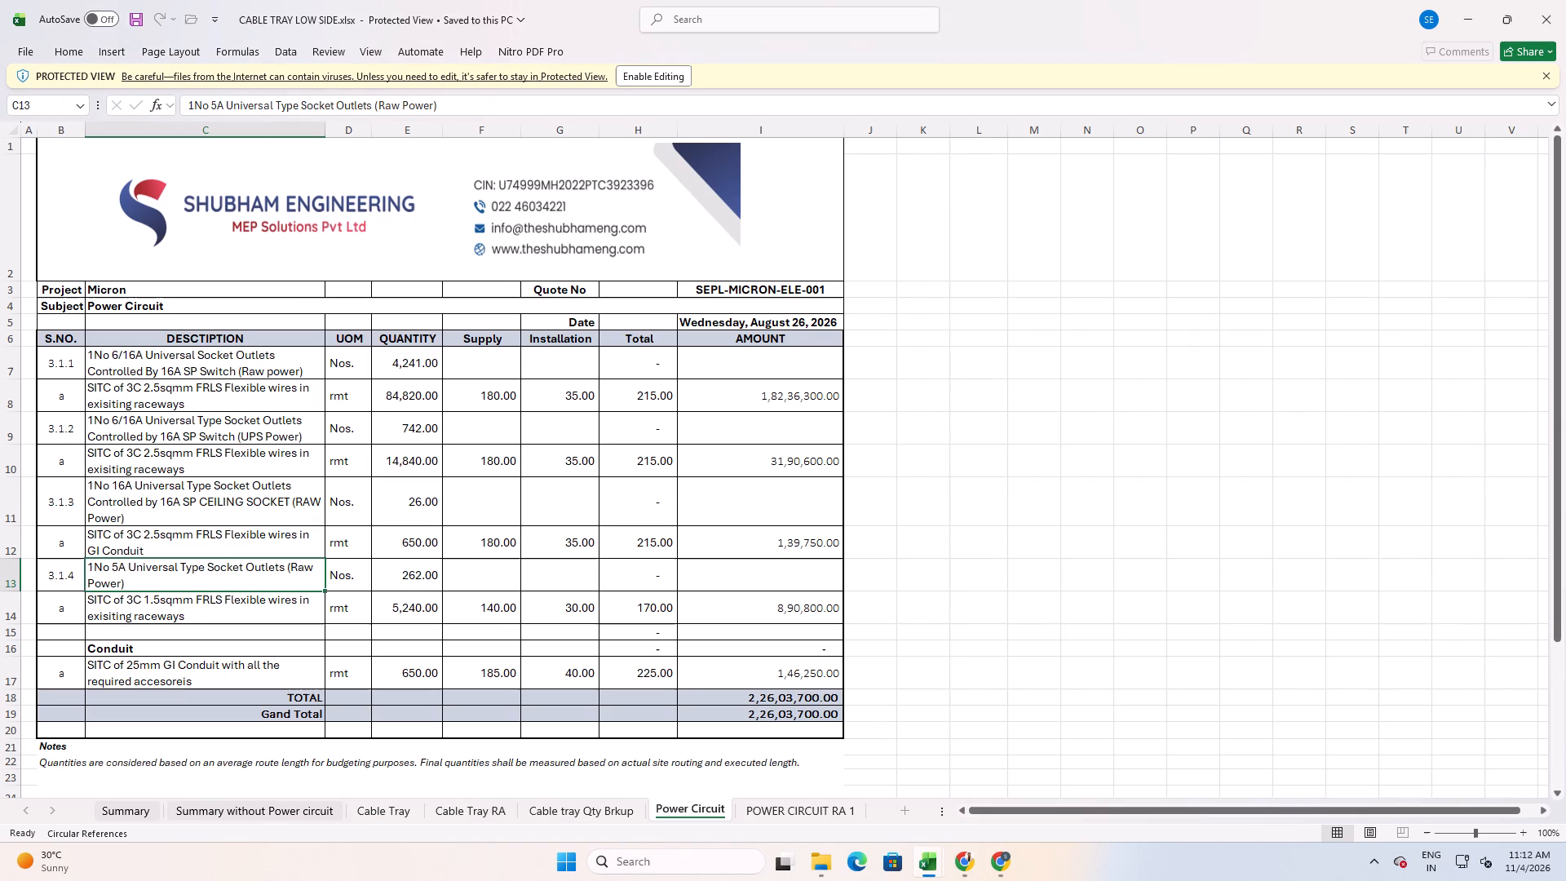
key(alt+Tab)
key(alt+Tab)
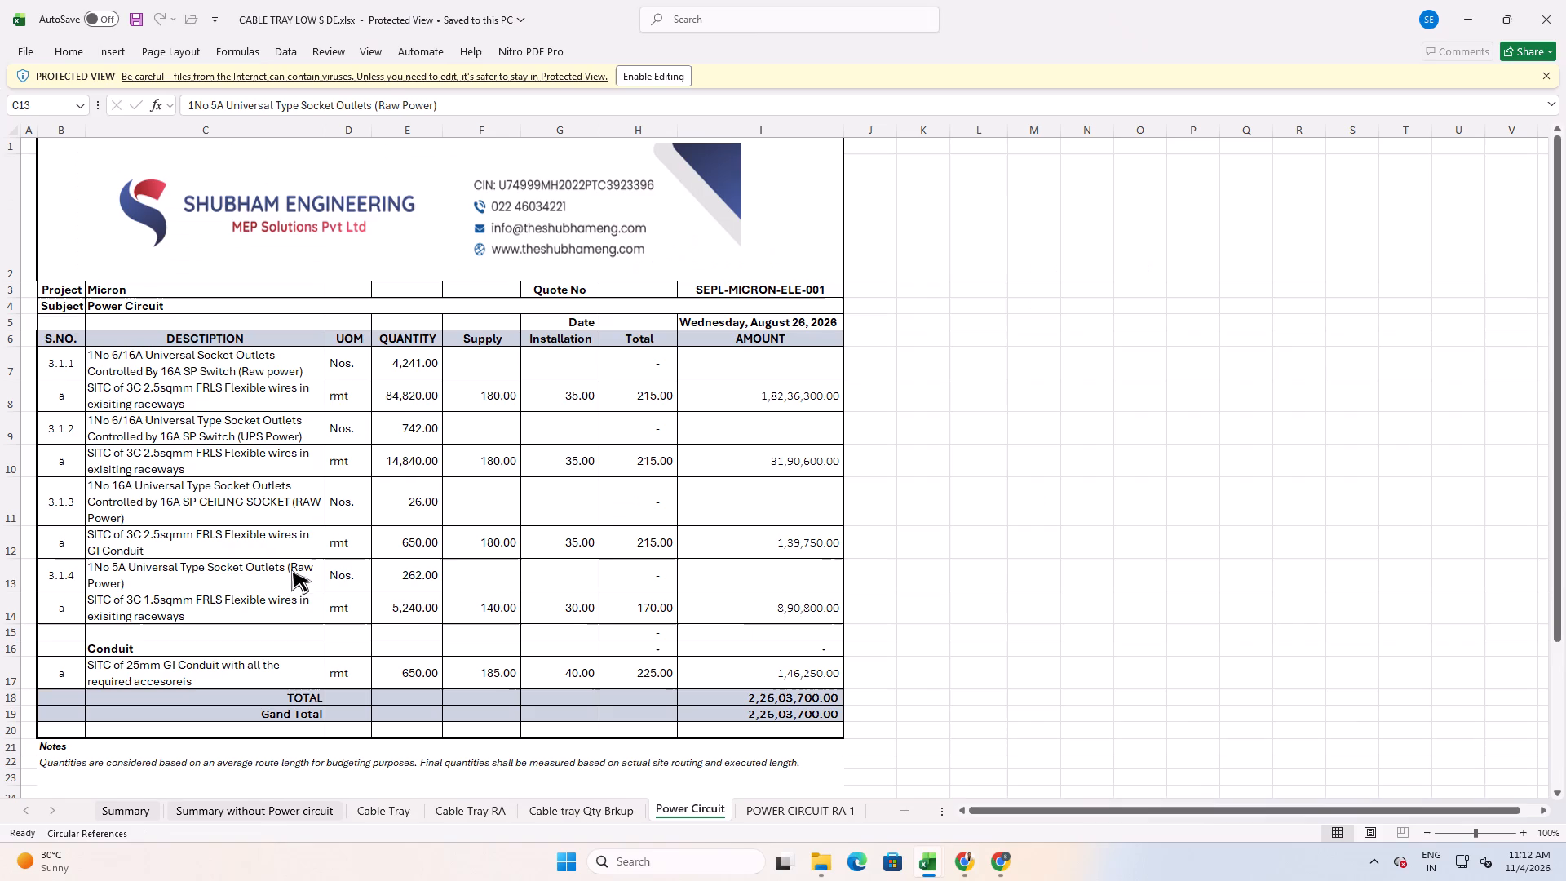
double_click(288, 672)
double_click(383, 671)
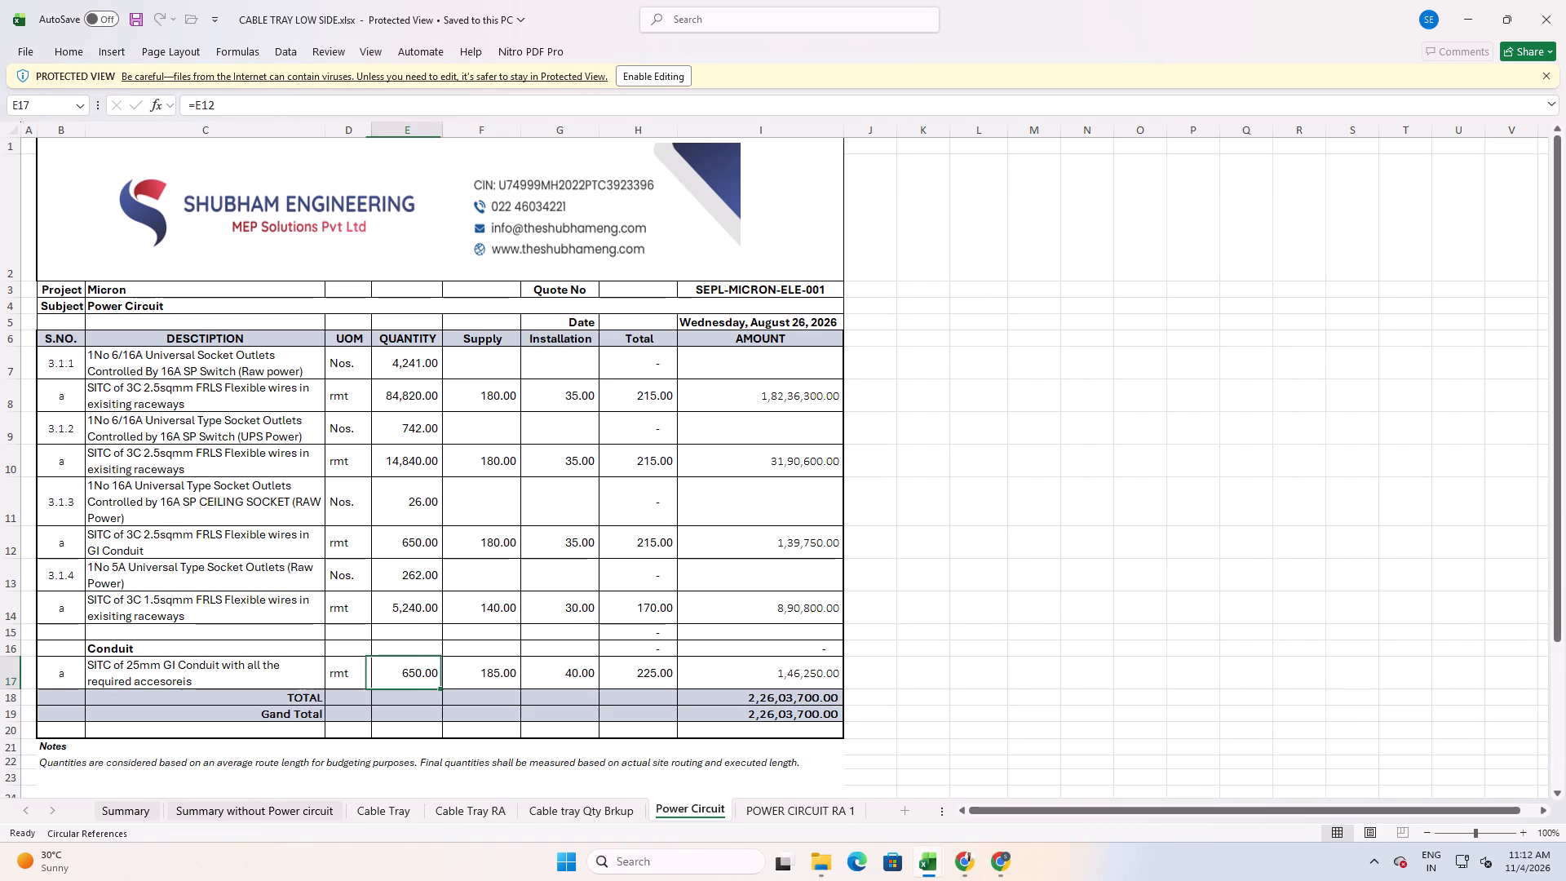
key(Escape)
click(223, 659)
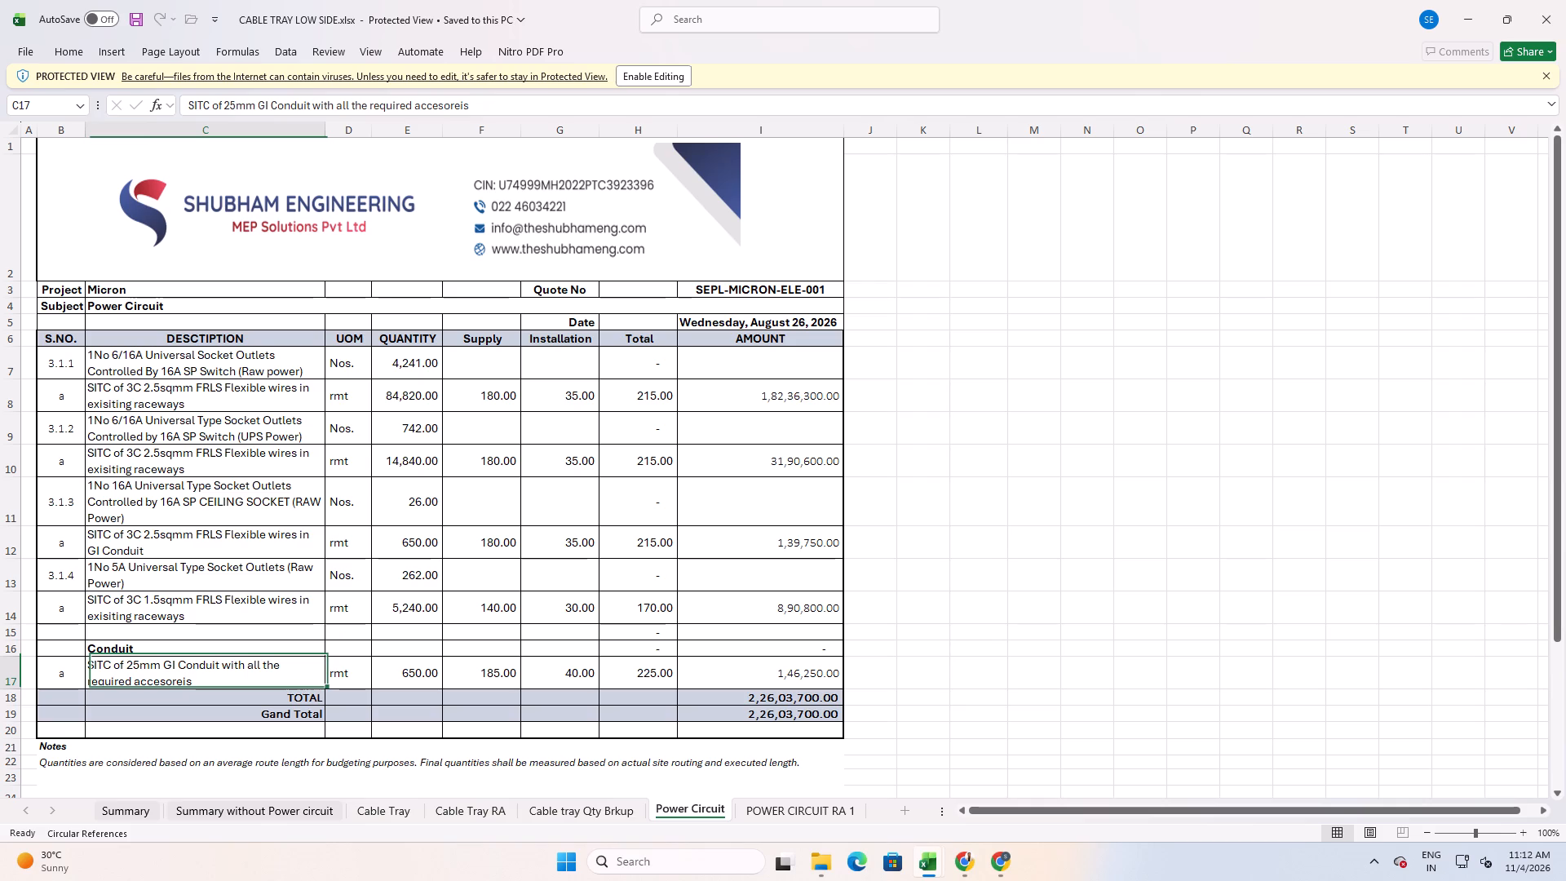
double_click(405, 538)
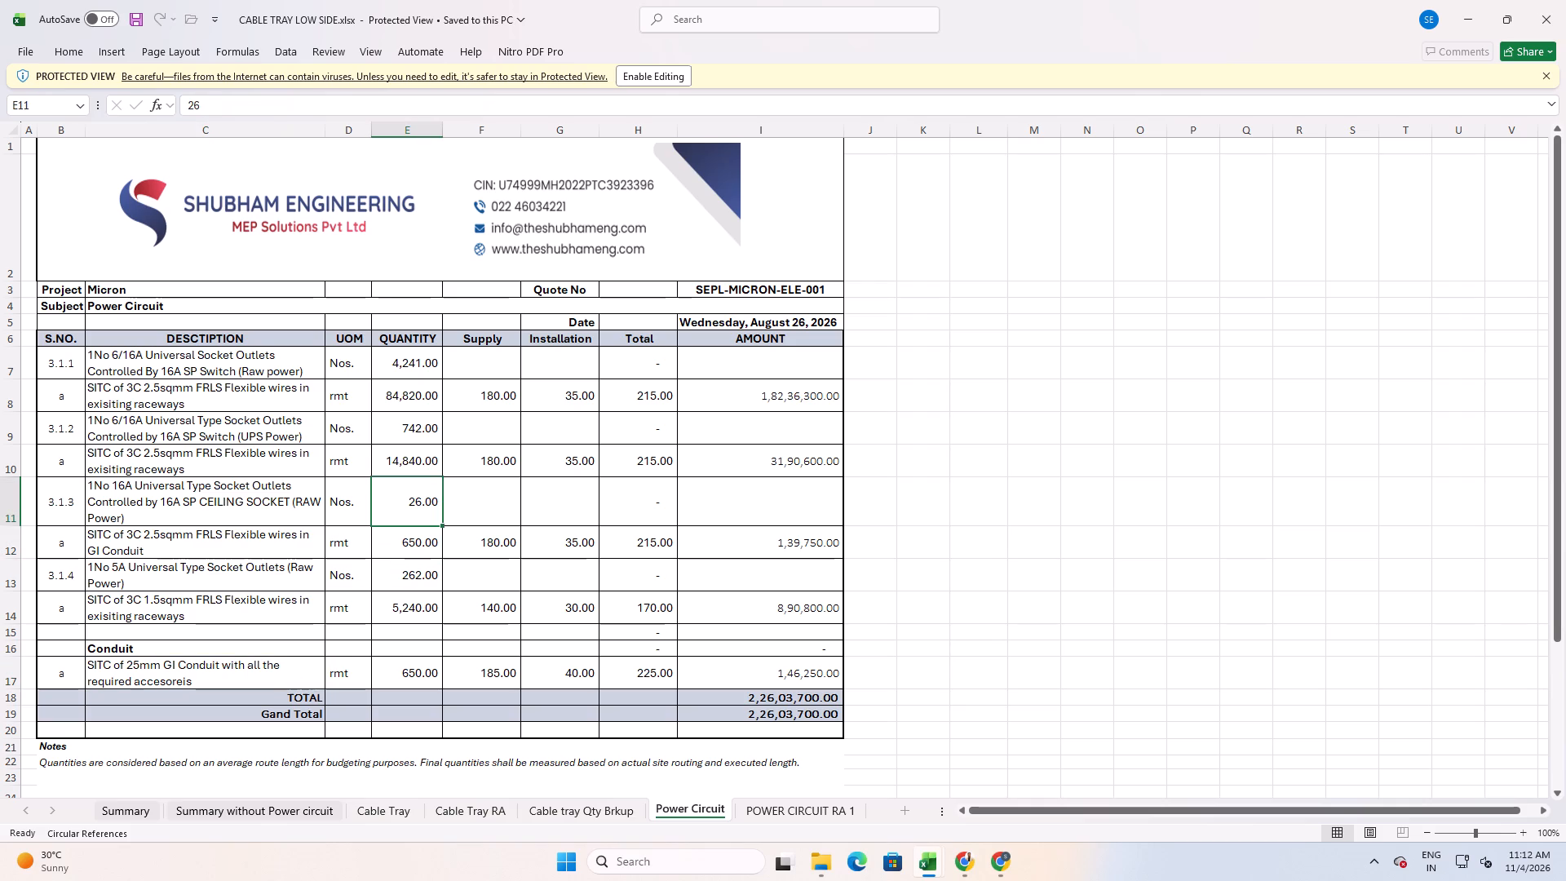
key(Escape)
click(216, 520)
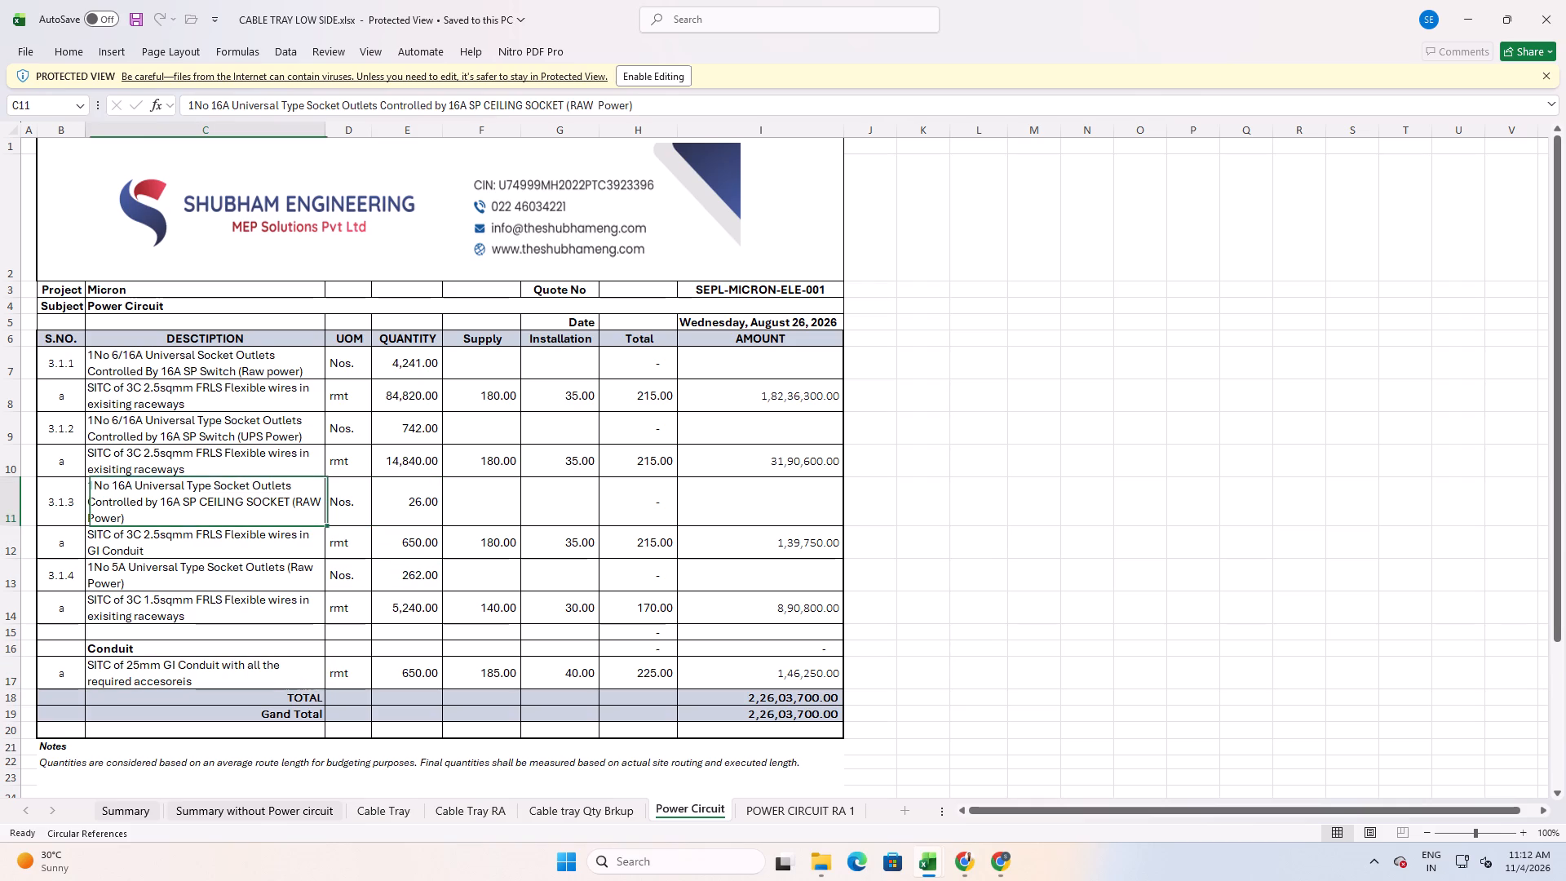
Copy "SITC of 25mm GI Conduit with all the required accesoreis" from the Power Circuit sheet into the BOQ description below item 20.2.
click(171, 665)
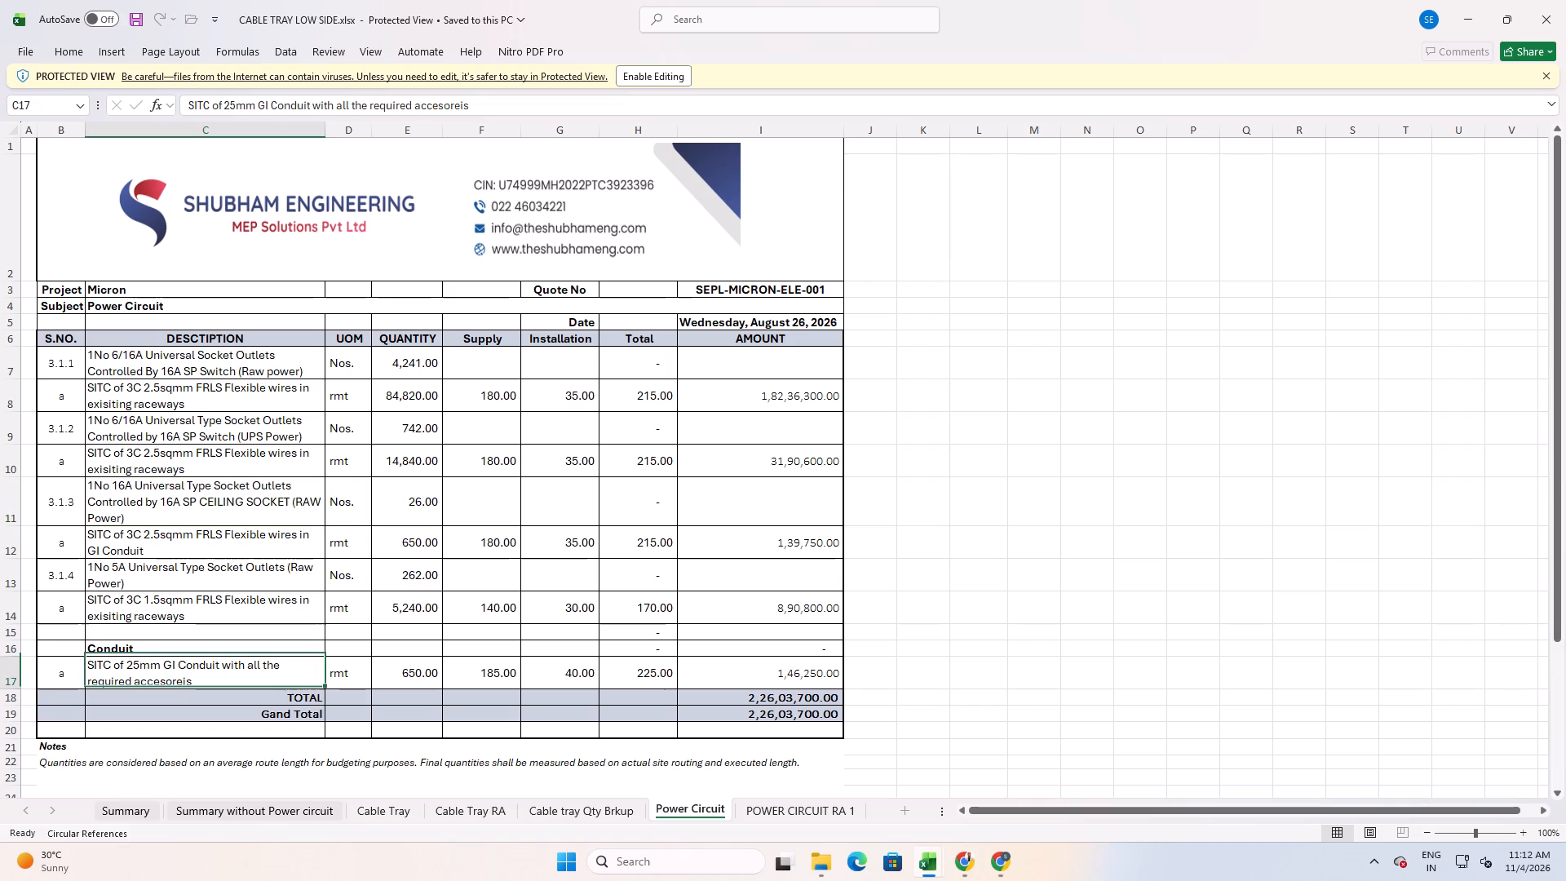
key(ctrl+c)
key(alt+Tab)
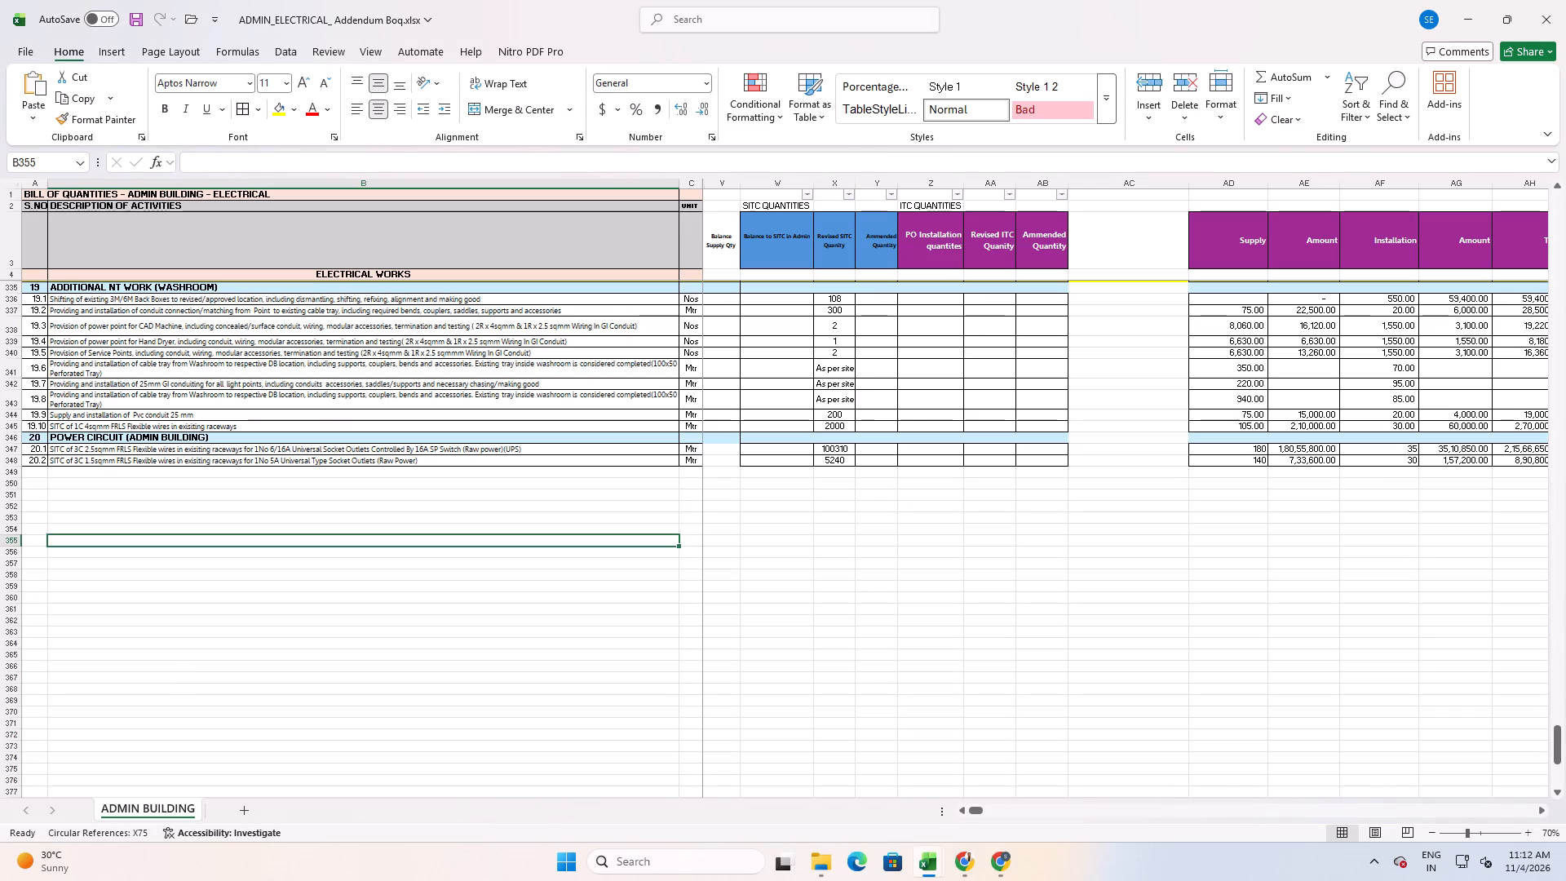
click(107, 476)
key(ctrl+shift+v)
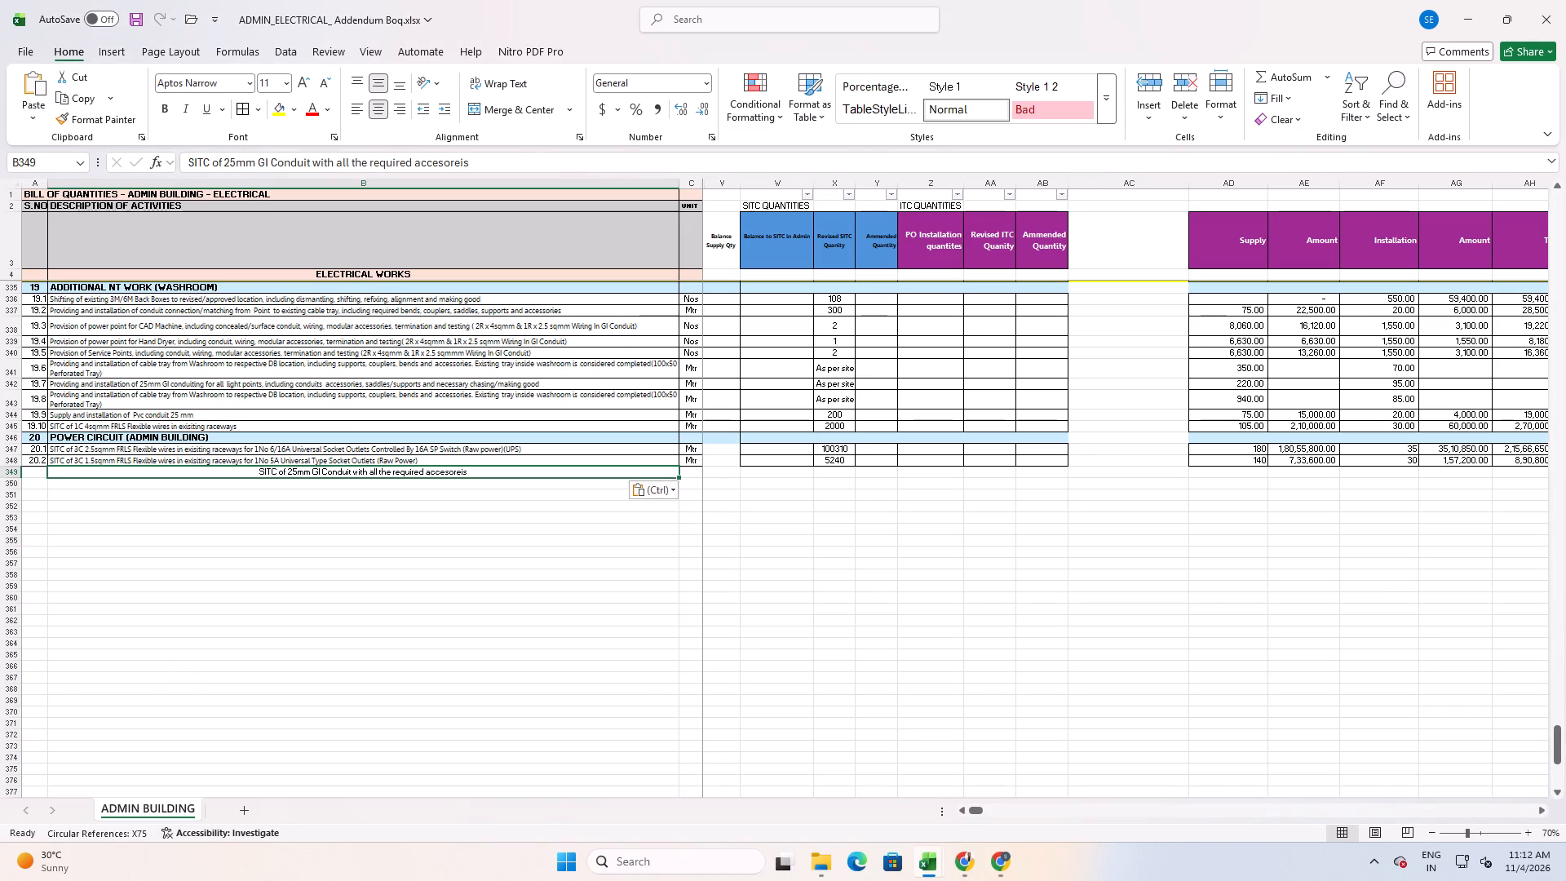
Left-align the GI conduit description below item 20.2.
click(232, 461)
click(232, 472)
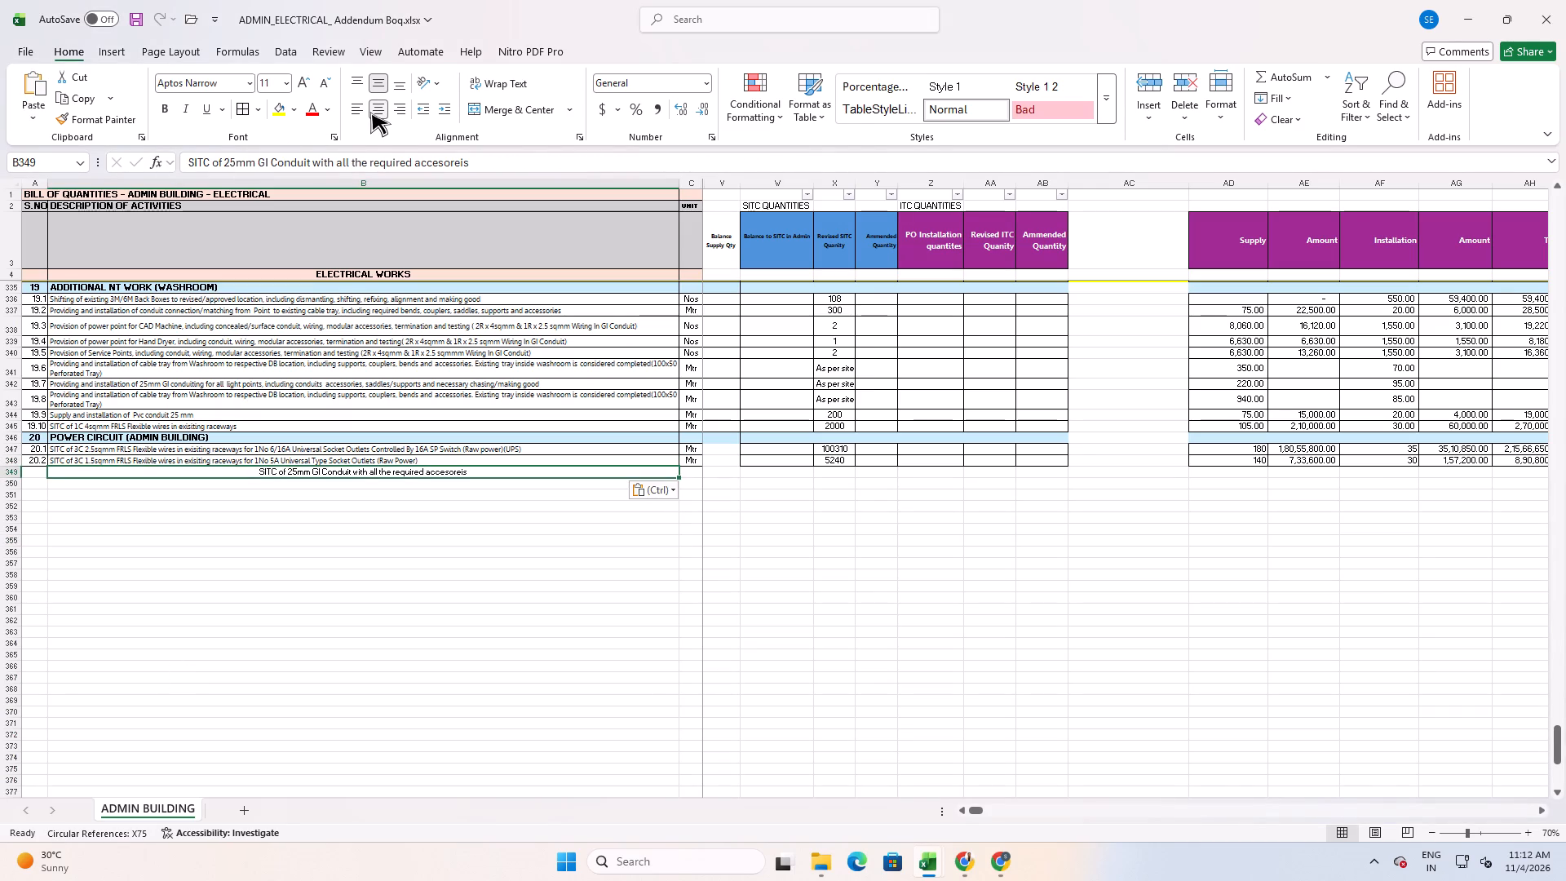
click(362, 108)
Extend the GI conduit description with "for" and the 3.1.3 text "1No 16A Universal Type Socket Outlets Controlled by 16A SP CEILING SOCKET (RAW Power)".
double_click(276, 472)
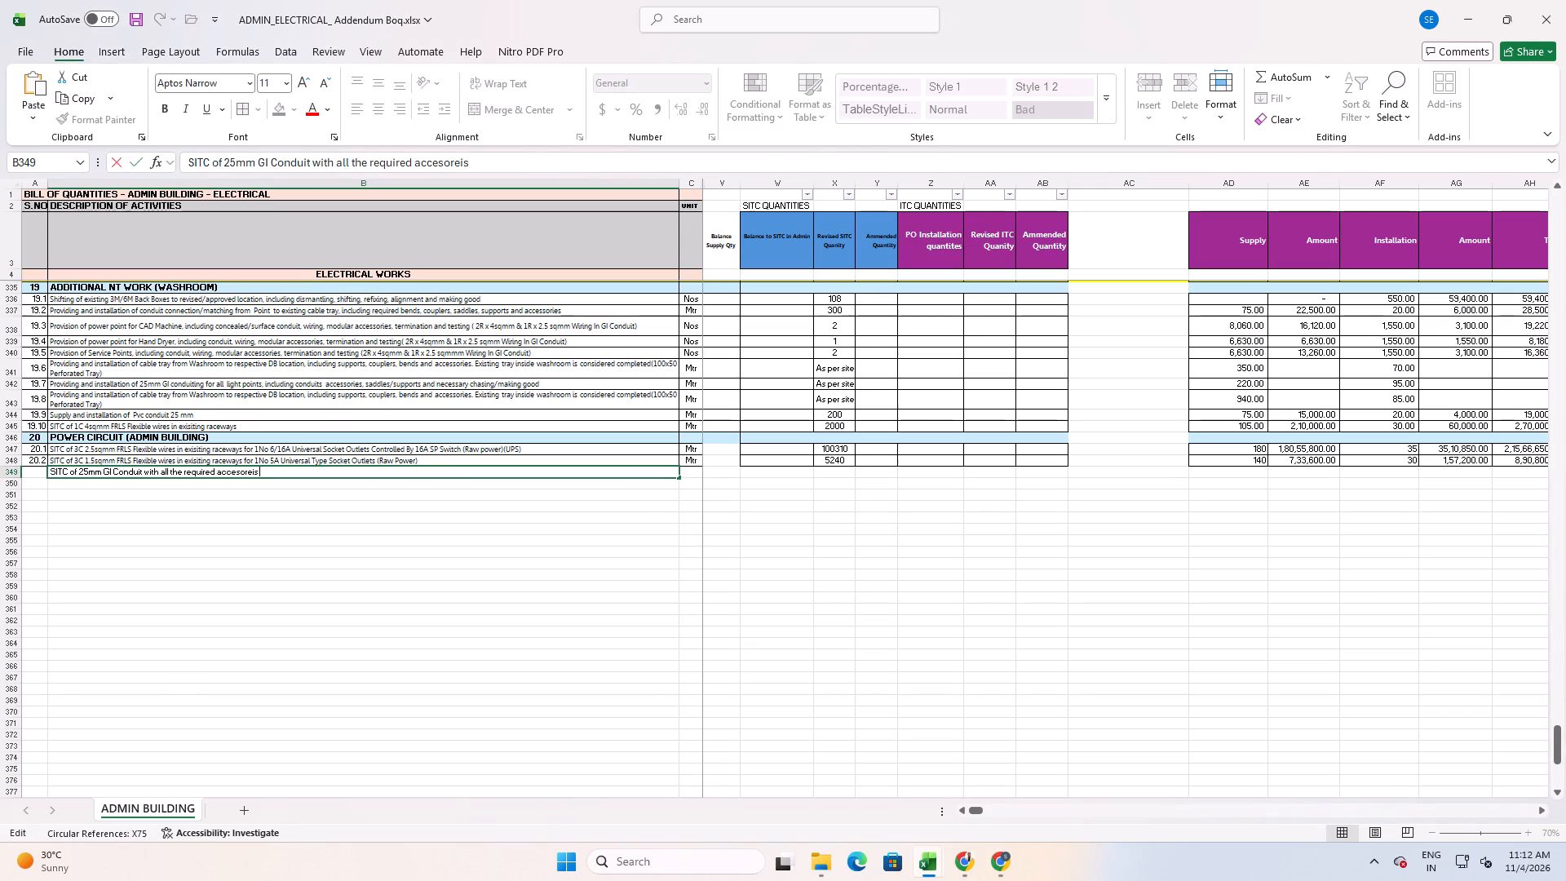
text(for)
key(space)
key(alt+Tab)
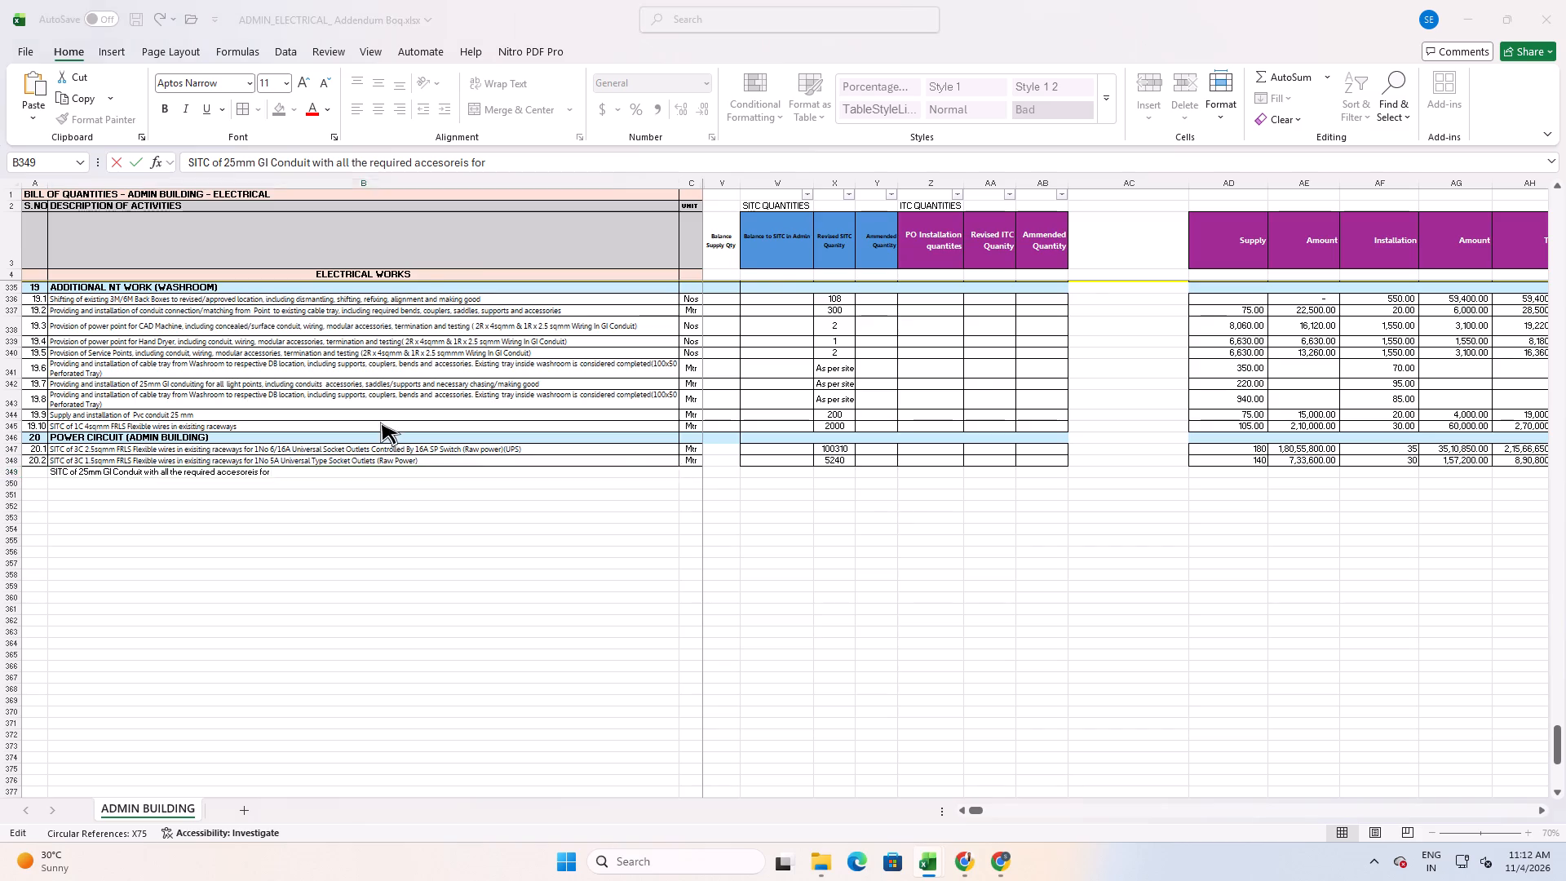
key(alt+Tab)
key(alt+Tab)
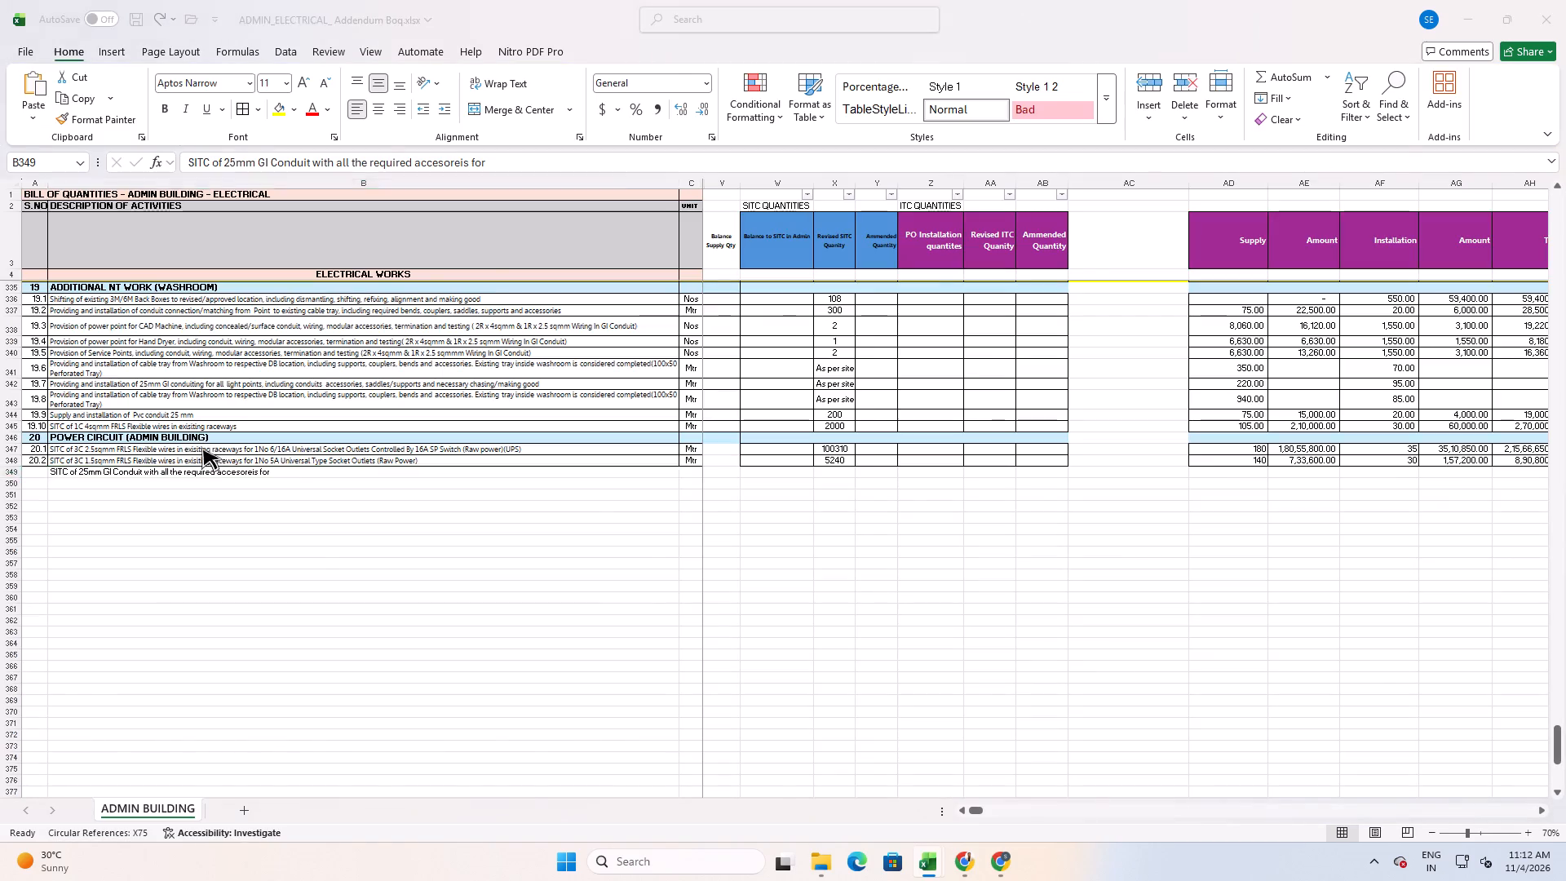
click(202, 553)
click(206, 513)
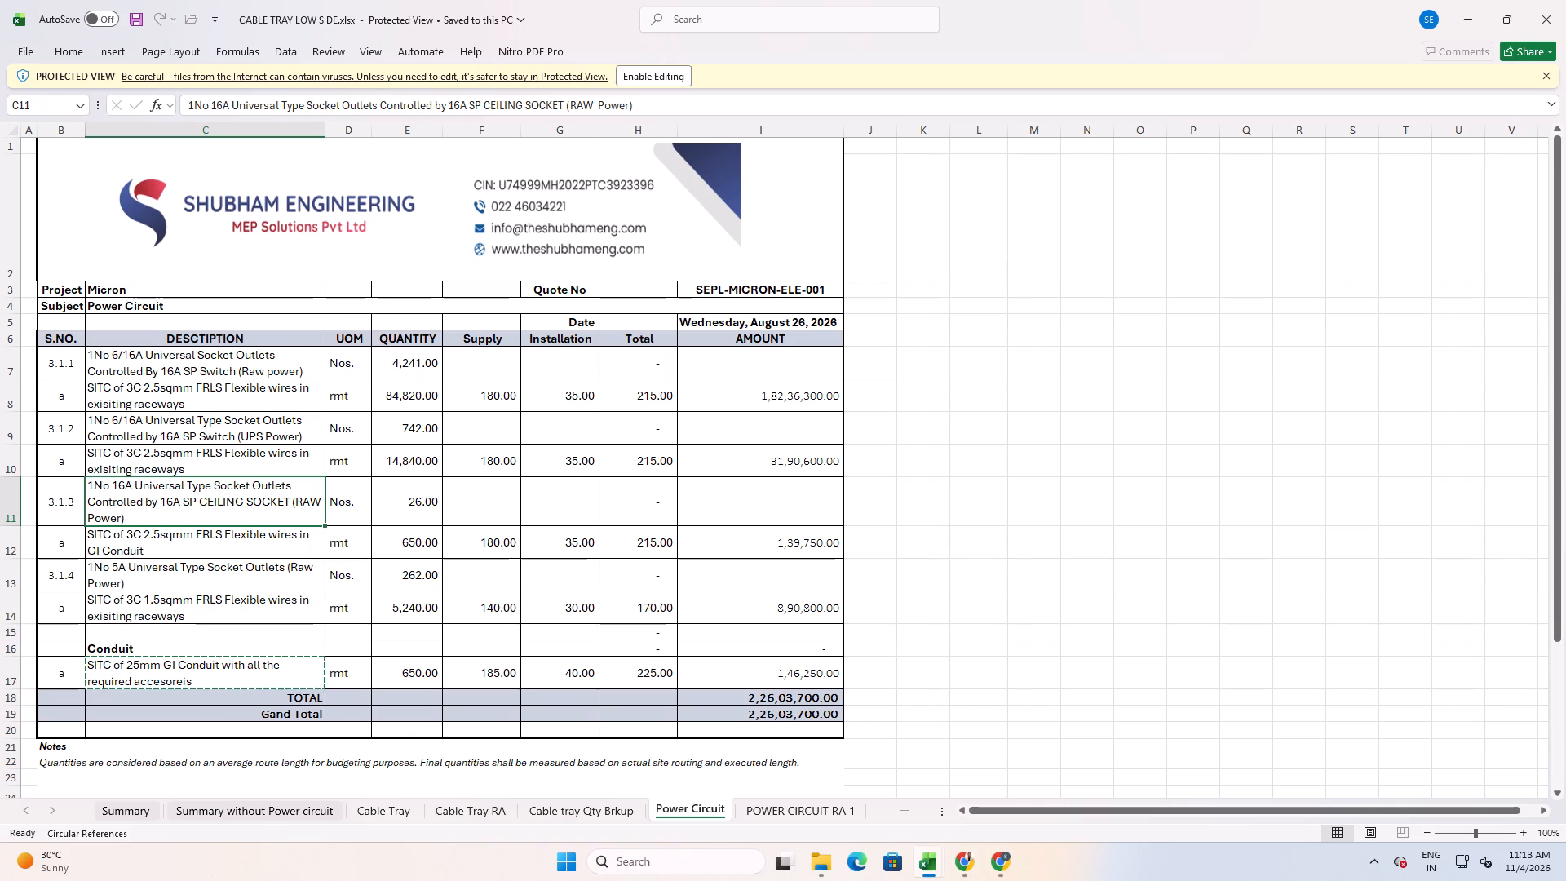
key(ctrl+c)
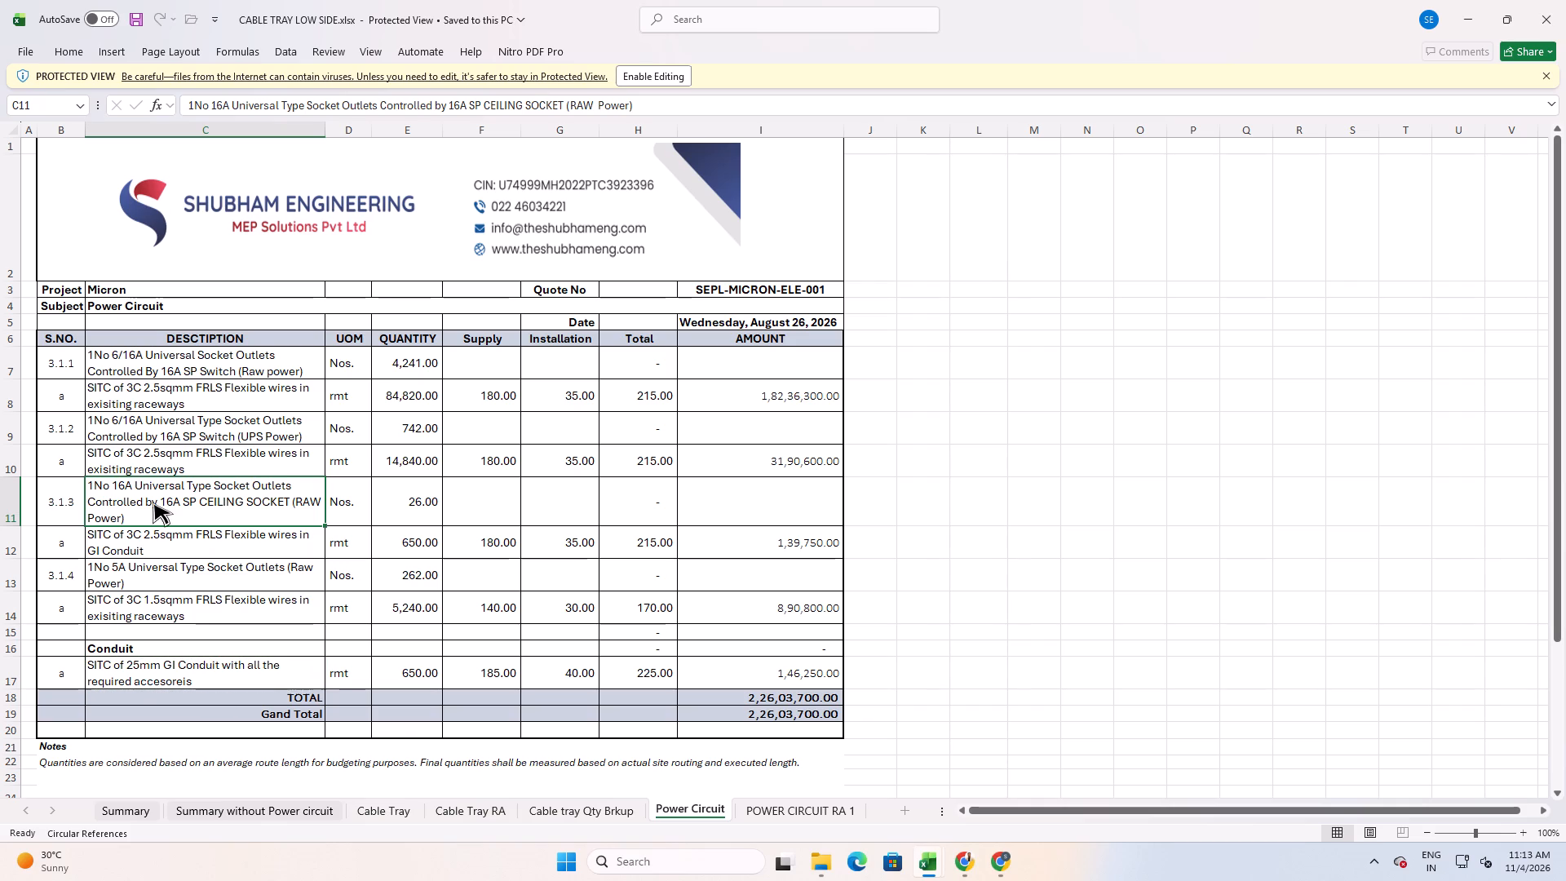
key(alt+Tab)
triple_click(285, 475)
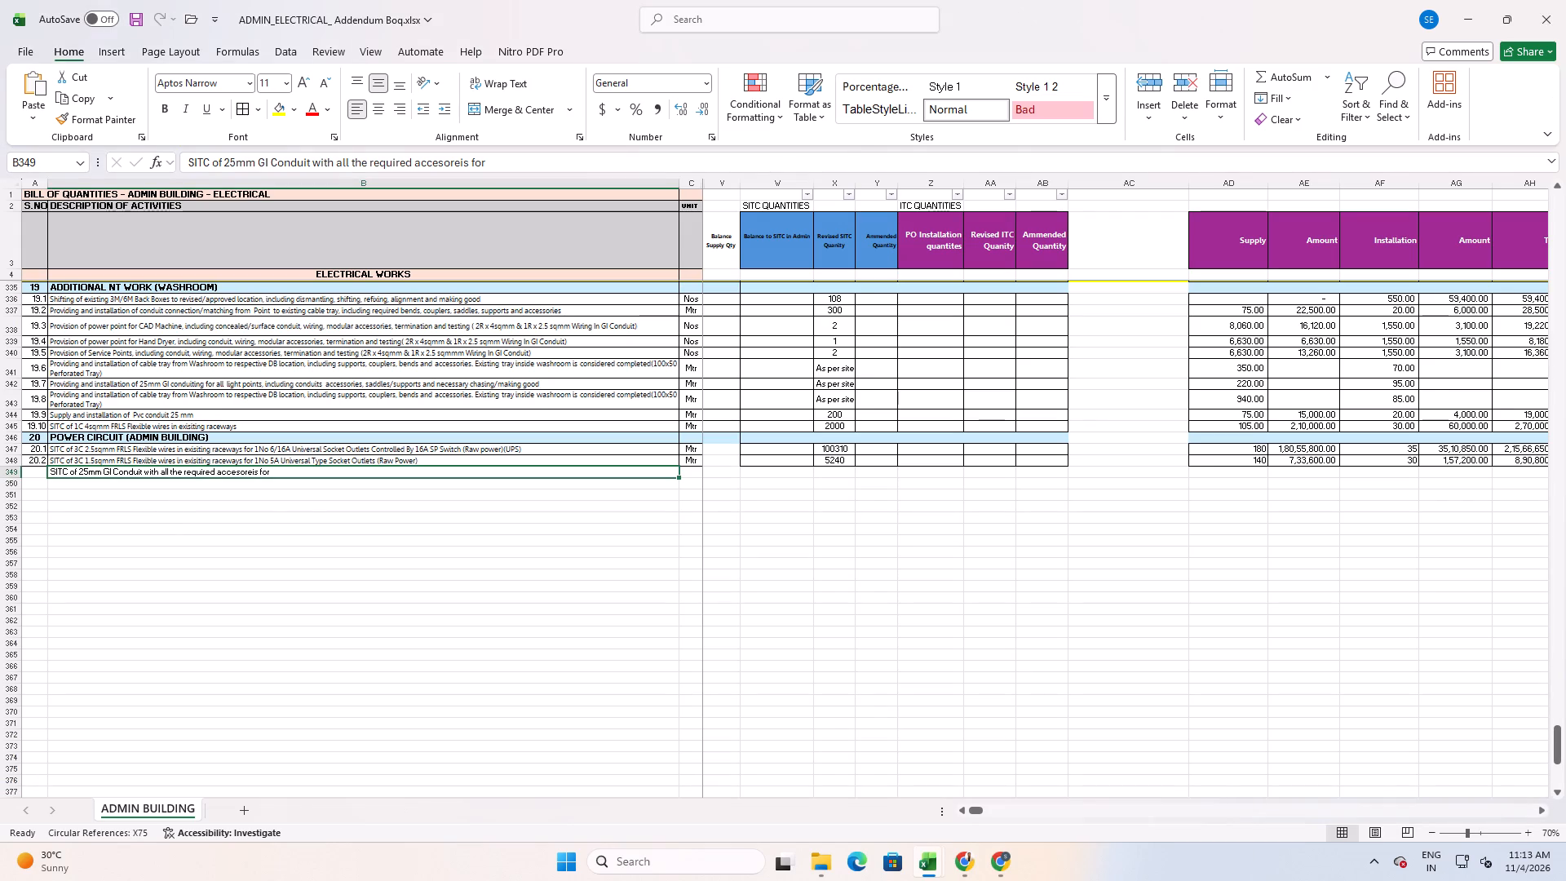
click(287, 471)
key(ctrl+shift+v)
click(297, 561)
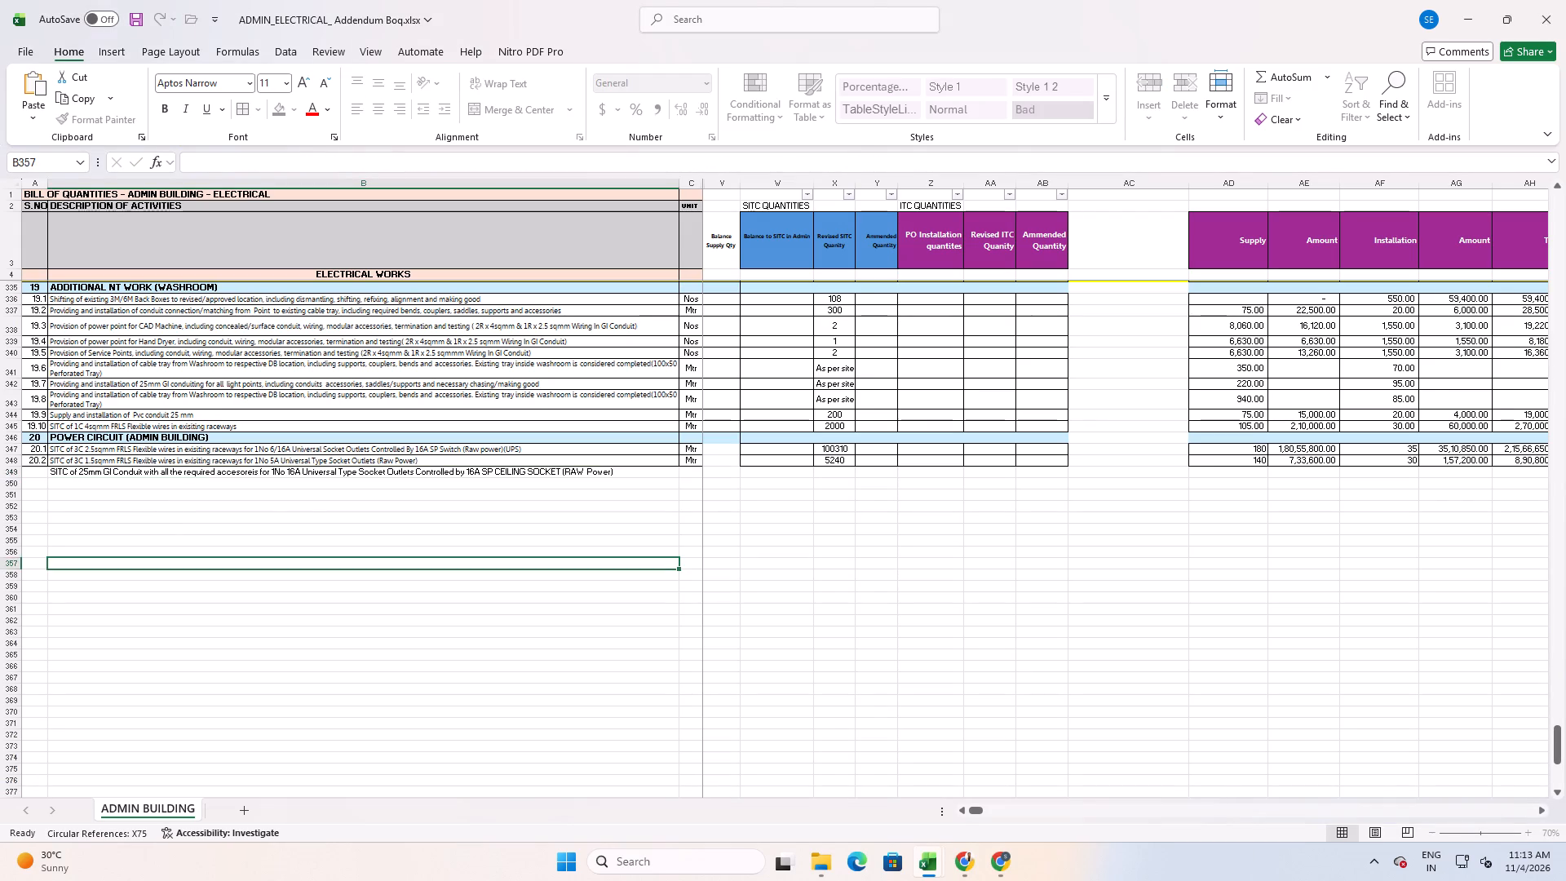
Copy the cell formatting of item 19.9's description onto the GI conduit description below item 20.2.
click(373, 473)
click(164, 414)
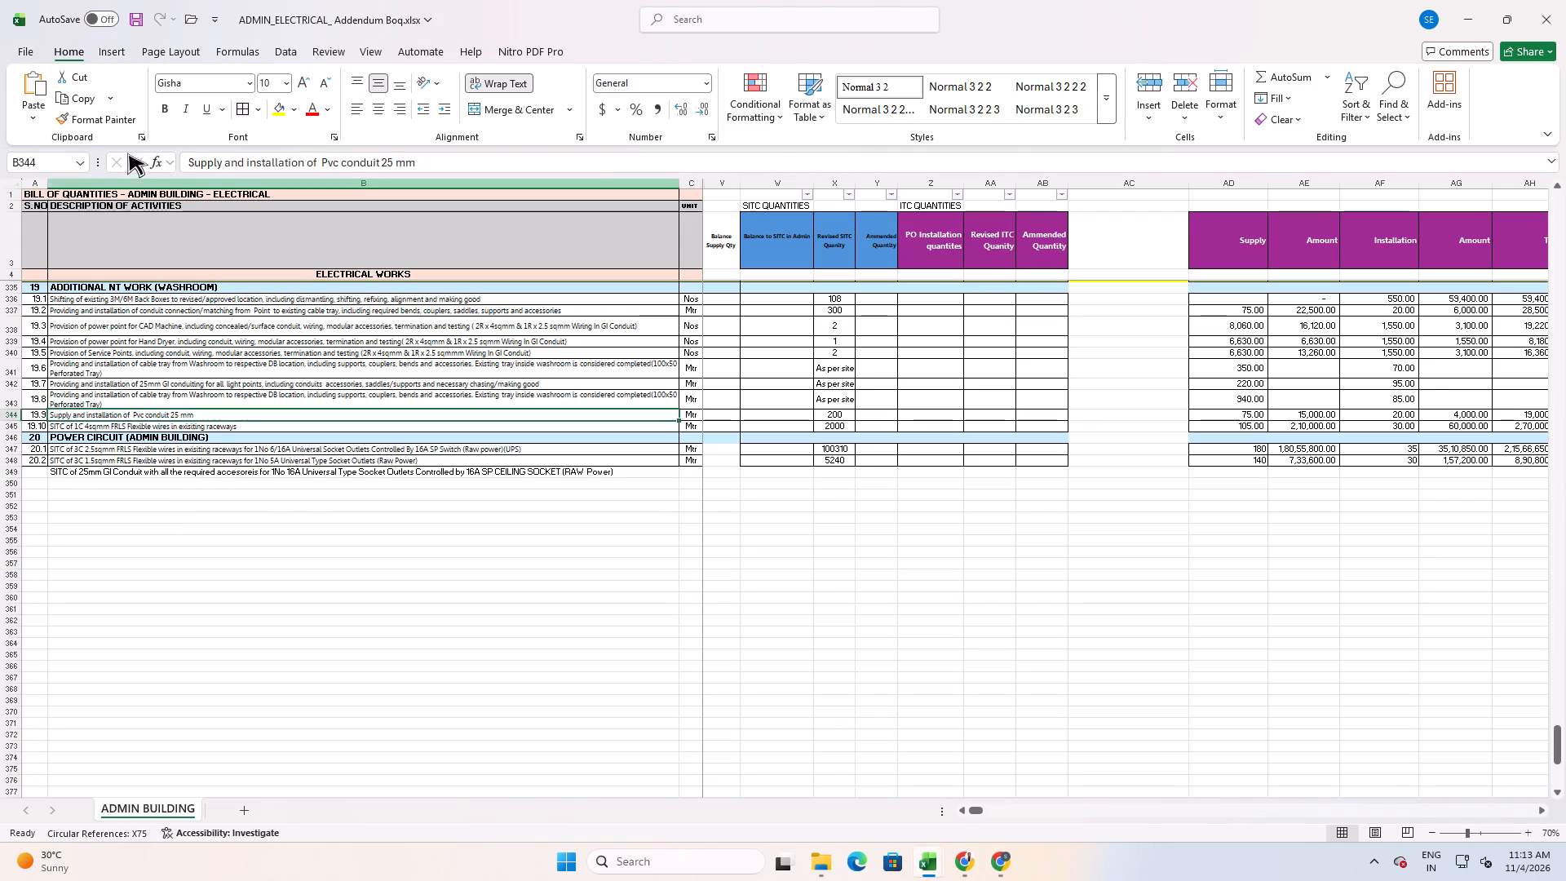
click(118, 117)
click(255, 471)
click(295, 434)
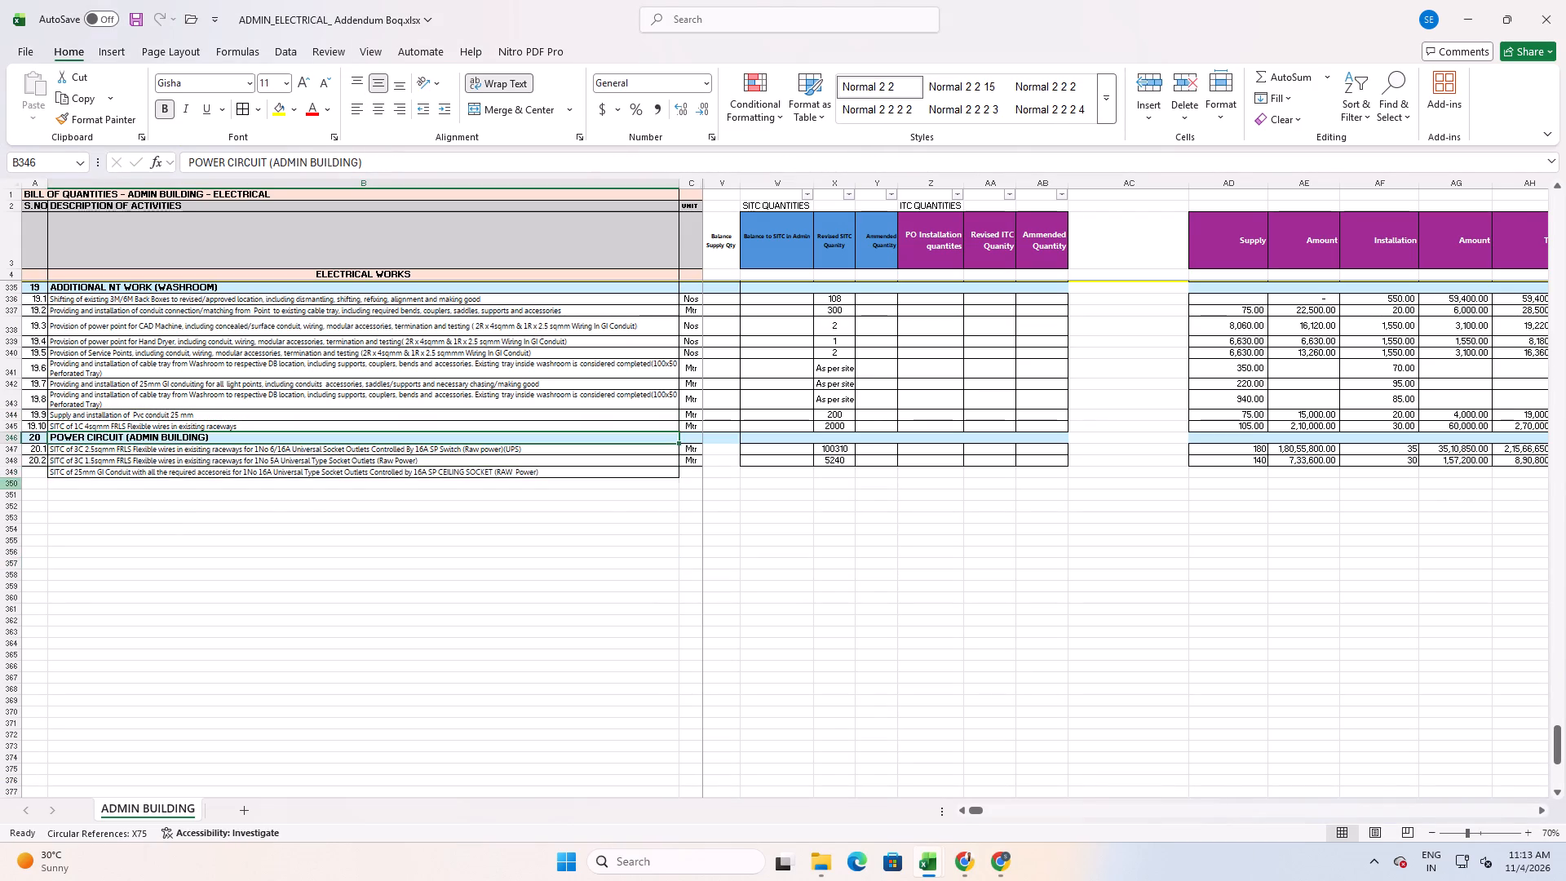
Number the GI conduit row 20.3.
click(45, 460)
key(Return)
text(20.3)
key(Return)
key(Up)
key(Right)
key(Left)
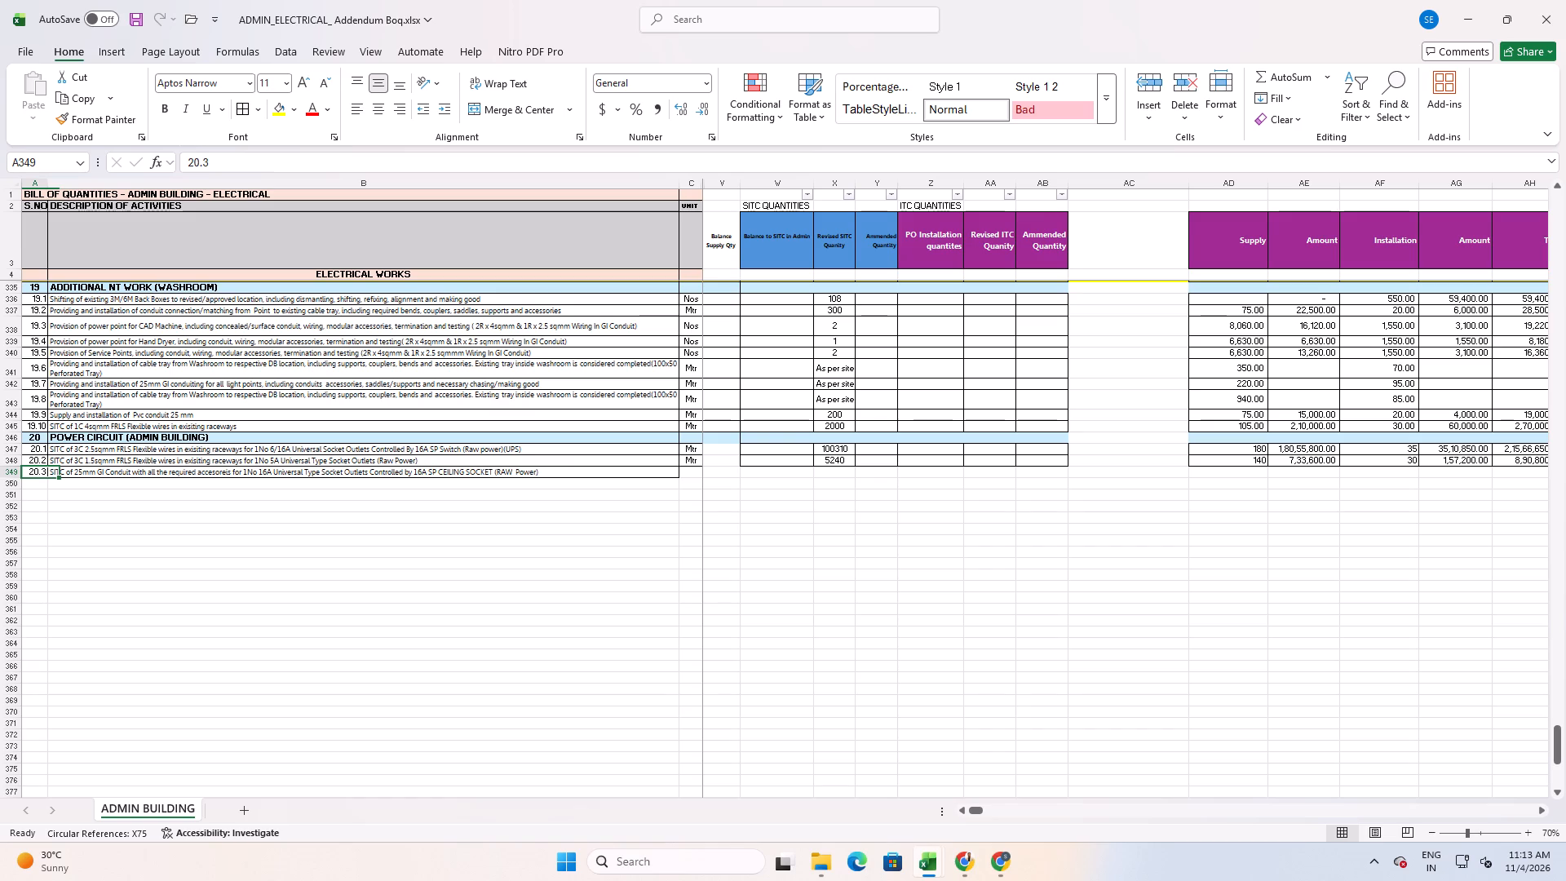
Fill the unit Mtr down from item 20.2 to item 20.3.
drag(696, 462, 696, 474)
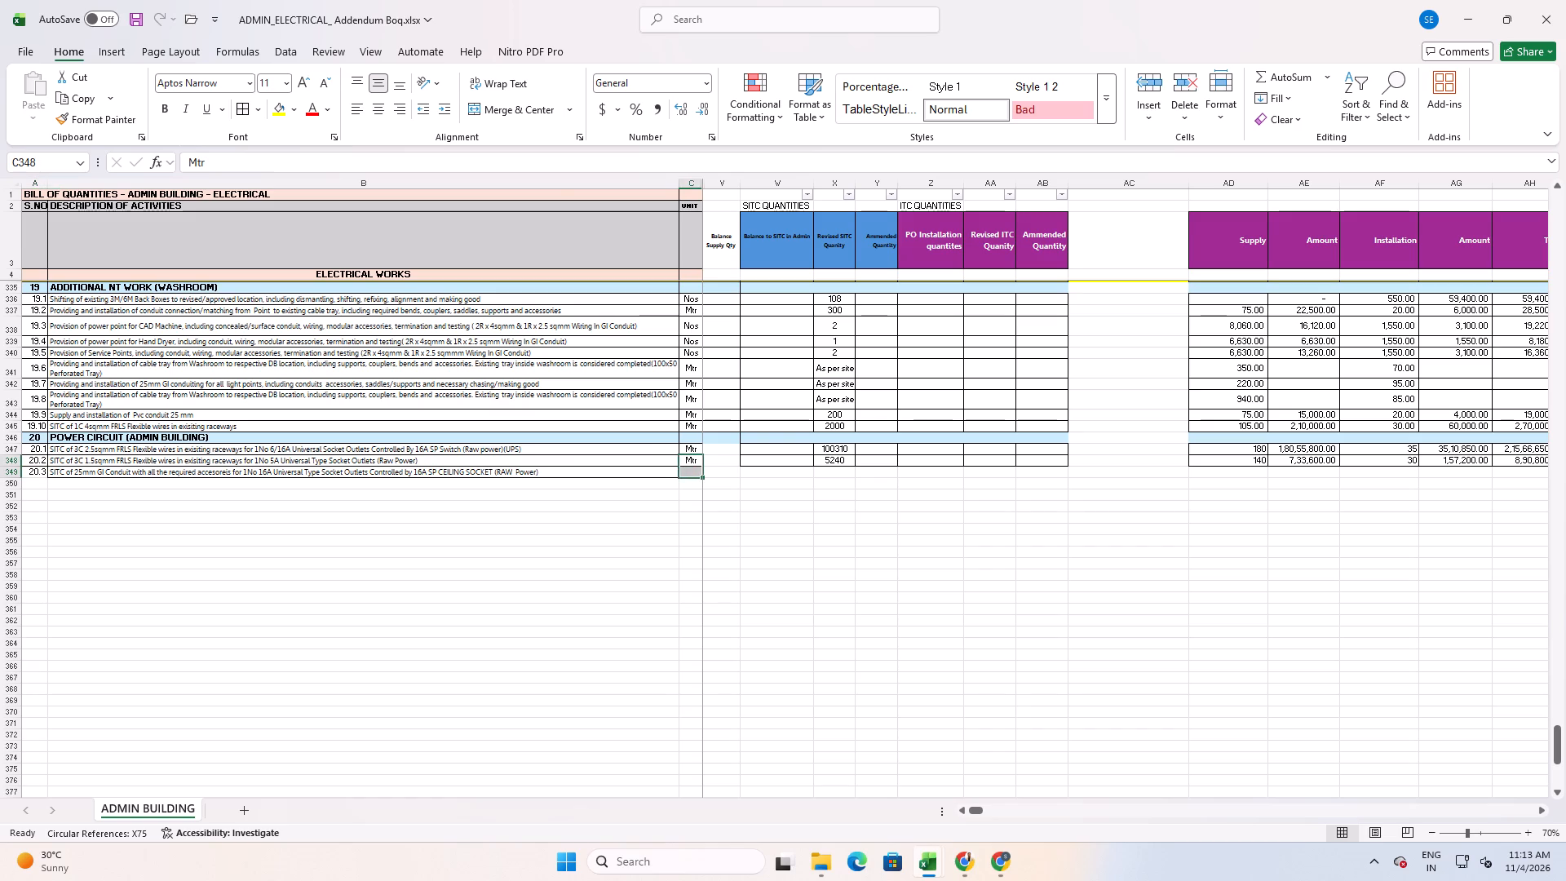
key(ctrl+d)
click(692, 511)
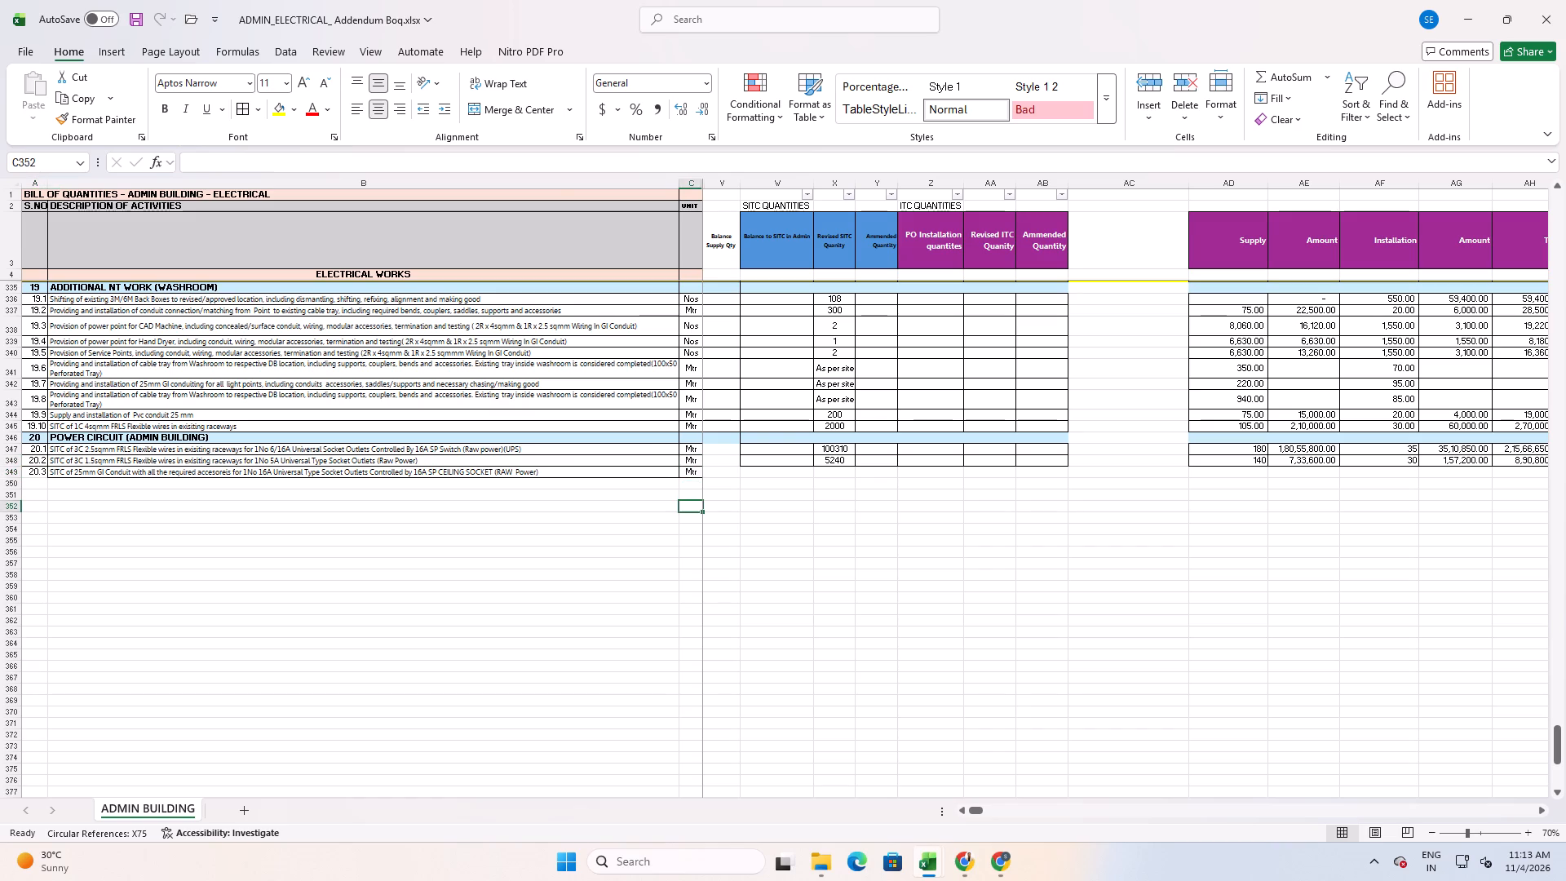
click(695, 472)
click(283, 551)
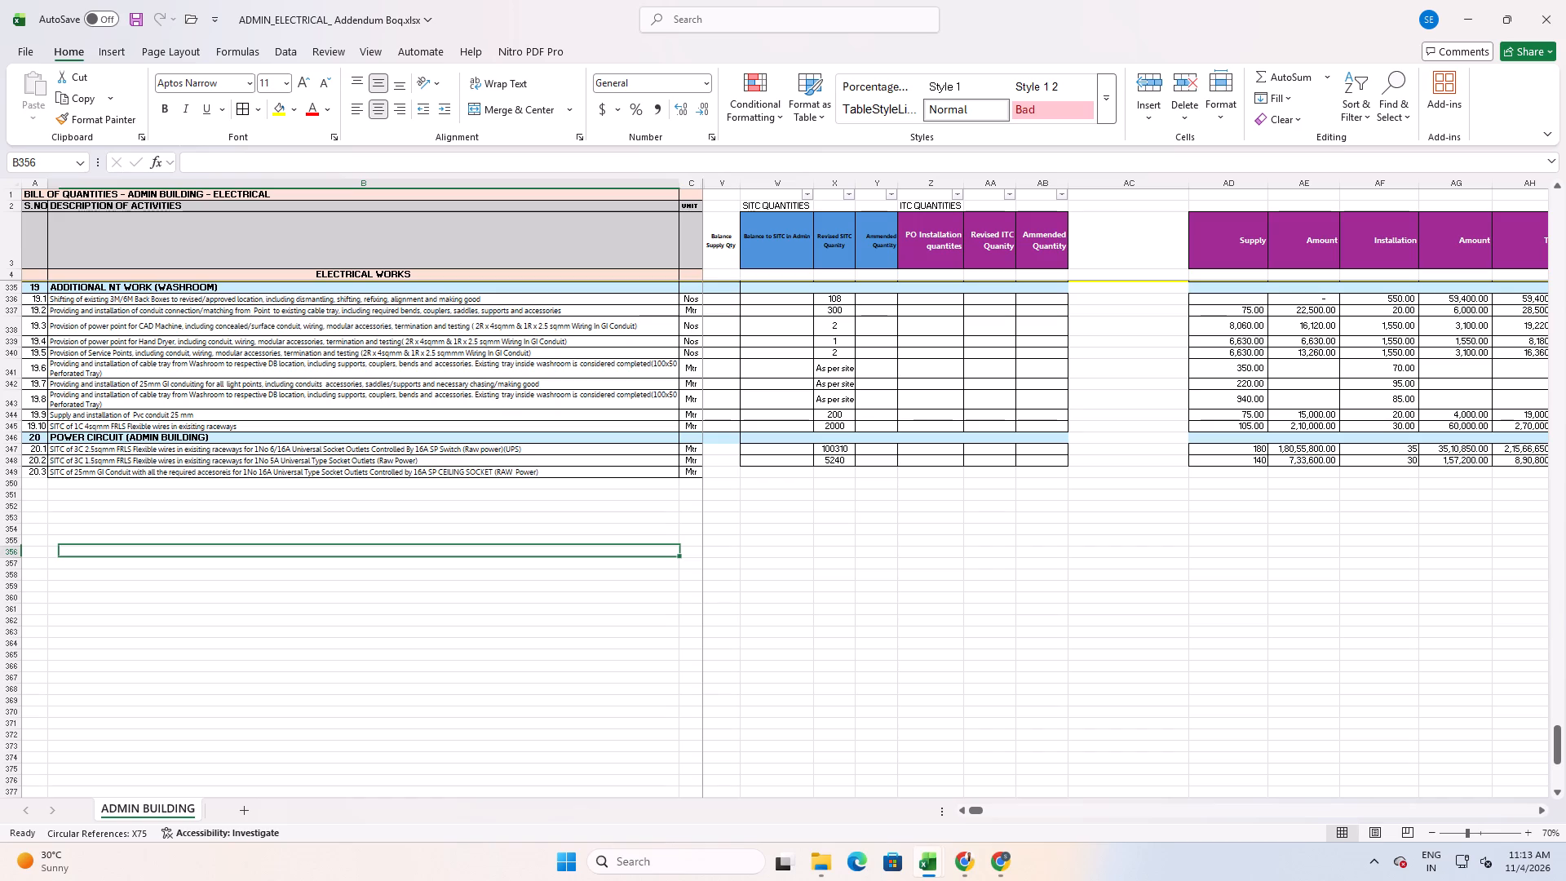
Set item 20.3's revised SITC quantity to 650, taken from the Power Circuit sheet's conduit row.
click(848, 468)
key(alt+Tab)
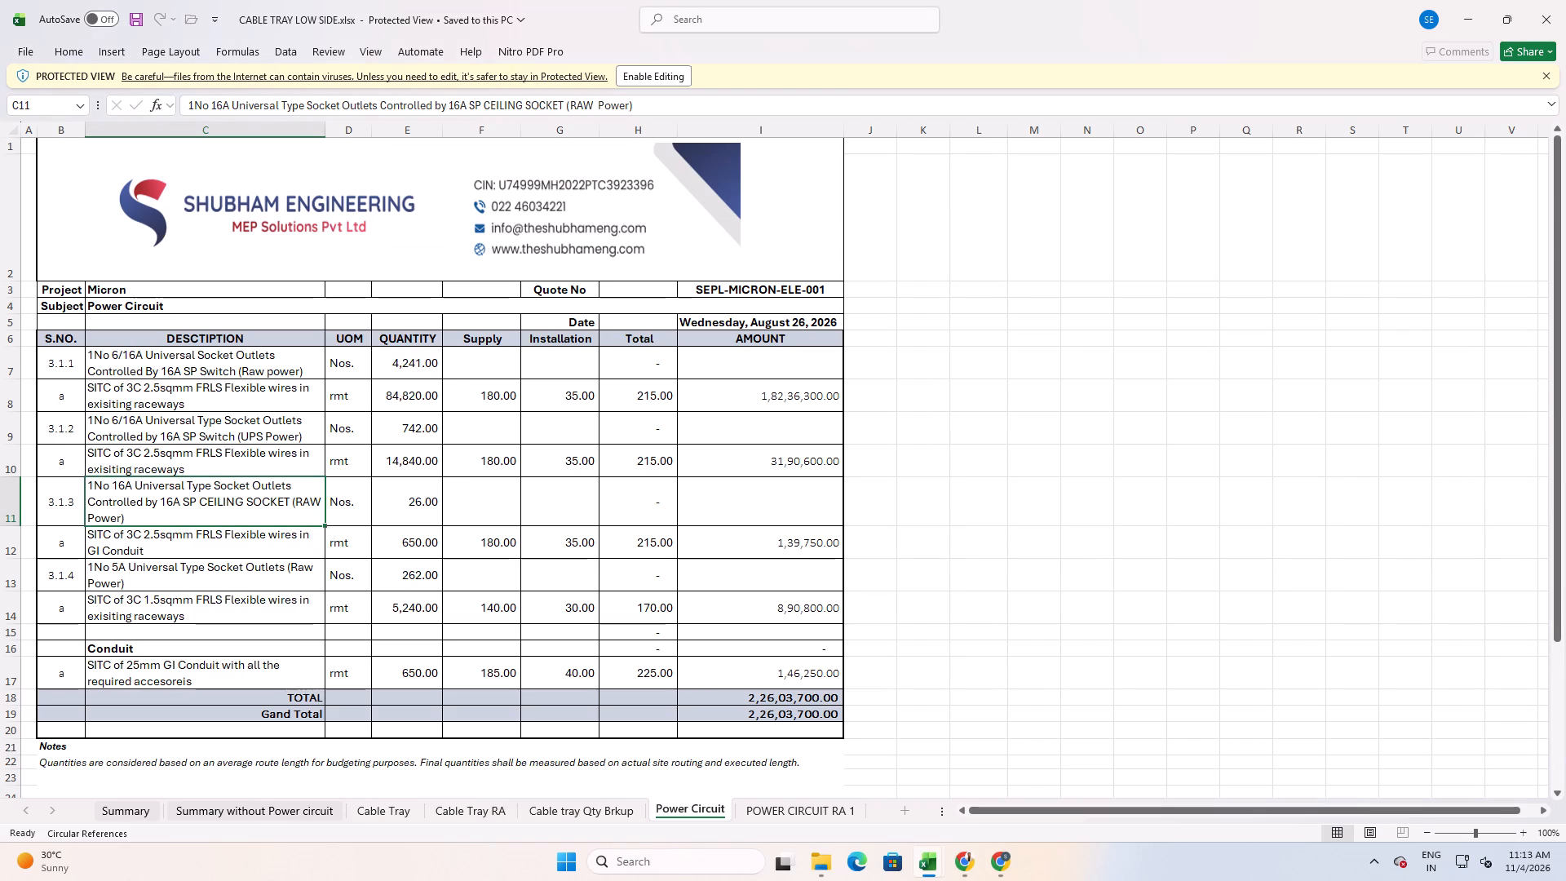
key(alt+Tab)
text(650)
key(Return)
Enter item 20.3's rates from the Power Circuit sheet: 185 for supply and 40 for installation.
key(Up)
key(Right)
key(Right)
key(Right)
key(Right)
key(Right)
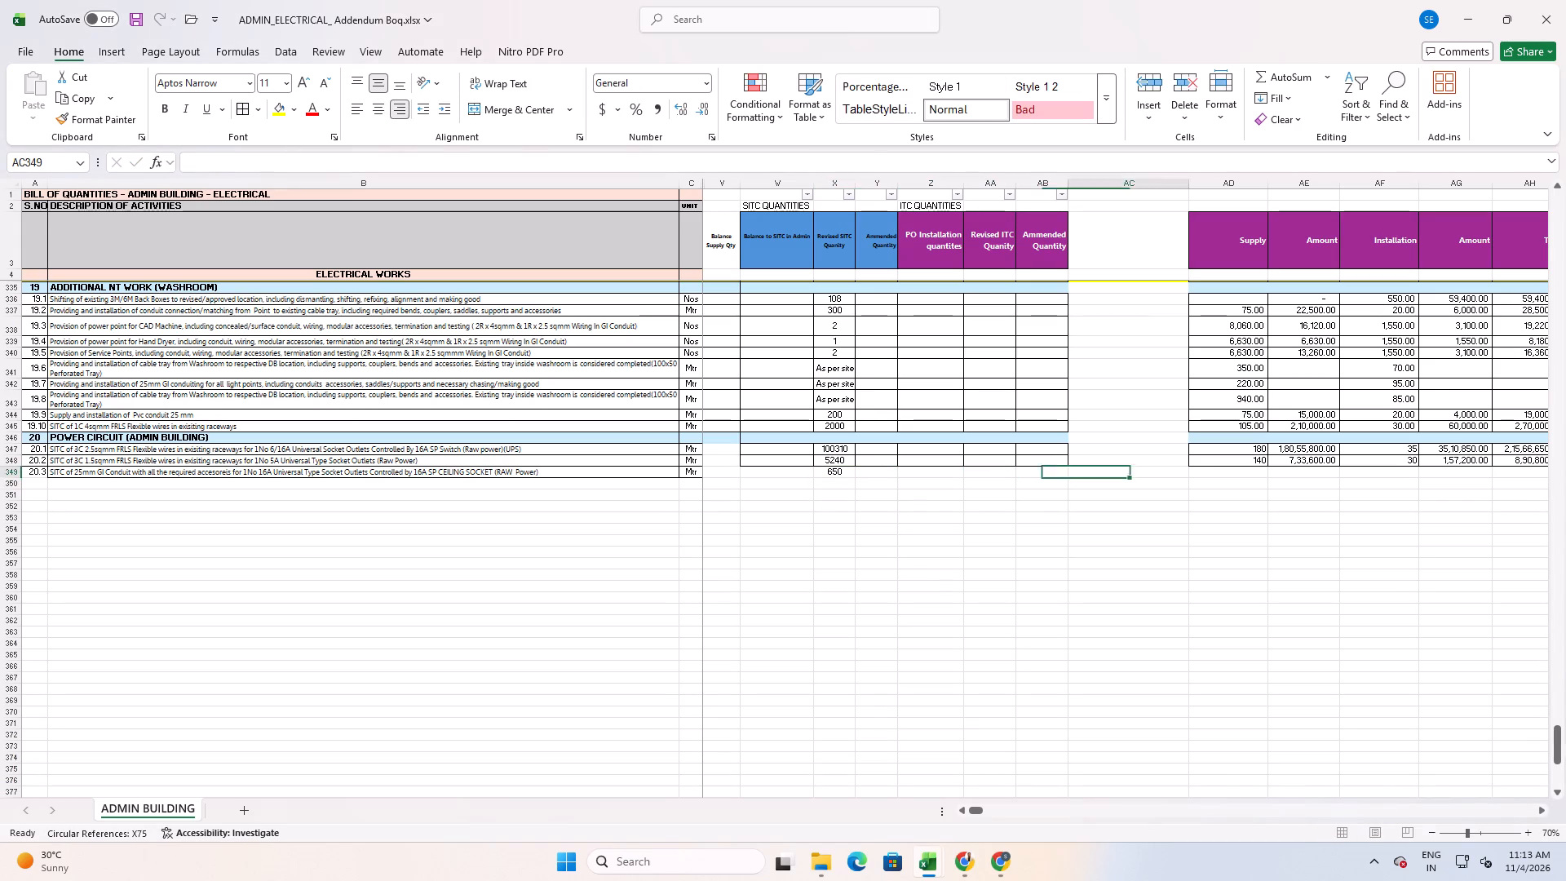
key(Right)
key(Right)
key(Left)
key(alt+Tab)
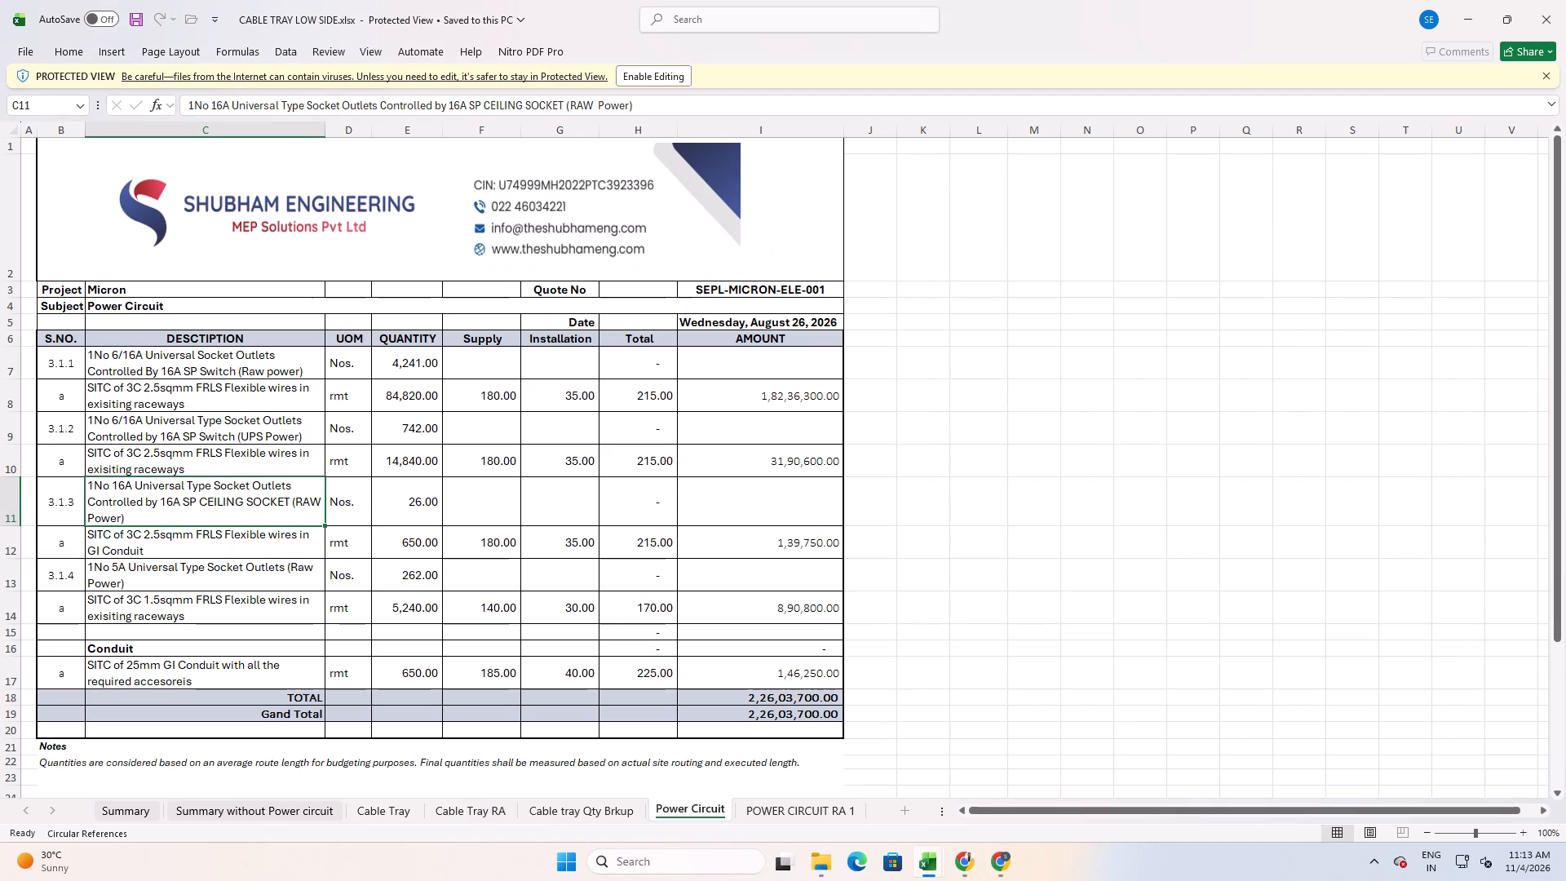
key(alt+Tab)
text(185)
key(Right)
key(Right)
text(40)
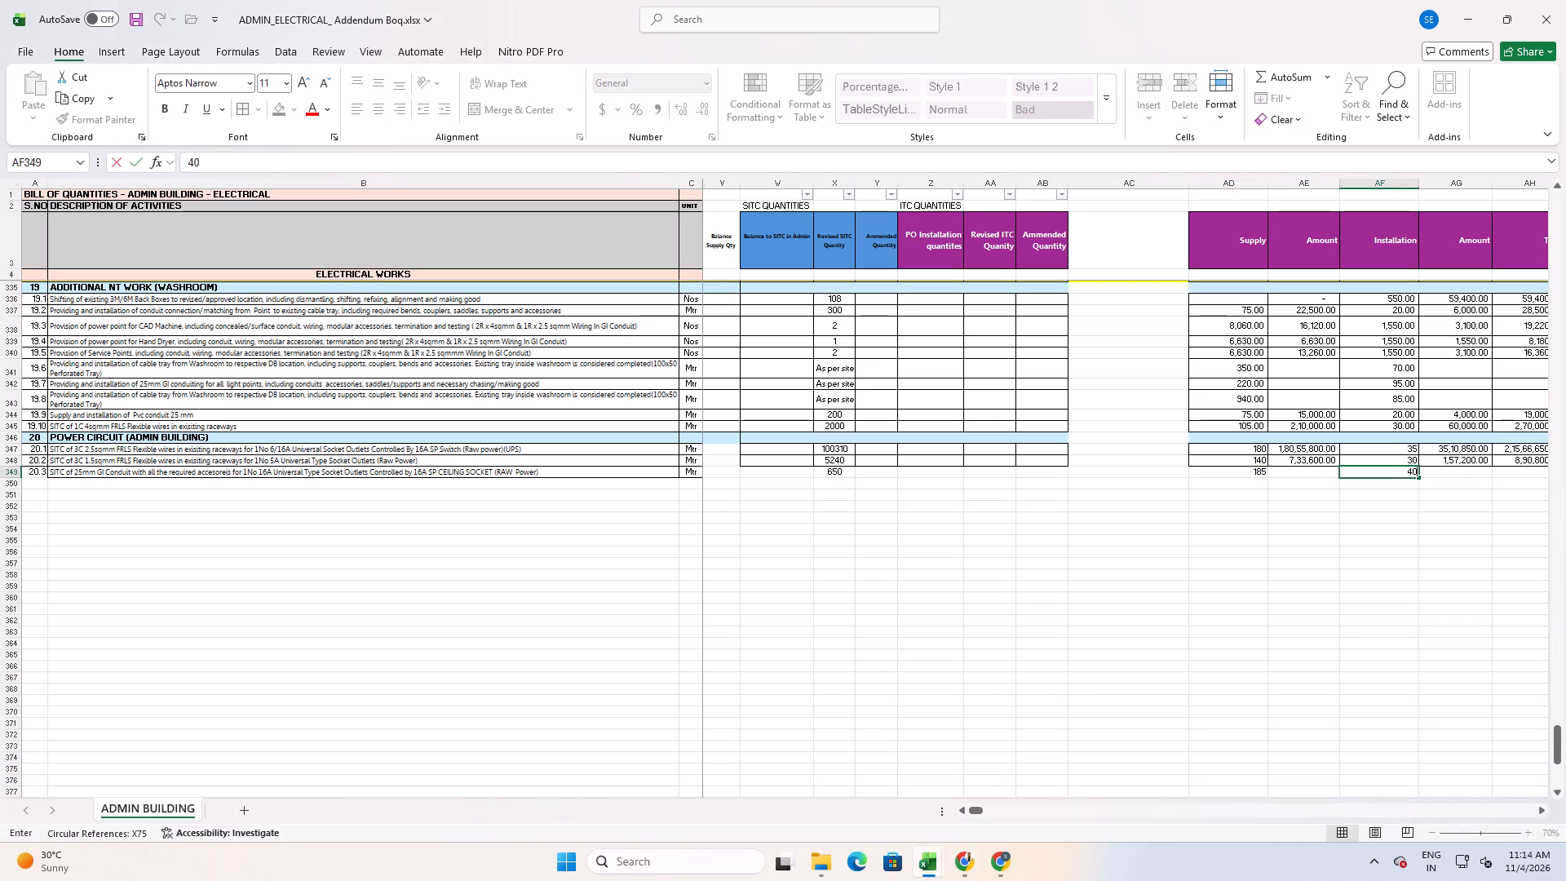
key(Return)
Copy item 20.2's supply amount, installation amount and total formulas down to item 20.3.
key(Up)
key(Left)
key(Up)
key(ctrl+c)
key(Down)
key(ctrl+v)
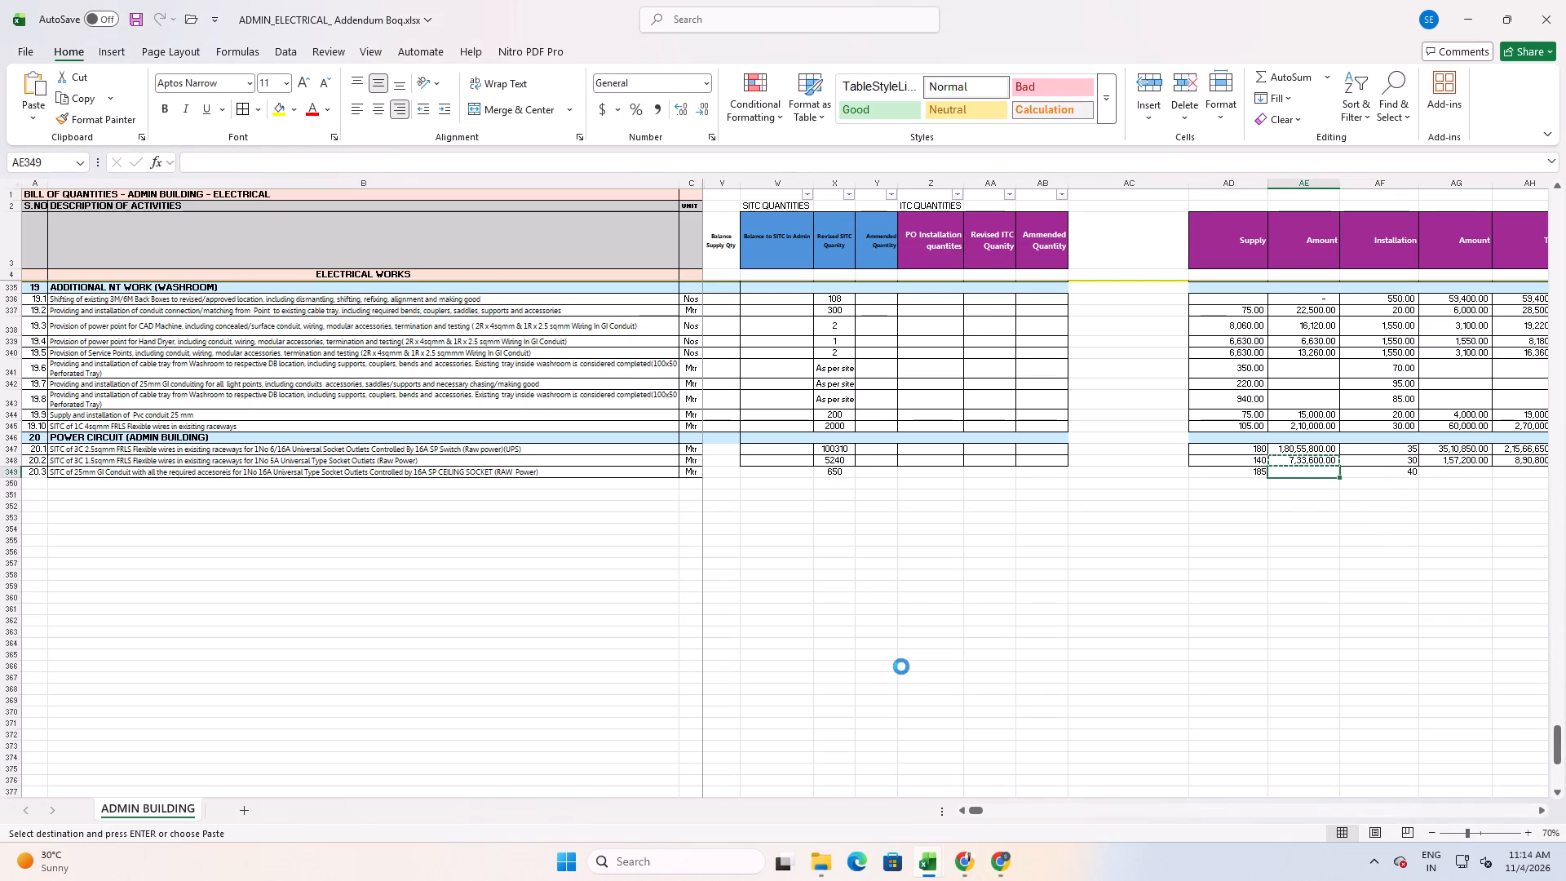
key(Right)
key(Right)
key(Up)
key(shift+Right)
key(shift+Down)
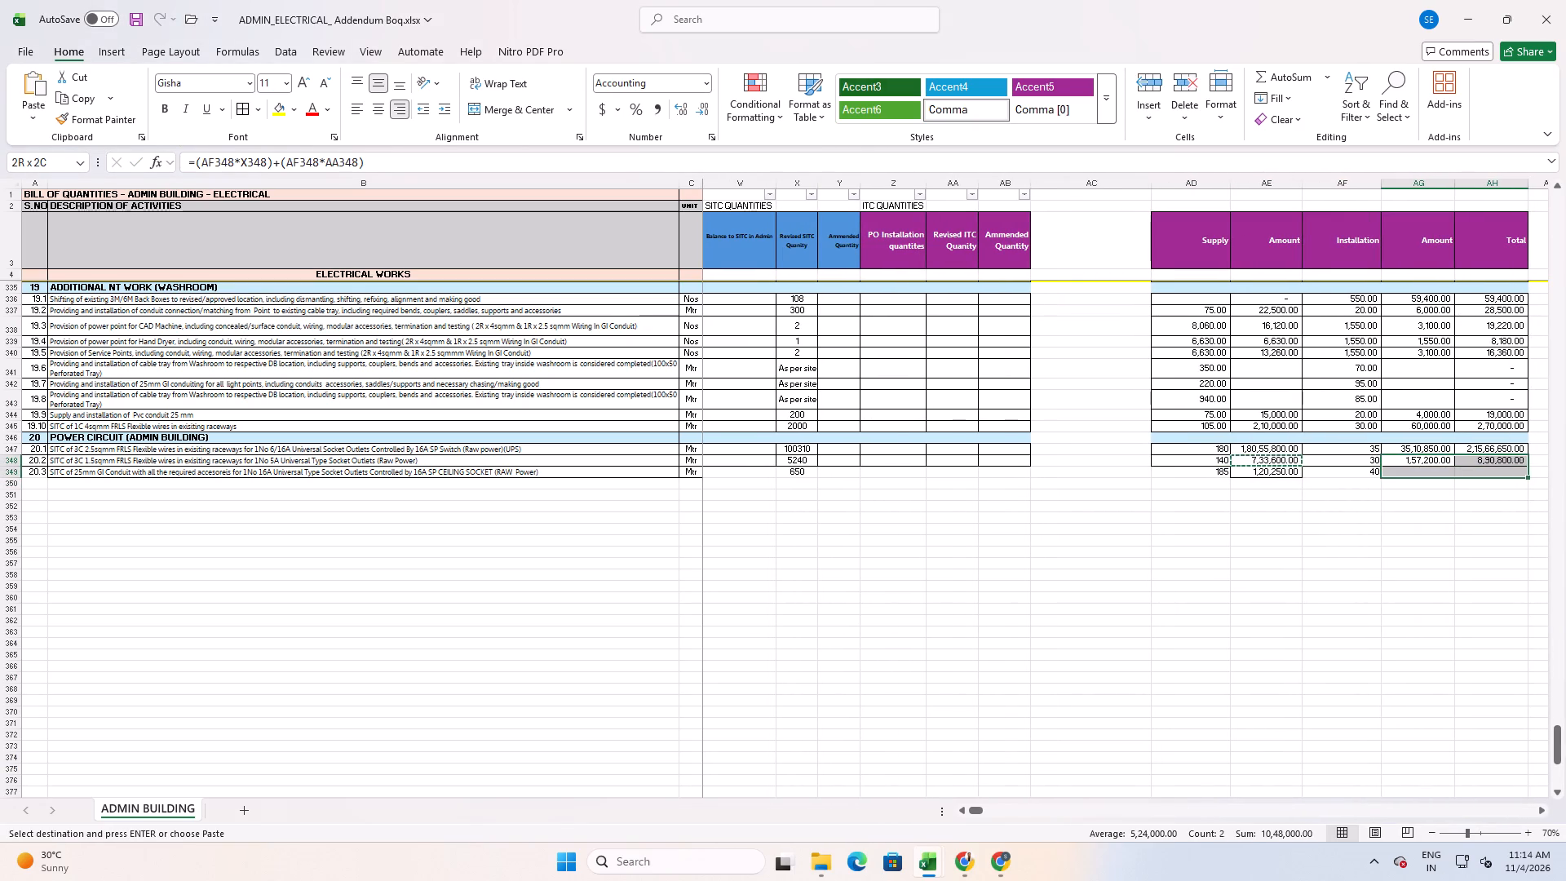
key(ctrl+d)
key(Escape)
Apply cell borders to the rate, amount and total cells of items 20.2 and 20.3.
key(Left)
key(Left)
key(Left)
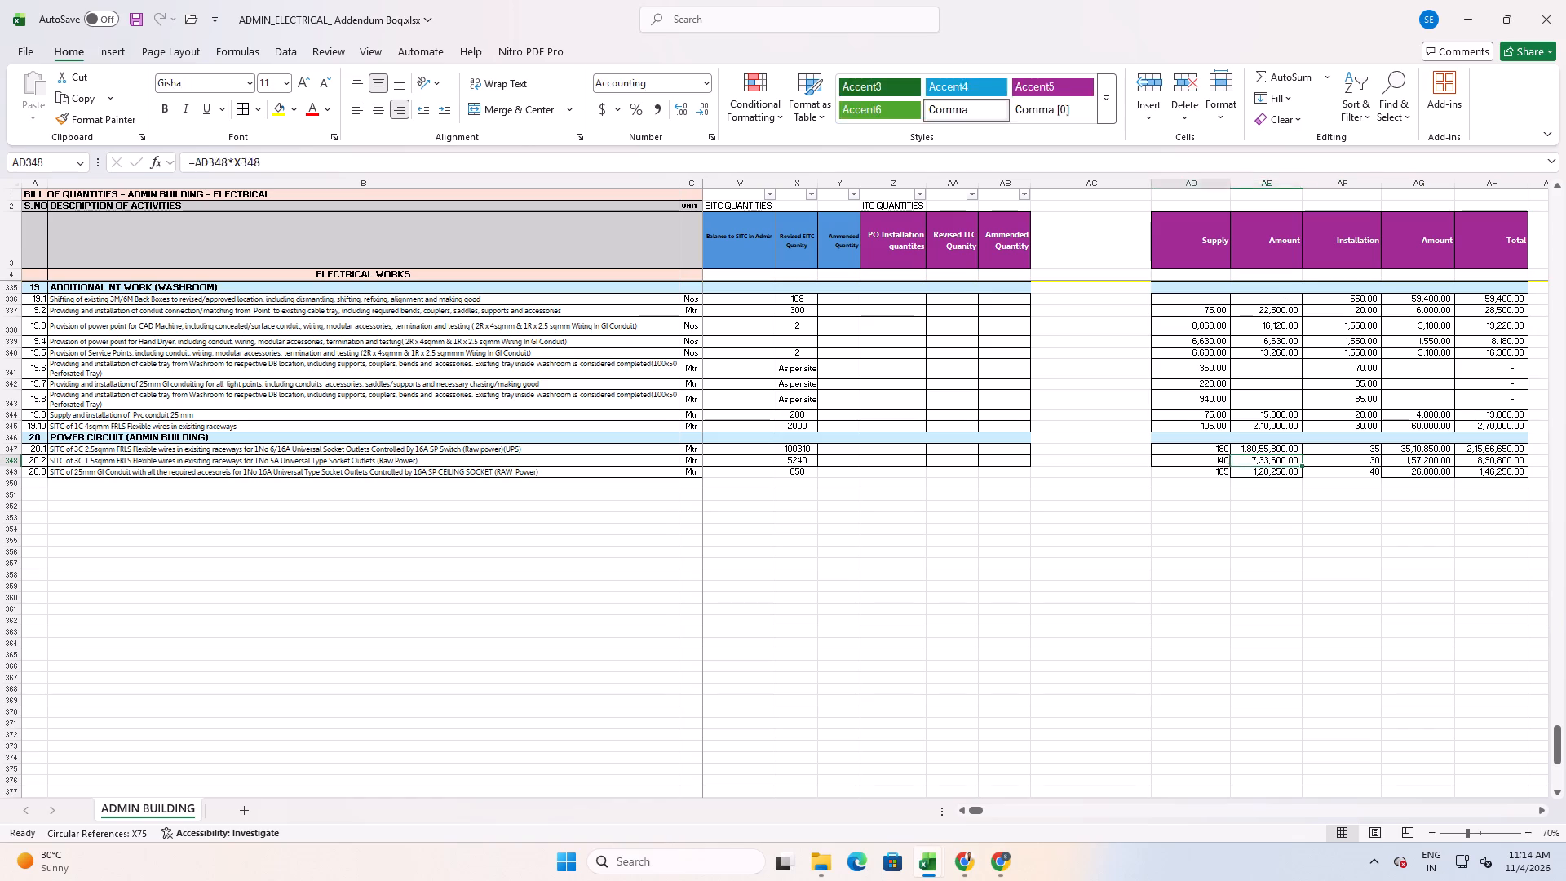
key(shift+Right)
key(shift+Right)
key(shift+Down)
key(shift+Right)
key(shift+Right)
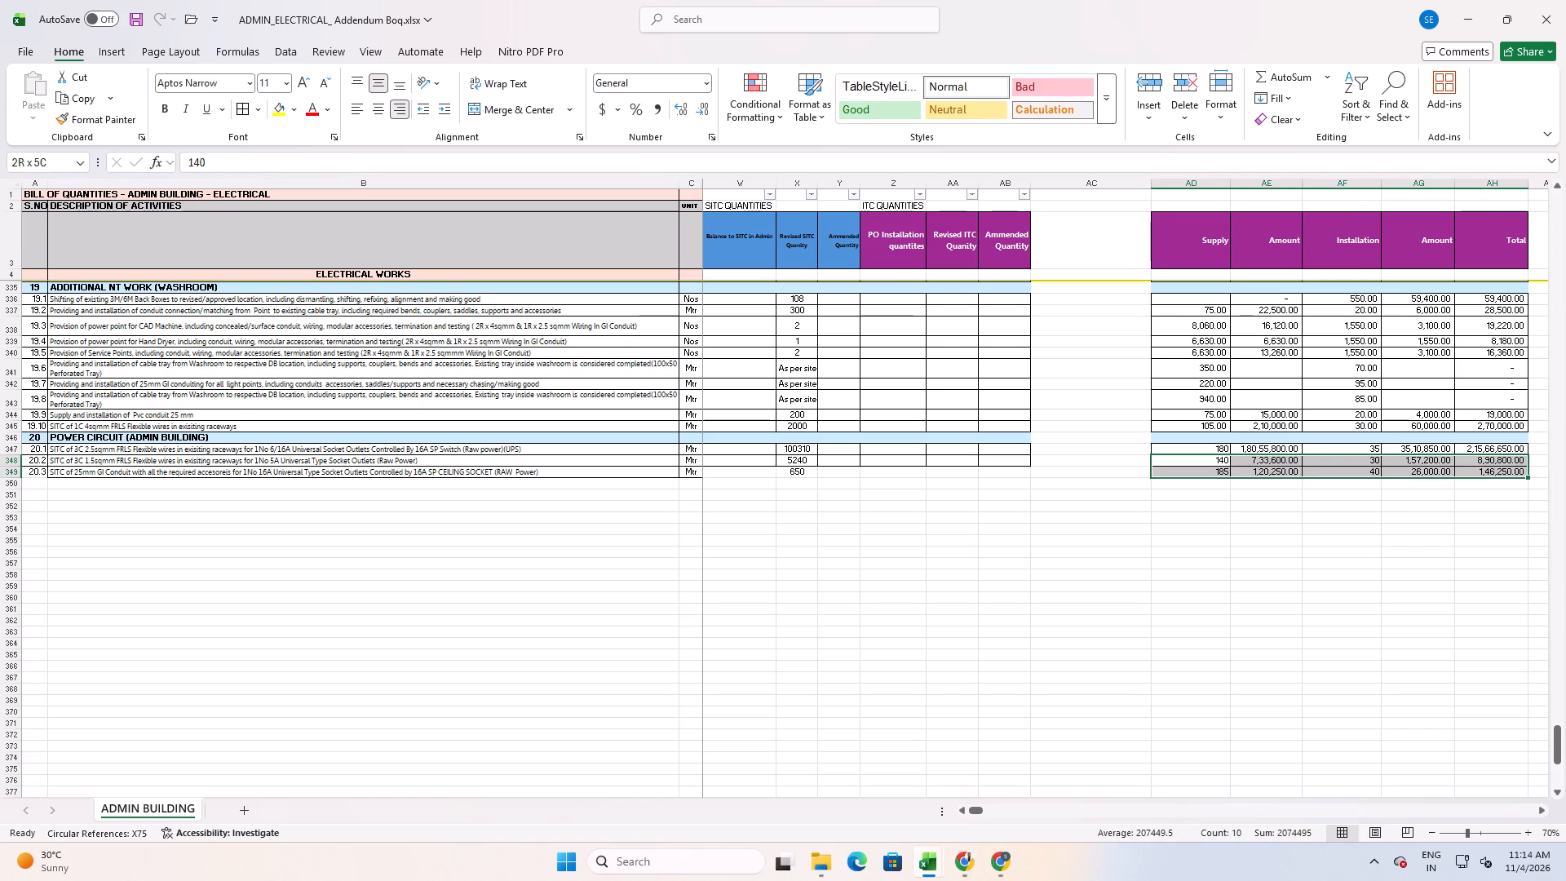
click(237, 112)
click(821, 492)
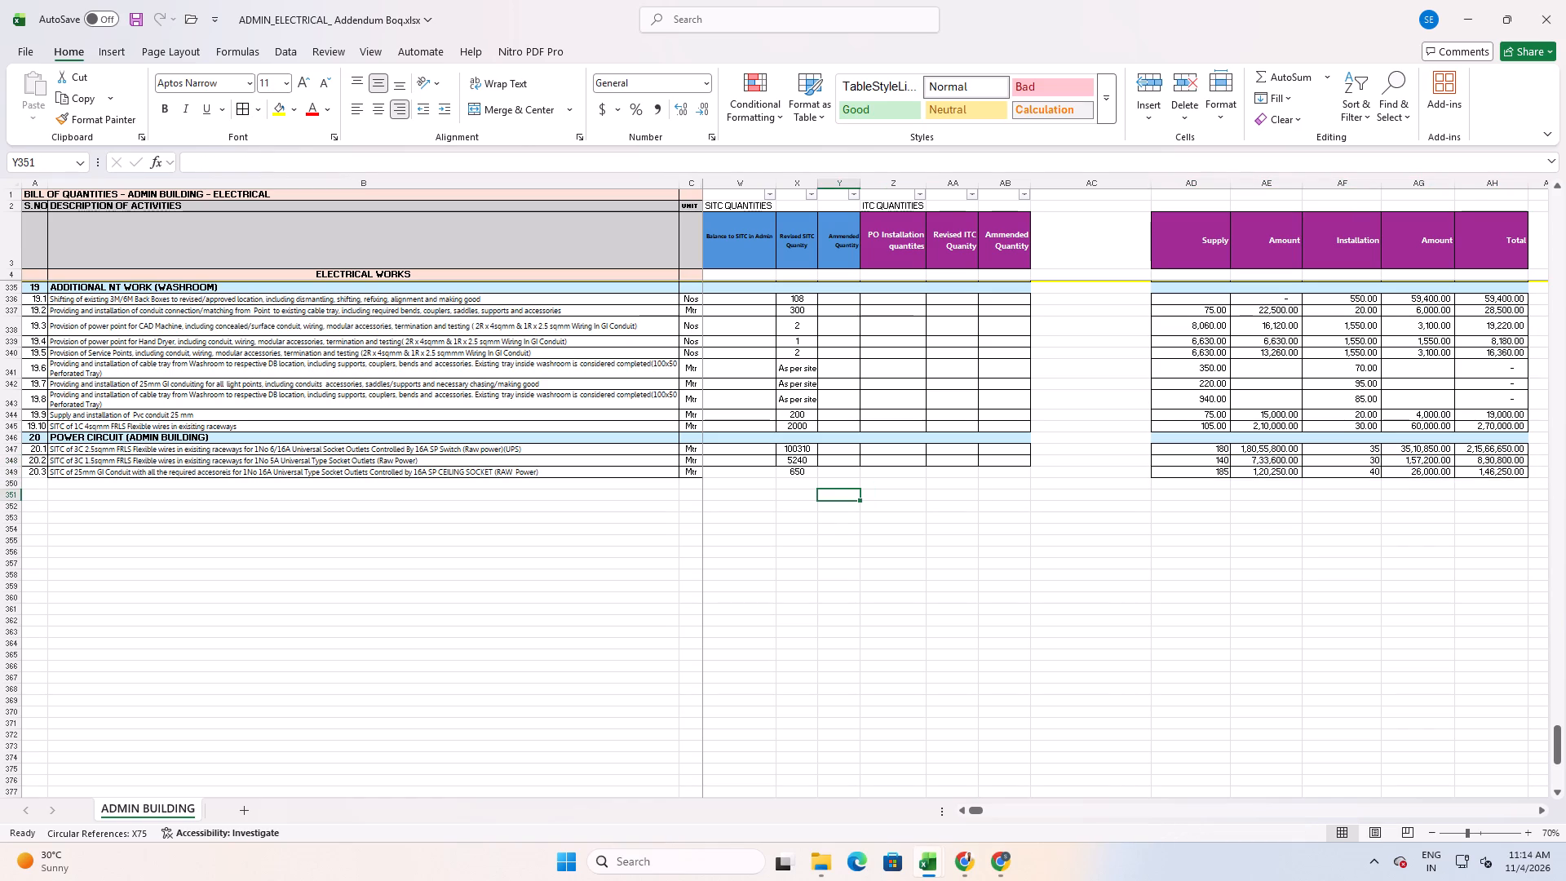
Apply cell borders to item 20.3's SITC and ITC quantity cells and its serial number cell.
drag(744, 470, 1002, 470)
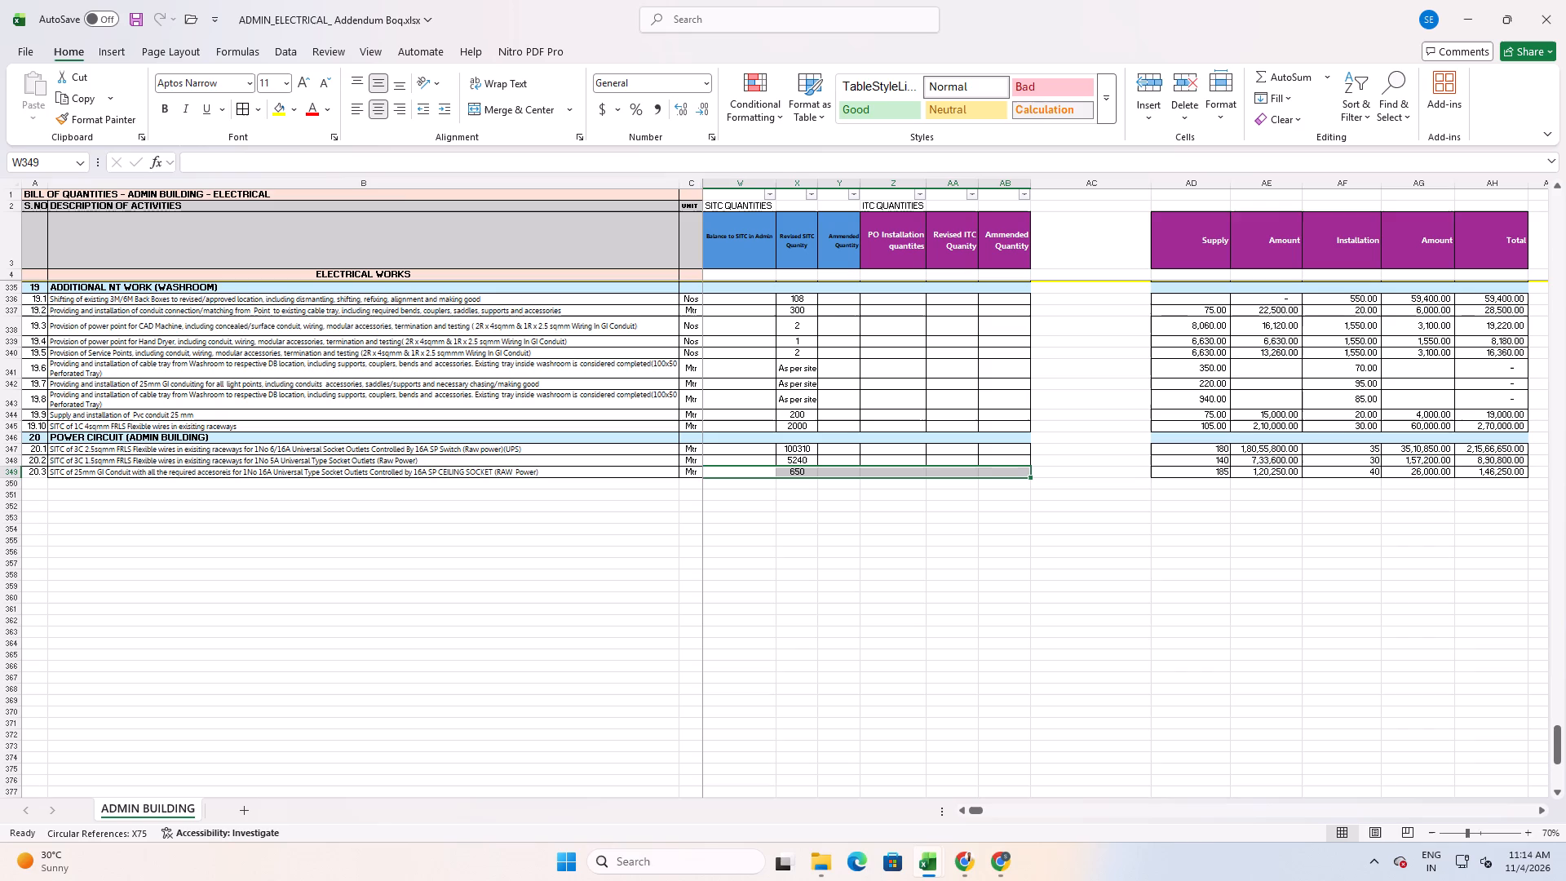
click(237, 108)
click(870, 609)
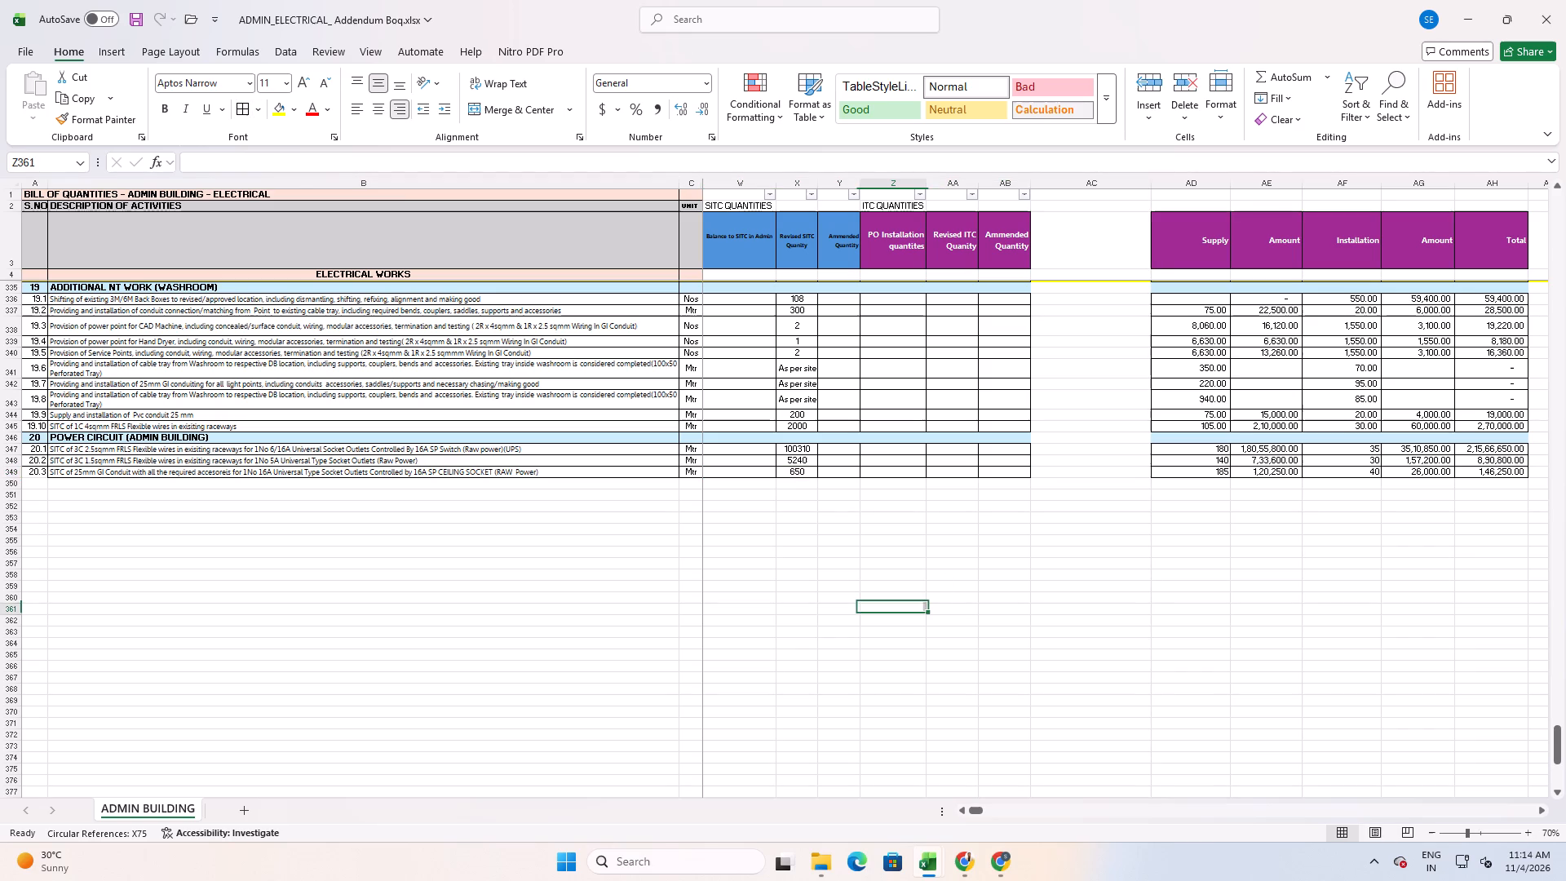
click(841, 537)
middle_drag(683, 522, 606, 523)
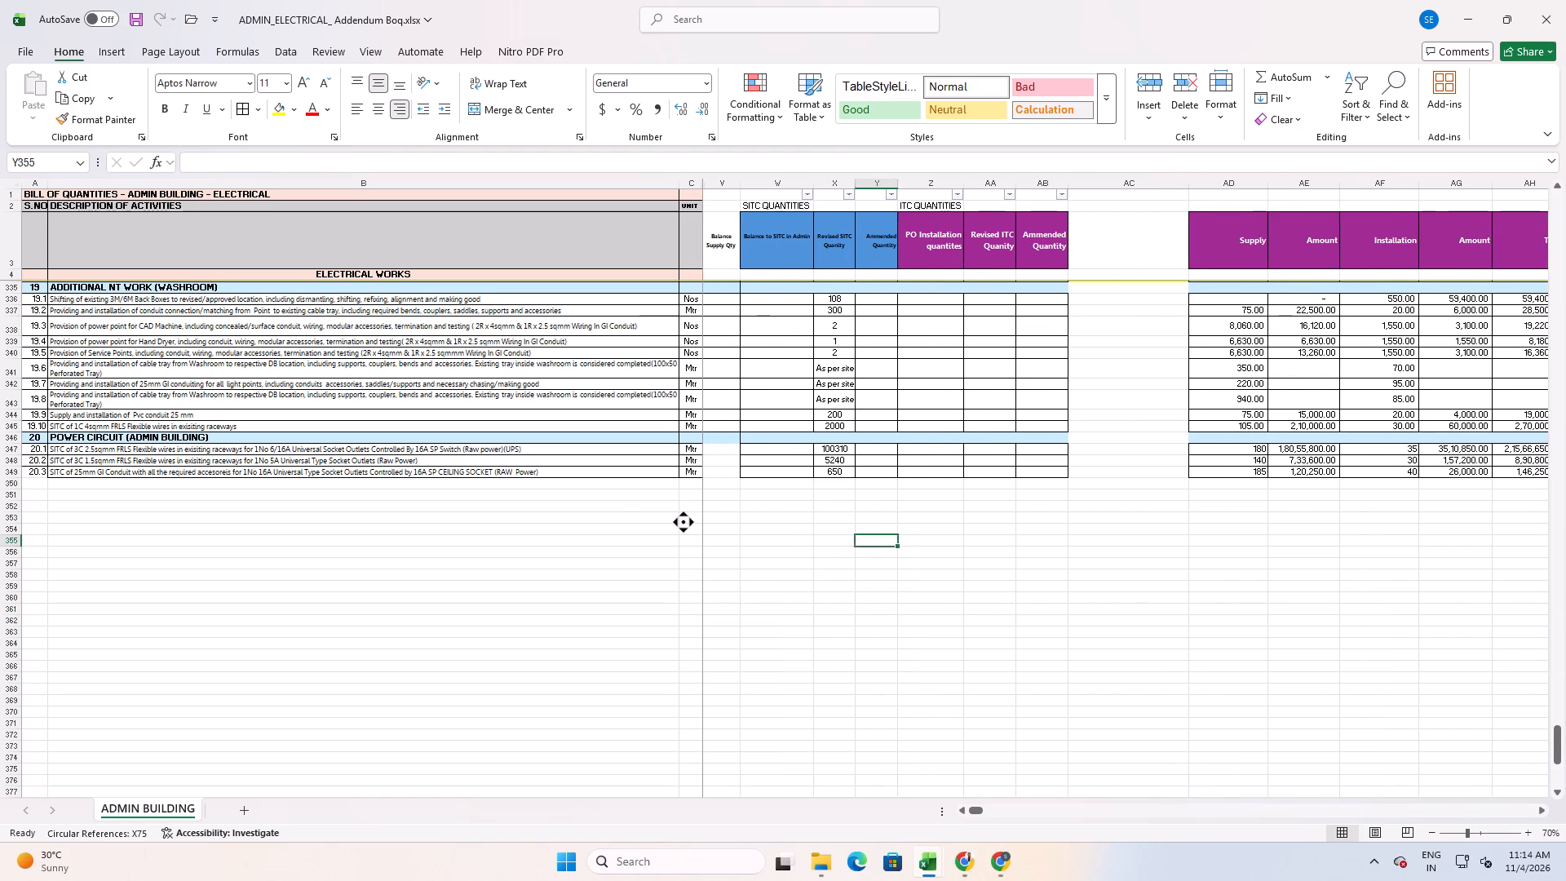
middle_drag(622, 523, 637, 523)
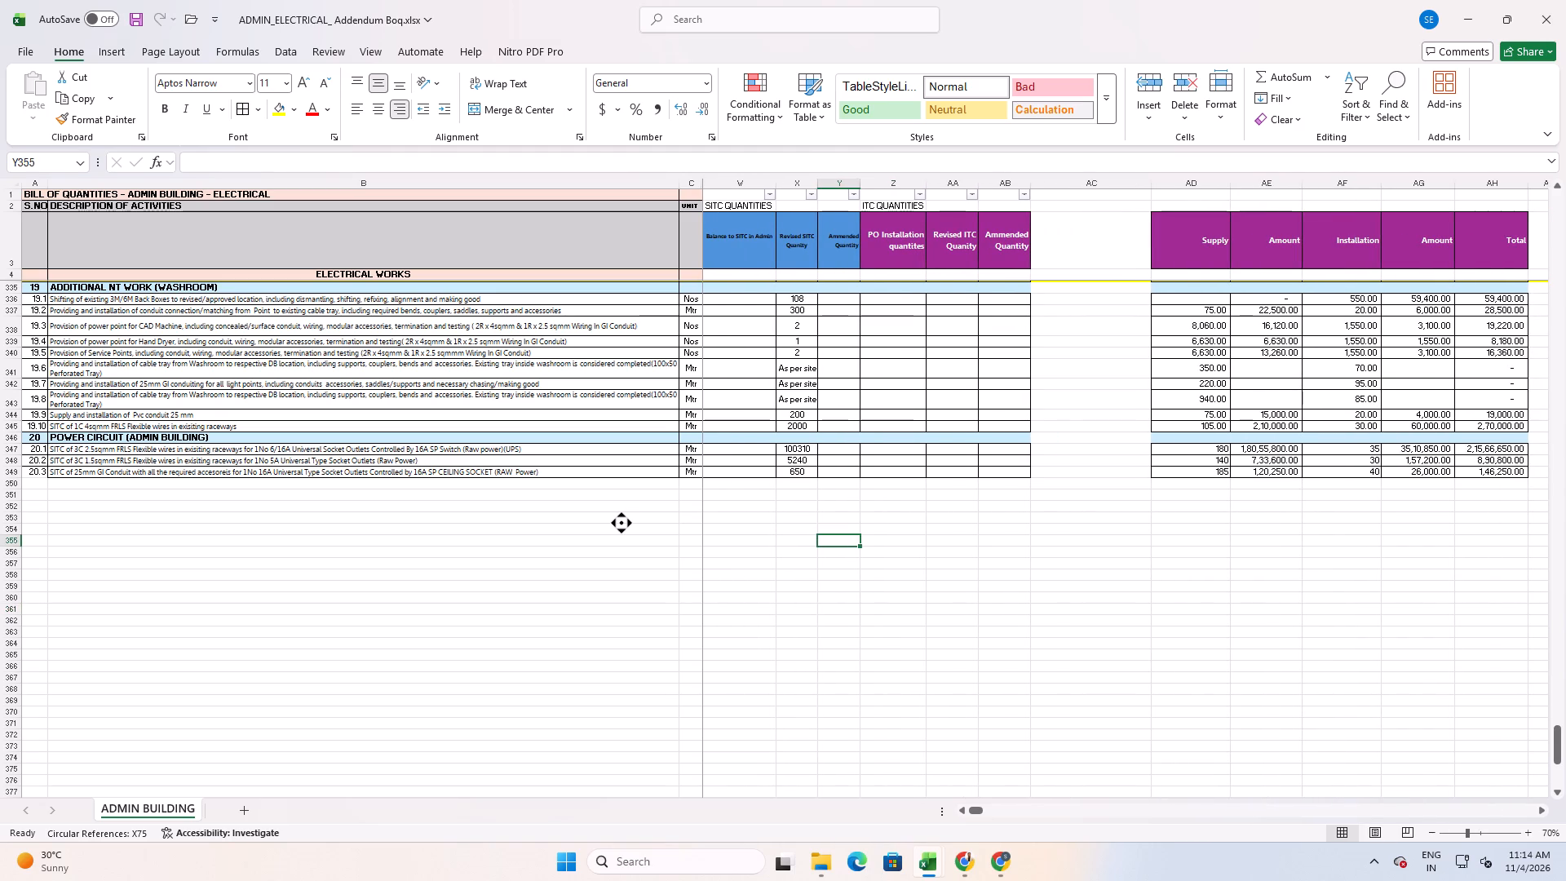
click(39, 470)
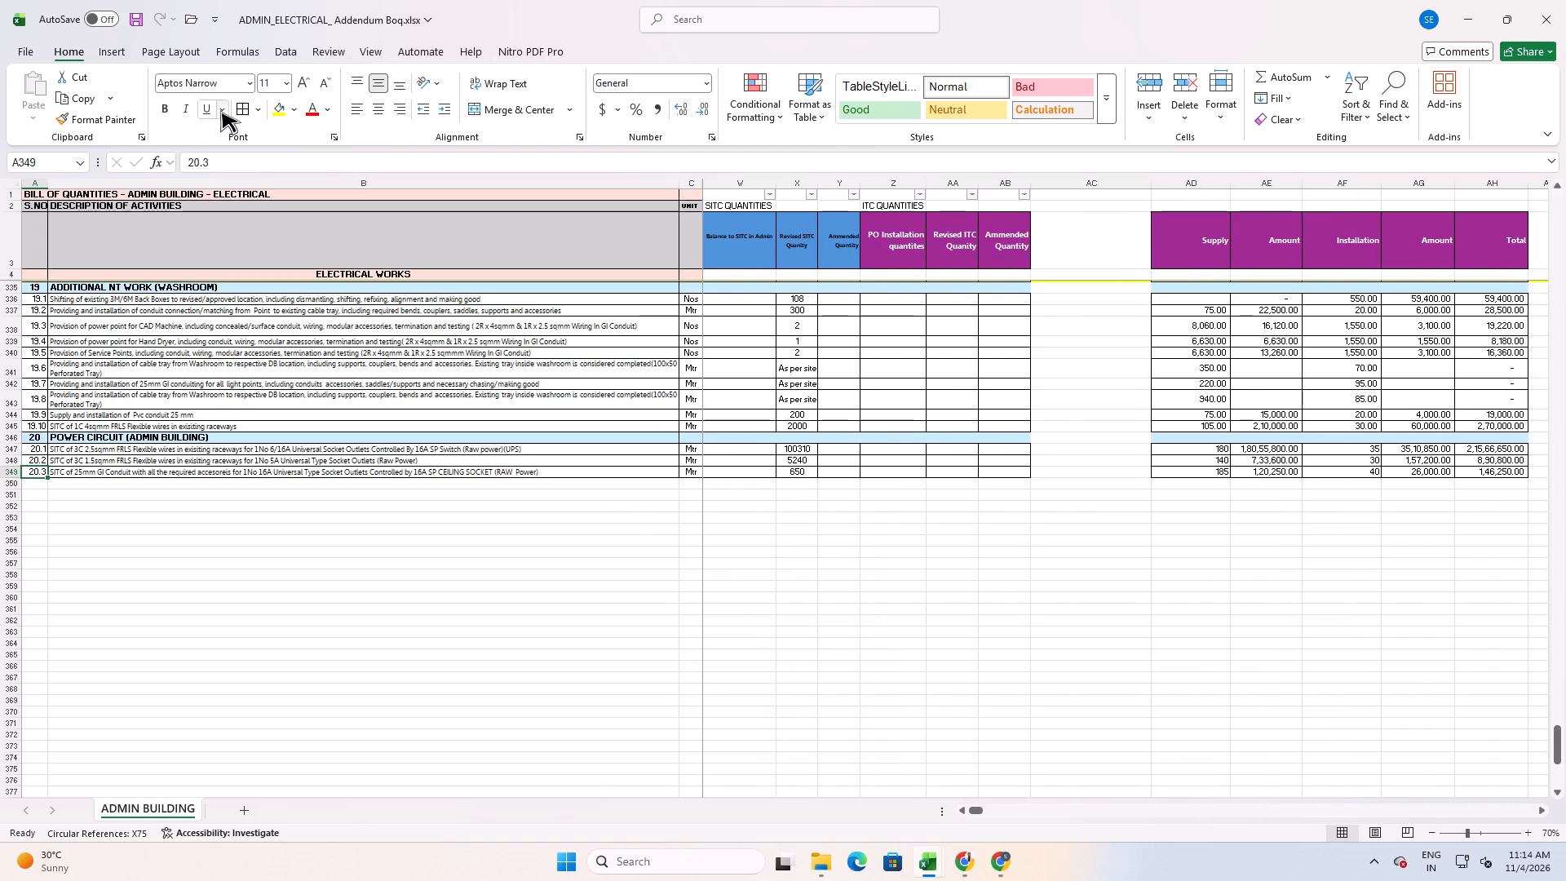
click(240, 110)
click(228, 402)
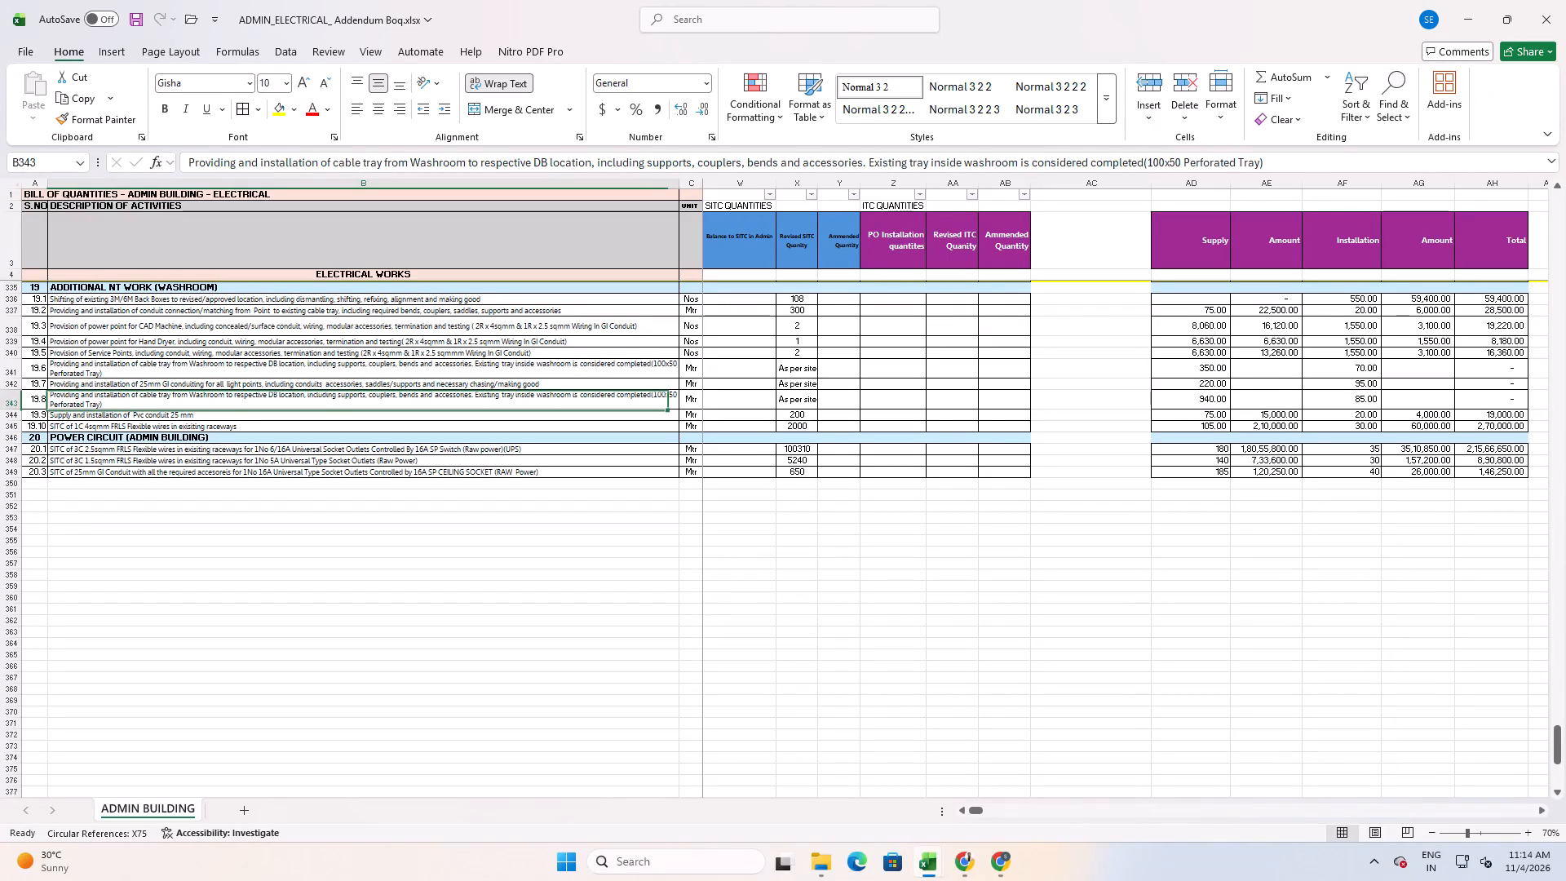
Compare the sum of the totals for items 20.1 to 20.3 with the Power Circuit sheet's grand total.
key(alt+Tab)
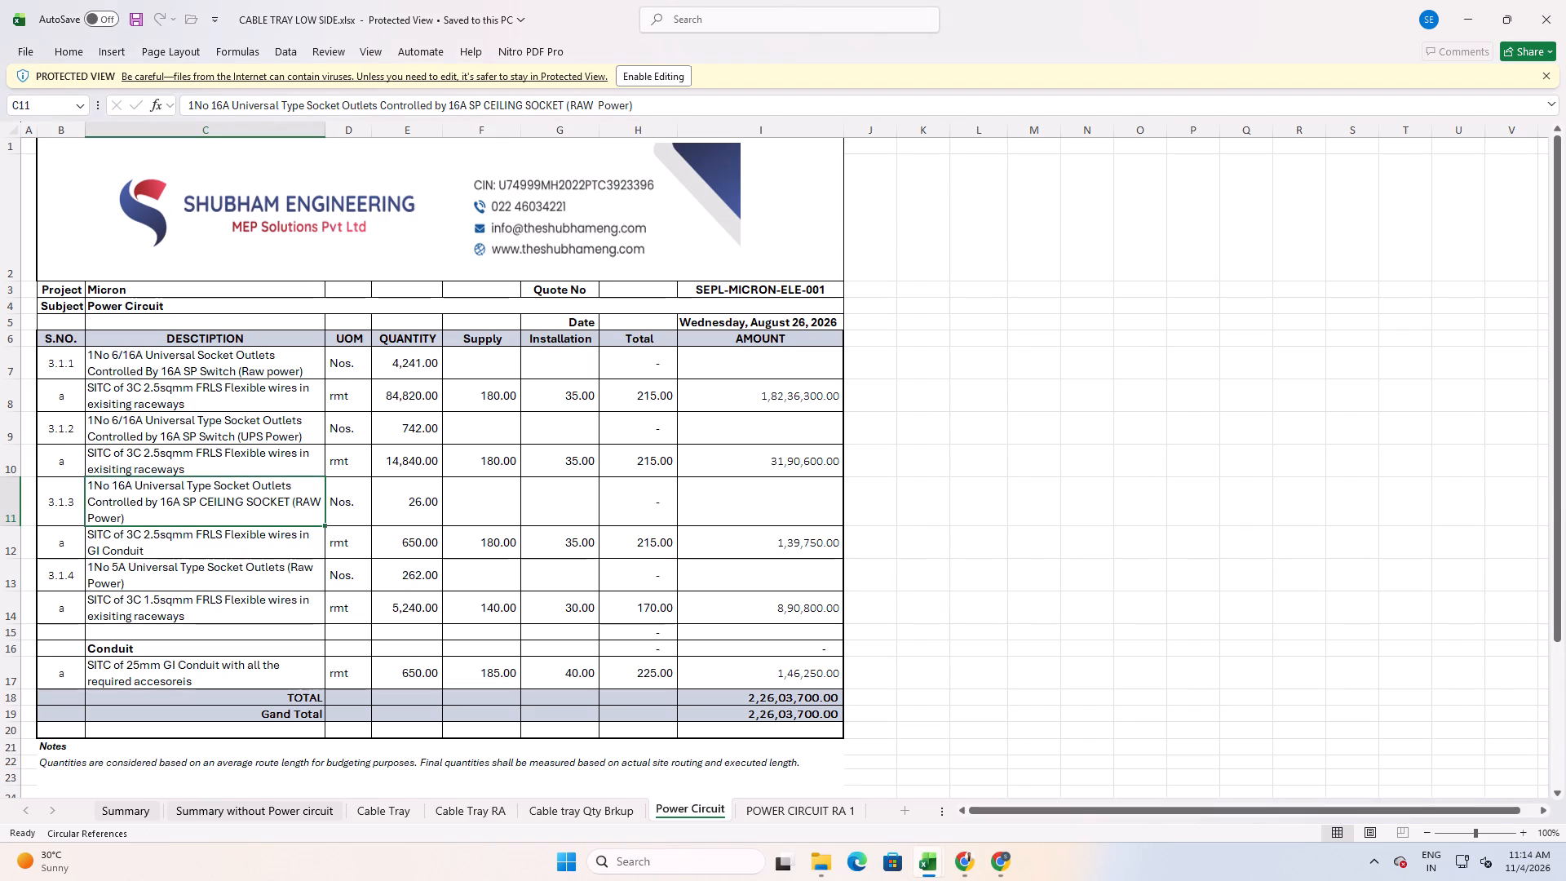
key(alt+Tab)
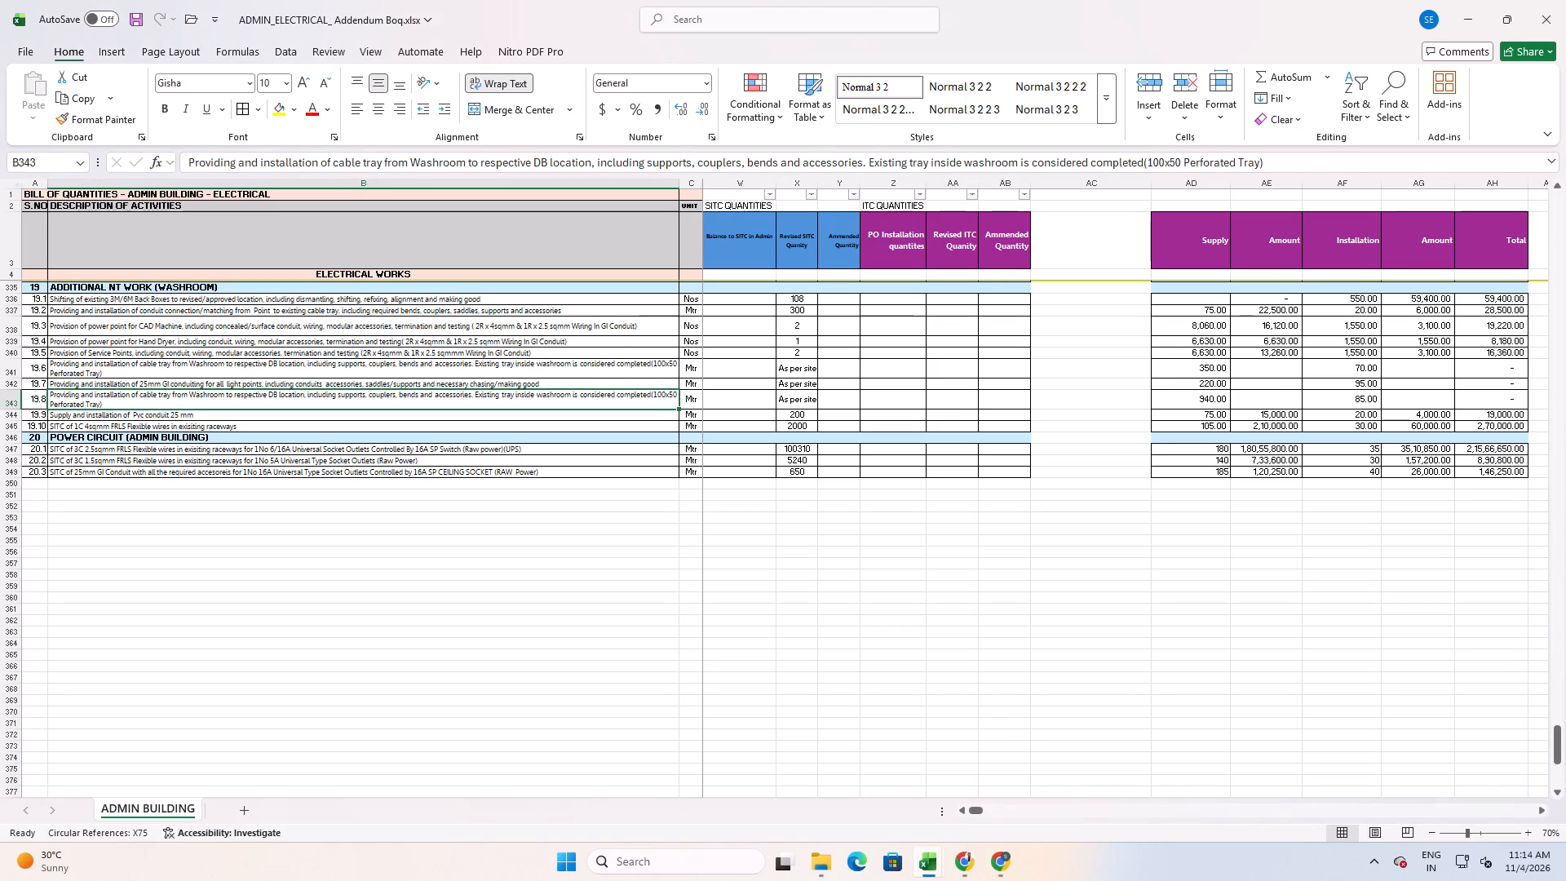
drag(1502, 449, 1501, 473)
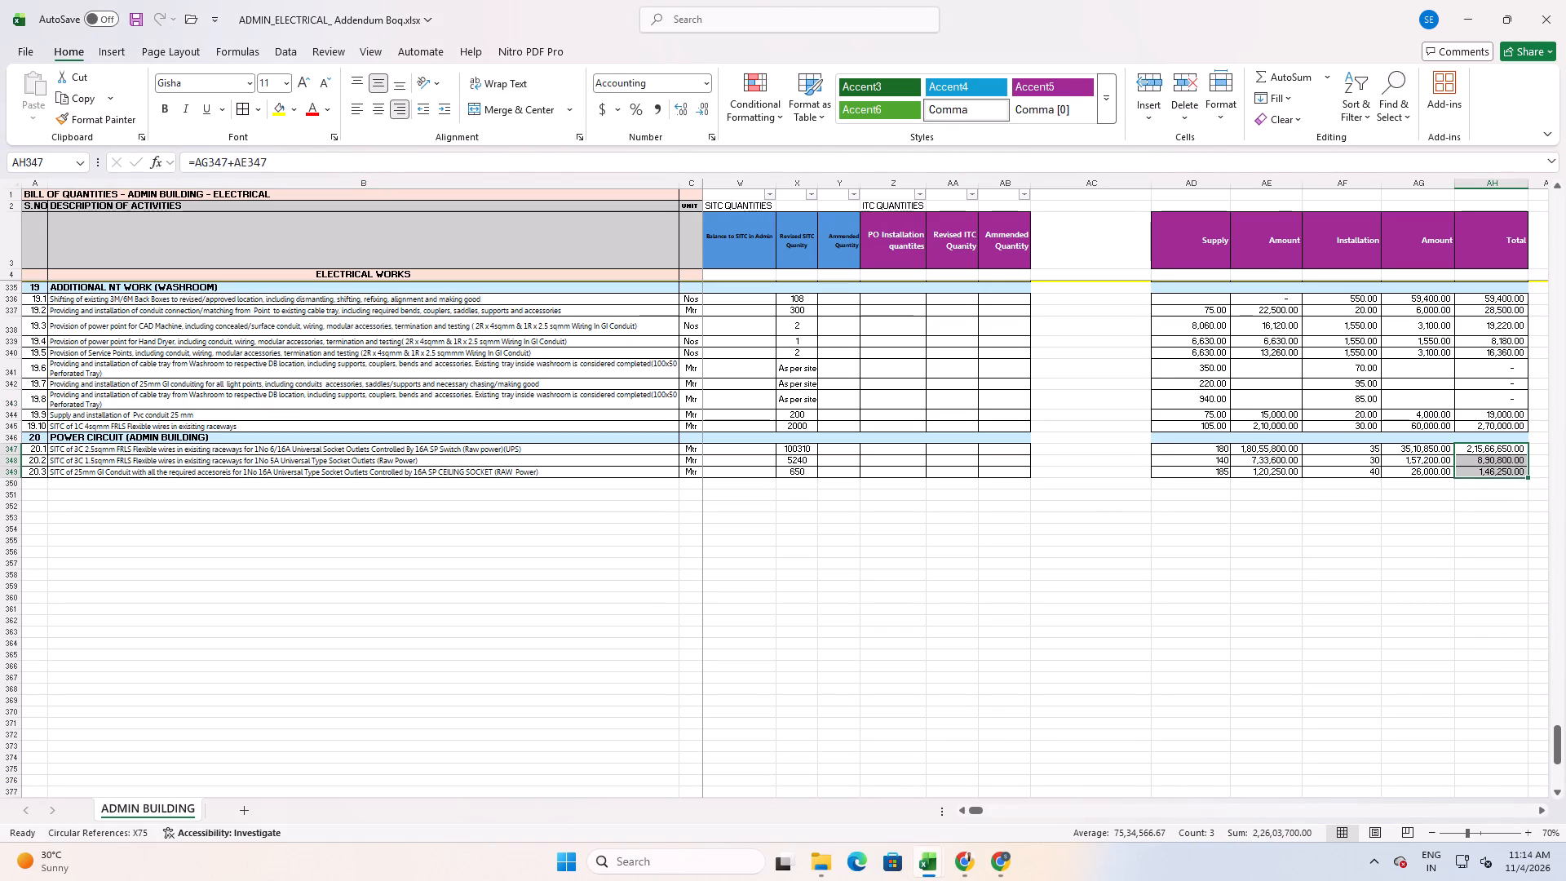
key(alt+Tab)
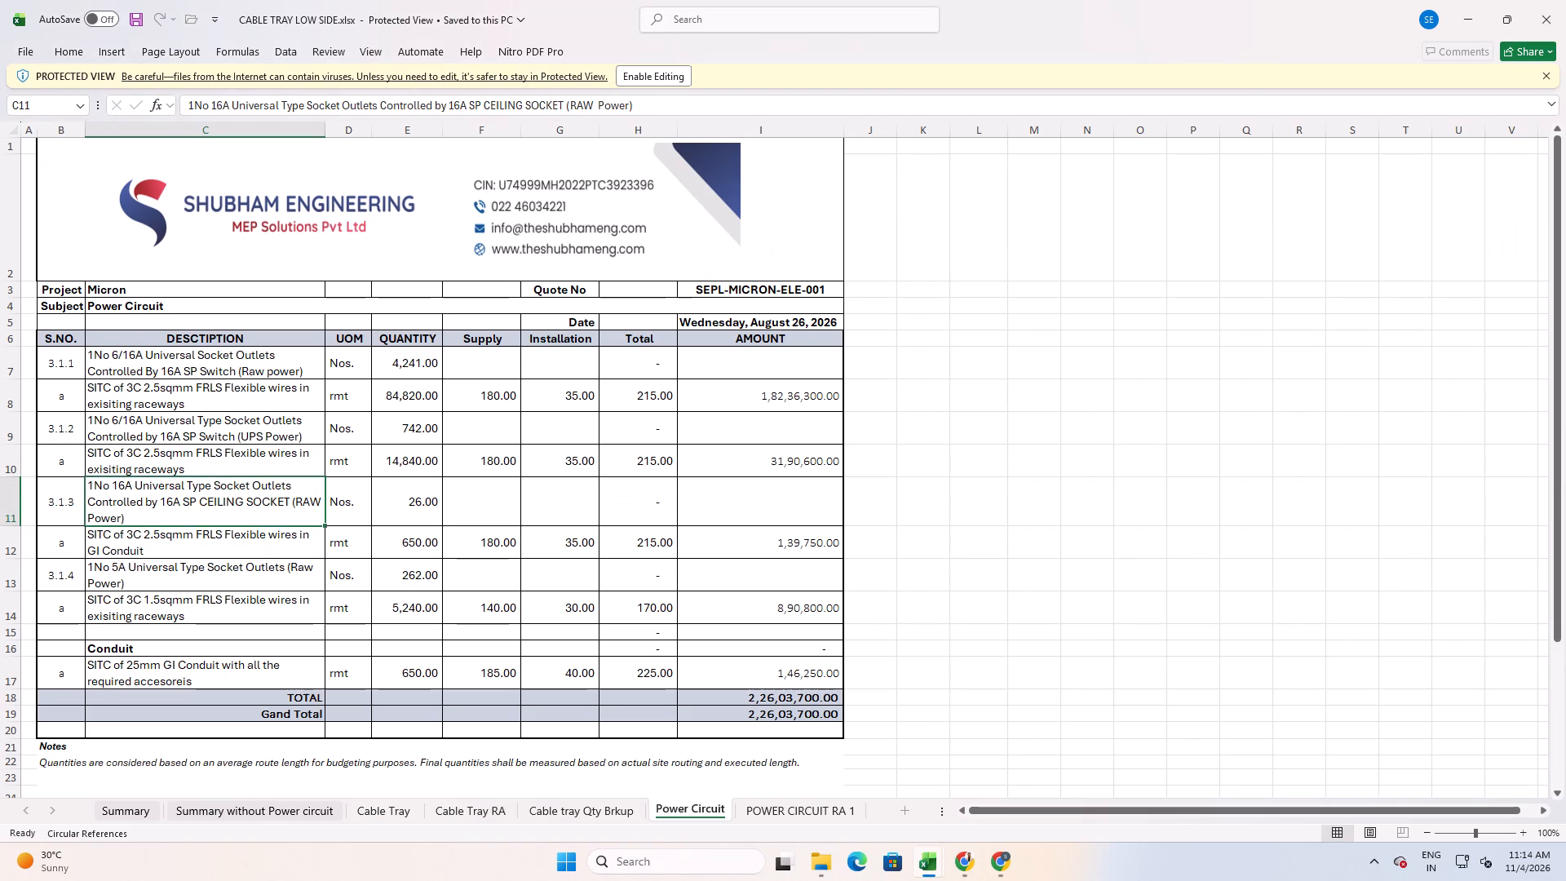
key(alt+Tab)
click(1095, 621)
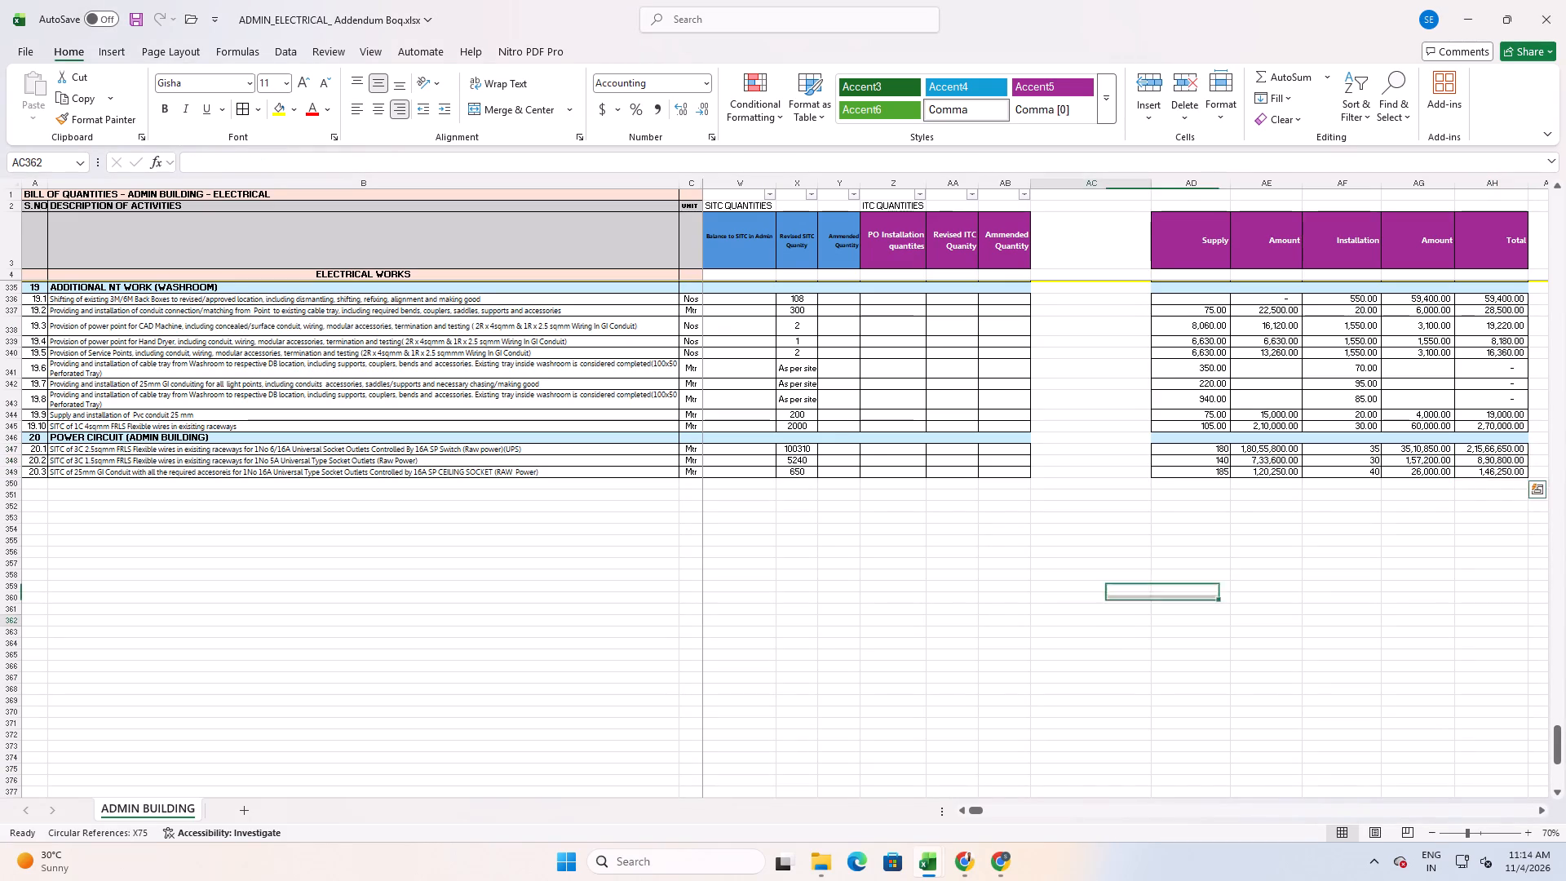
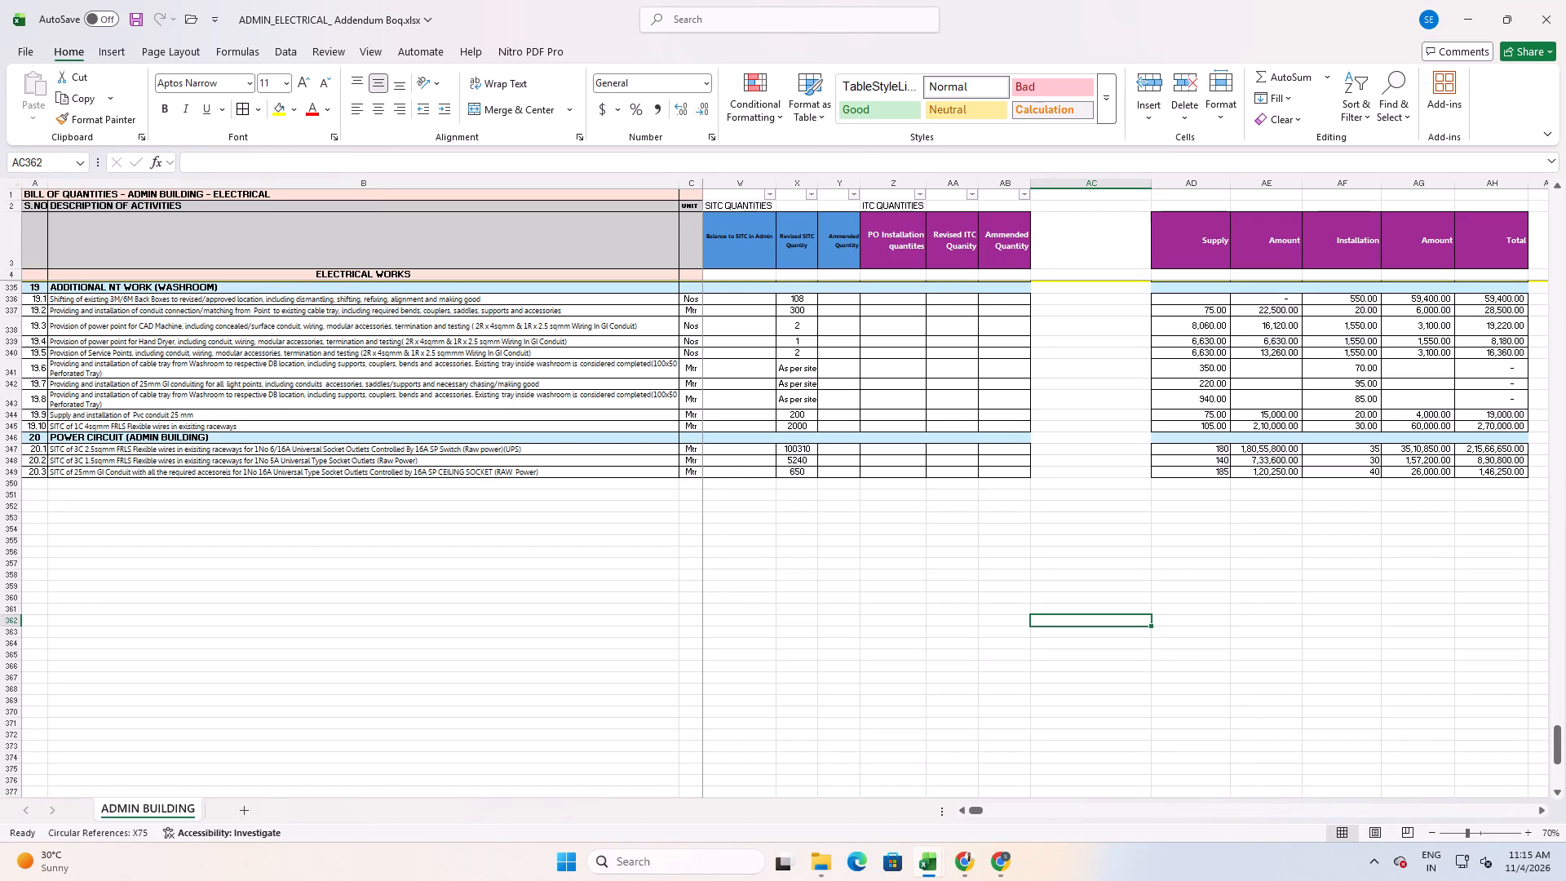
Check the Power Circuit sheet against section 20 of the BOQ and close the CABLE TRAY LOW SIDE workbook.
key(alt+Tab)
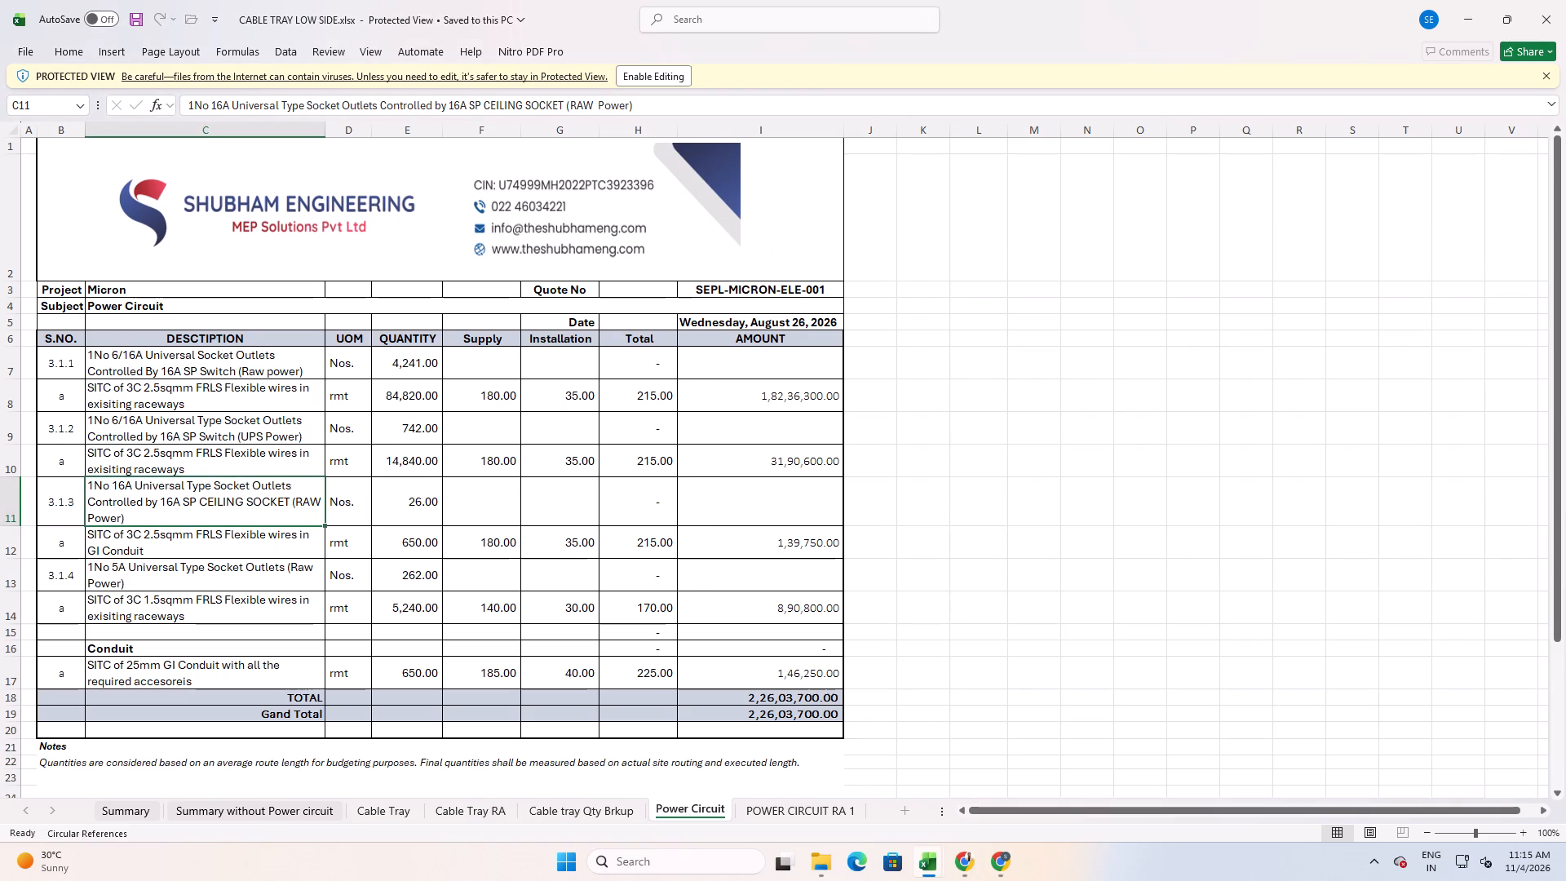
key(alt+Tab)
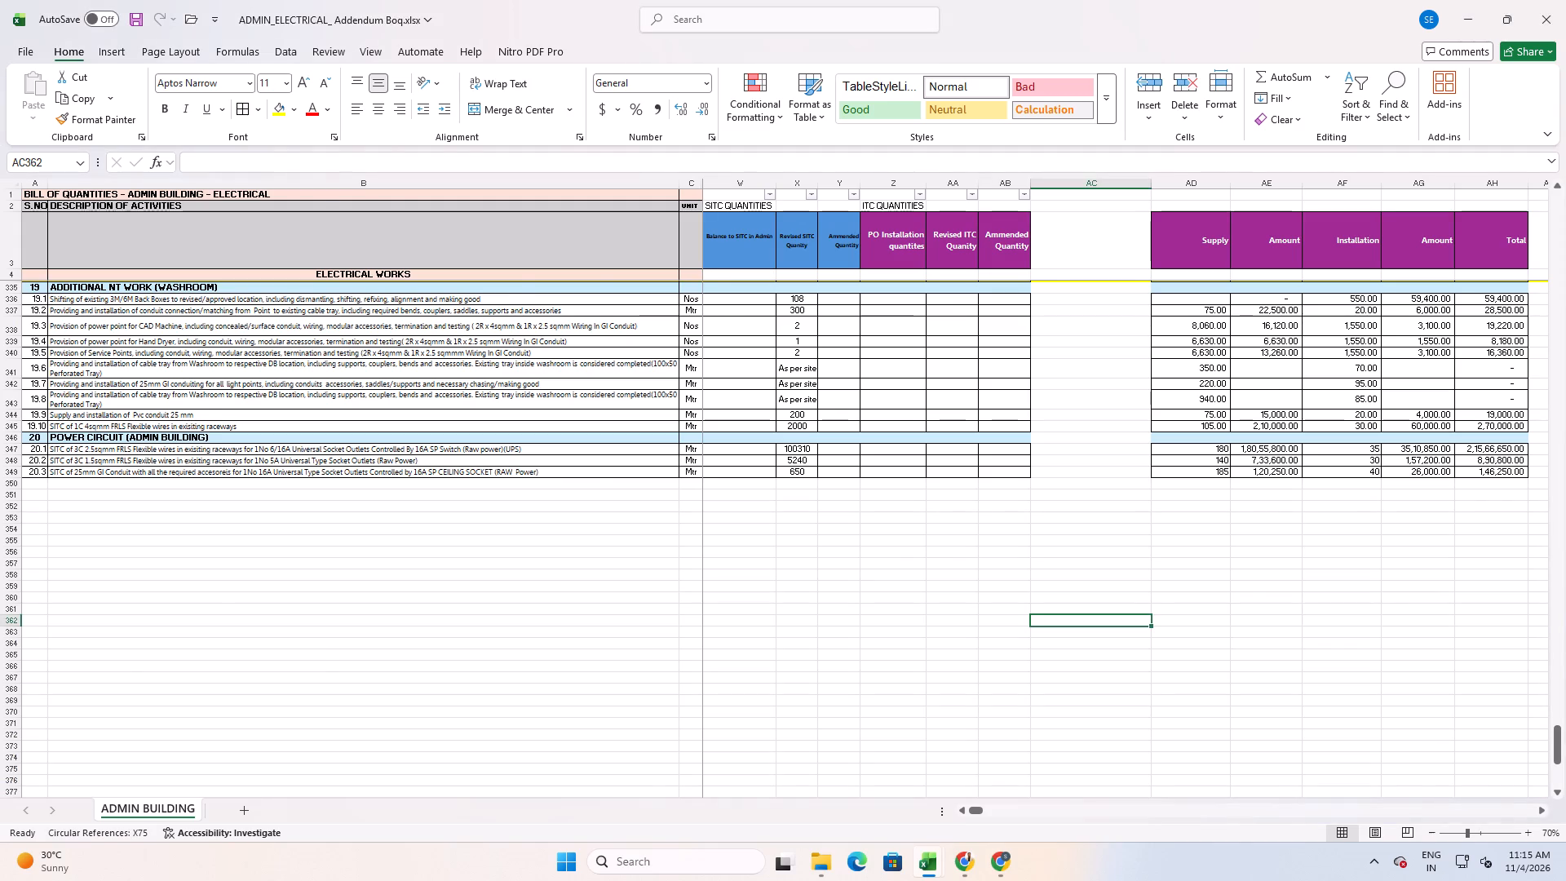
key(alt+Tab)
scroll(272, 647, down, 2)
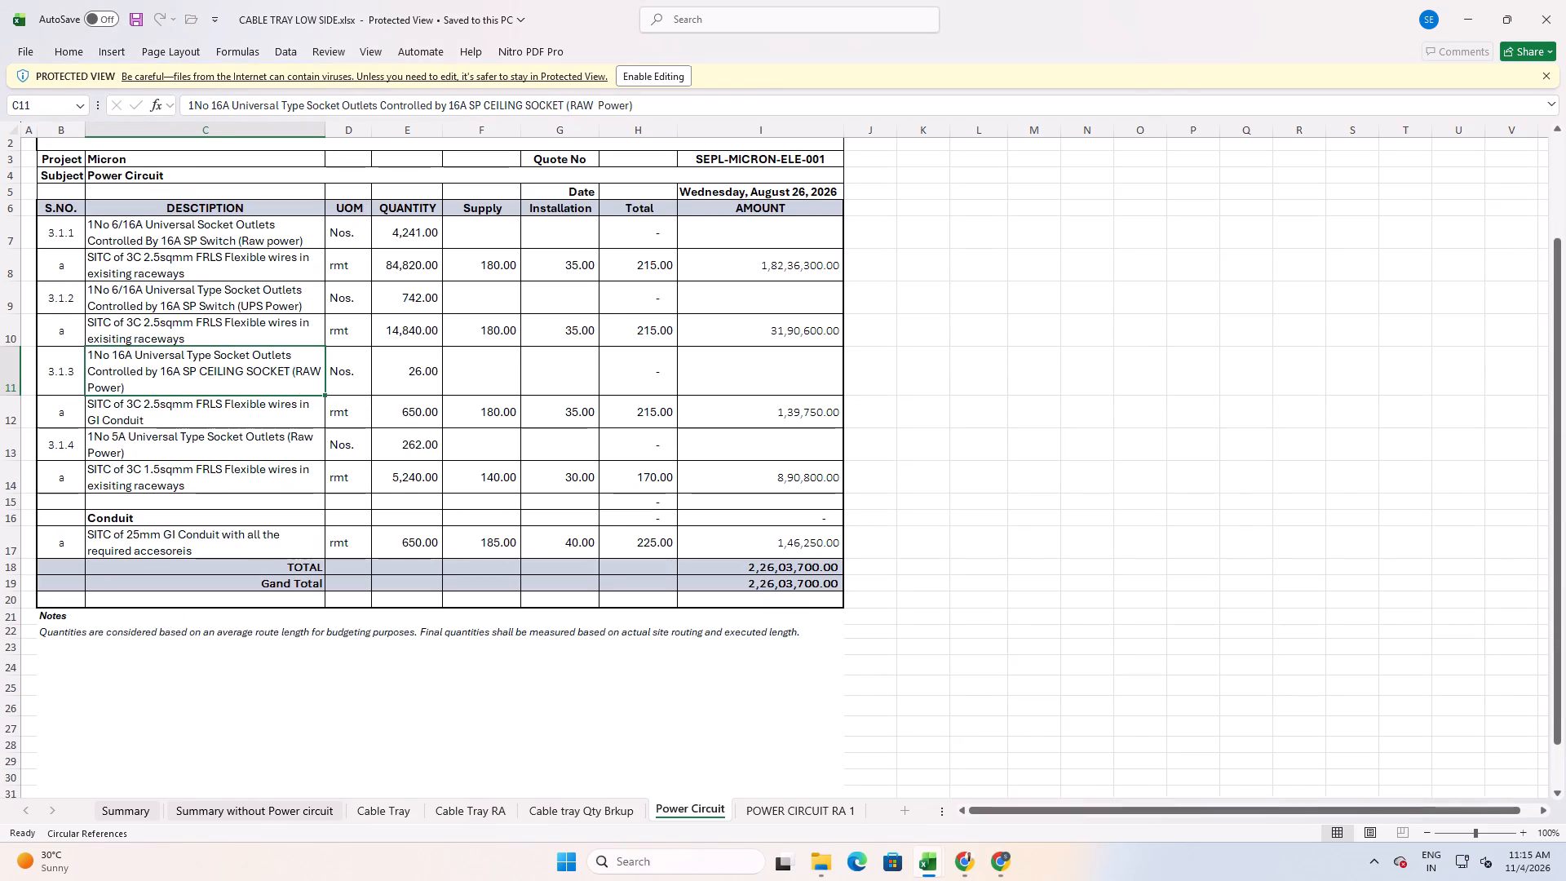
click(1565, 0)
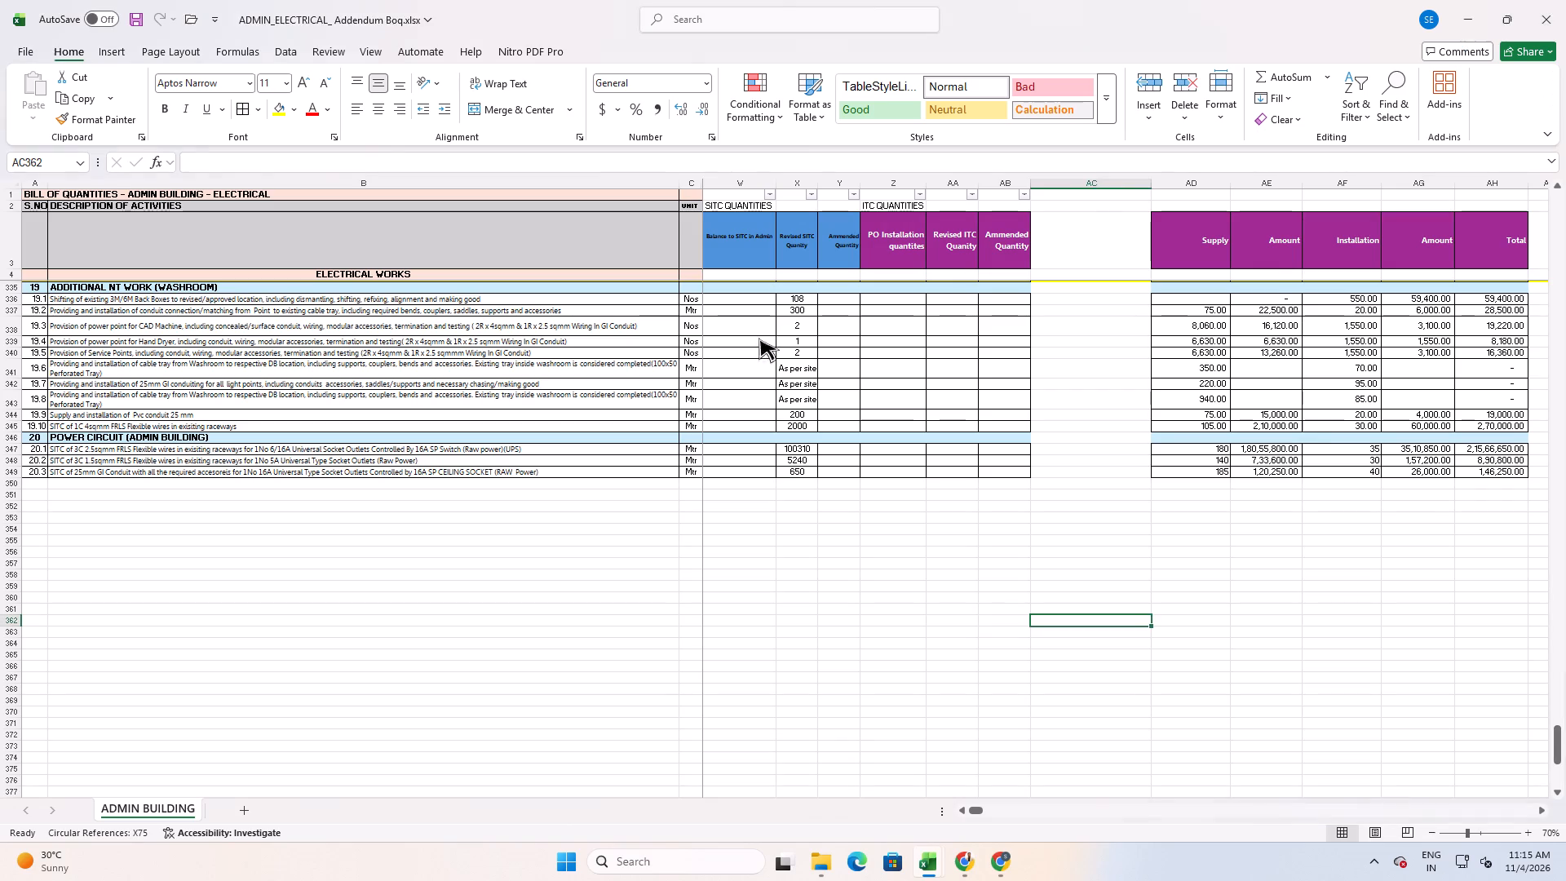
Switch to File Explorer and look over the Micron workbooks in the FINAL folder, including CABLE TRAY QUOTATION.xlsx.
key(alt+Tab)
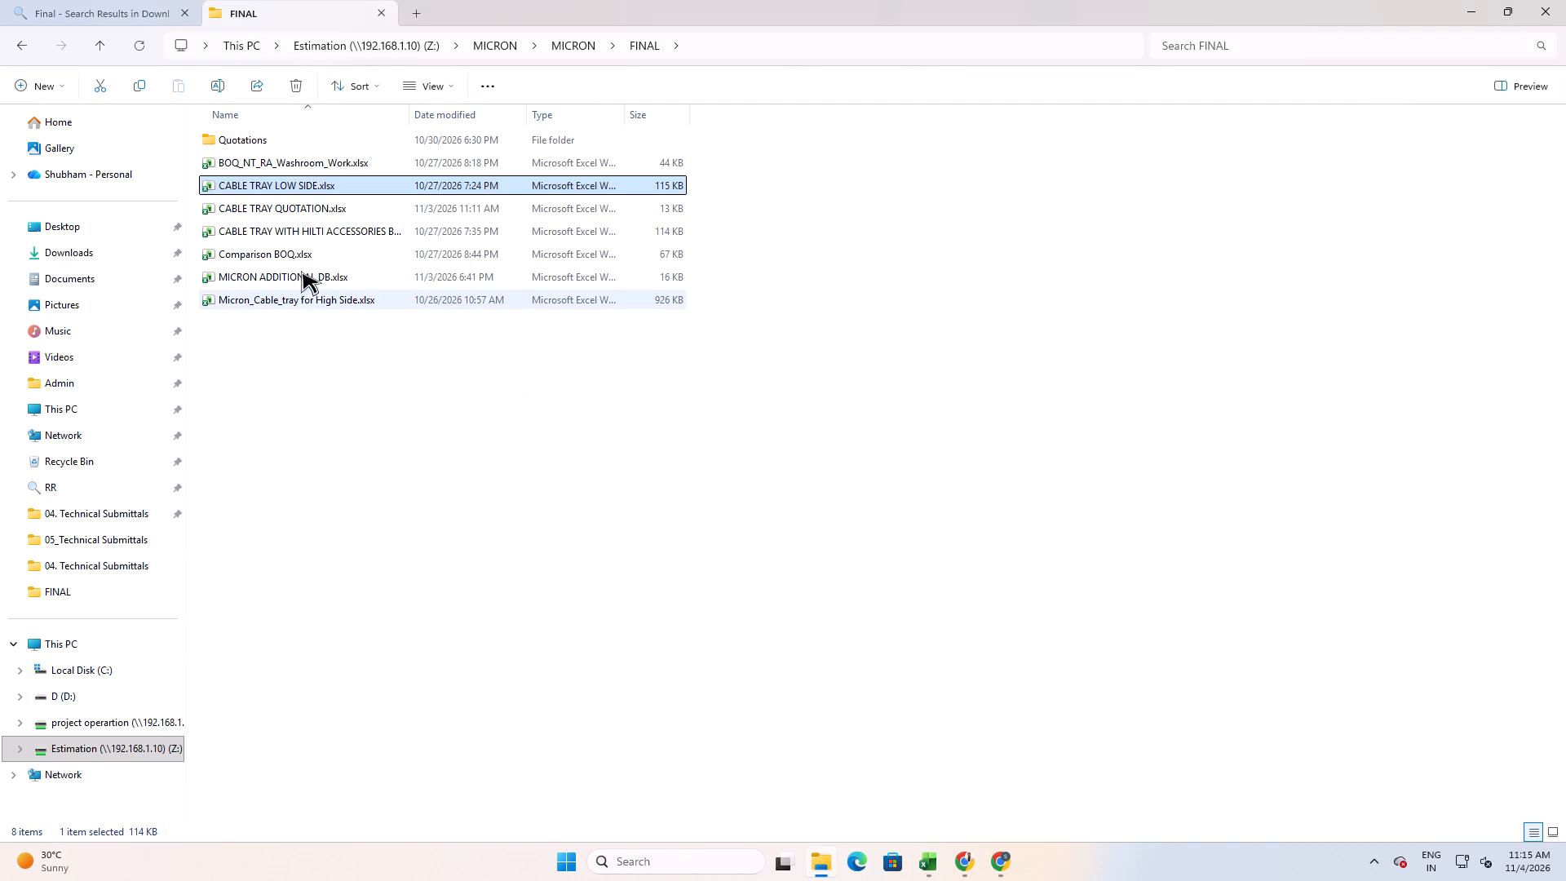
click(304, 208)
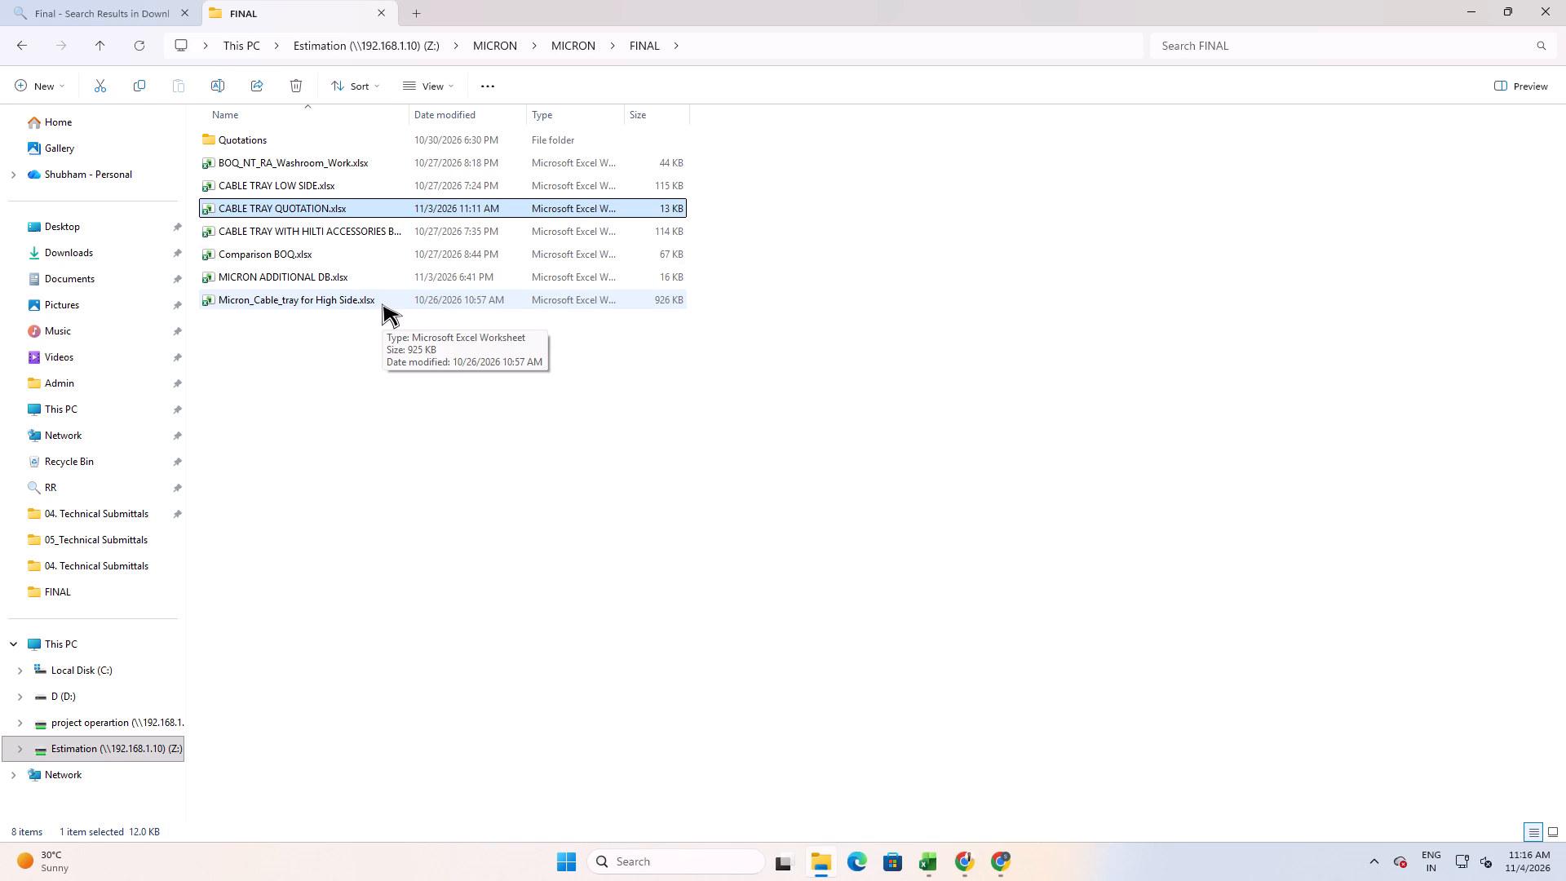
key(alt+Tab)
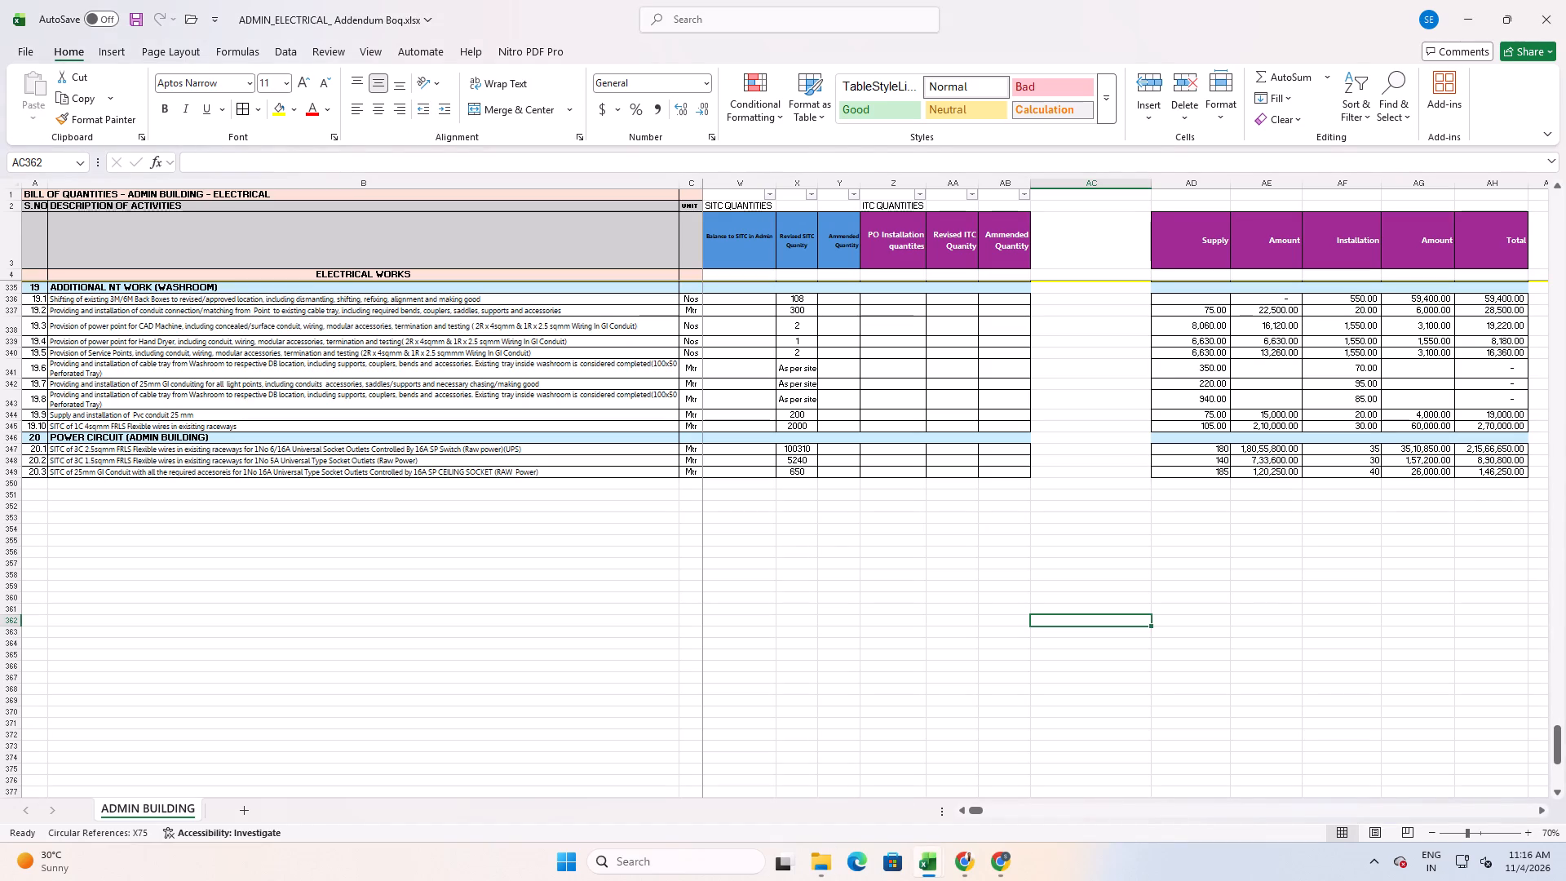
Copy the number formatting of item 19.10's installation and supply rates onto the matching rates of items 20.1 to 20.3.
click(1331, 424)
click(117, 112)
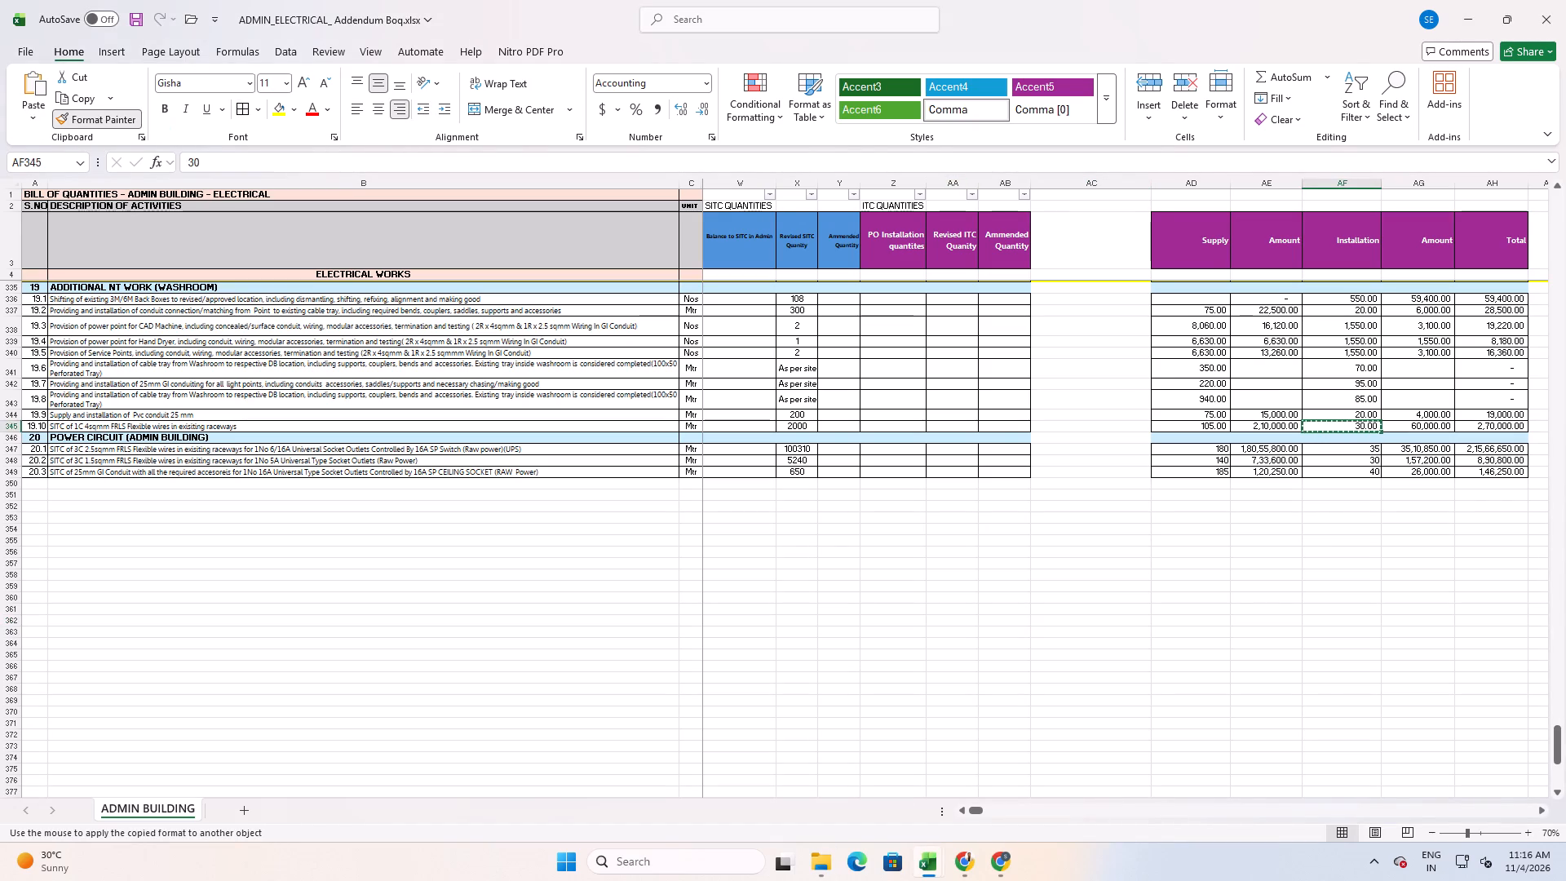
drag(1353, 449, 1355, 468)
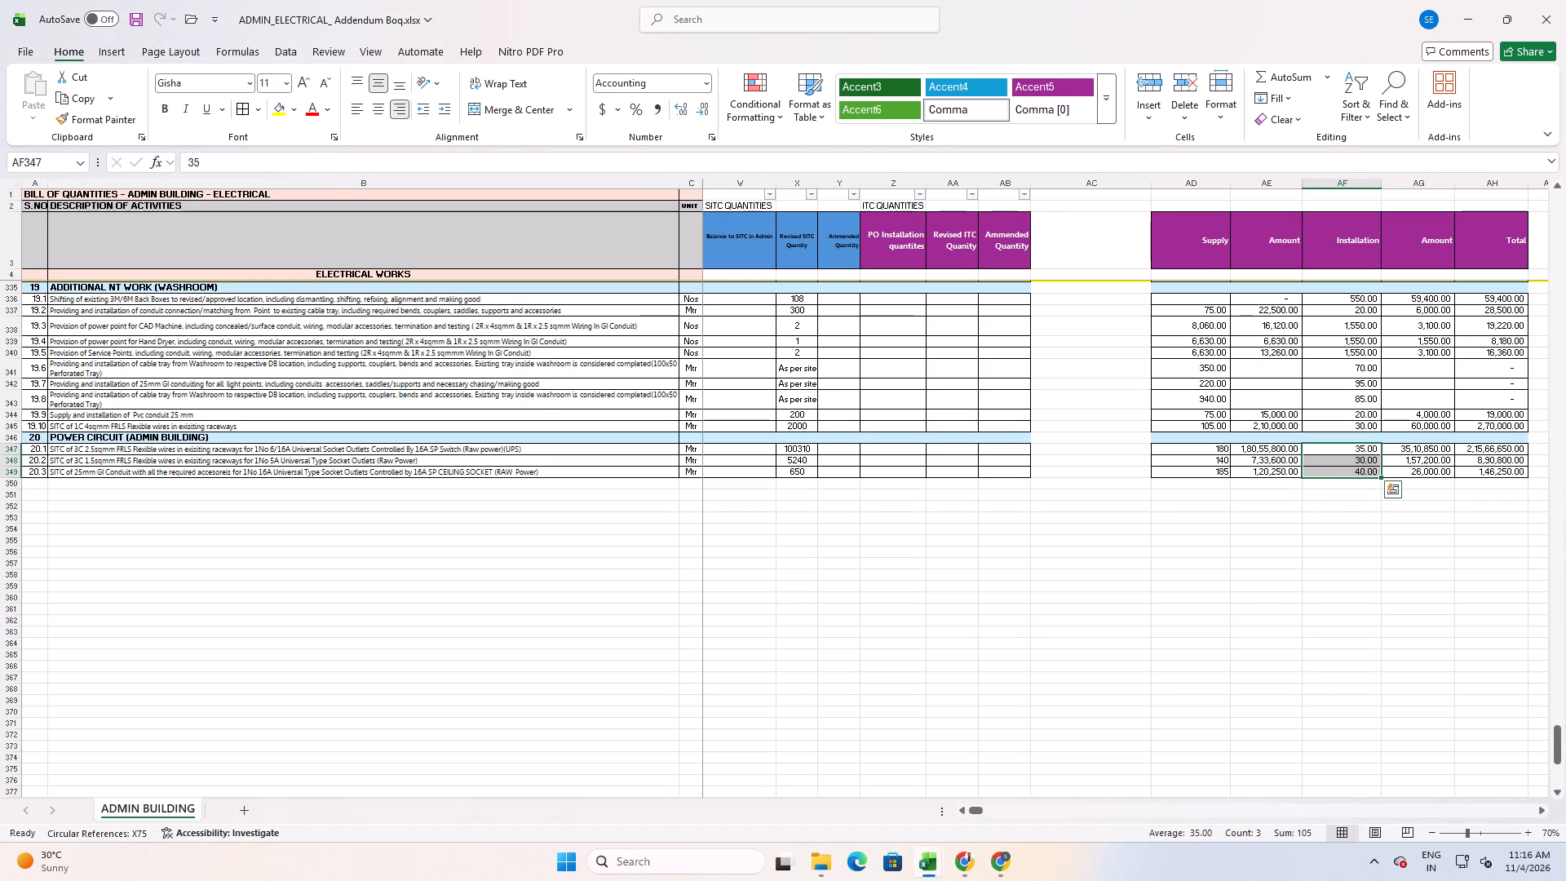
click(1215, 427)
click(110, 126)
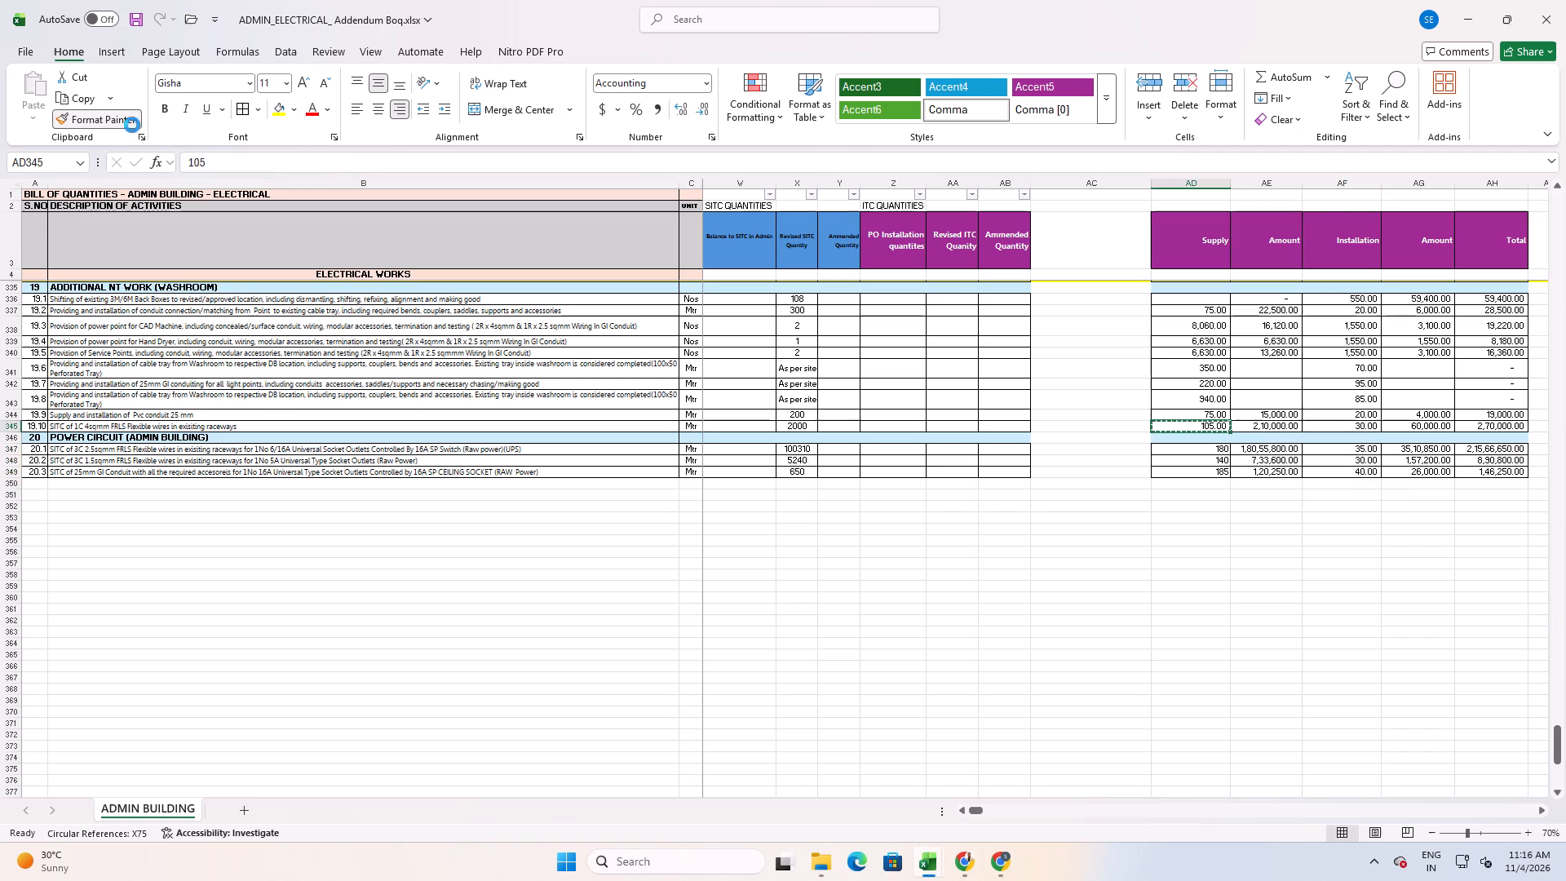
drag(1212, 452, 1211, 468)
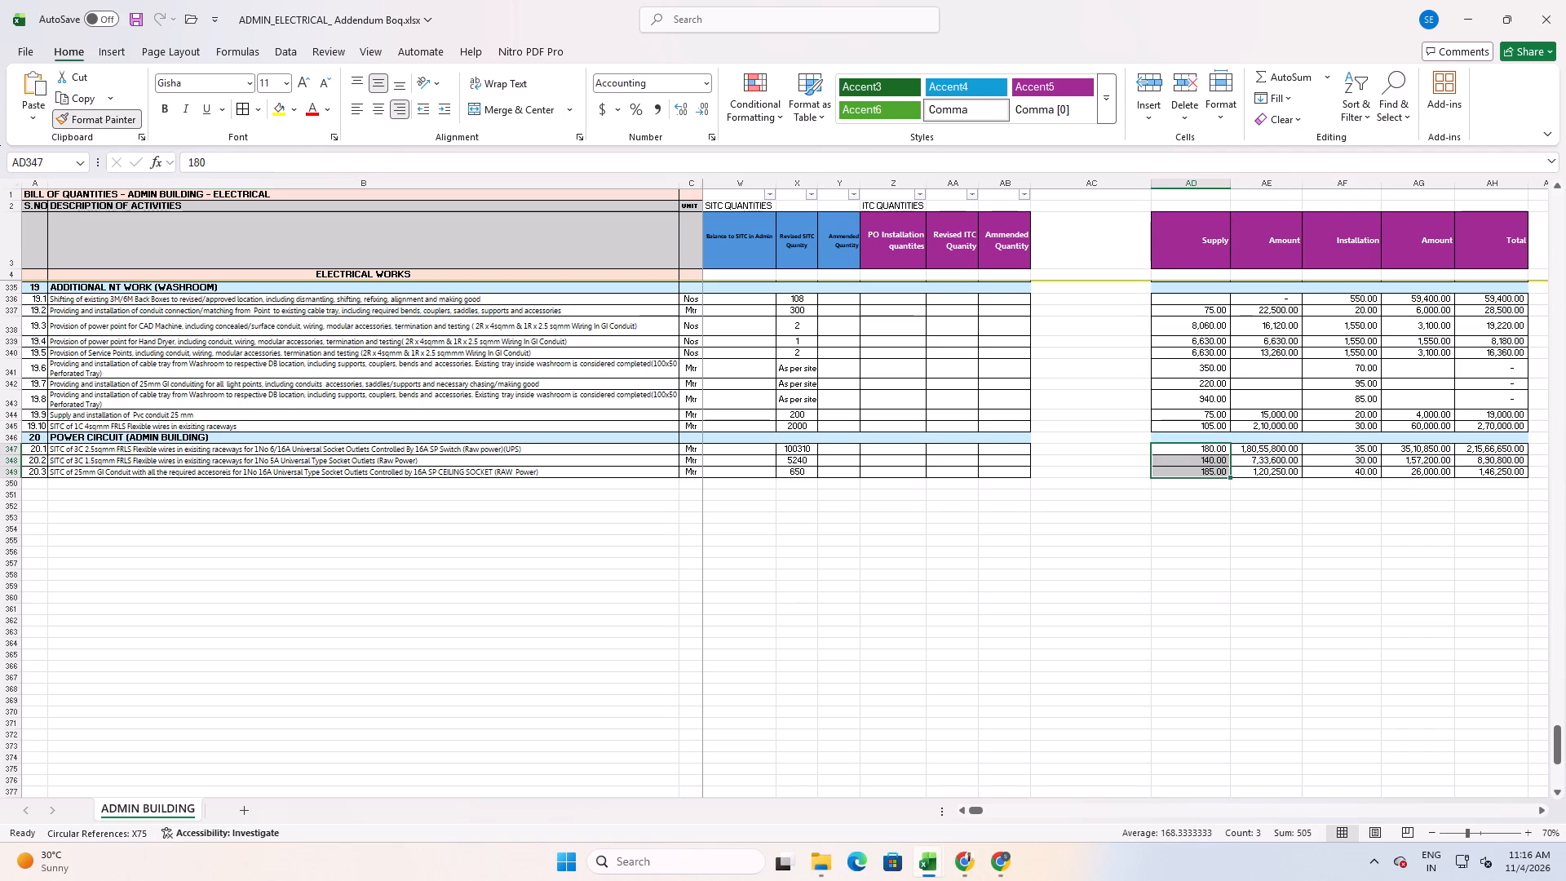
click(1180, 541)
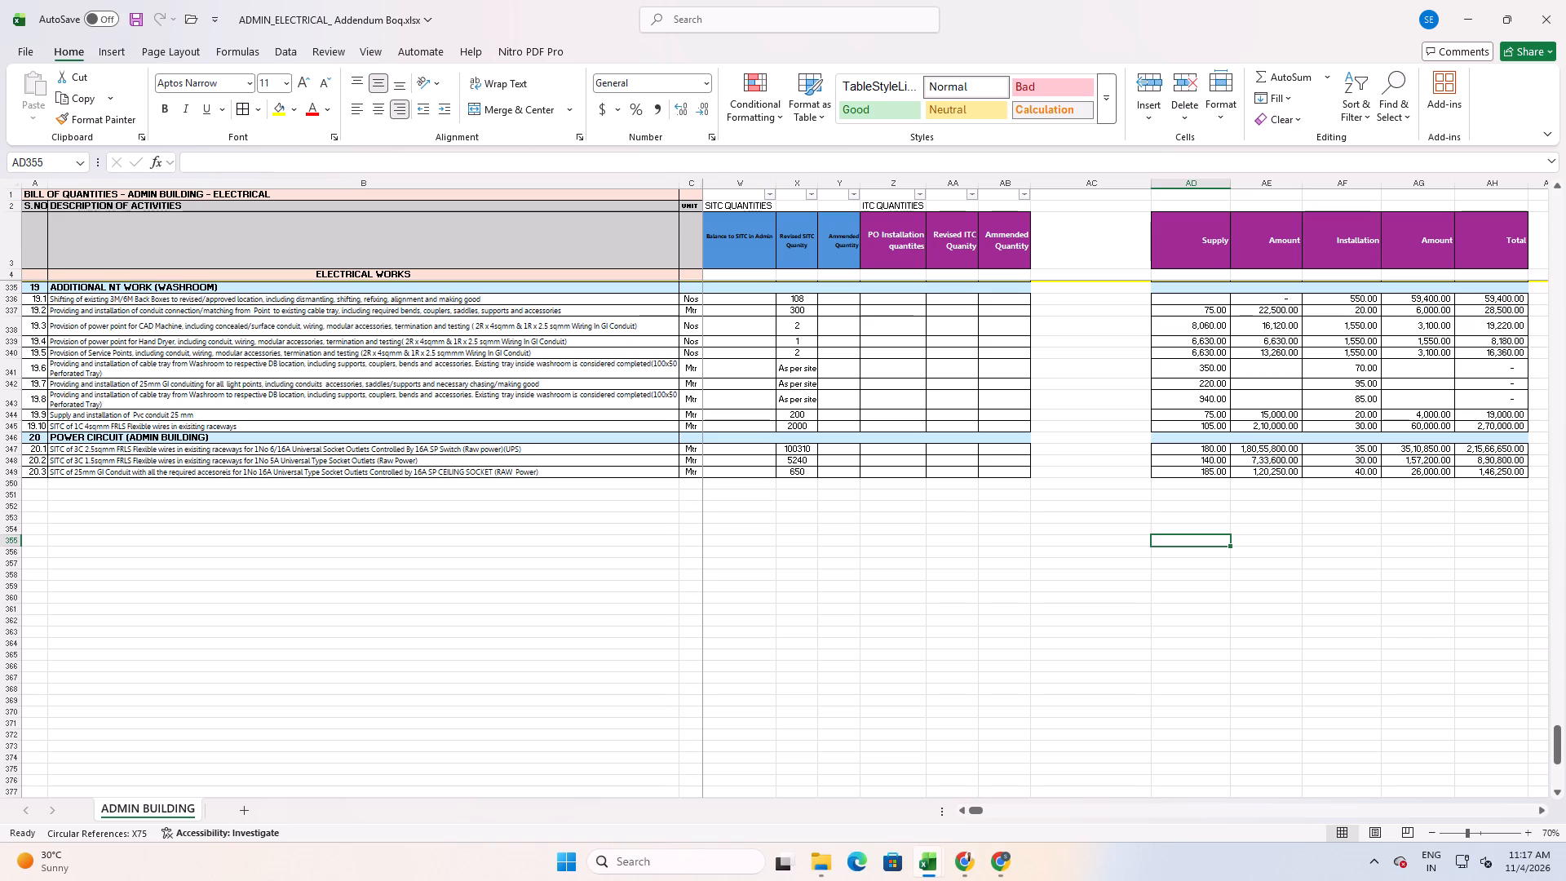
Review section 19 ADDITIONAL NT WORK (WASHROOM), examining the descriptions and revised SITC quantities of items 19.1 to 19.10.
scroll(502, 669, up, 9)
scroll(425, 651, down, 1)
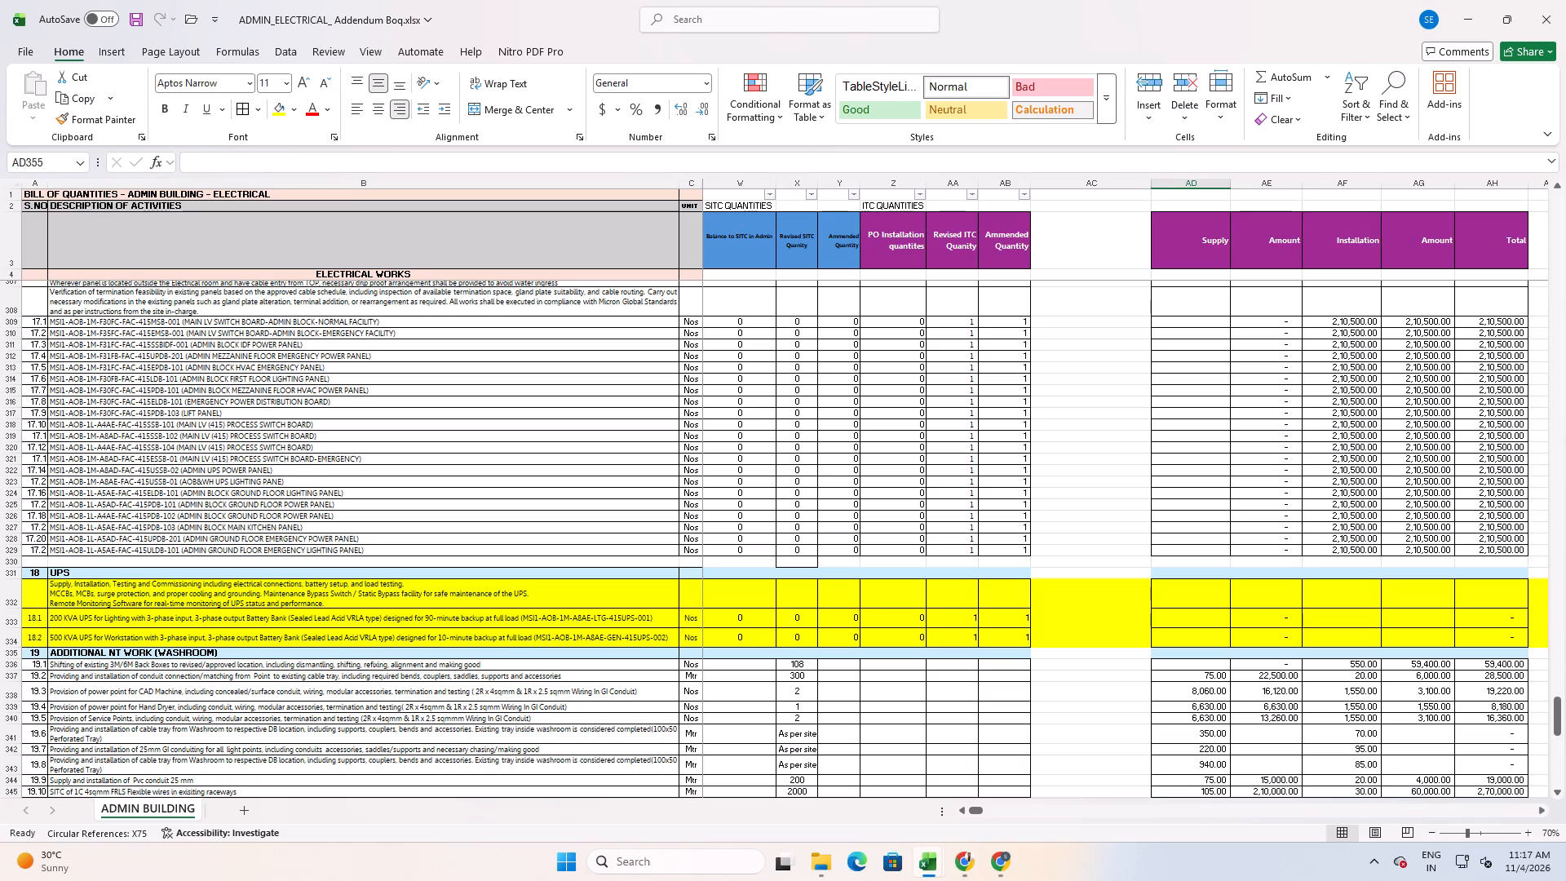
scroll(407, 569, down, 3)
scroll(516, 550, down, 2)
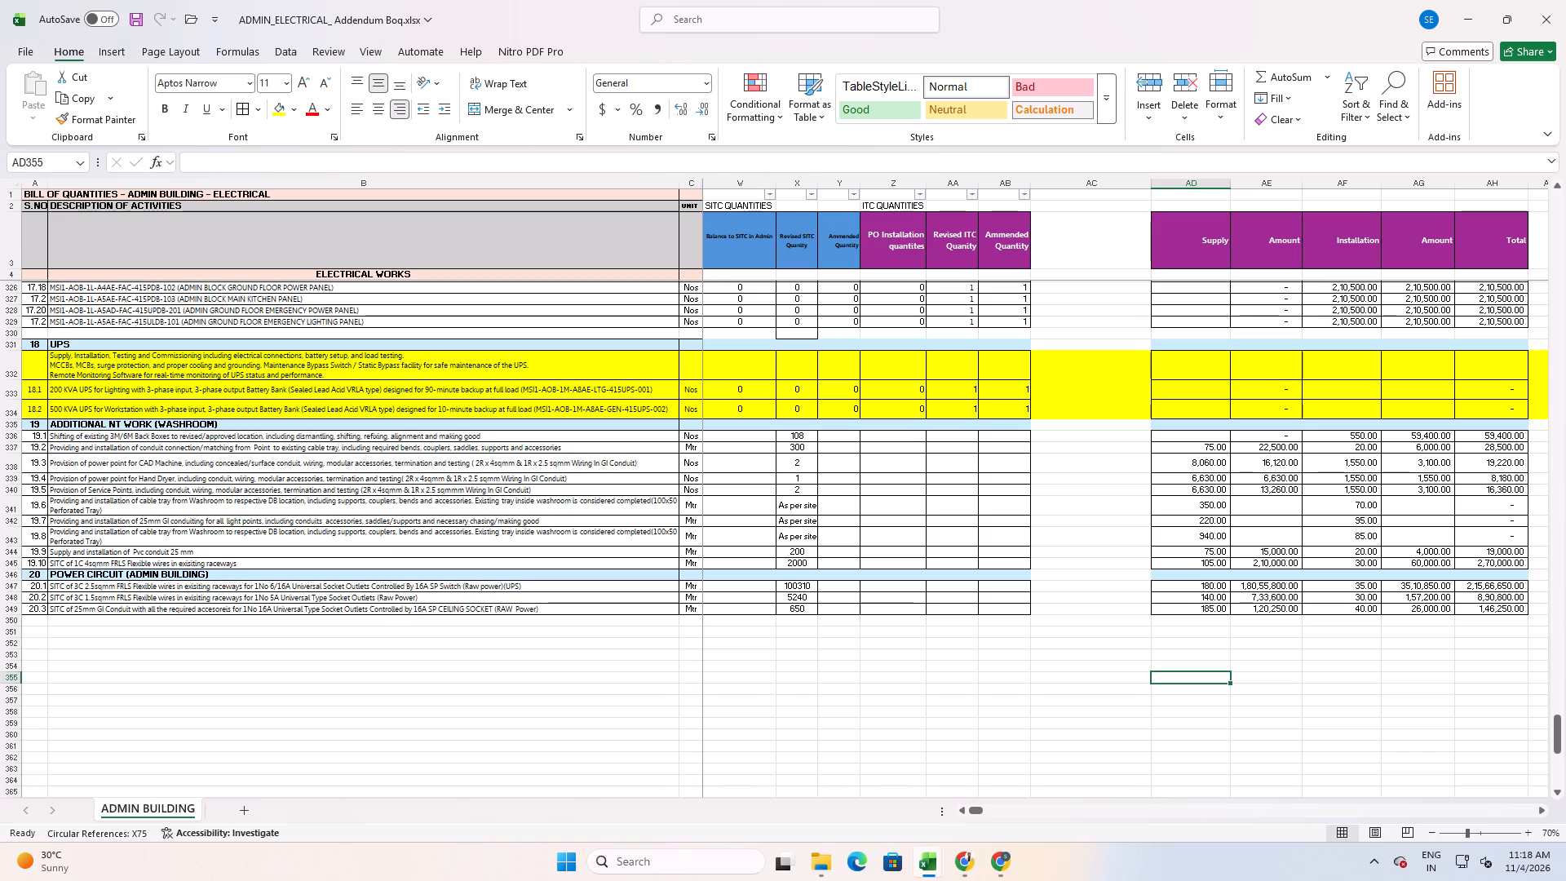
drag(175, 437, 316, 547)
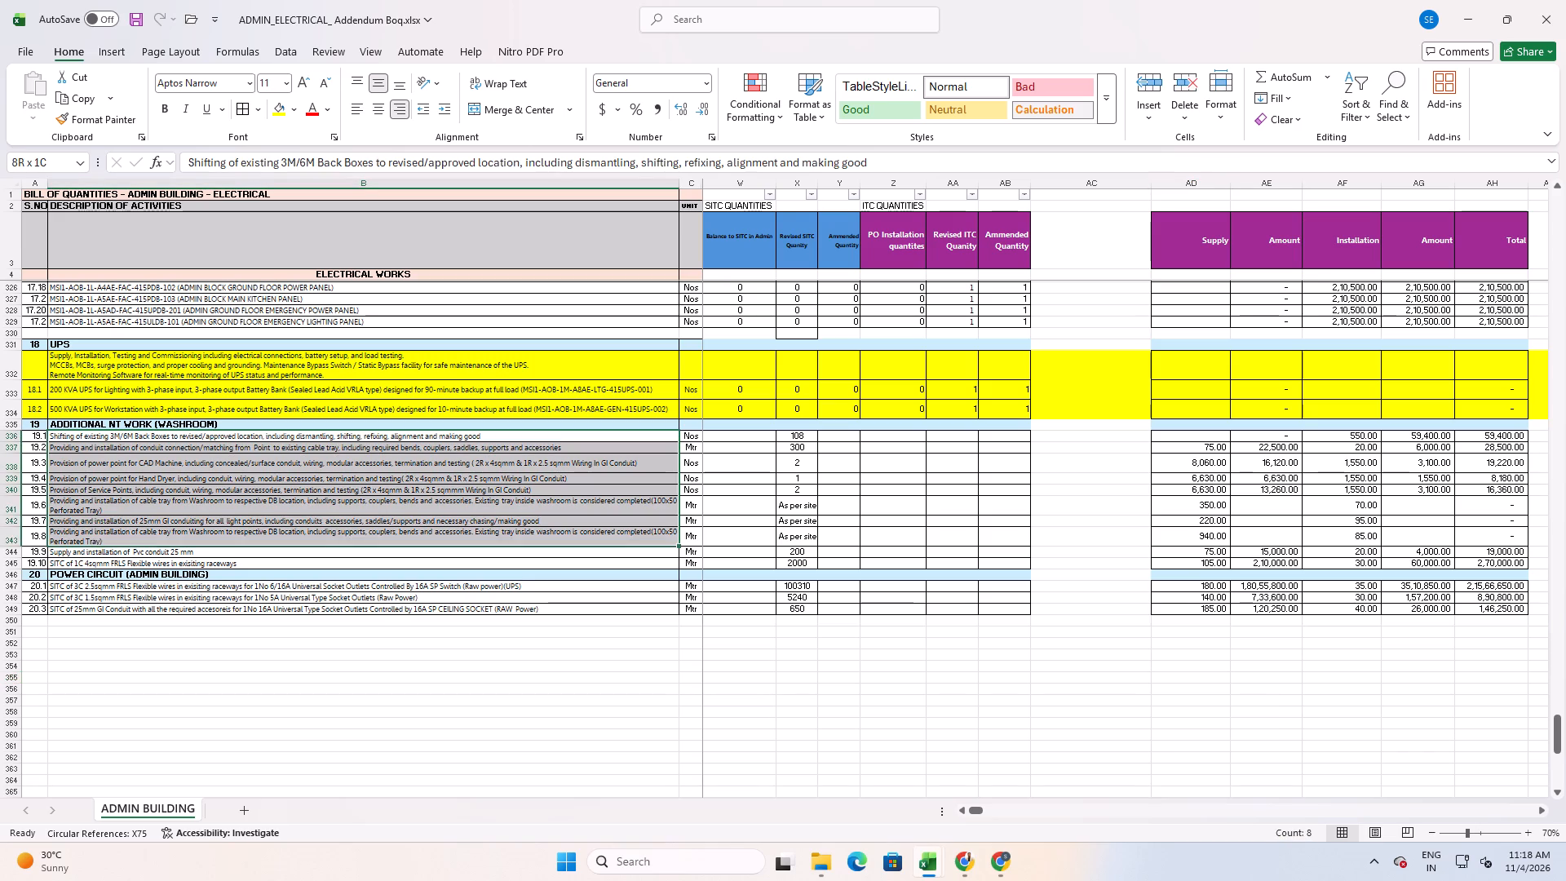
drag(316, 547, 575, 564)
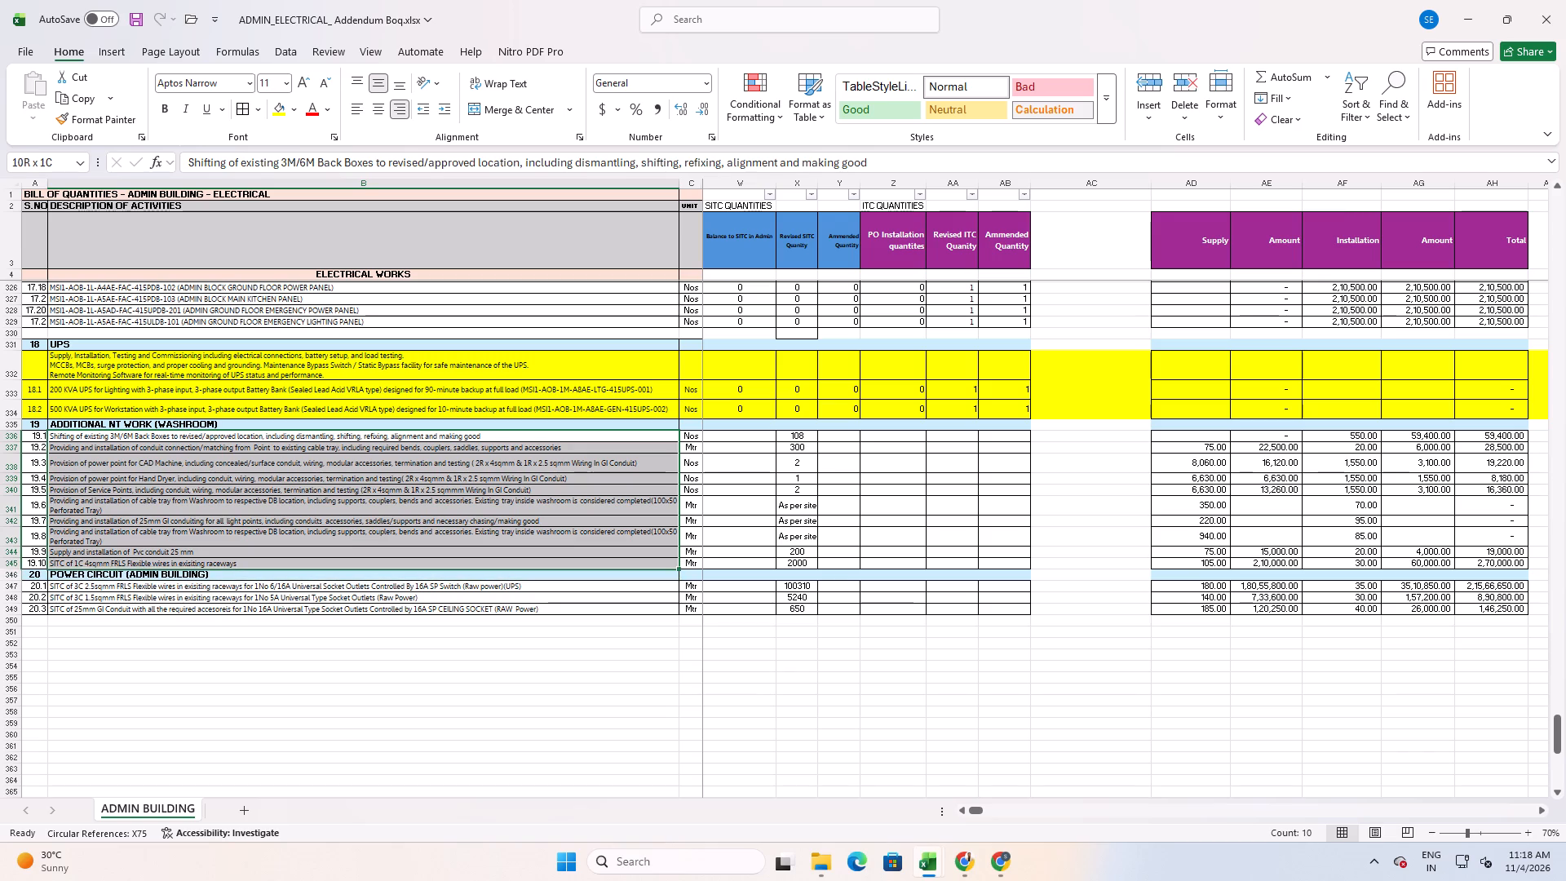
drag(575, 564, 577, 562)
drag(803, 439, 792, 561)
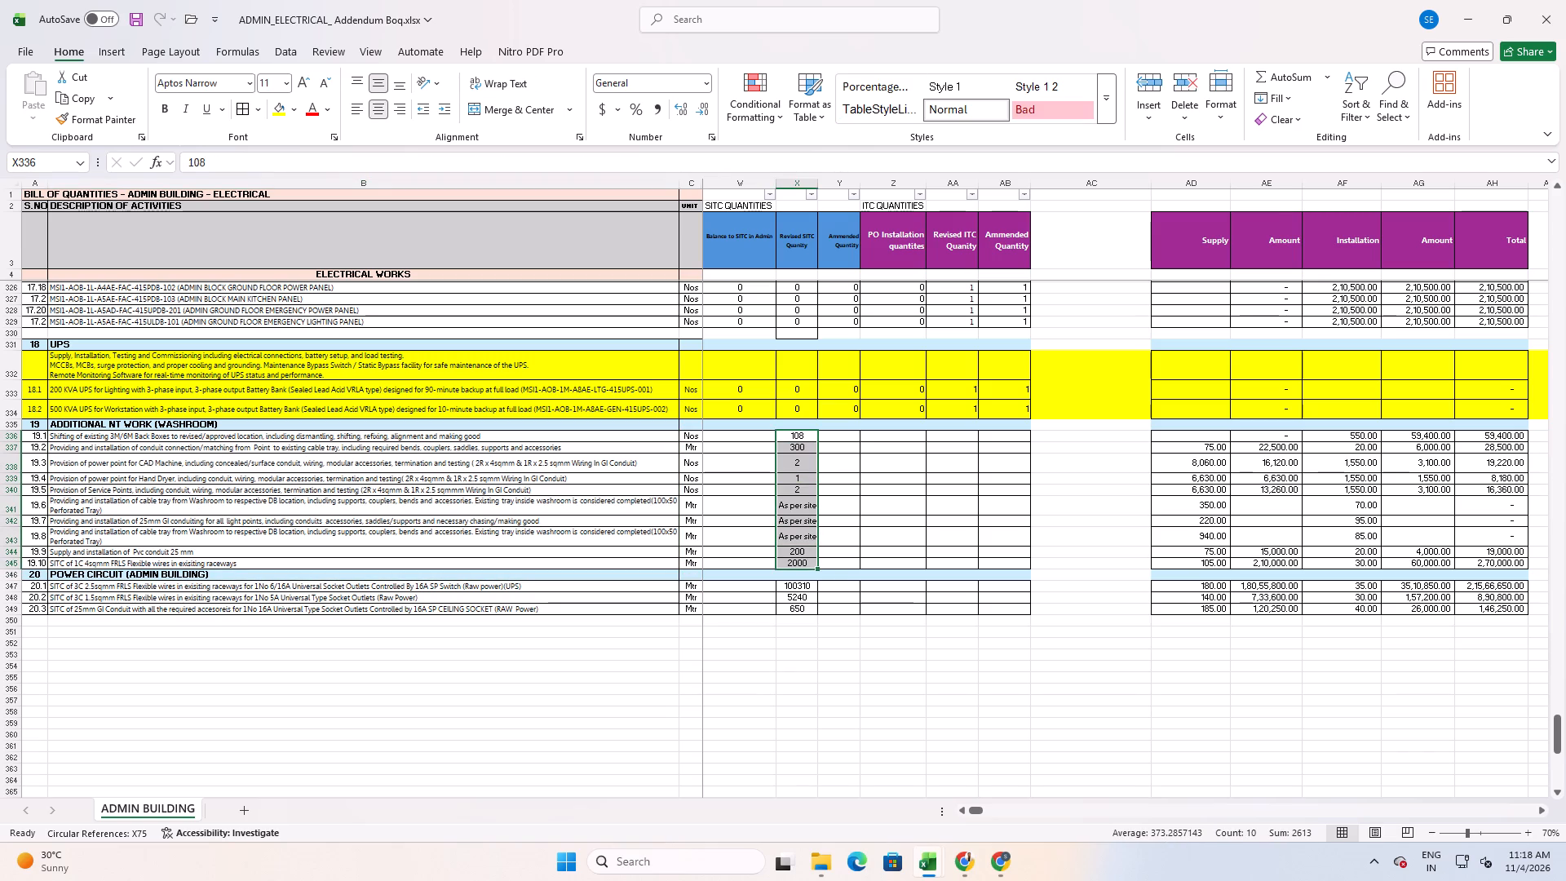
drag(453, 436, 505, 560)
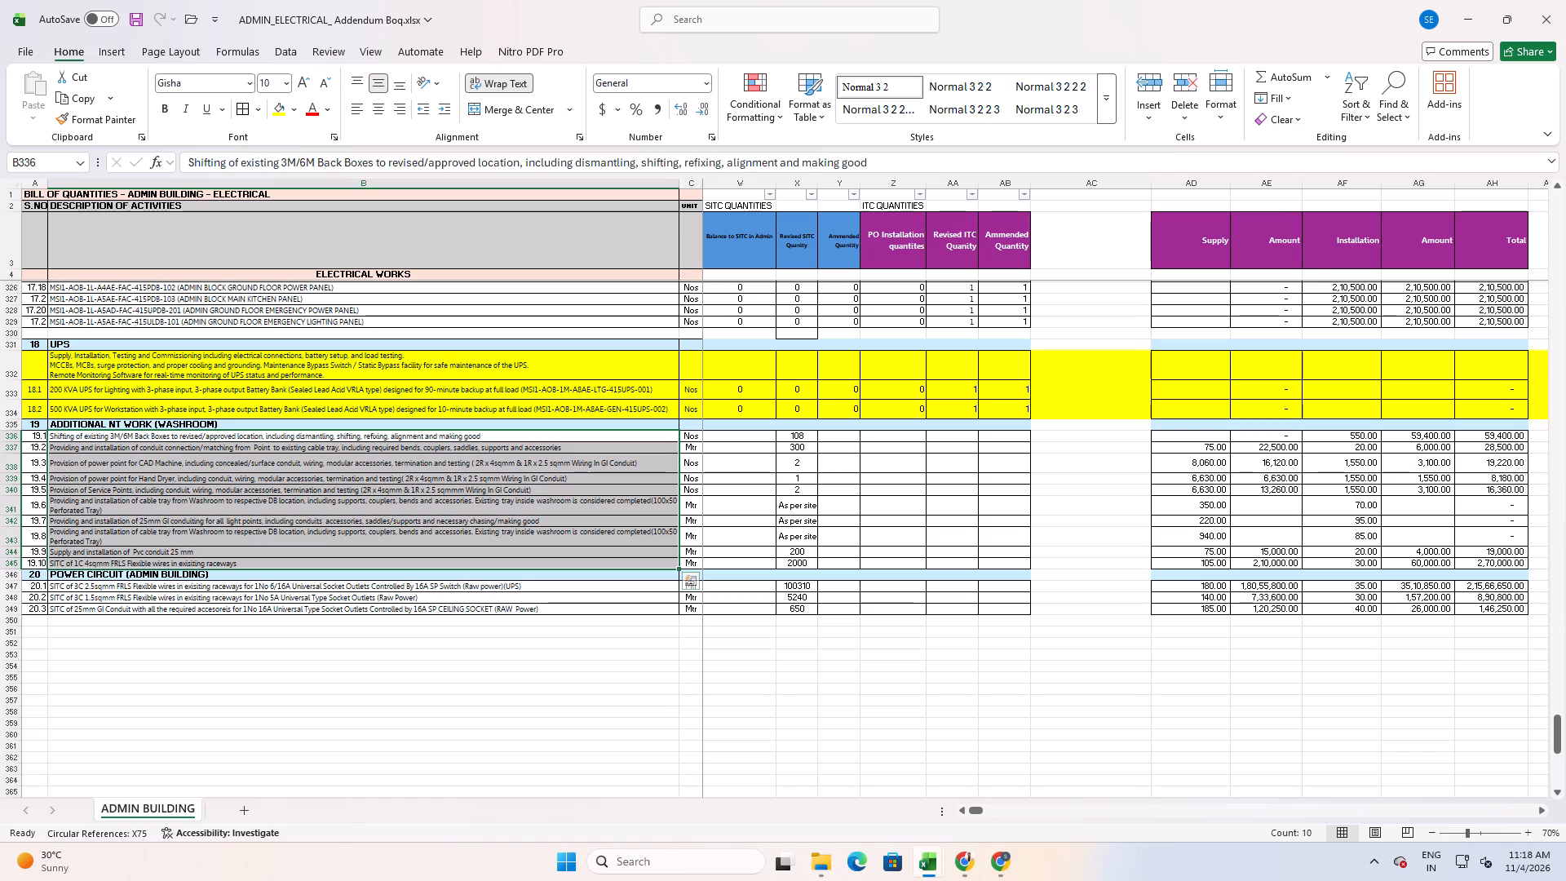
drag(803, 434, 787, 564)
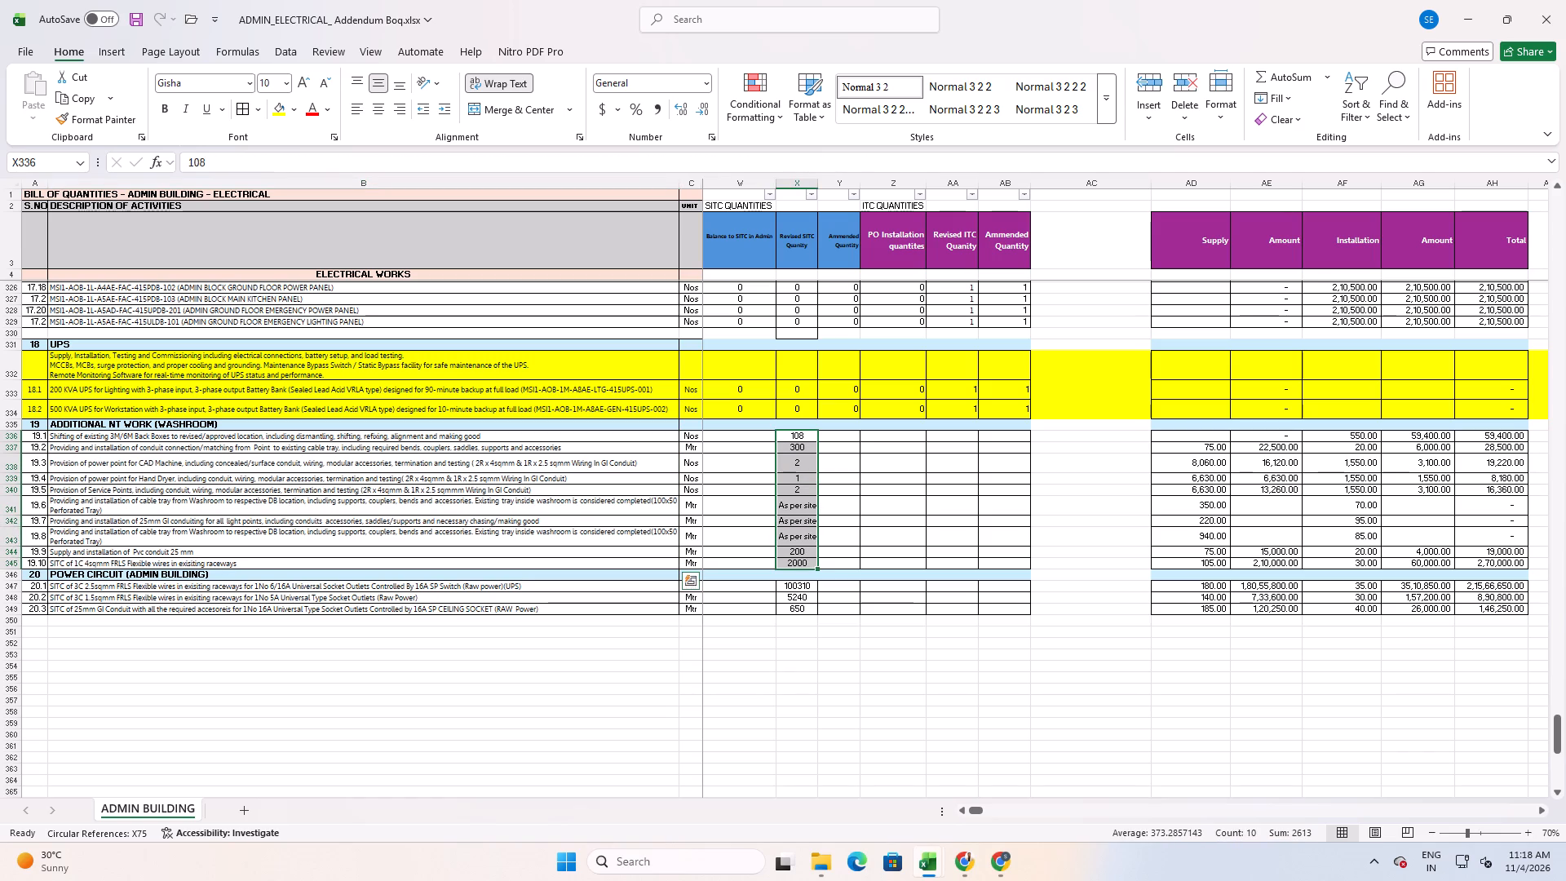
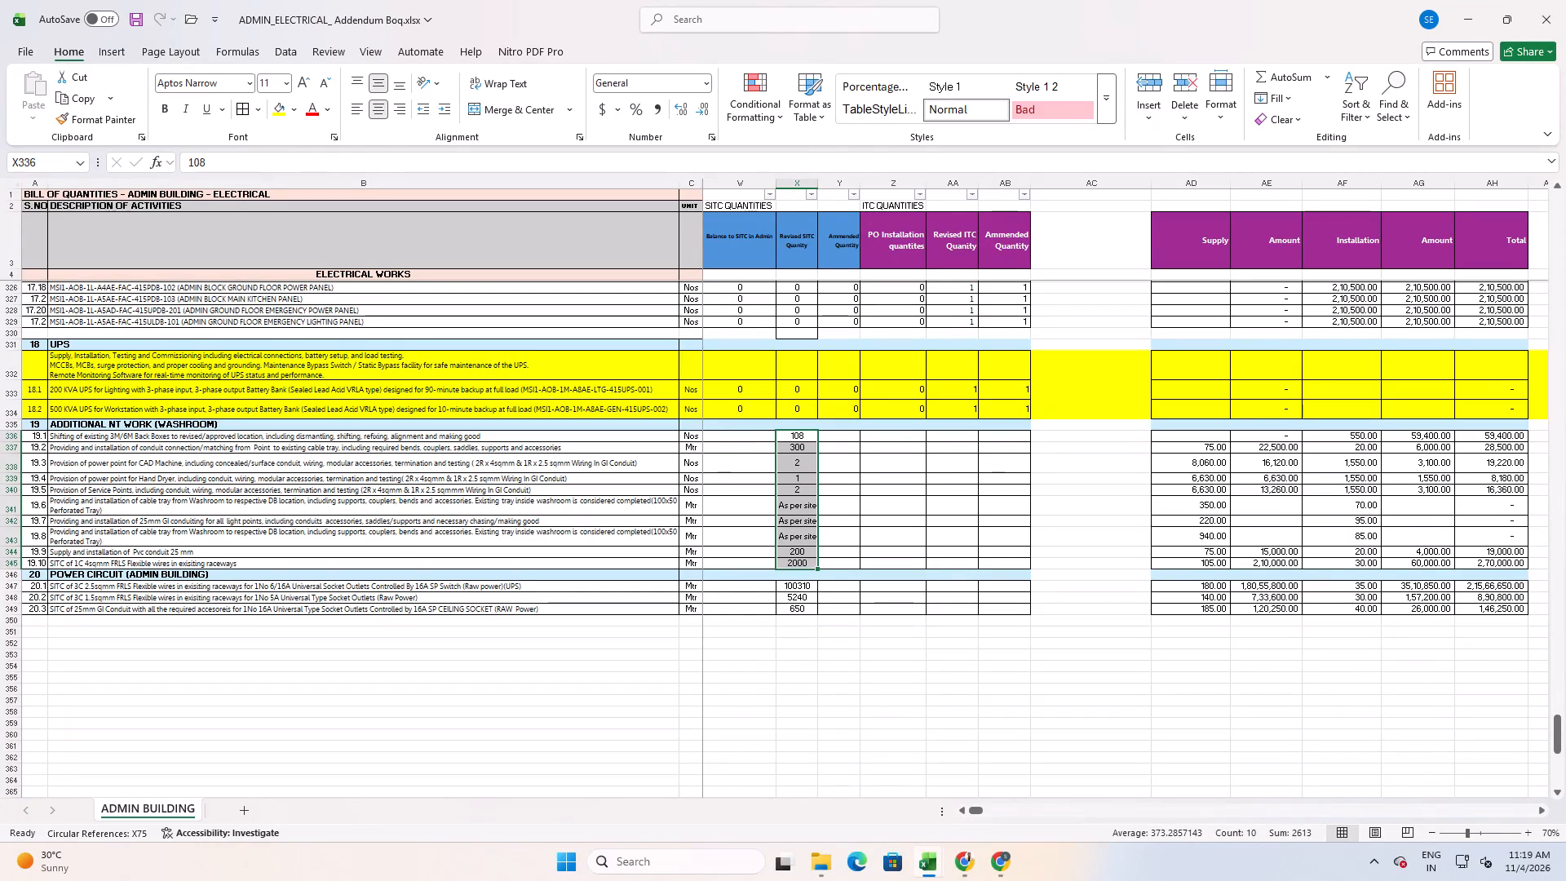
Look back through the BOQ from section 18 UPS to section 8 cable trays, examining the revised quantities and rates.
scroll(368, 671, up, 8)
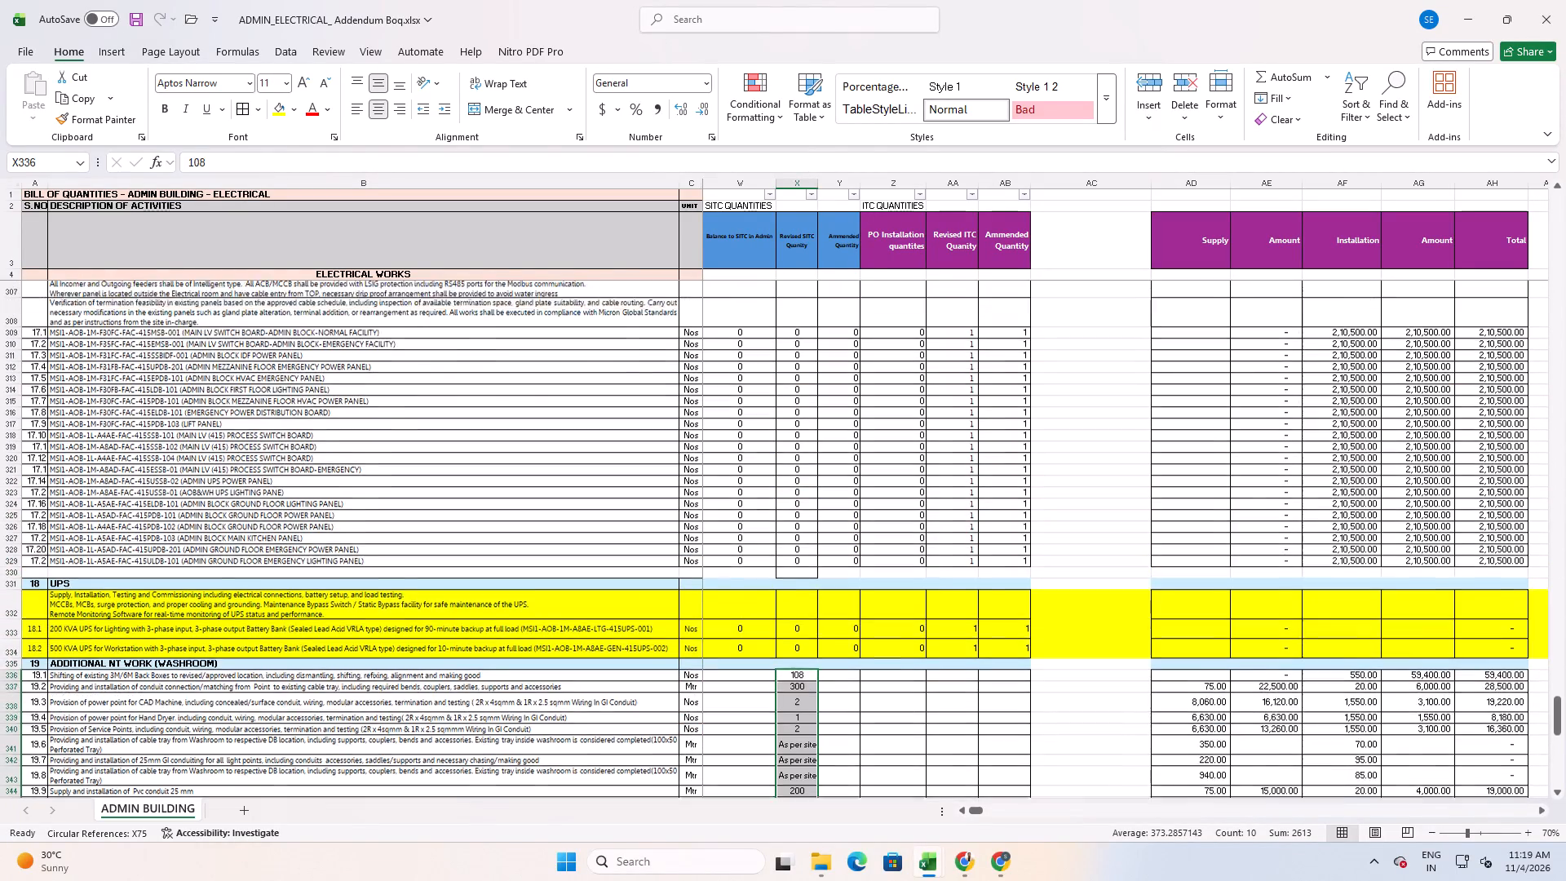
scroll(356, 665, up, 12)
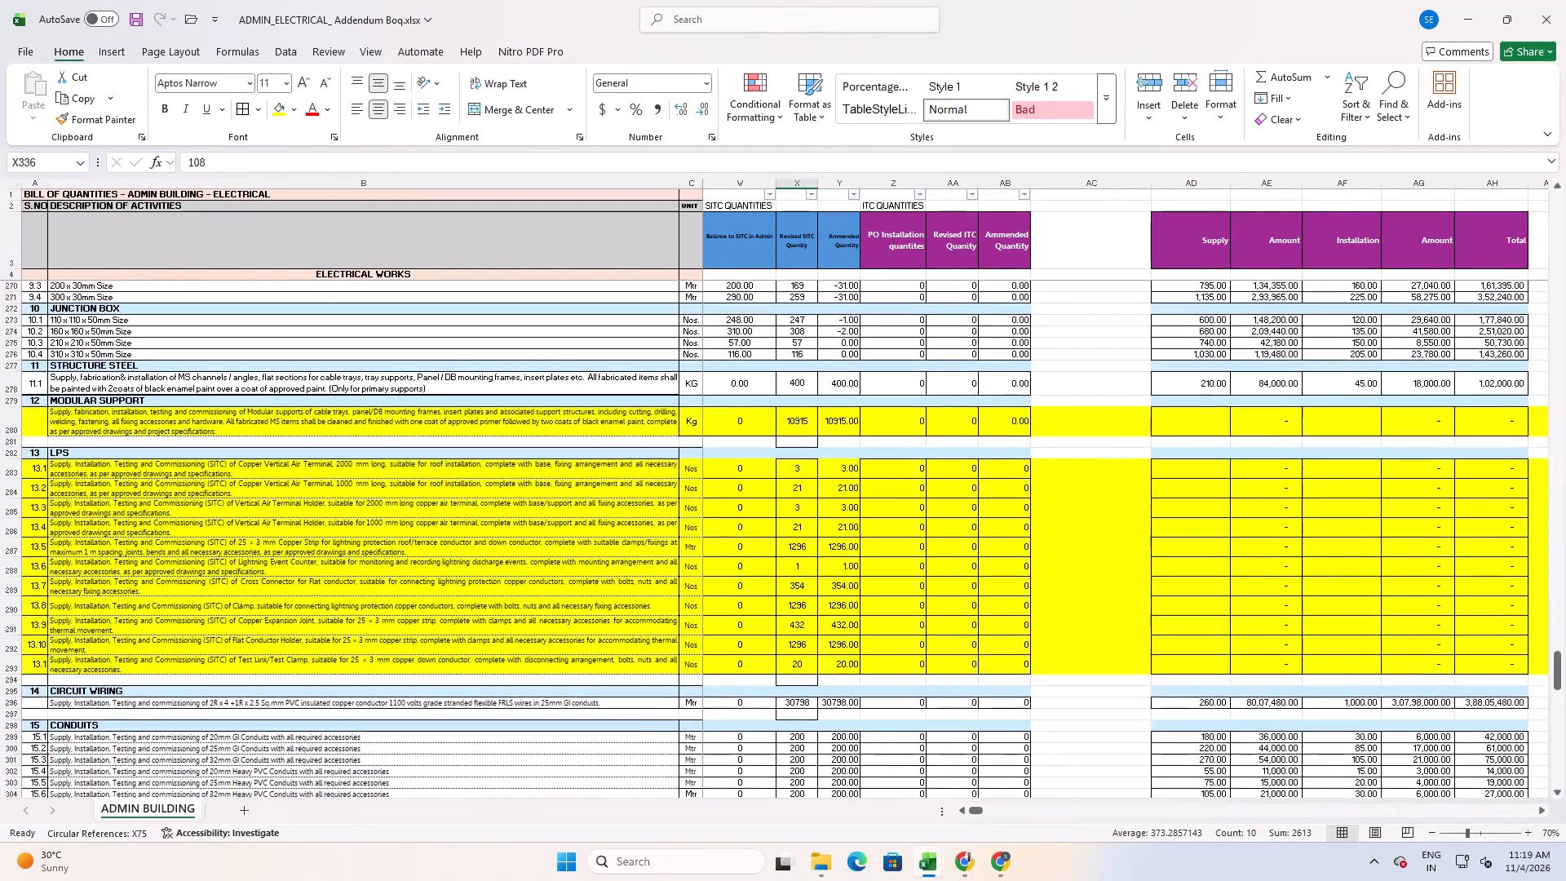
scroll(347, 604, down, 4)
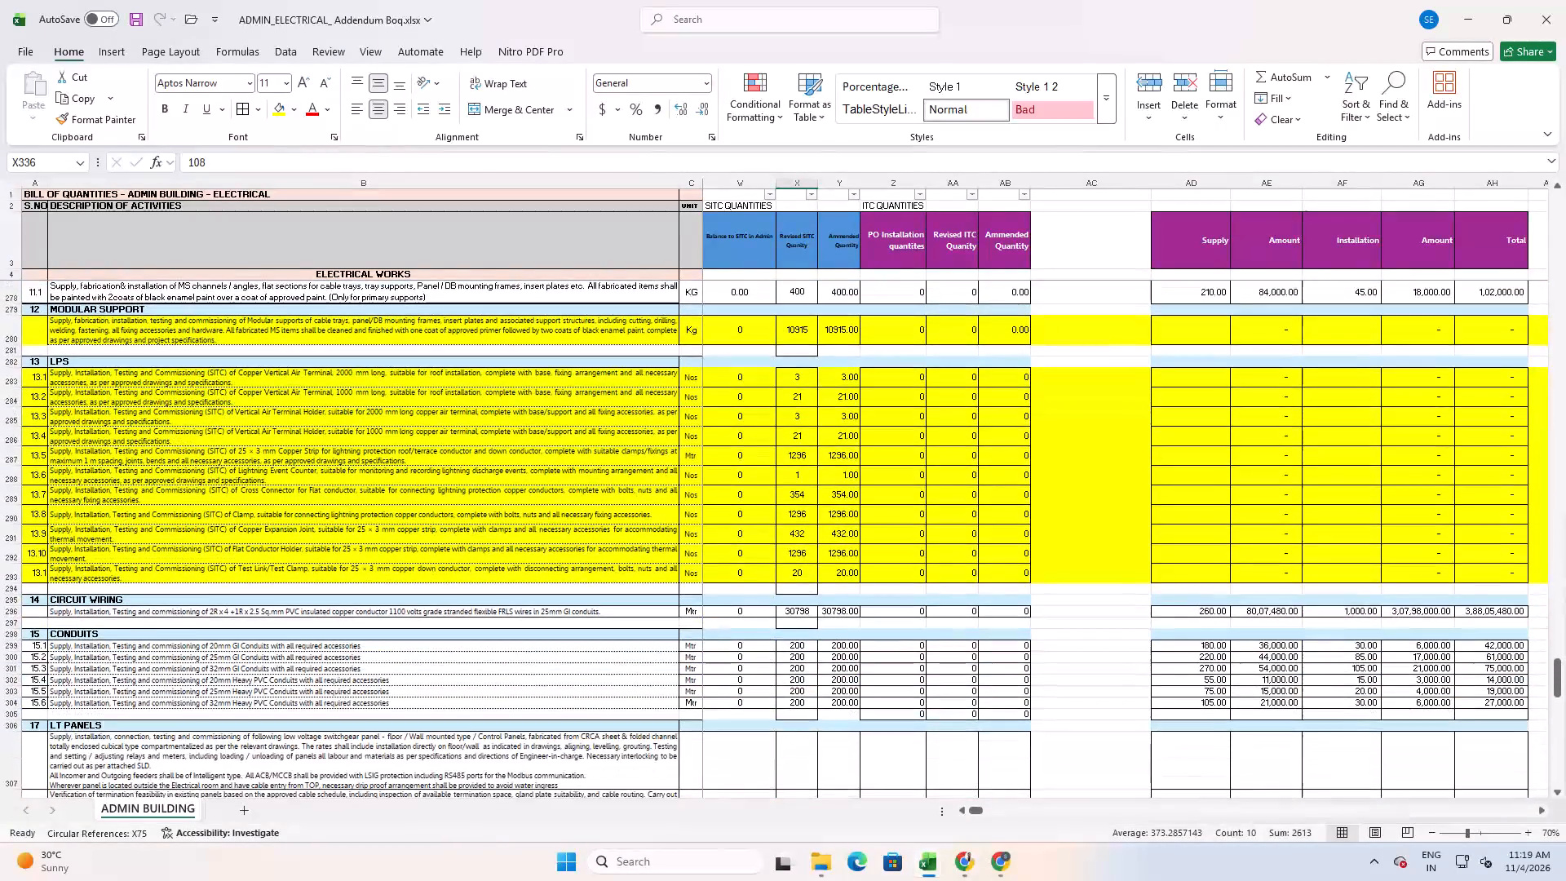
scroll(347, 604, down, 4)
scroll(347, 604, up, 3)
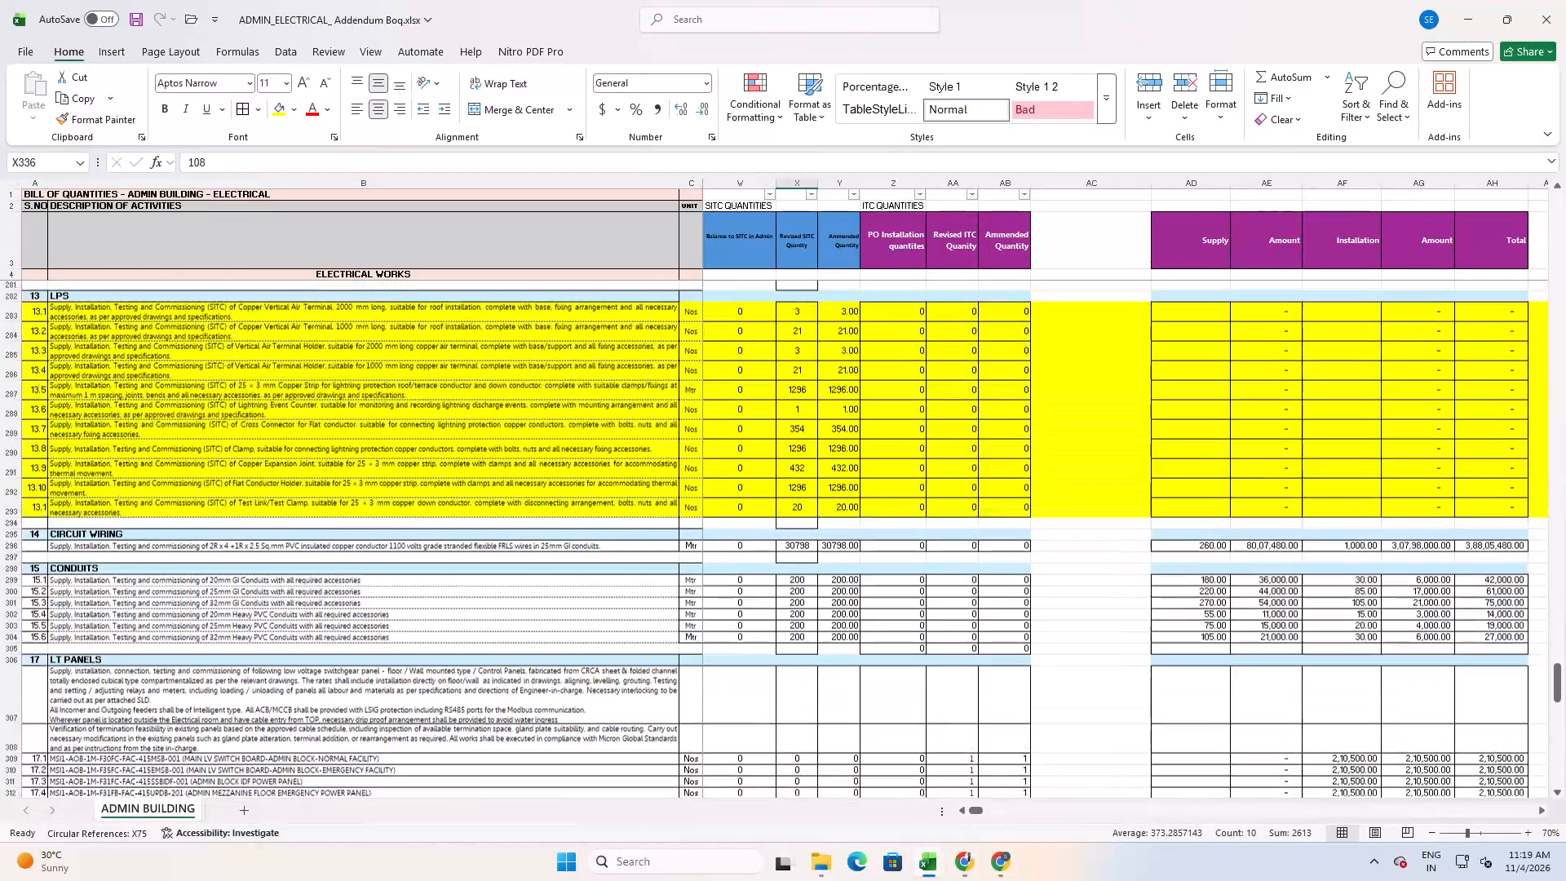
scroll(343, 604, up, 8)
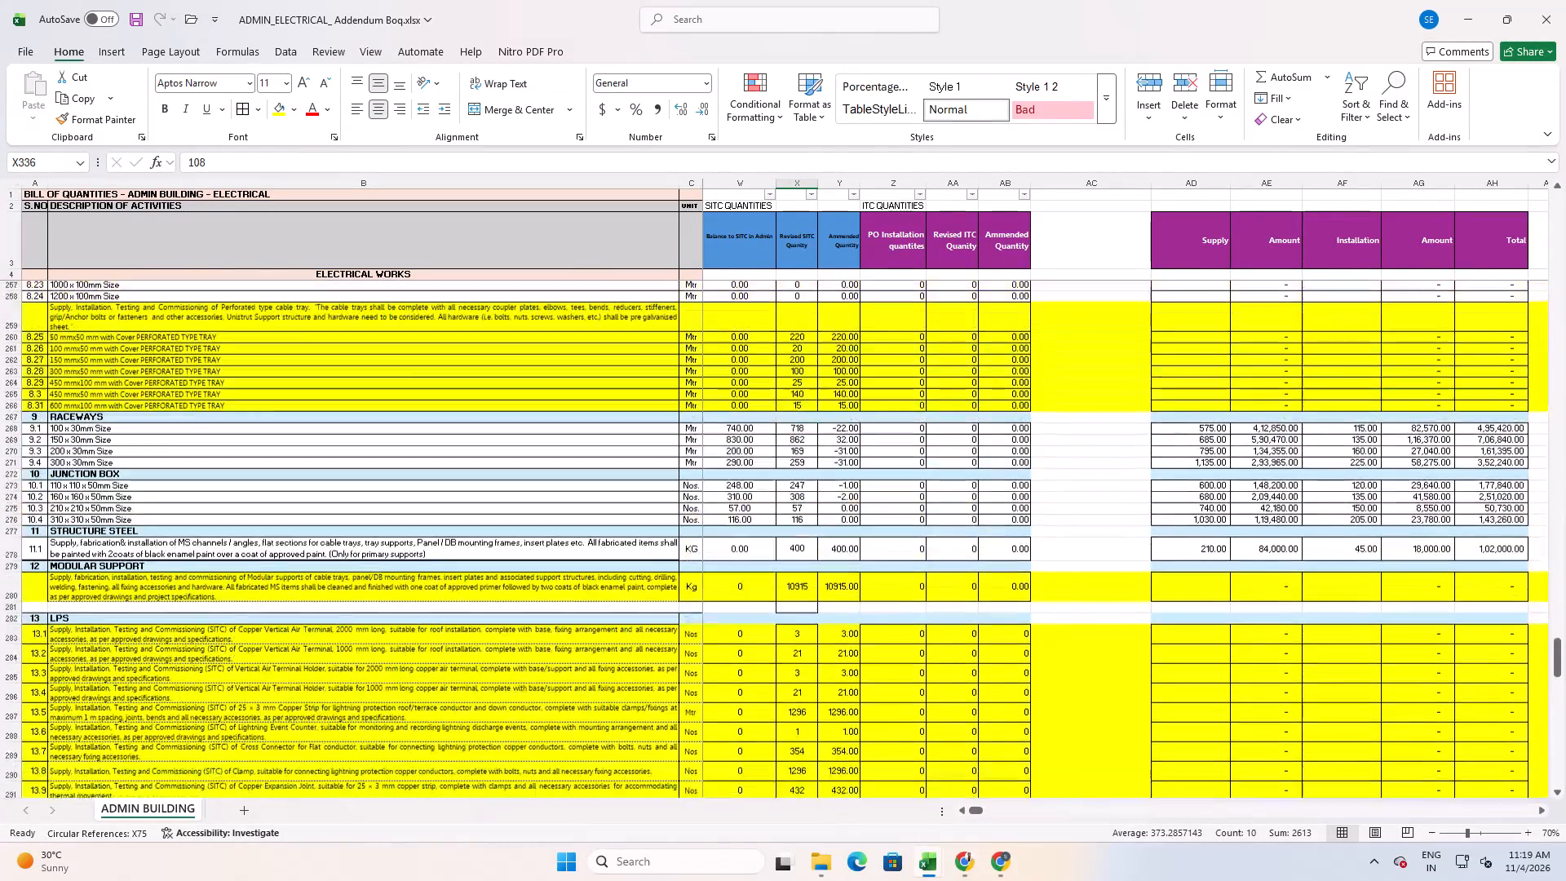
scroll(343, 604, up, 7)
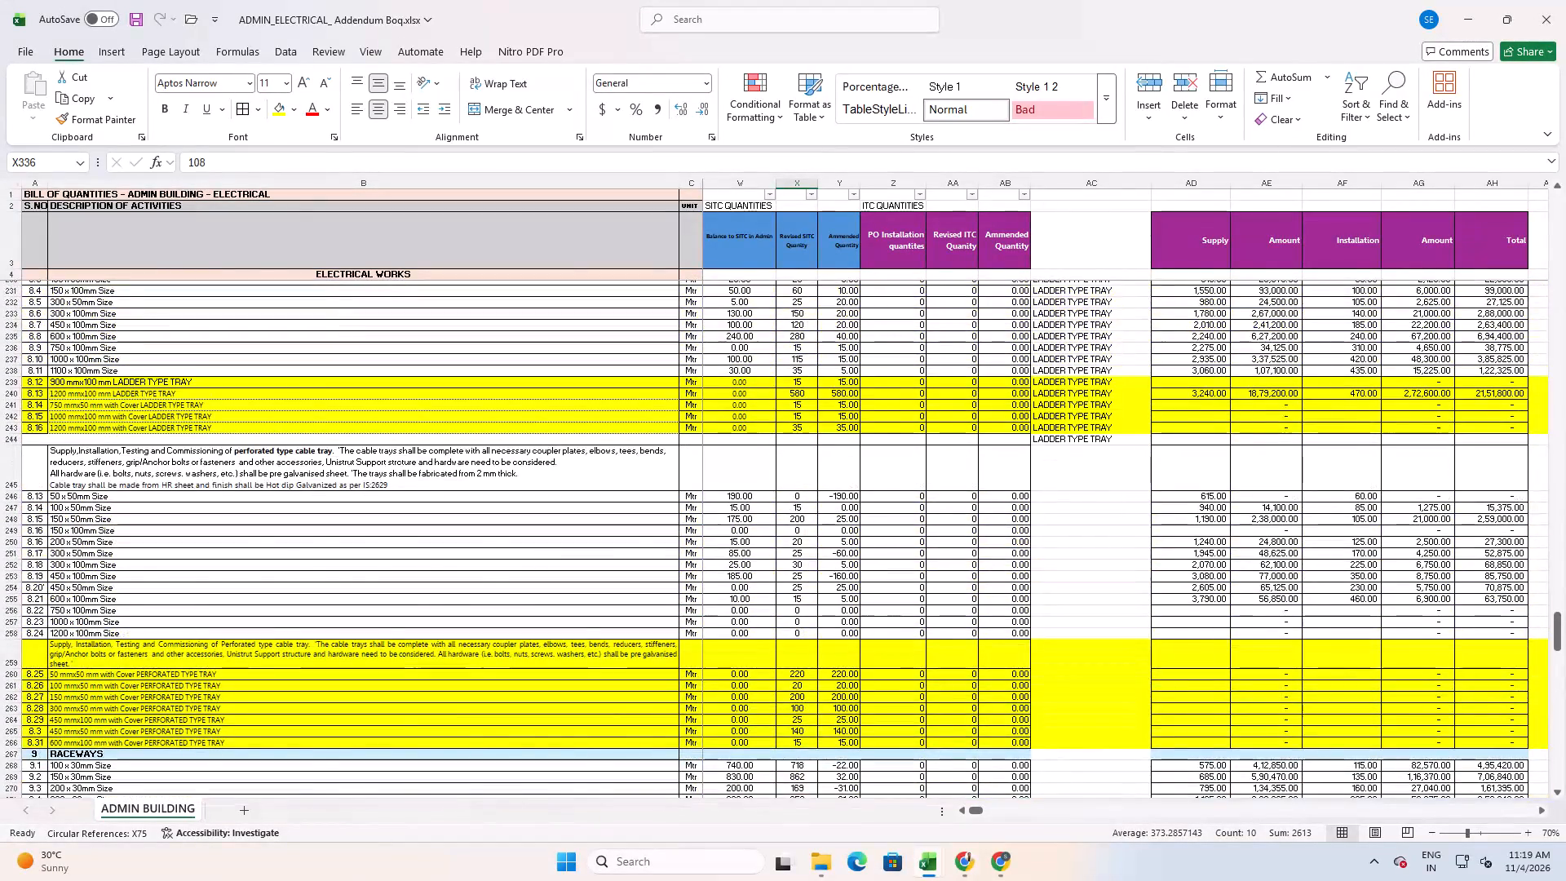
scroll(343, 604, up, 3)
Review BOQ sections 8 to 20 down to the Power Circuit items, examining quantities, supply and installation rates, amounts and totals.
scroll(343, 604, down, 7)
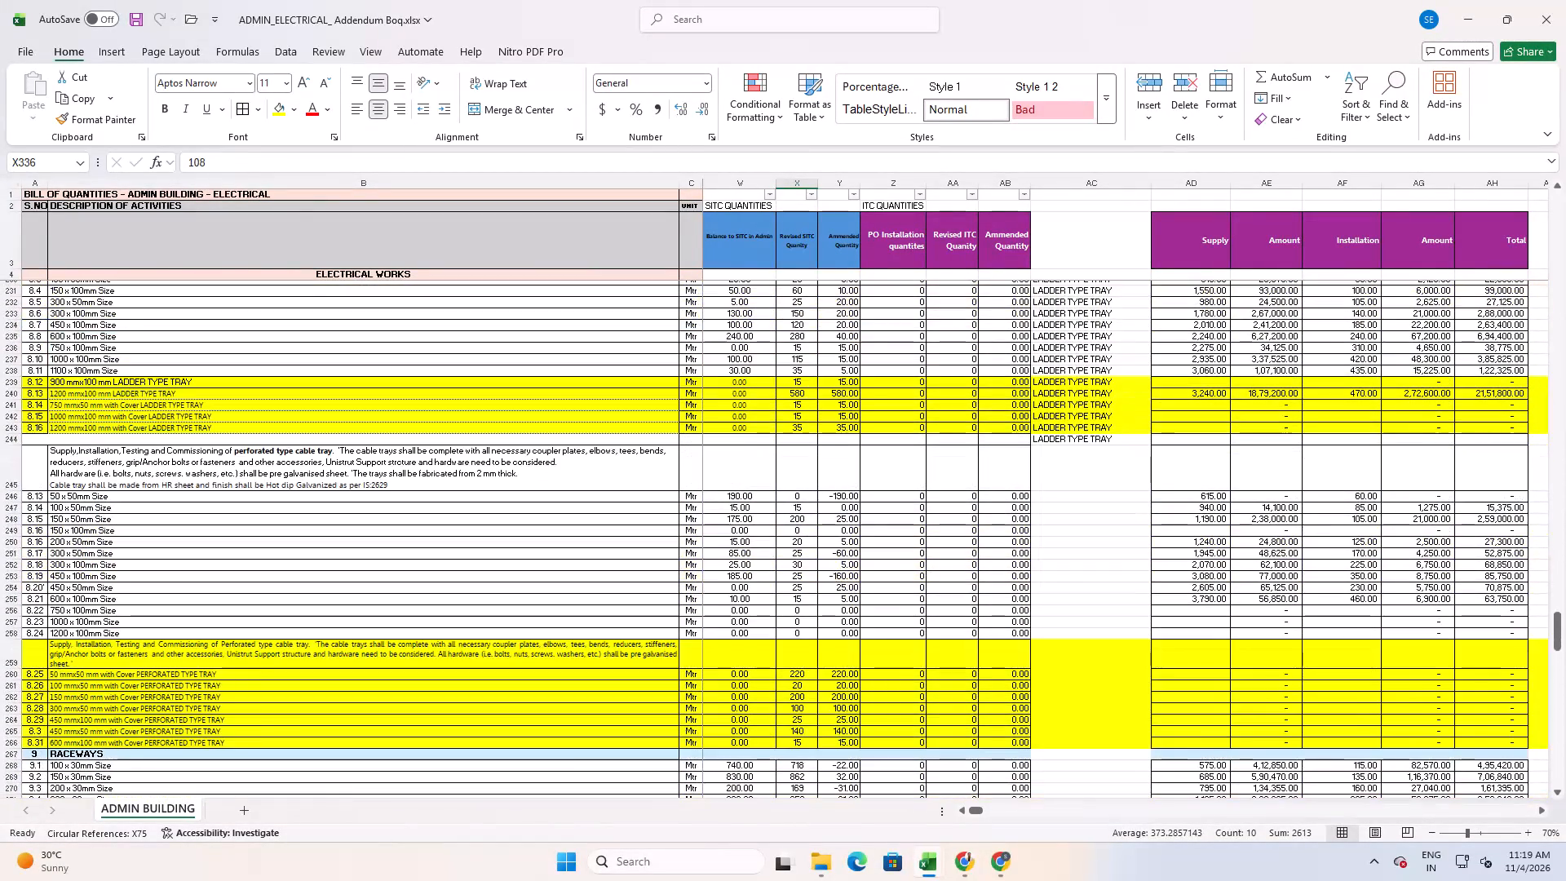
scroll(343, 604, down, 3)
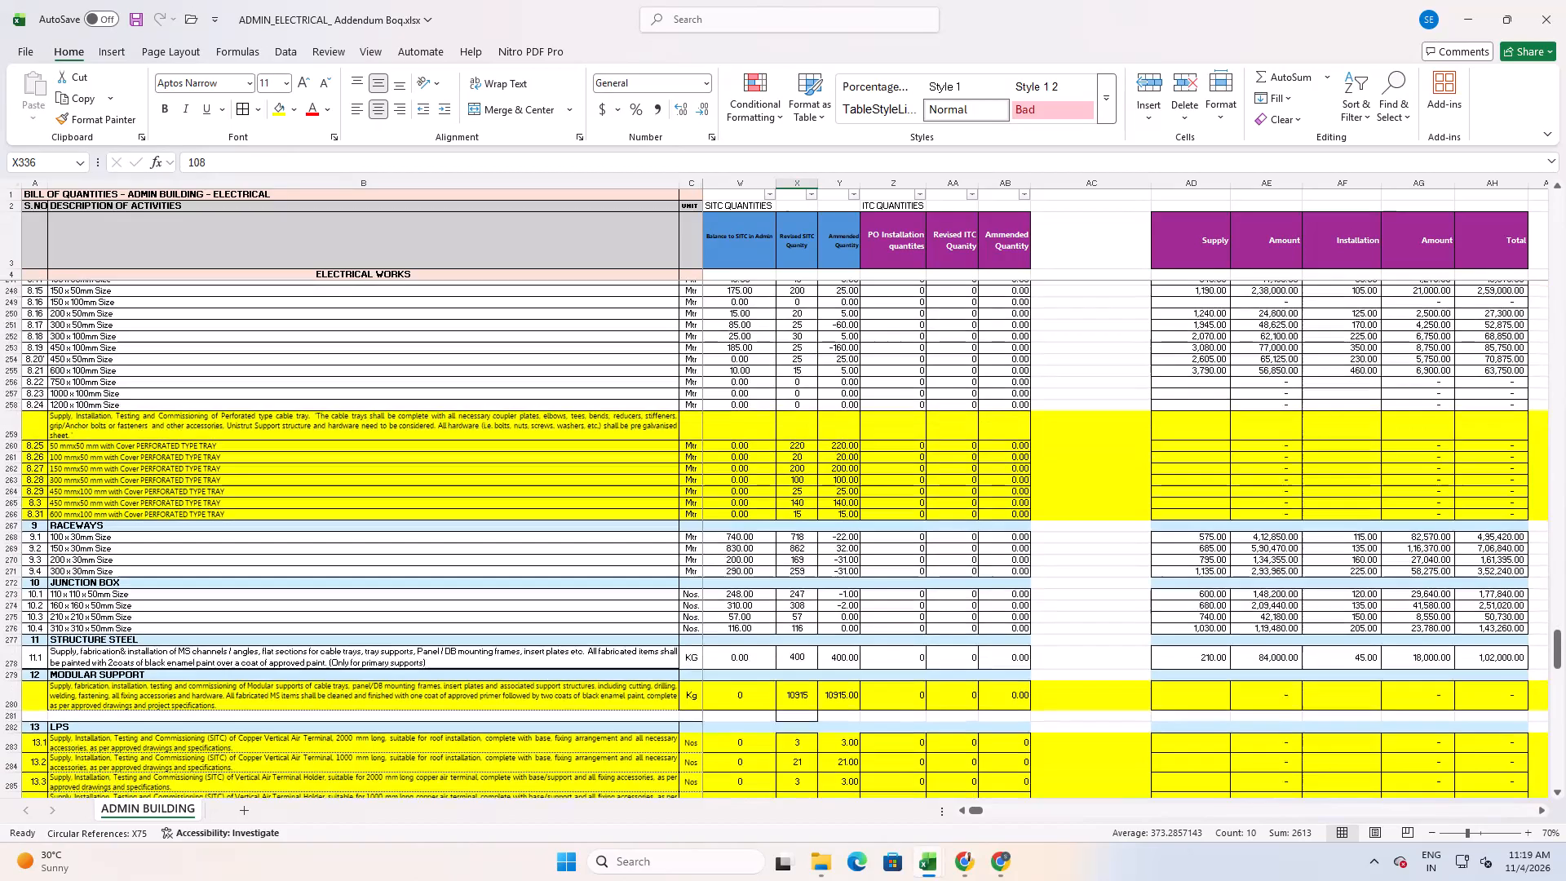
scroll(343, 604, down, 3)
middle_drag(481, 553, 339, 553)
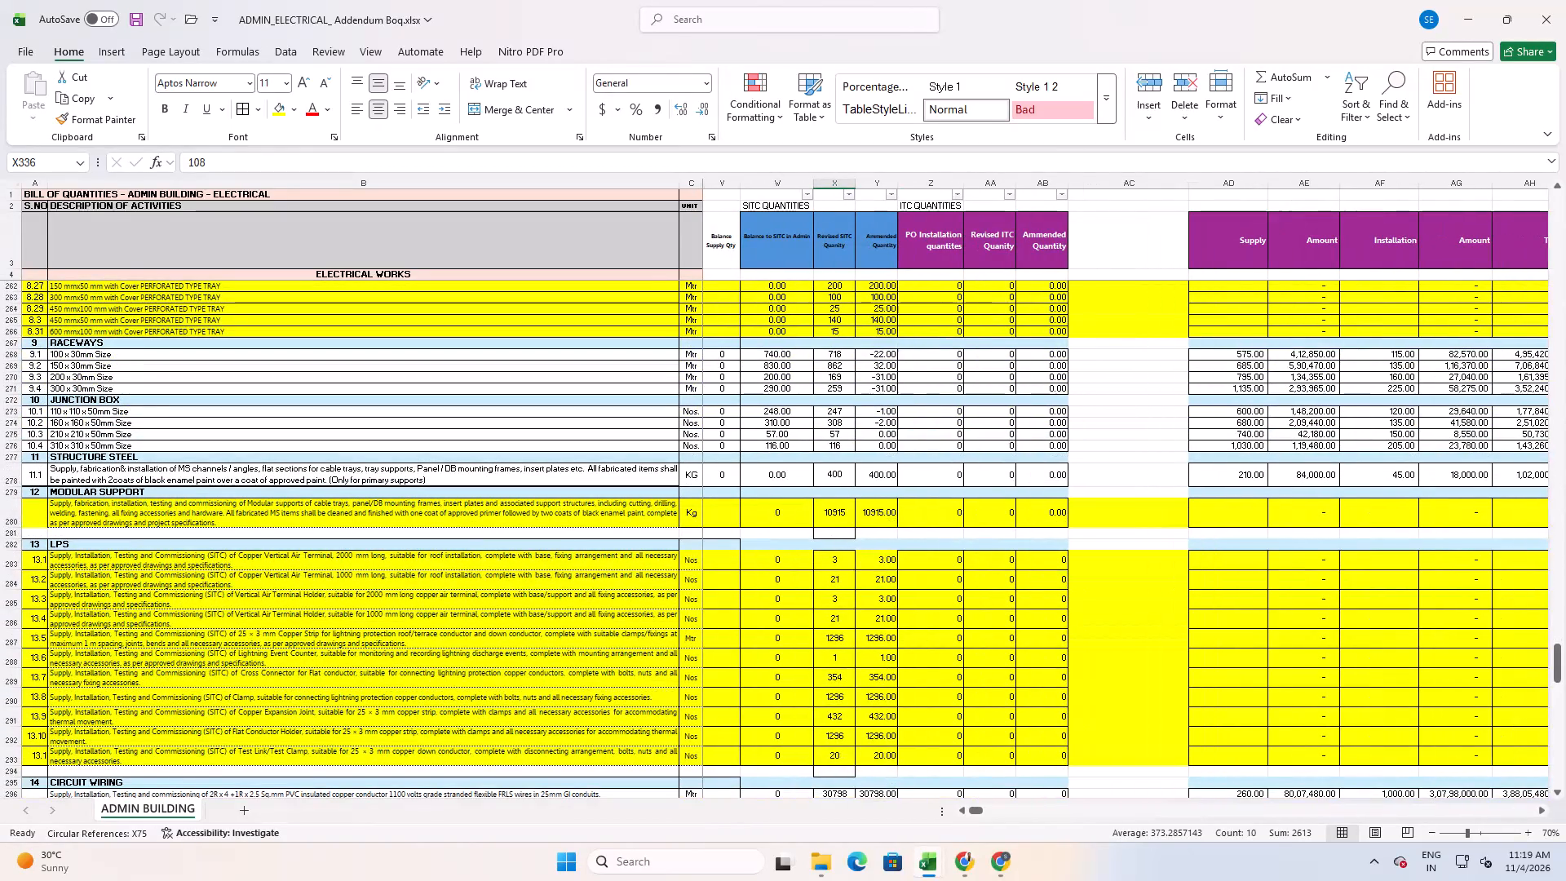
middle_drag(587, 546, 706, 546)
middle_drag(710, 546, 750, 545)
middle_drag(754, 545, 785, 545)
scroll(429, 586, up, 1)
scroll(427, 586, down, 7)
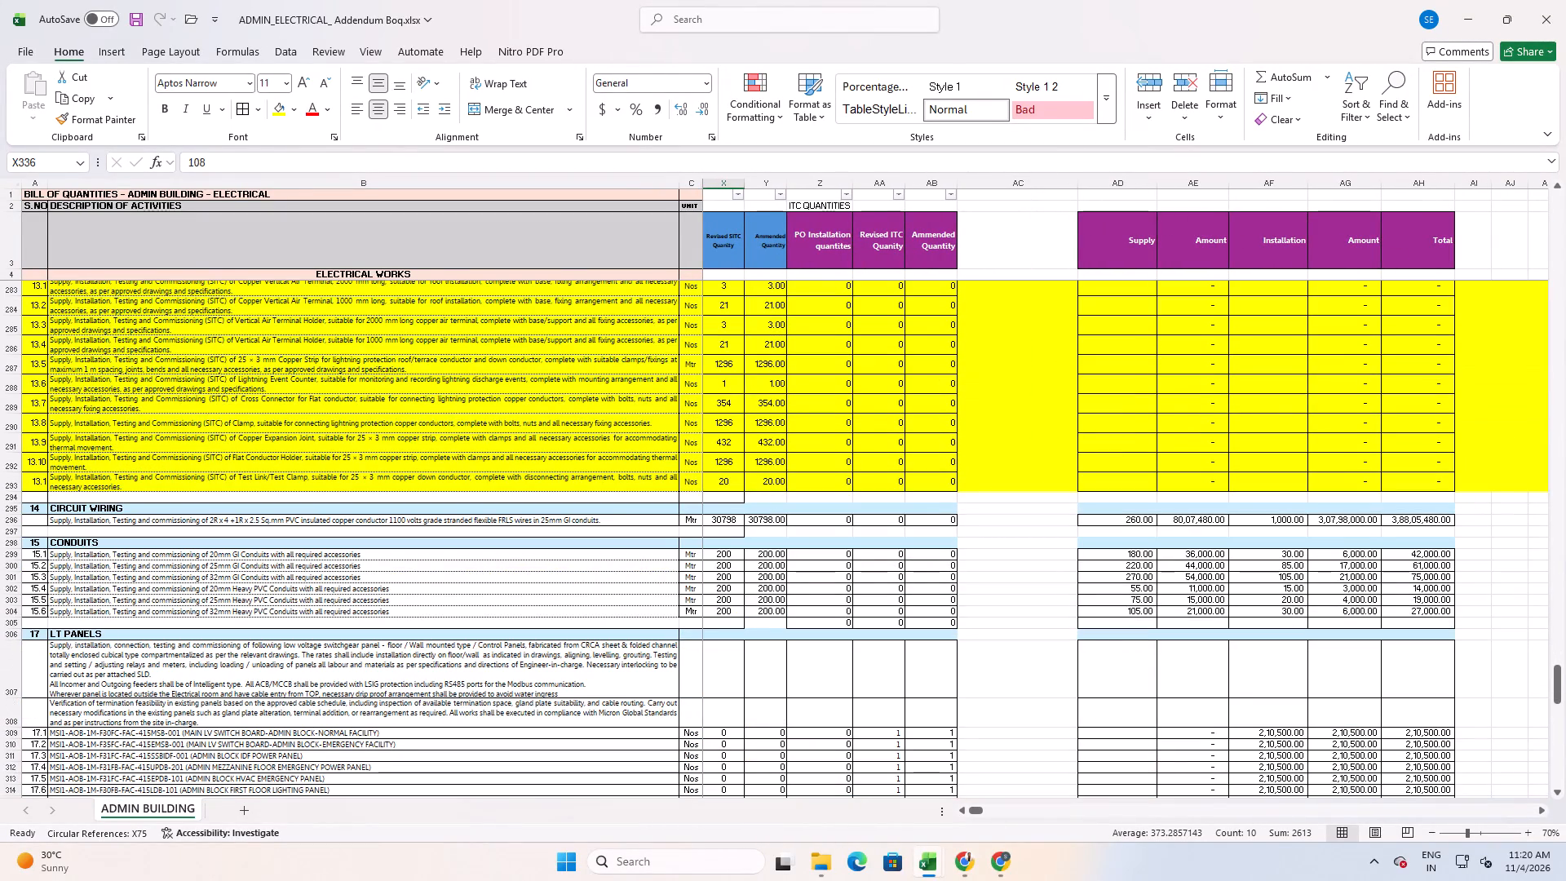
scroll(427, 581, down, 4)
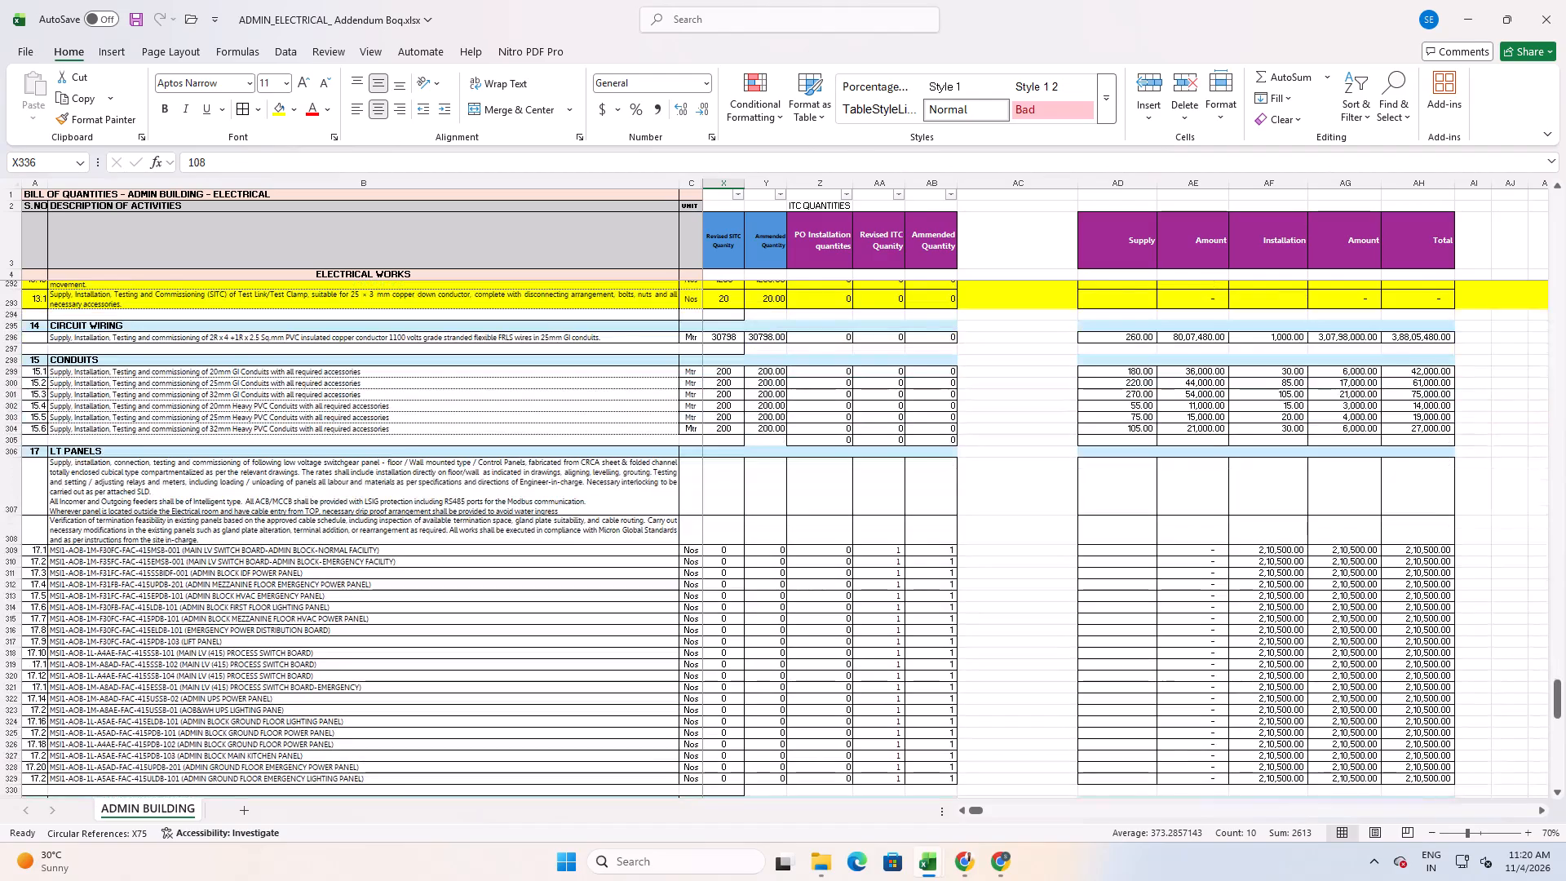
scroll(426, 582, down, 8)
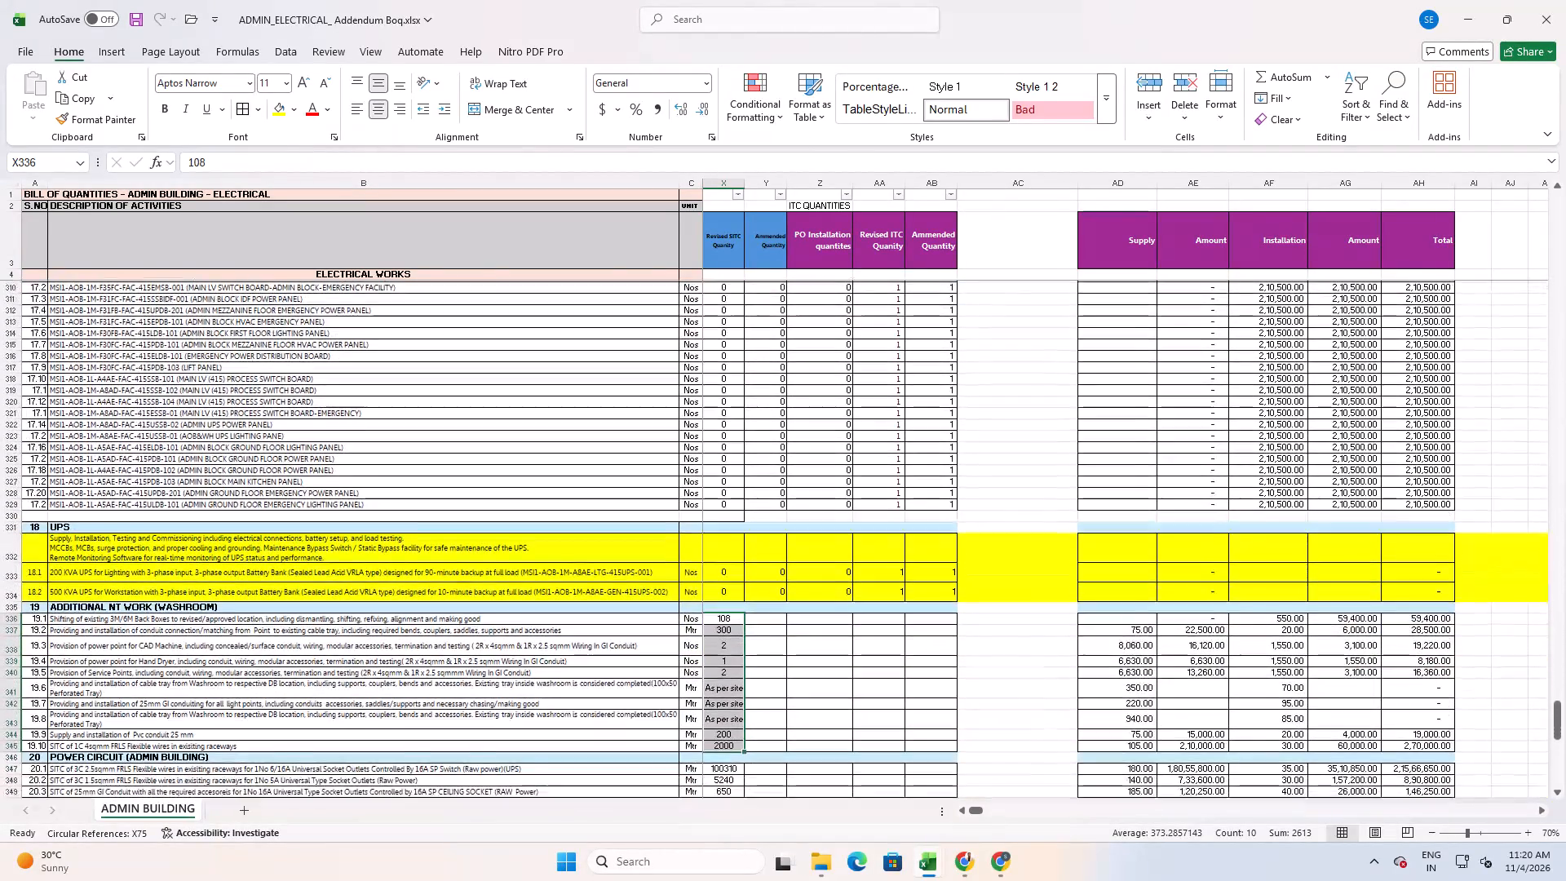
scroll(425, 583, down, 3)
click(510, 495)
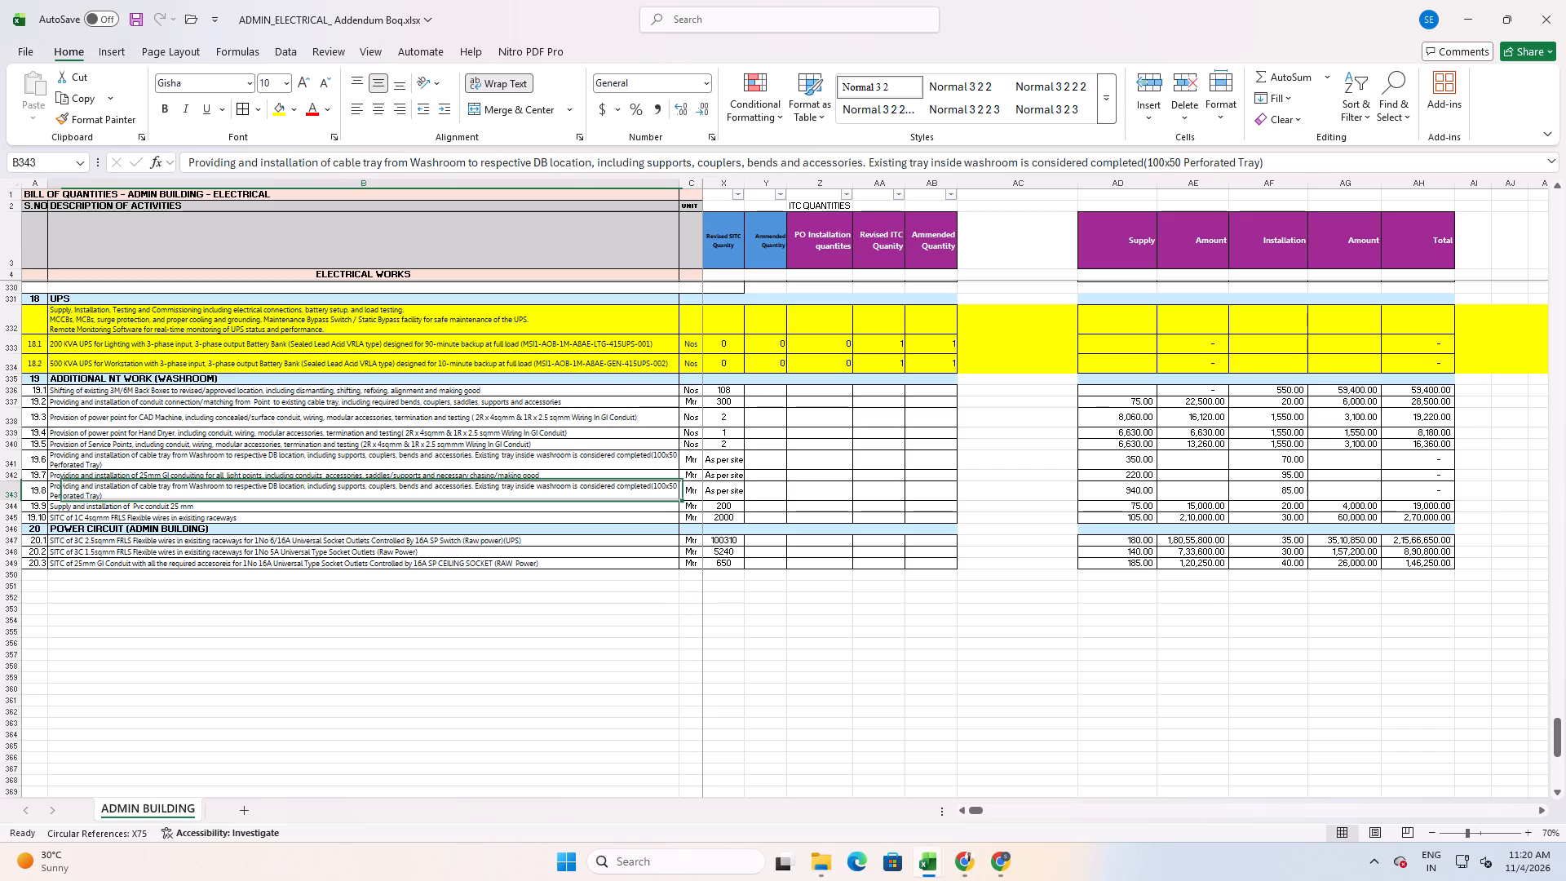
scroll(237, 478, up, 2)
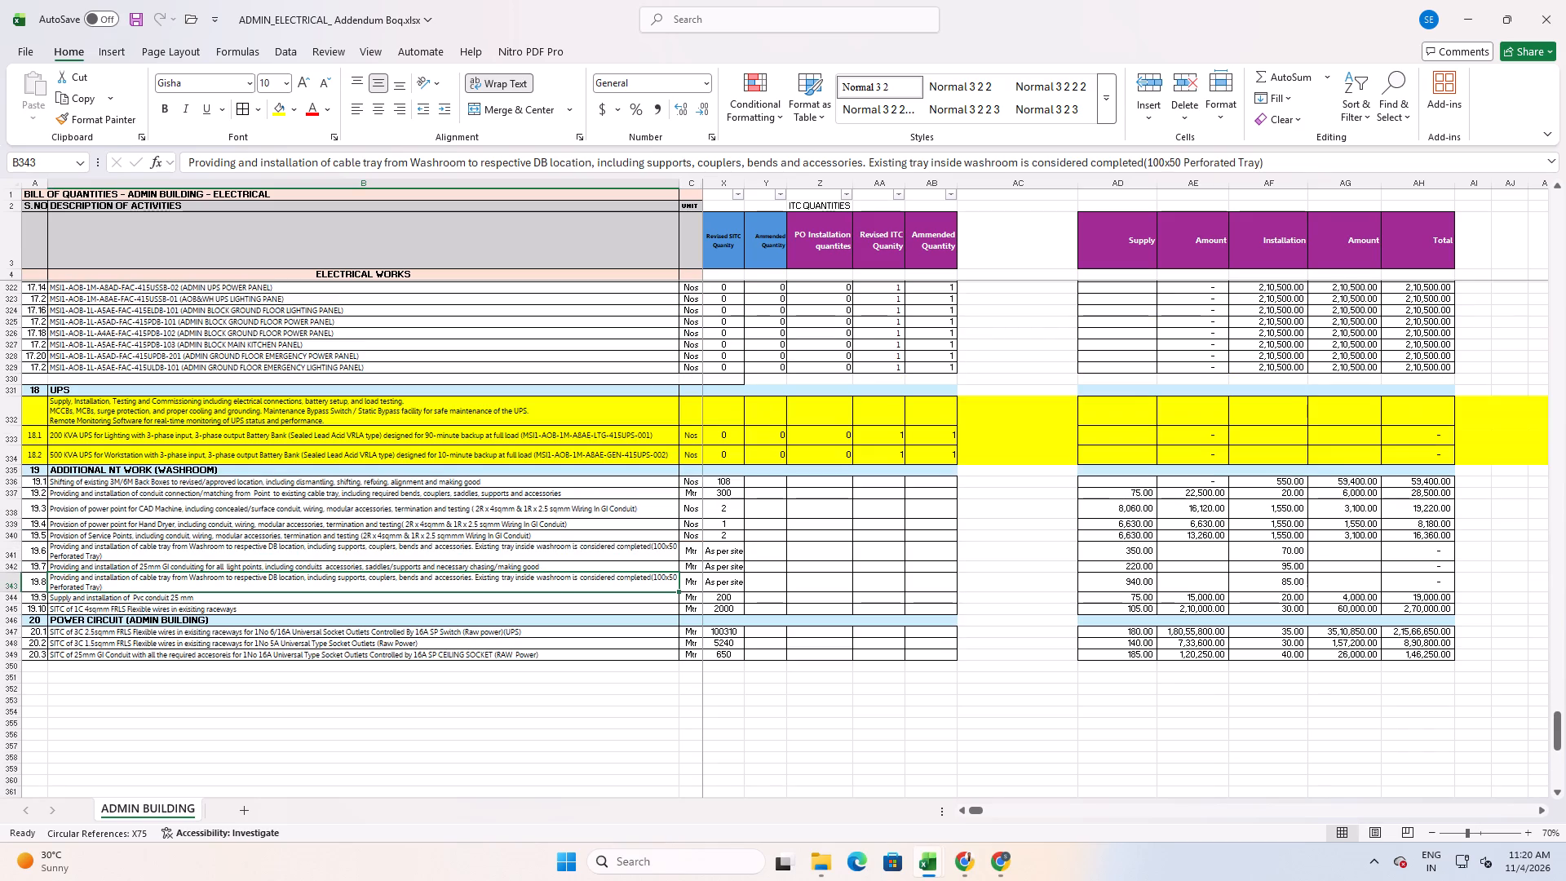
Select the S.NO cell in the first empty row below item 20.3 of the POWER CIRCUIT section.
key(alt+Tab)
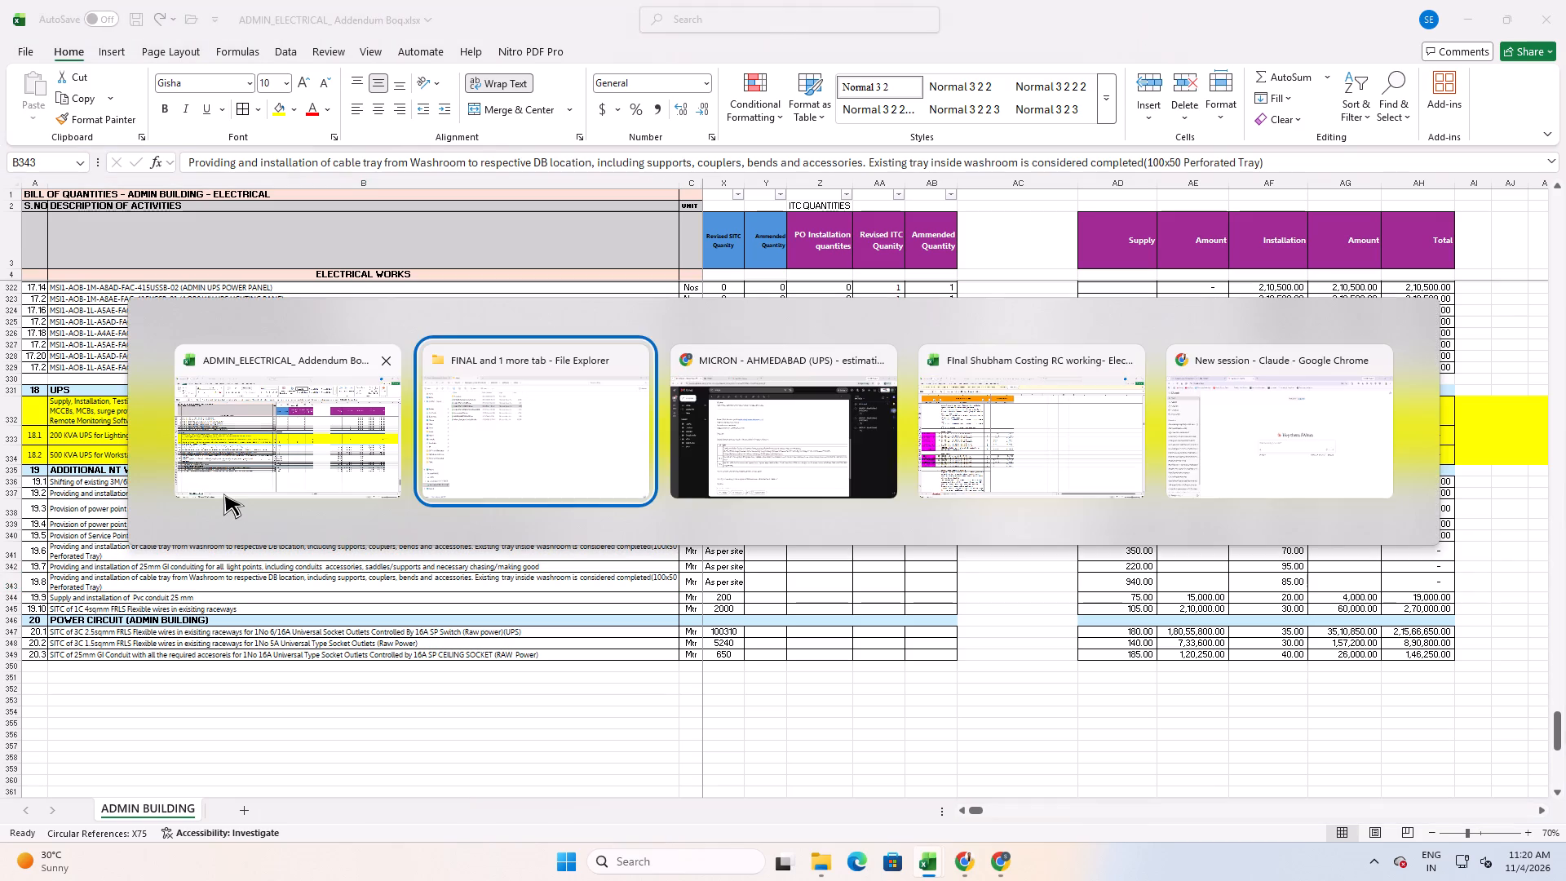
alt+click(259, 643)
scroll(154, 650, down, 2)
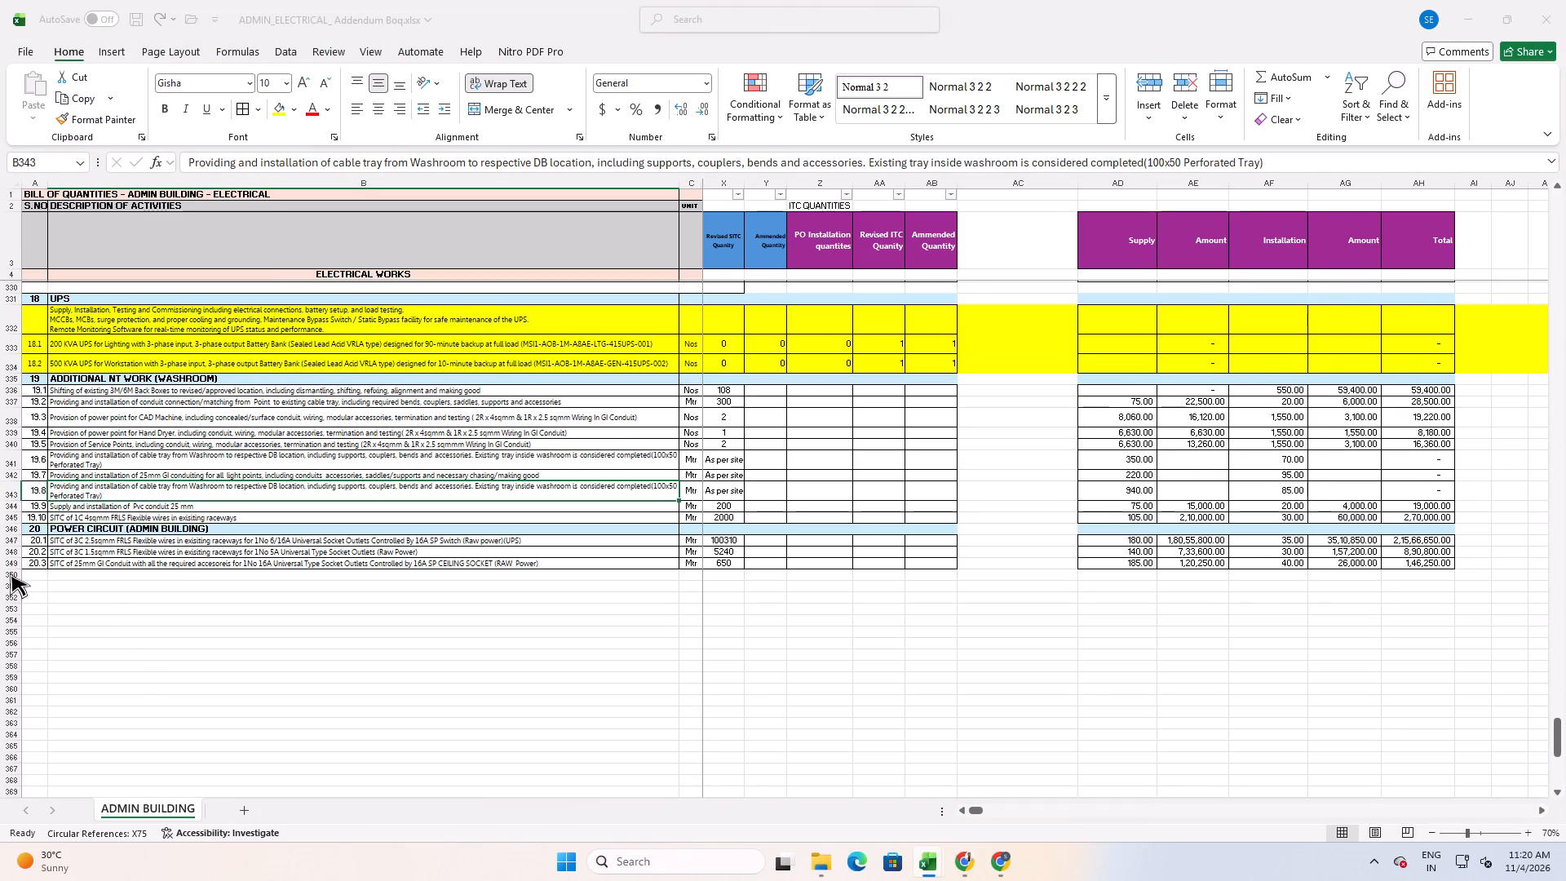
click(34, 574)
click(39, 575)
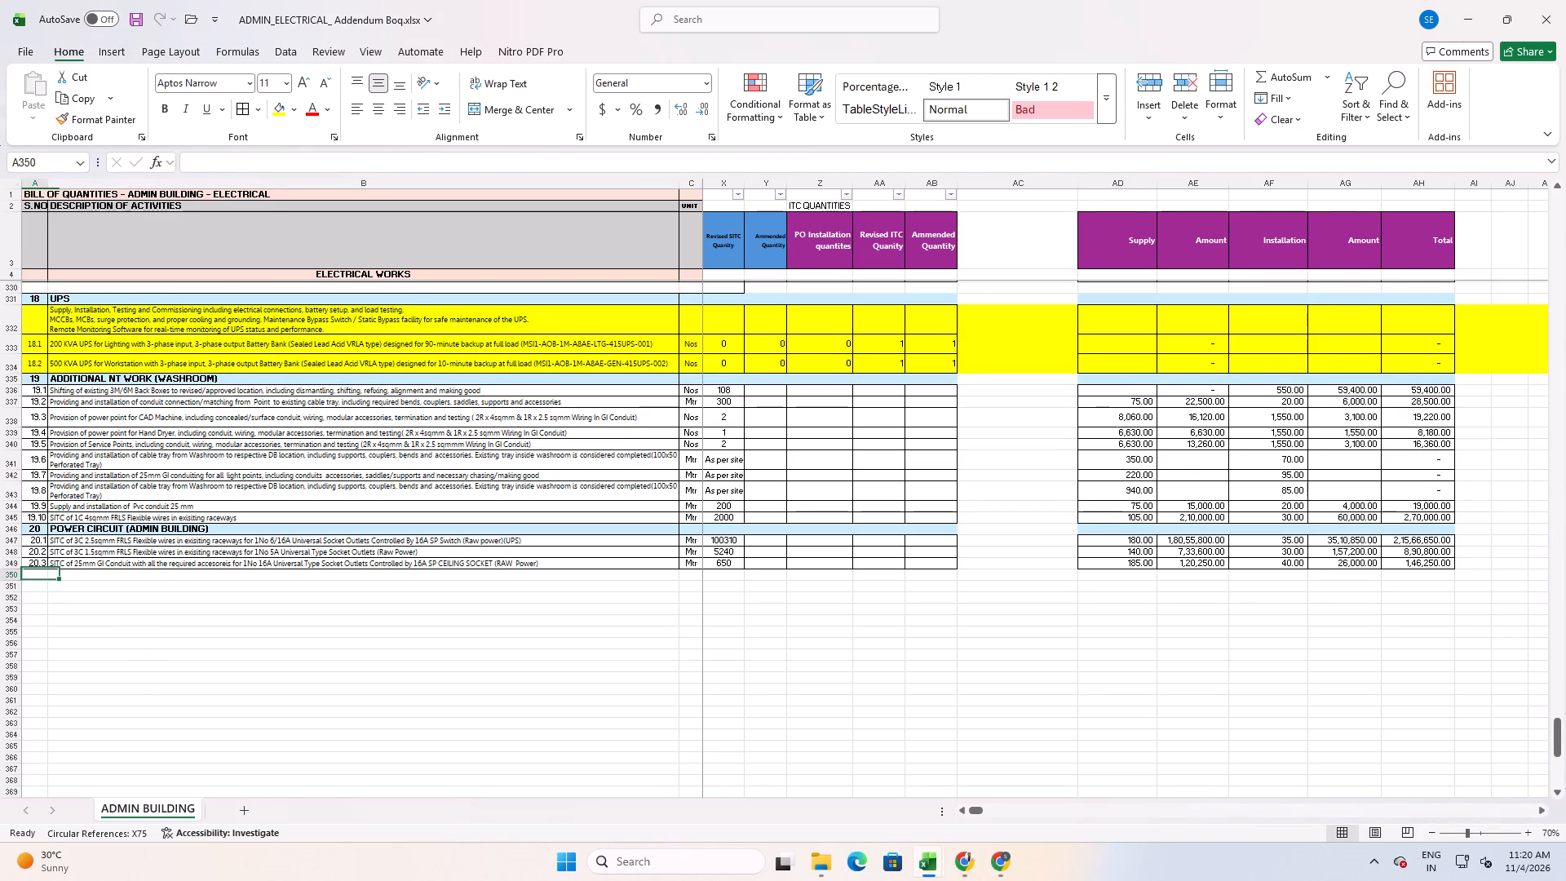
scroll(80, 613, down, 1)
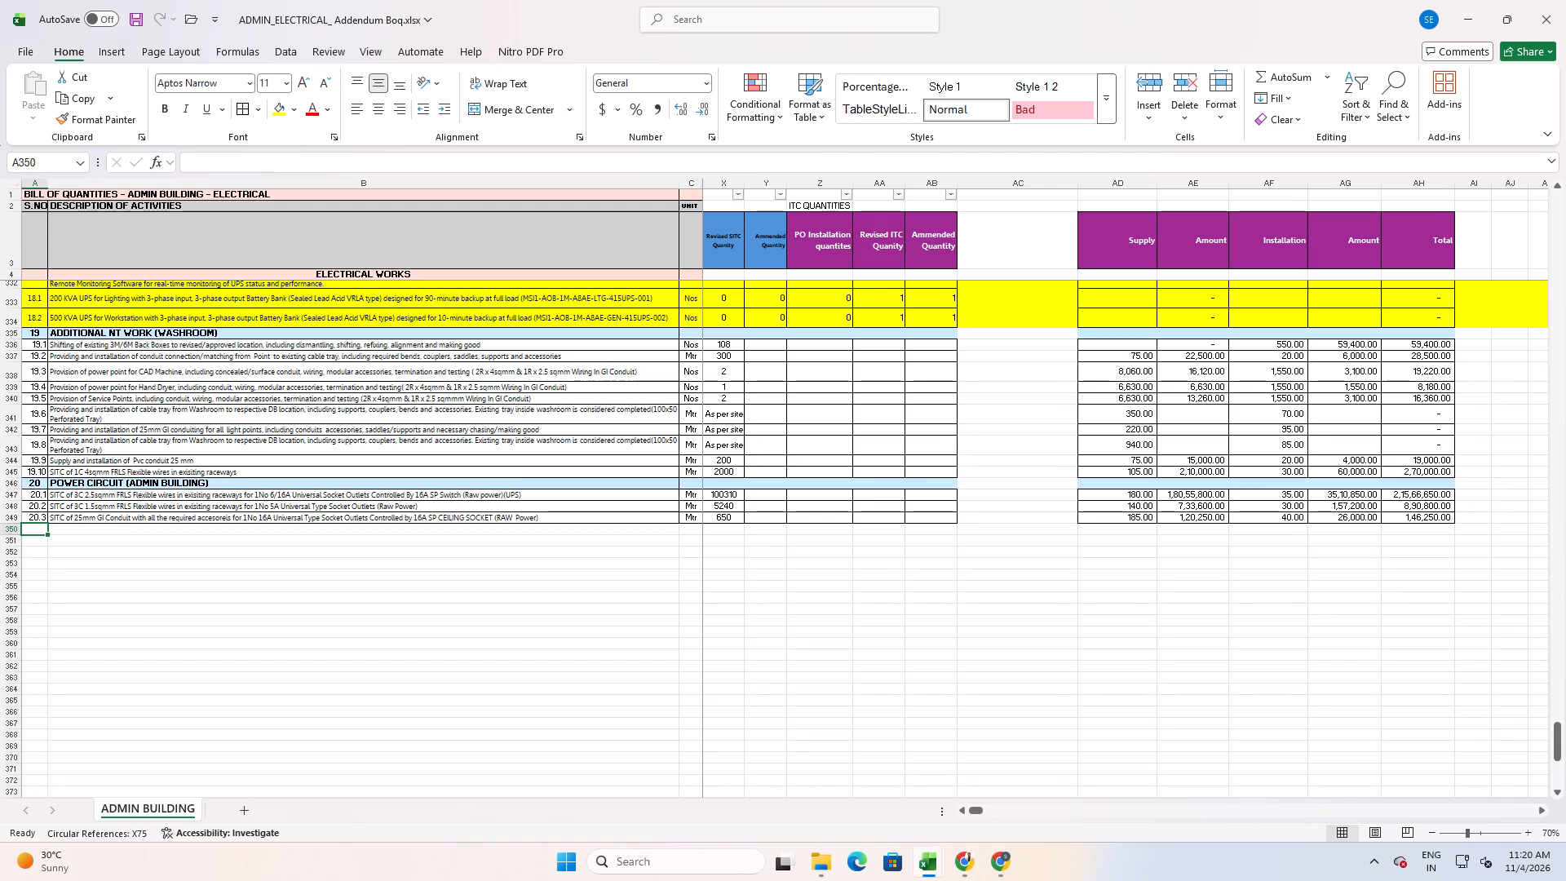
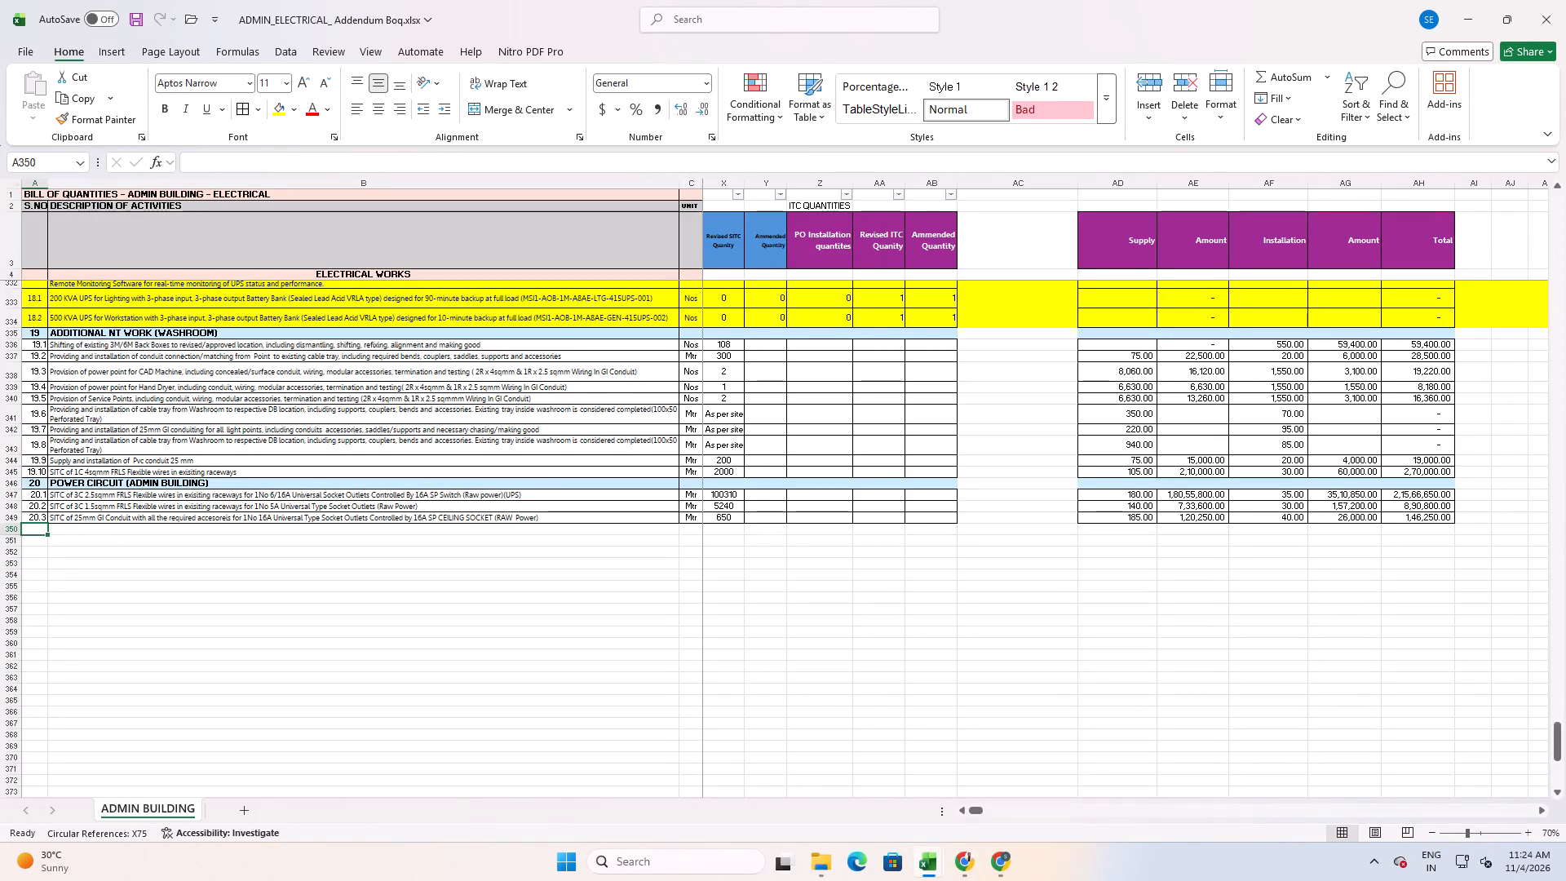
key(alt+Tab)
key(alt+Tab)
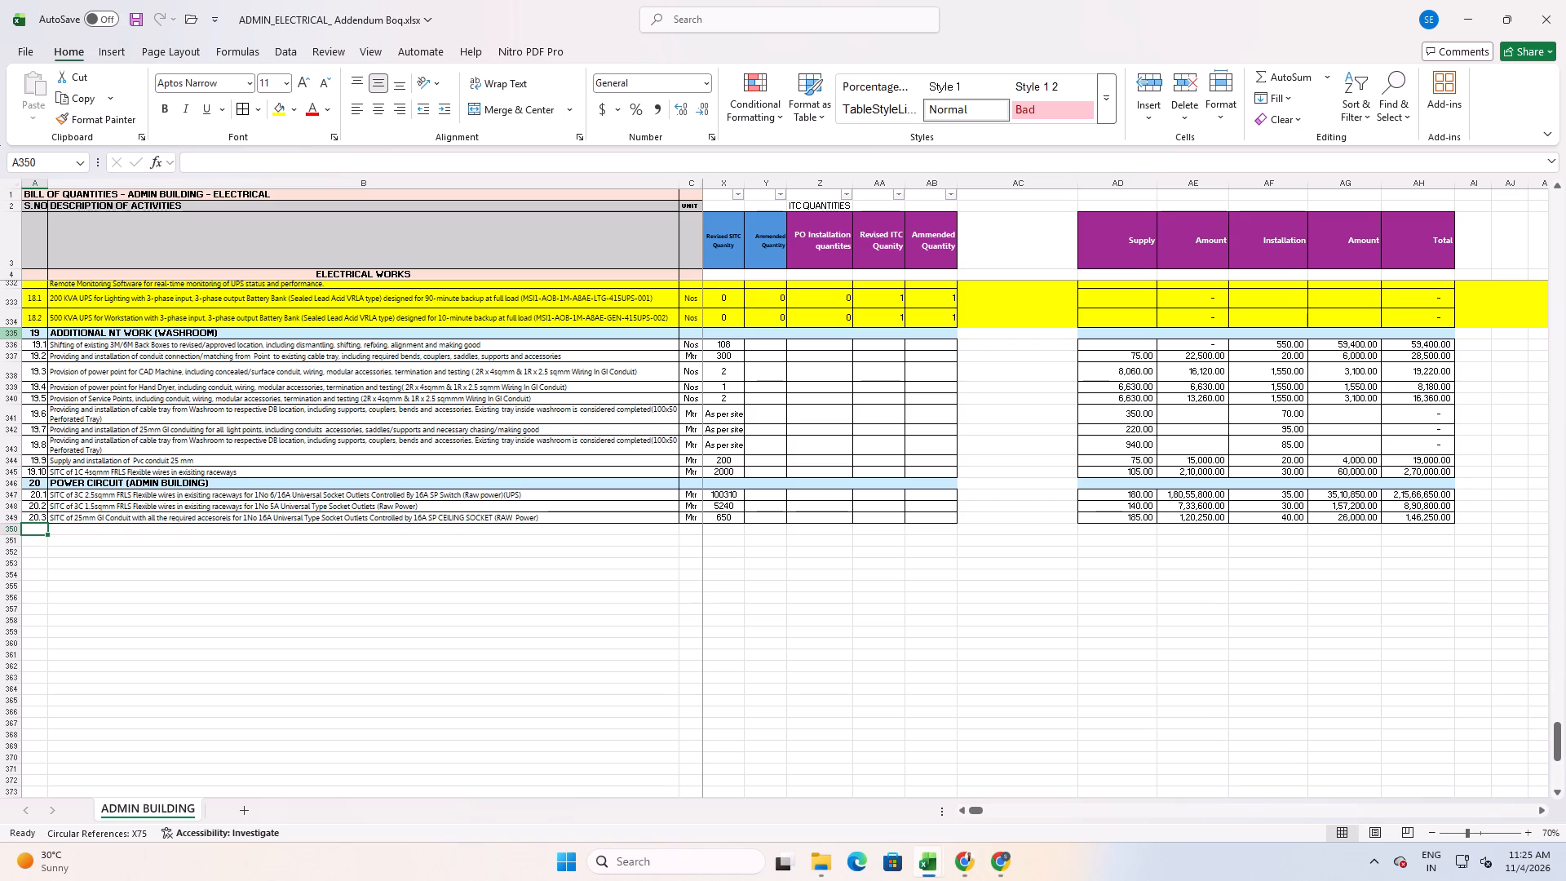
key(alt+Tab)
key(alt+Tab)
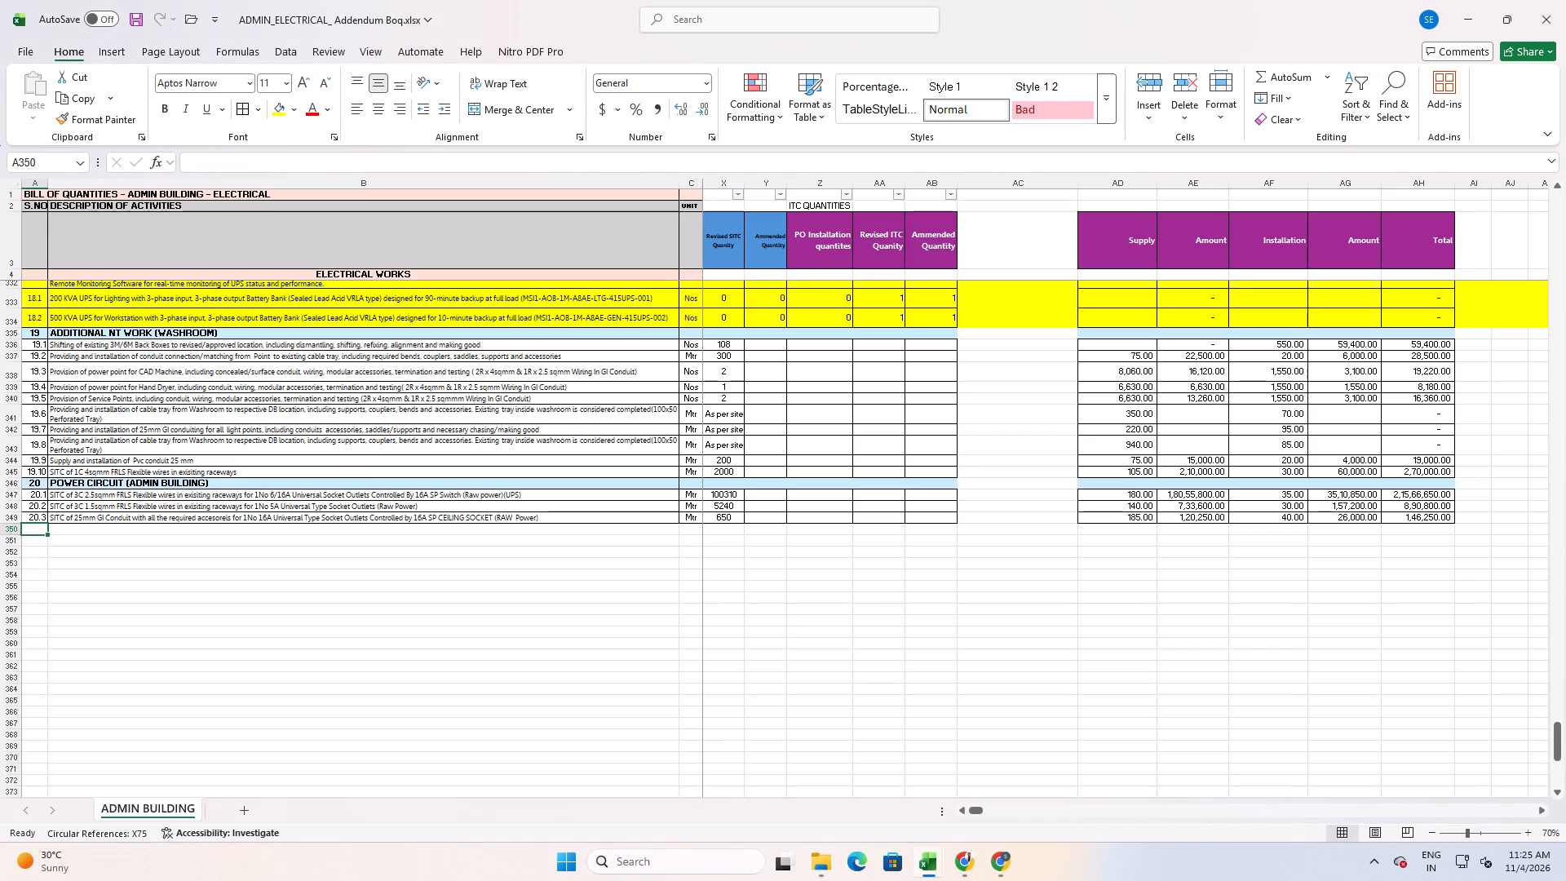
Duplicate the POWER CIRCUIT (ADMIN BUILDING) heading row into the empty row below item 20.3 and number the copy 21.
click(7, 484)
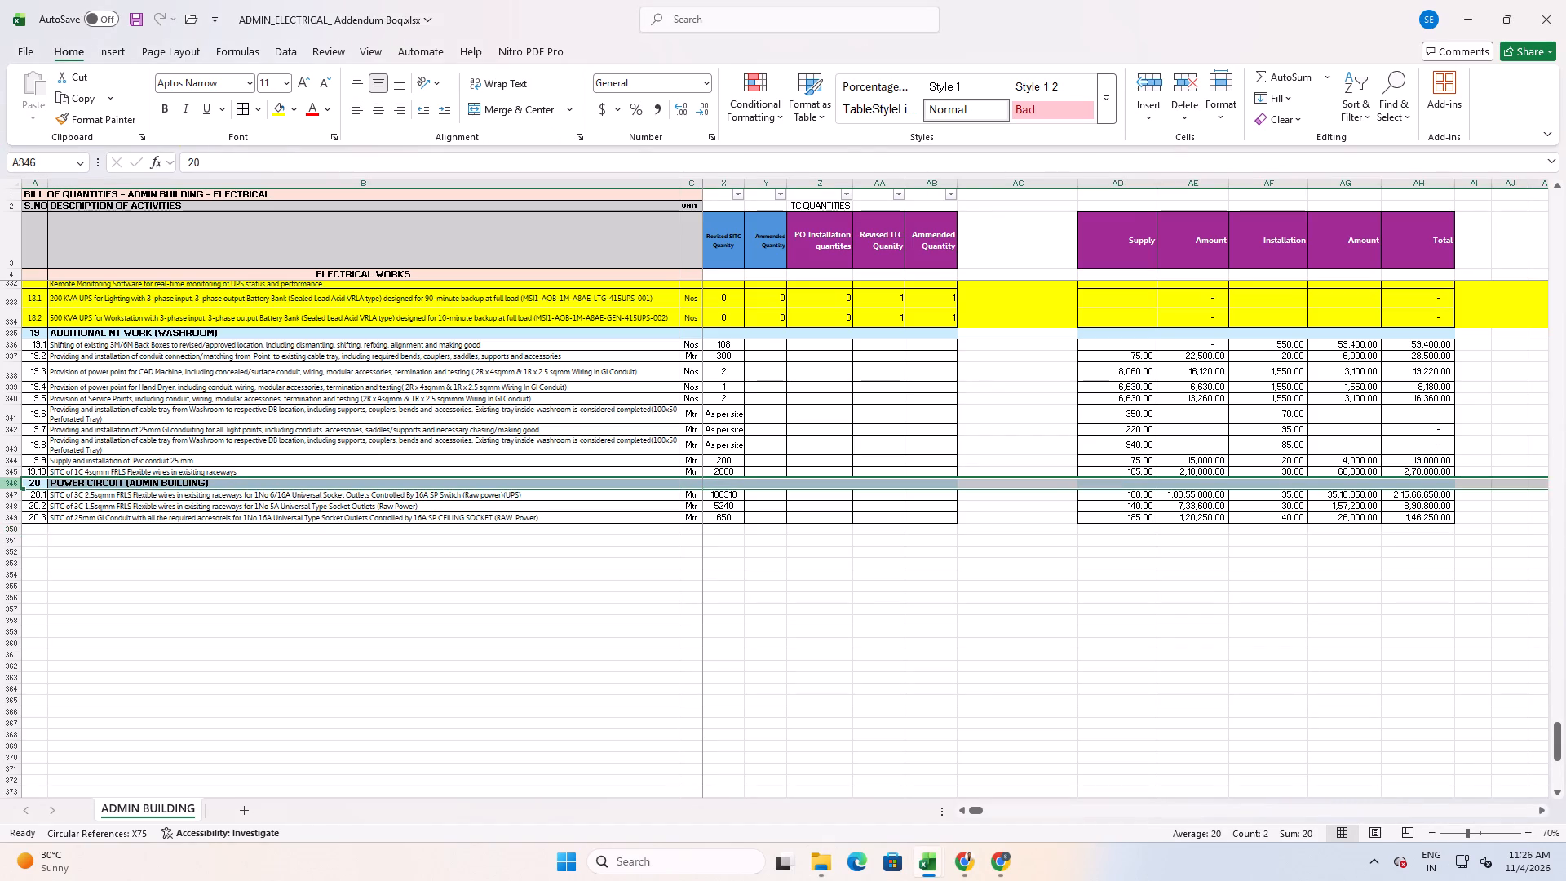
key(ctrl+c)
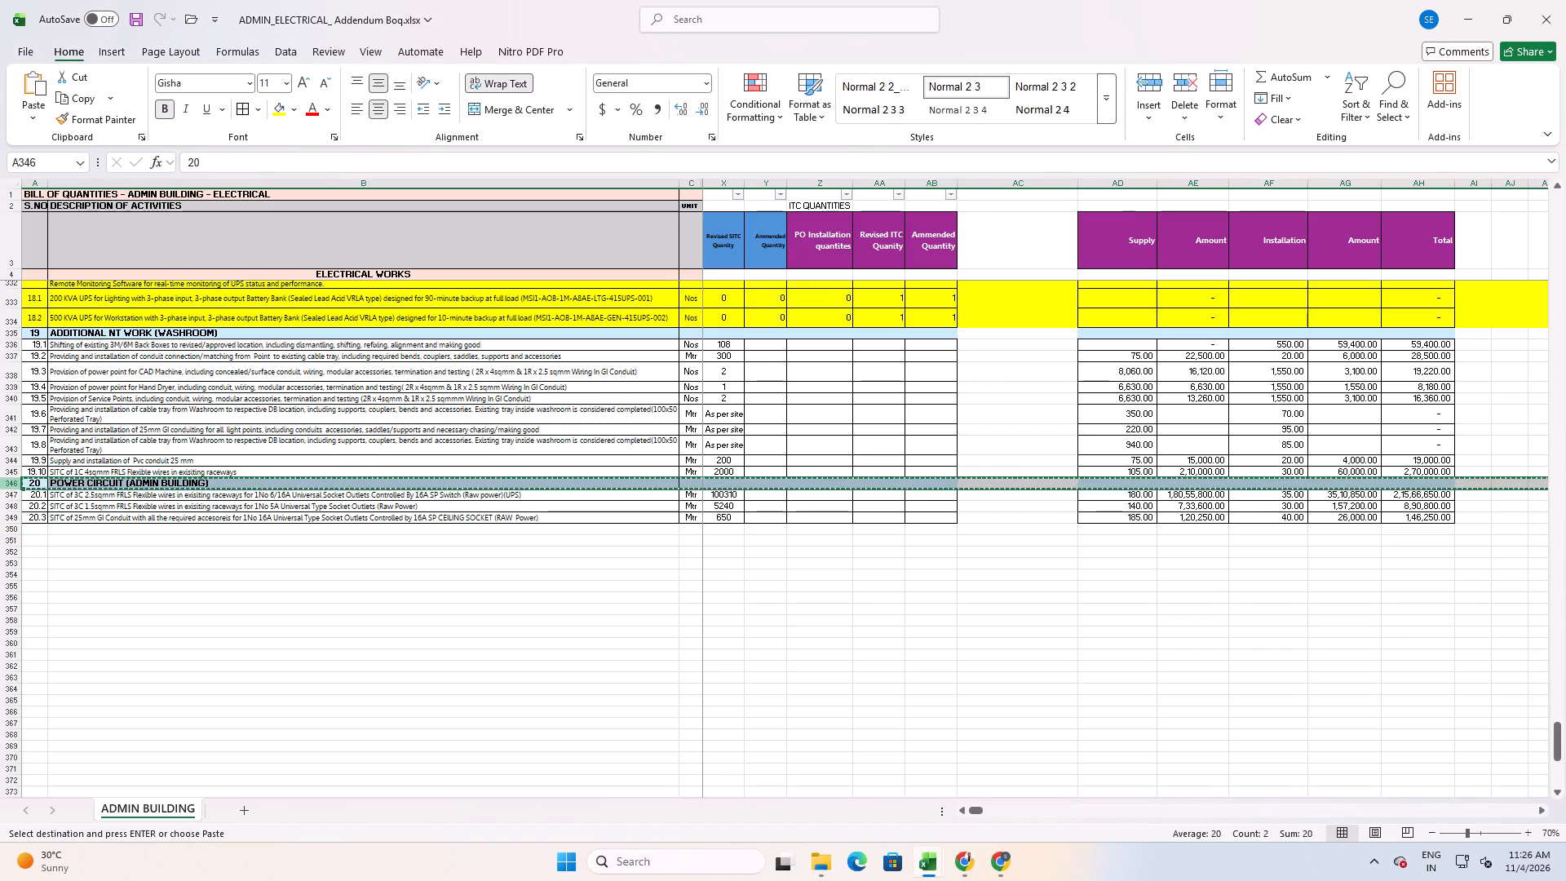
click(18, 529)
key(ctrl+v)
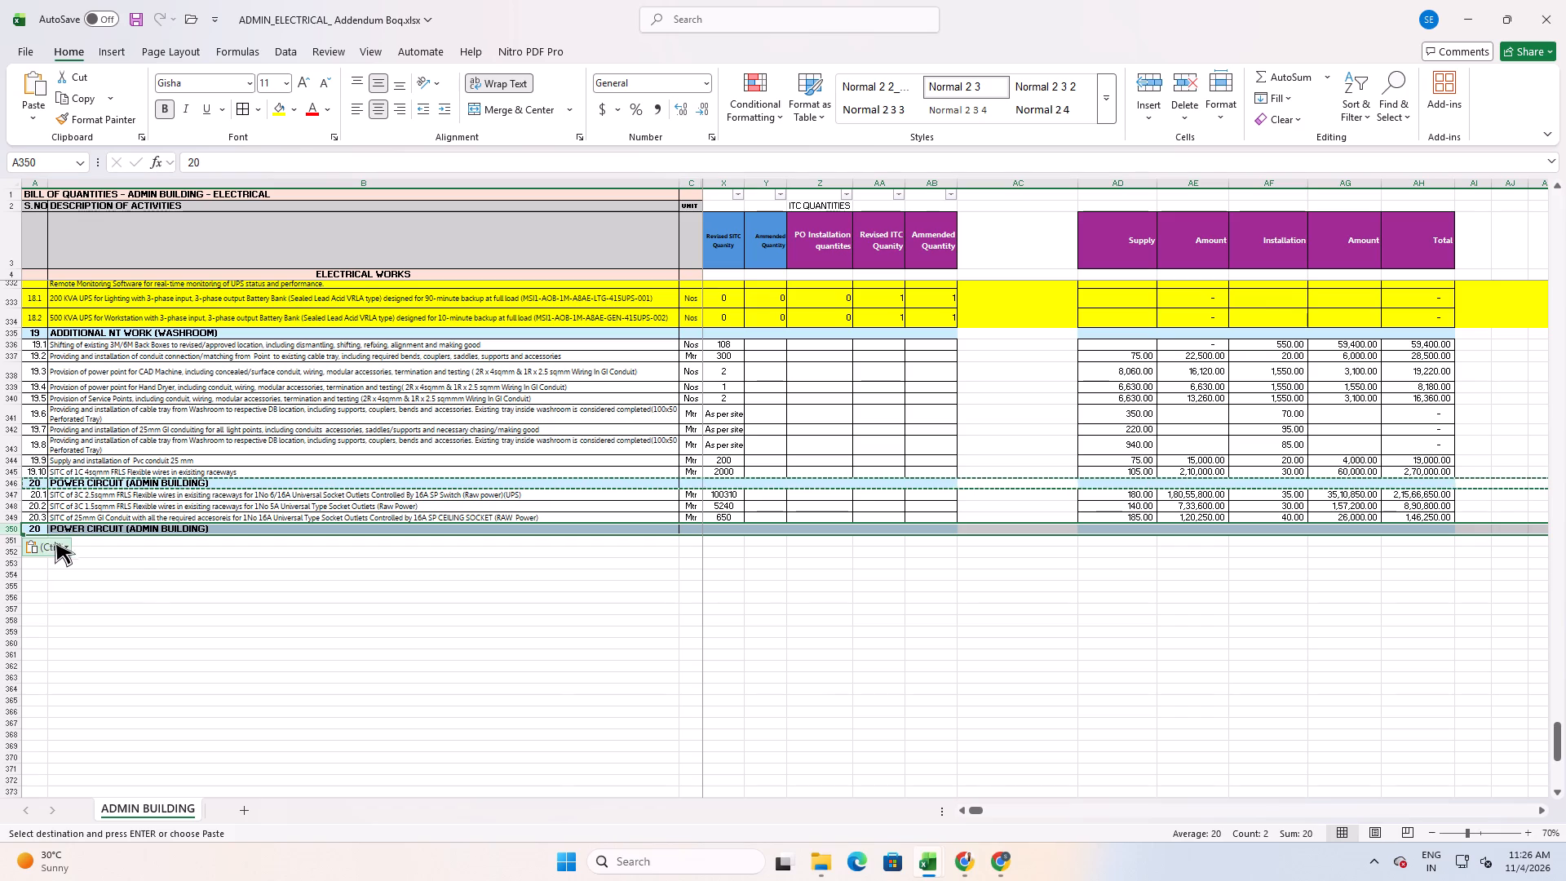
key(Escape)
click(36, 529)
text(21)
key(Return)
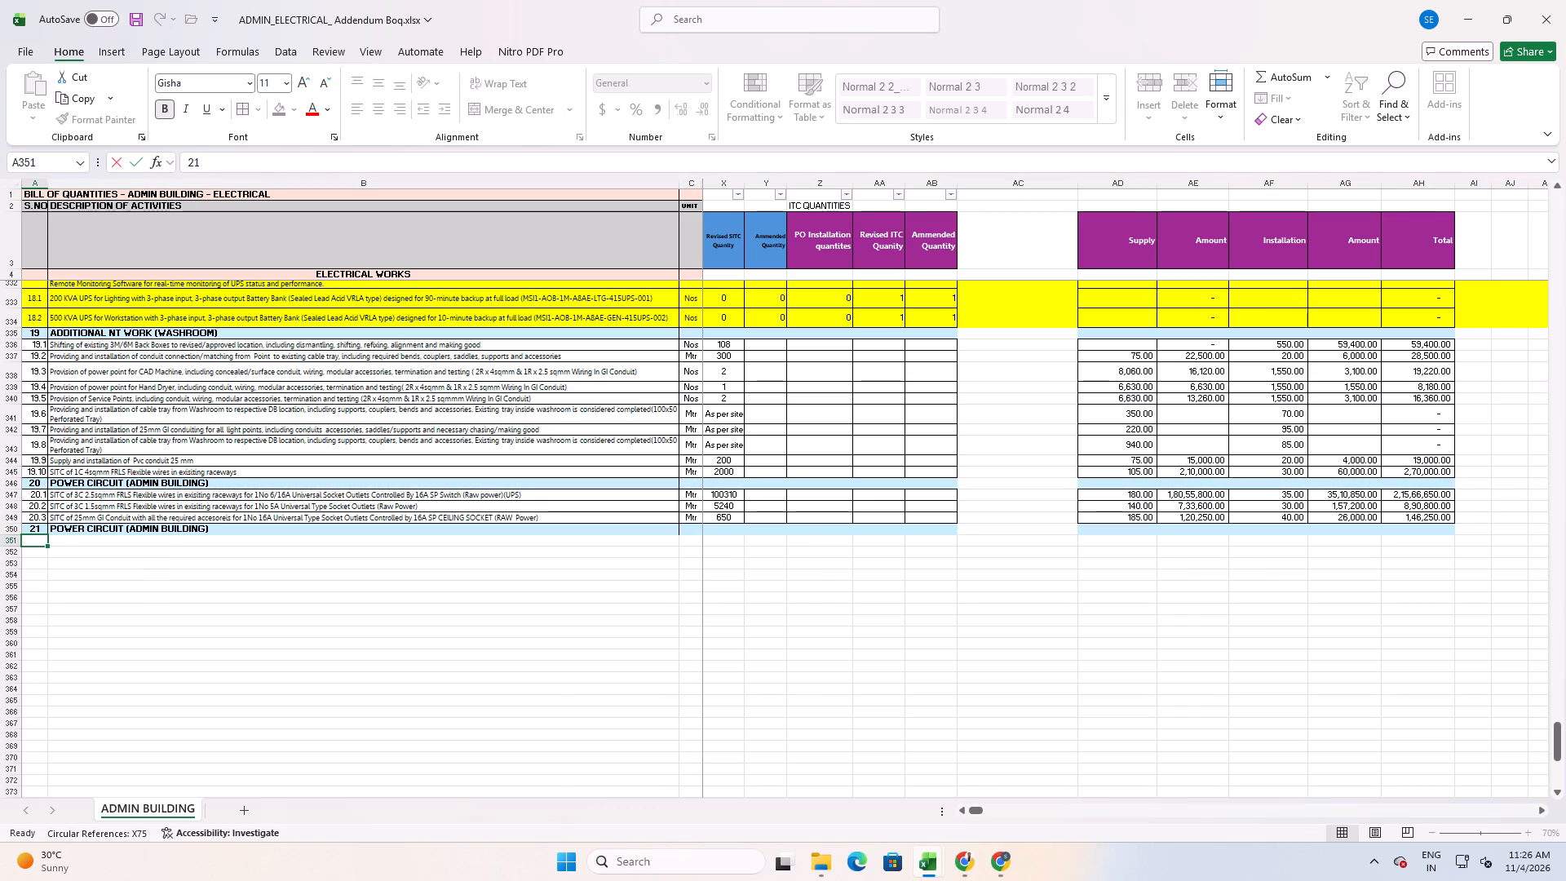
Select the description cell of the section 21 heading and start switching to another open window.
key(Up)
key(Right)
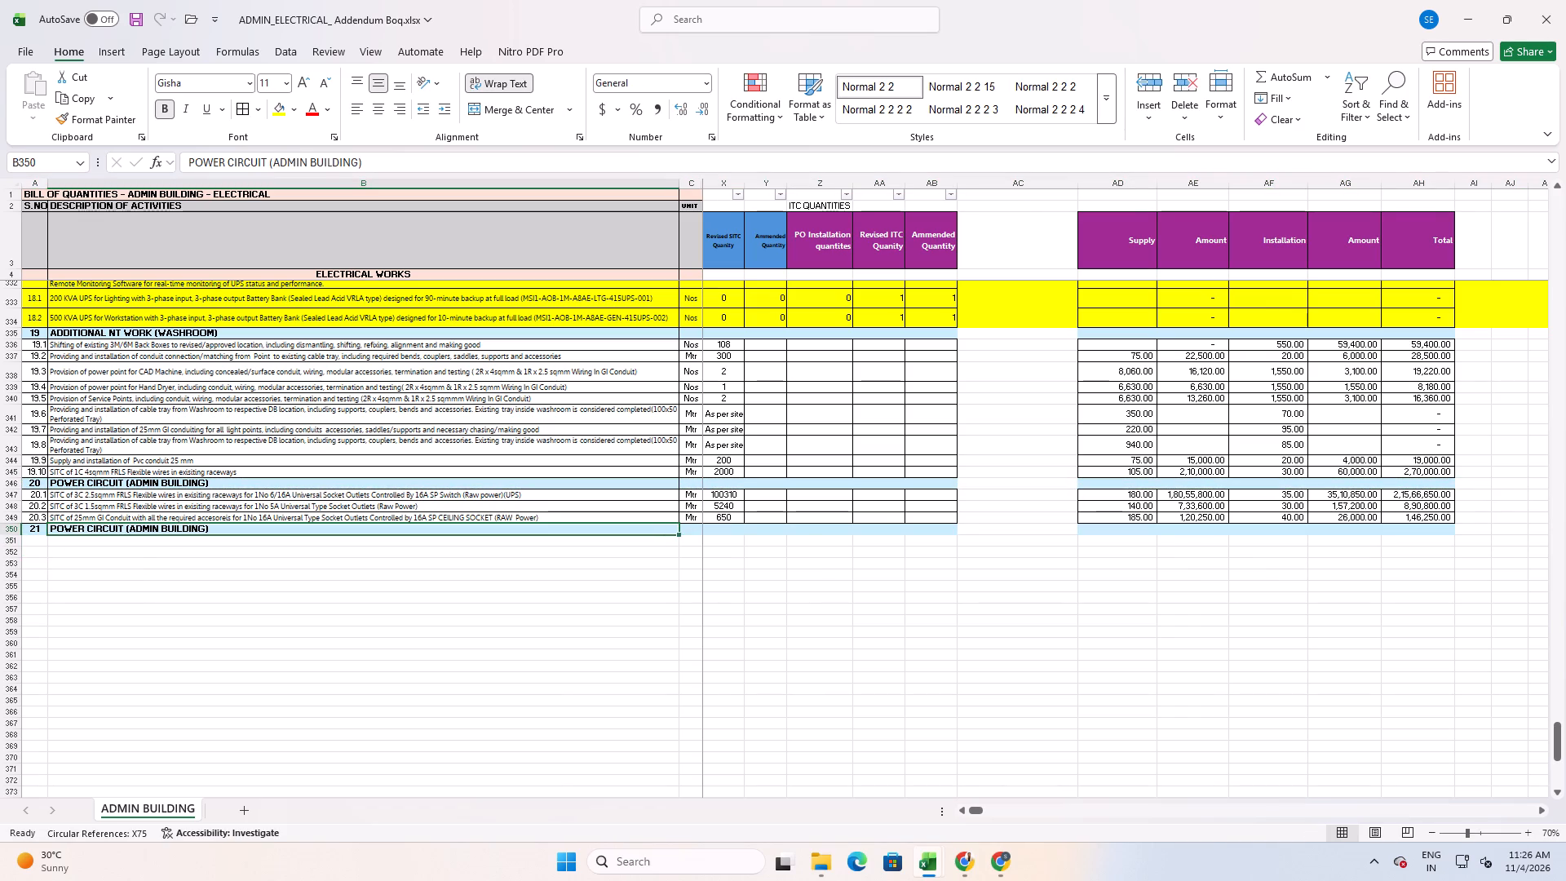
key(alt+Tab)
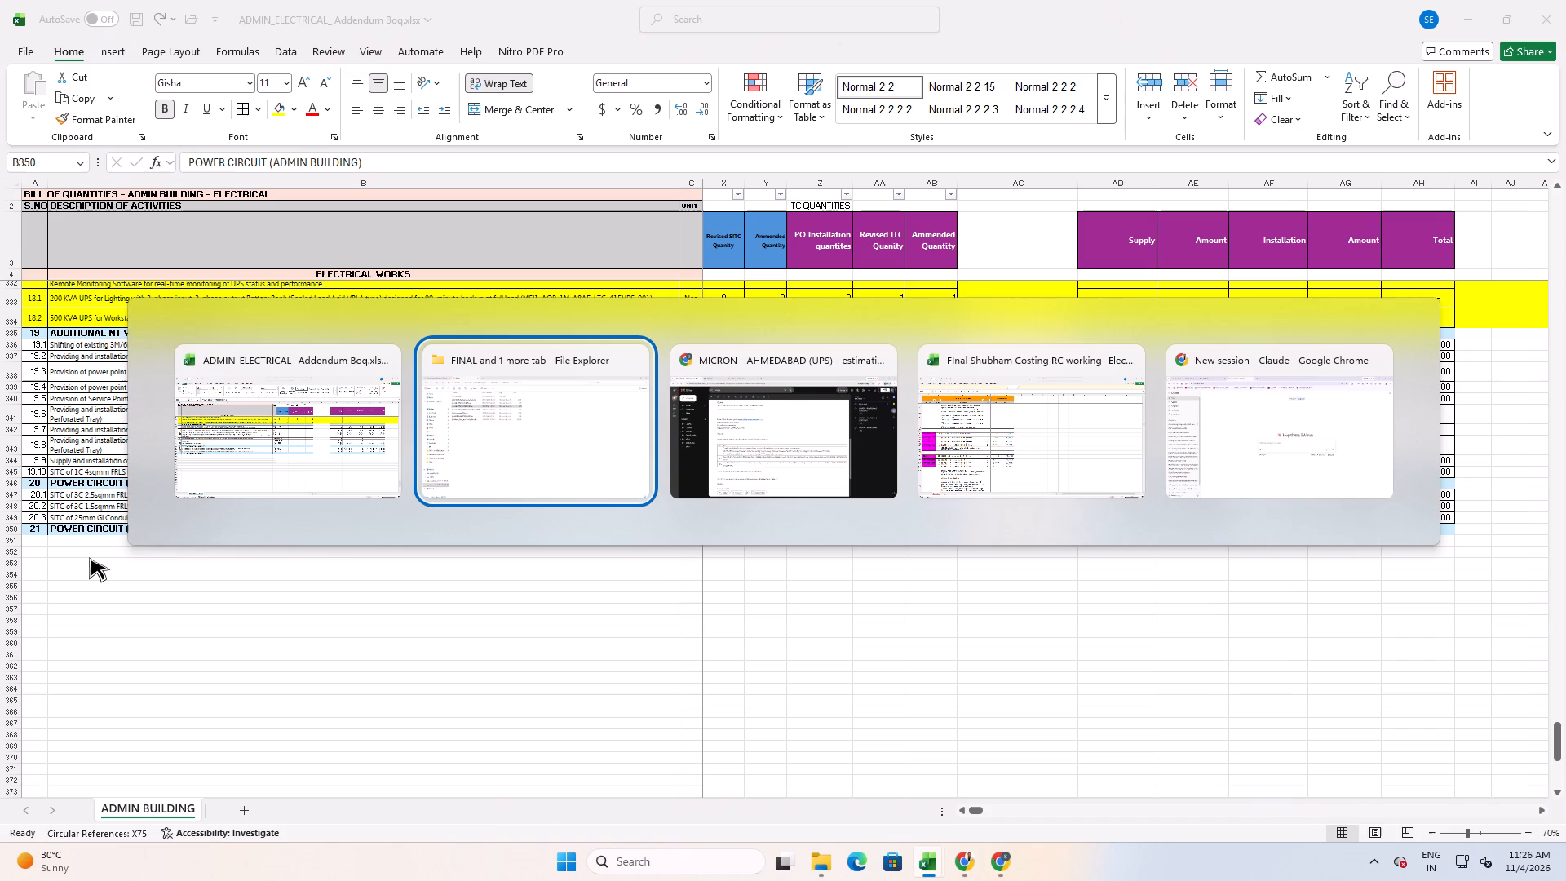
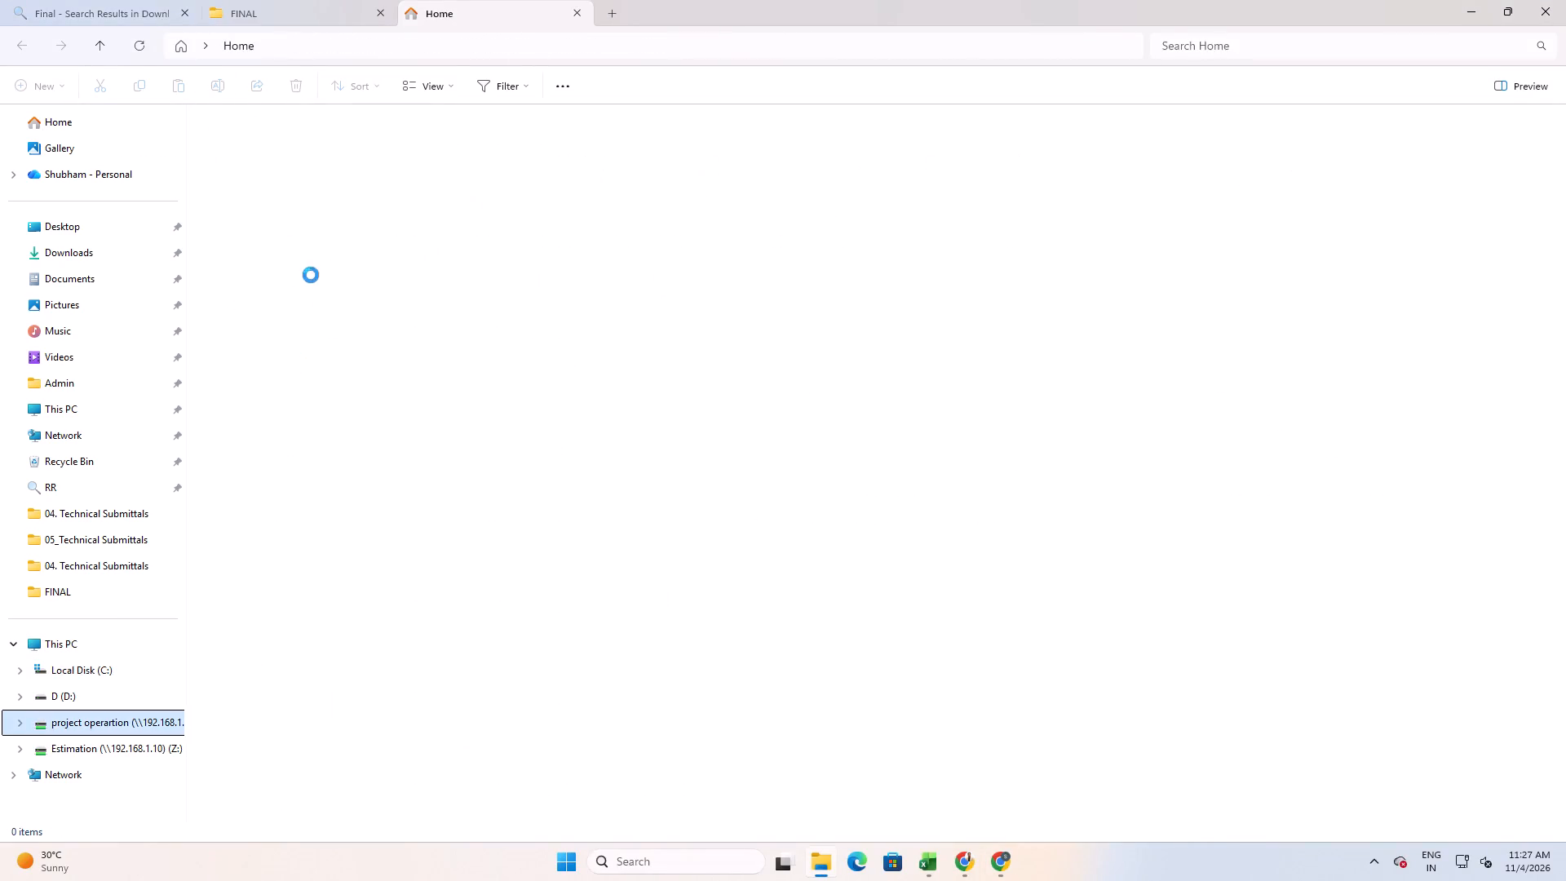
In File Explorer, open the FY 2026-2027 folder inside the ROP folder on the project operartion network drive.
double_click(339, 570)
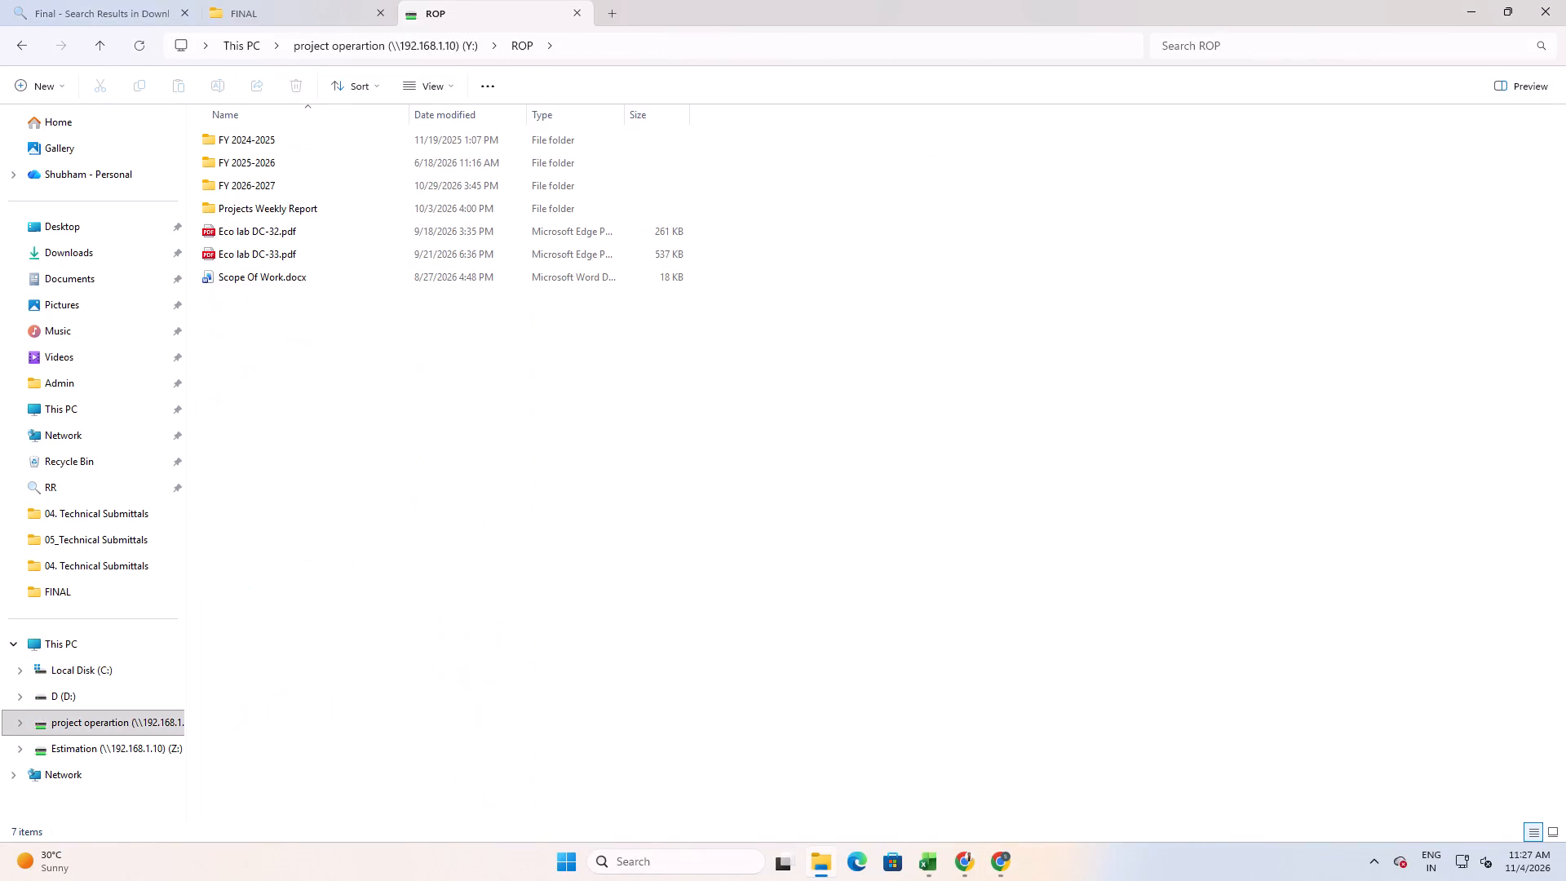
double_click(276, 189)
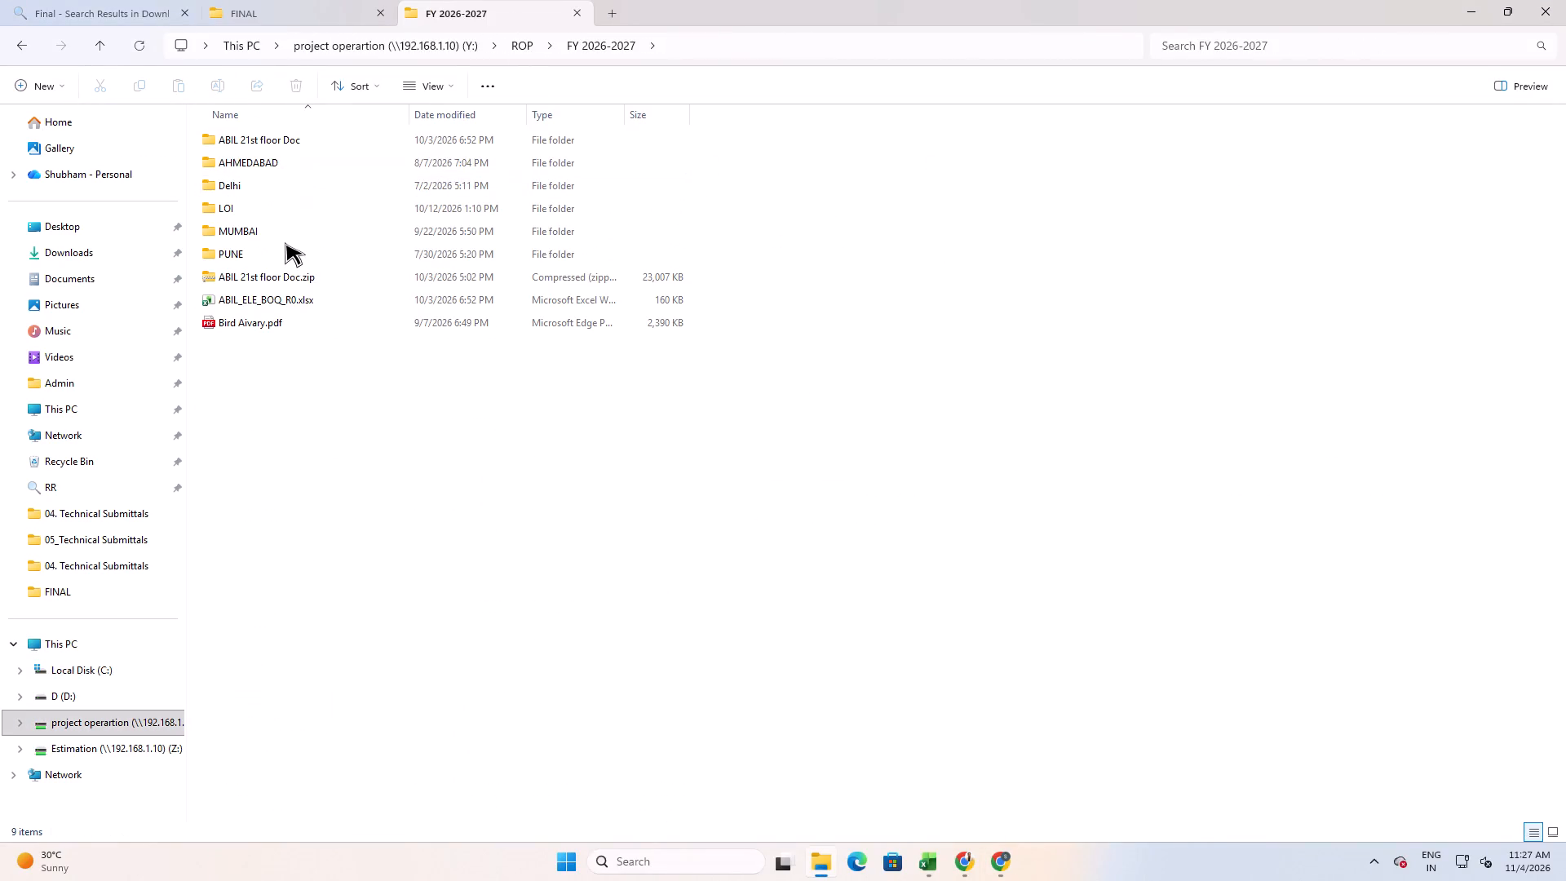
Open the 4.Sensor folder in Plante Moran's Electrical TDS folder under the MUMBAI projects.
double_click(285, 232)
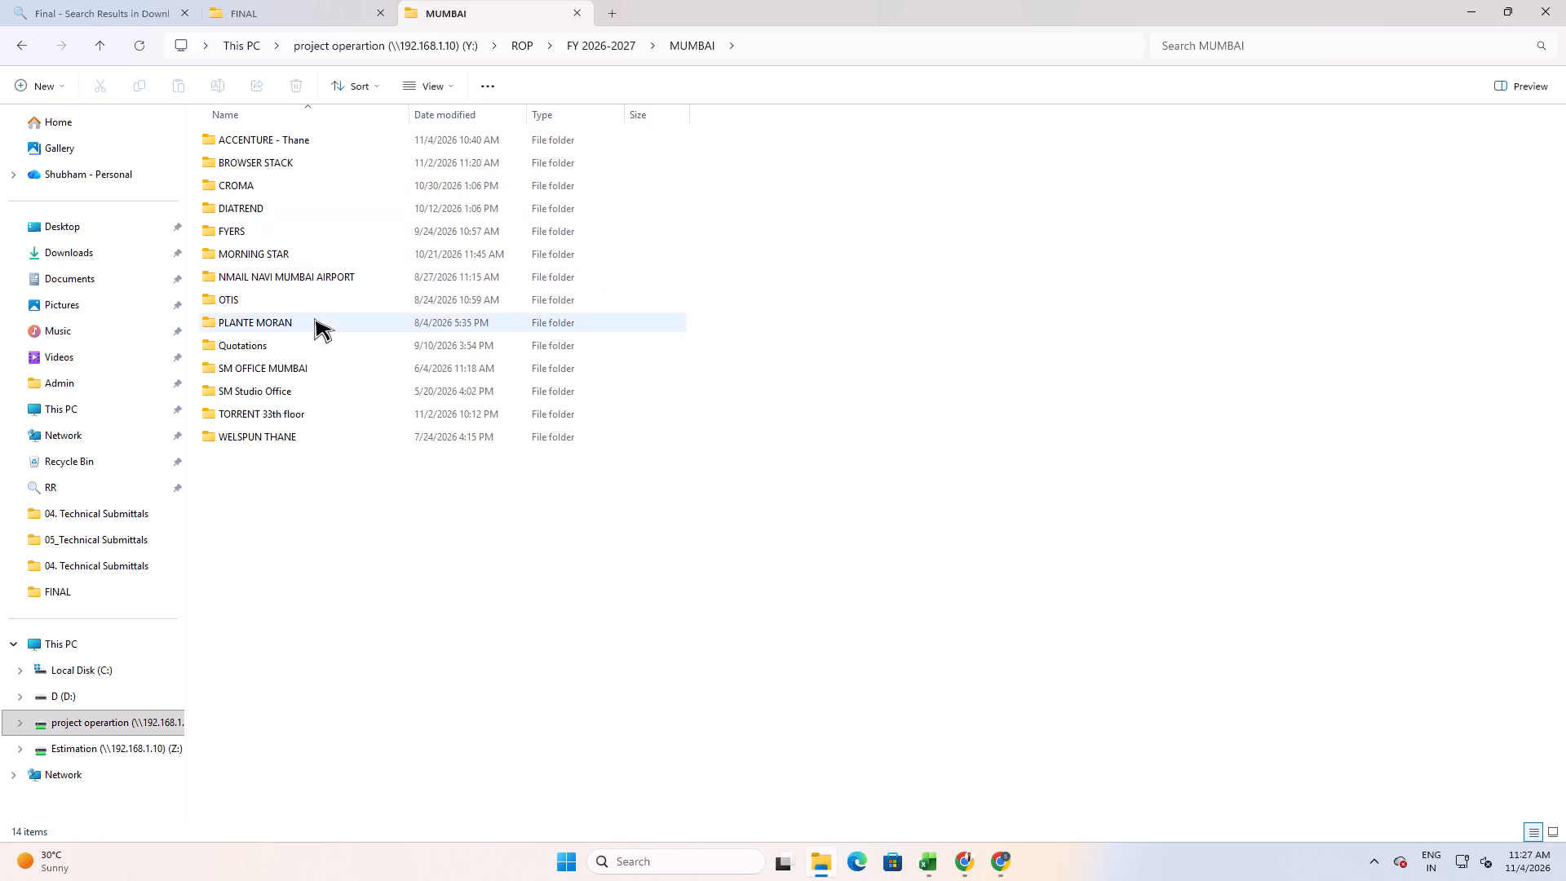
double_click(343, 315)
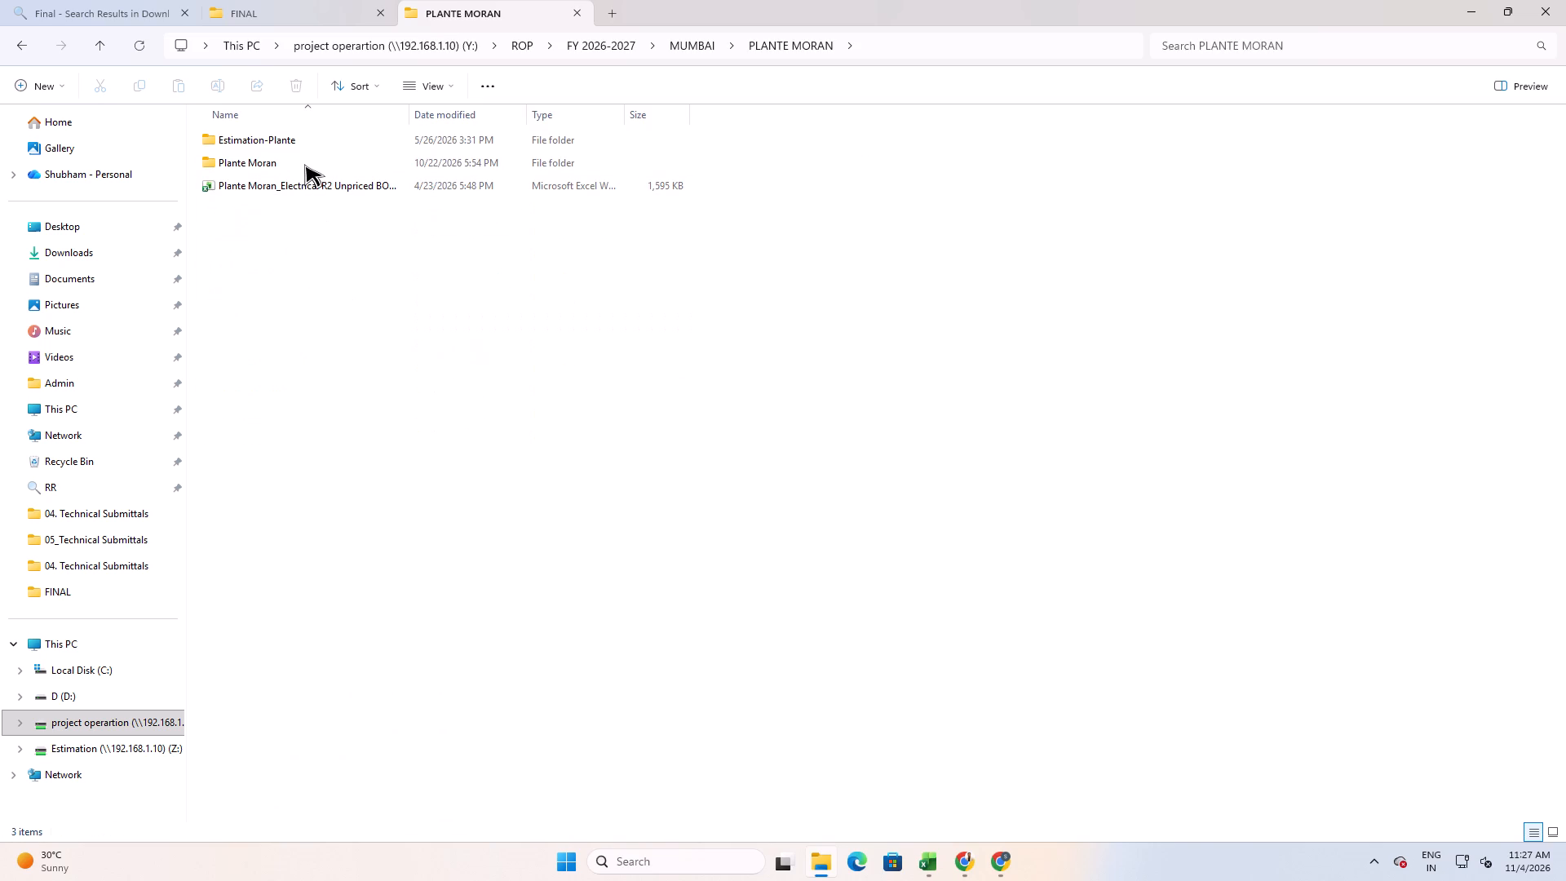
click(307, 164)
drag(307, 164, 307, 171)
double_click(309, 140)
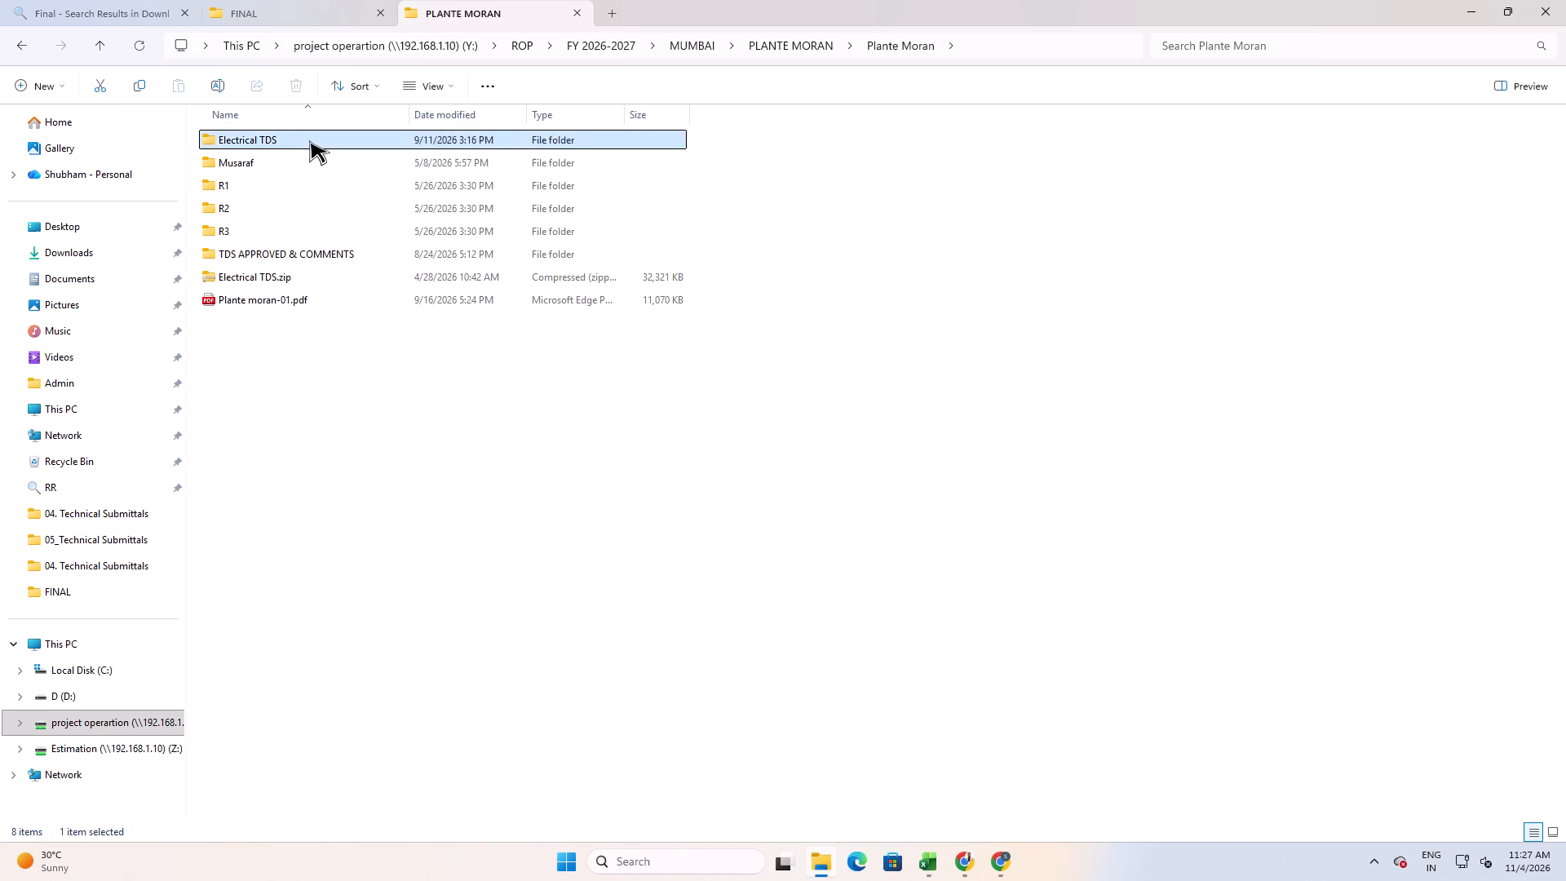
double_click(307, 193)
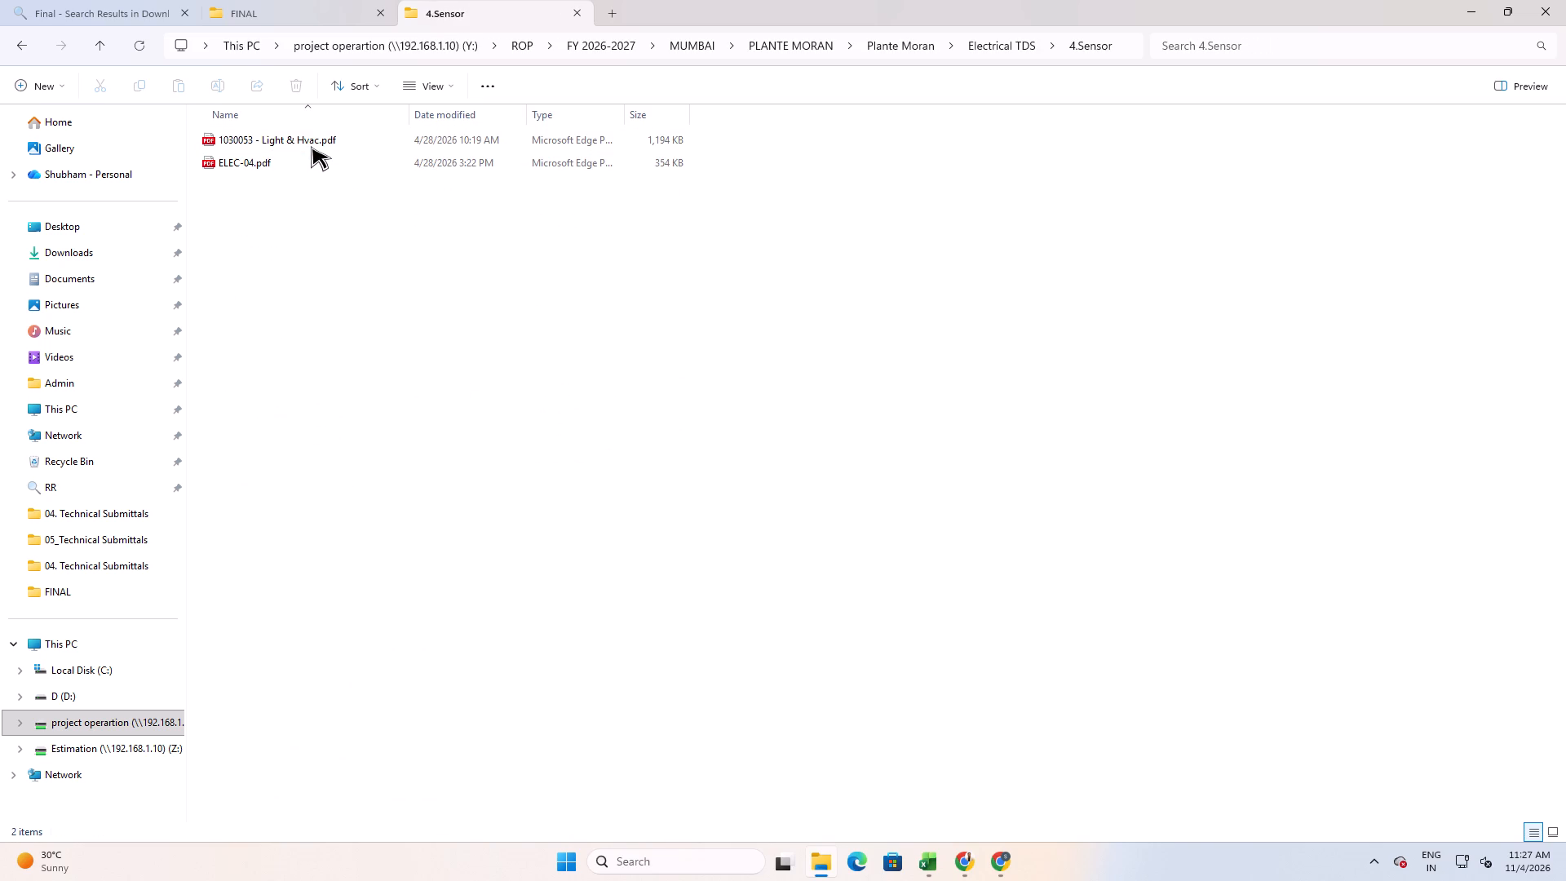
Review the theben LUXA 103 S360-101-12 presence detector datasheet in 1030053 - Light & Hvac.pdf, then close it.
double_click(312, 142)
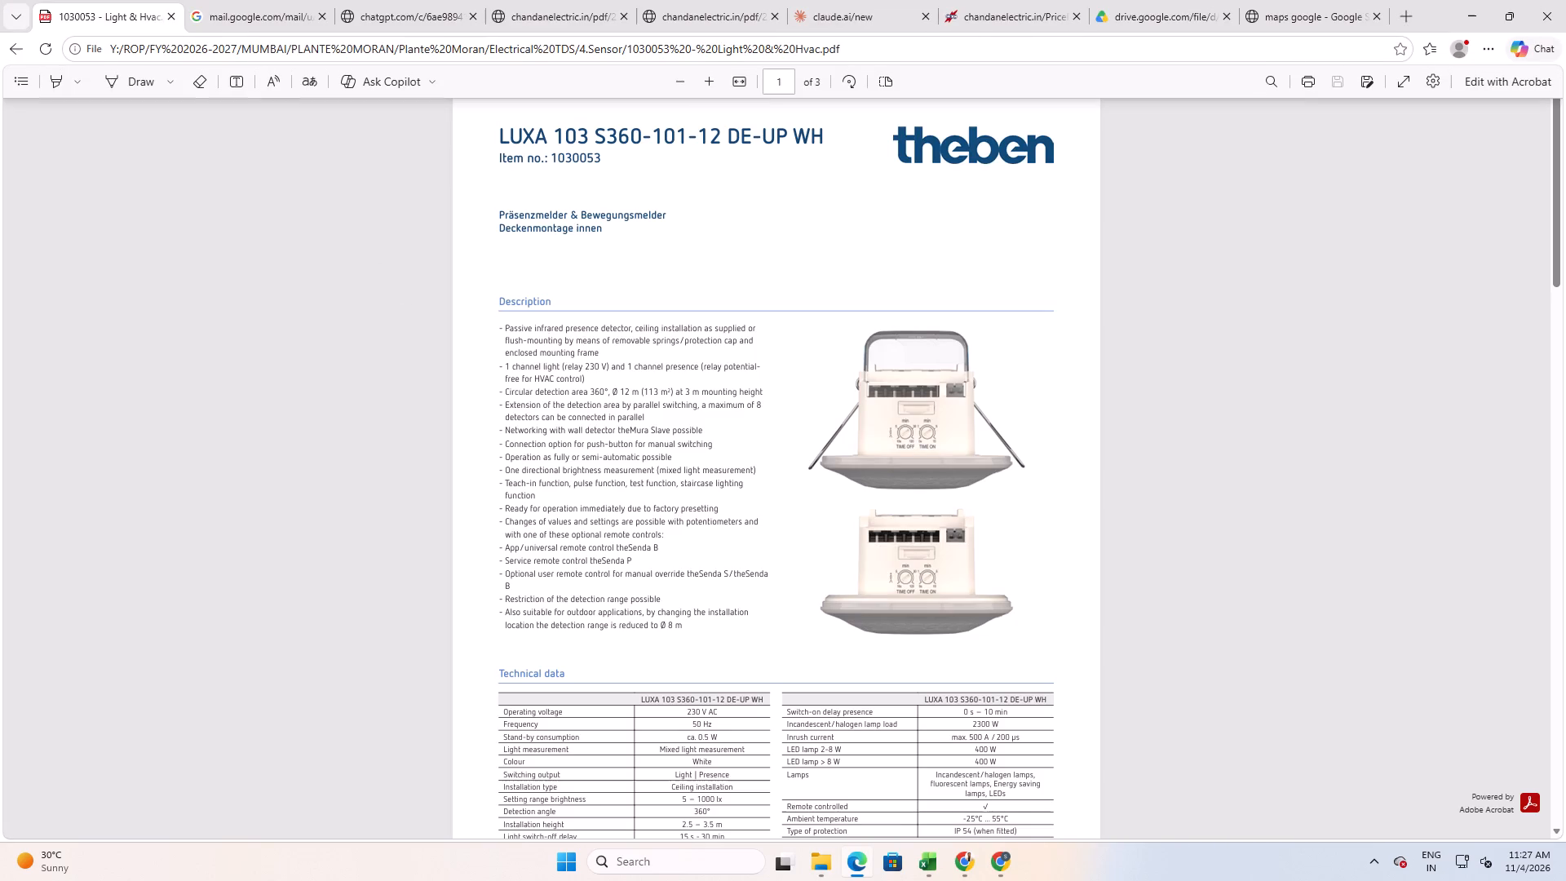
scroll(843, 448, down, 19)
scroll(876, 485, up, 4)
scroll(877, 485, down, 1)
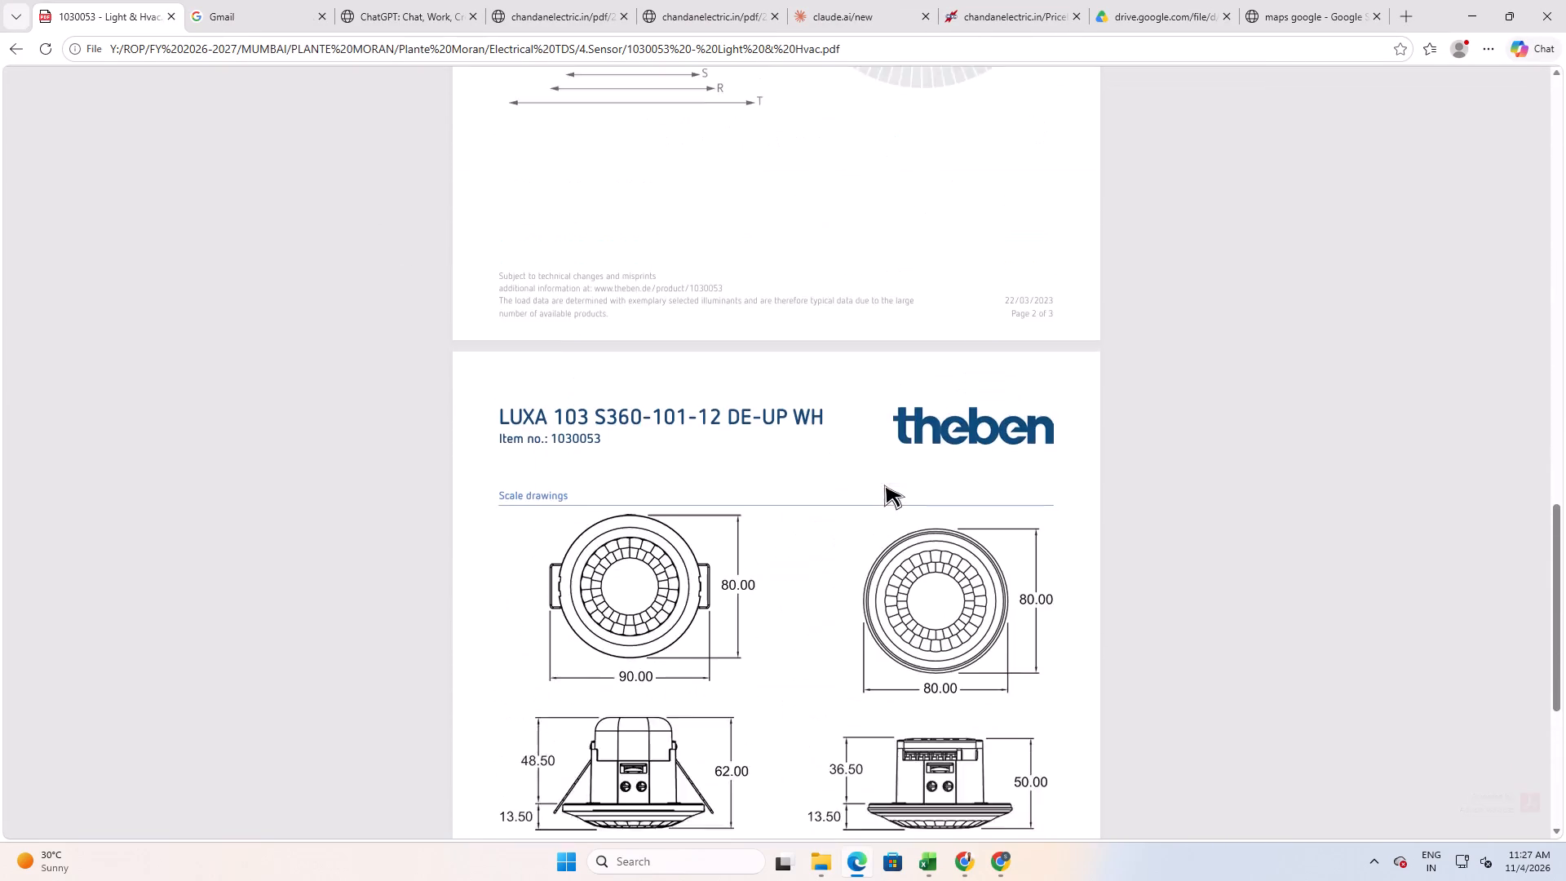
scroll(884, 485, up, 20)
scroll(884, 485, up, 4)
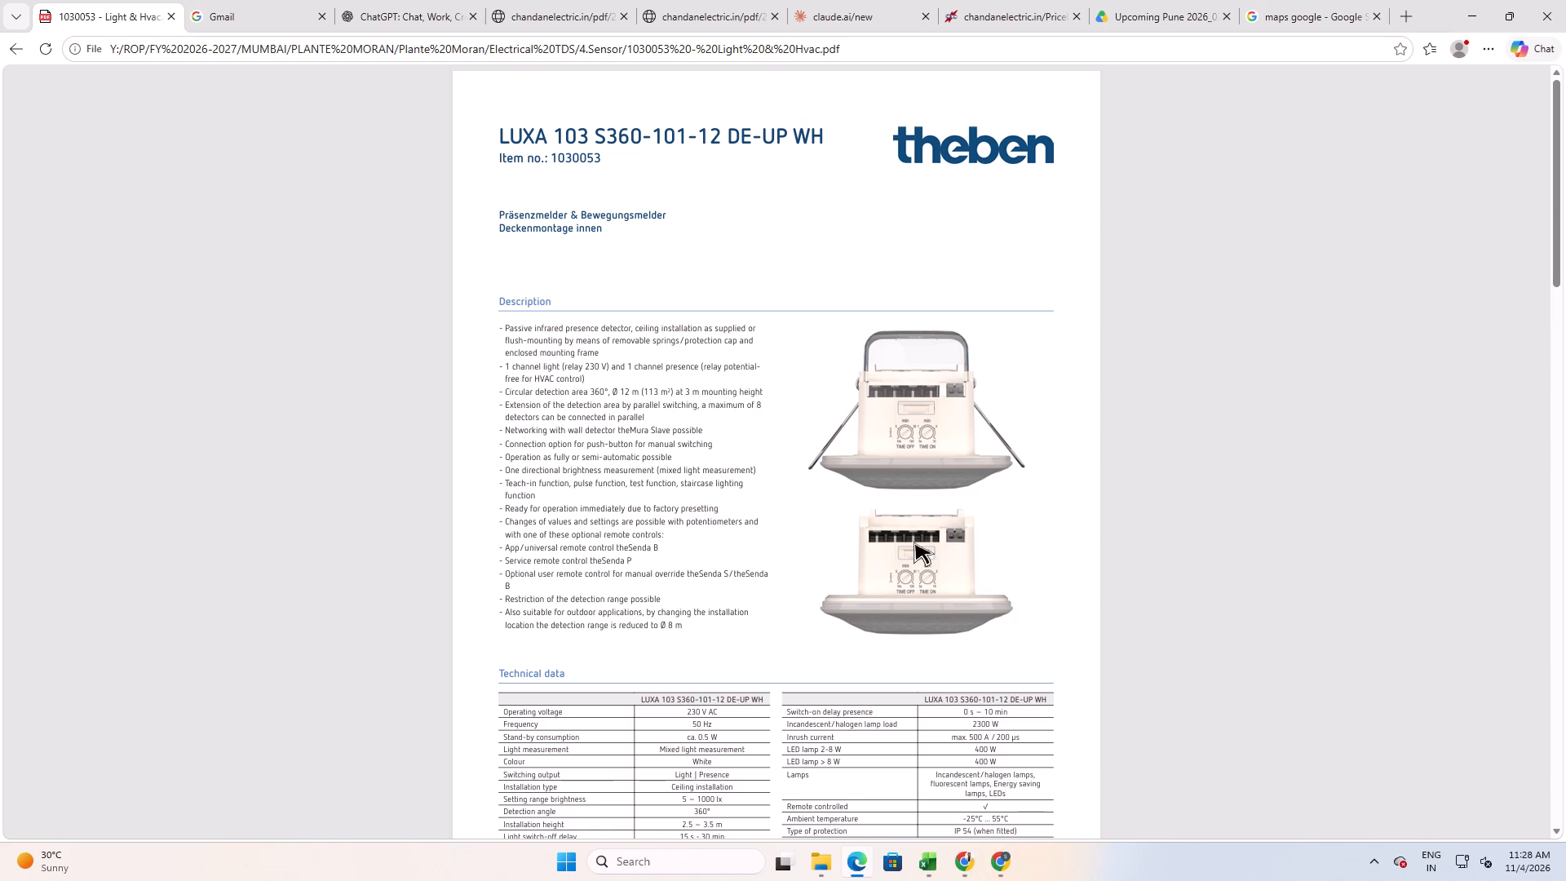
scroll(664, 489, up, 1)
scroll(853, 559, down, 10)
click(1557, 11)
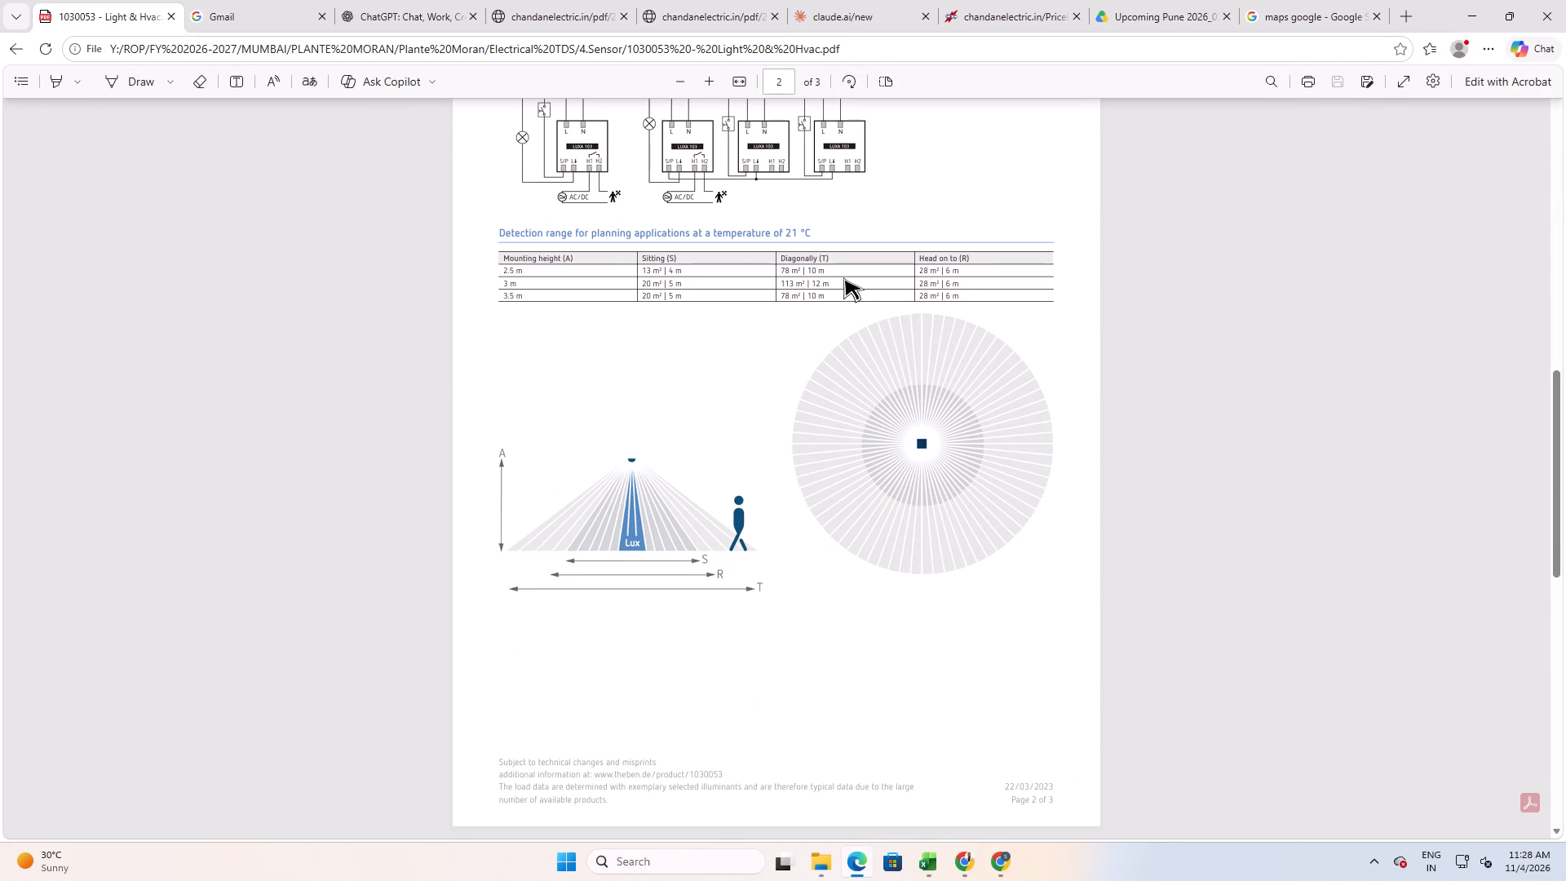
click(353, 229)
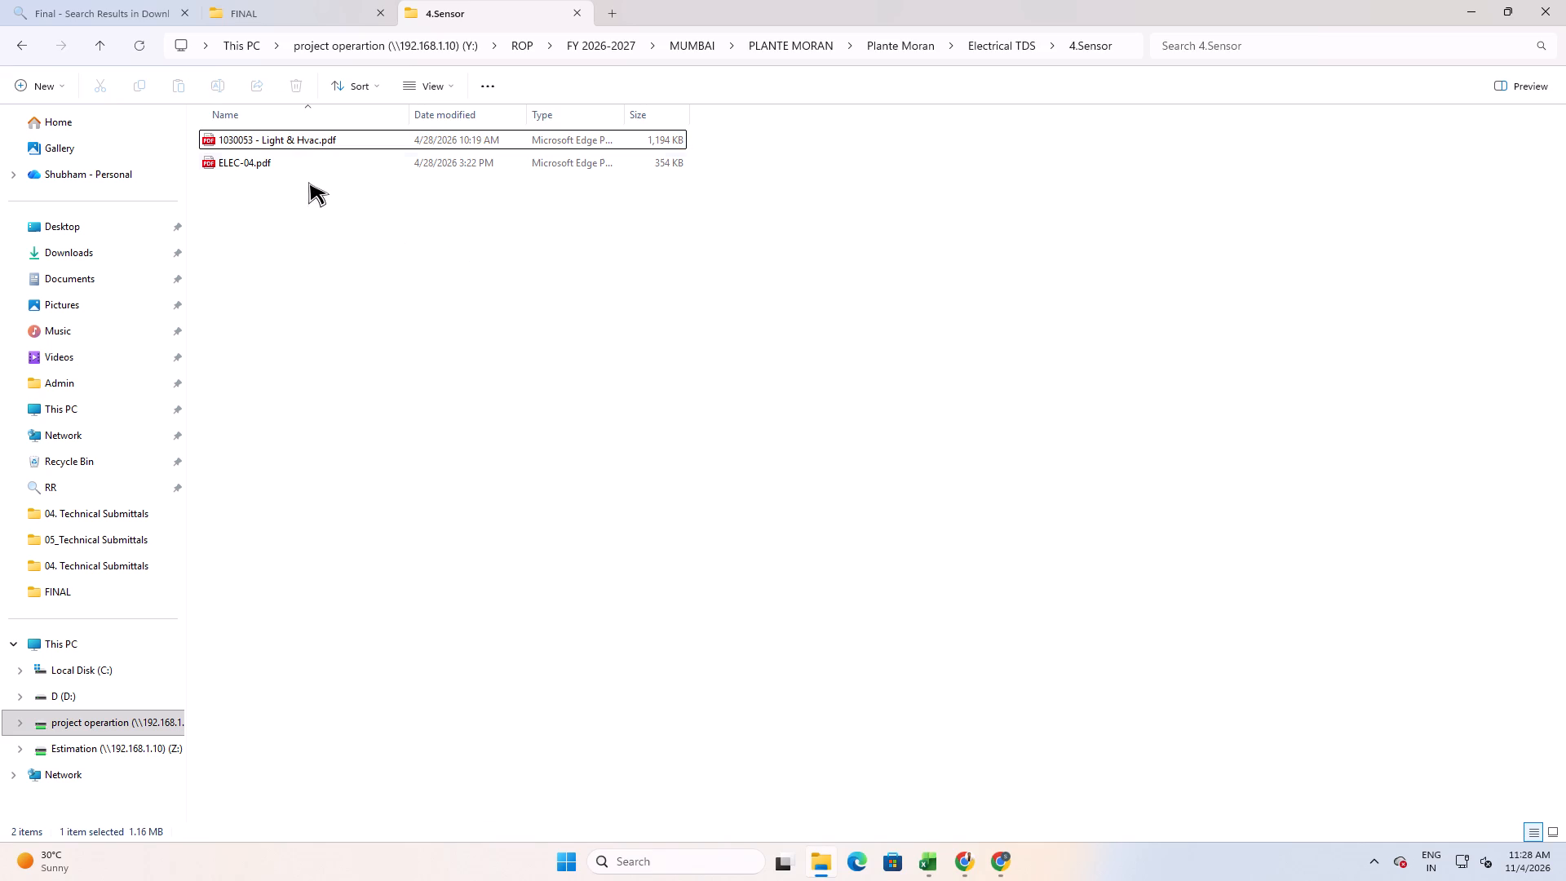
Review the ELEC-04.pdf occupancy sensor technical submittal and close it.
double_click(314, 163)
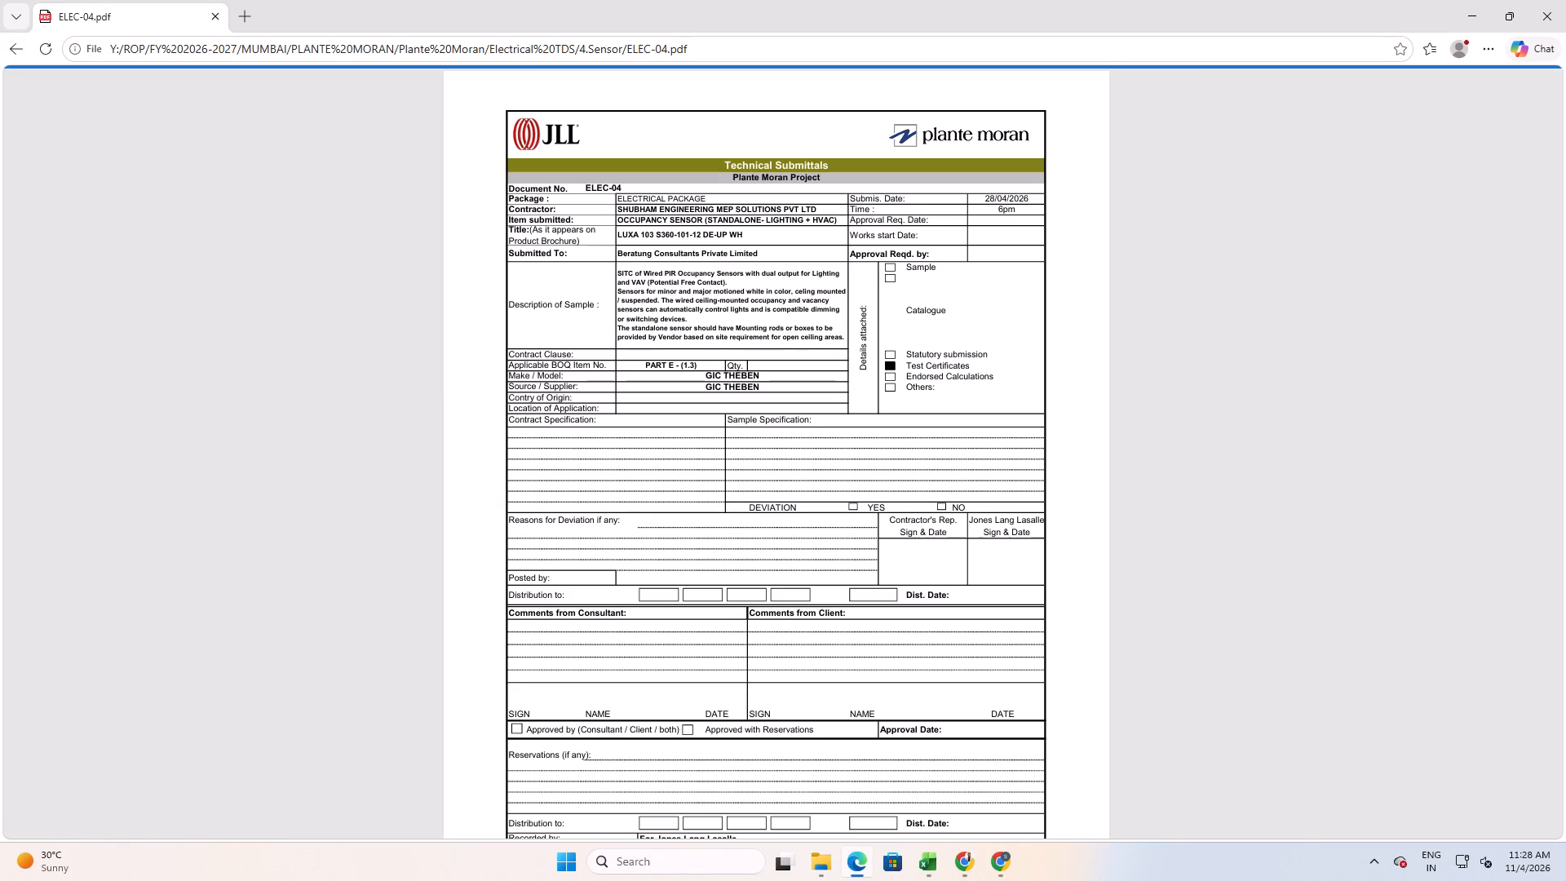
scroll(919, 391, down, 15)
scroll(877, 483, up, 6)
scroll(871, 489, down, 7)
click(1565, 0)
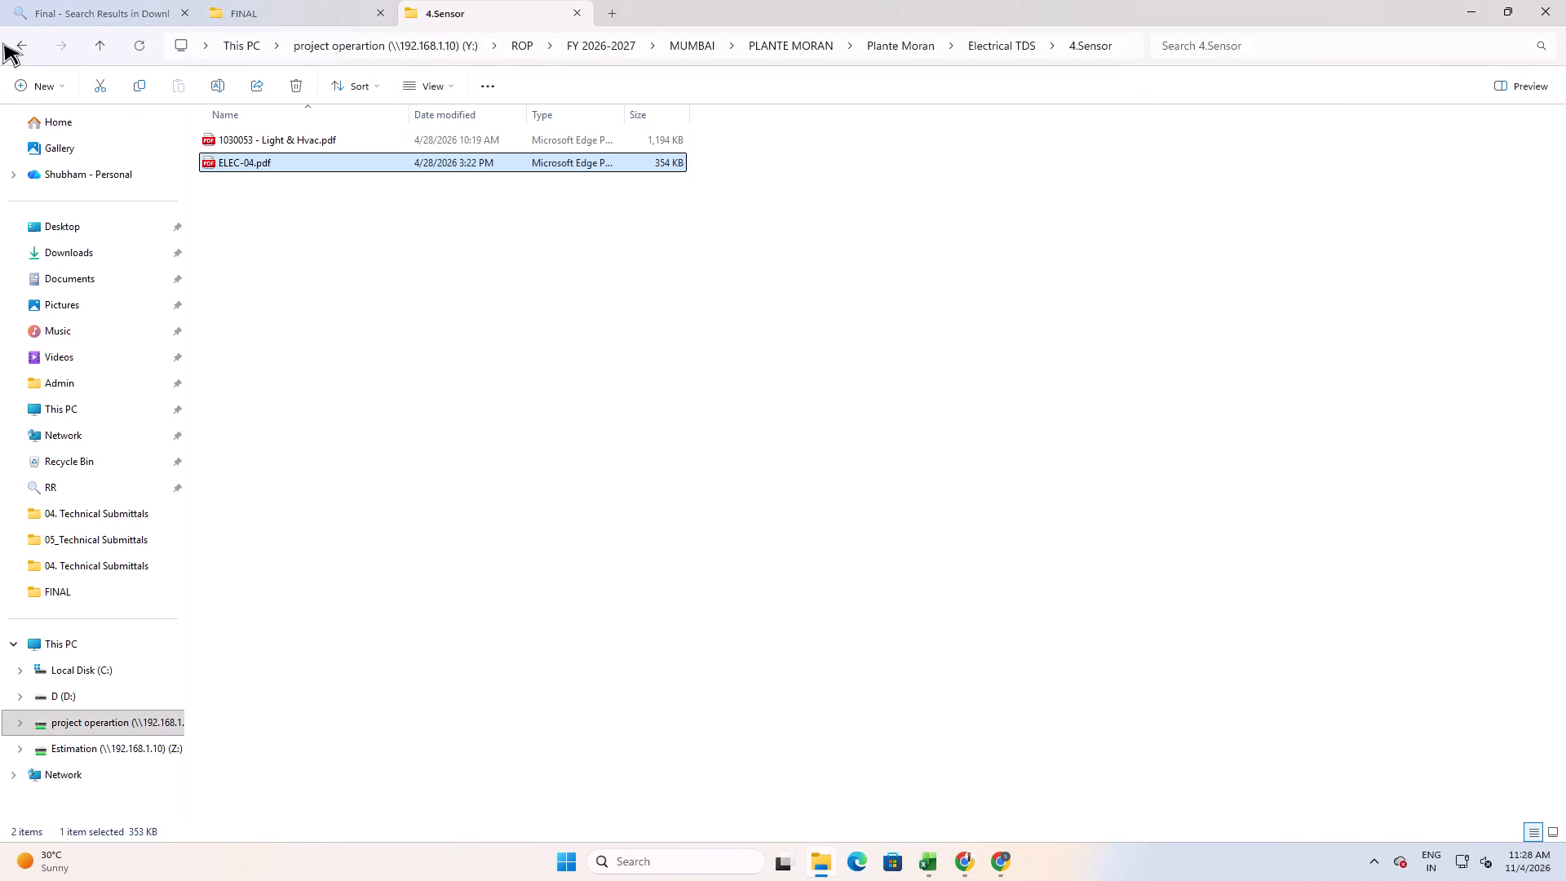
Open the Plante Moran TDS tracker from TDS APPROVED & COMMENTS and examine the occupancy sensor's make, submission date and remarks.
click(14, 46)
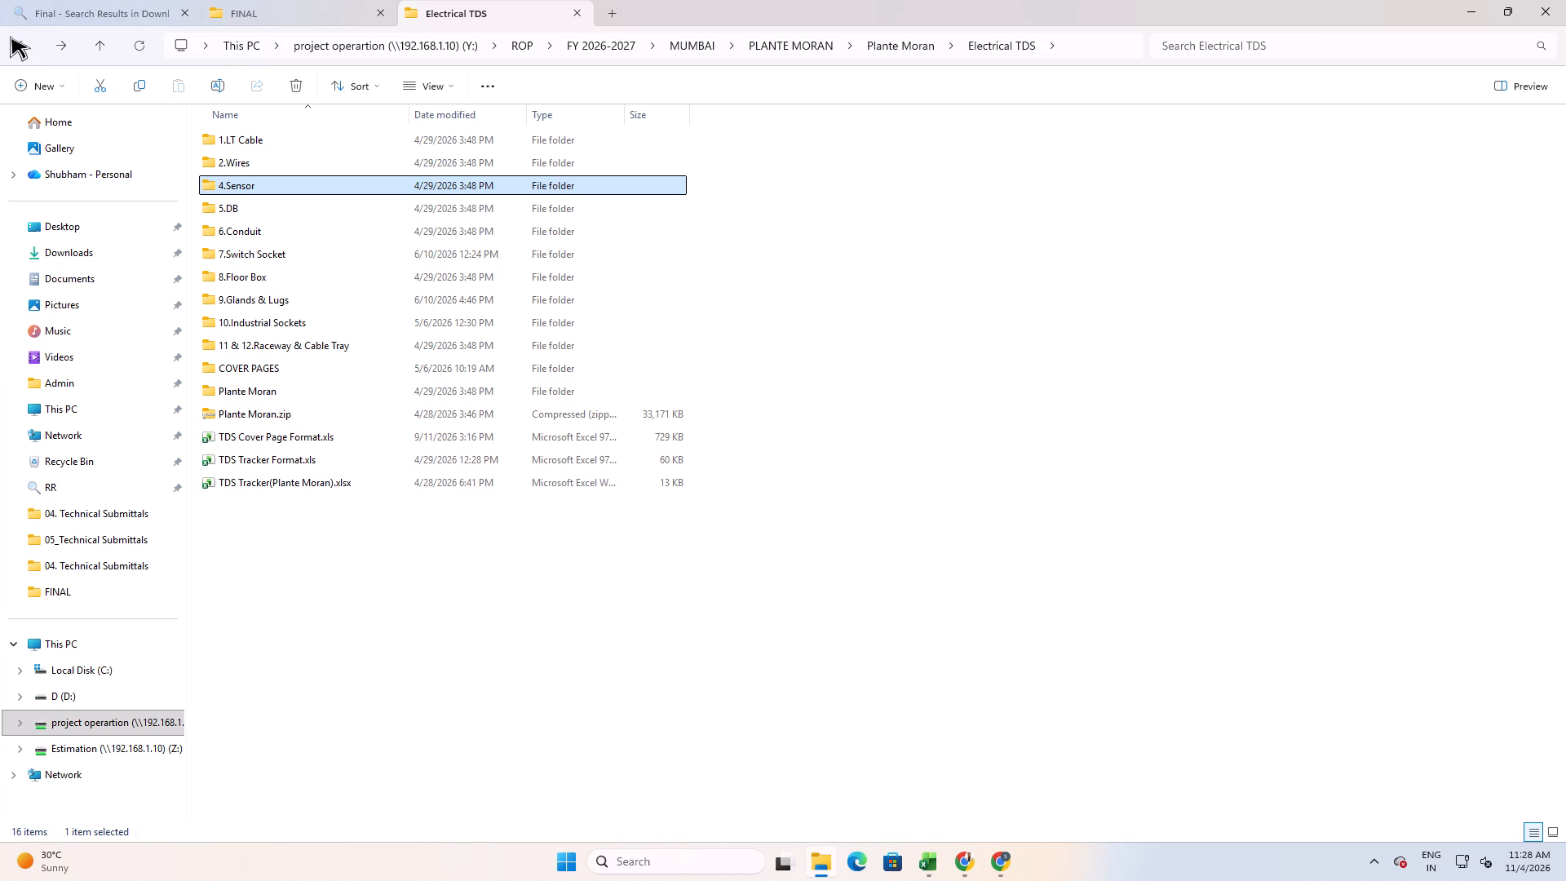
click(24, 55)
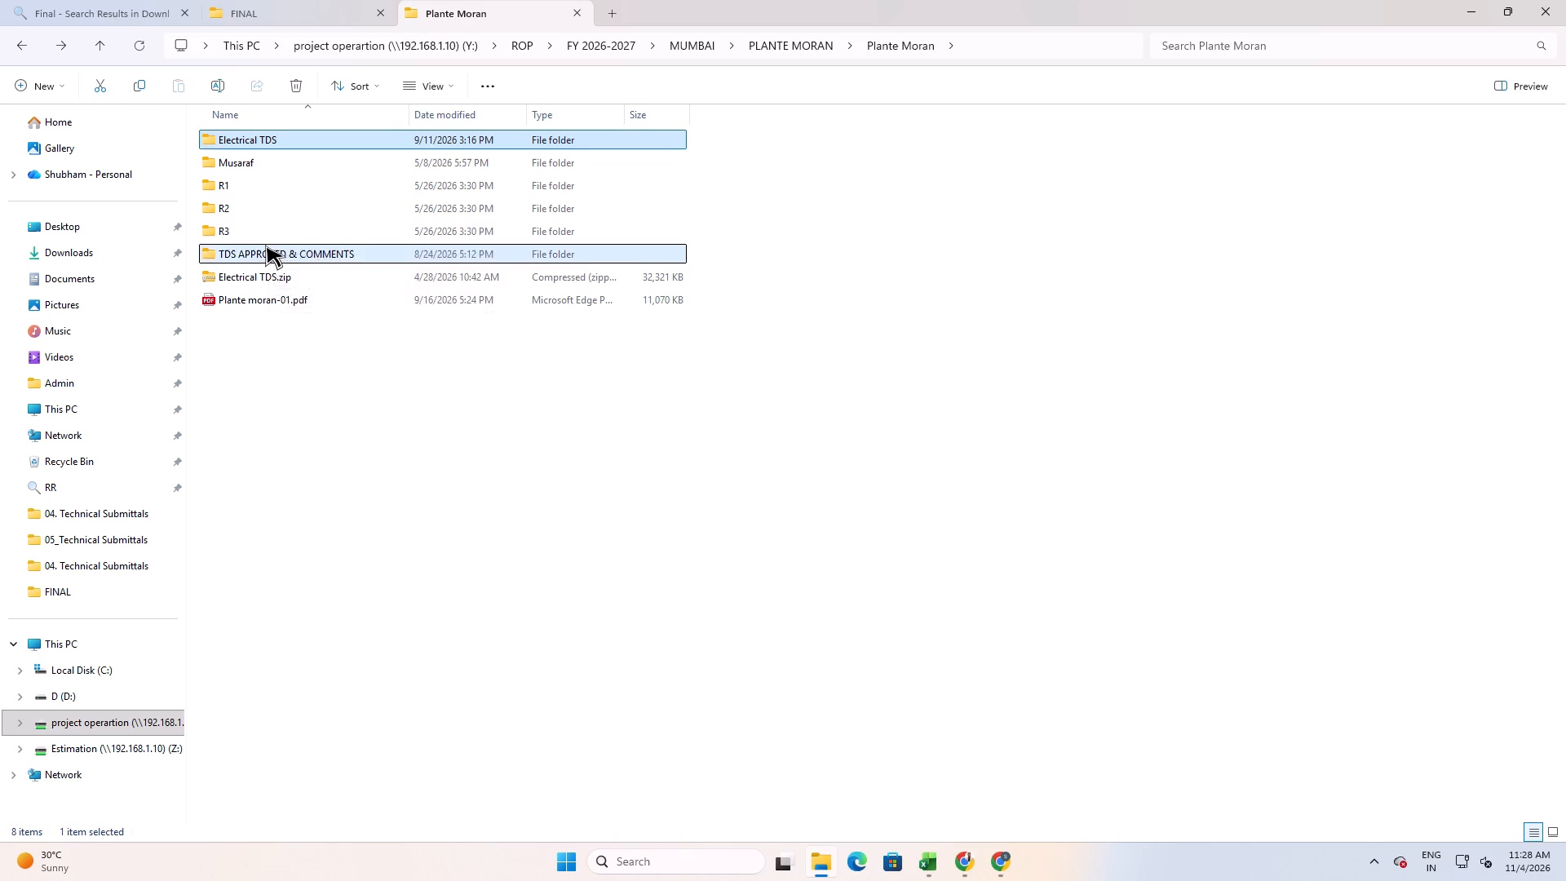
double_click(265, 245)
double_click(285, 142)
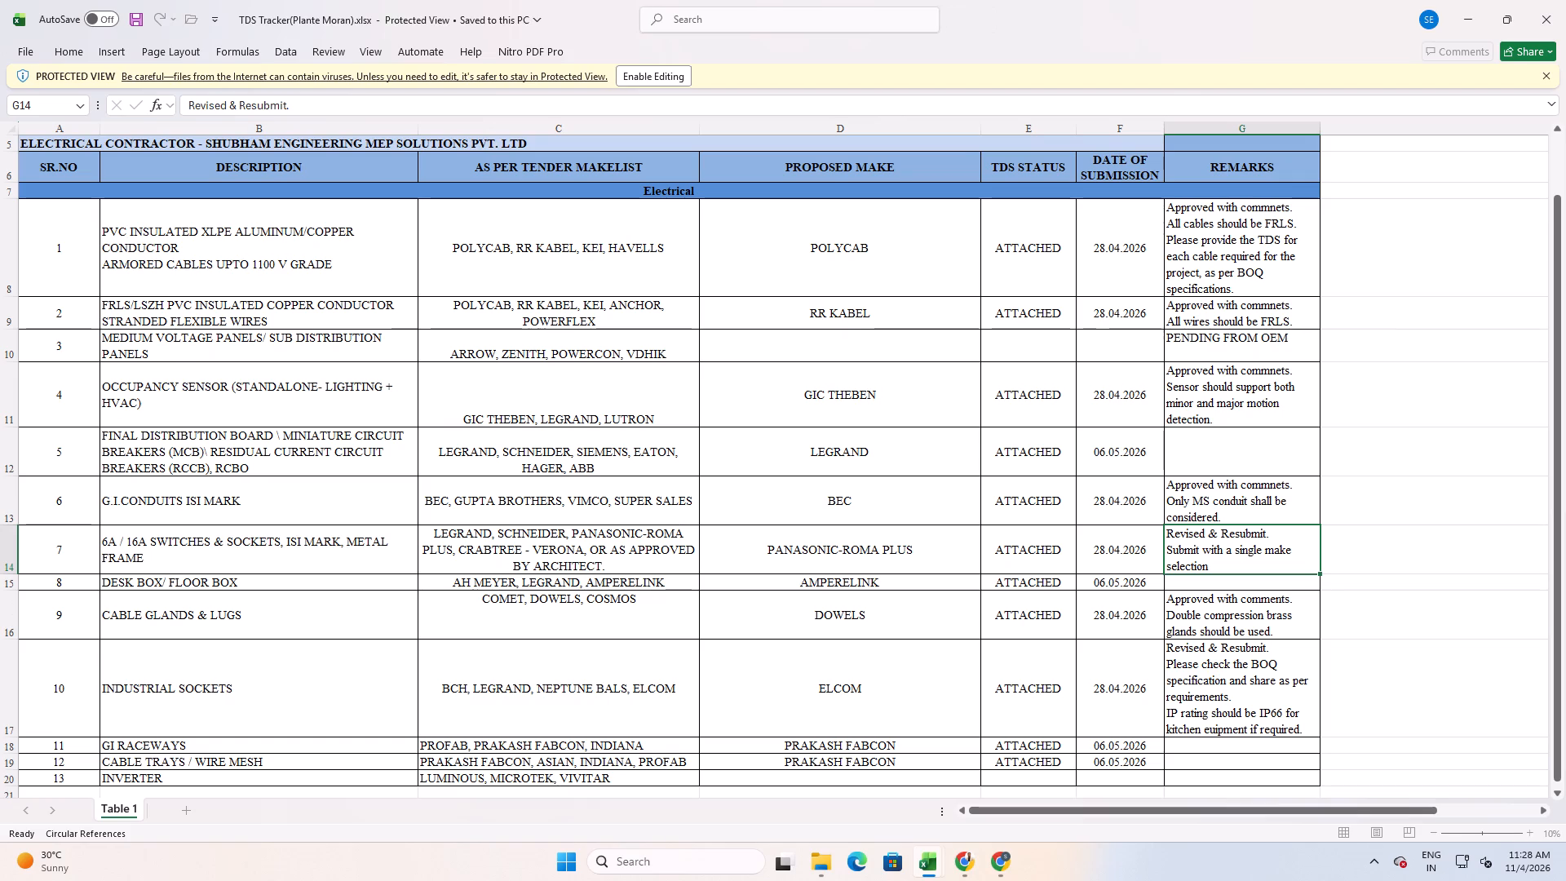
scroll(383, 552, down, 2)
scroll(383, 552, up, 1)
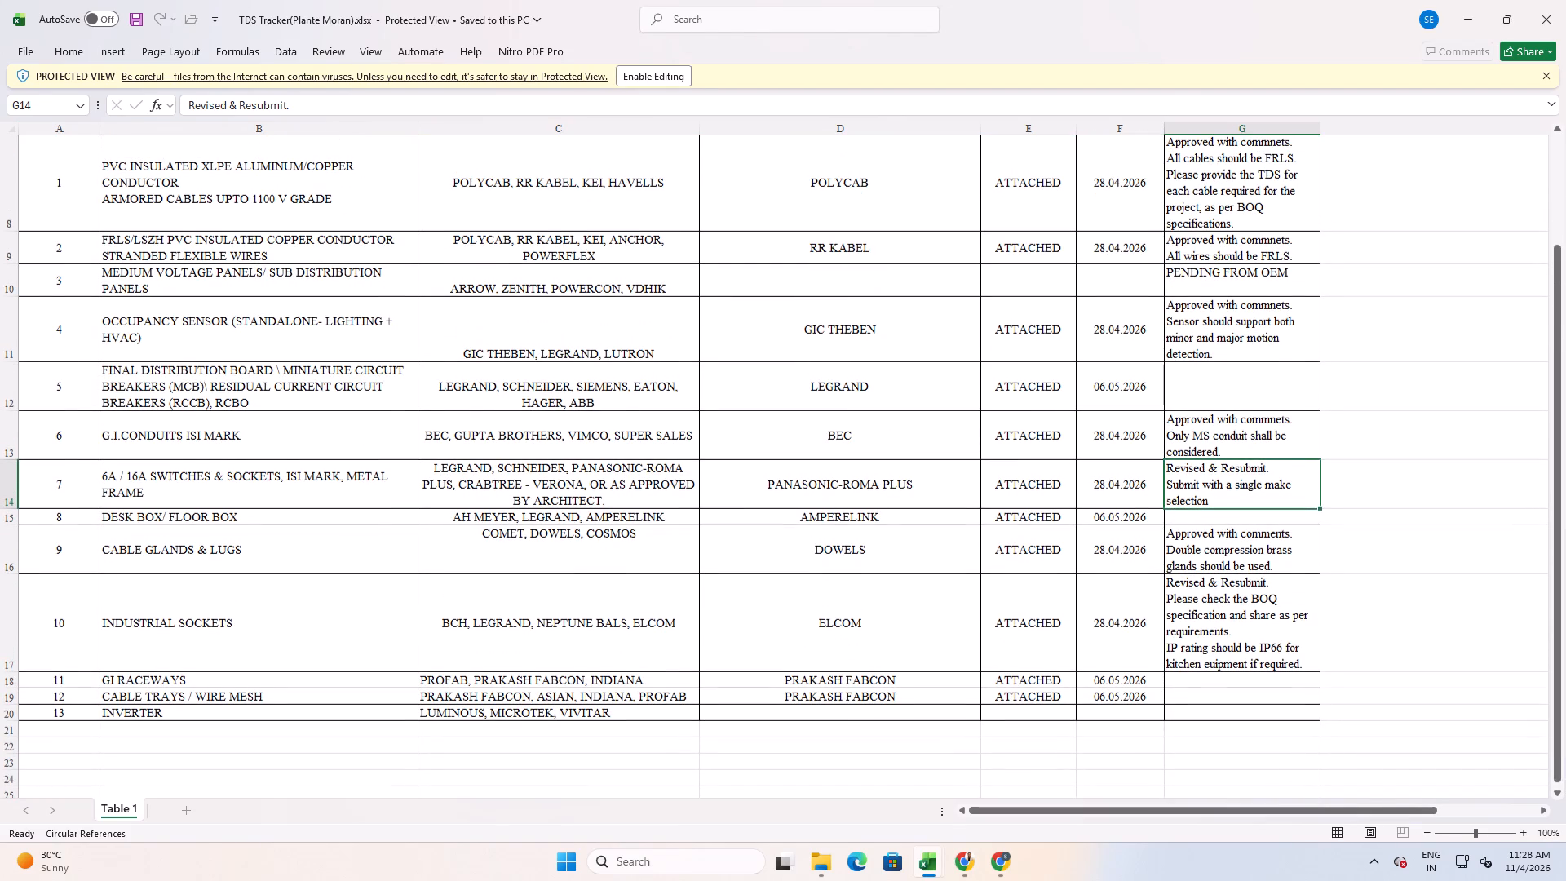
click(1109, 343)
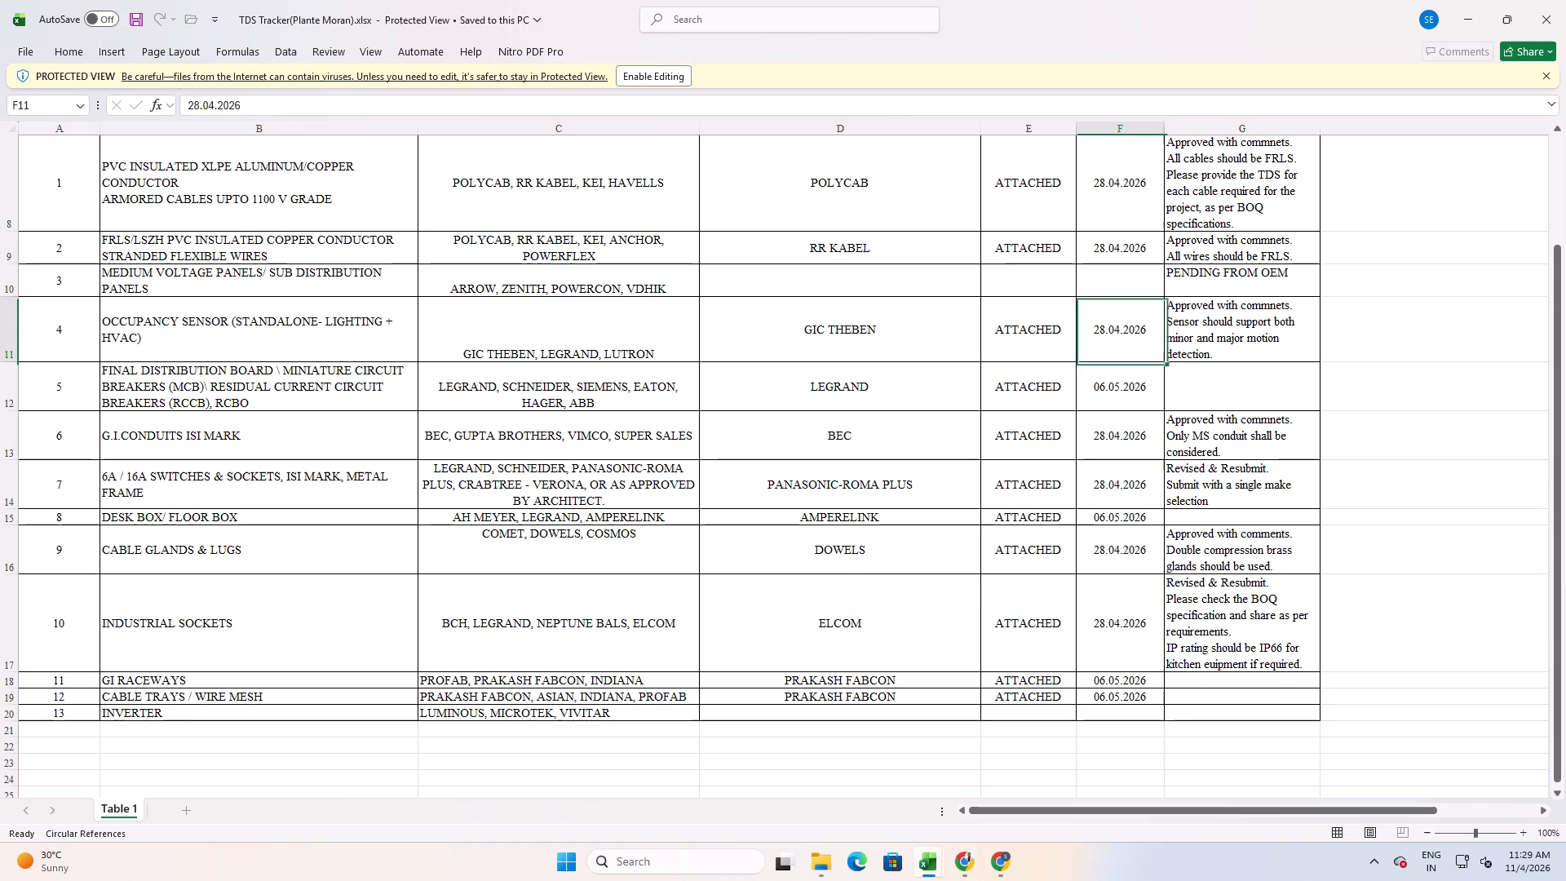
click(887, 349)
click(1230, 348)
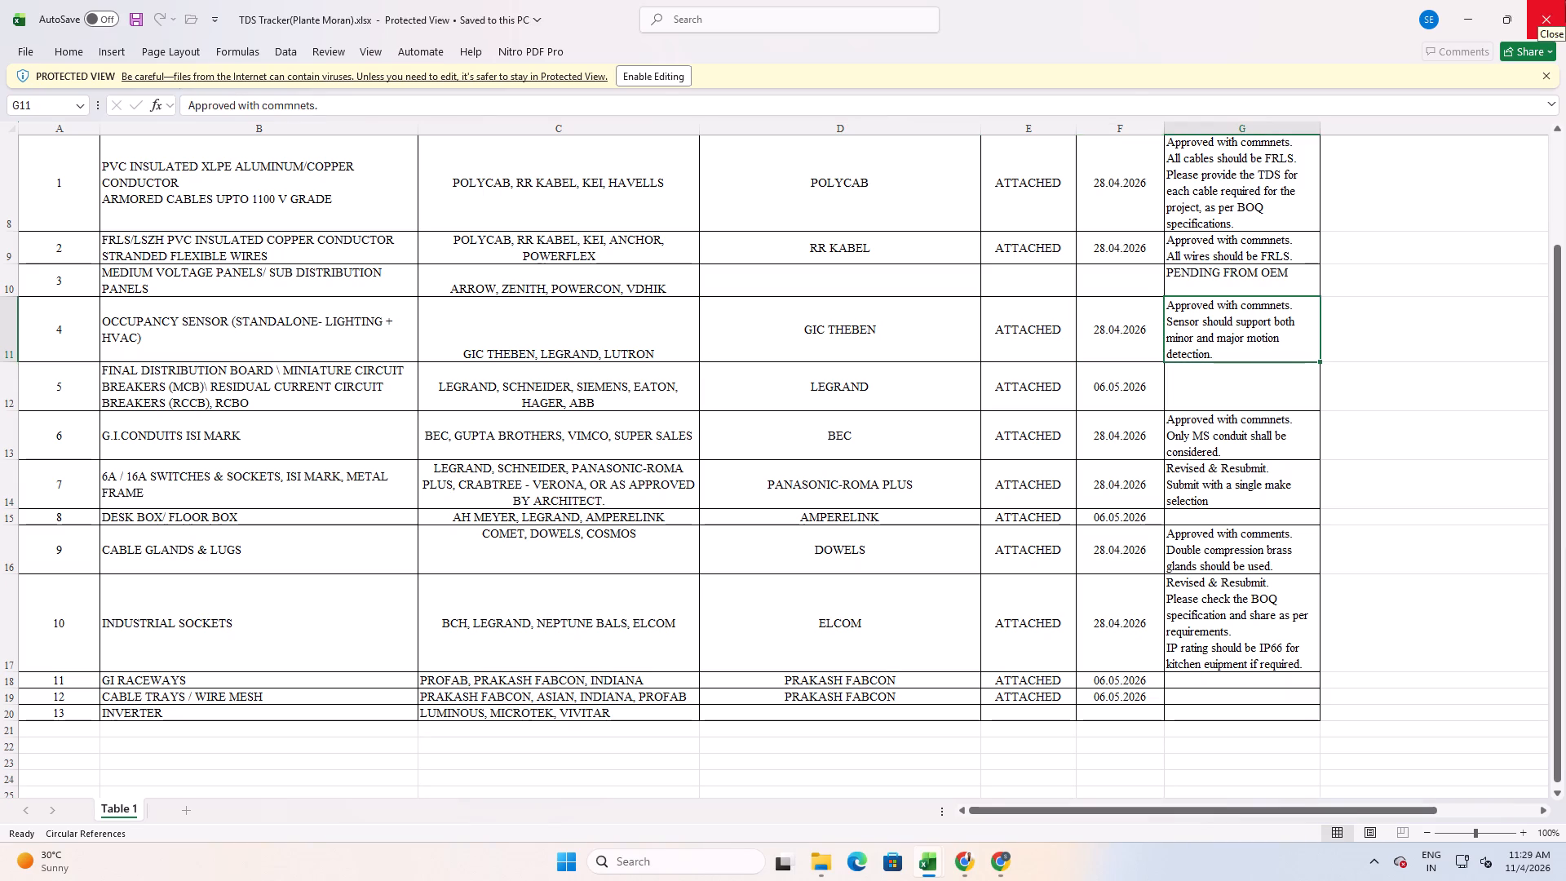
Close the TDS tracker and examine the section 21 heading and its neighbouring rows in the addendum BOQ.
click(1565, 0)
click(332, 521)
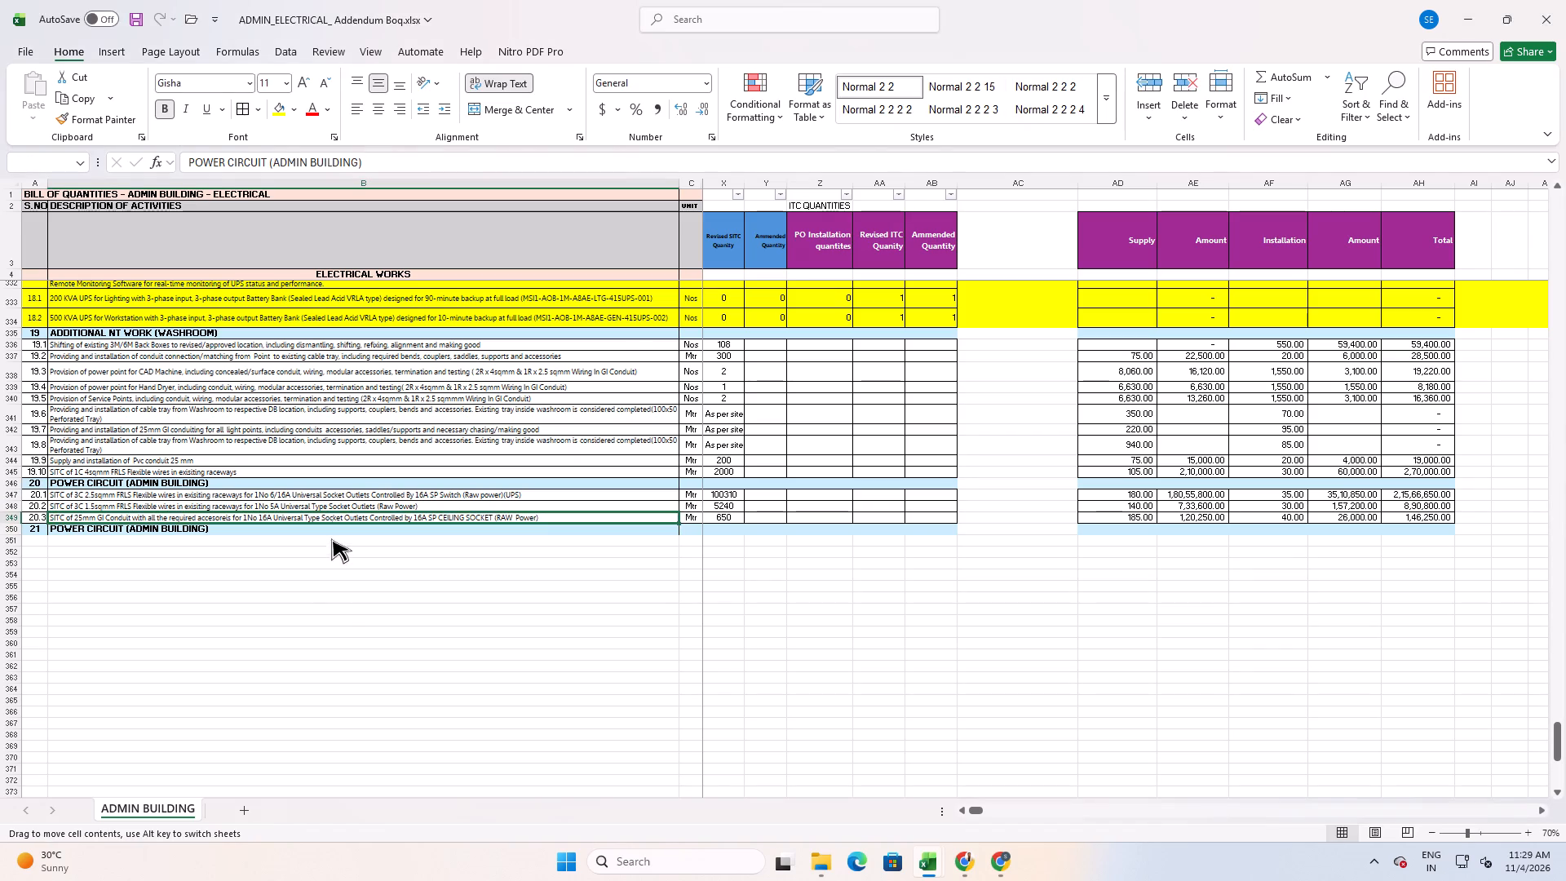
click(330, 604)
click(918, 349)
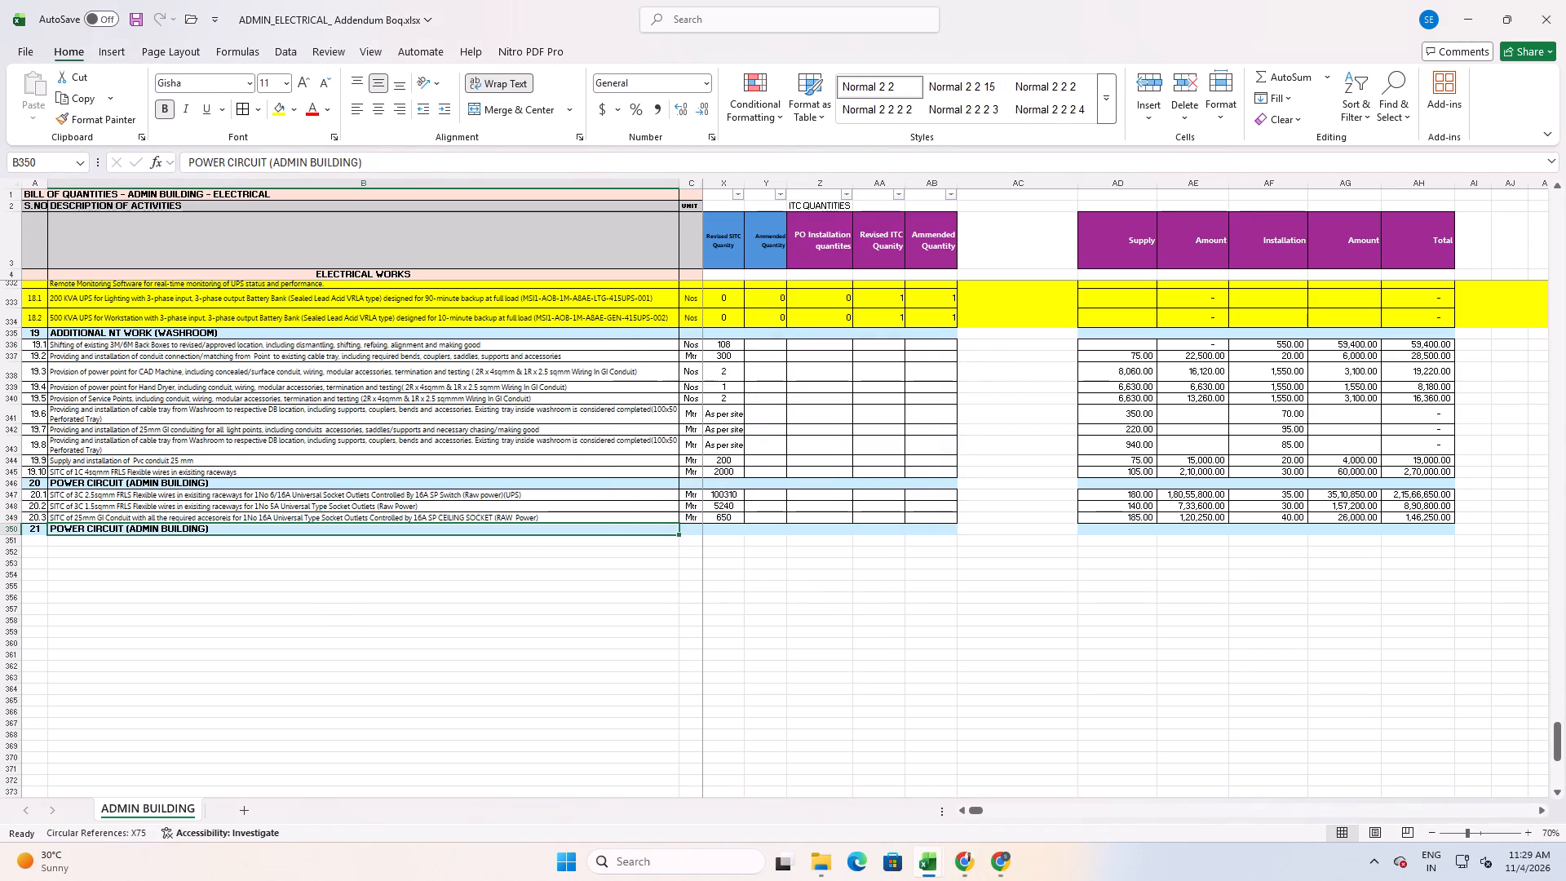
click(418, 420)
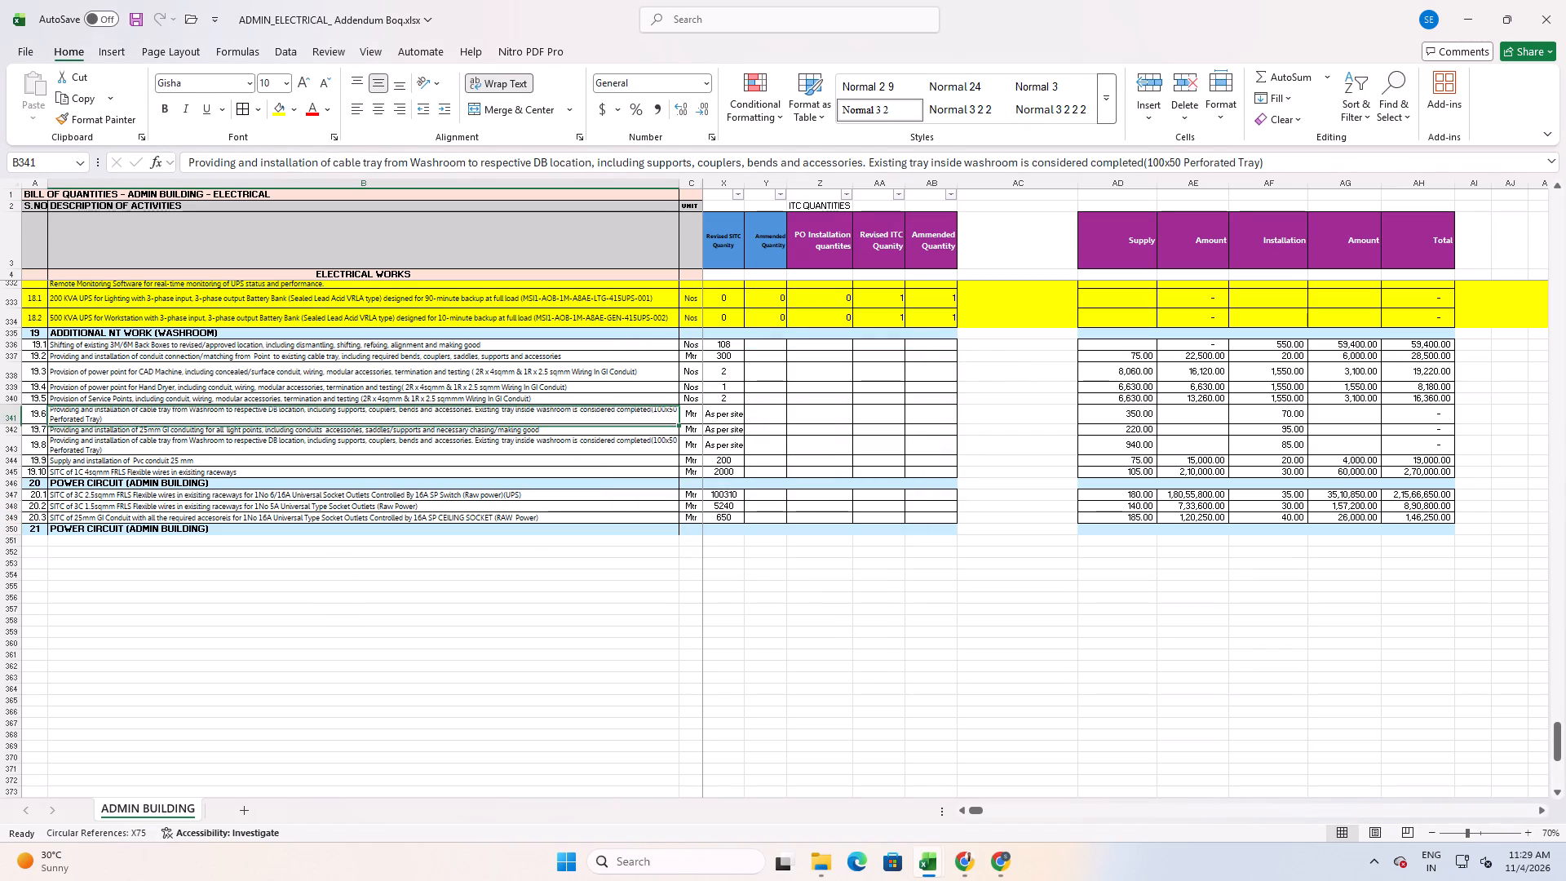
click(14, 542)
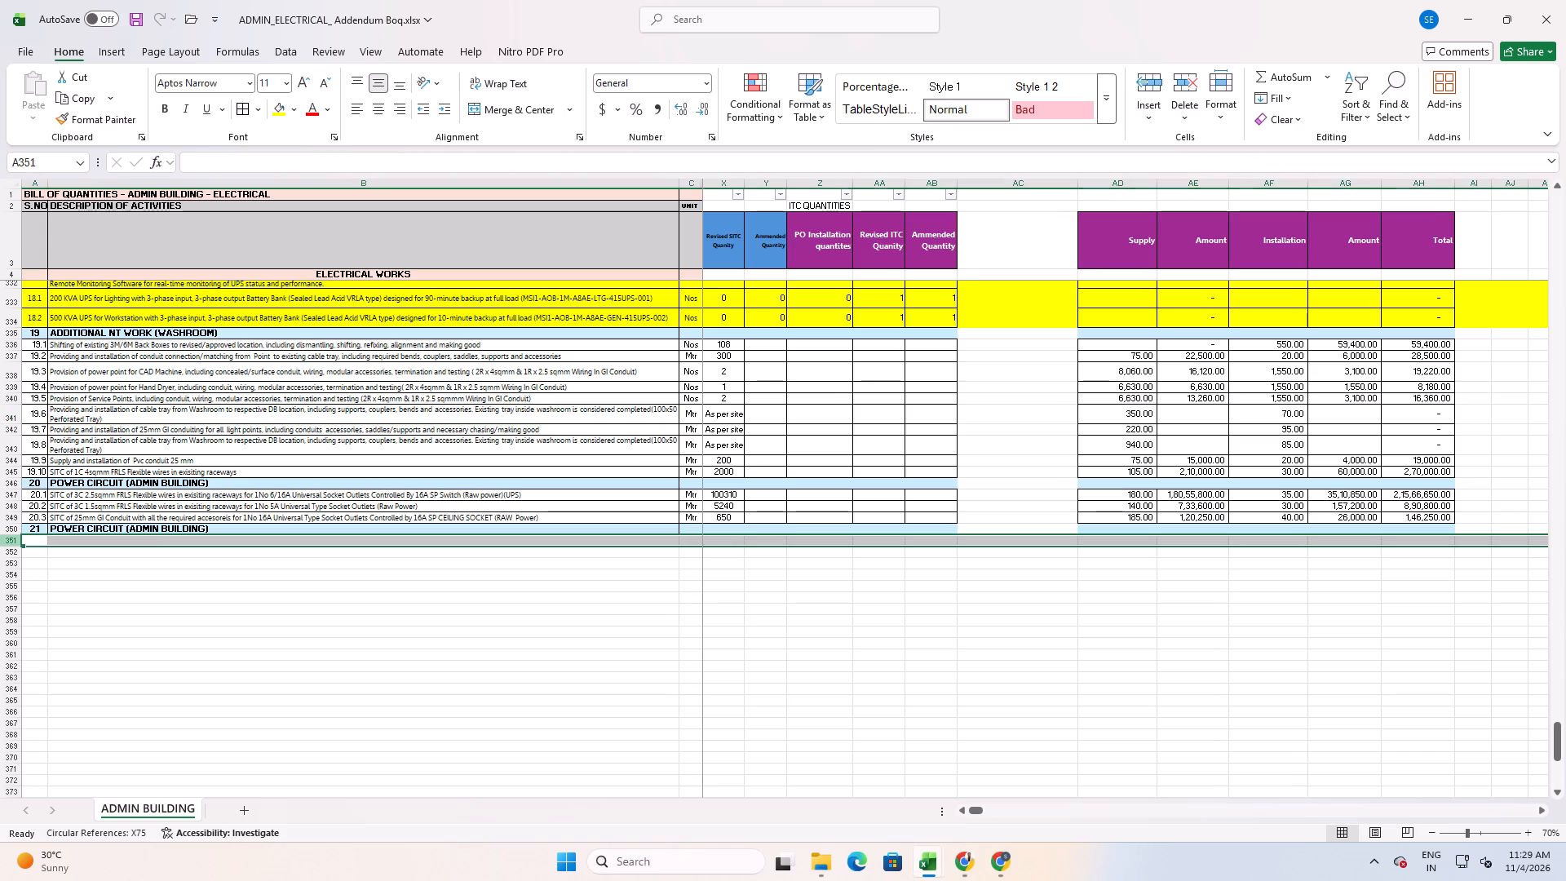
double_click(104, 526)
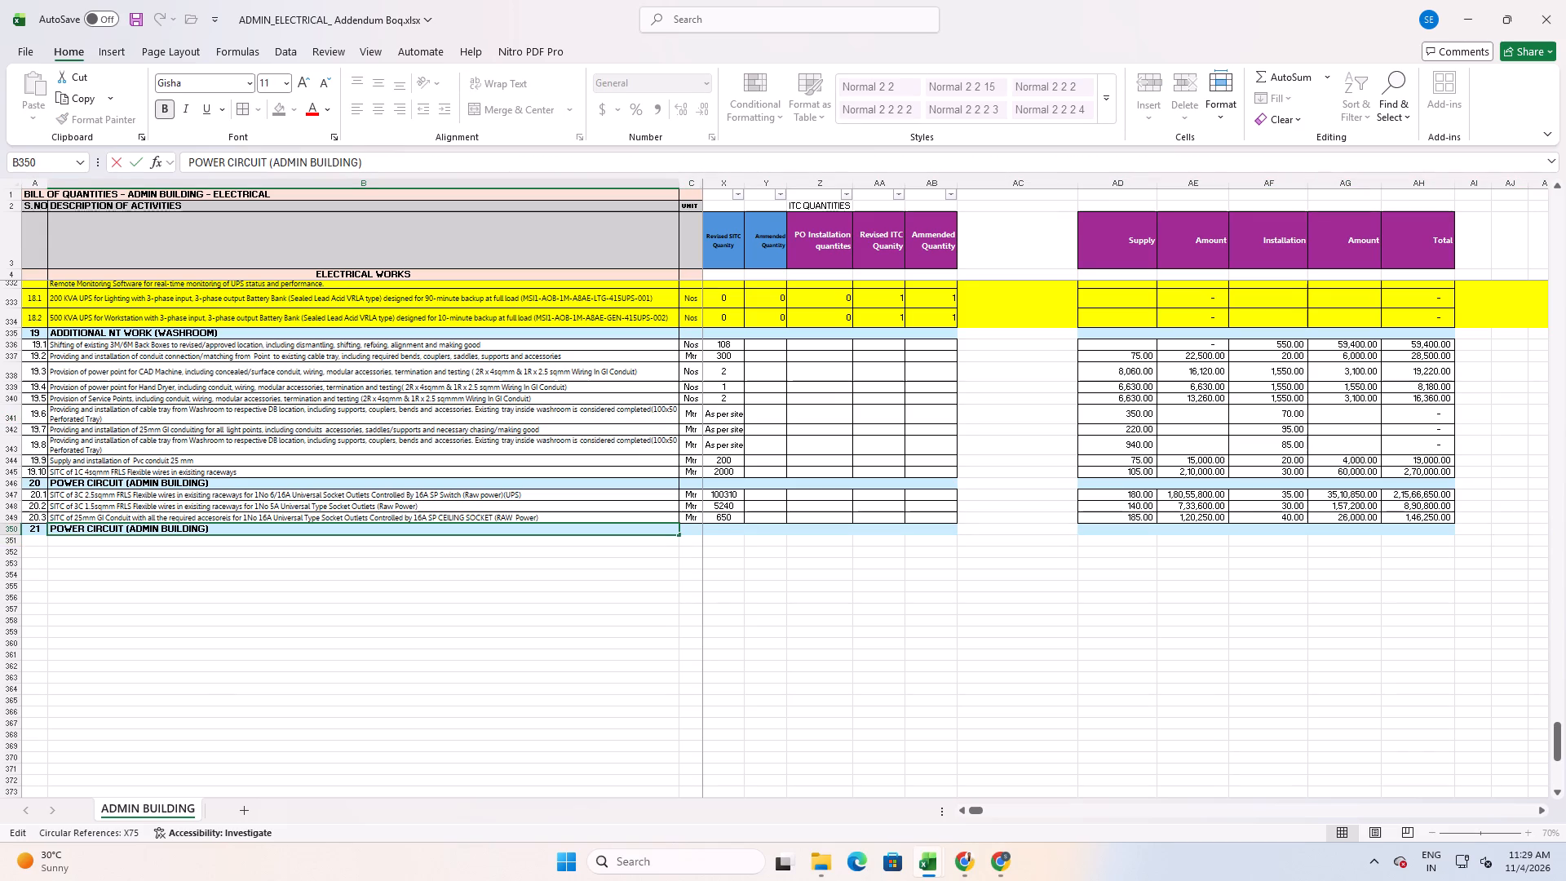
click(187, 571)
Switch from the addendum BOQ to the TDS APPROVED & COMMENTS folder window.
key(alt+Tab)
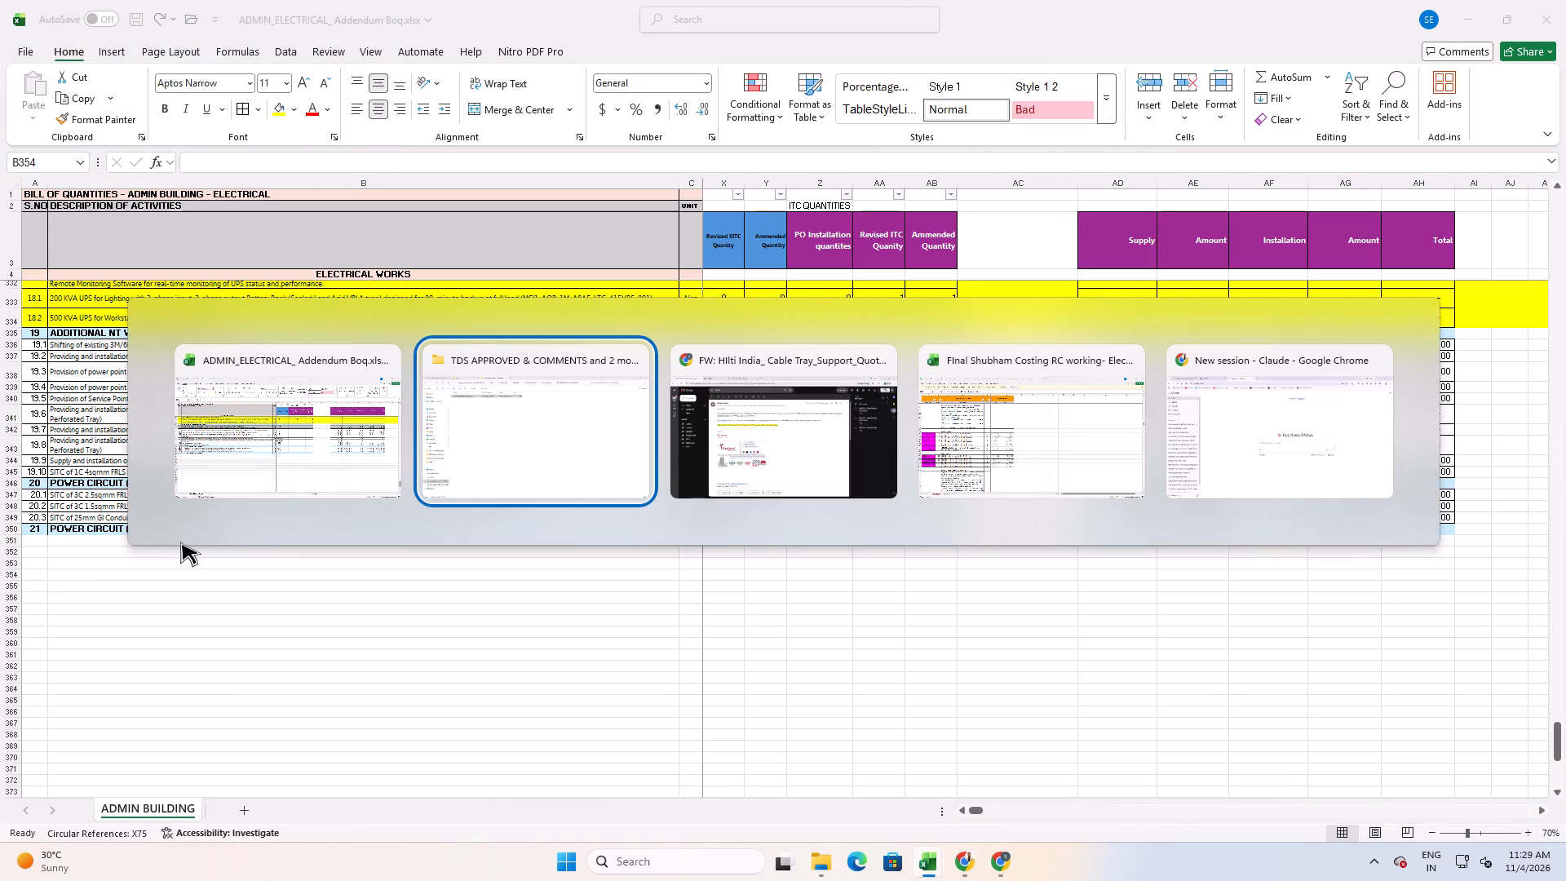
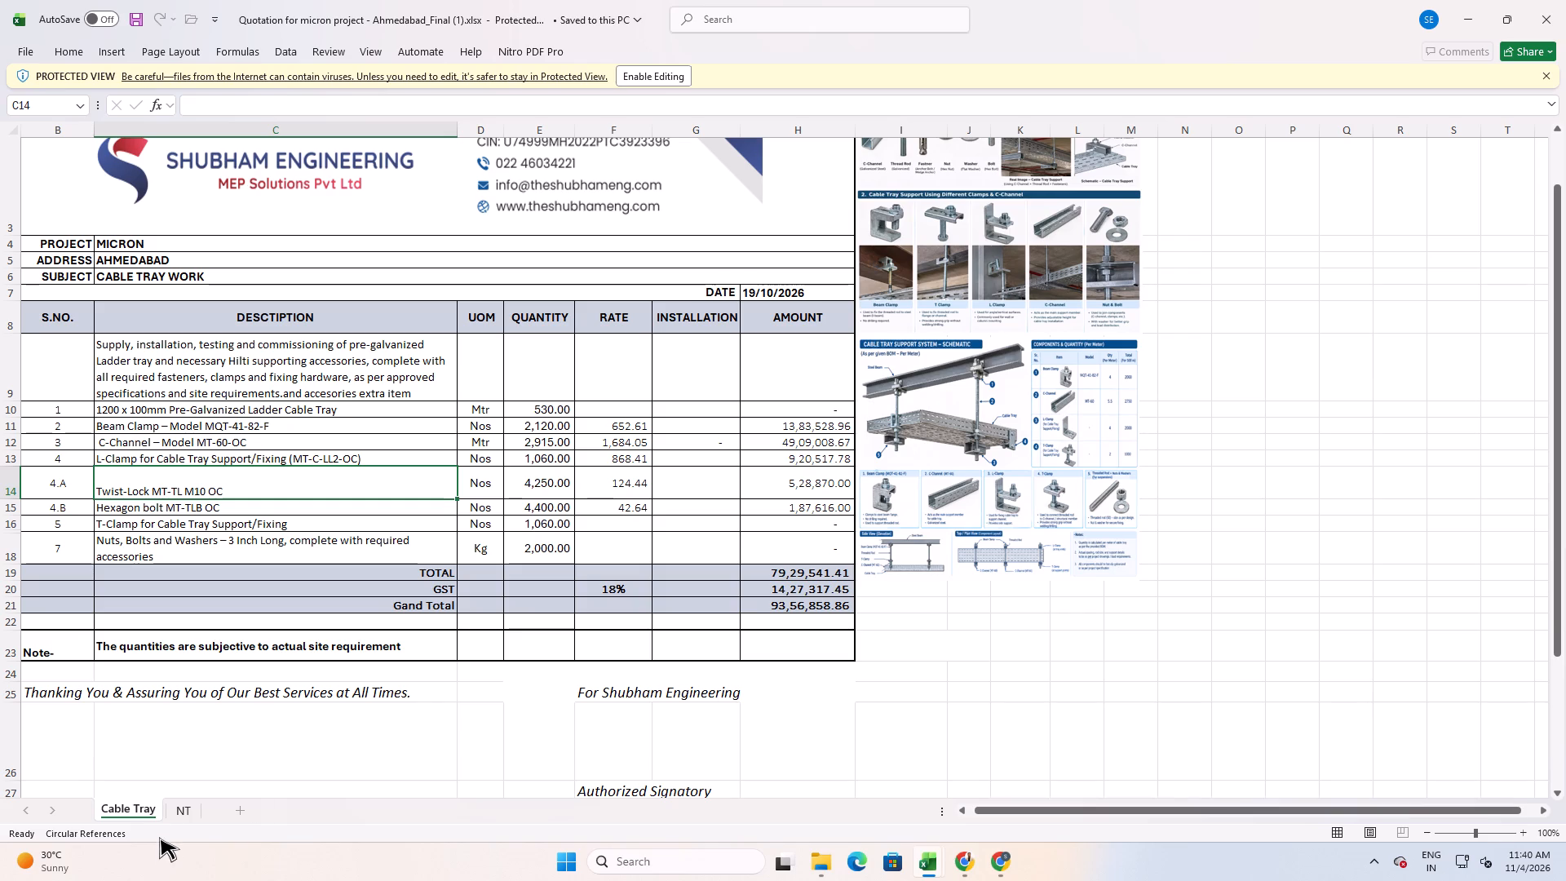
Examine the Hilti support item descriptions on the NT sheet of the Micron Ahmedabad quotation, comparing them with the Cable Tray sheet.
click(175, 804)
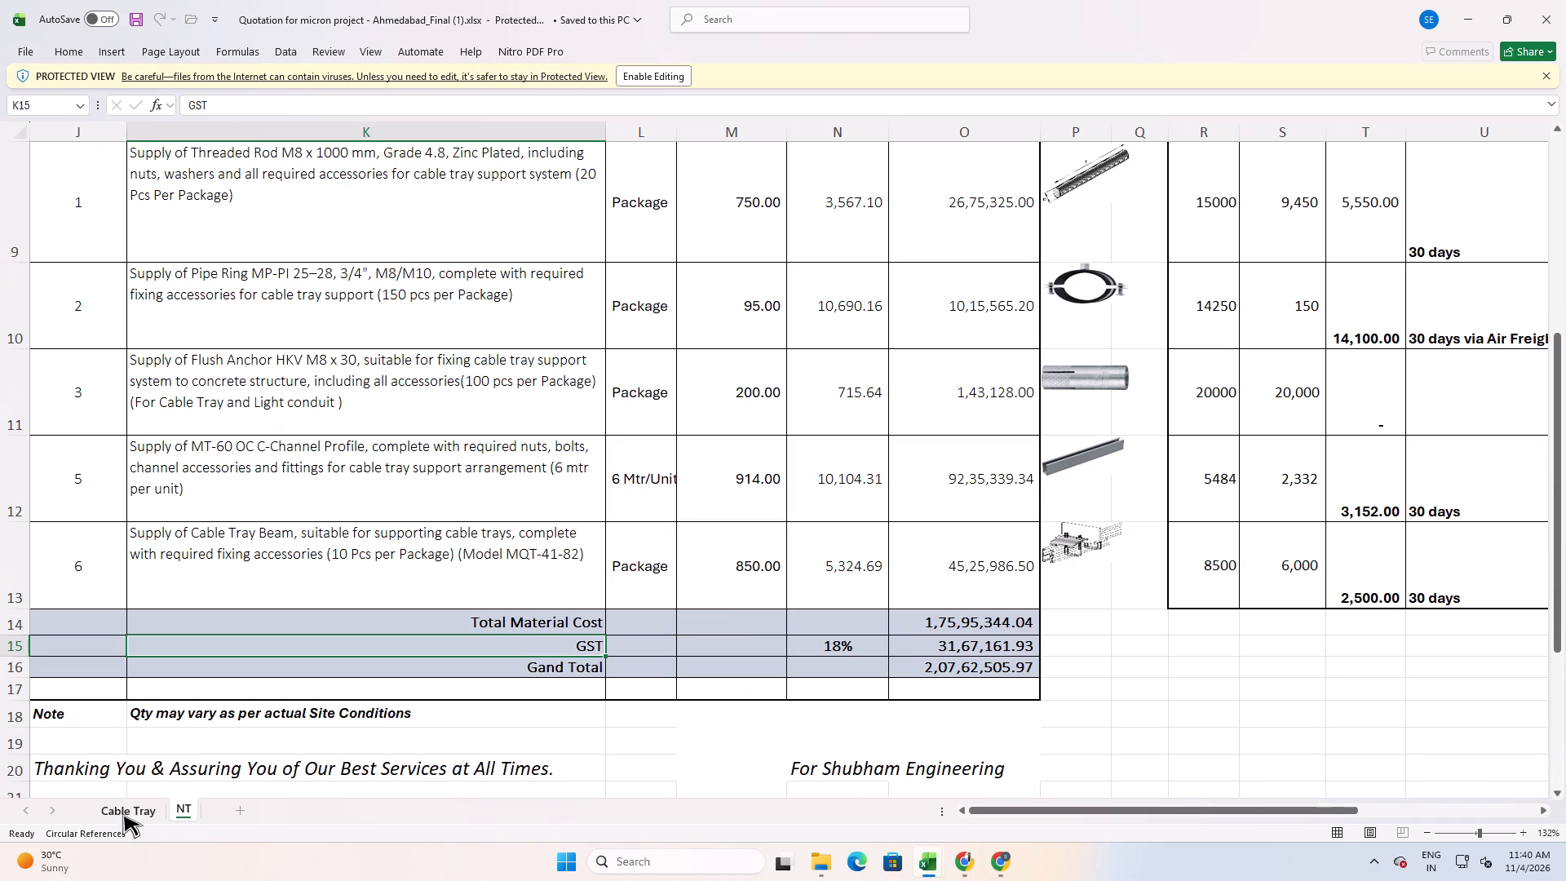
ctrl+scroll(250, 714, down, 3)
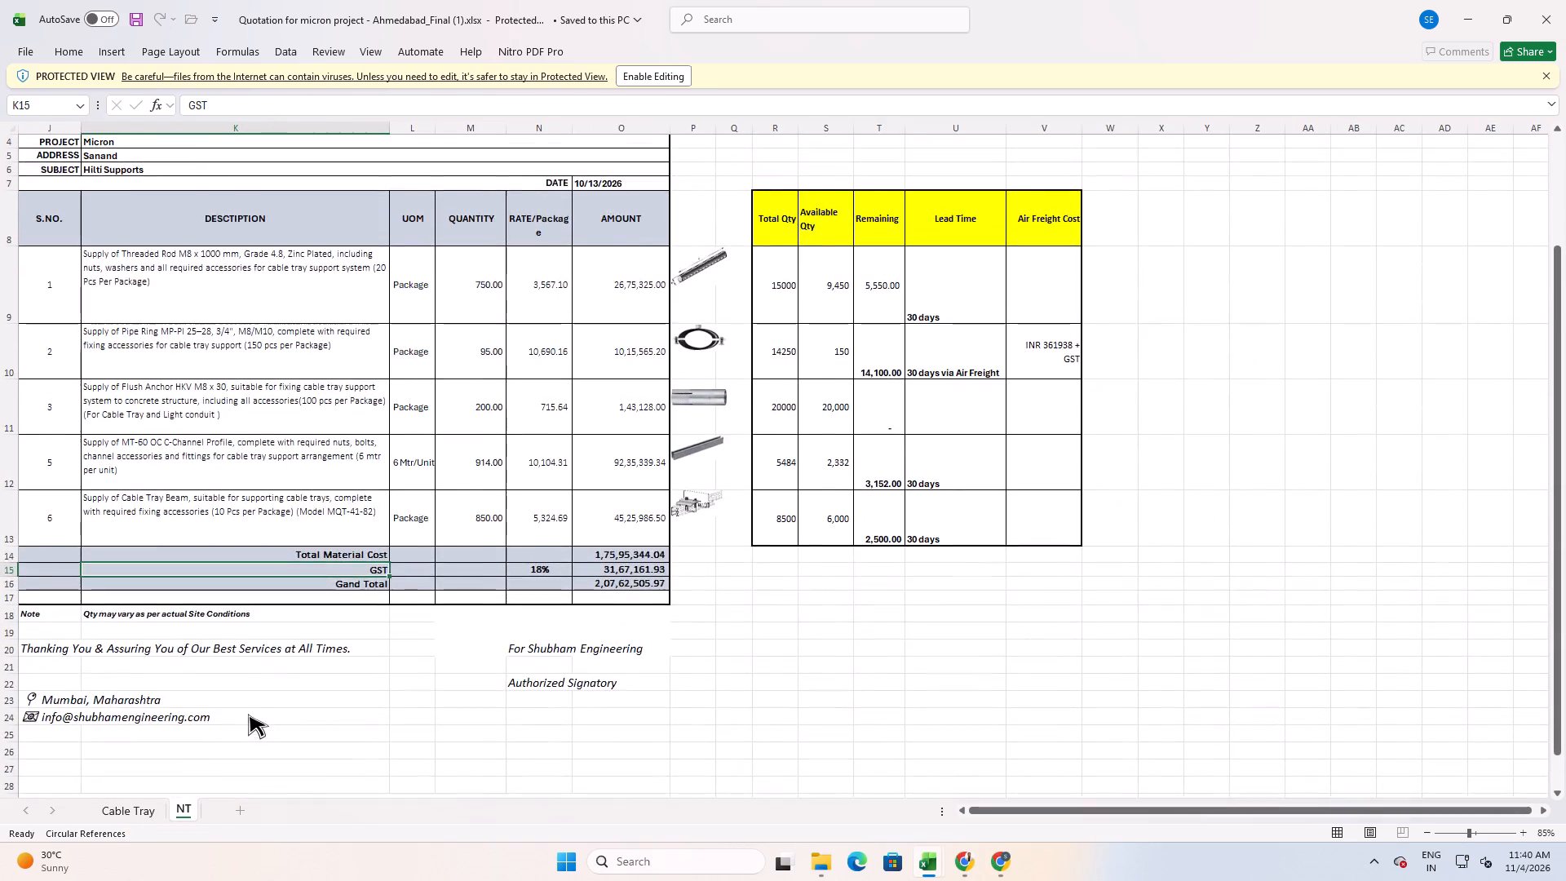
scroll(247, 714, up, 1)
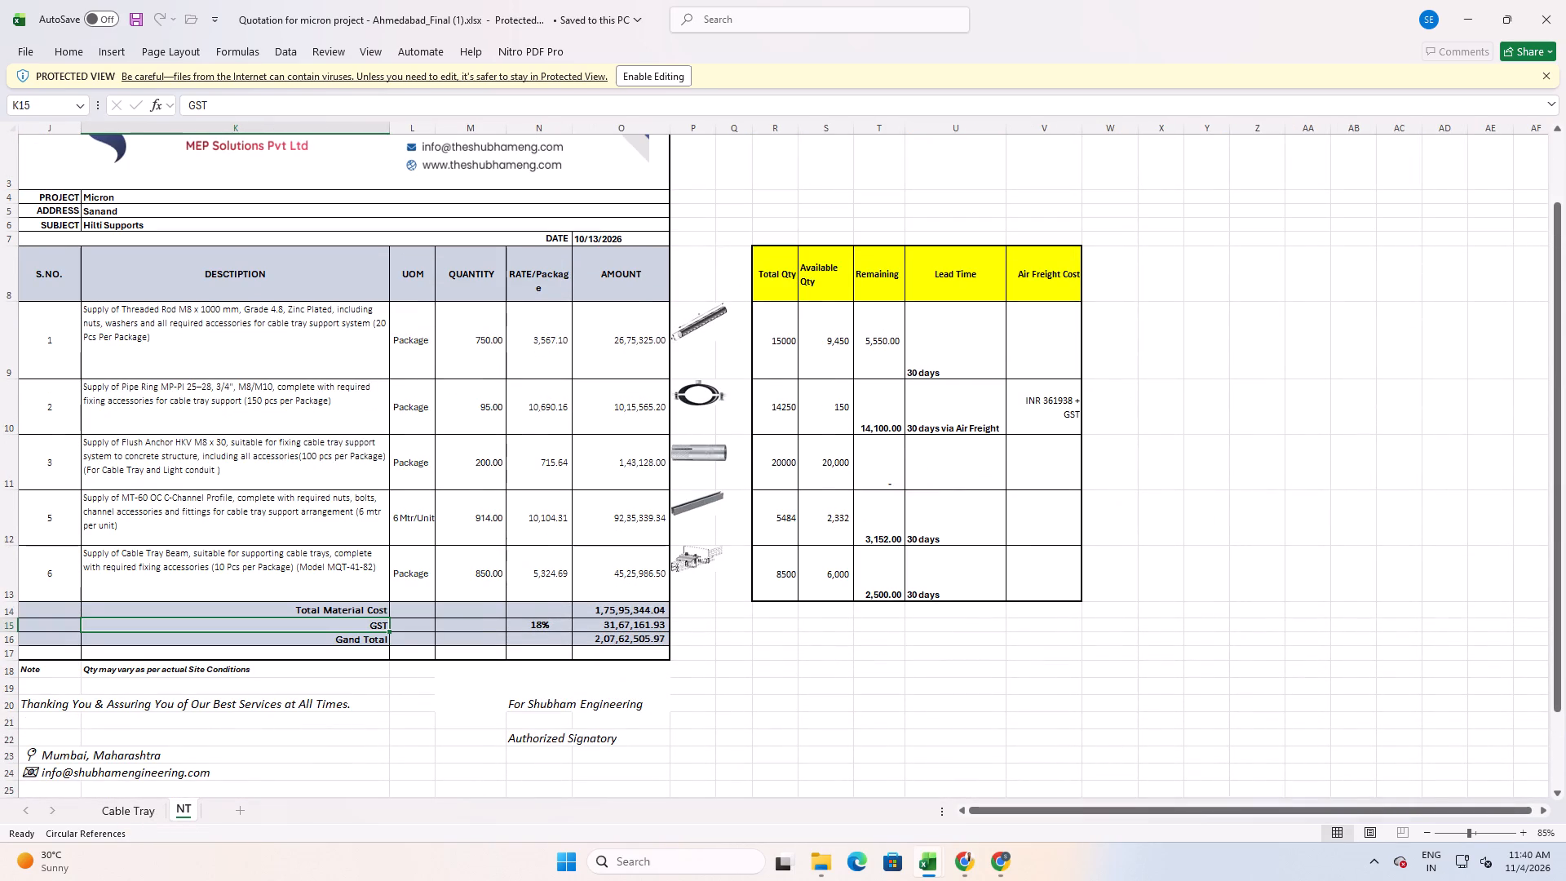
scroll(229, 711, up, 1)
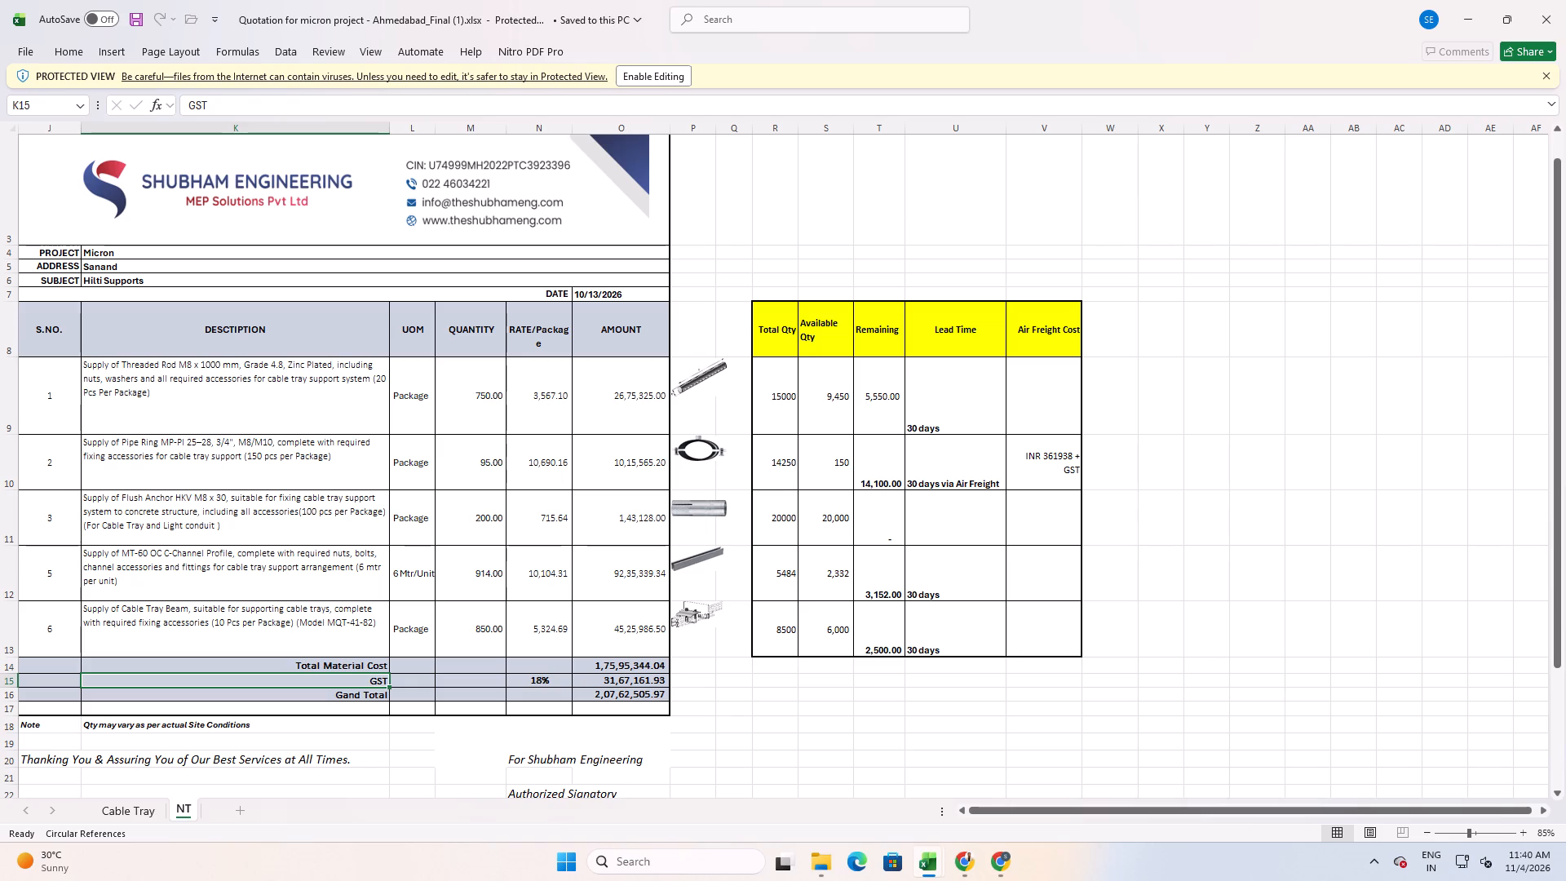
click(191, 600)
click(197, 578)
click(205, 547)
click(213, 520)
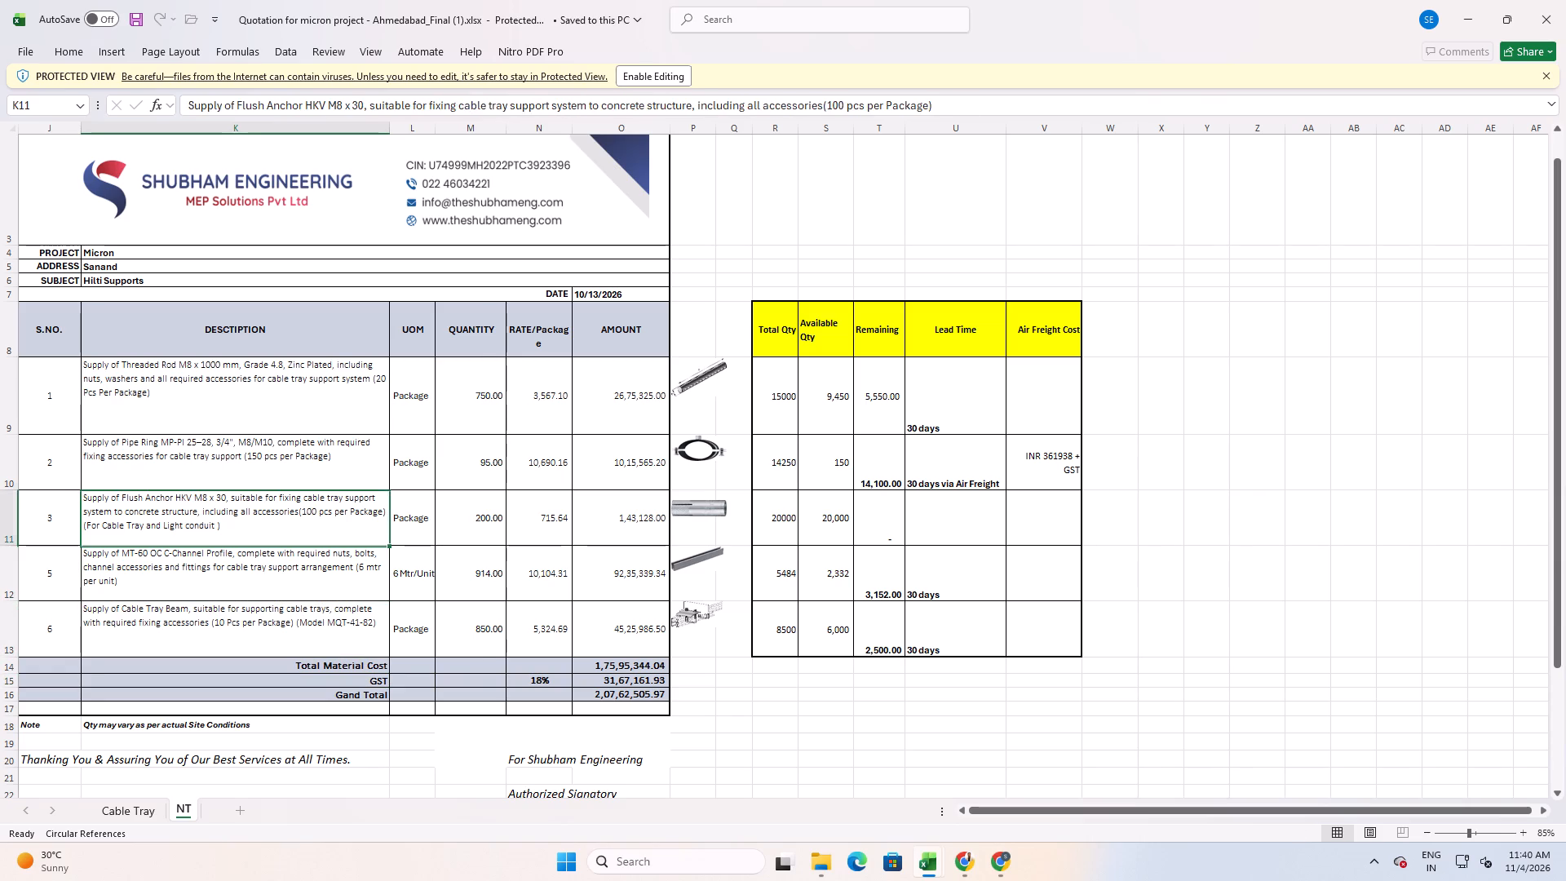
click(192, 458)
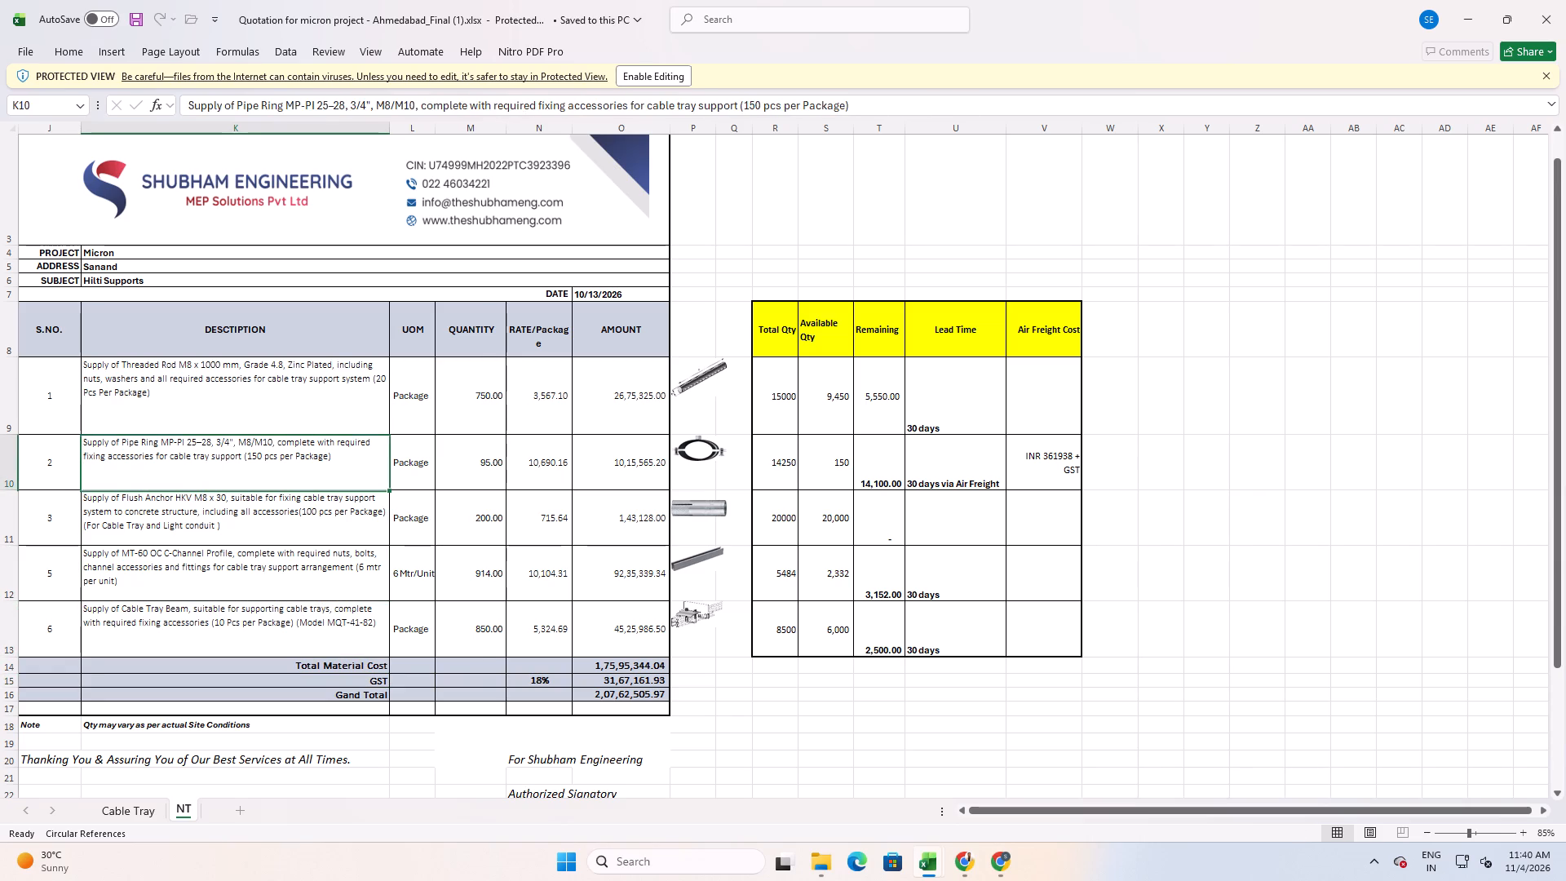
click(132, 817)
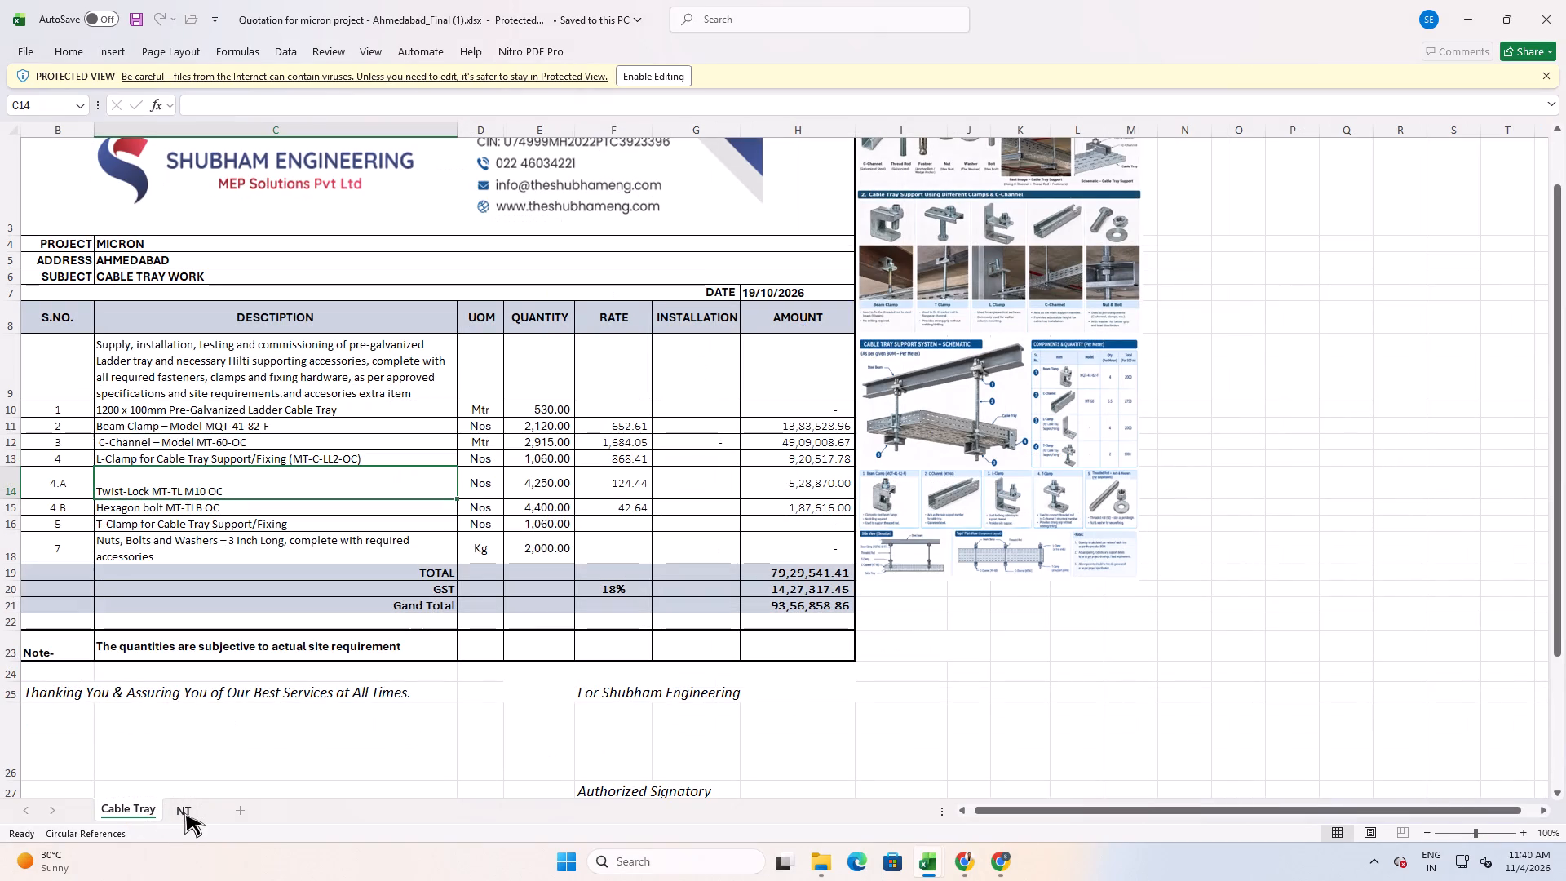
click(182, 812)
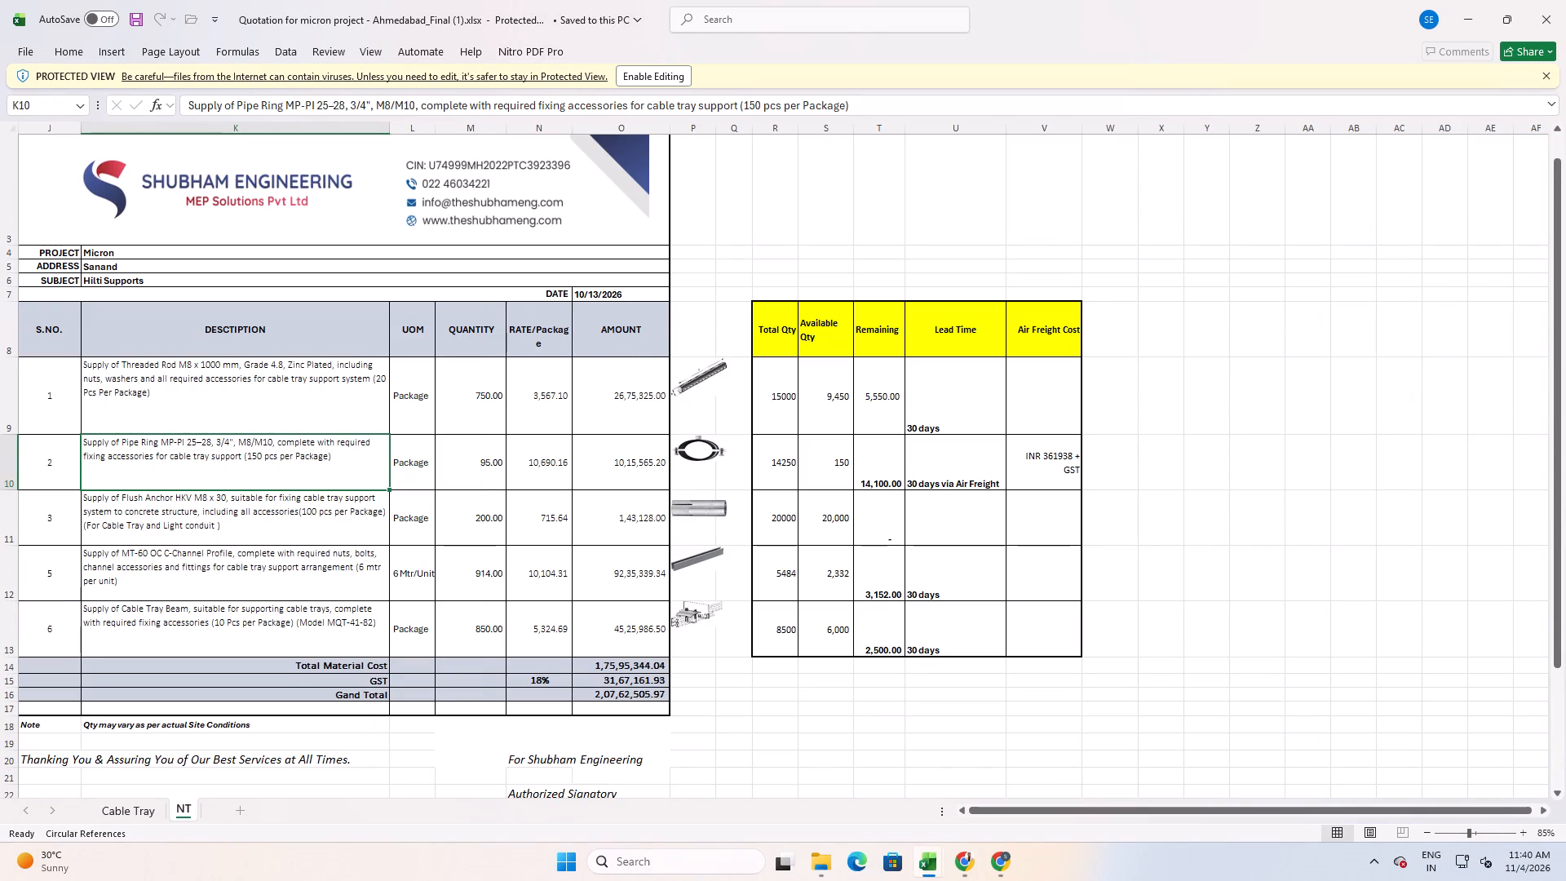
In the ADMIN_ELECTRICAL_ Addendum Boq workbook, rename the section 21 heading in B350 as HILTI SUPPORT (LOW SIDE BOQ).
key(alt+Tab)
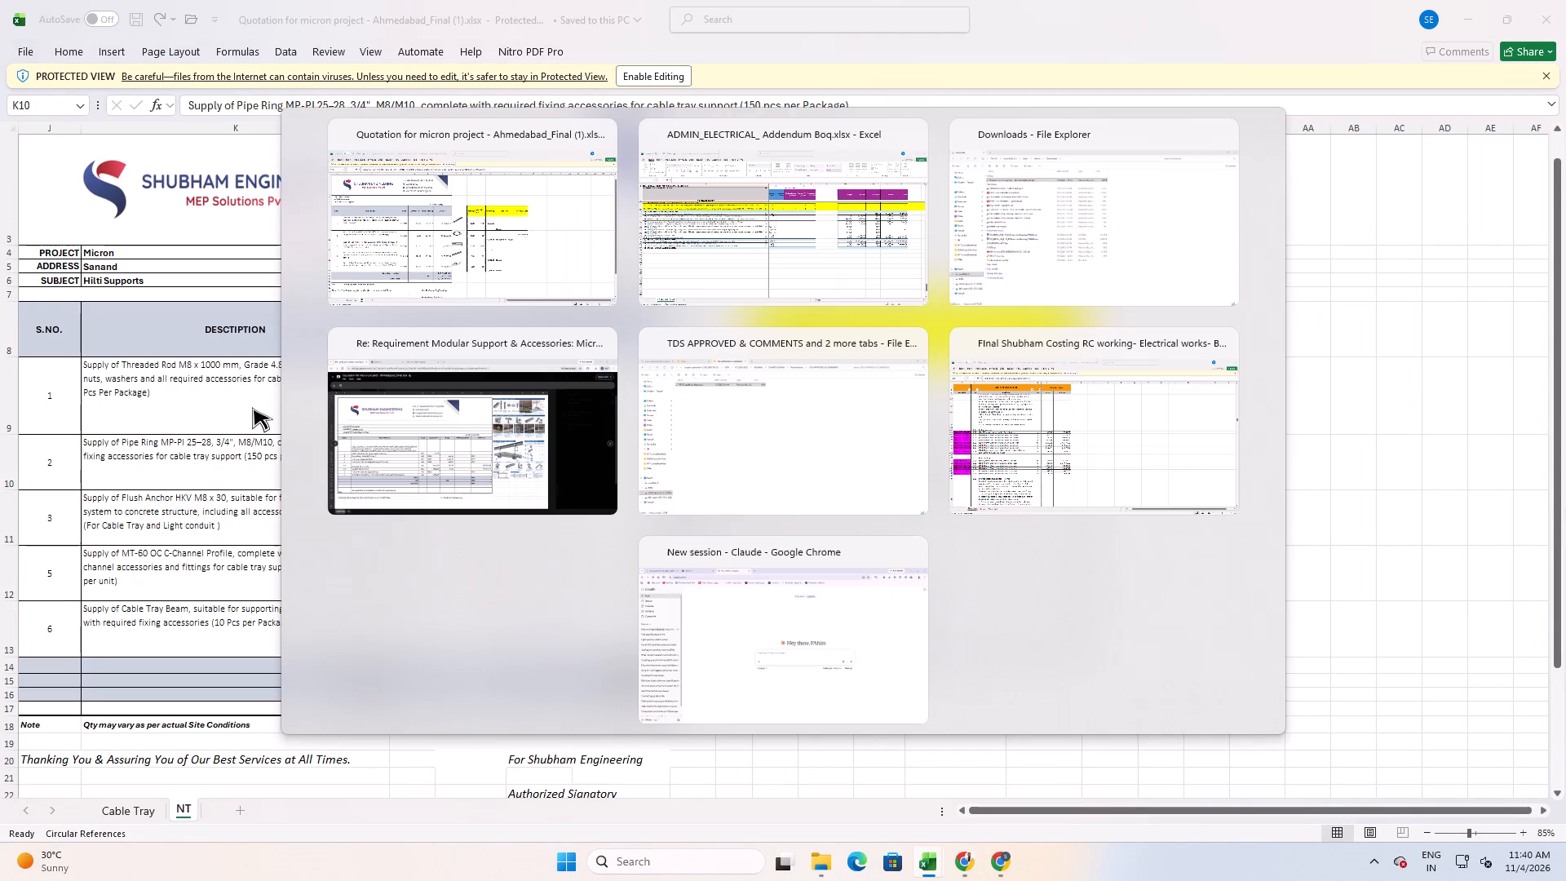
alt+click(210, 444)
key(alt+Tab)
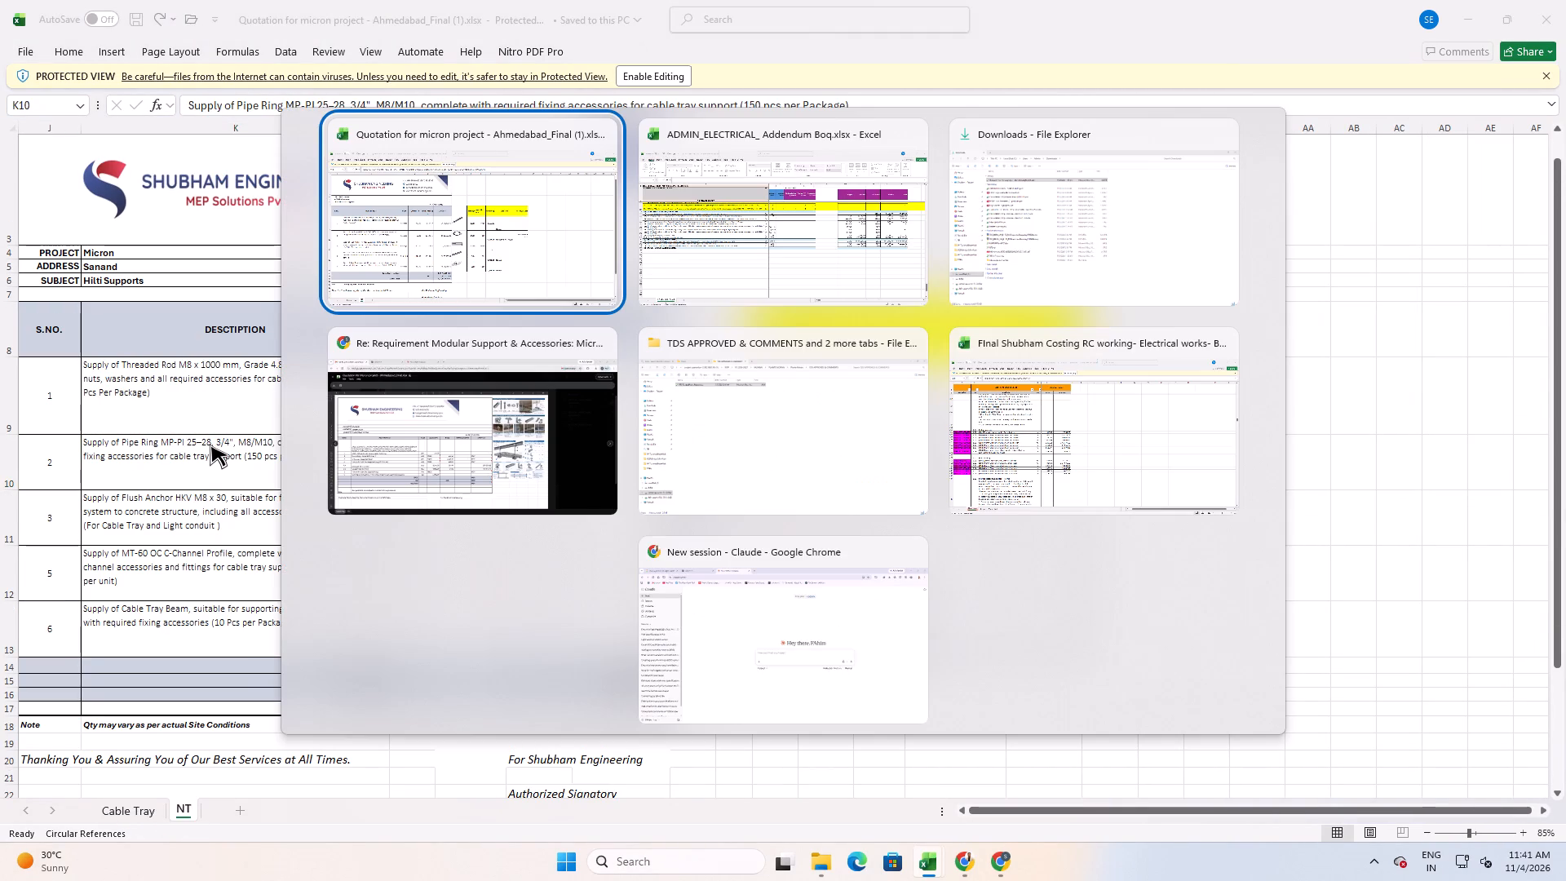
key(alt+Tab)
double_click(123, 529)
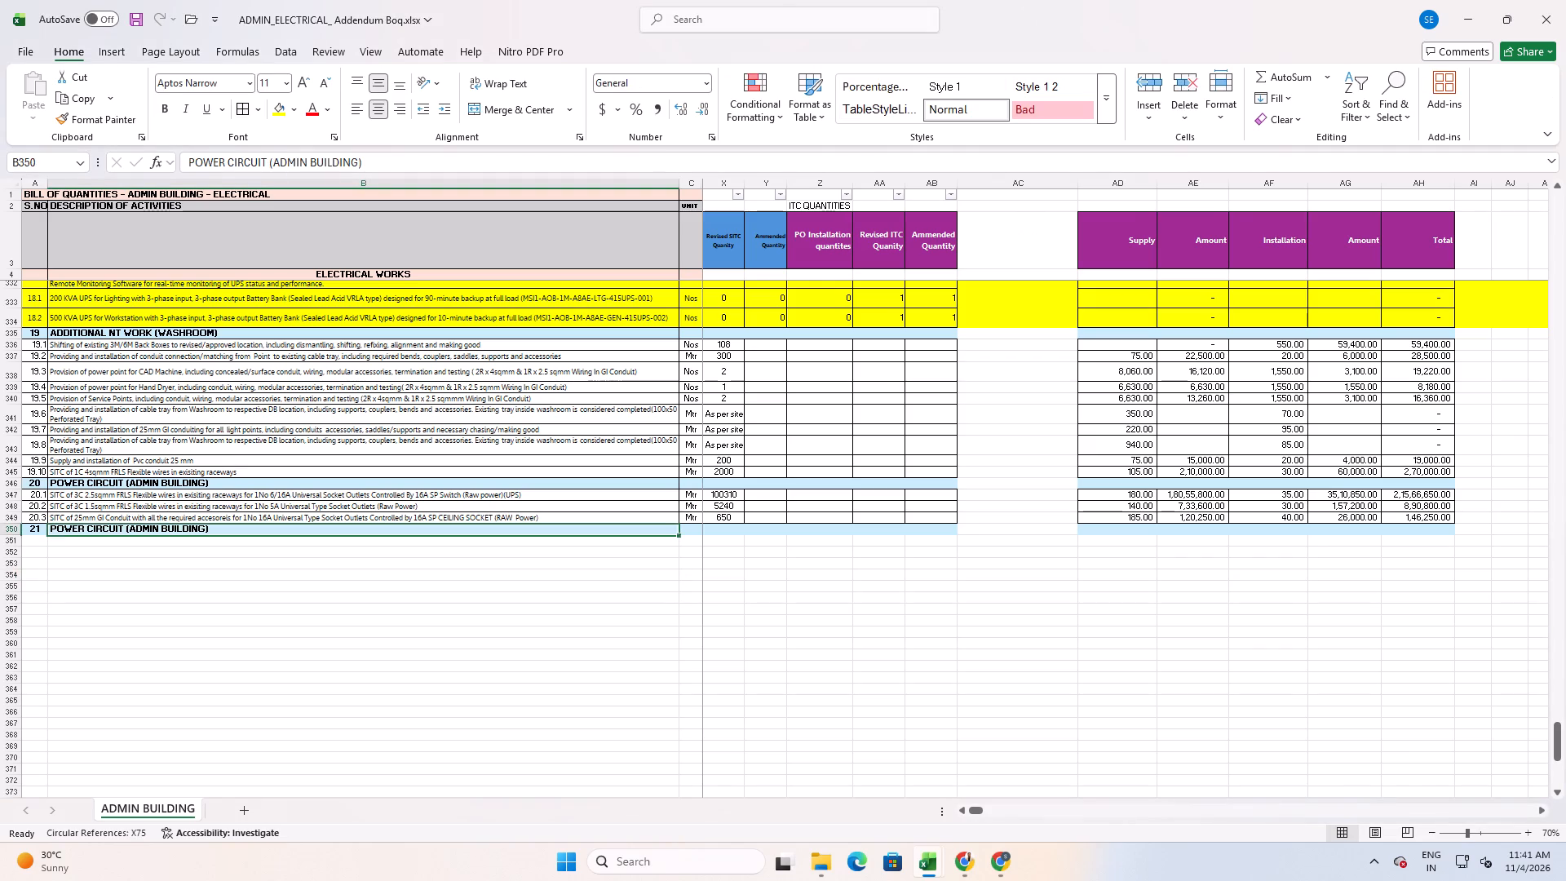
drag(124, 527, 0, 527)
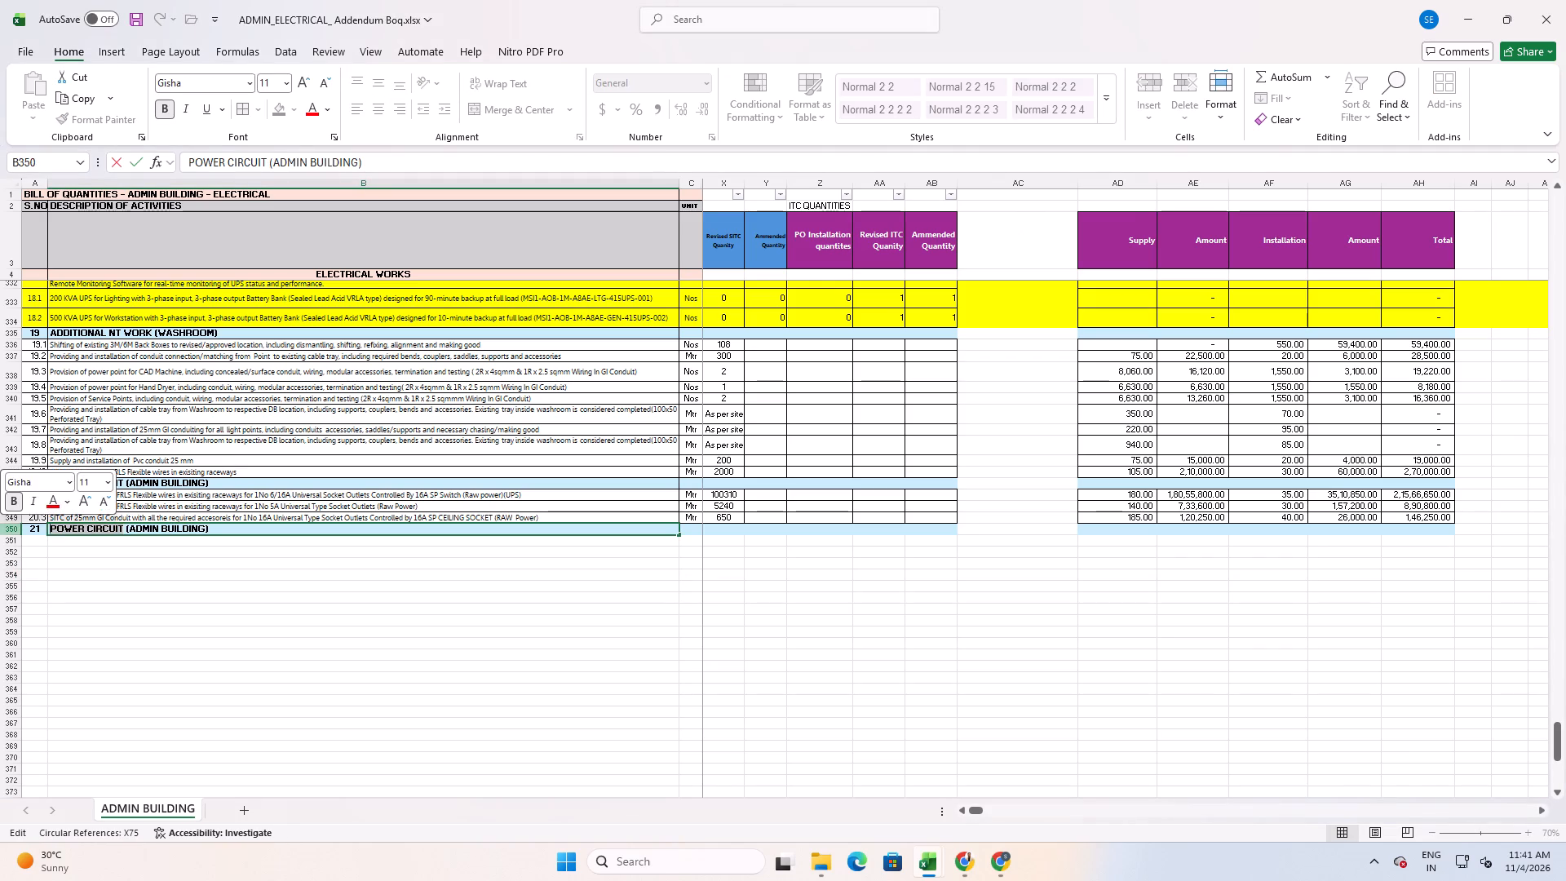
text(HILTI SUPPORT)
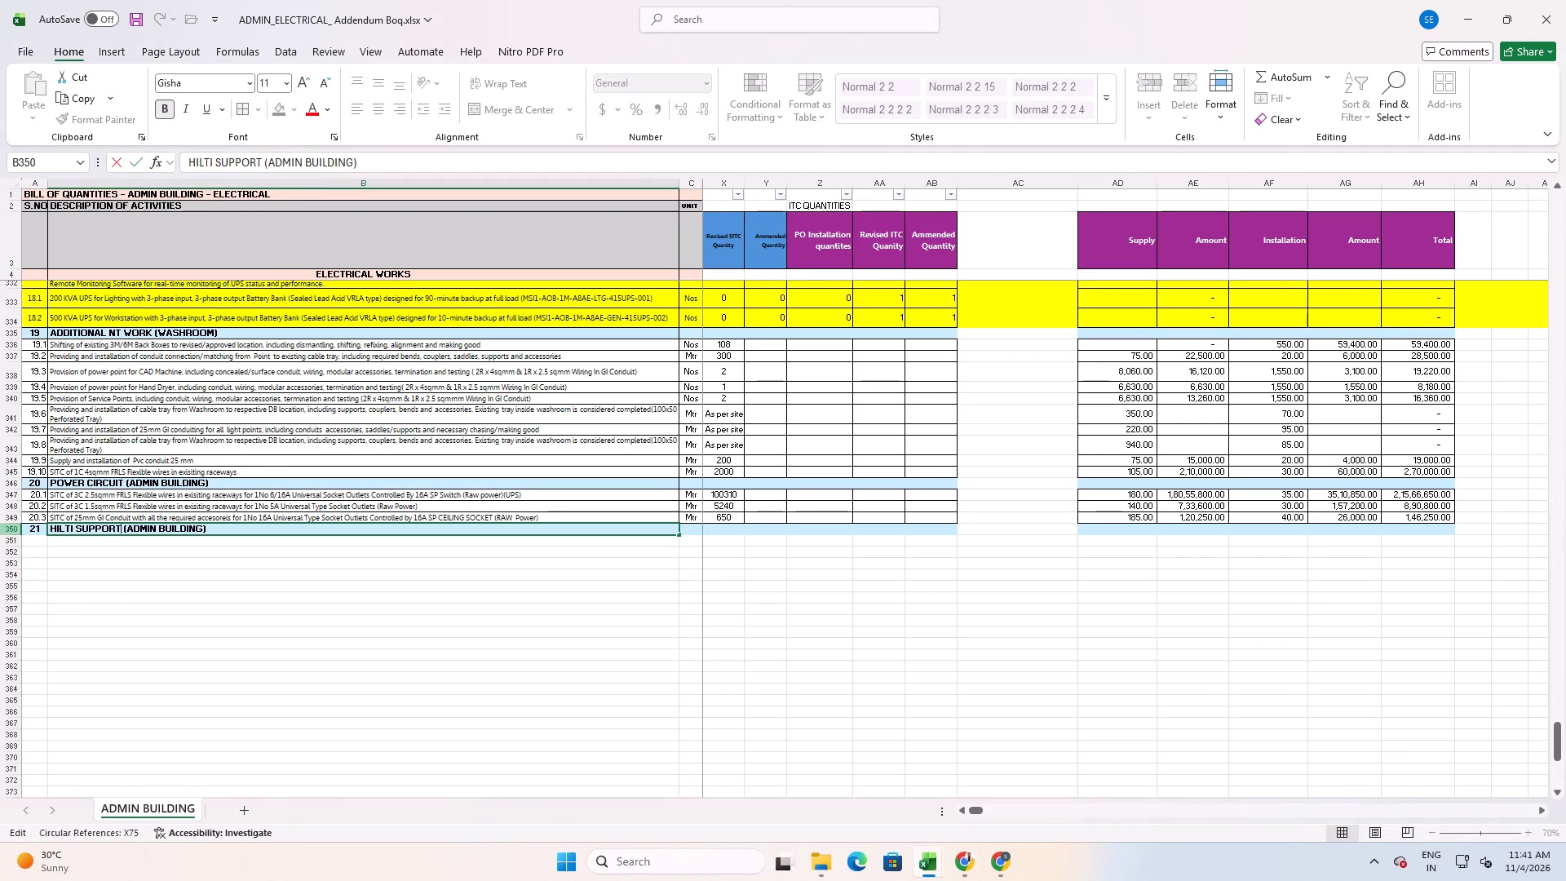
drag(201, 529, 159, 529)
drag(159, 529, 126, 533)
text(LOW SIDE BOQ)
click(2, 560)
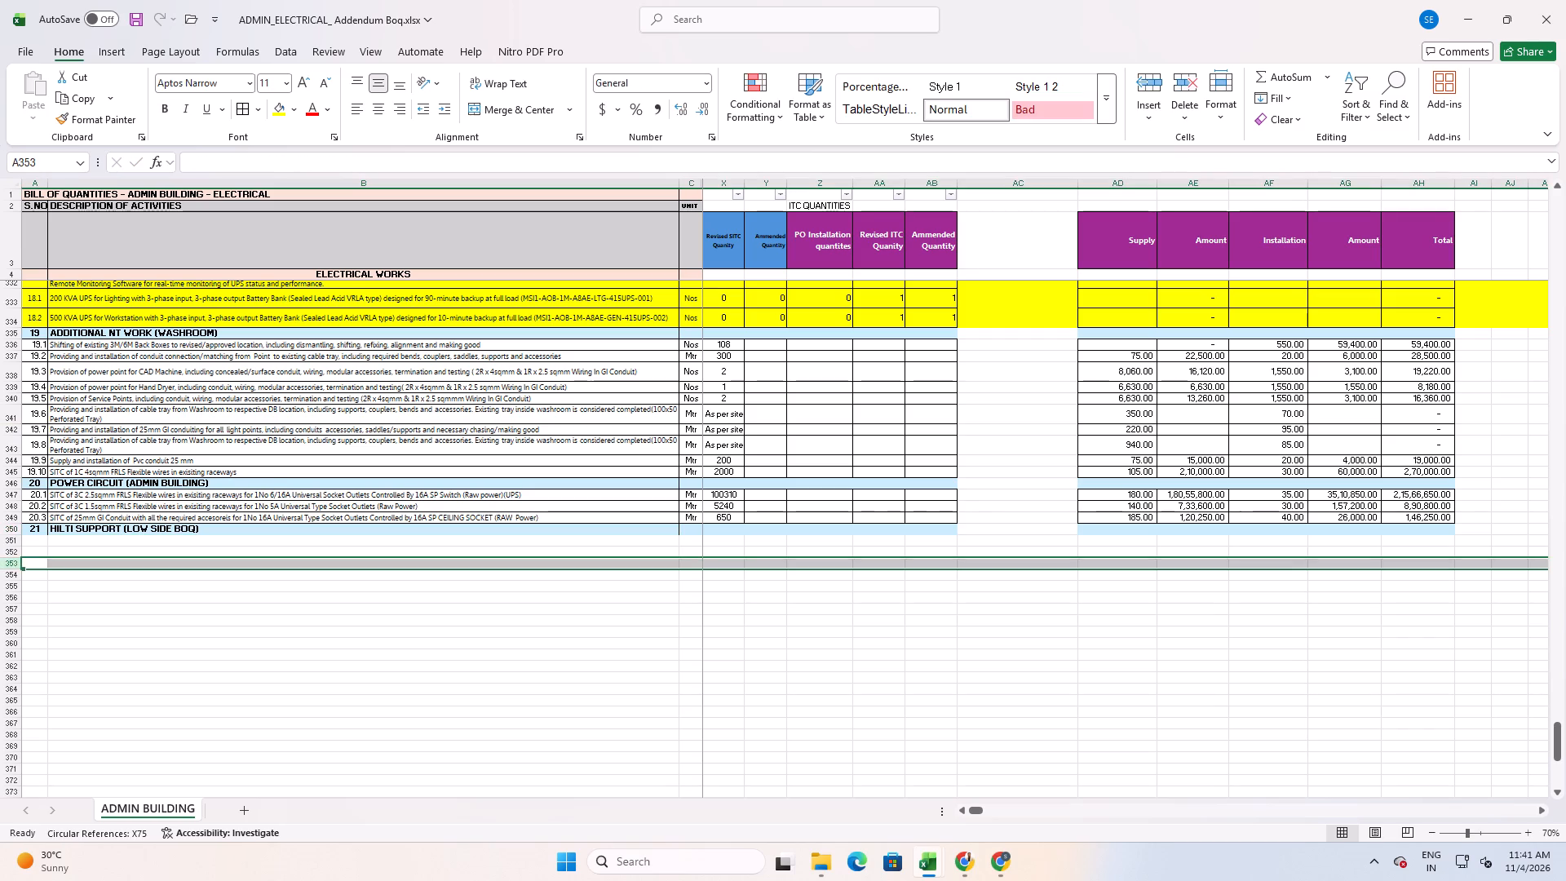
Enter serial number 21.1 in the first row beneath the Hilti support heading.
click(97, 547)
click(38, 536)
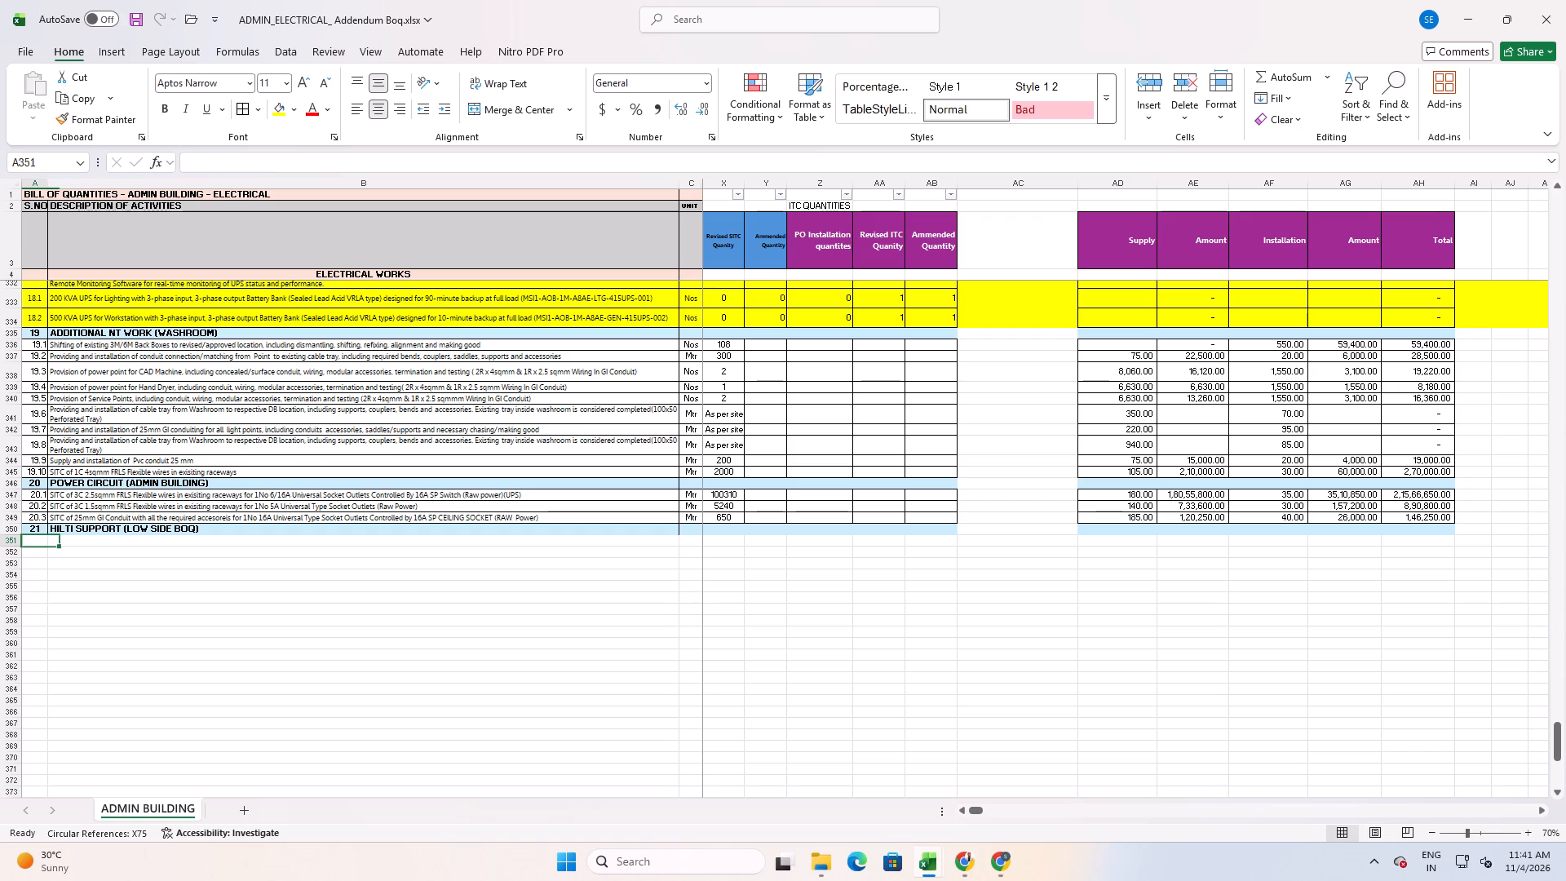
text(21.1)
key(Return)
key(Up)
Copy the five Hilti item descriptions from the quotation's NT sheet into the addendum BOQ's description column, starting beside 21.1.
key(Right)
key(alt+Tab)
drag(180, 414, 190, 499)
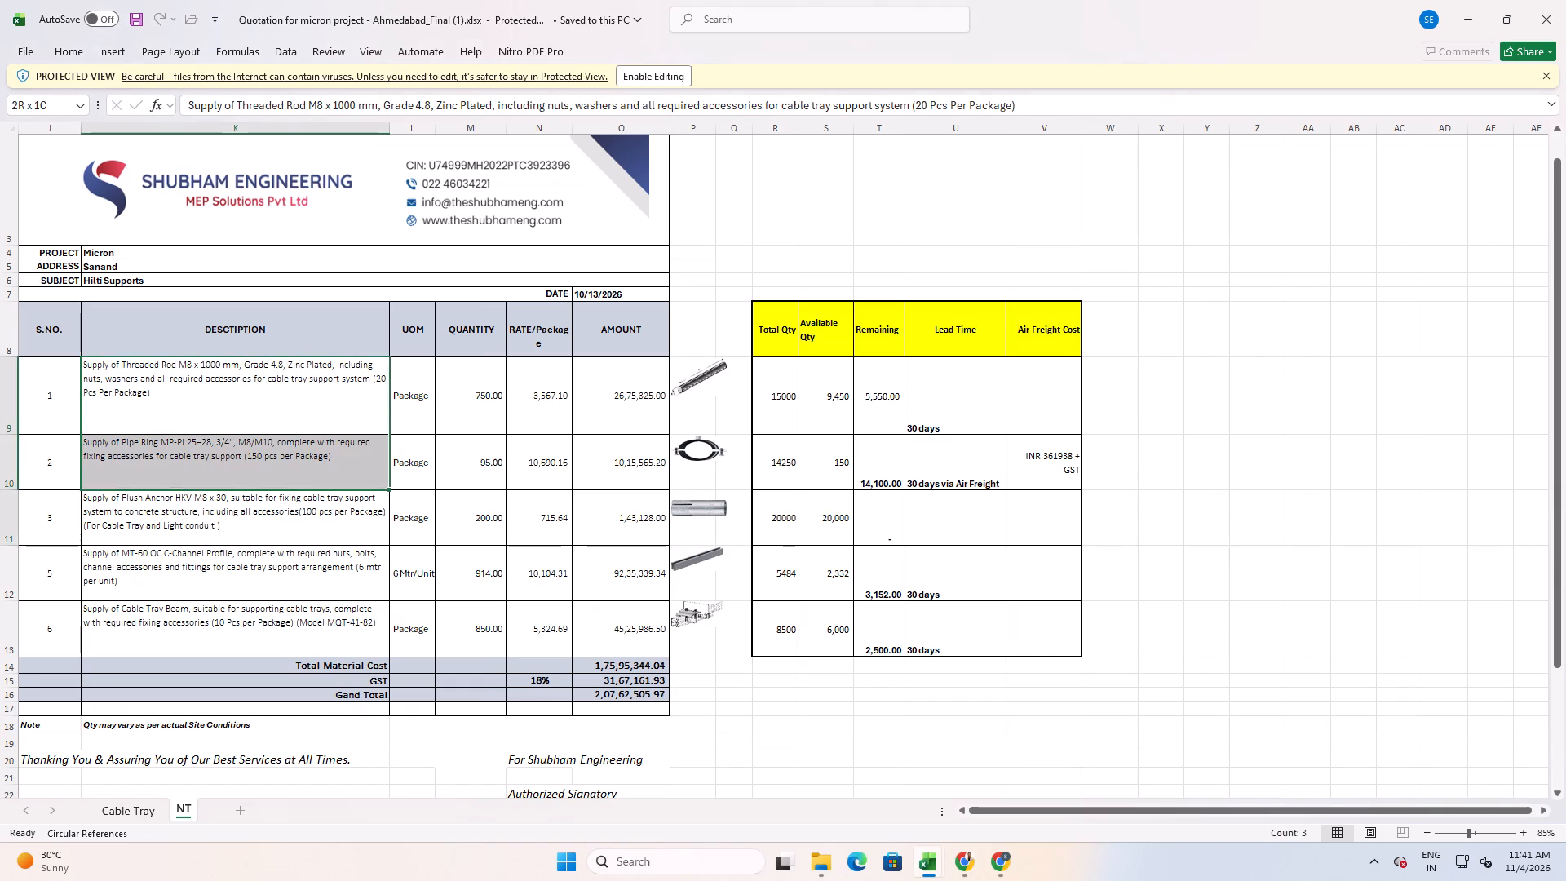
drag(190, 499, 205, 622)
key(ctrl+c)
key(alt+Tab)
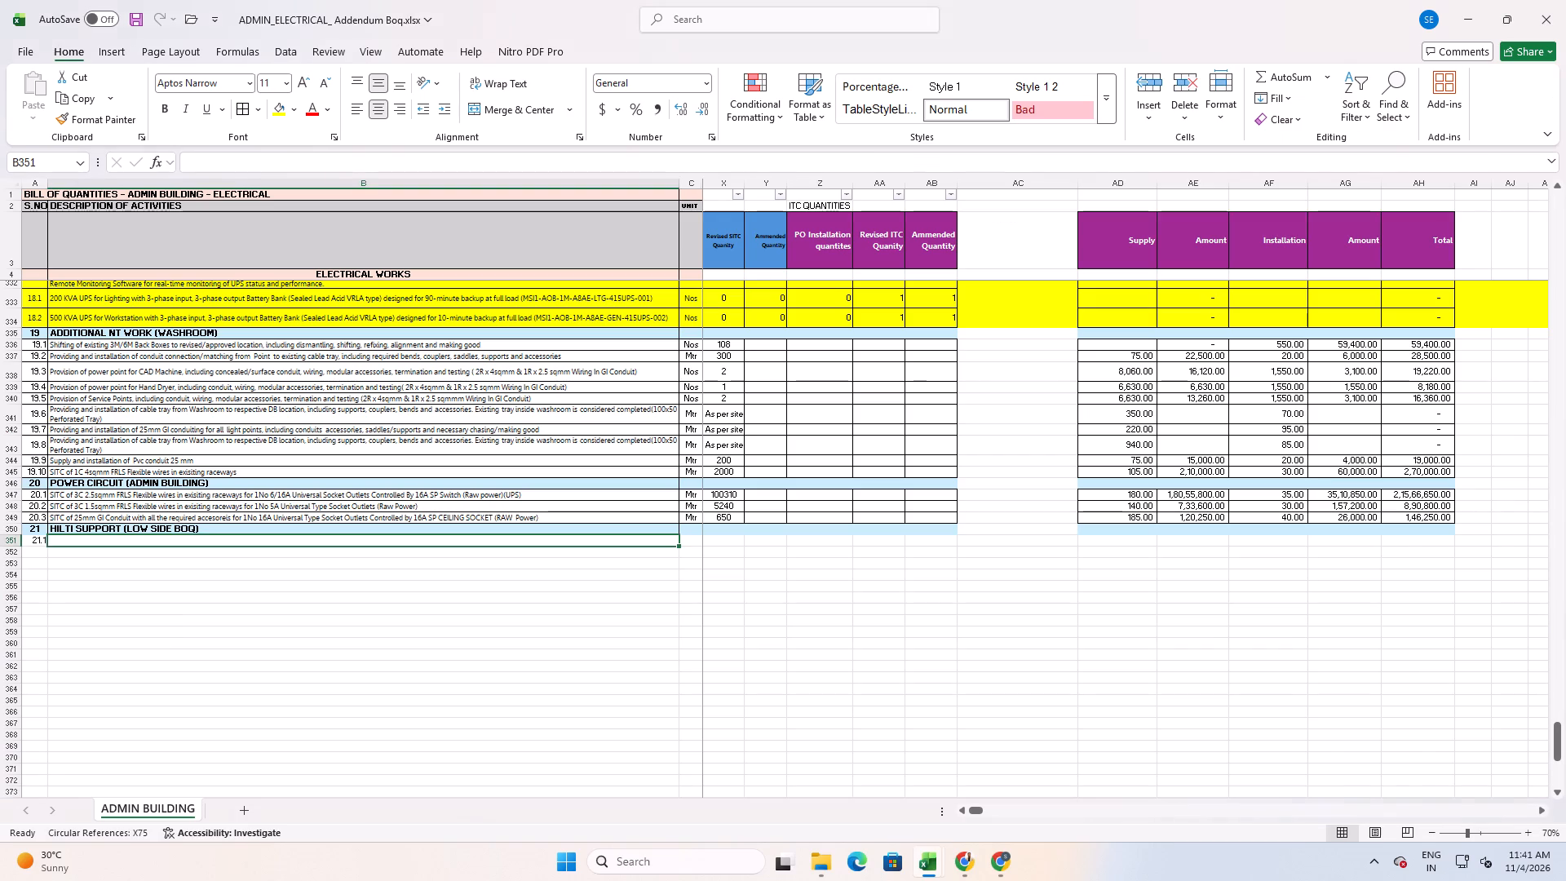
key(ctrl+v)
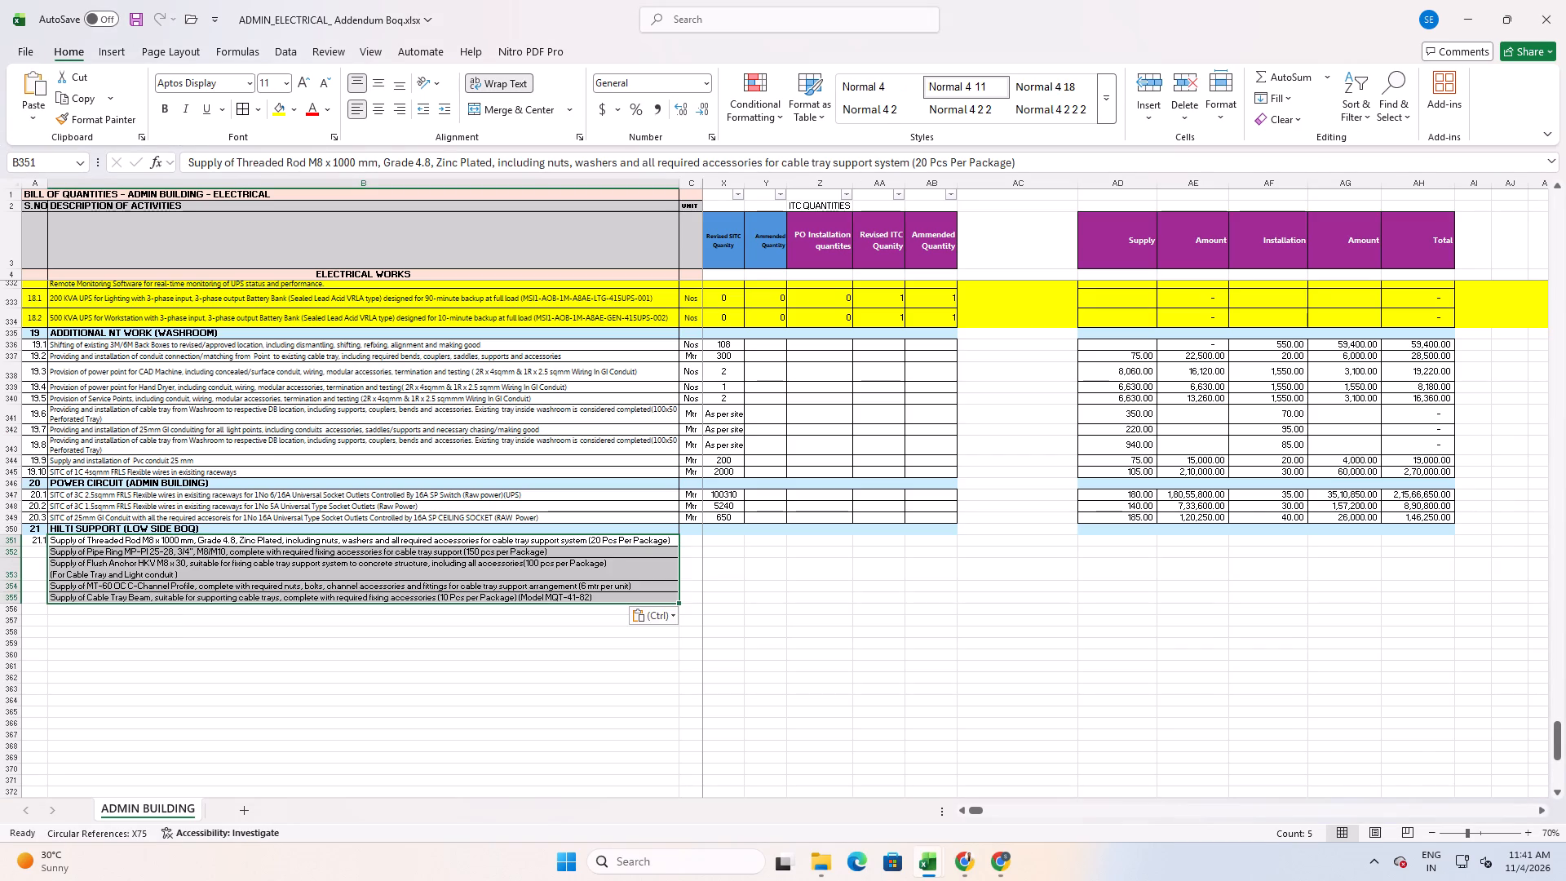
Apply the formatting of the 20.1 power circuit description to the five pasted Hilti descriptions with Format Painter.
click(152, 500)
click(122, 118)
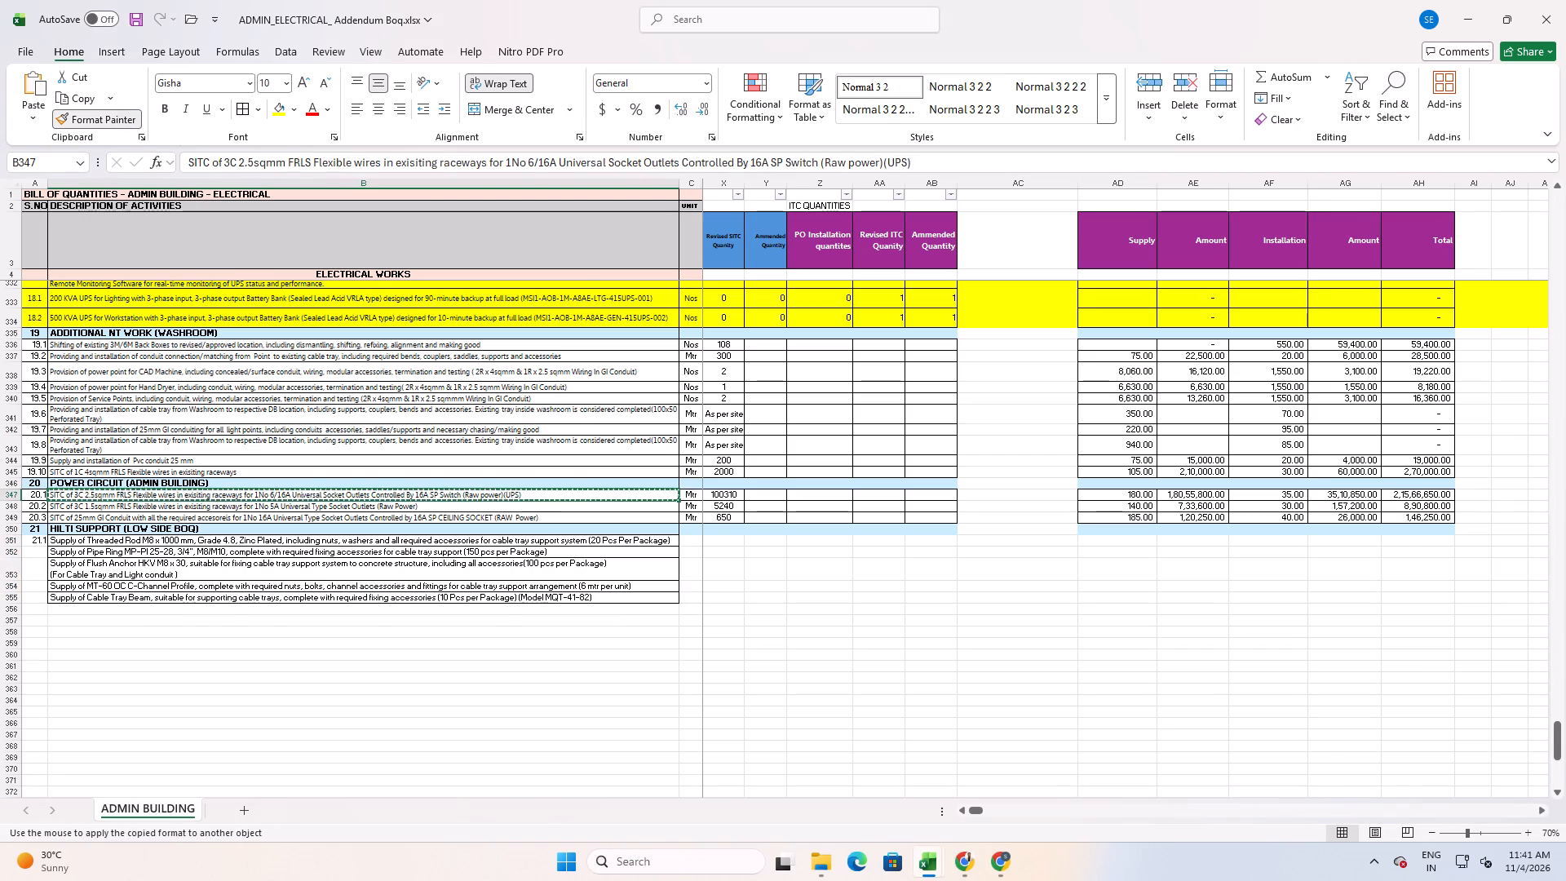
drag(147, 544, 152, 602)
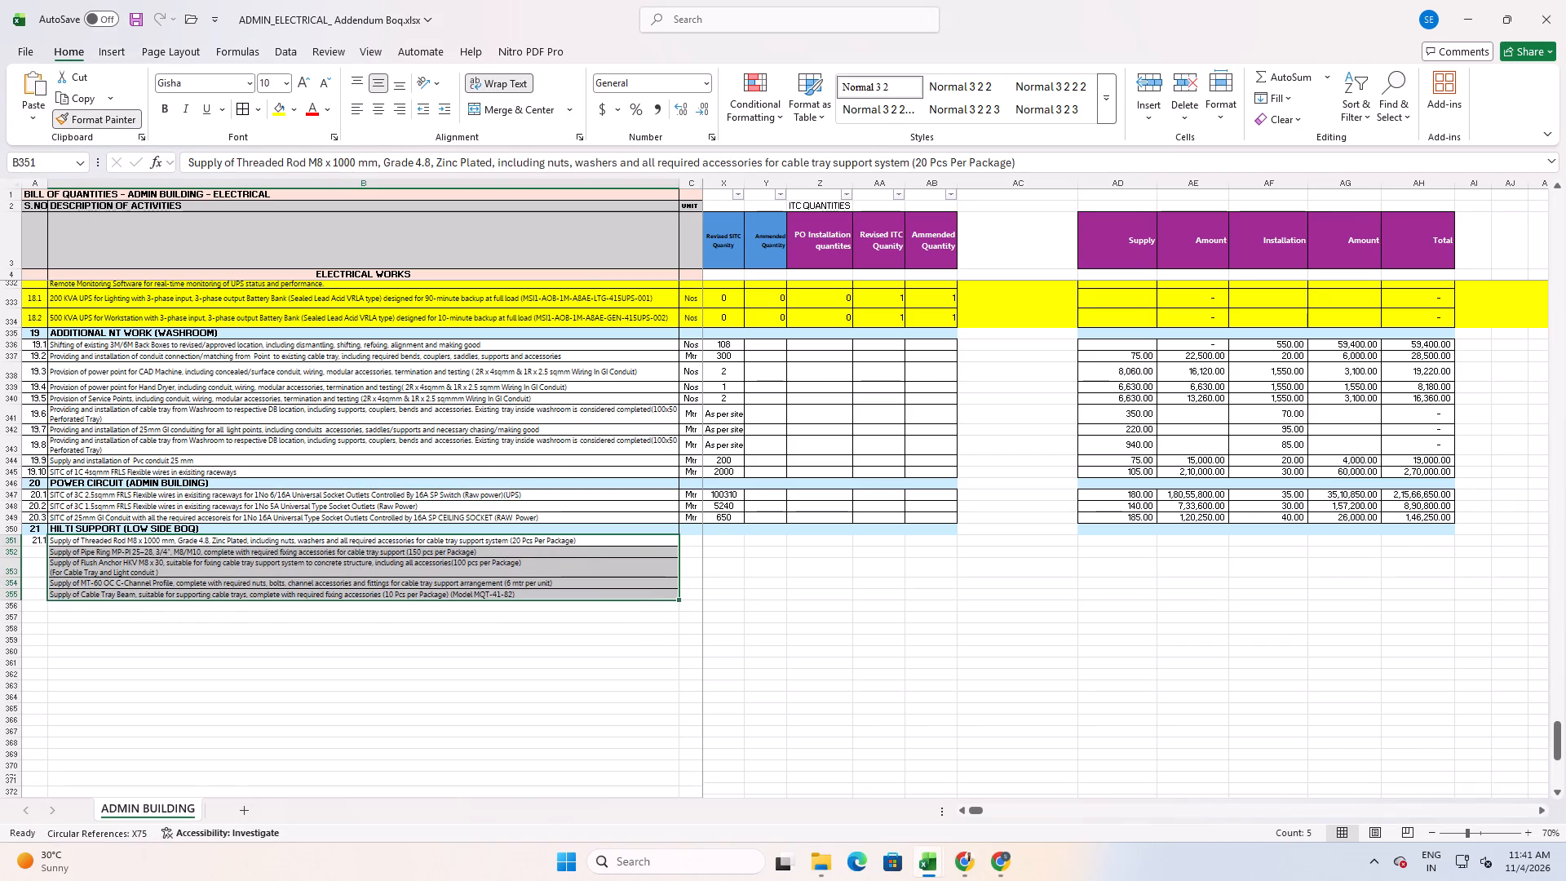
click(172, 559)
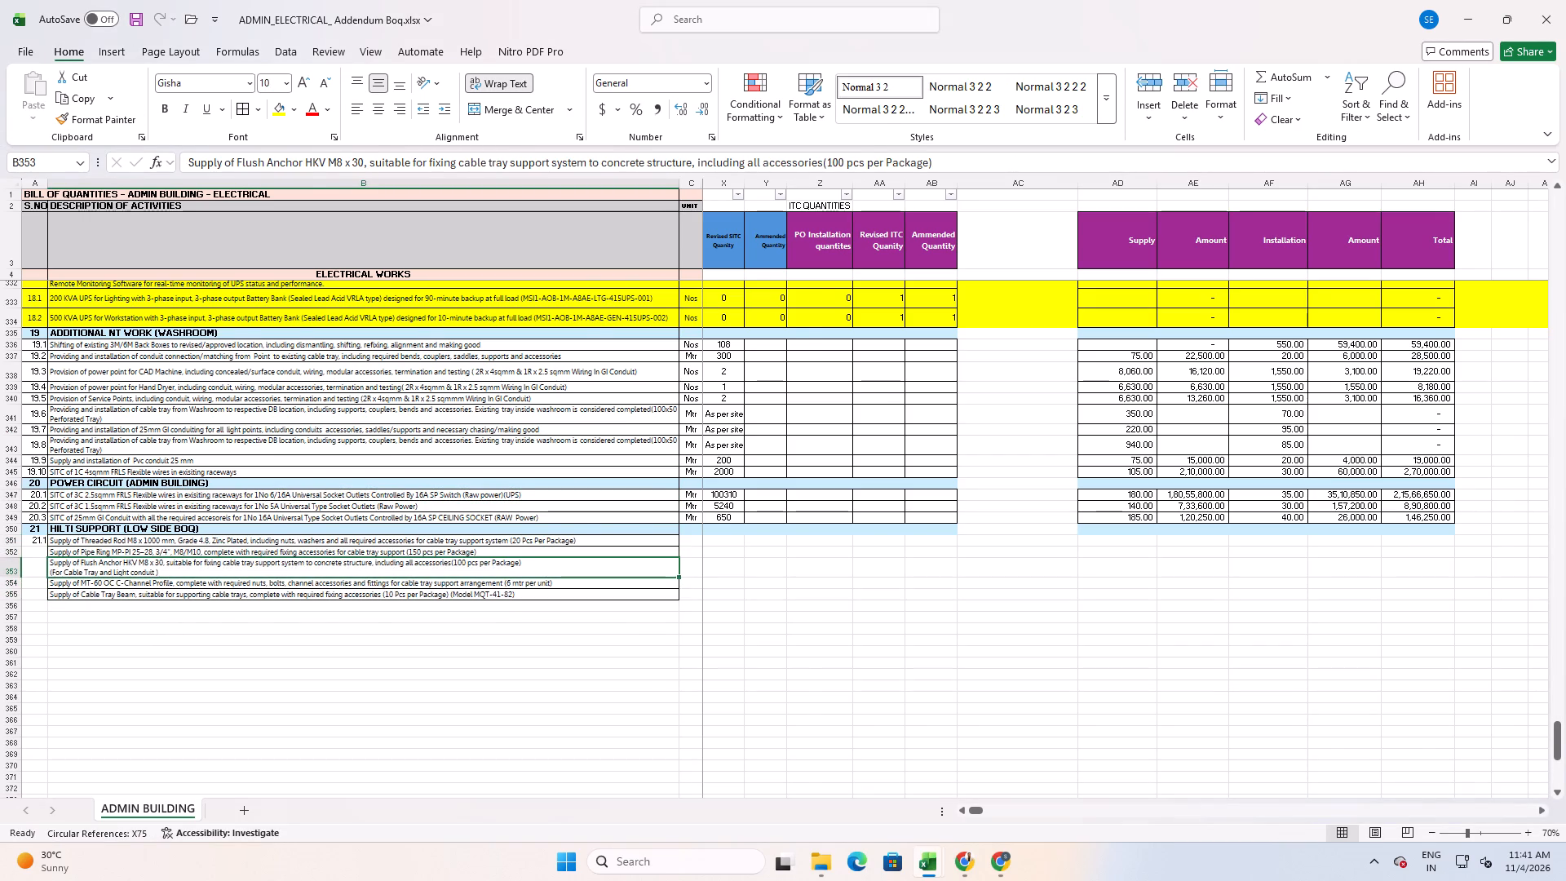
Narrow the blank column AC between the ITC quantities and the Supply rate column.
ctrl+scroll(39, 541, up, 1)
middle_drag(307, 635, 132, 640)
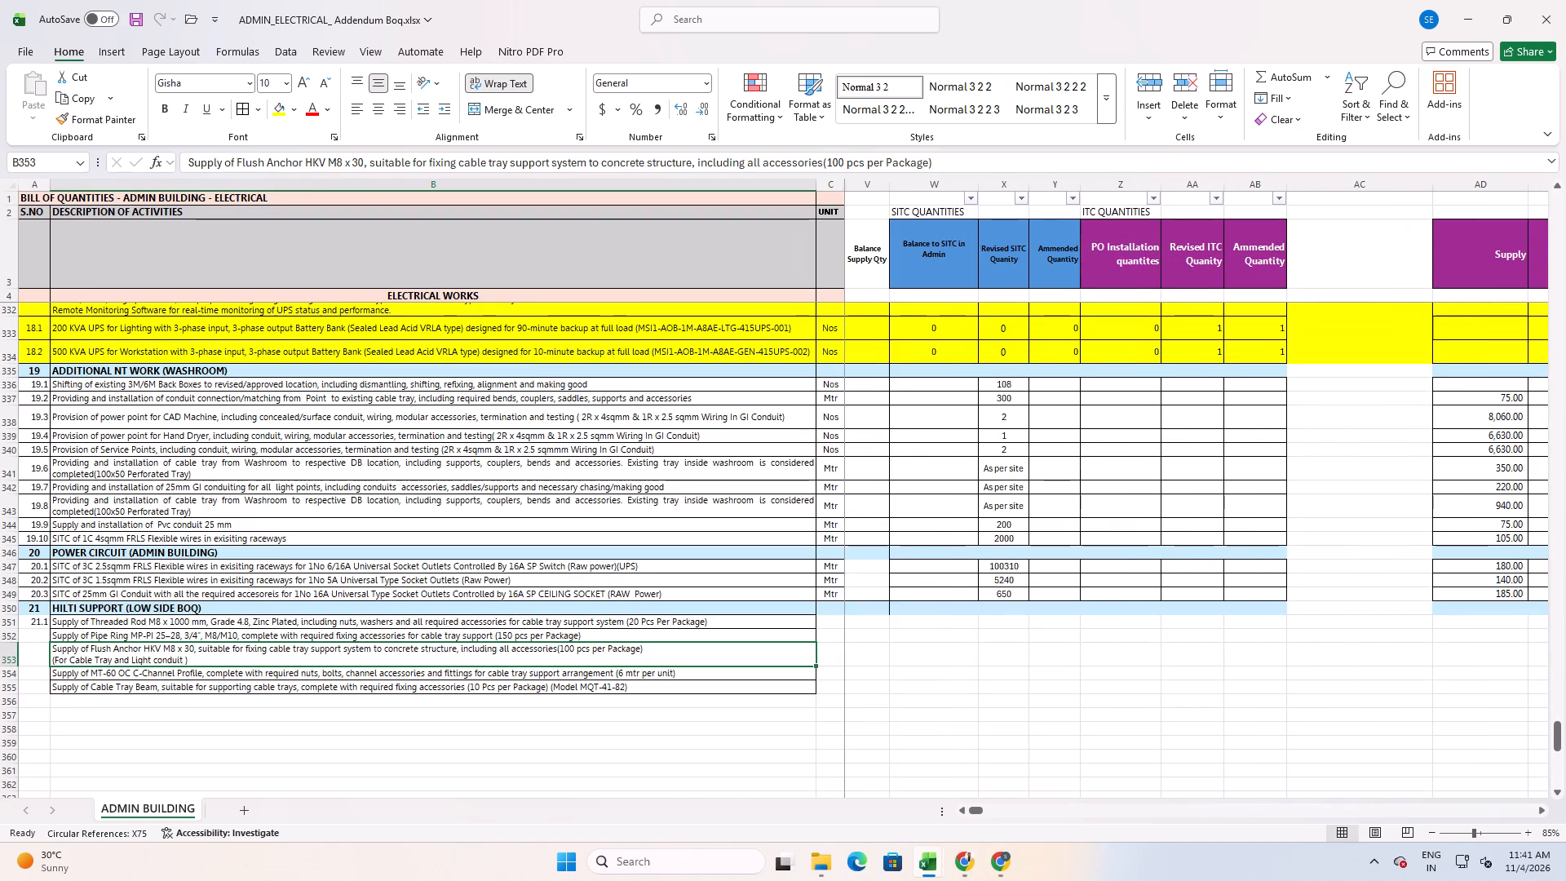
drag(1431, 182, 1328, 203)
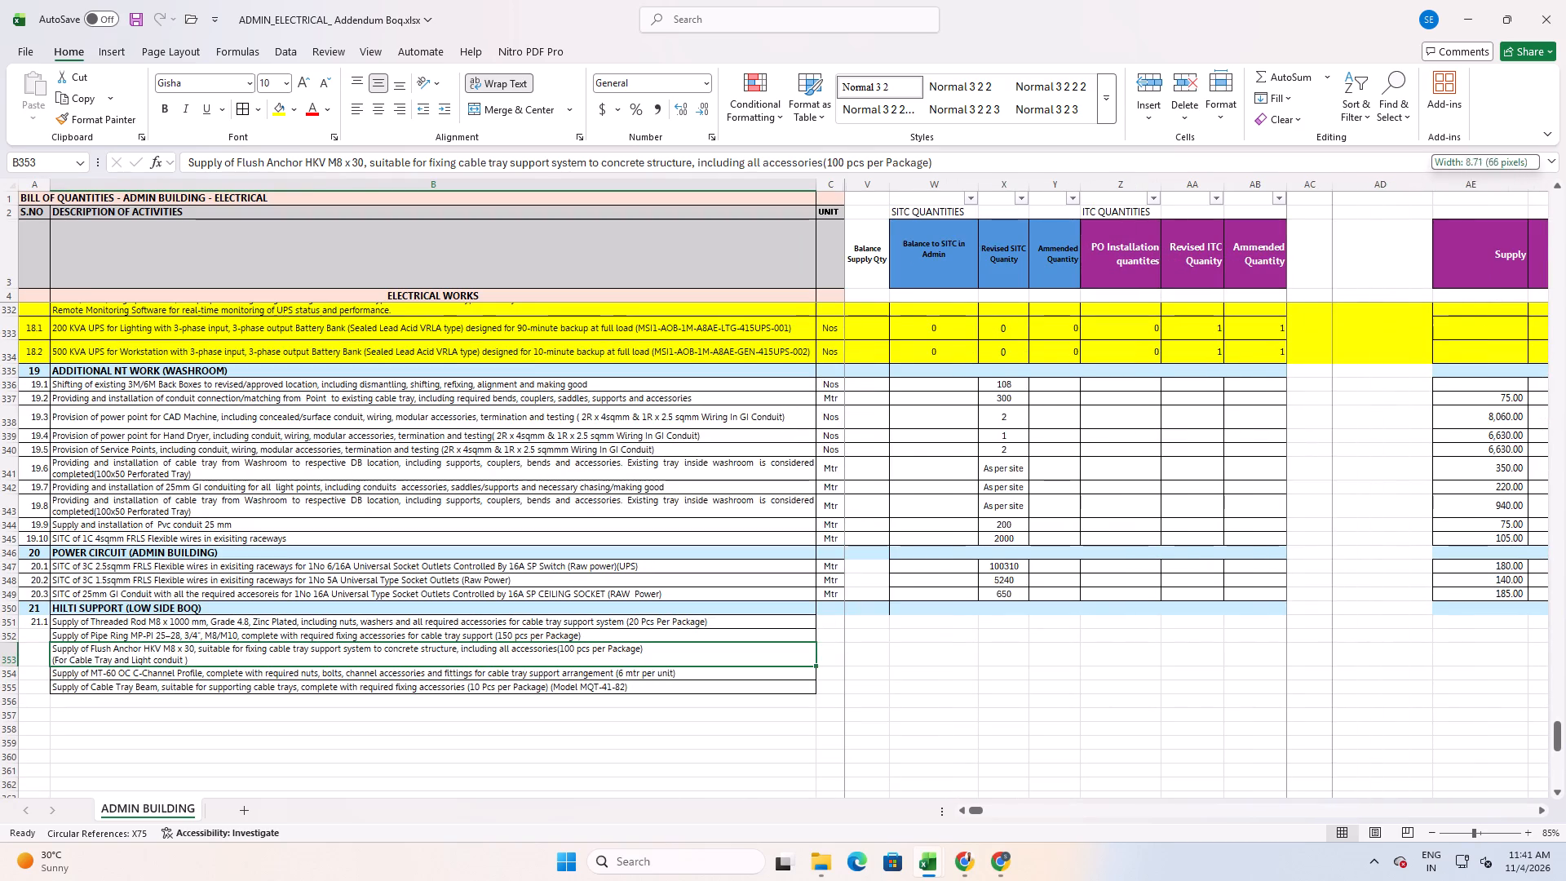
drag(1328, 203, 1323, 206)
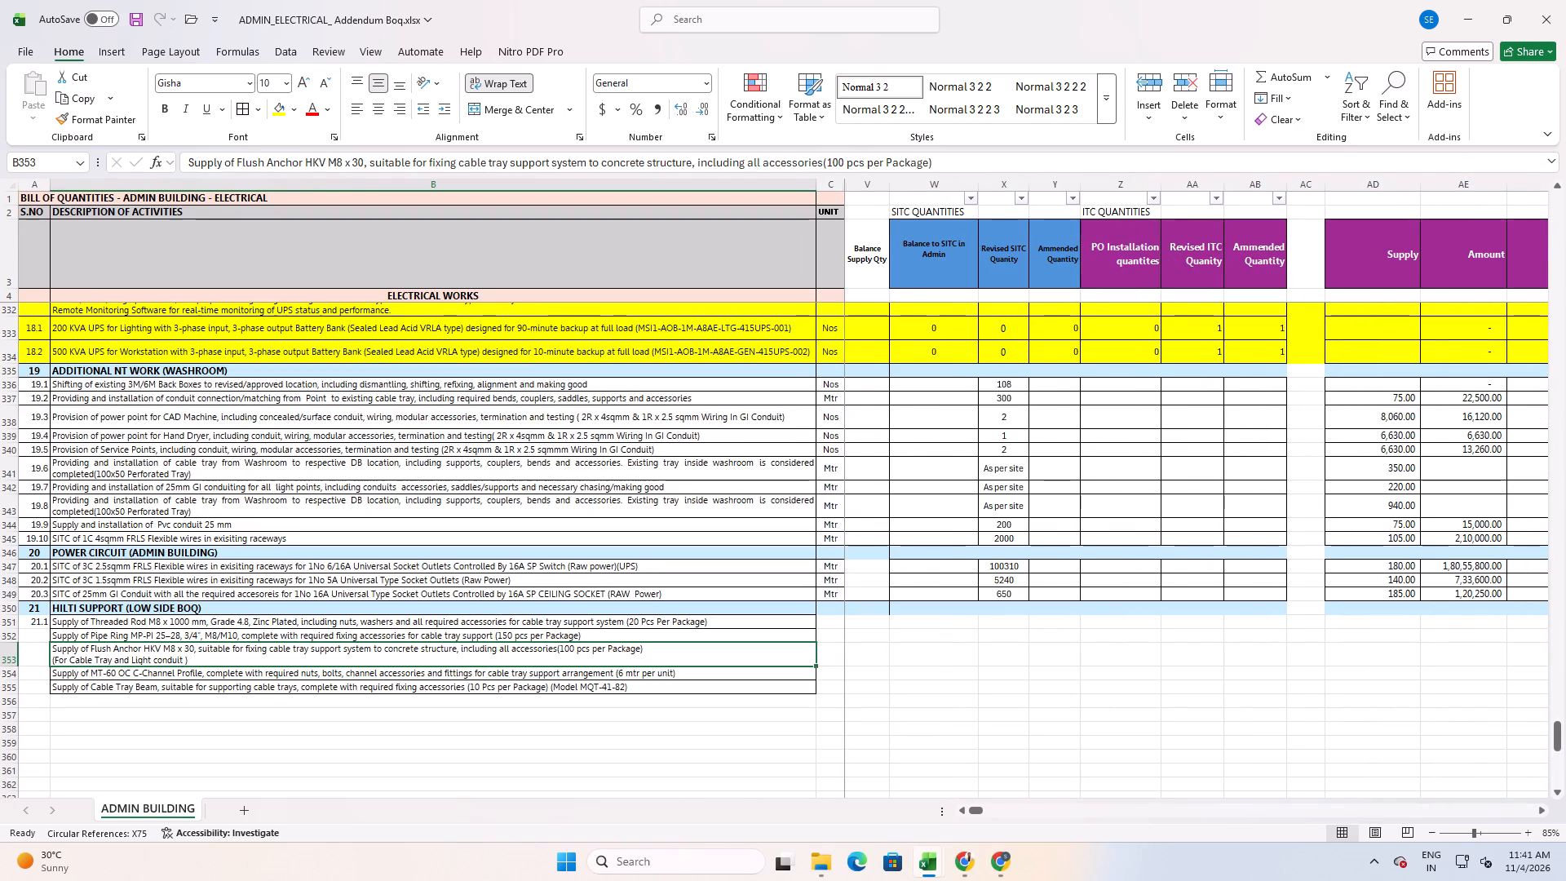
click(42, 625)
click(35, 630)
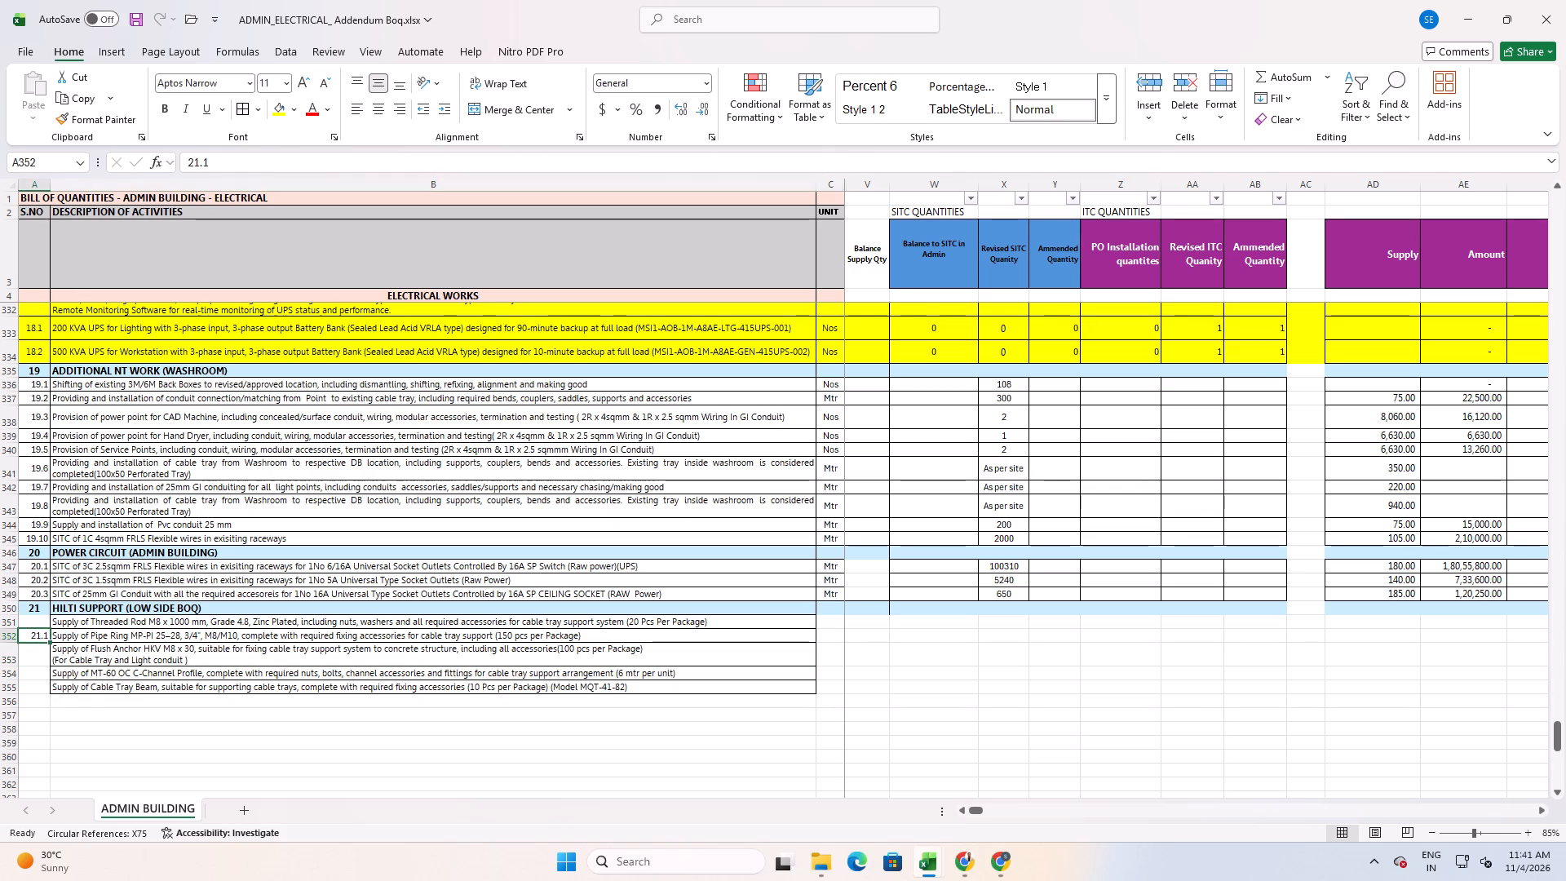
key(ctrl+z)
Enter 21.2 as the second Hilti item's serial number and fill the series down through 21.5.
click(37, 633)
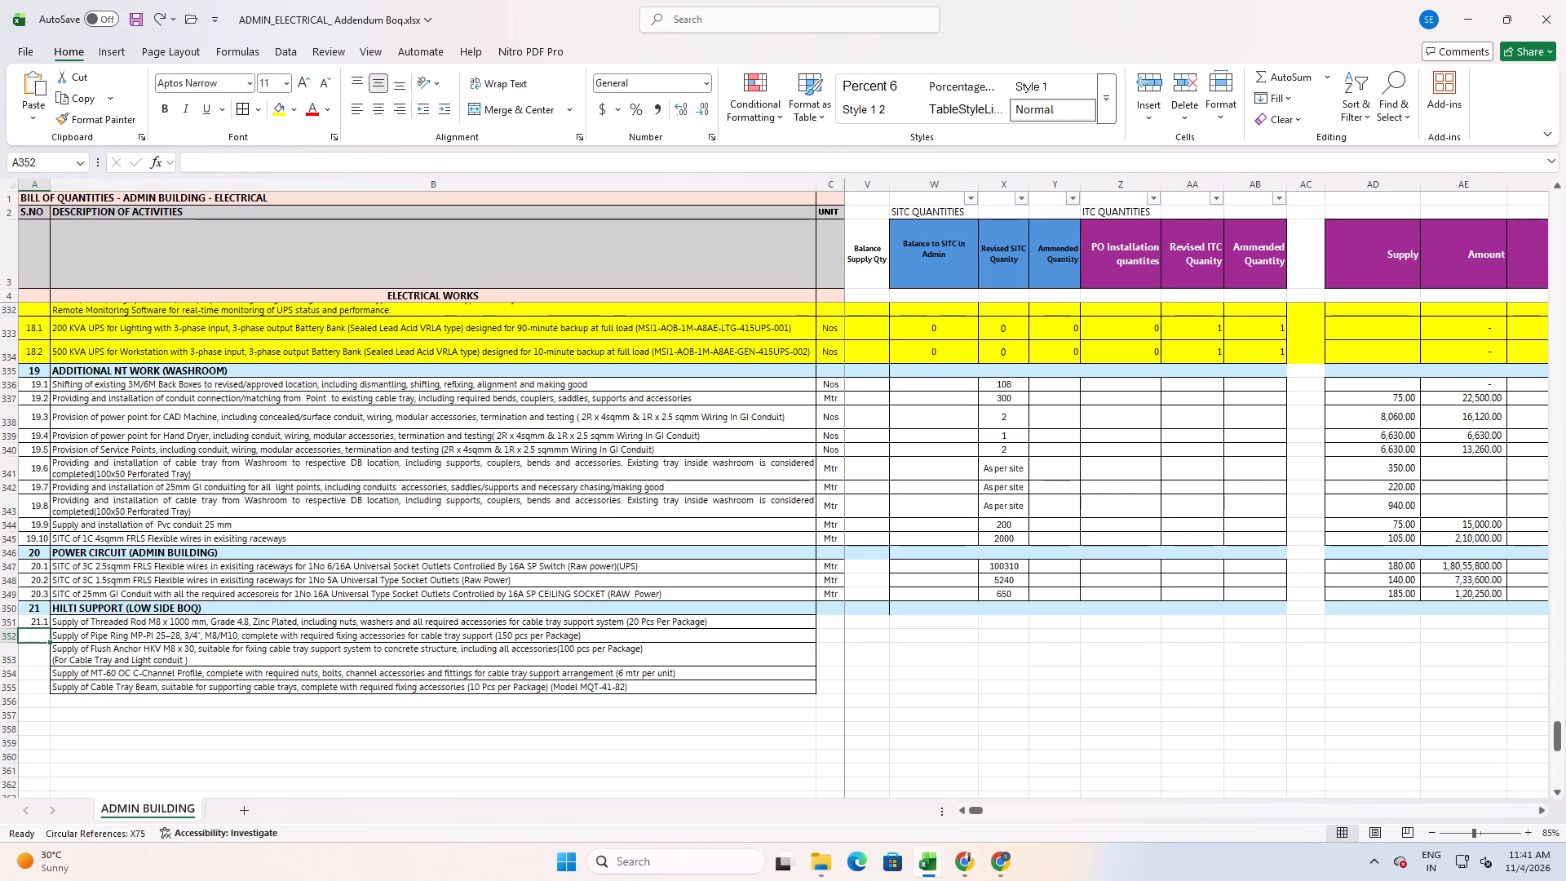
text(21.2)
key(Return)
key(Up)
key(Up)
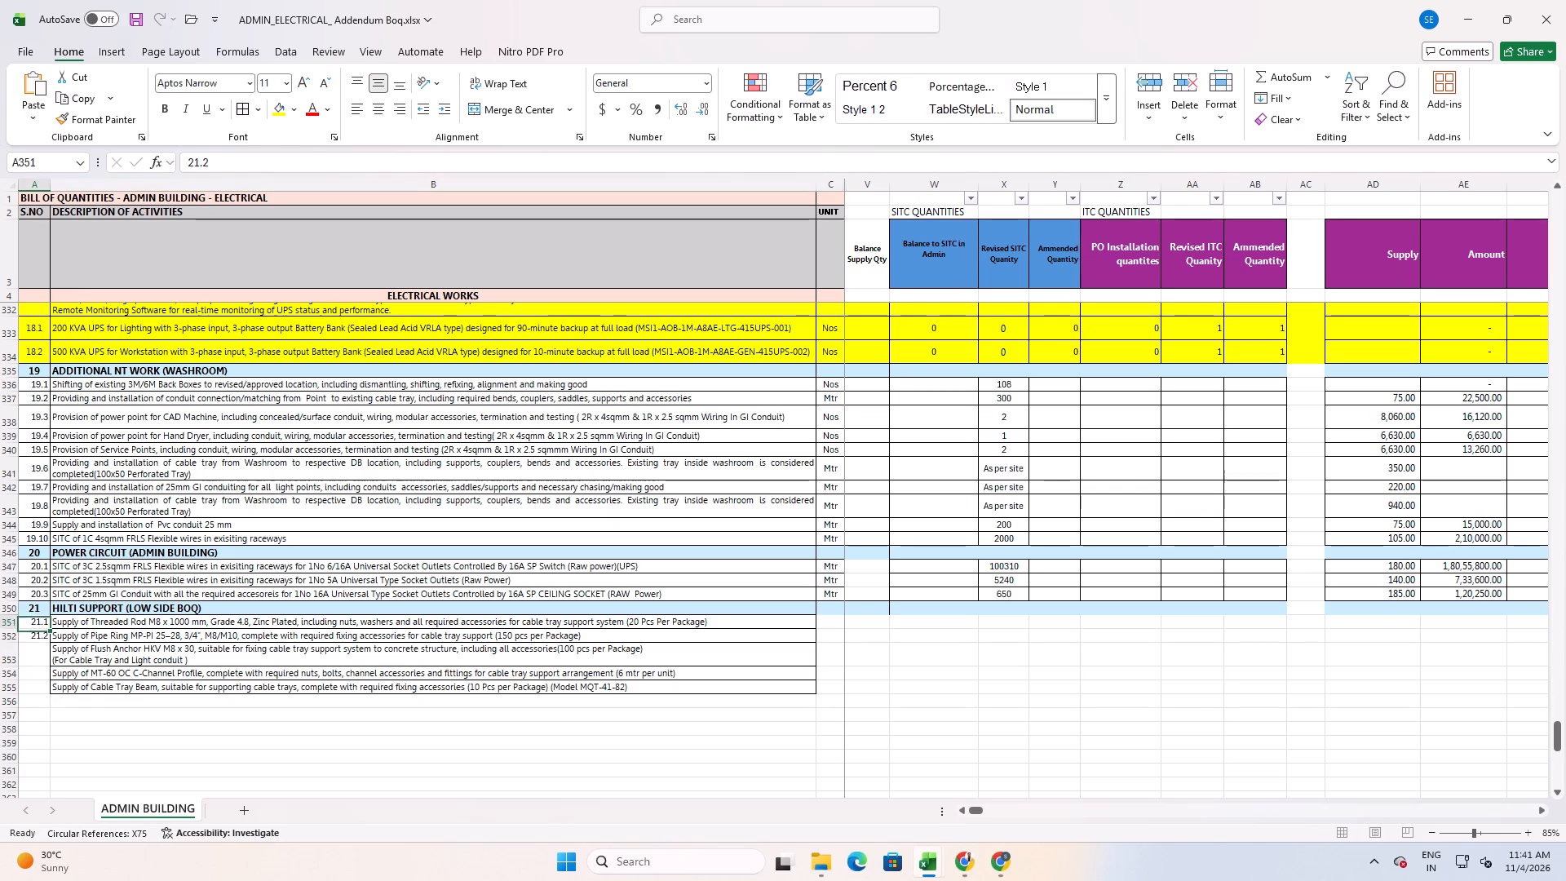
key(shift+Down)
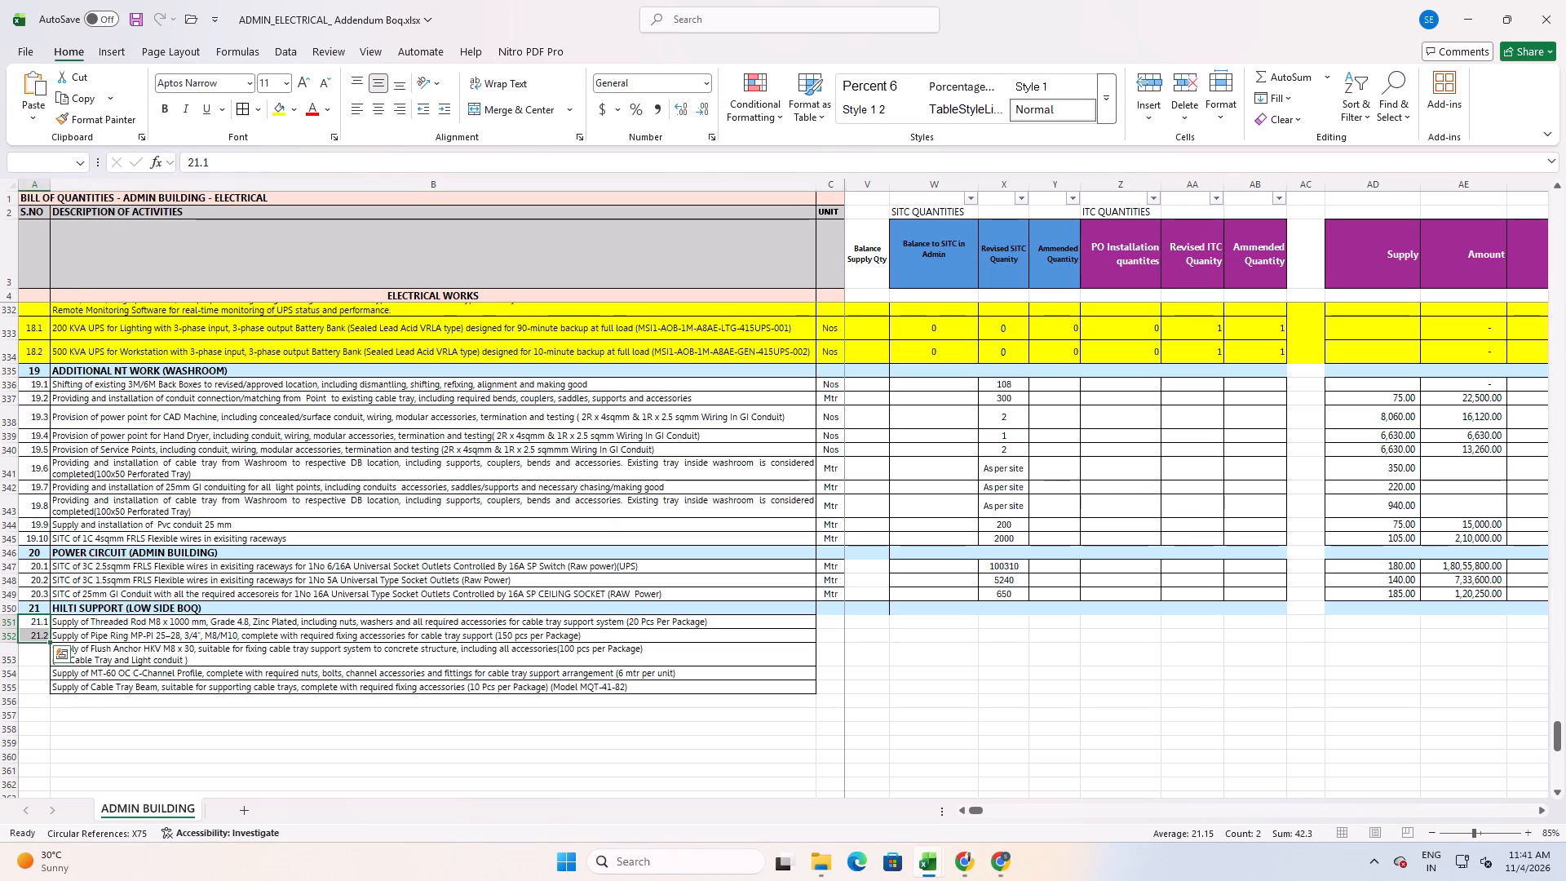
drag(51, 642, 50, 687)
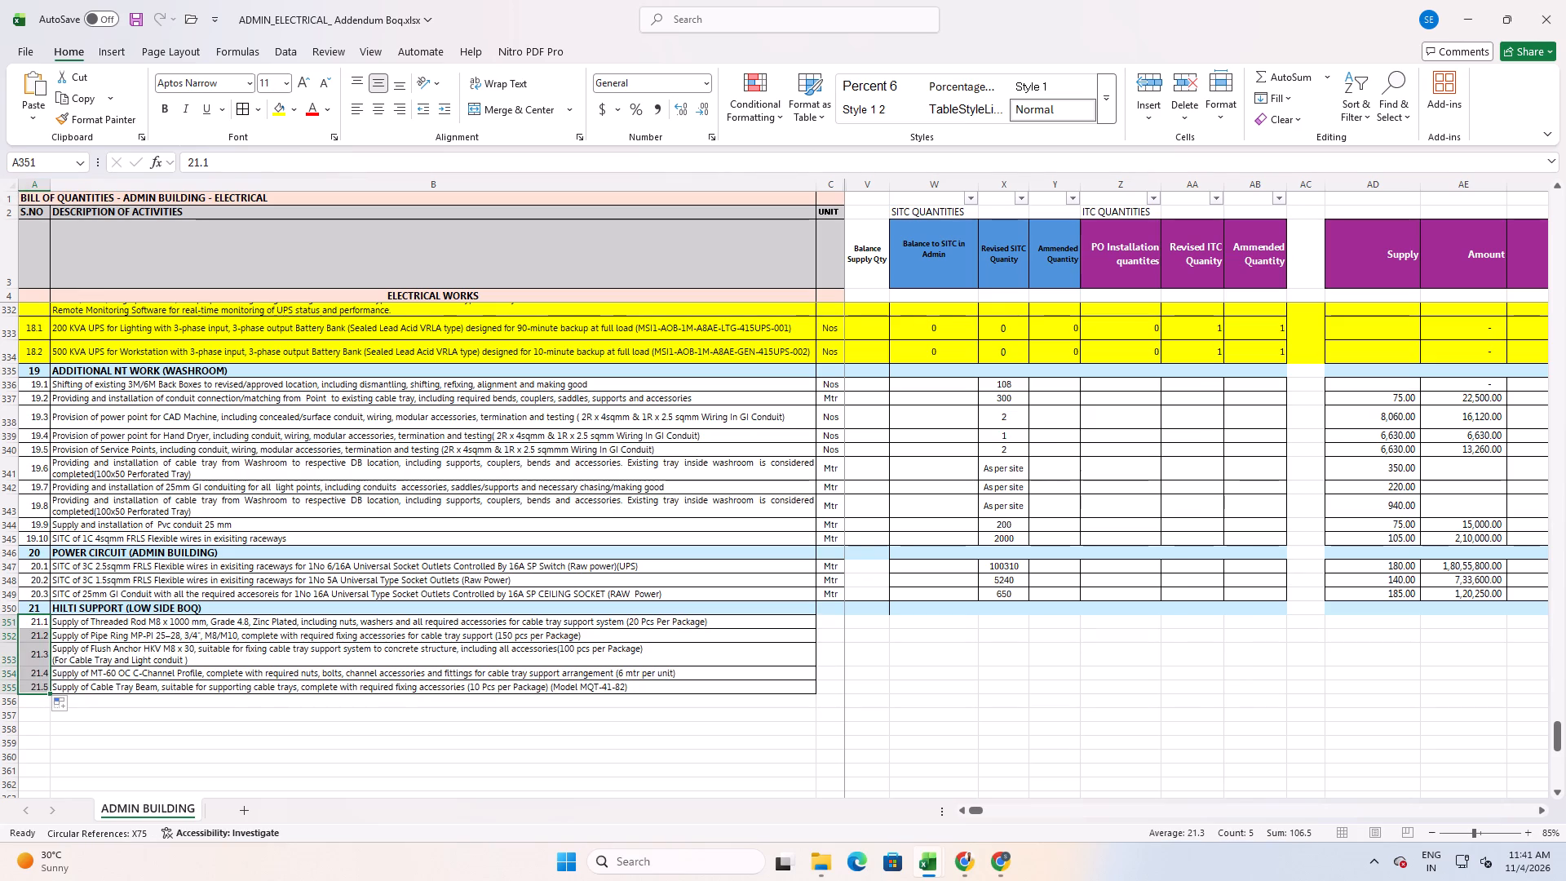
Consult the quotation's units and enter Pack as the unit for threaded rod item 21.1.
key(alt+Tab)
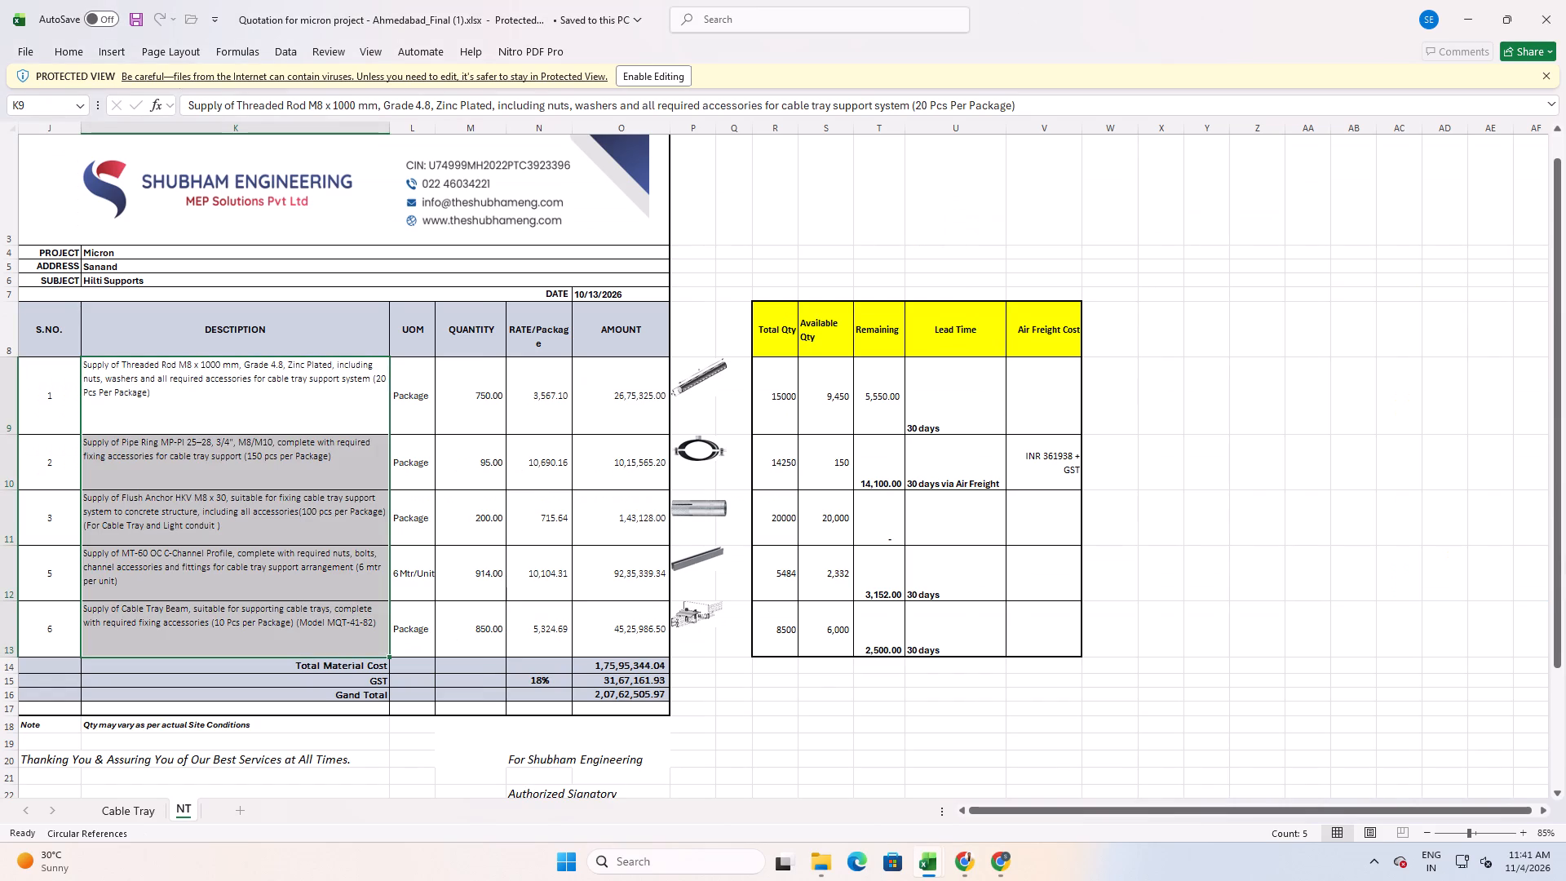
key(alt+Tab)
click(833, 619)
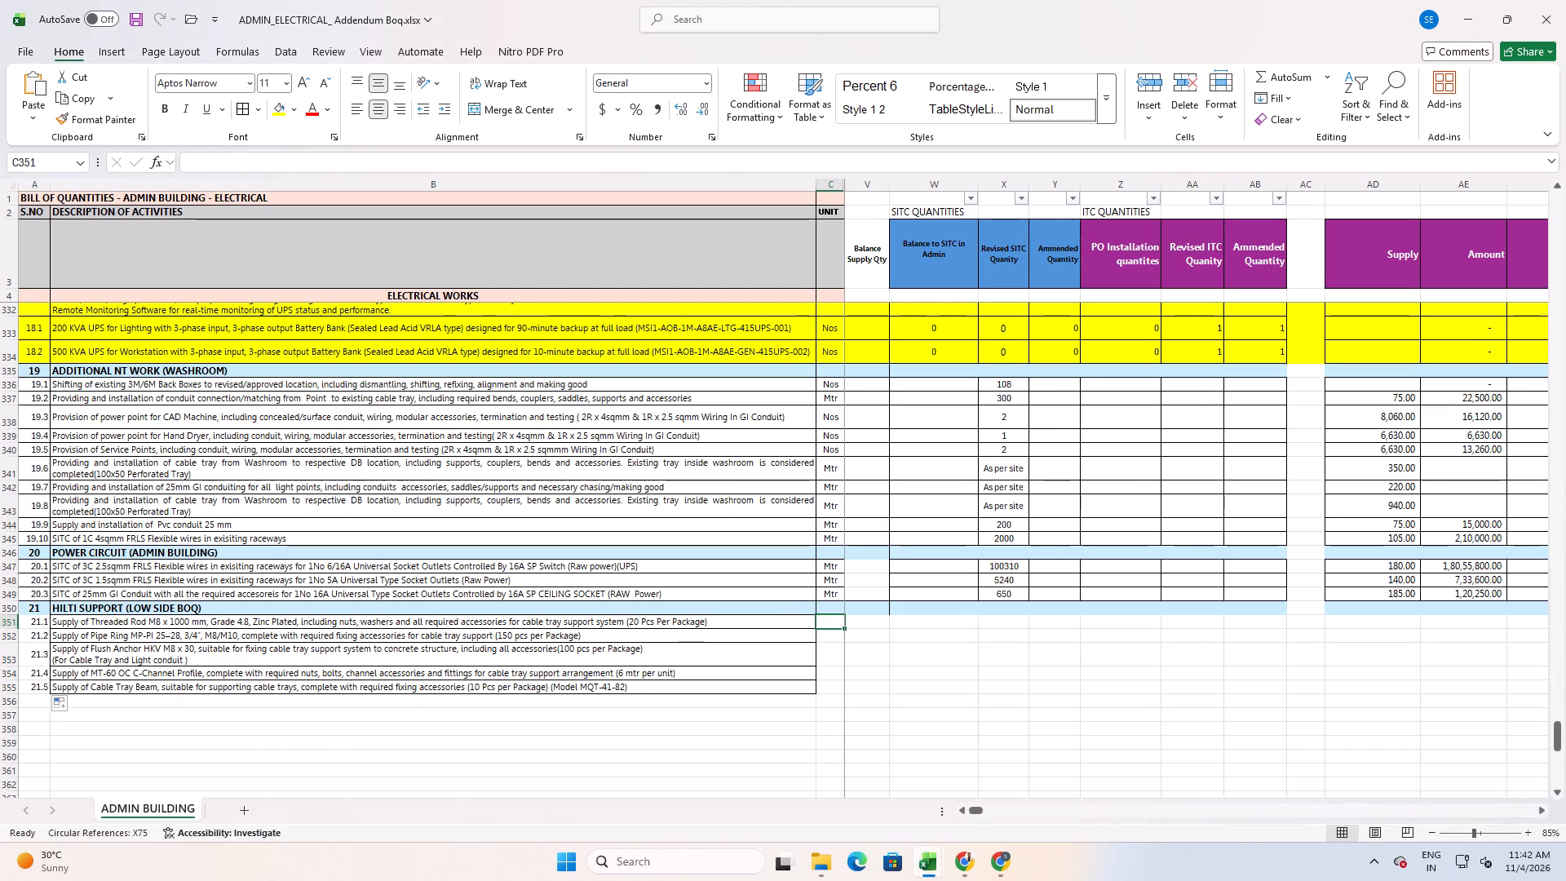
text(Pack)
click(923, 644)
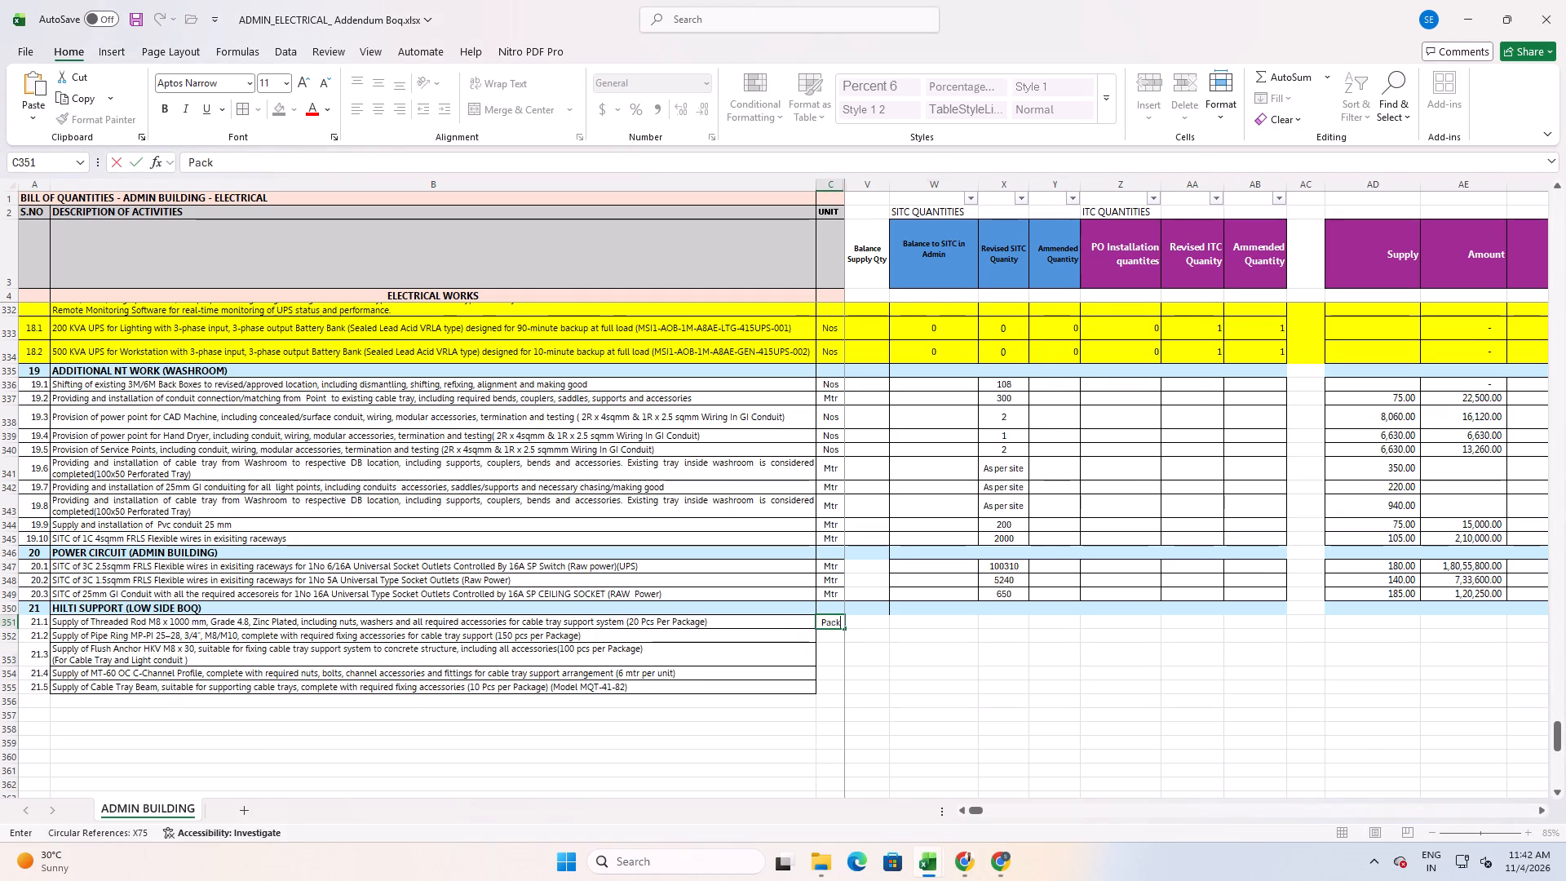
Change the unit of threaded rod item 21.1 to Set.
click(837, 622)
text(Set)
key(Down)
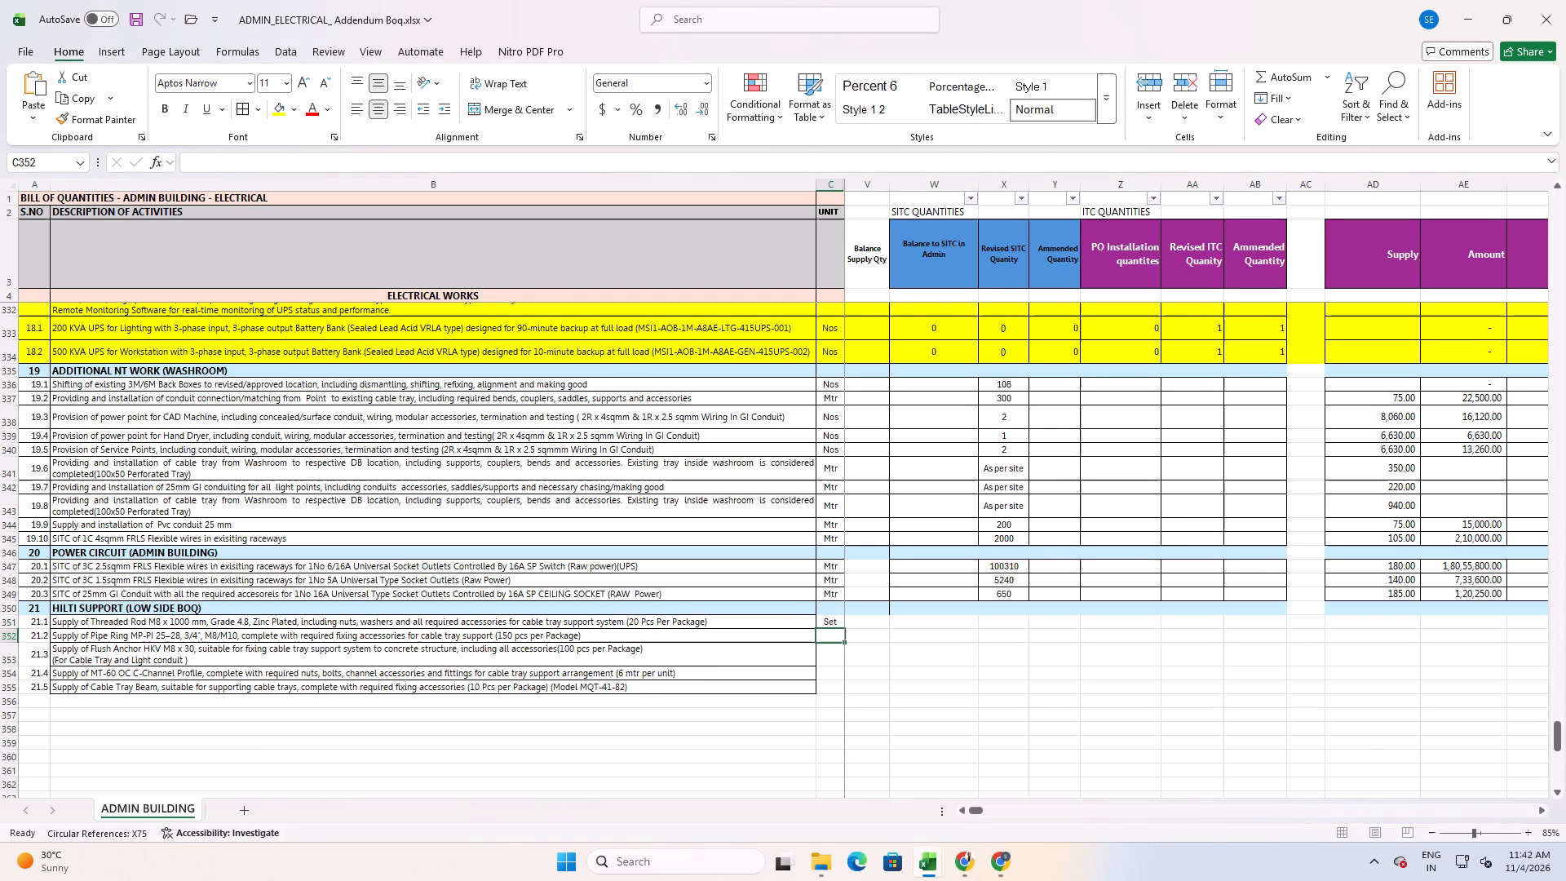
Copy the Set unit from threaded rod item 21.1 to pipe ring item 21.2 and flush anchor item 21.3.
key(alt+Tab)
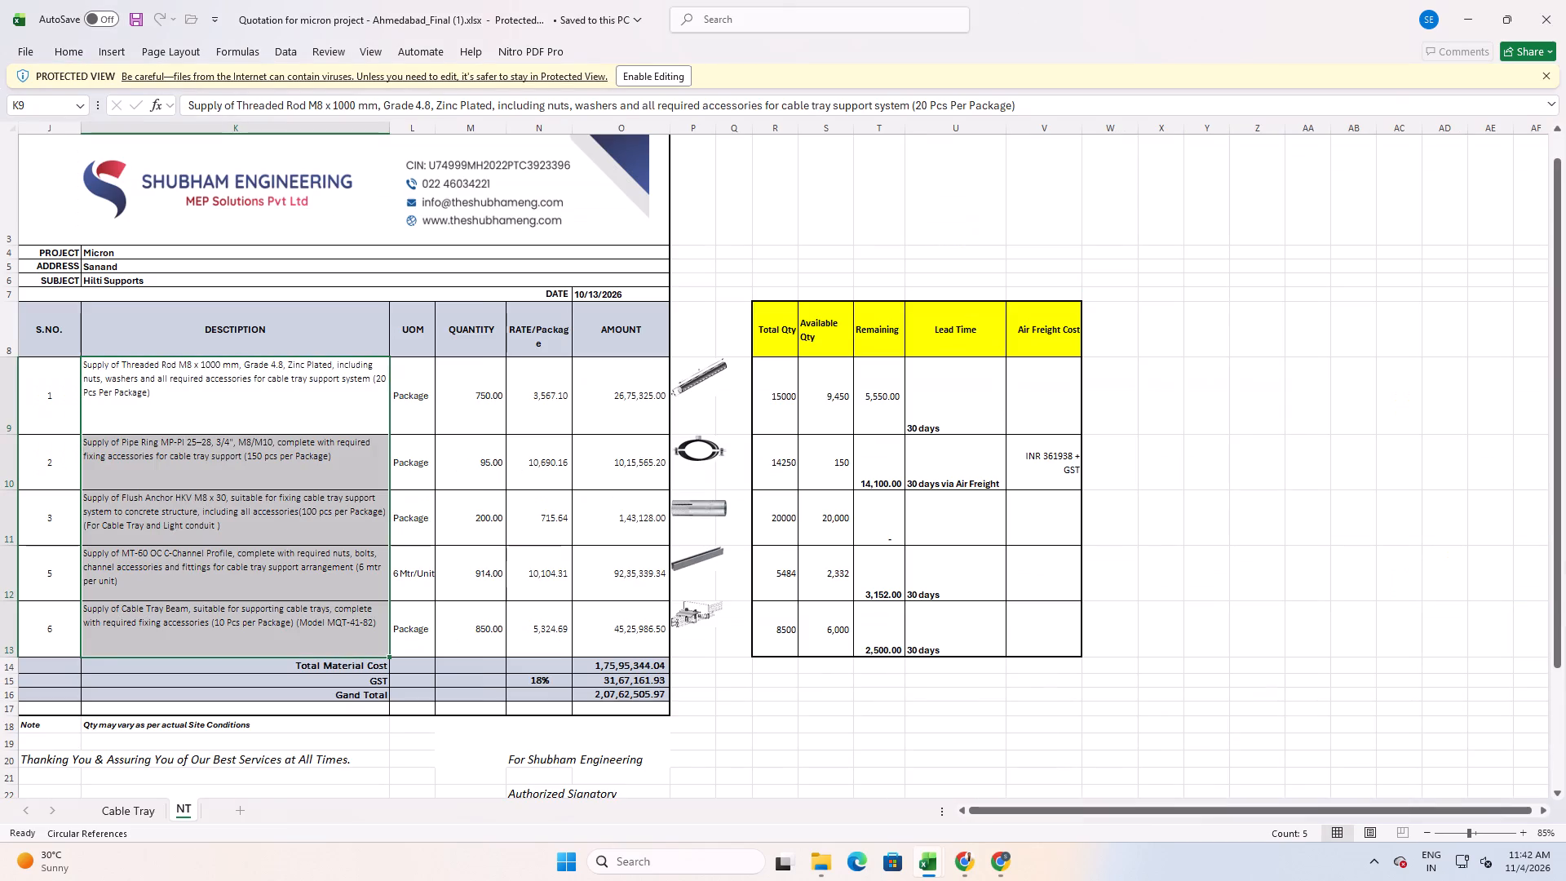
key(alt+Tab)
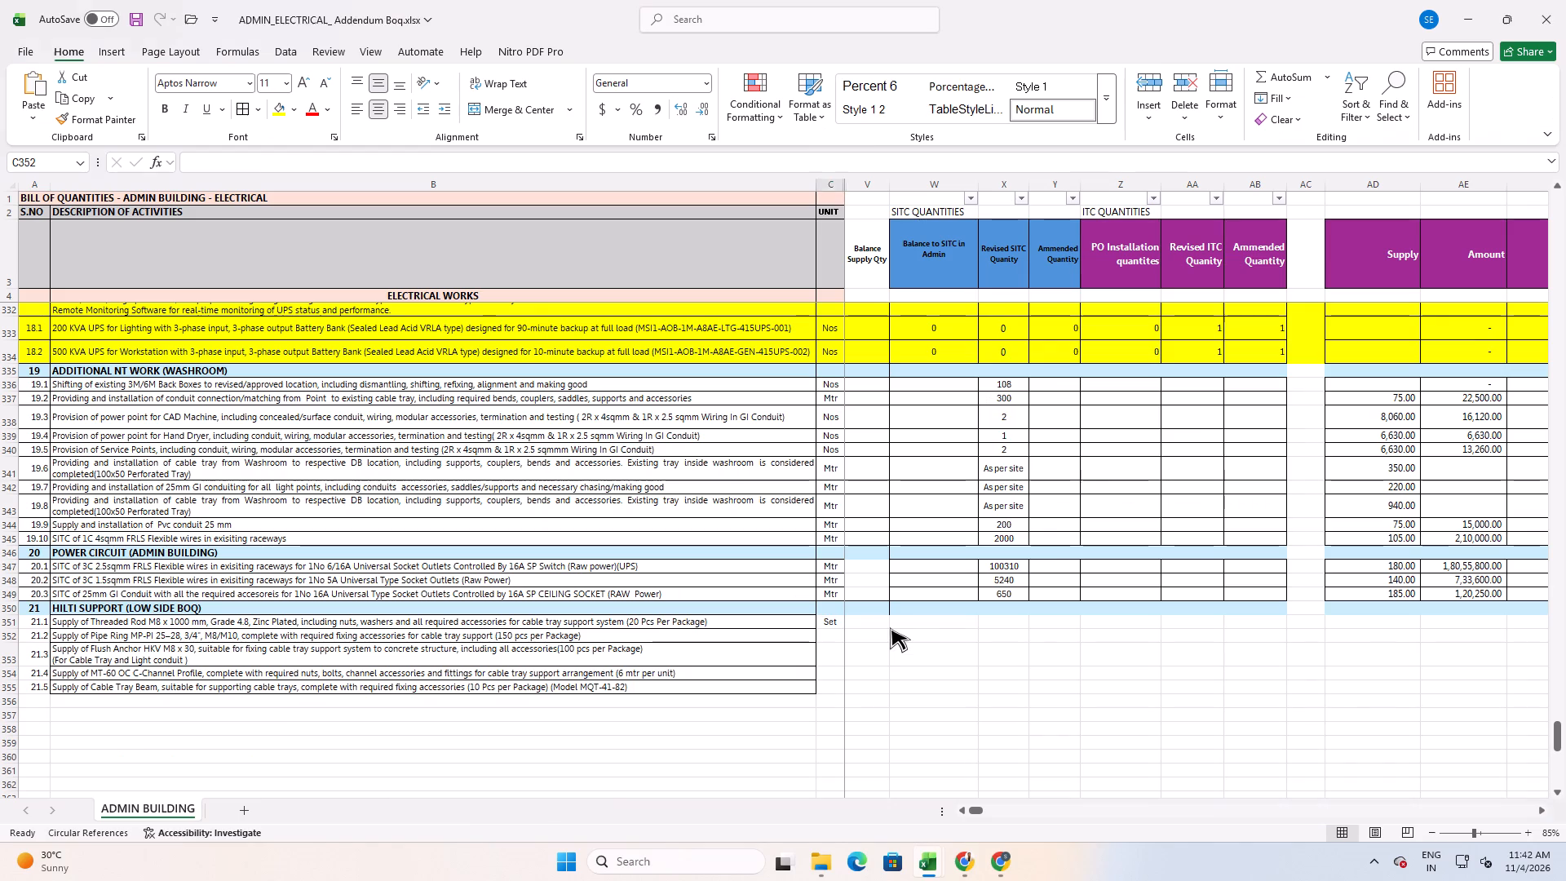
key(Up)
key(ctrl+c)
key(Down)
key(ctrl+v)
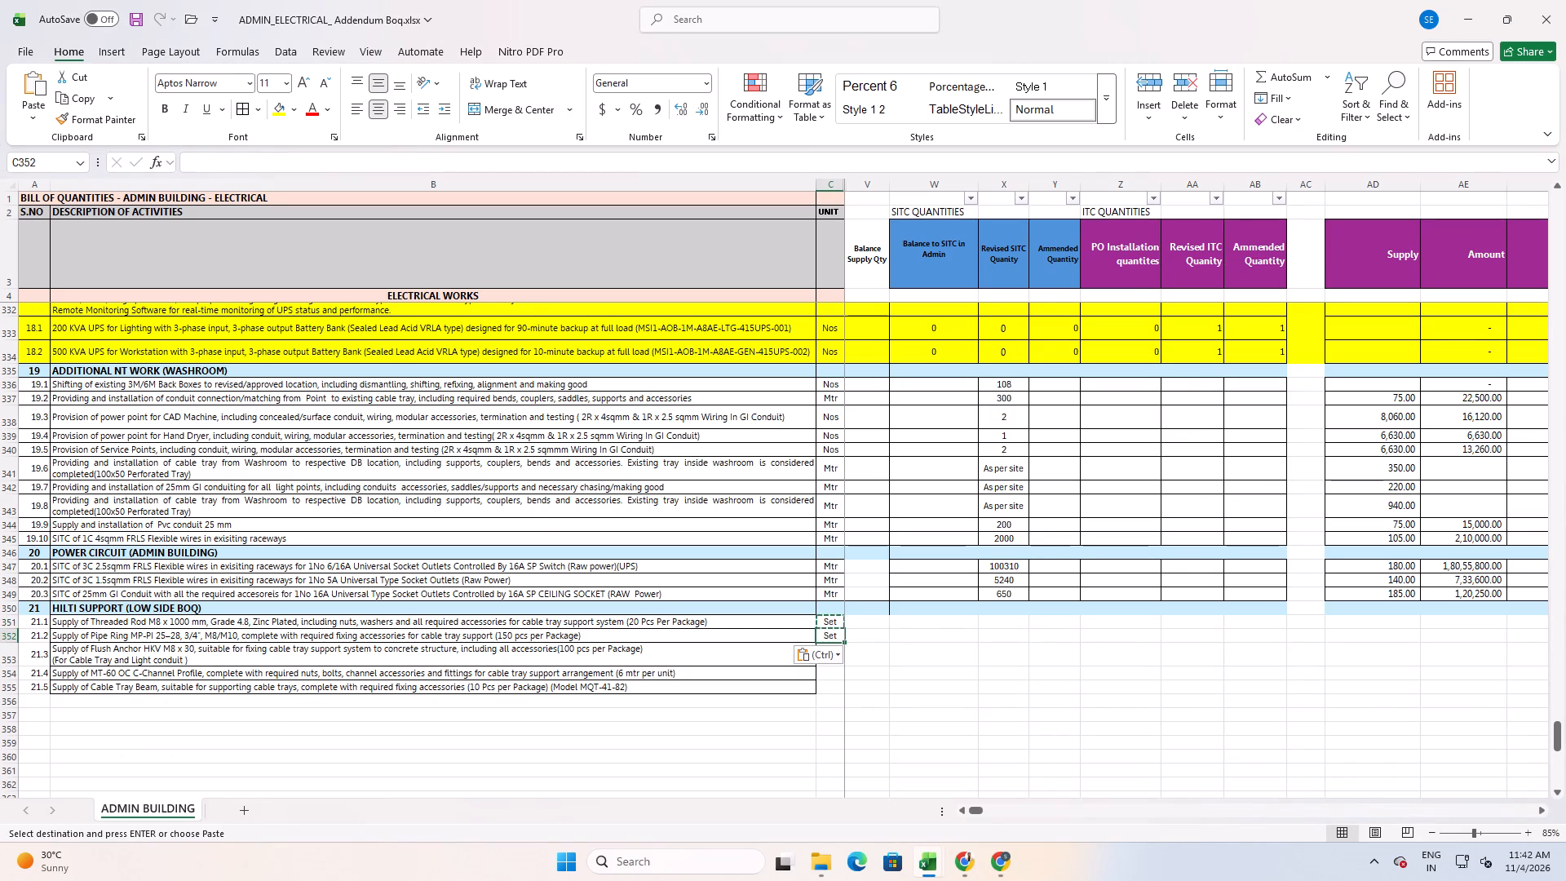
key(Down)
key(ctrl+v)
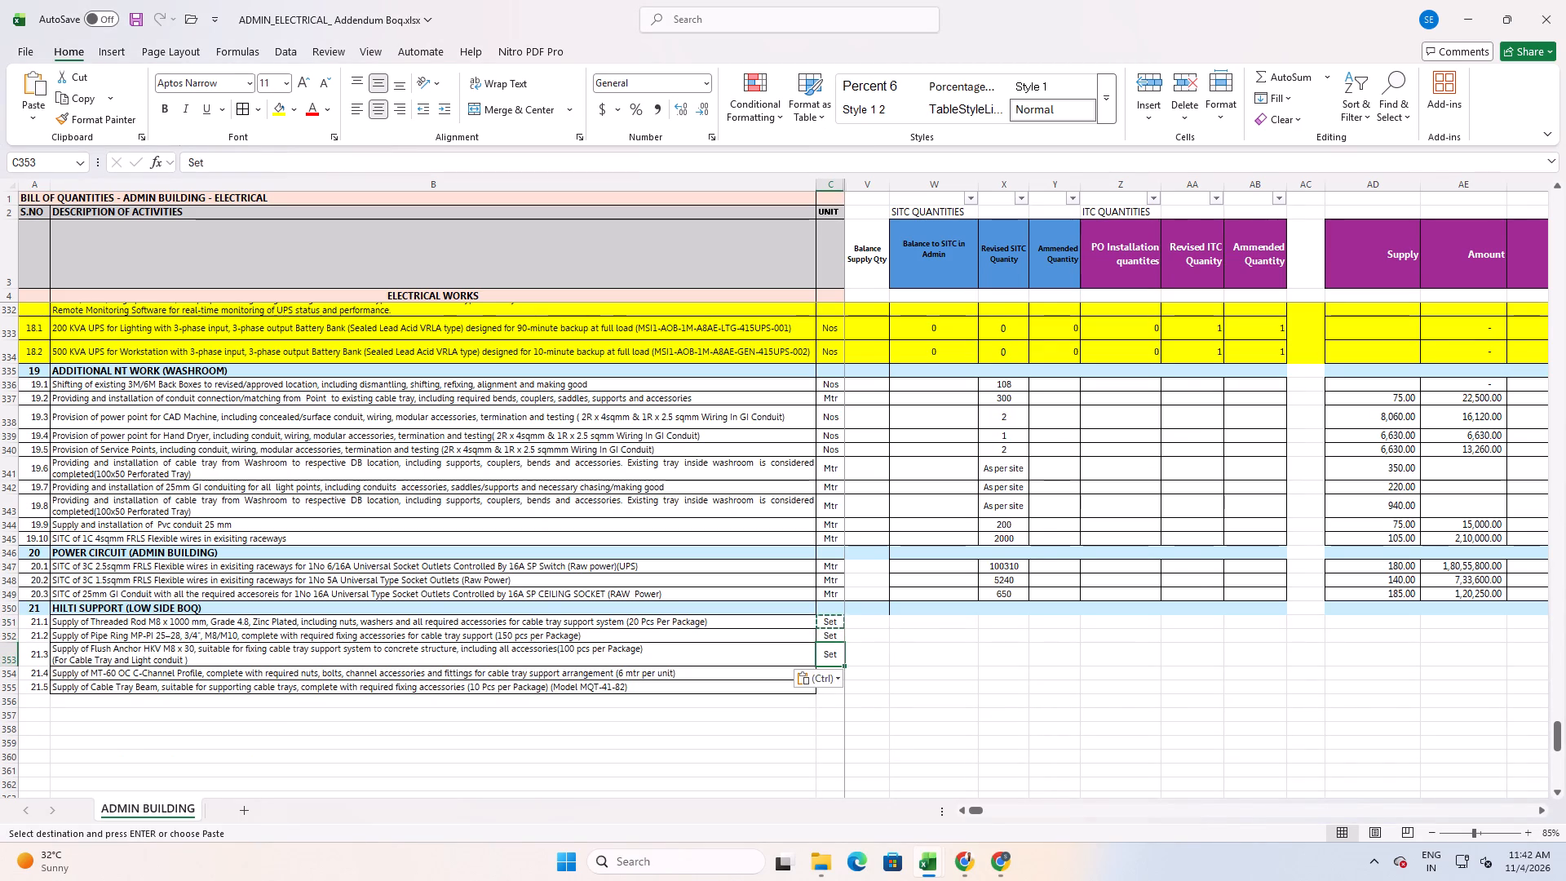
Copy the C-channel's 6 Mtr/Unit unit from the quotation into item 21.4 as plain values, widening the UNIT column to fit.
key(Down)
key(alt+Tab)
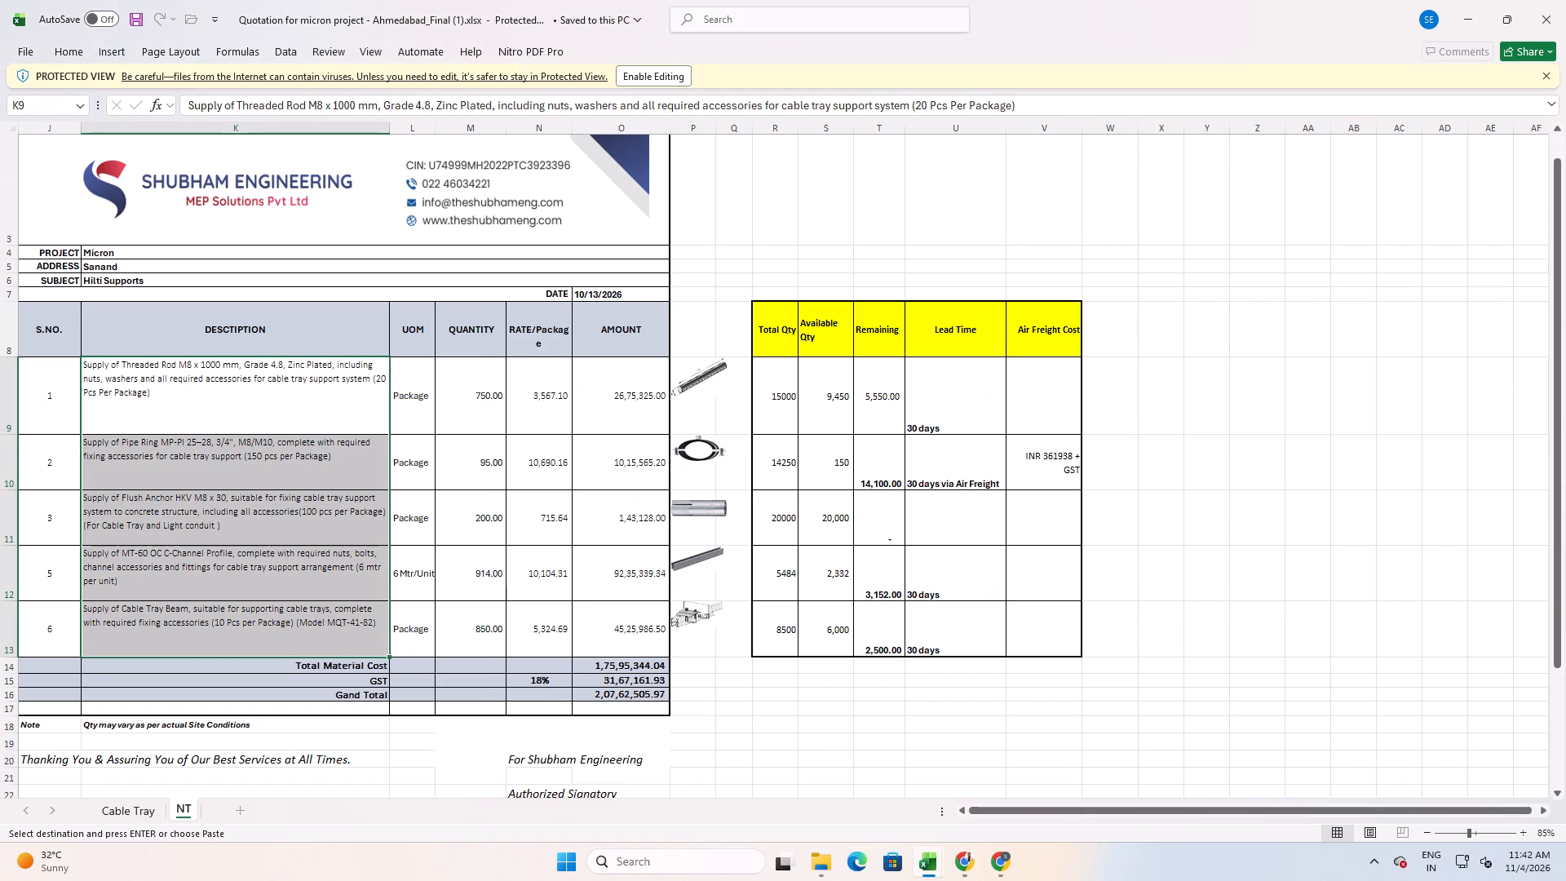
click(434, 600)
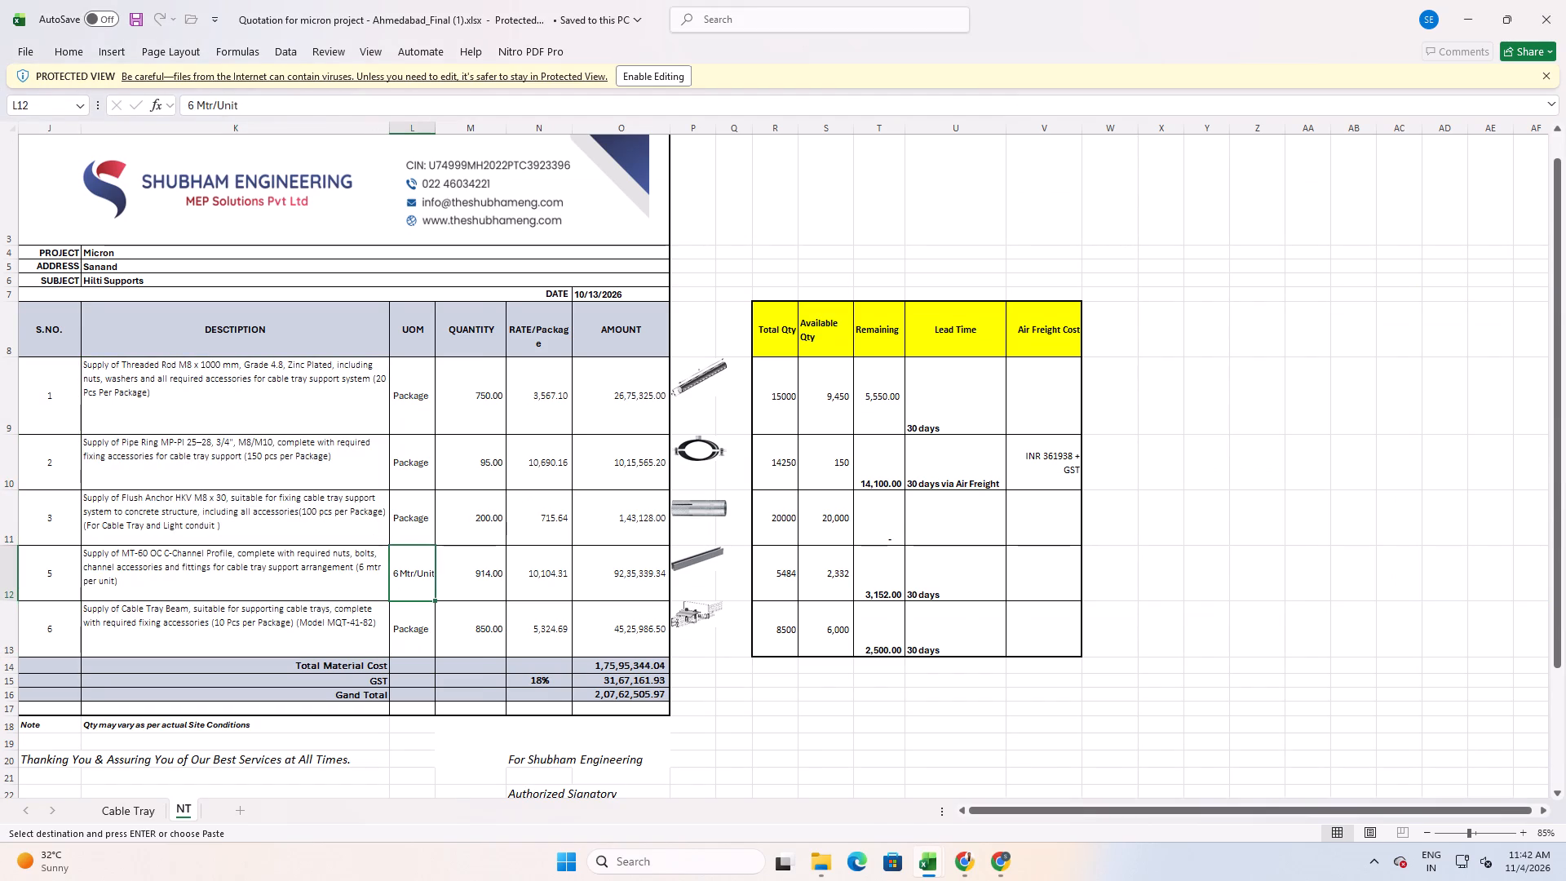
key(ctrl+c)
key(alt+Tab)
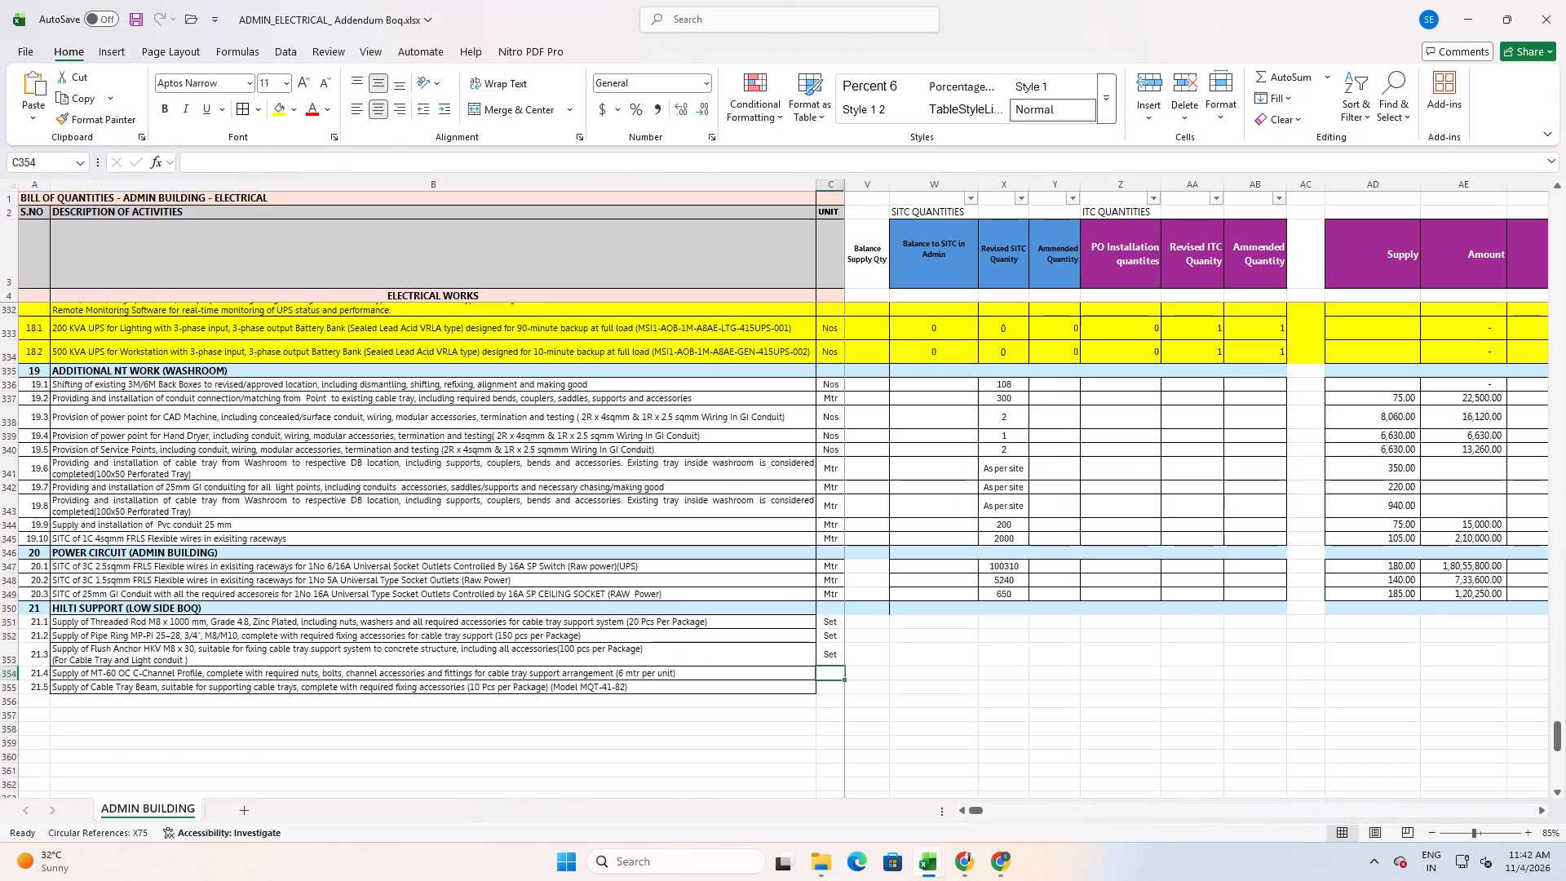
key(ctrl+shift+v)
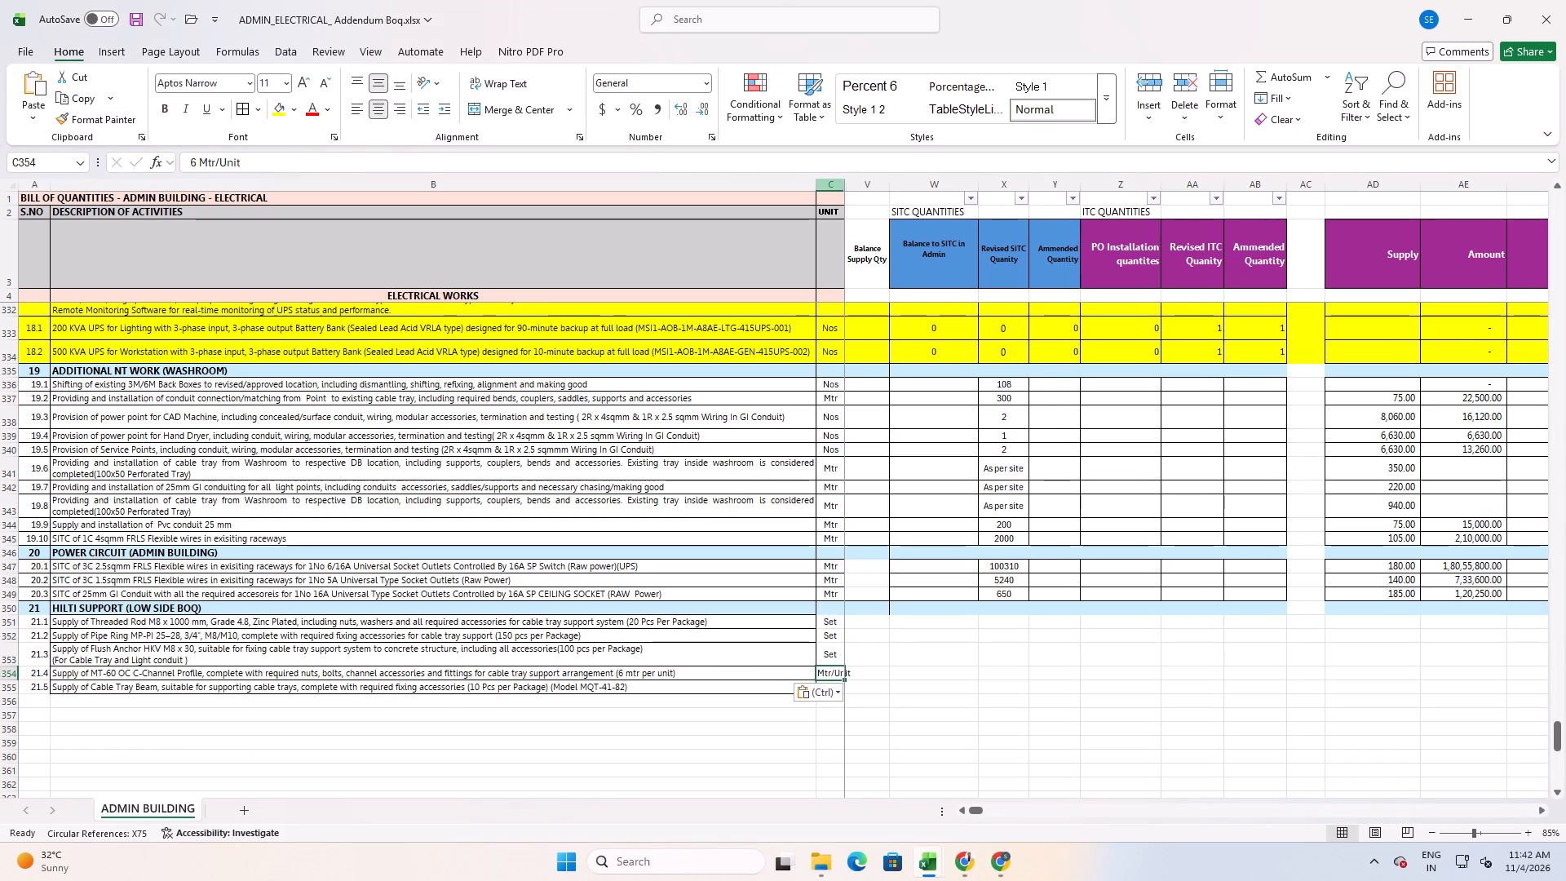
drag(843, 184, 852, 189)
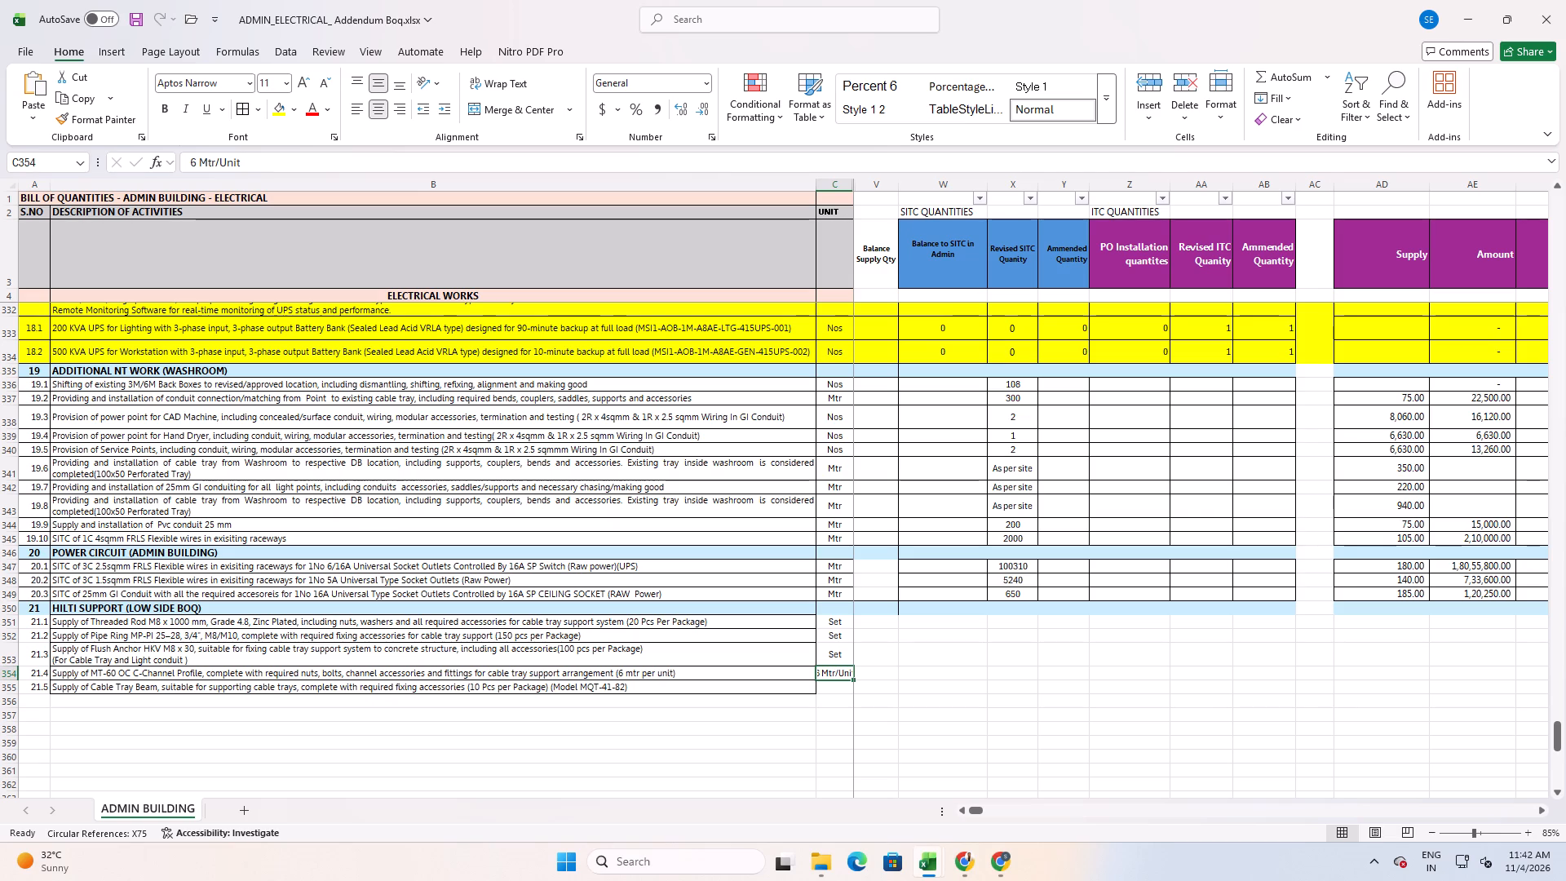
drag(852, 183, 861, 186)
Copy the Set unit from item 21.2 to cable tray beam item 21.5.
key(alt+Tab)
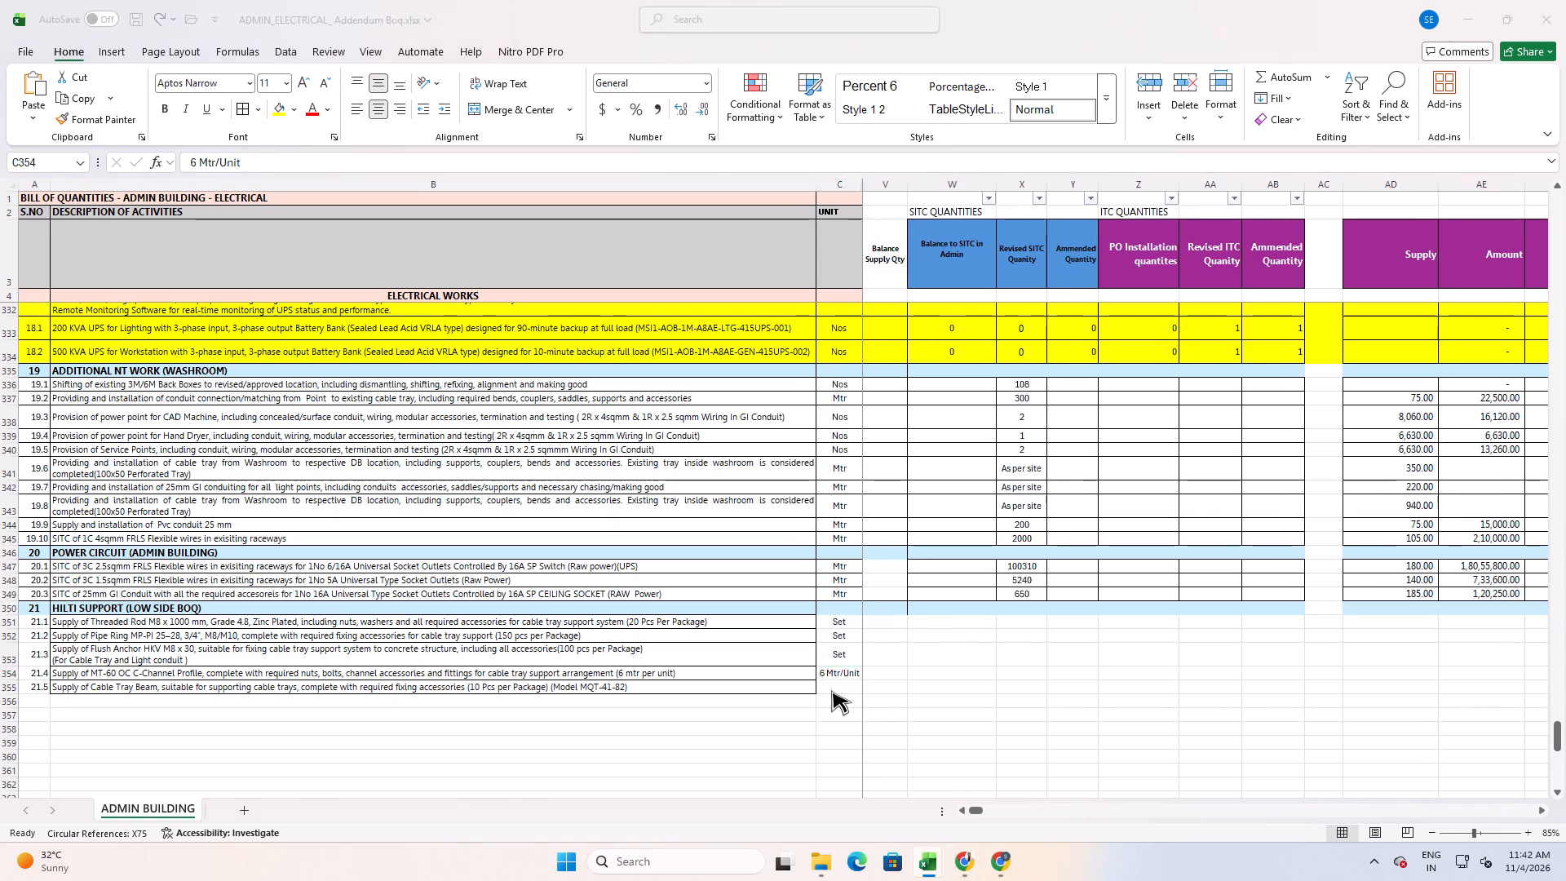
key(alt+Tab)
click(848, 640)
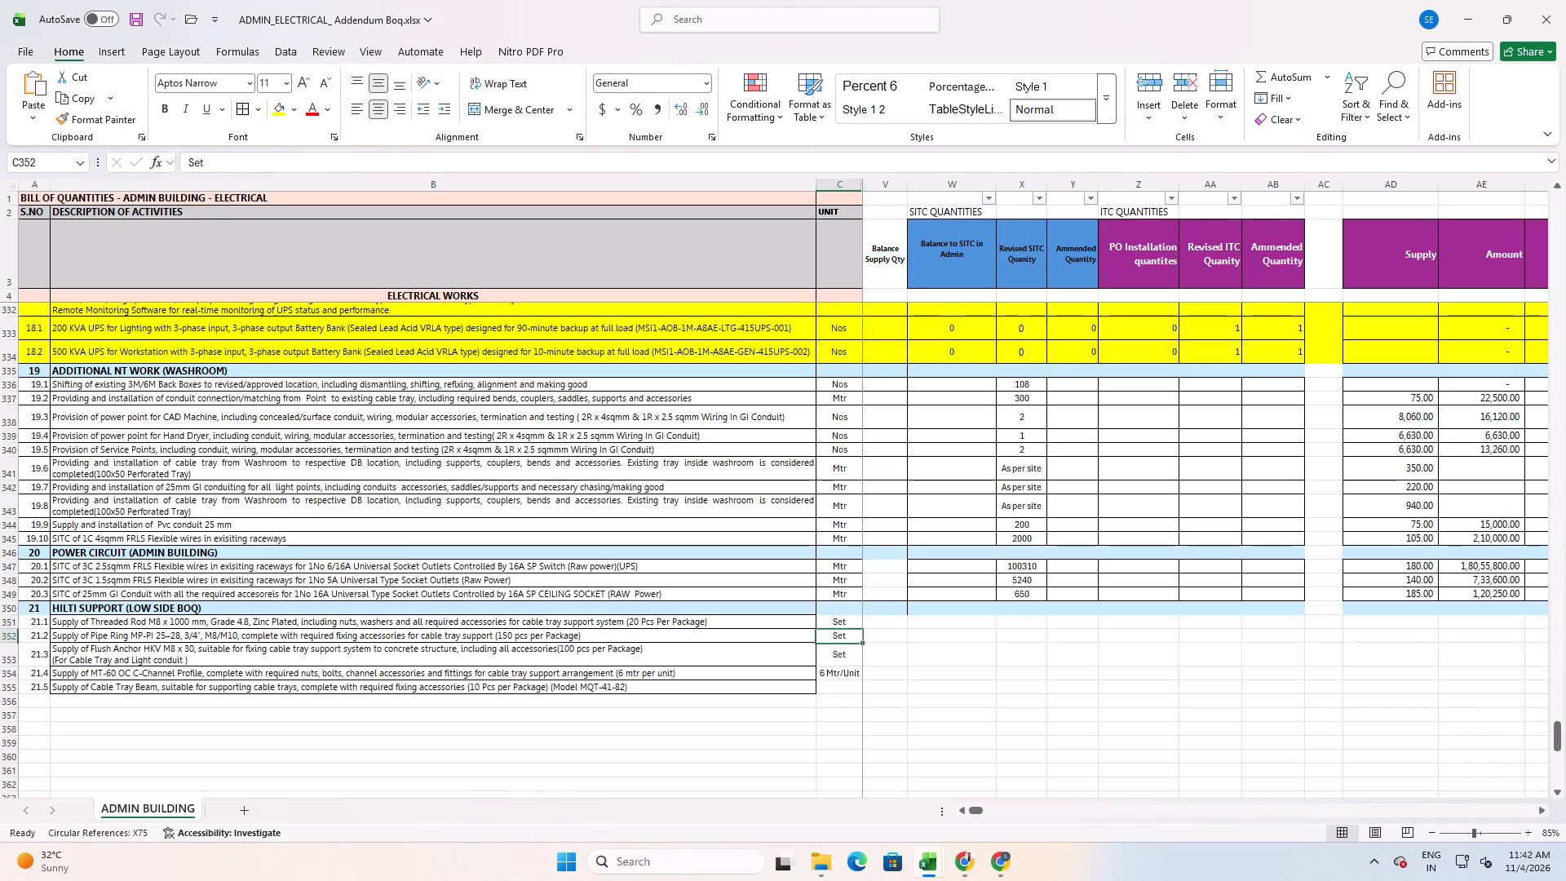
key(ctrl+c)
click(847, 688)
key(ctrl+v)
click(830, 731)
key(Escape)
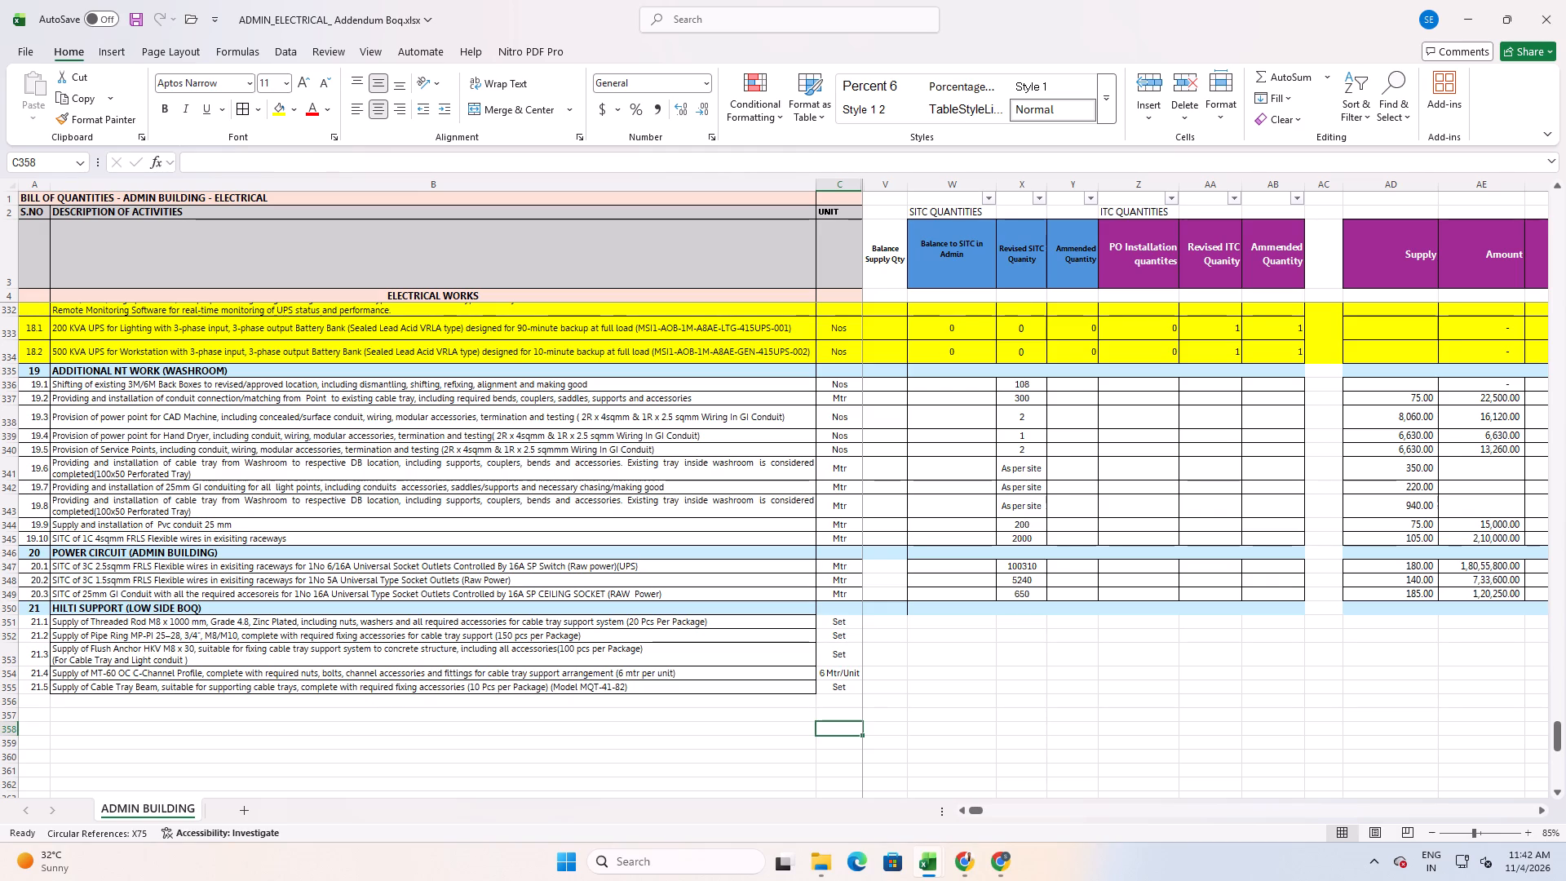
Apply cell borders to the serial numbers and the units of Hilti items 21.1 to 21.5.
drag(42, 625, 44, 684)
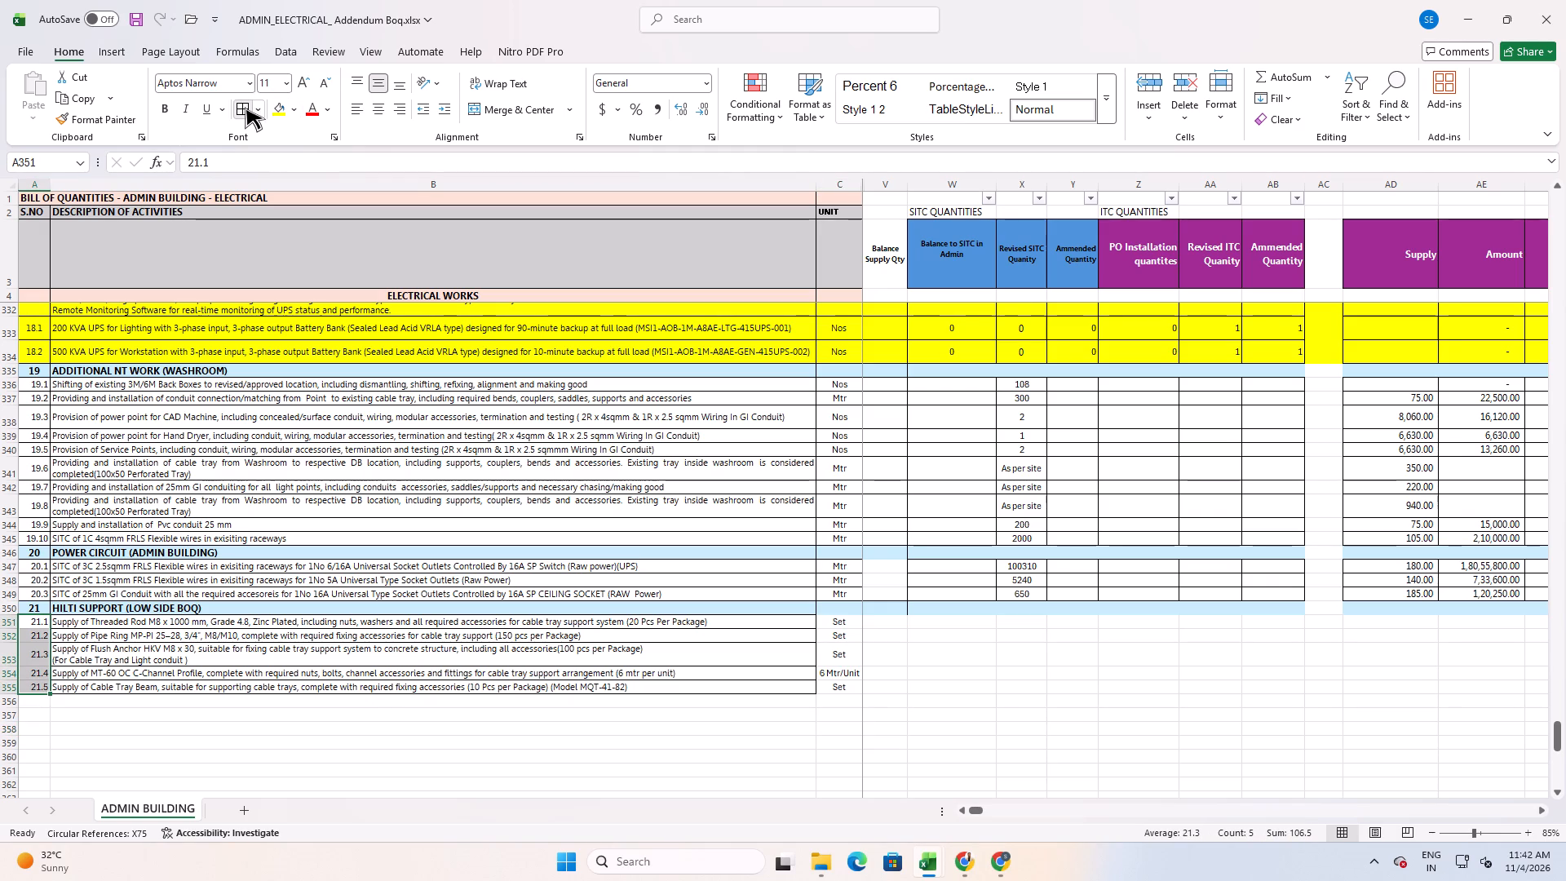
click(245, 107)
click(144, 619)
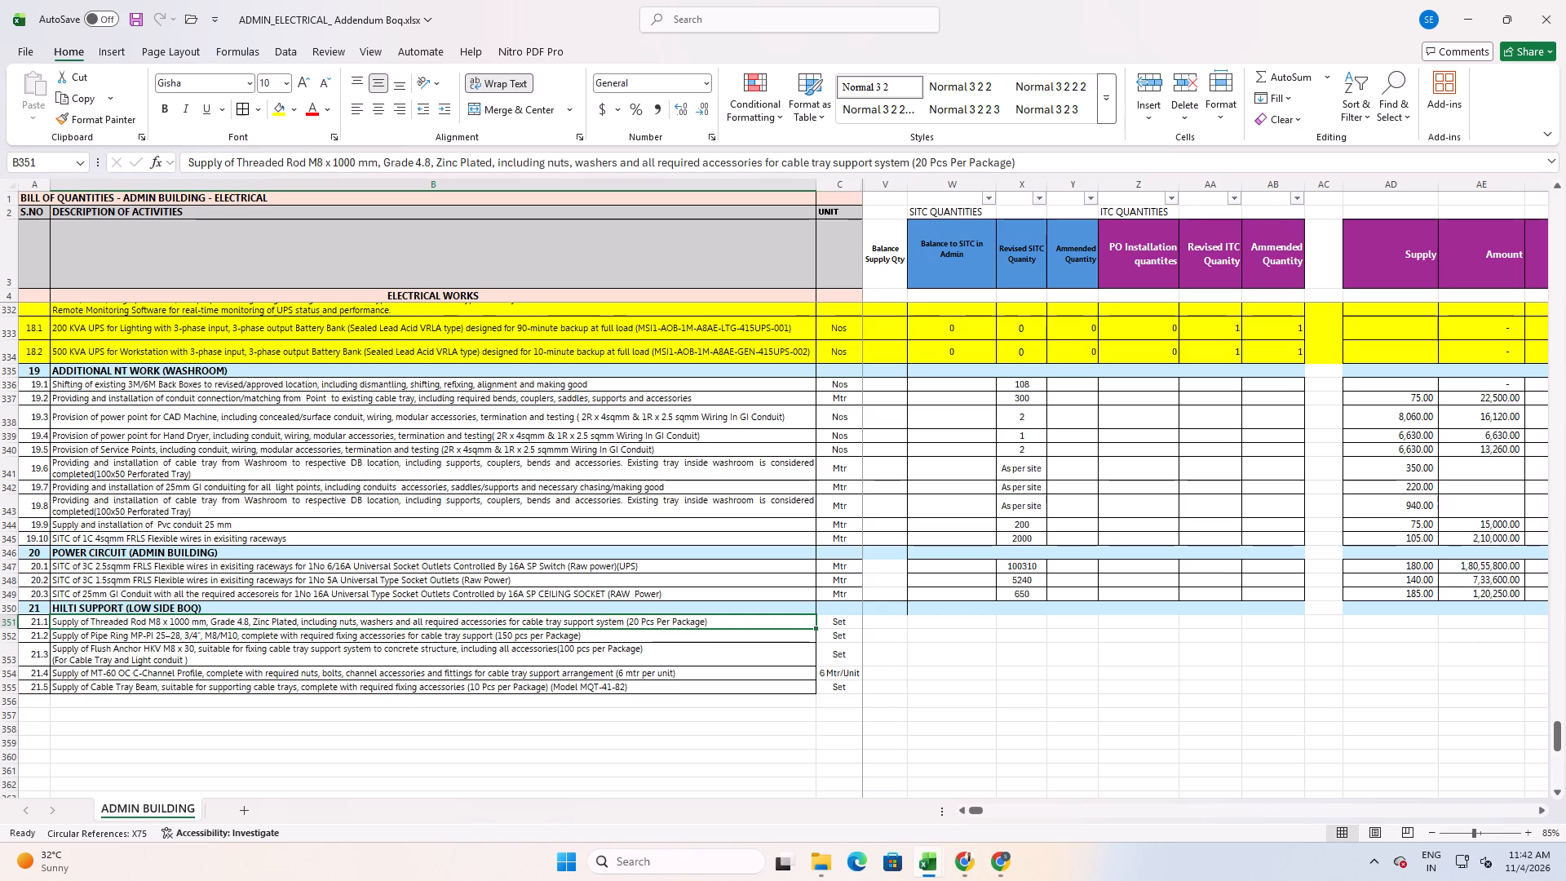
drag(849, 623, 842, 686)
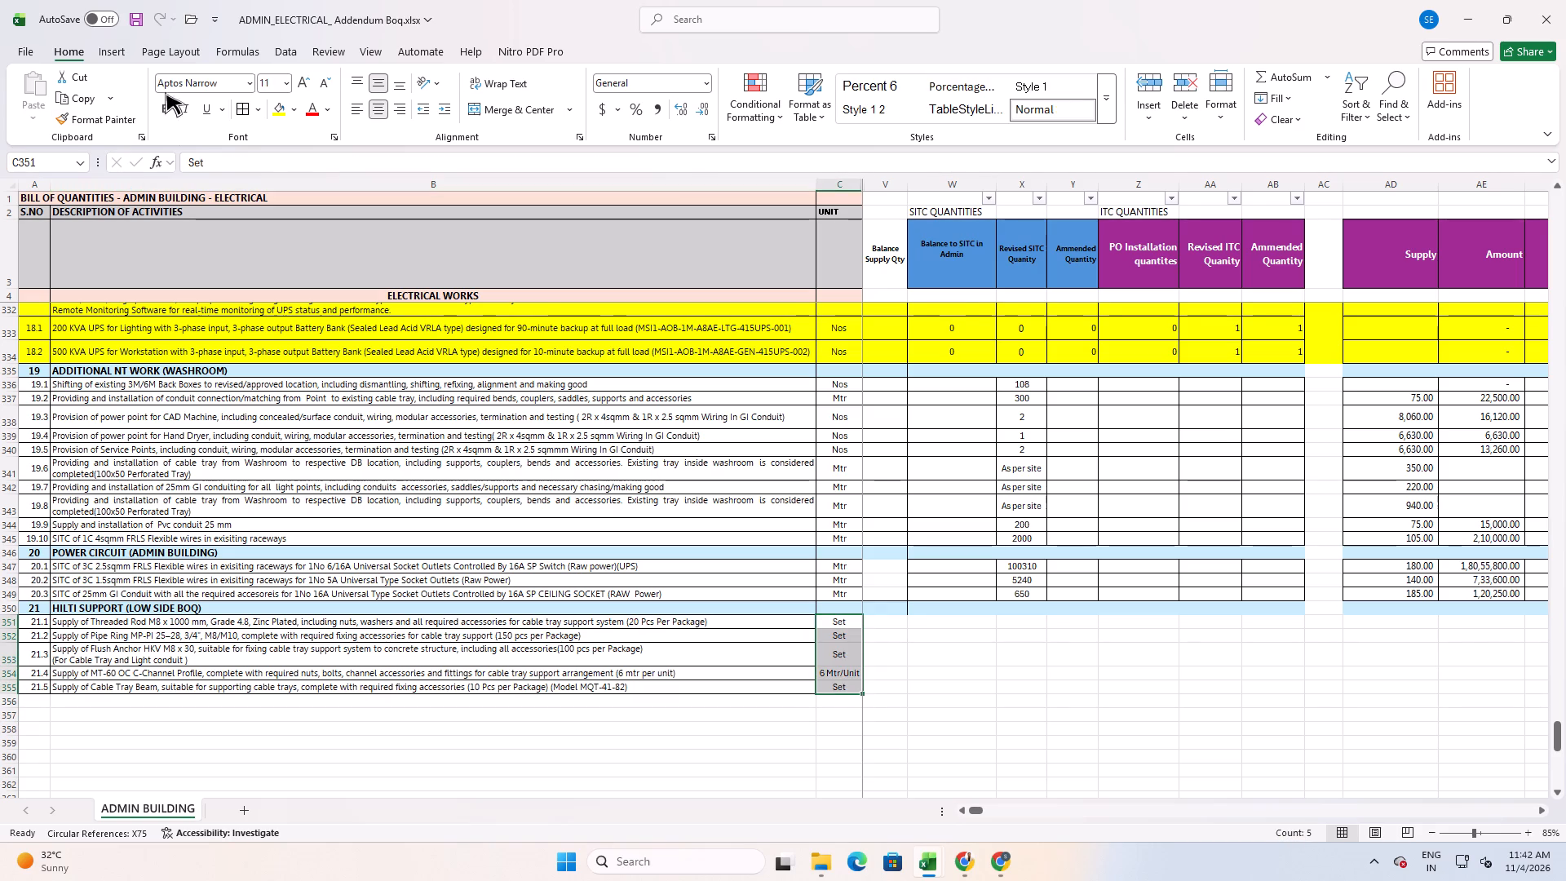
click(247, 114)
click(895, 652)
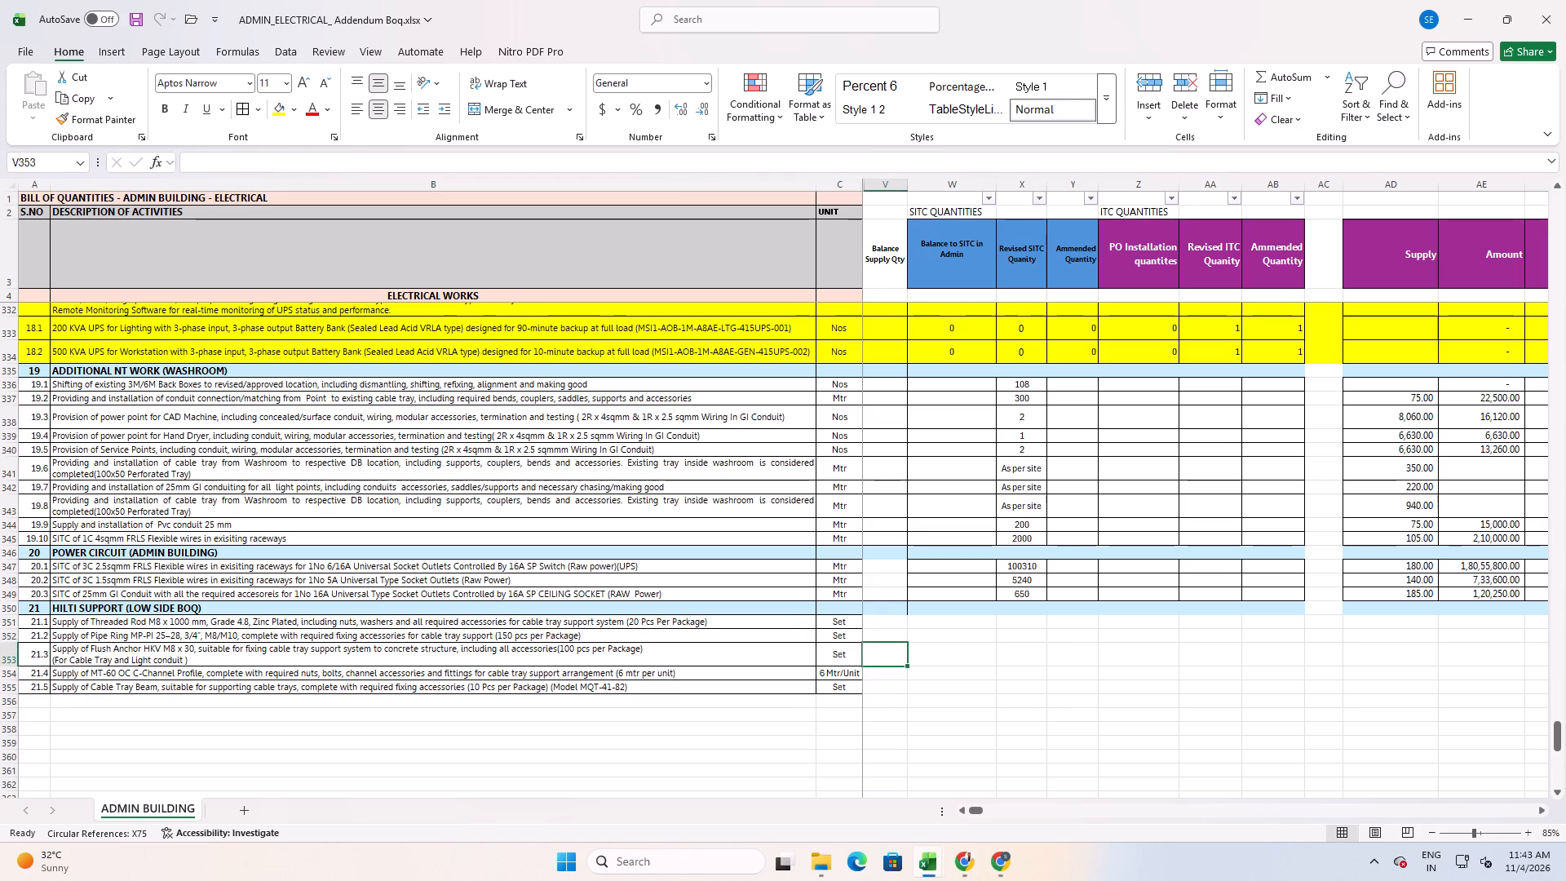
In File Explorer, open Accenture_Considered MEP Make List.xlsx from the Estimation drive's FY 2026-2027, TENDER, PADAM, ACCENTURE MDC9 folder.
key(alt+Tab)
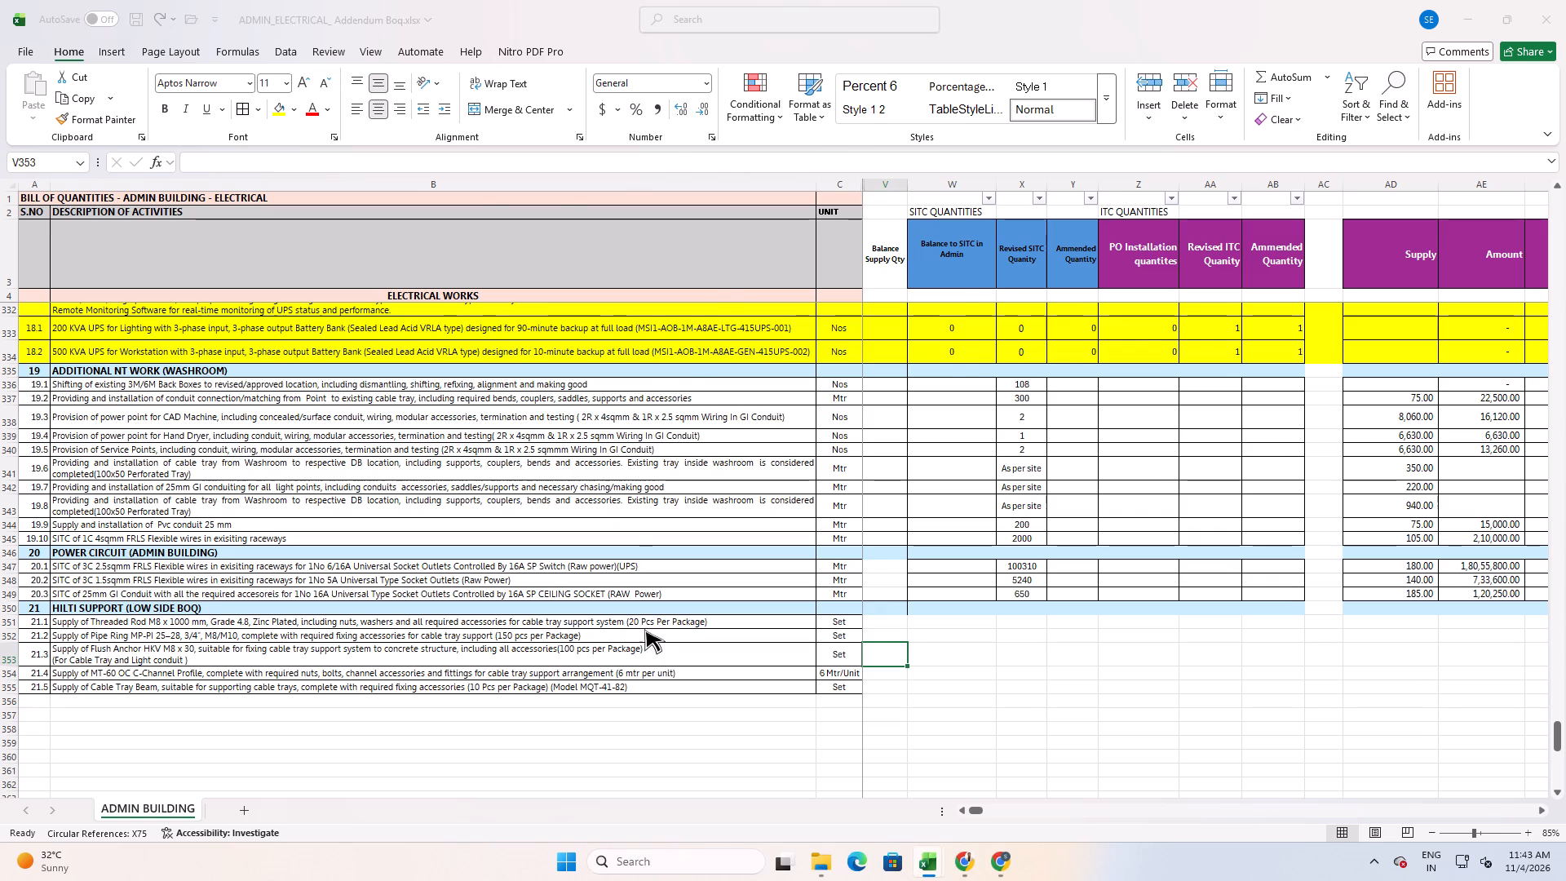
key(alt+Tab)
click(212, 11)
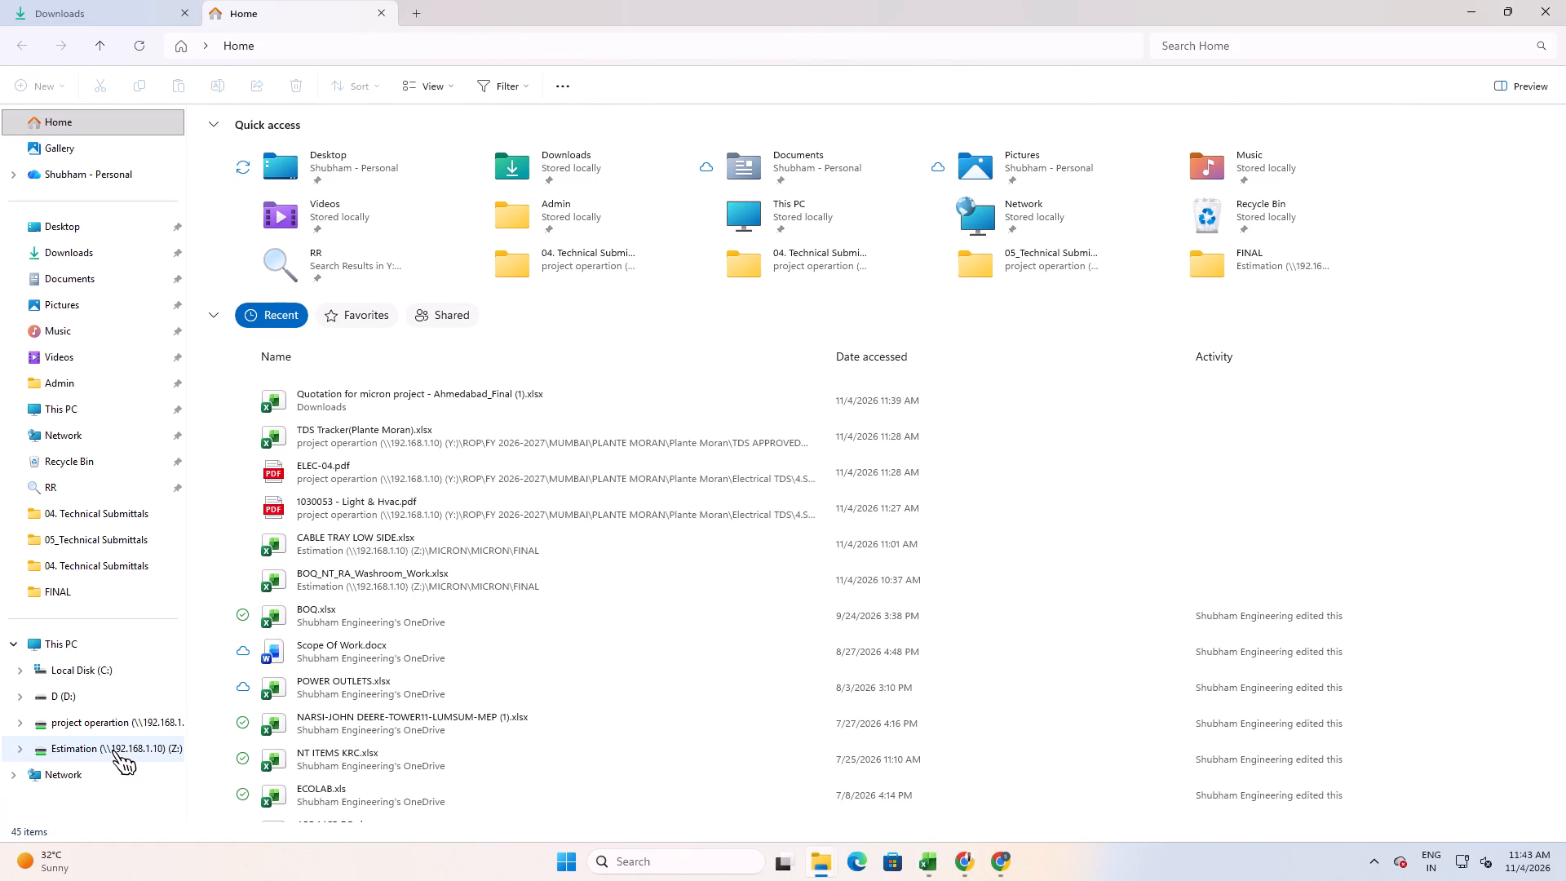
click(113, 747)
click(122, 715)
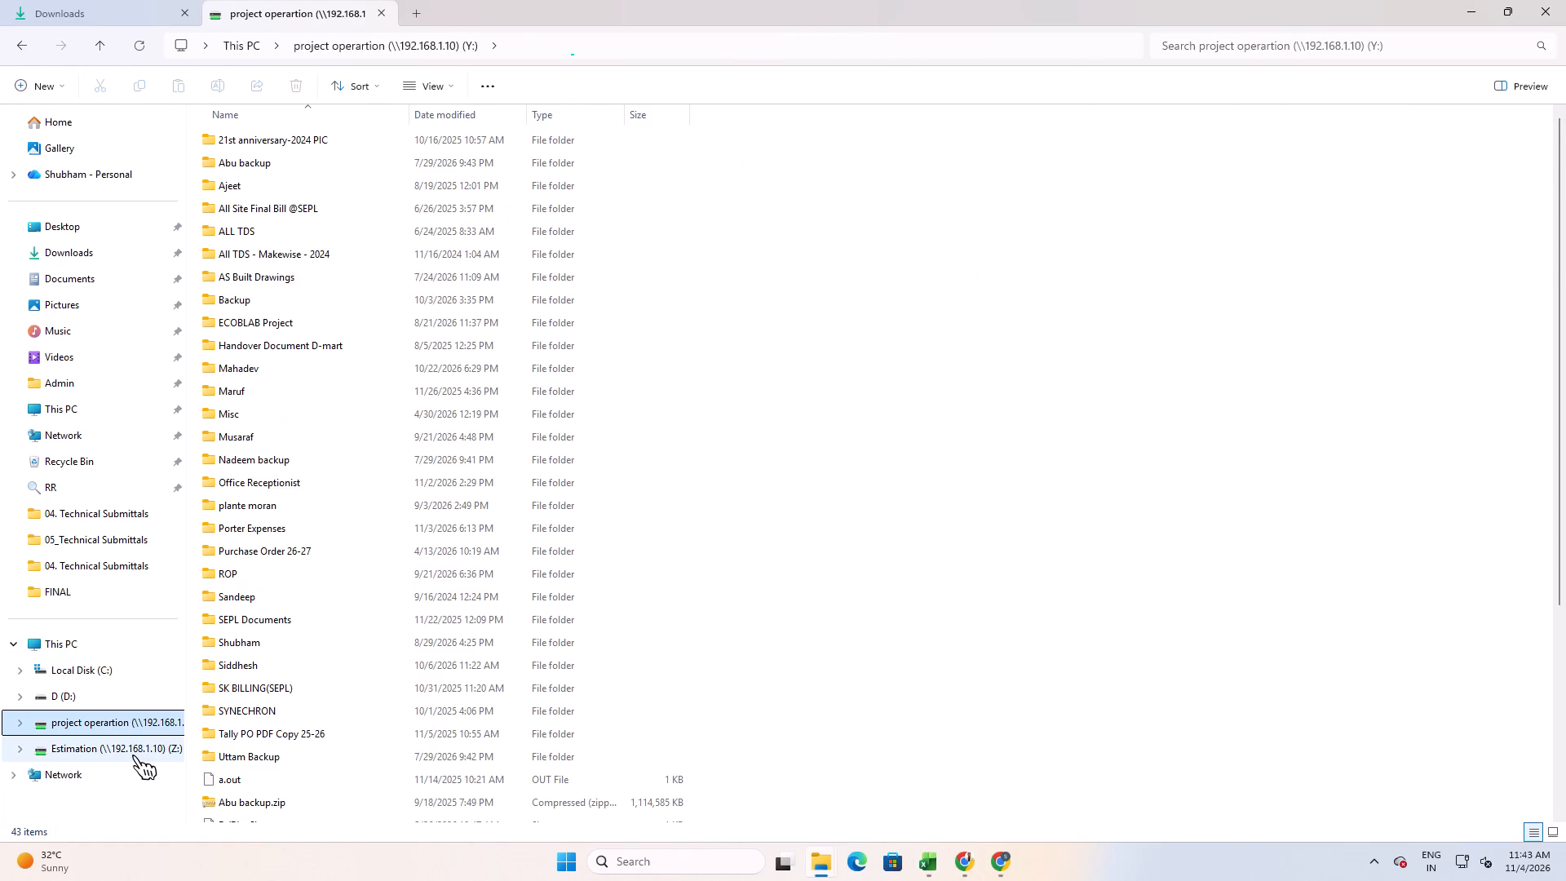
click(134, 753)
triple_click(322, 332)
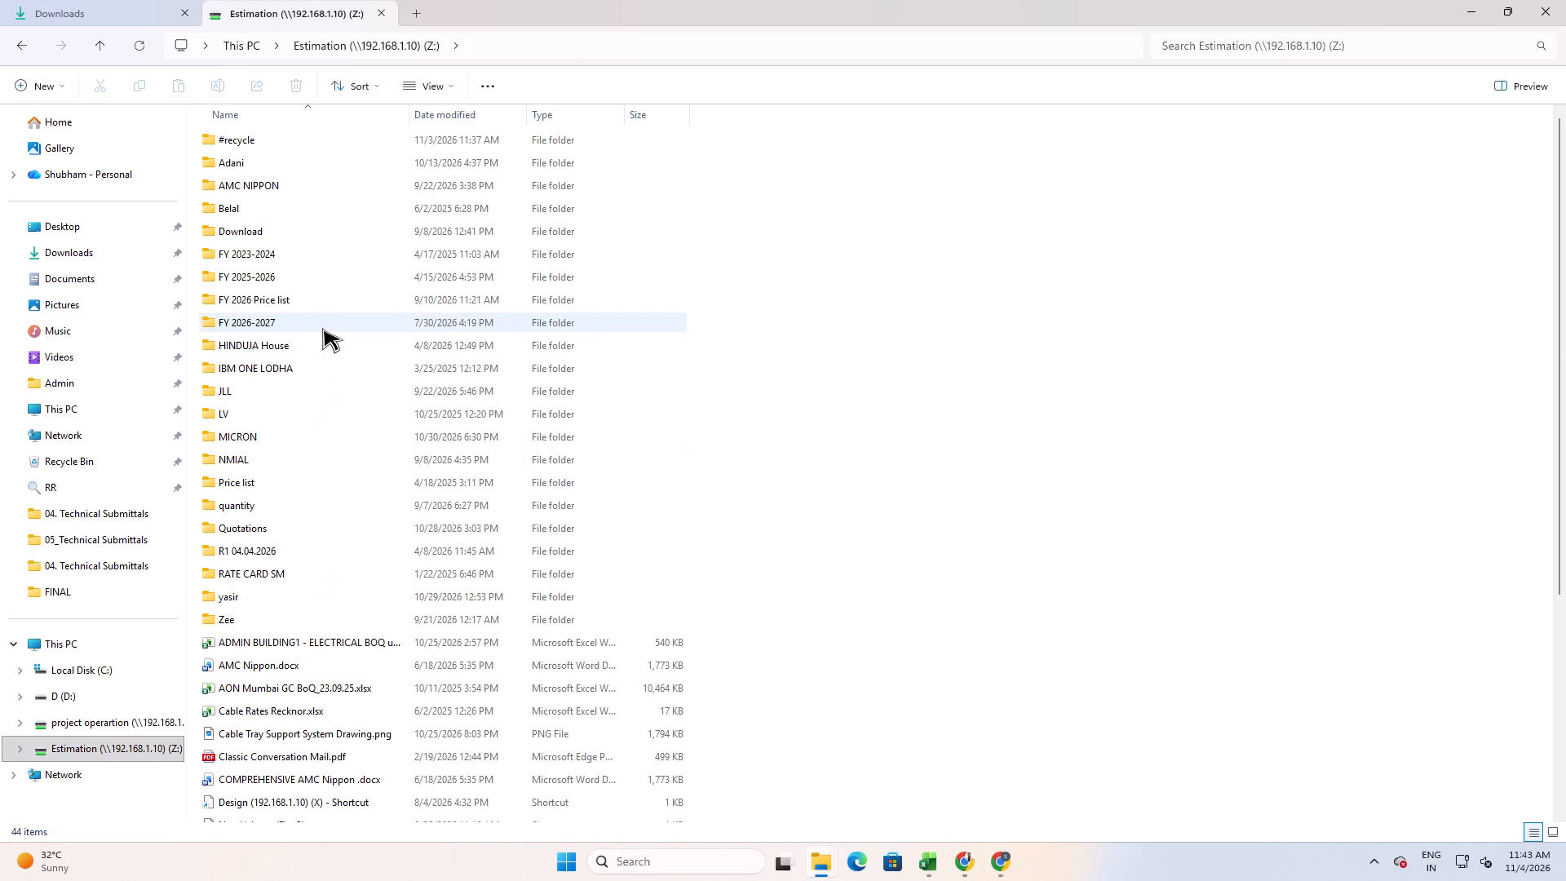
double_click(307, 183)
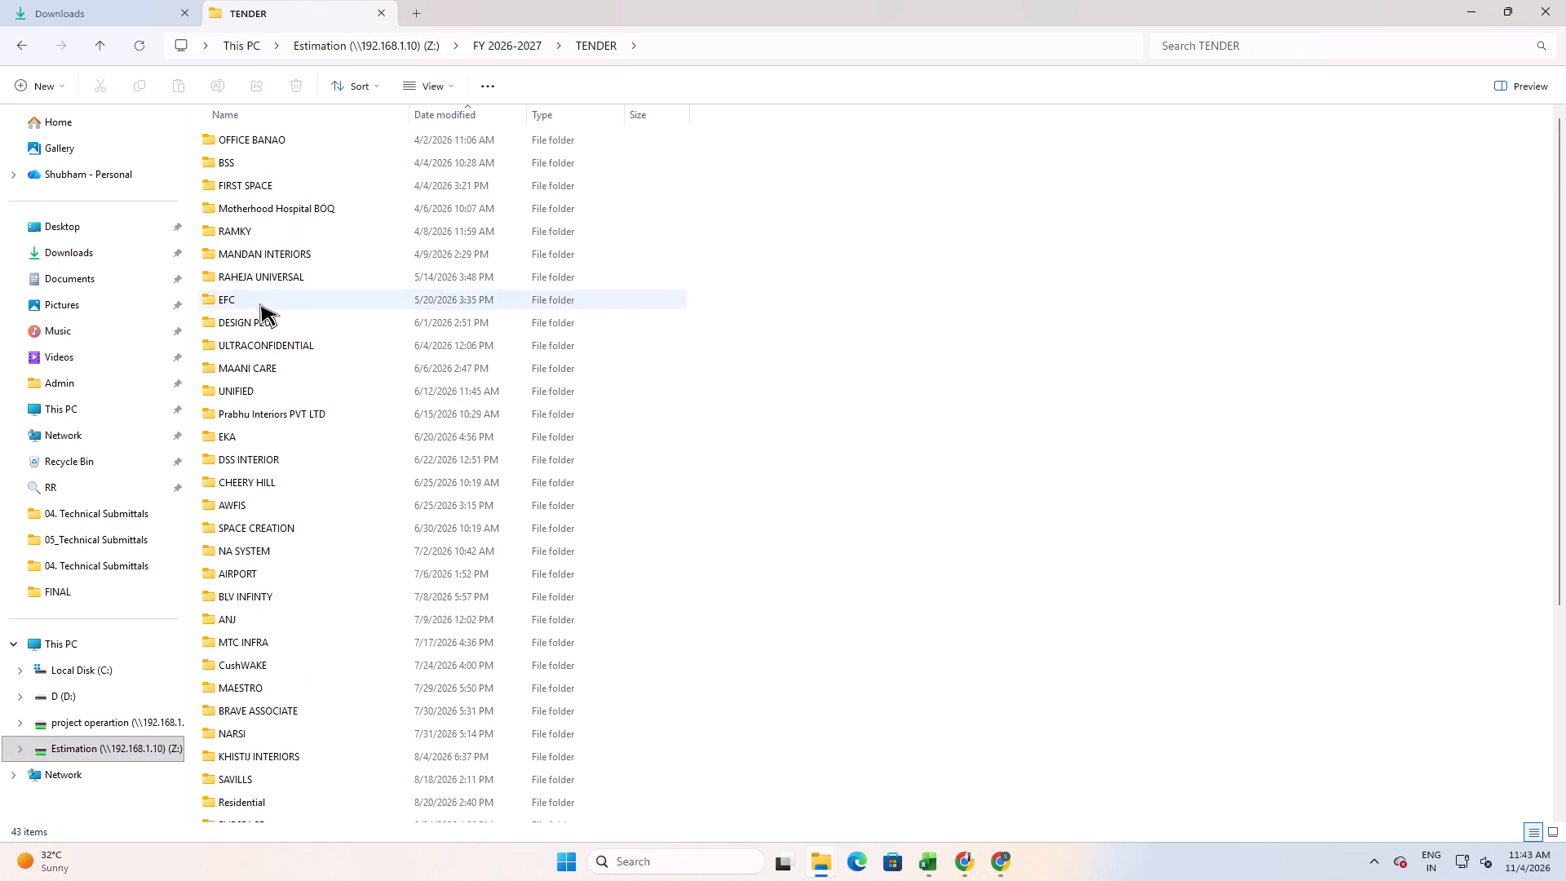
key(p)
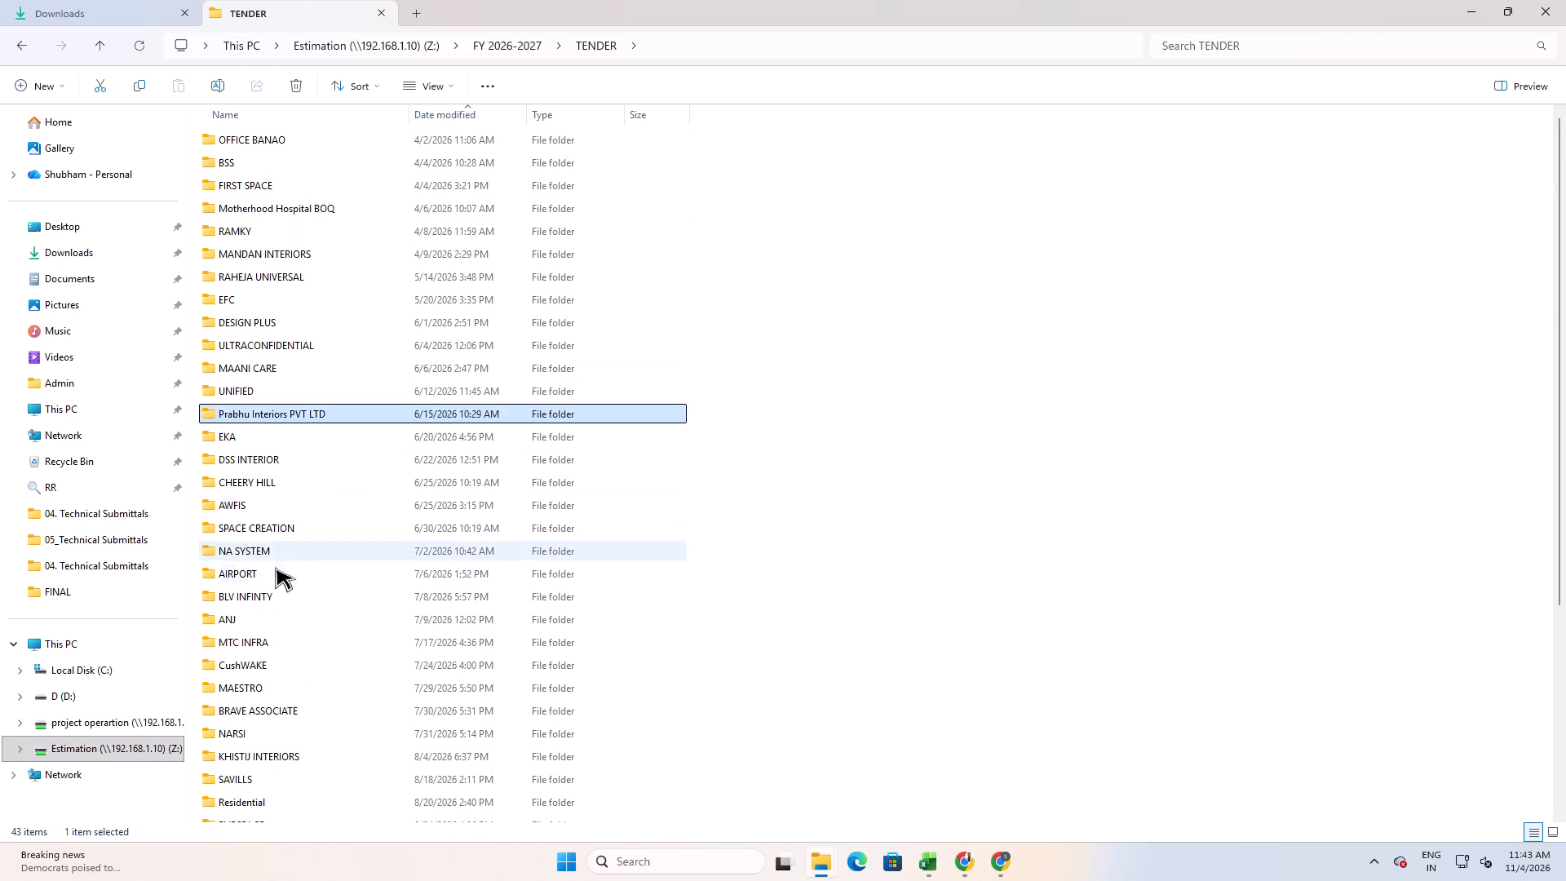
key(p)
double_click(253, 804)
double_click(281, 137)
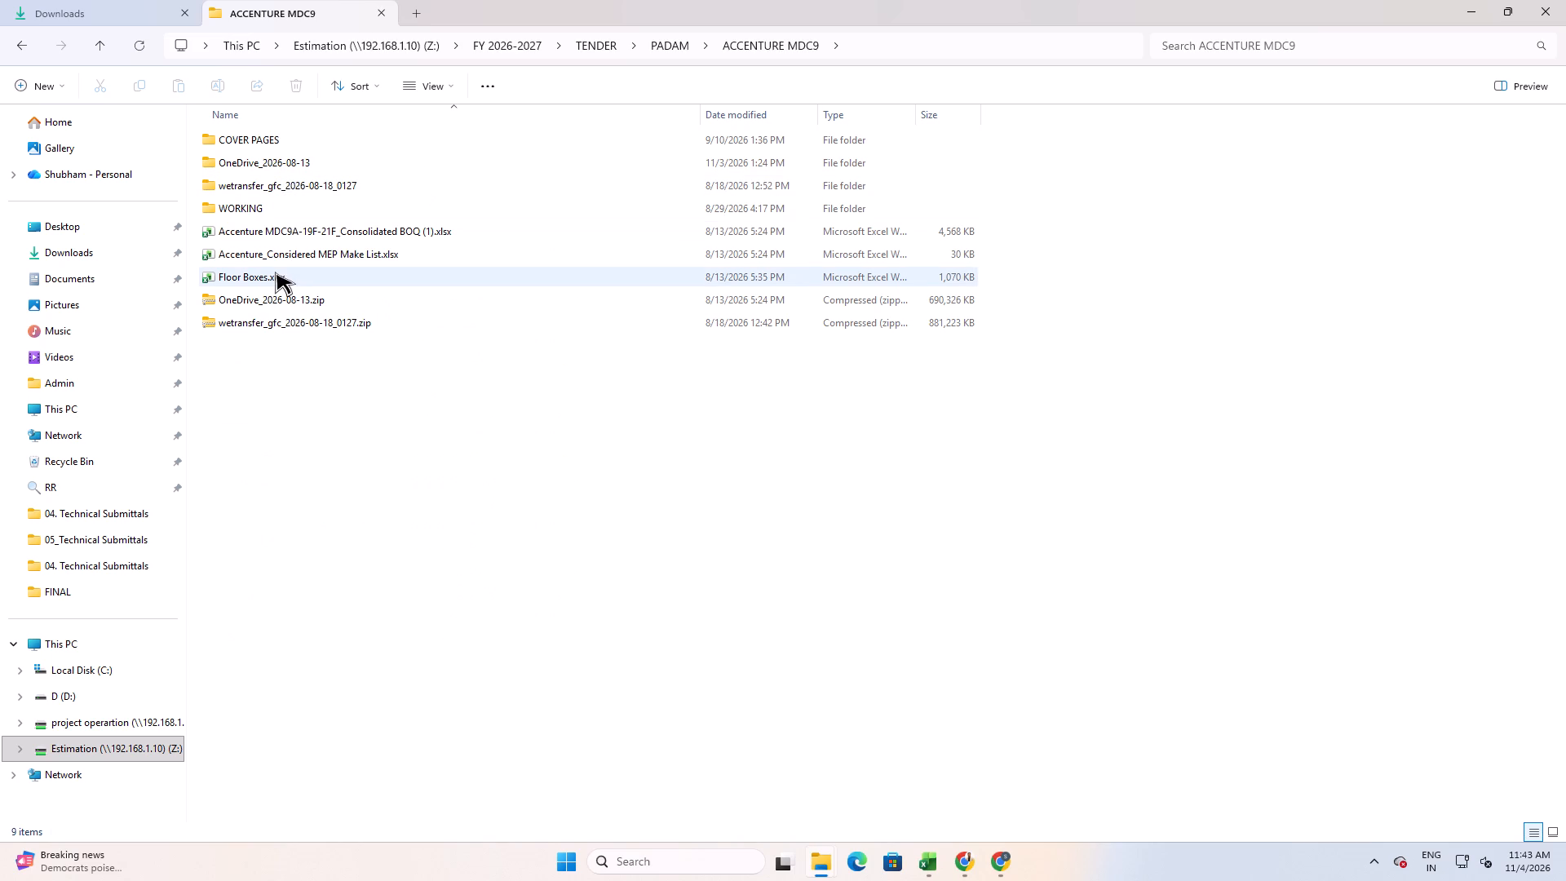
double_click(300, 259)
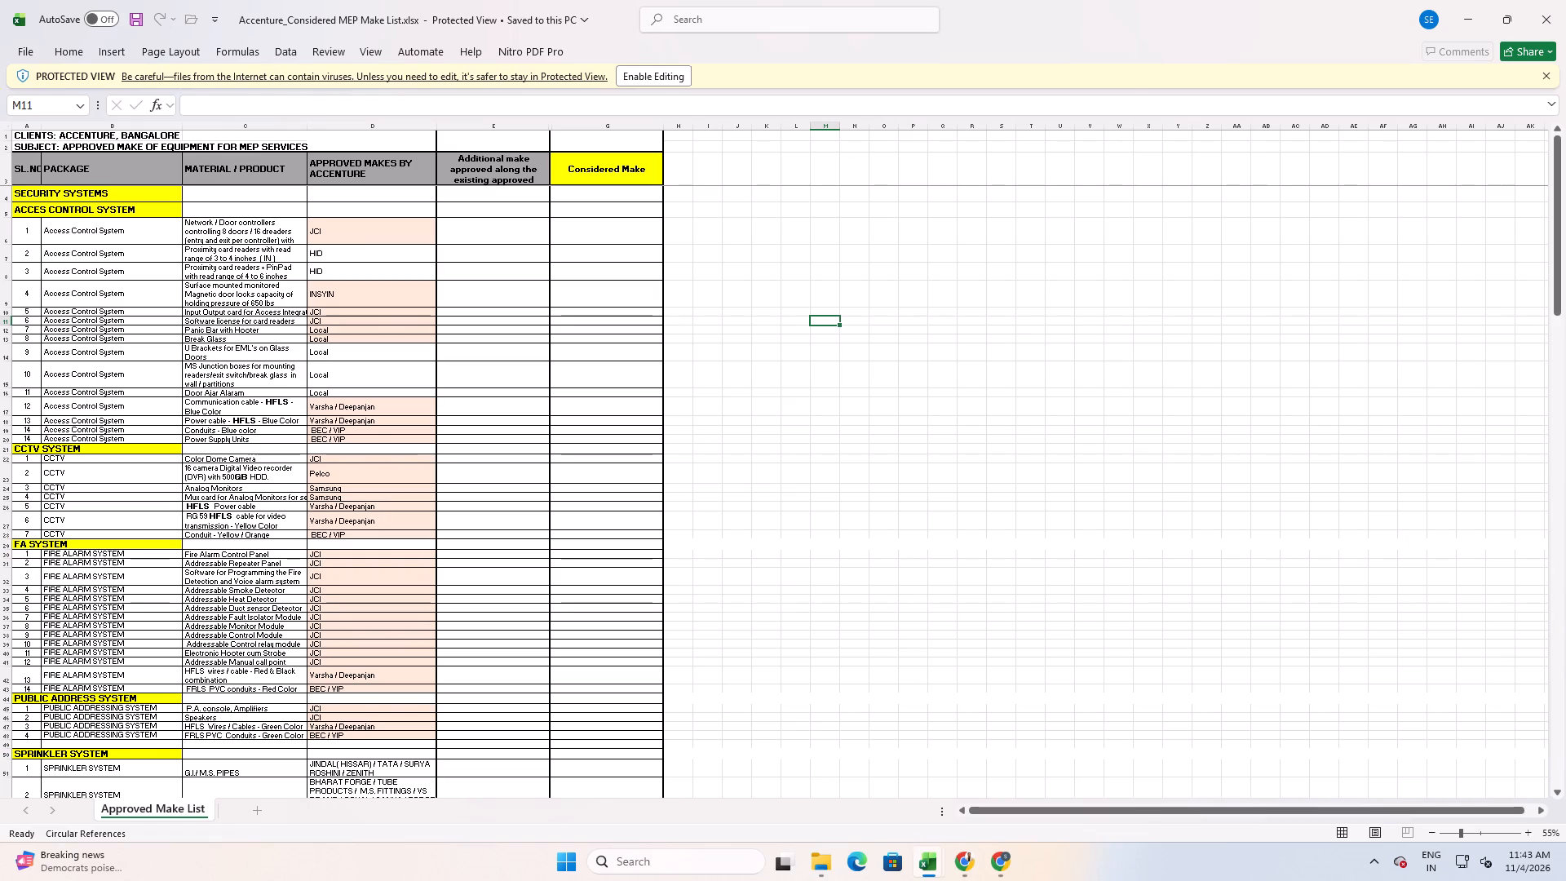
Examine the approved electrical makes in the Accenture list, down to the LT single-multi core copper cables entry.
ctrl+scroll(162, 539, up, 1)
scroll(171, 556, down, 8)
scroll(215, 612, down, 8)
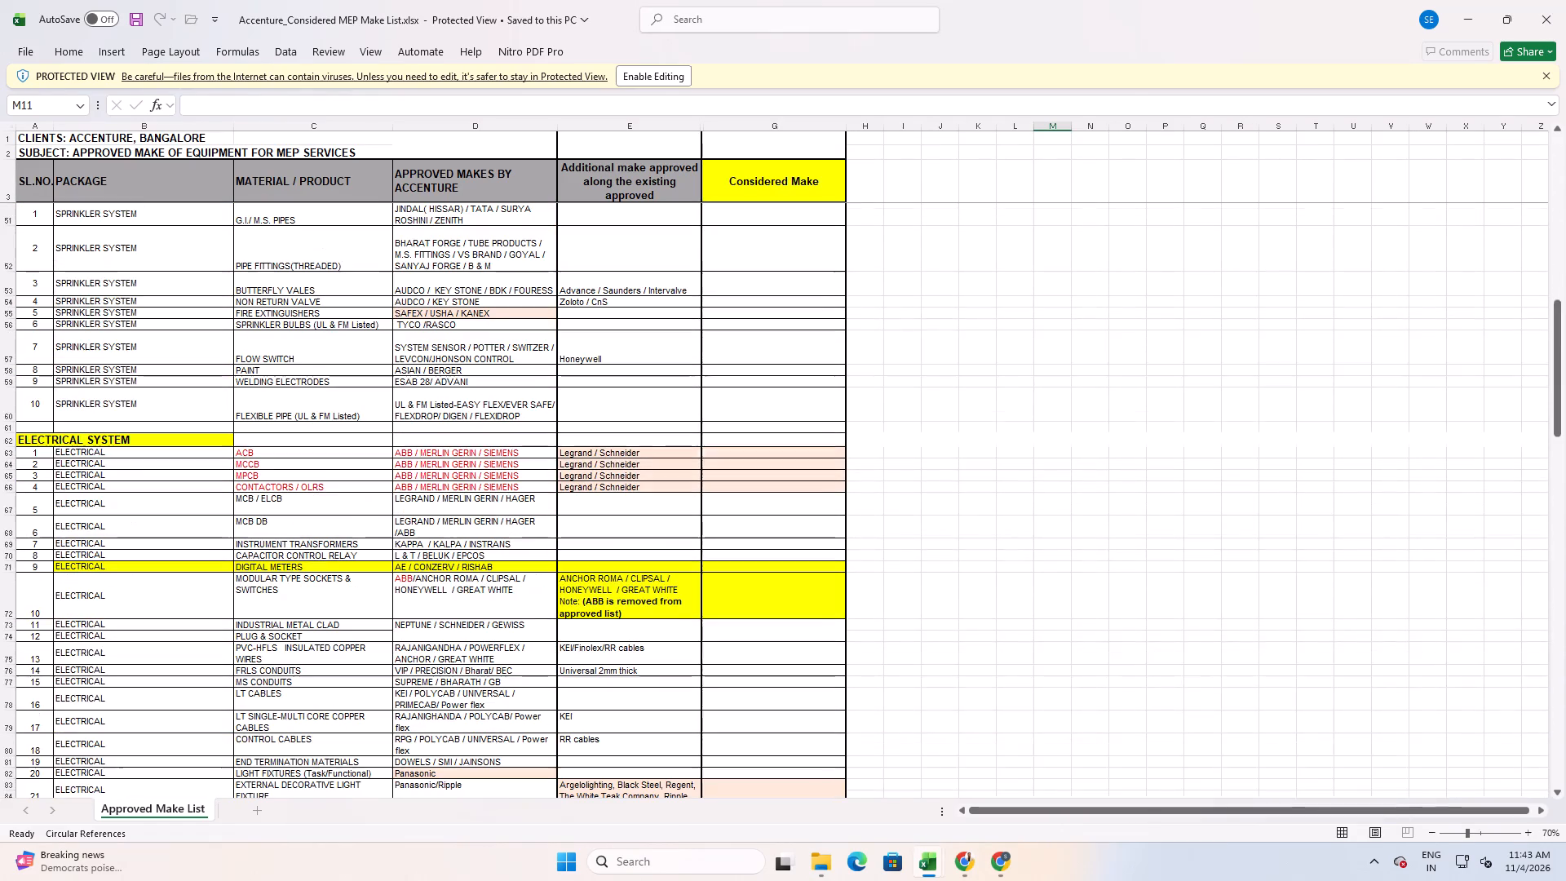
scroll(195, 654, down, 2)
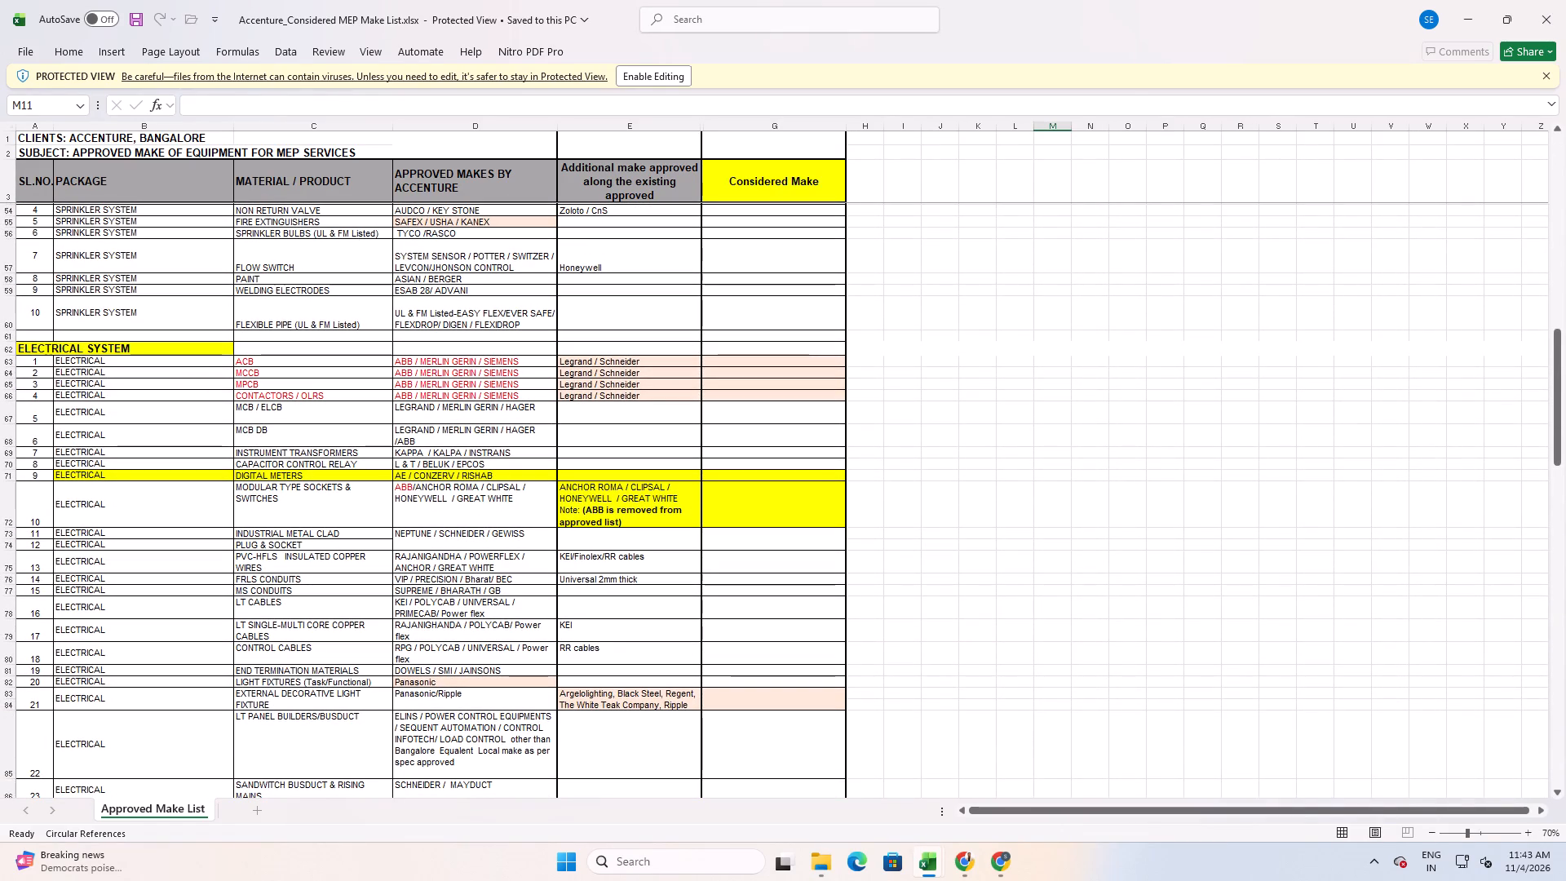
click(523, 630)
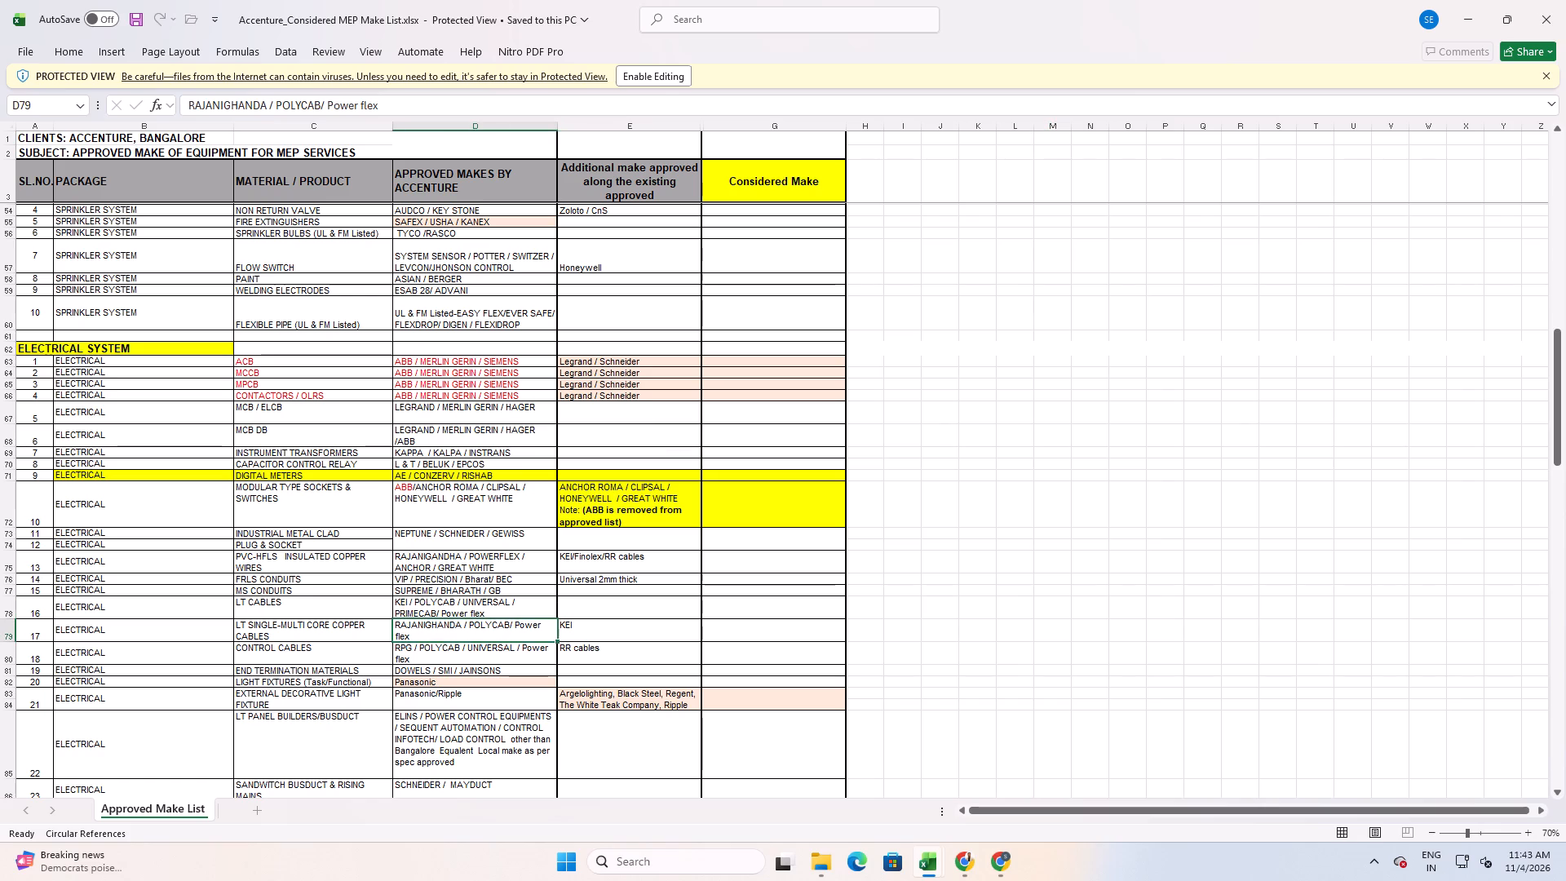
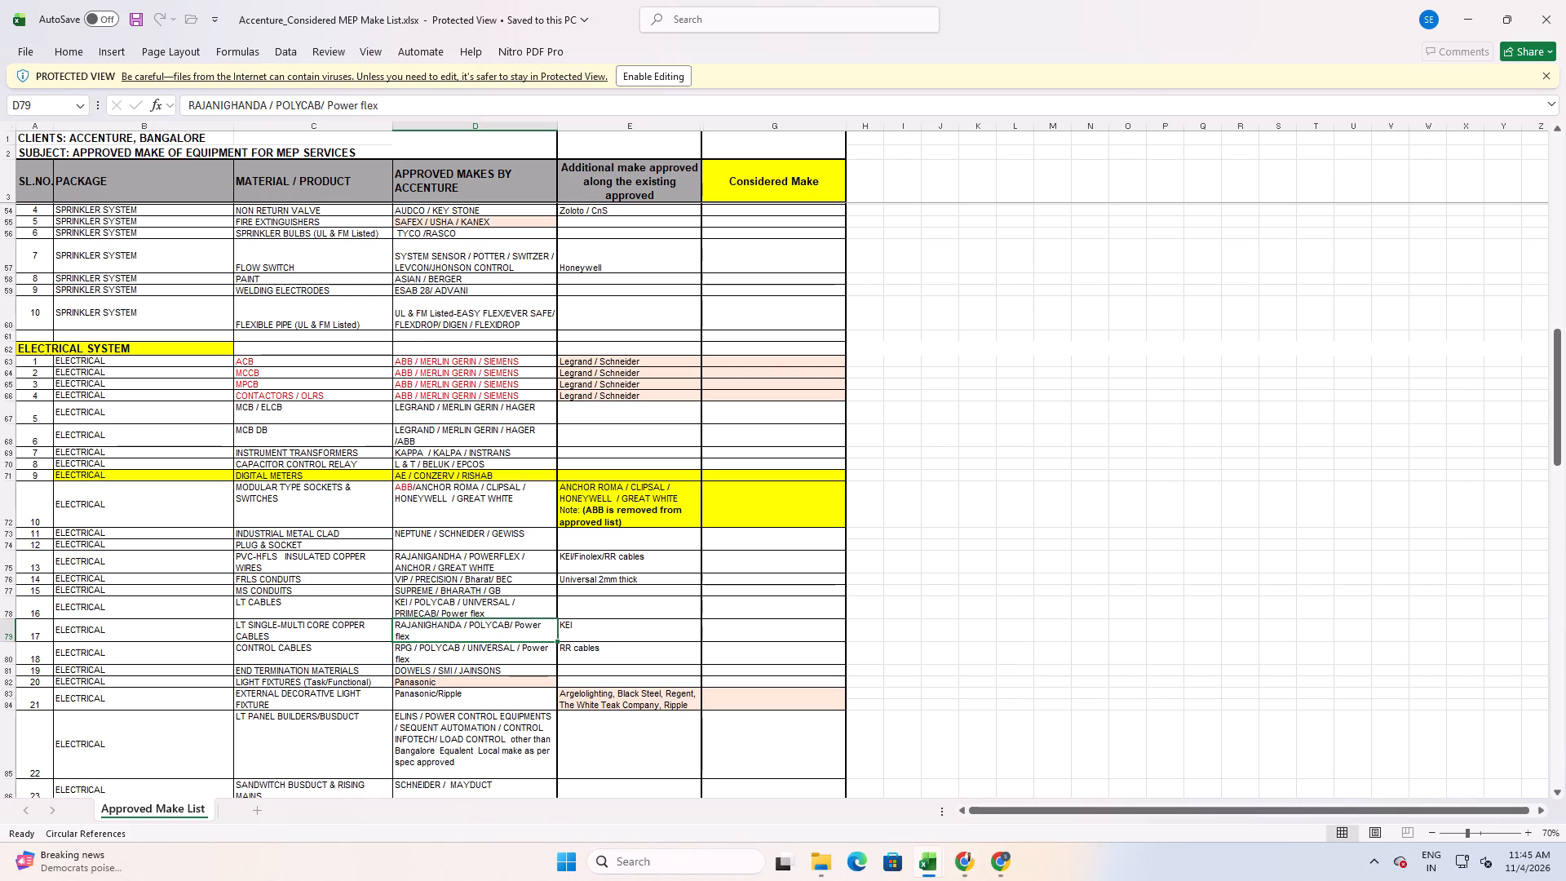
Check the approved makes for sockets and insulated copper wires, and close the Accenture considered MEP make list.
click(418, 509)
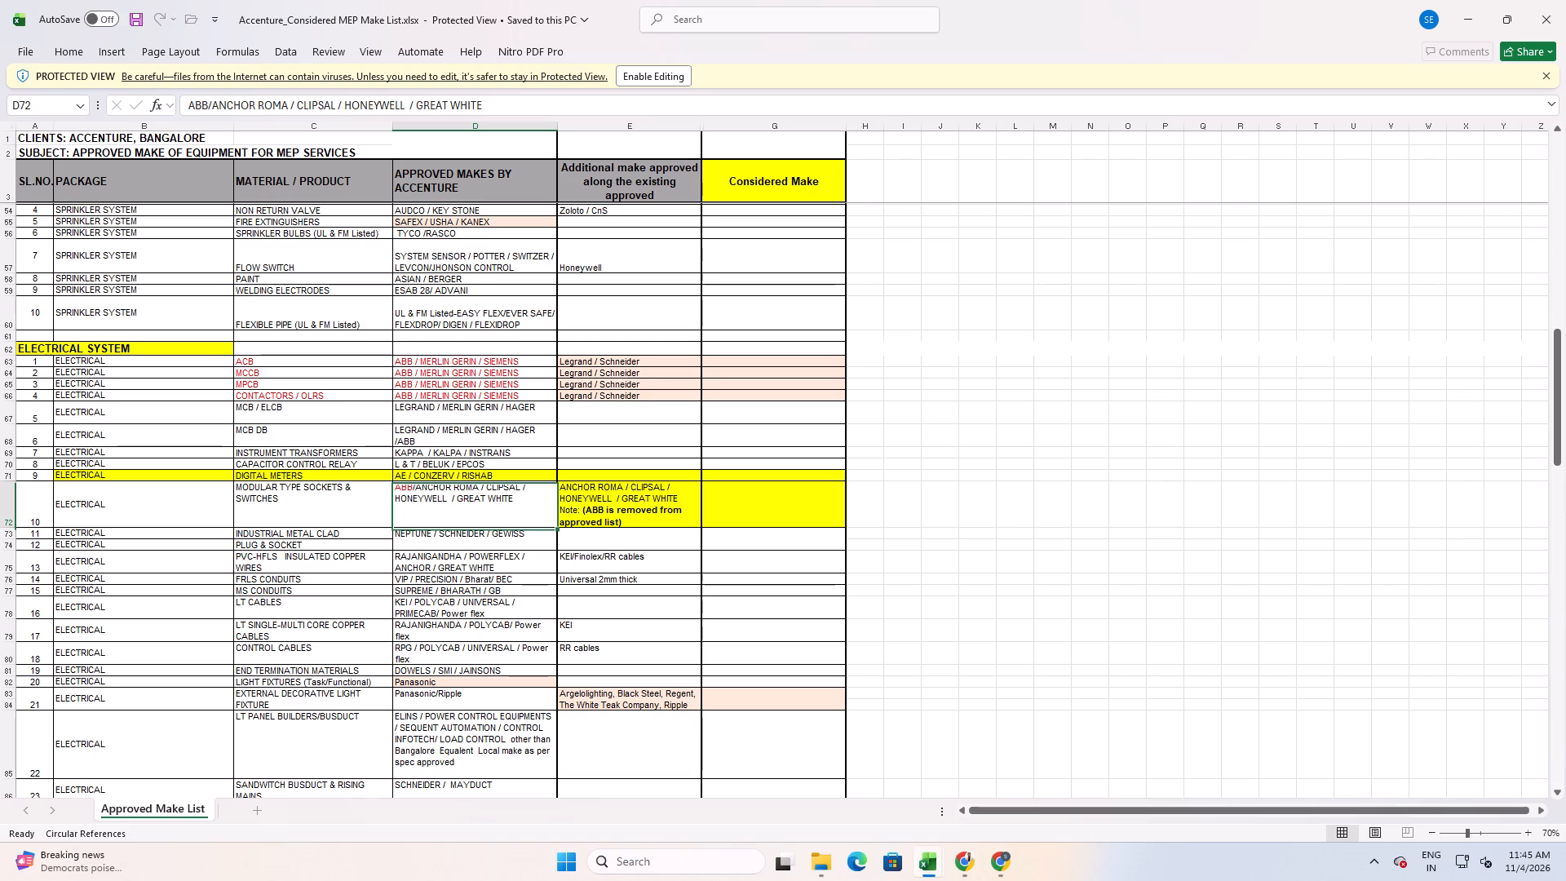
click(480, 556)
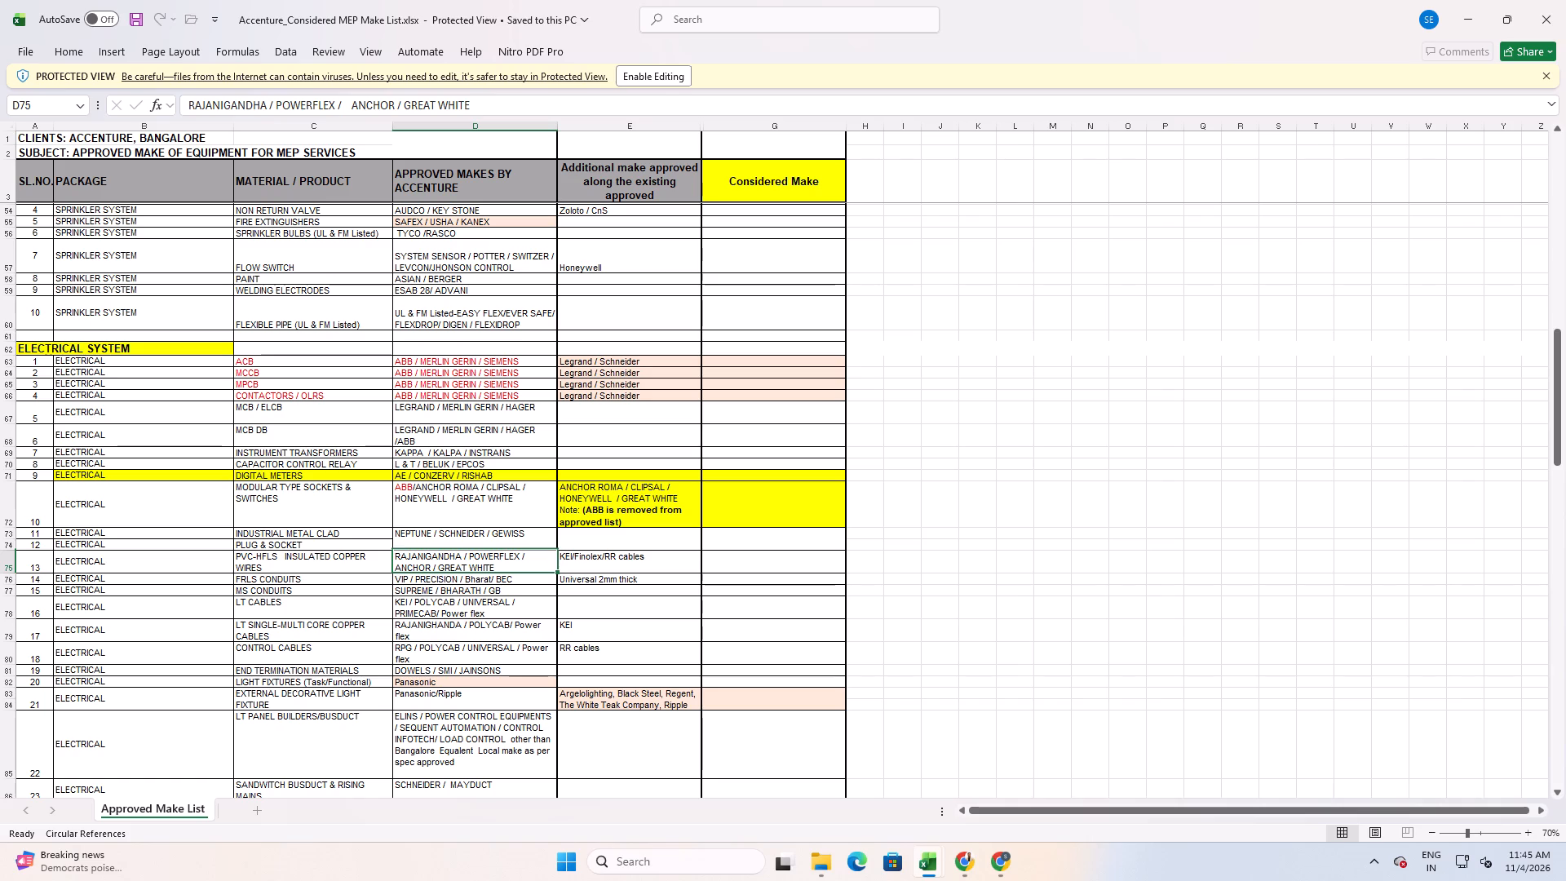
click(1565, 0)
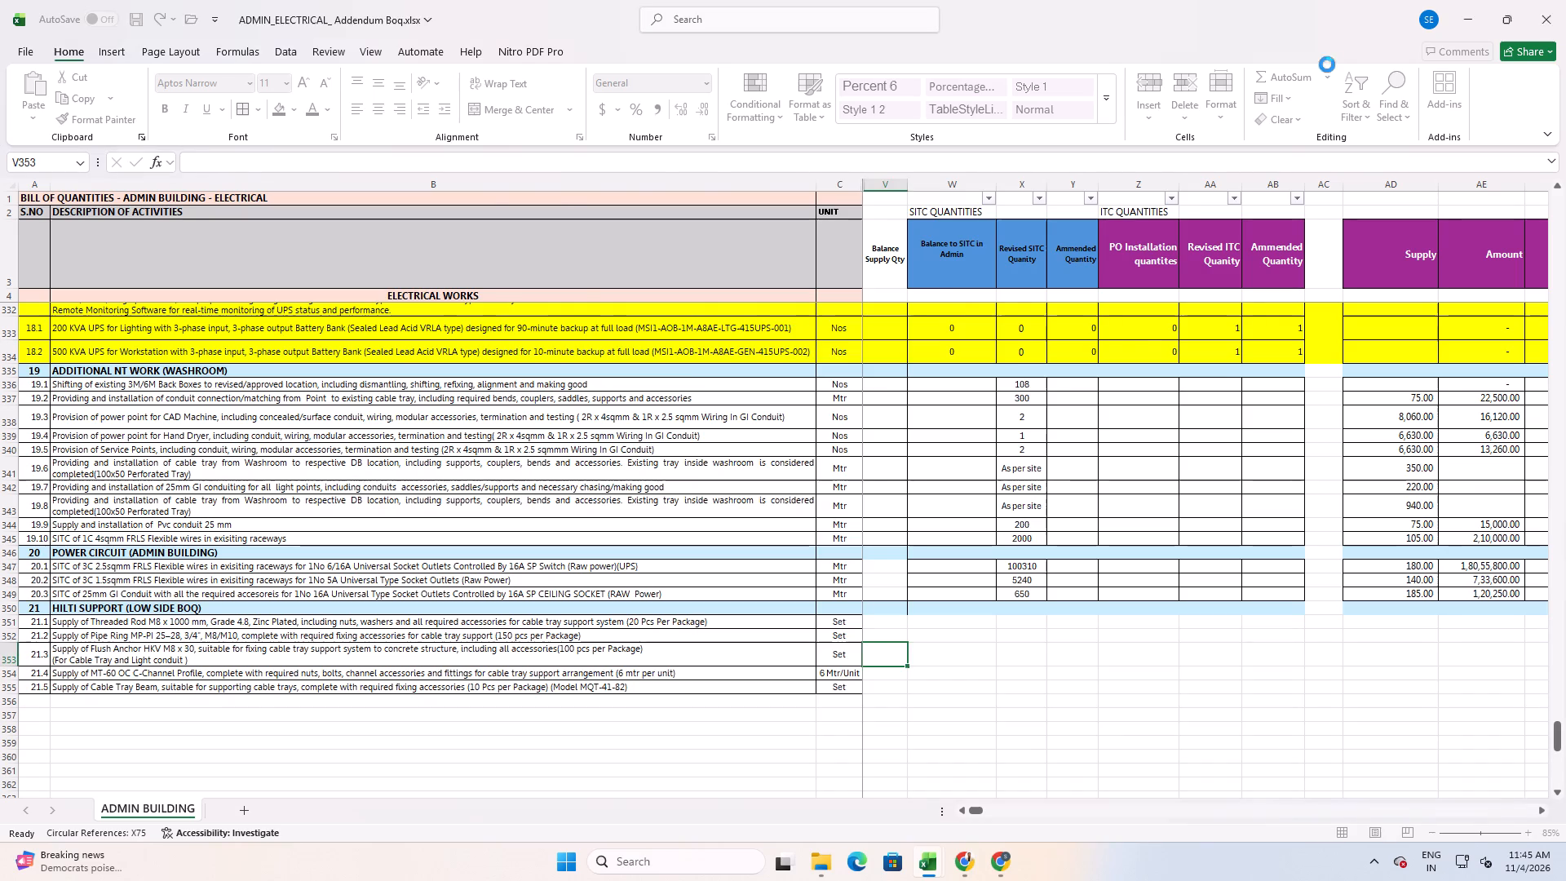
Copy the five Hilti support quantities from the Micron quotation and paste them as values into Revised SITC Quantity for items 21.1 to 21.5.
key(alt+Tab)
alt+click(160, 341)
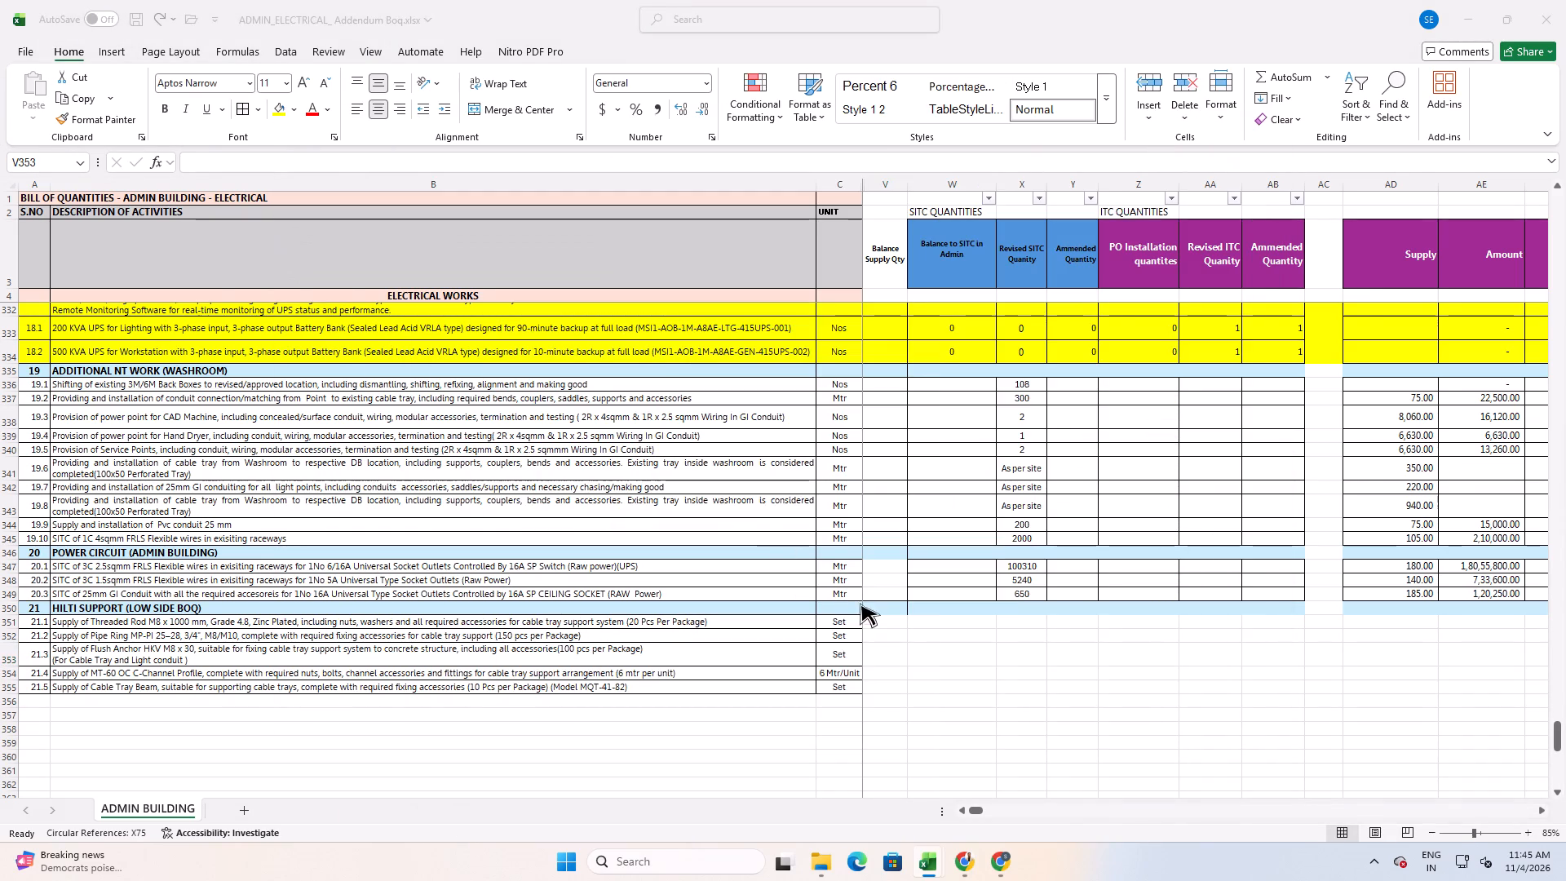
click(884, 622)
click(901, 627)
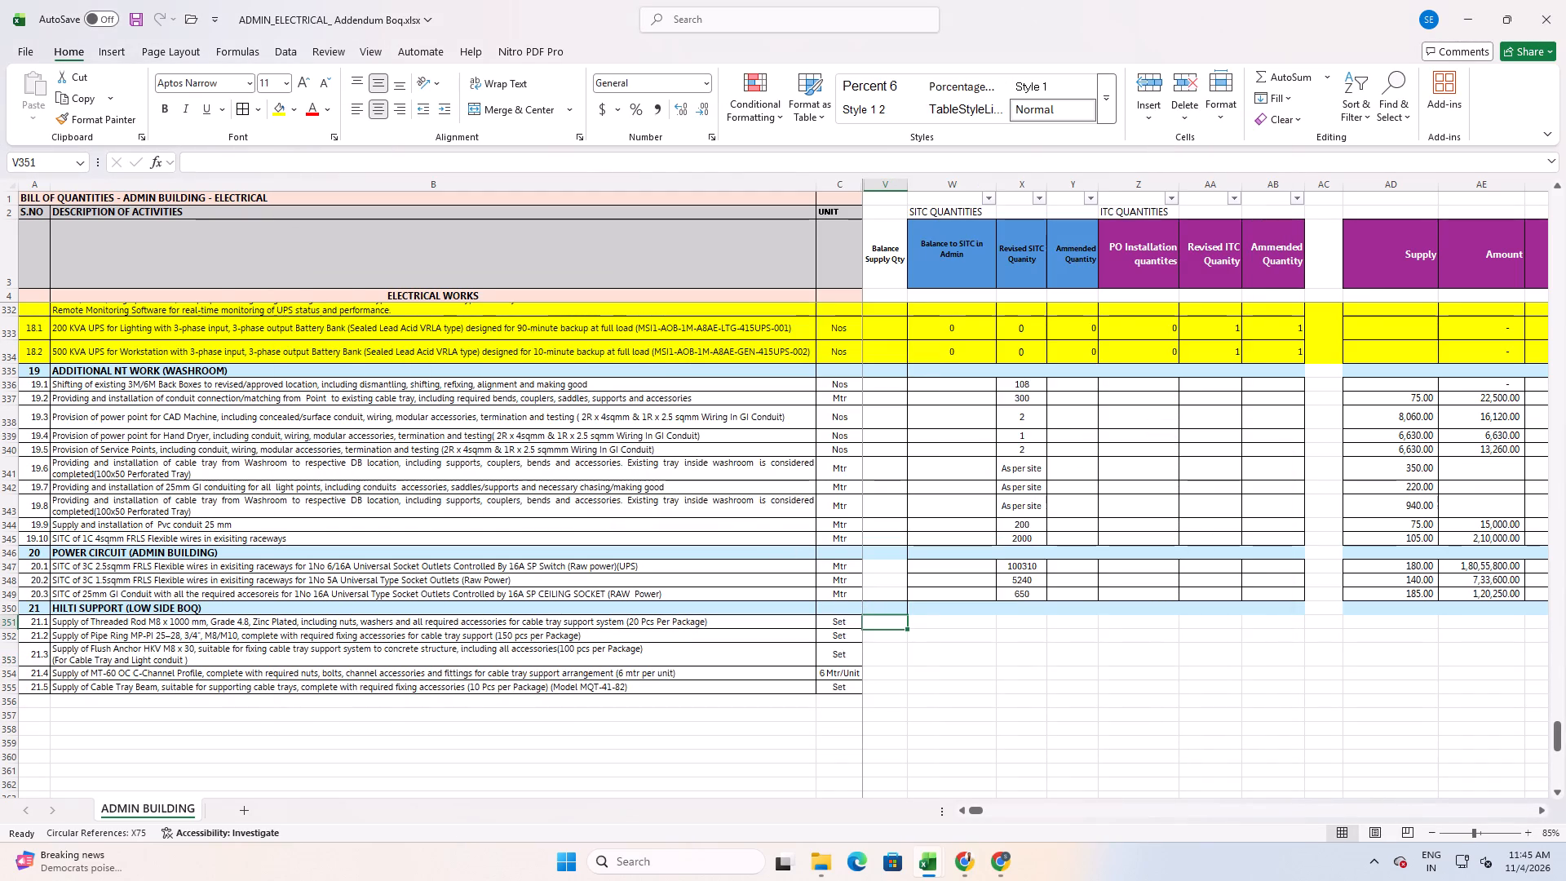
click(1009, 622)
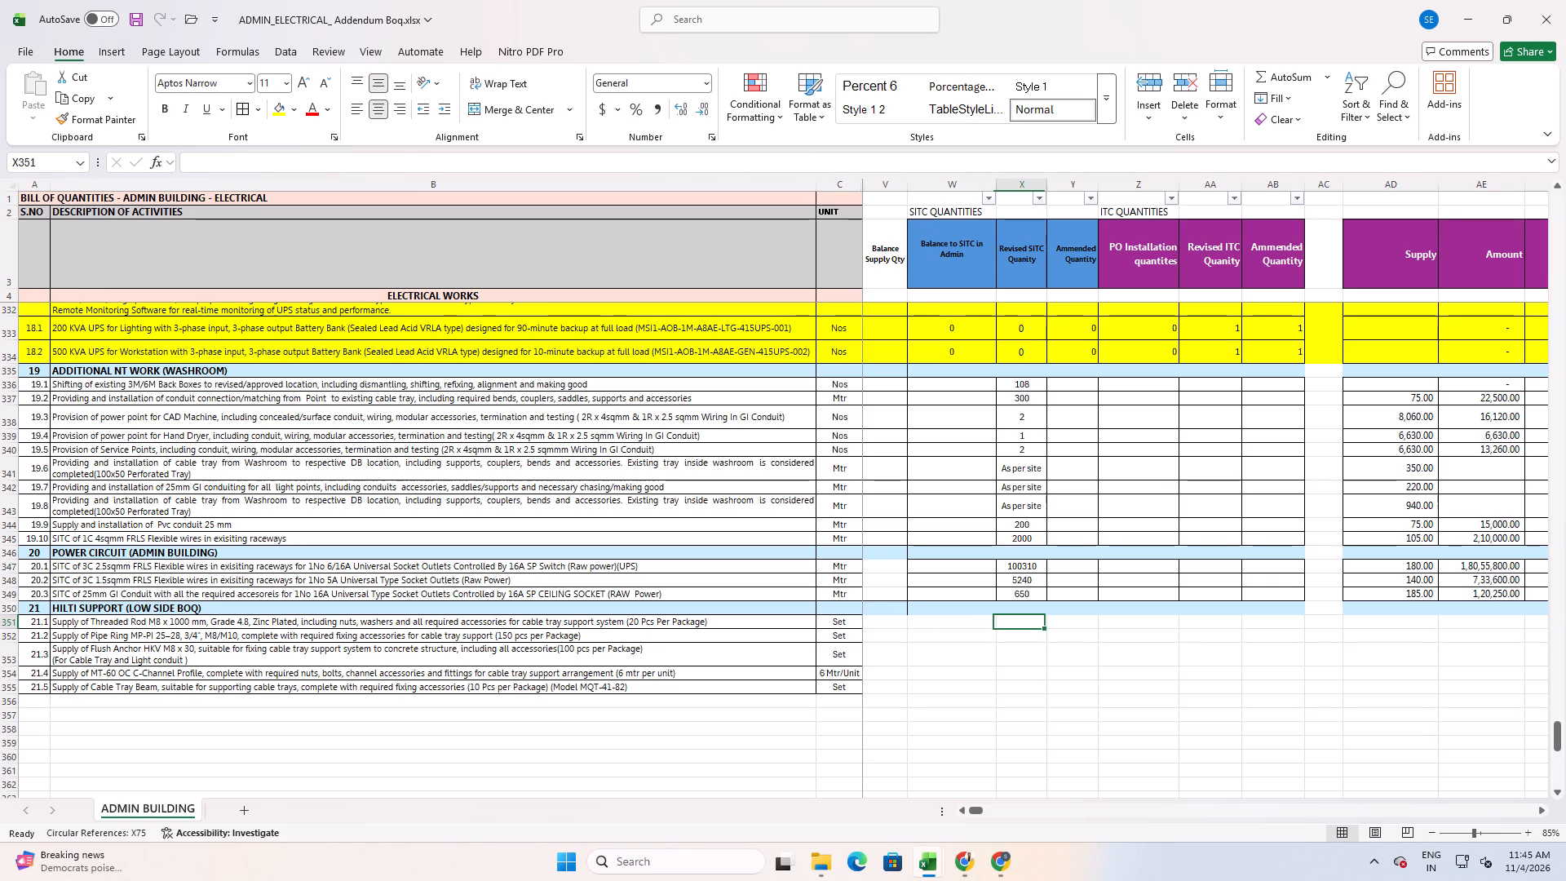
key(alt+Tab)
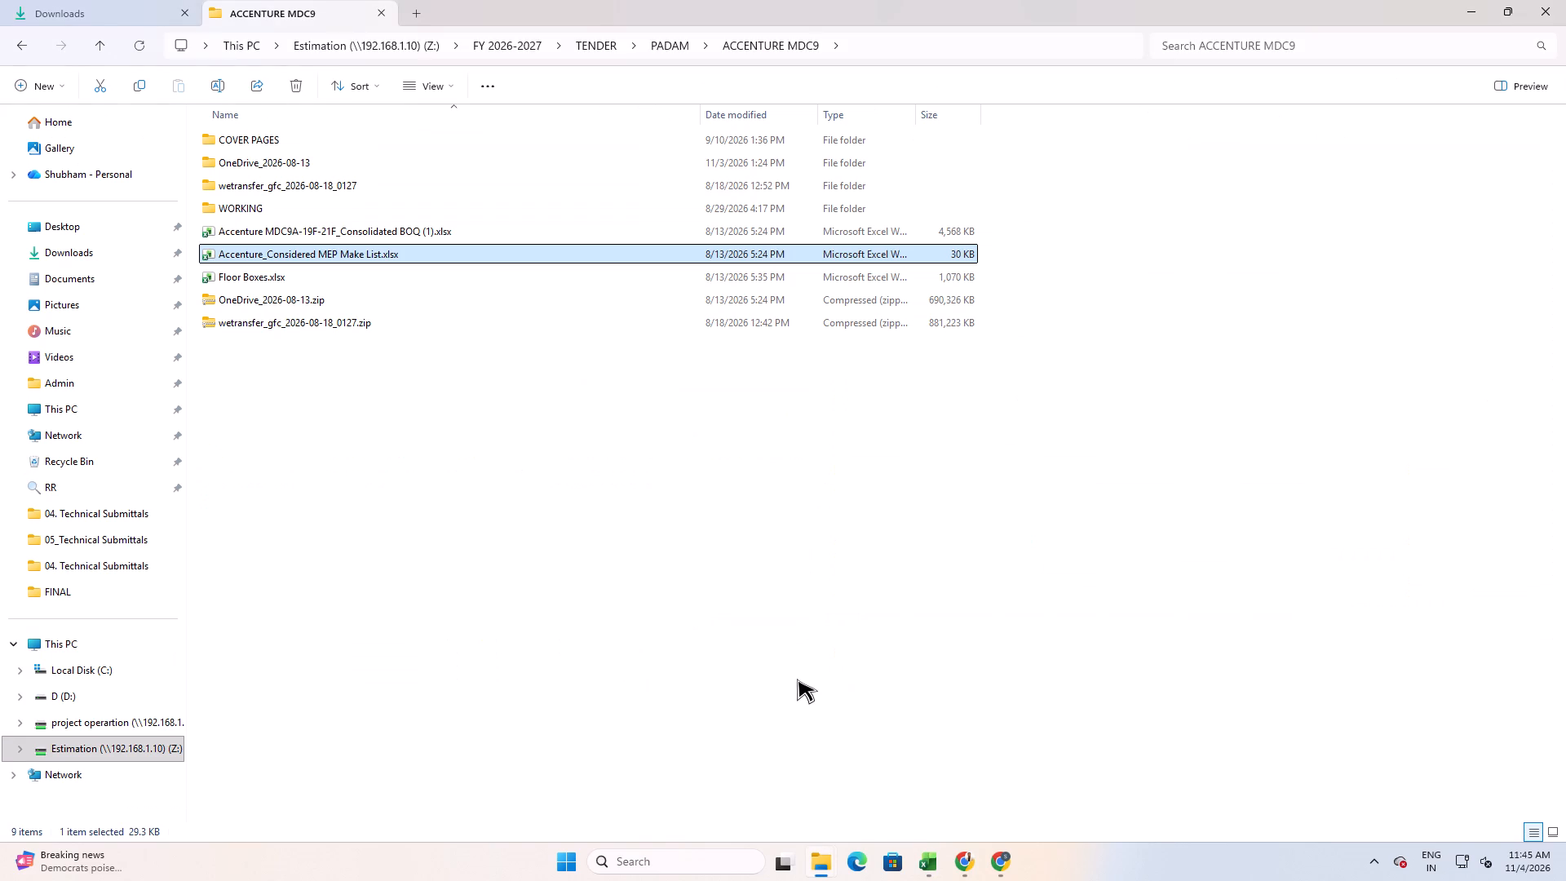
key(alt+Tab)
key(alt+Tab)
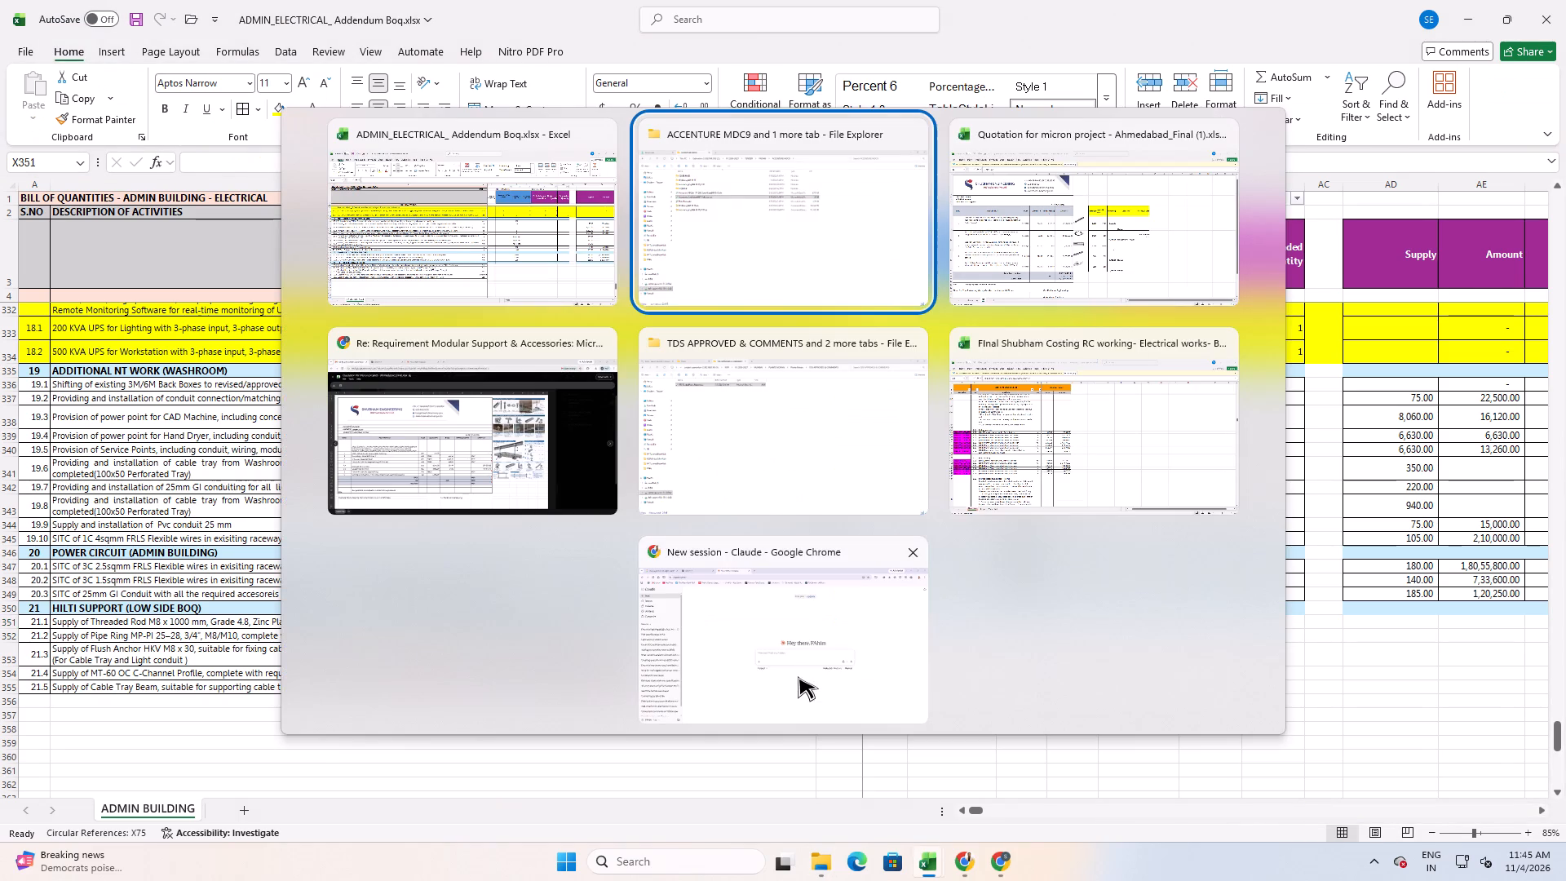
key(alt+Tab)
drag(467, 400, 457, 601)
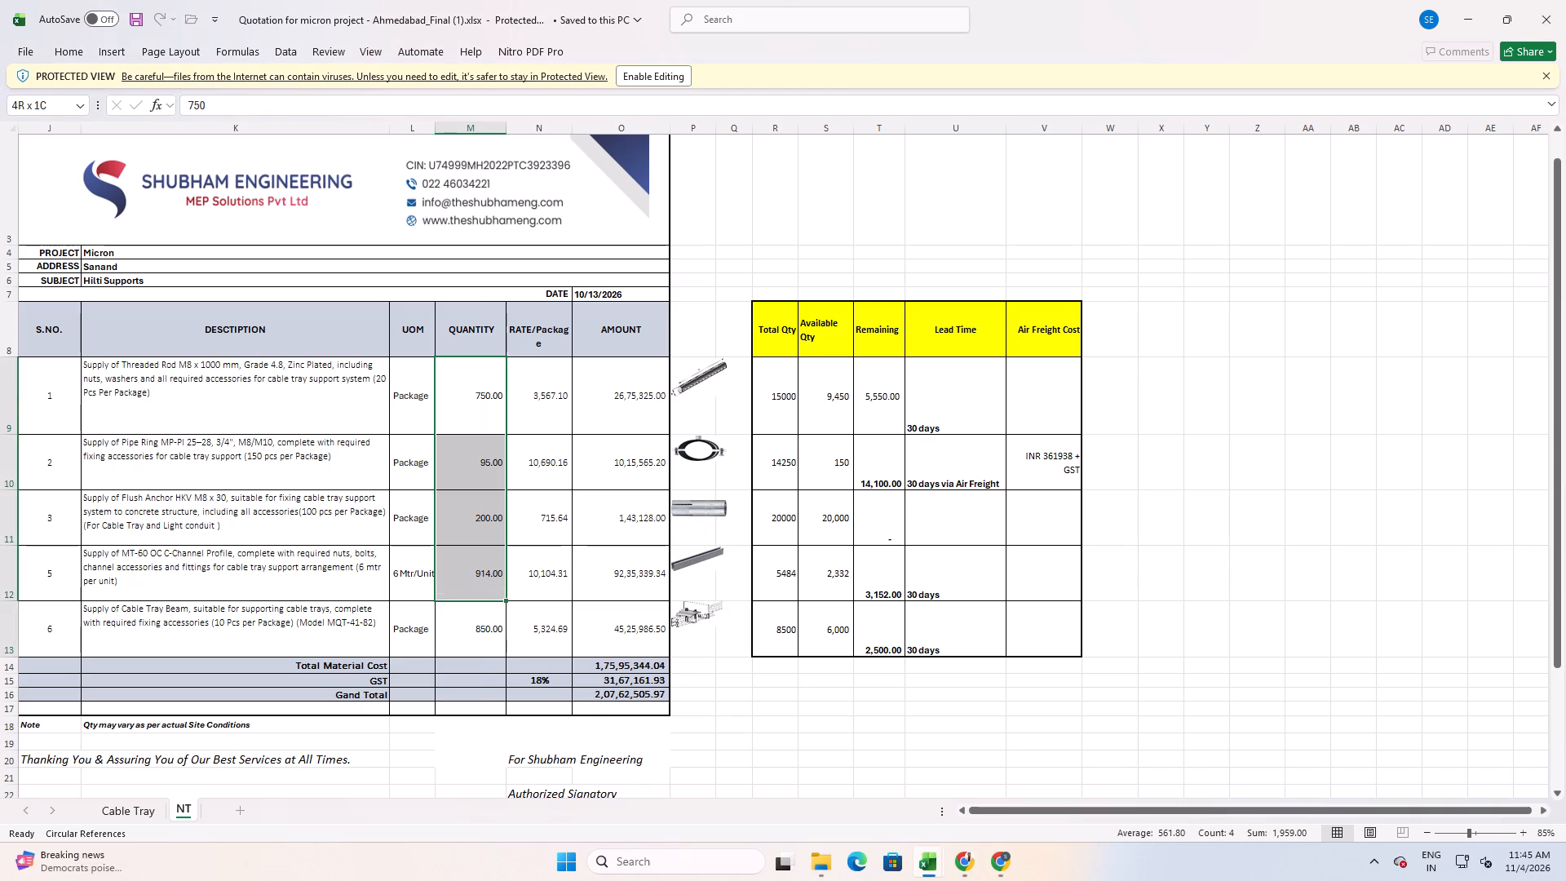
drag(457, 601, 461, 609)
key(ctrl+c)
key(alt+Tab)
key(alt+Tab)
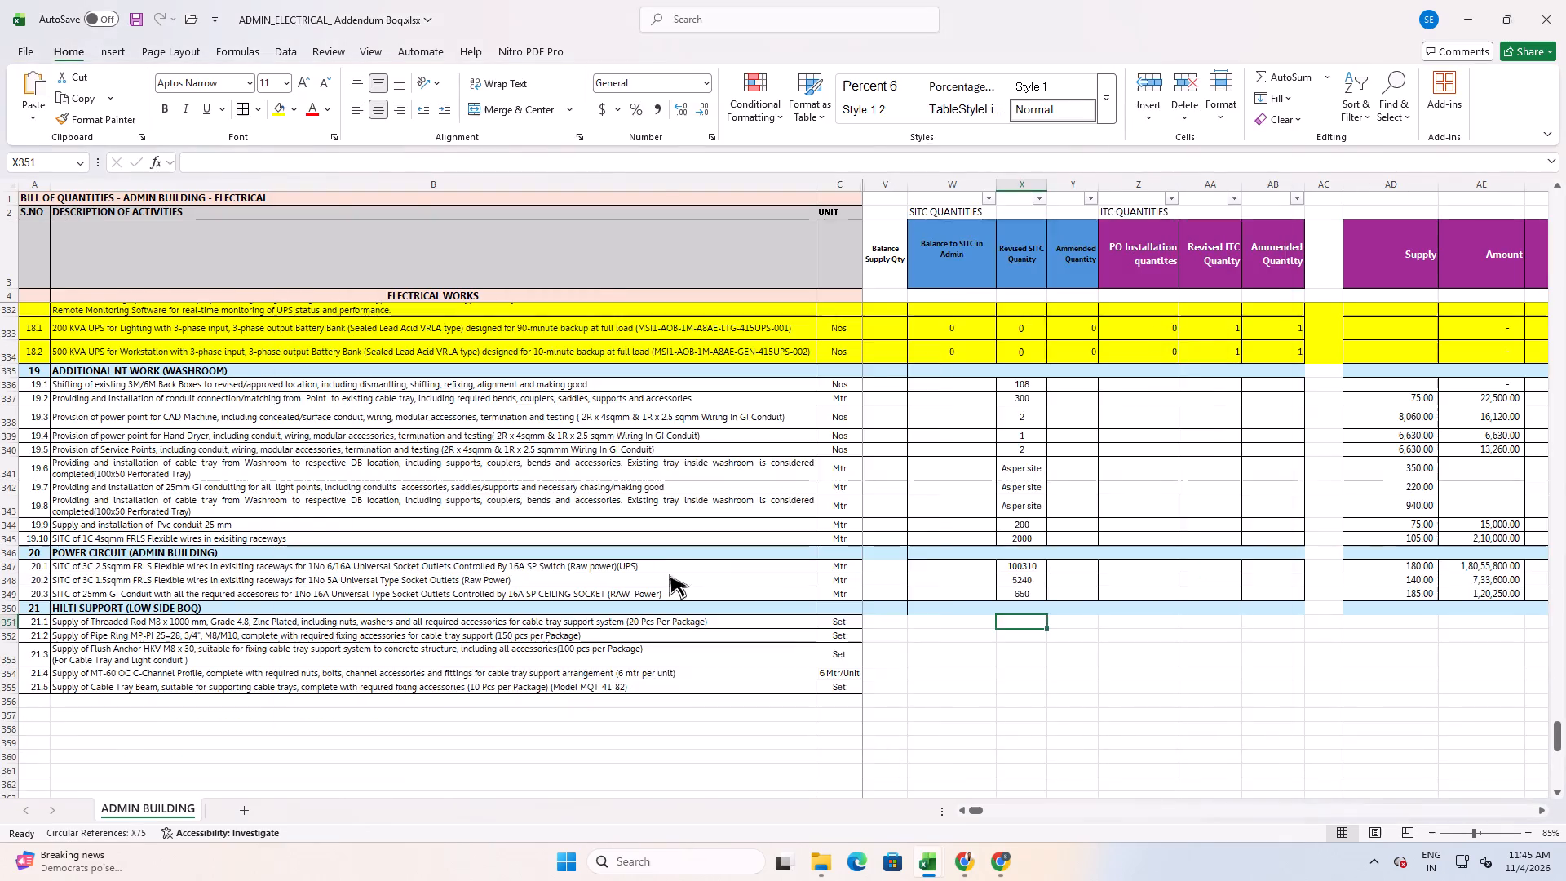
key(alt+Tab)
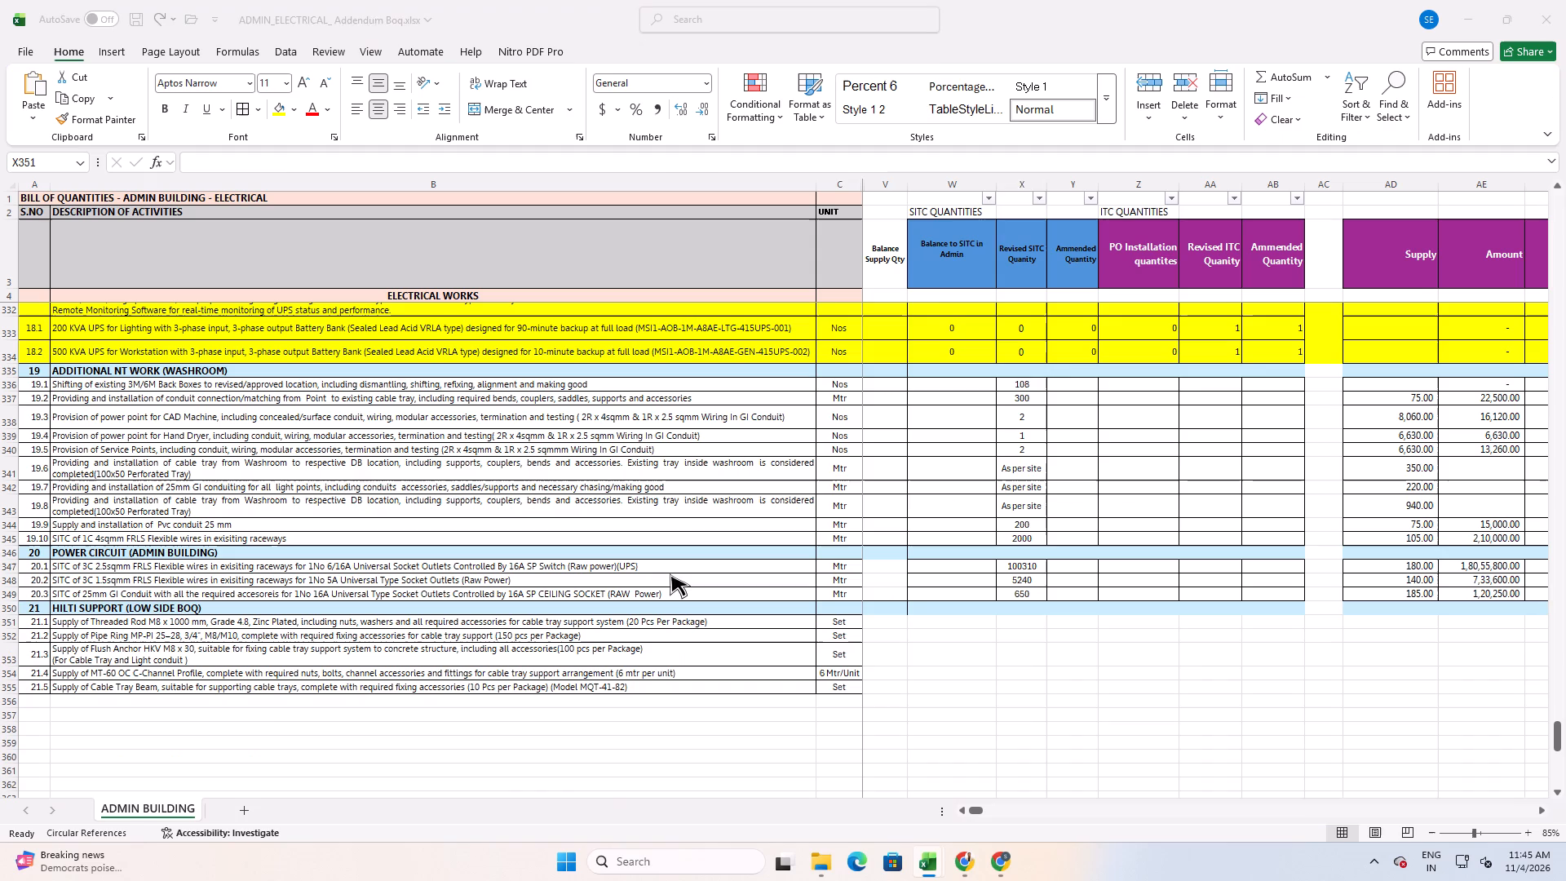
key(ctrl+shift+v)
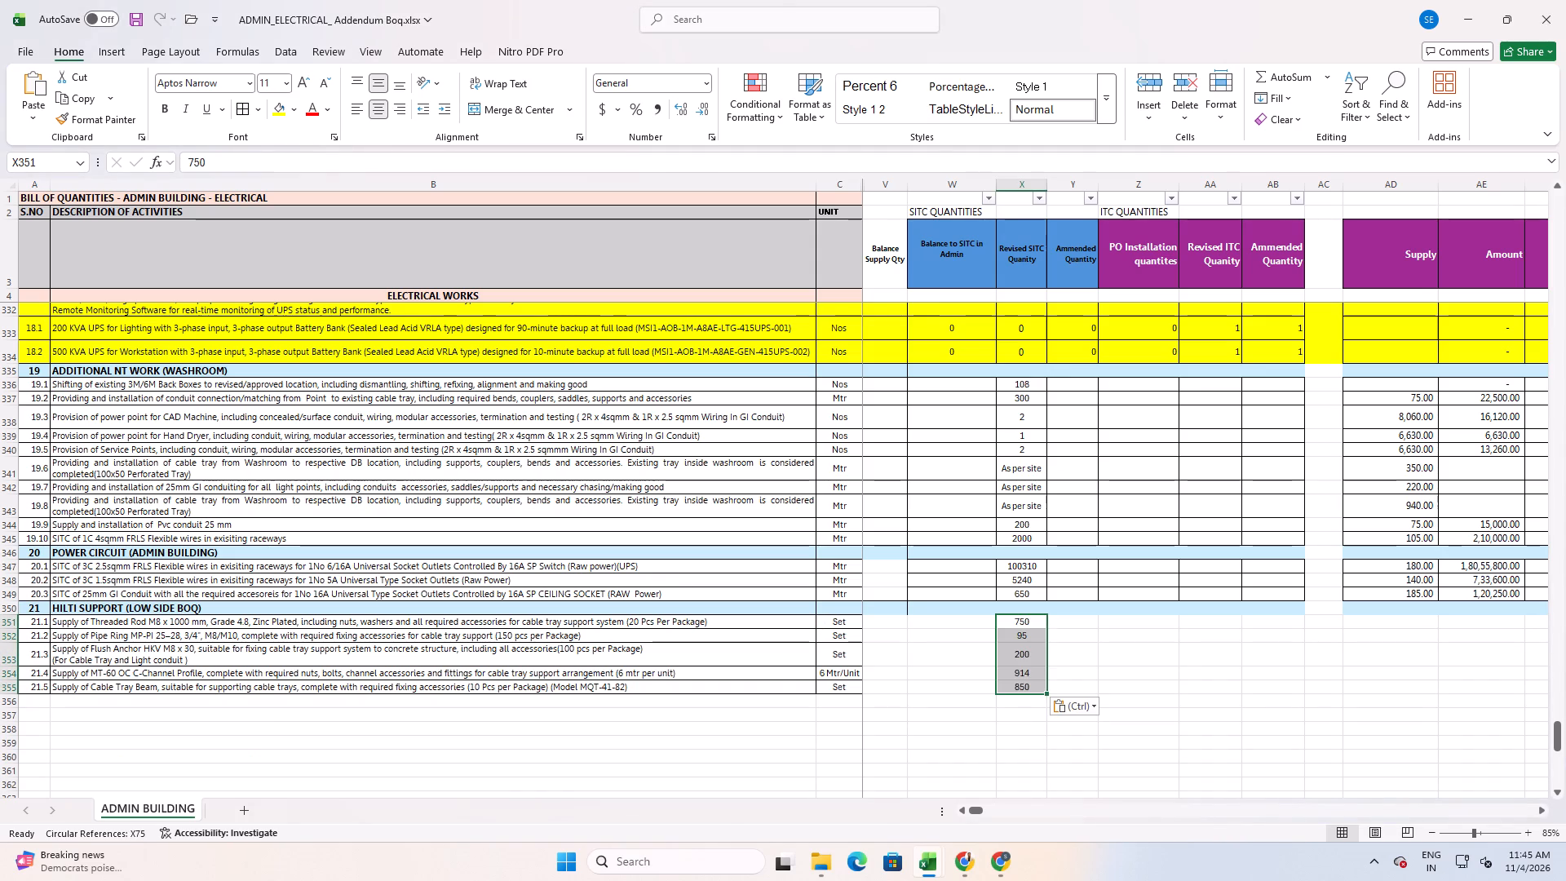
Apply all borders to the SITC and ITC quantity cells V351:AB355 of the Hilti support items.
drag(888, 618, 1258, 703)
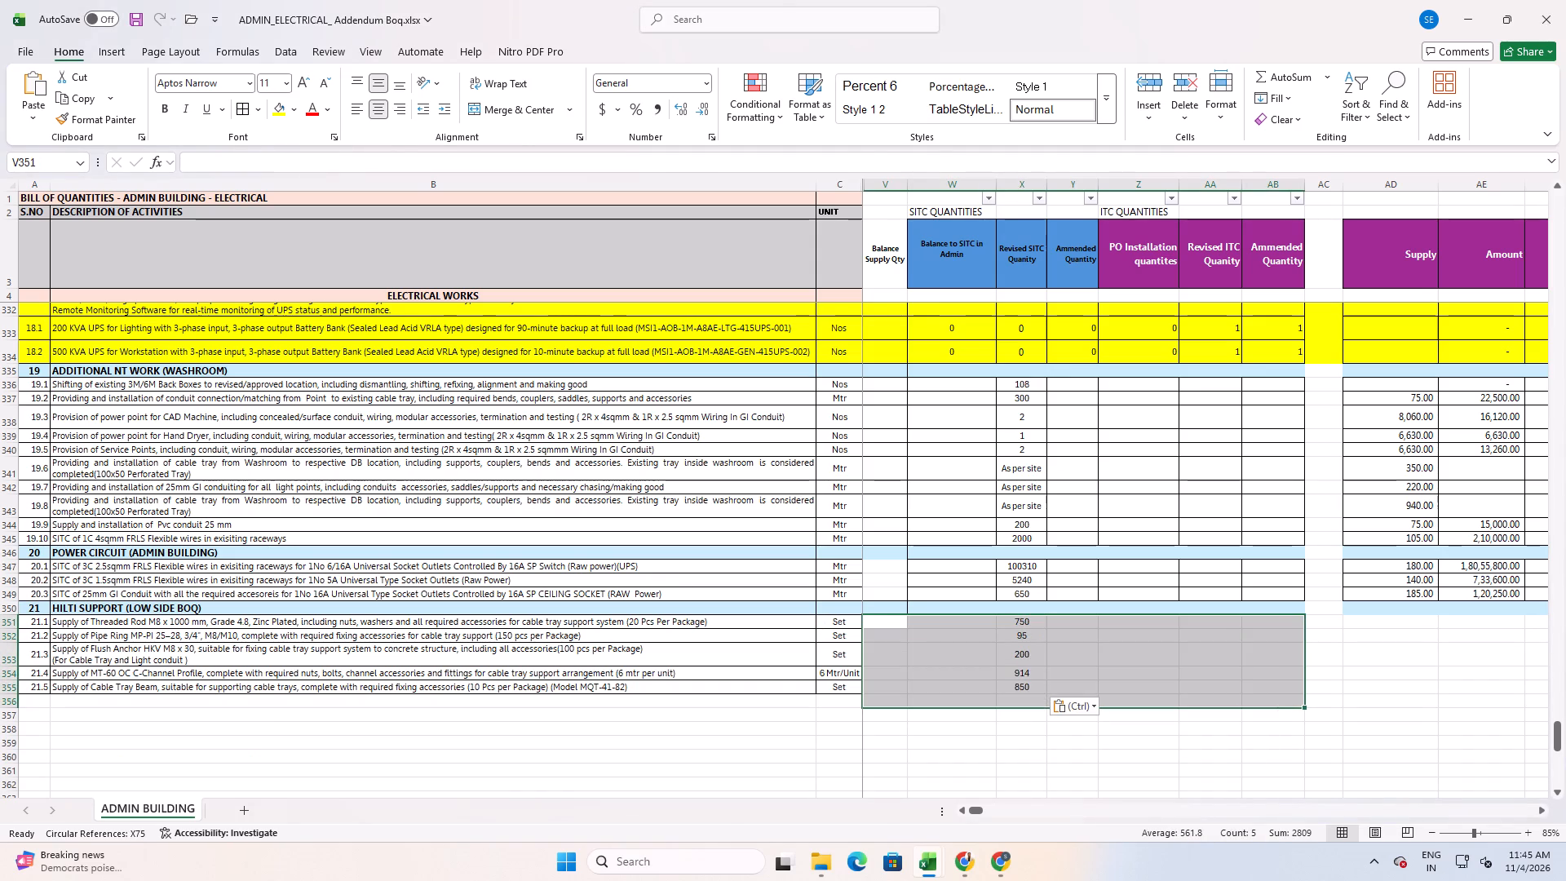
drag(889, 618, 1241, 690)
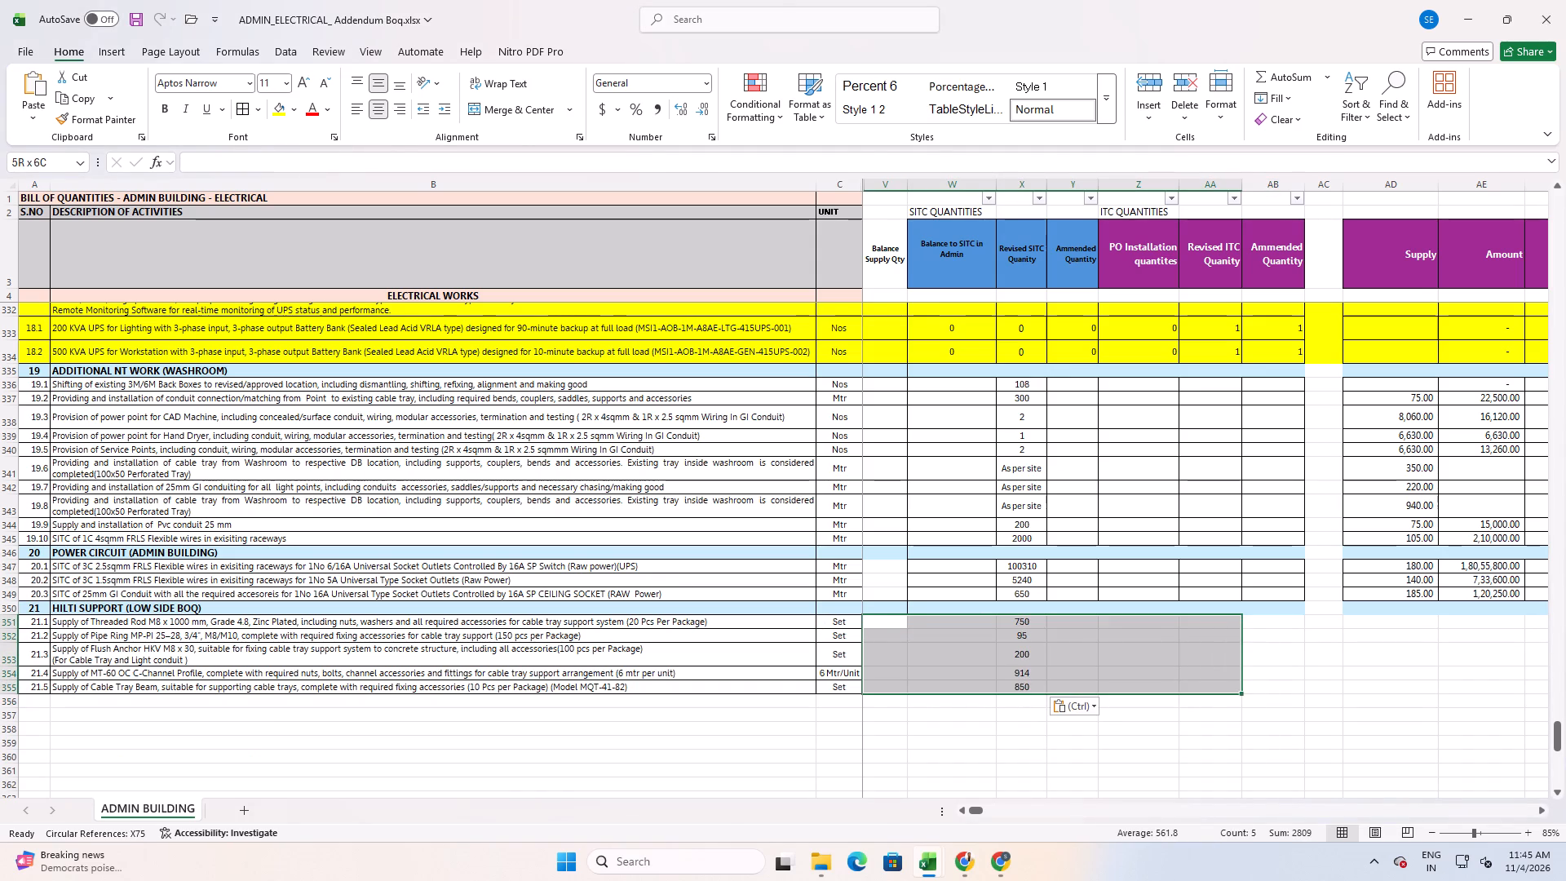
drag(1241, 690, 1258, 690)
click(243, 110)
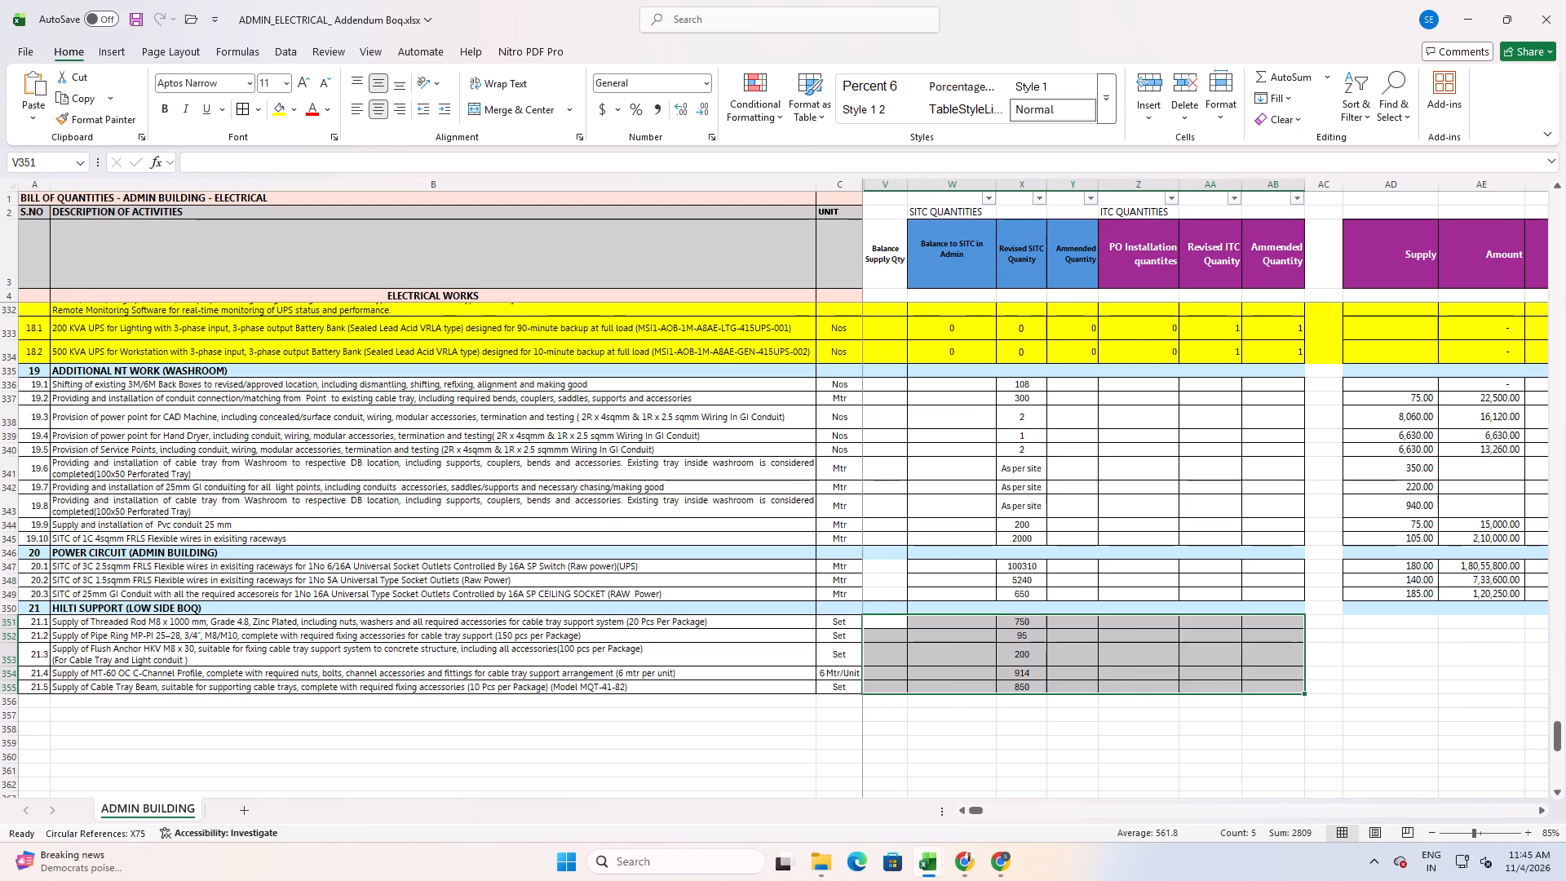
Apply all borders to the Supply through Total cells AD350:AH355 of the Hilti support section.
middle_drag(1357, 649, 1416, 649)
middle_drag(1418, 649, 1444, 649)
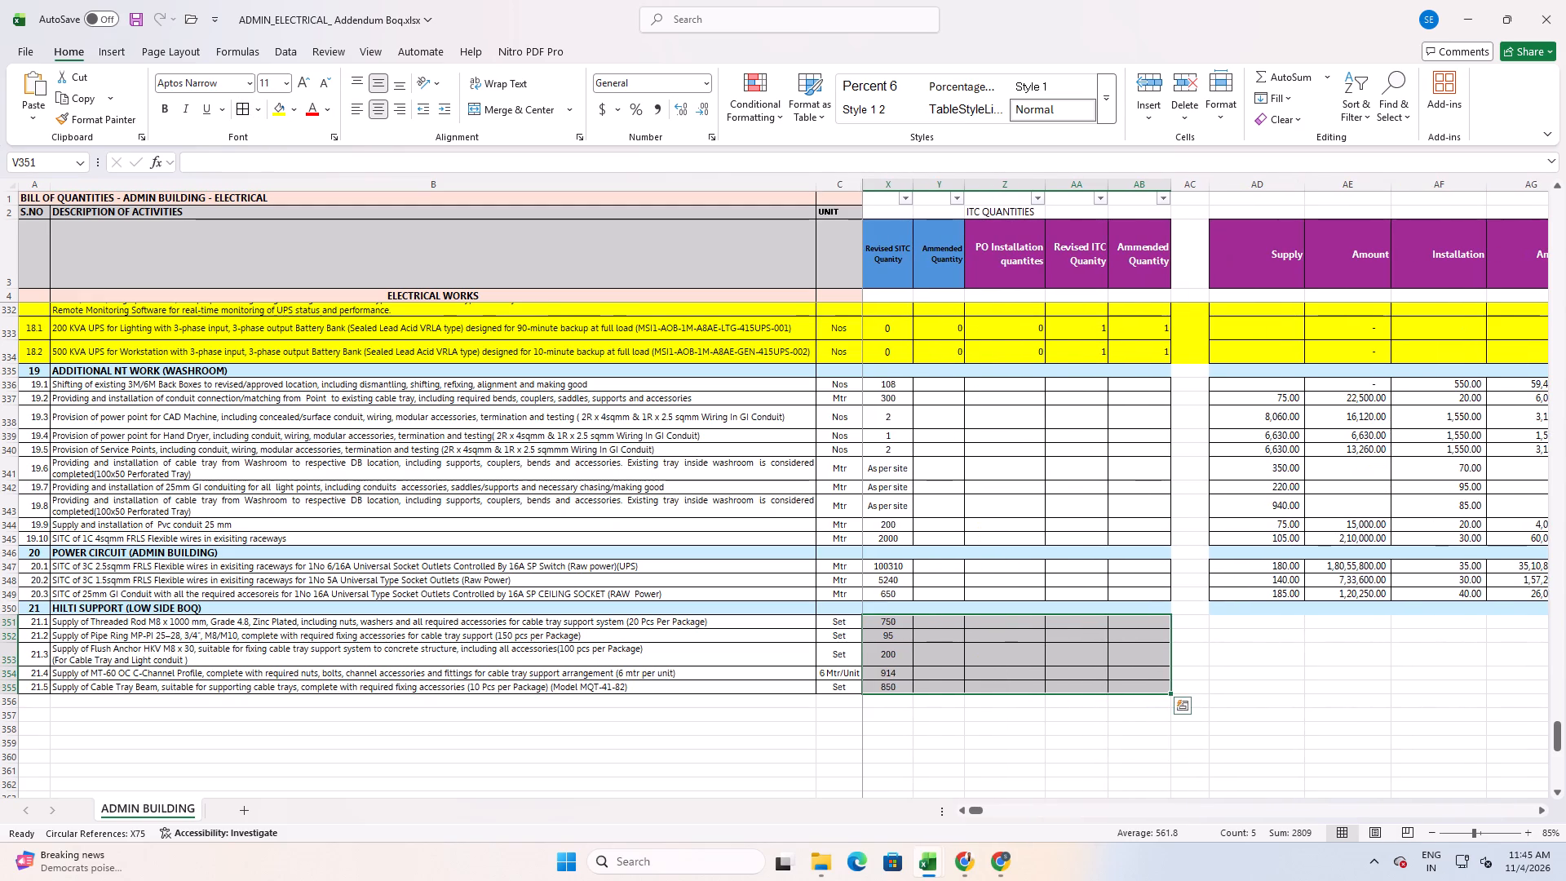
middle_drag(1336, 621, 1421, 621)
middle_drag(1351, 614, 1411, 614)
middle_drag(1360, 618, 1400, 618)
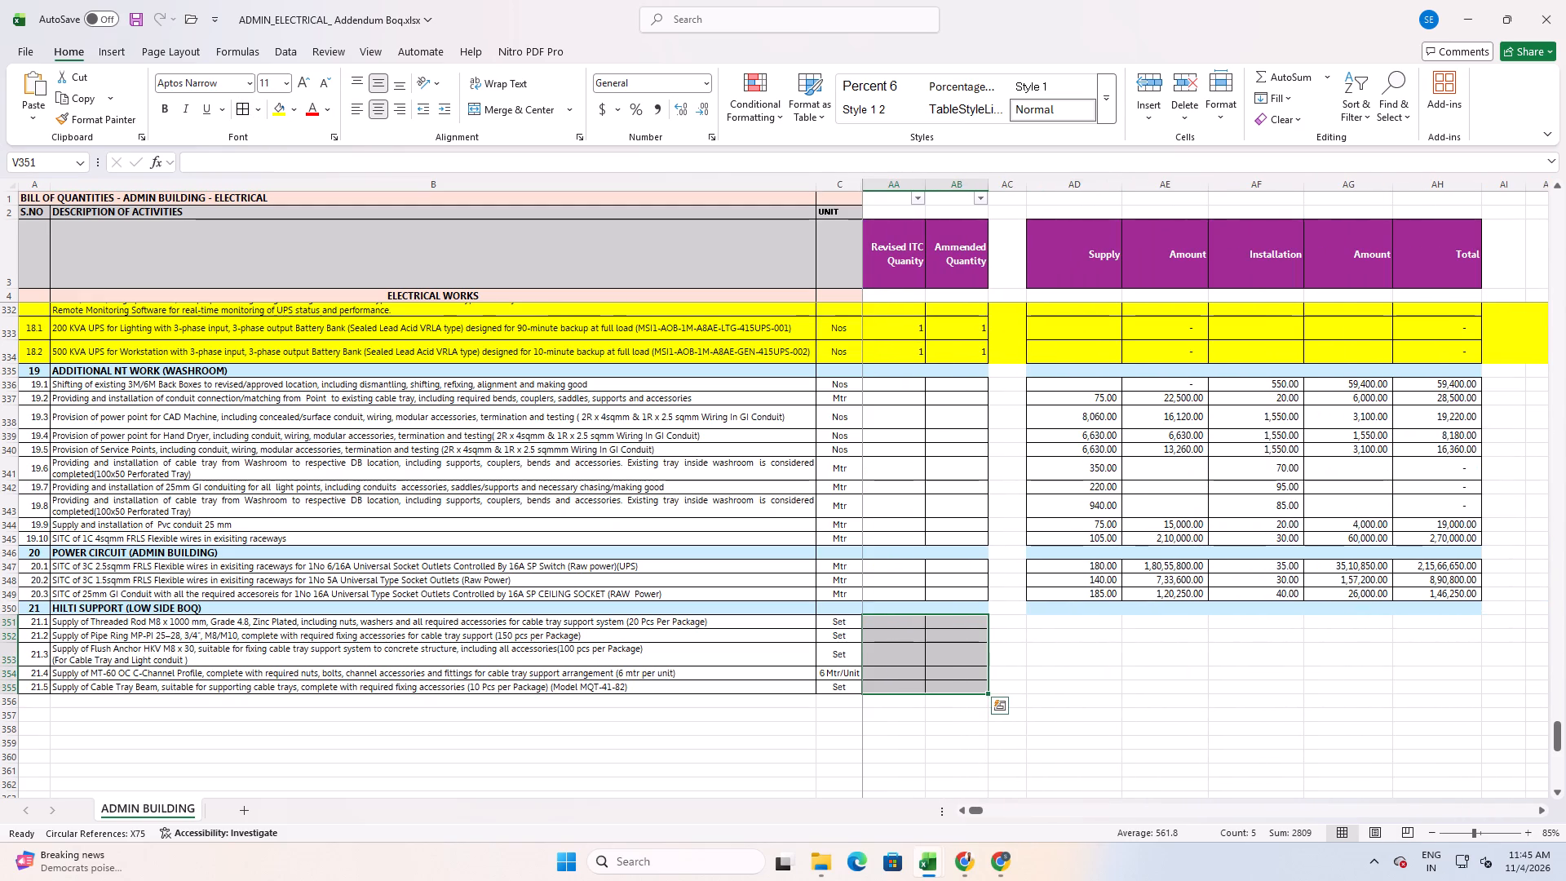
click(1079, 625)
drag(1080, 608, 1420, 700)
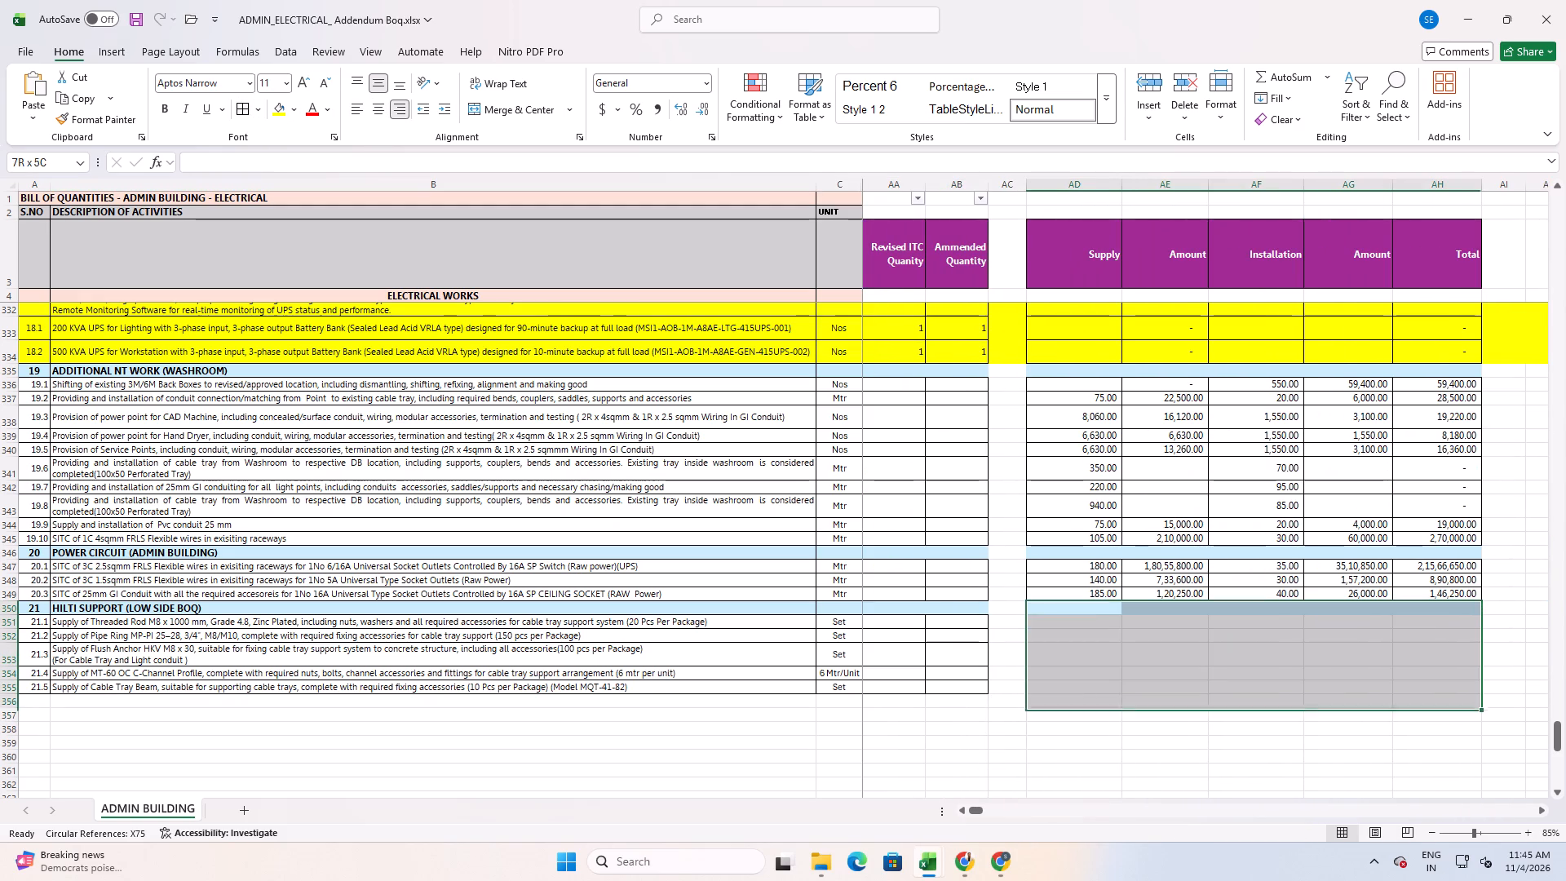
drag(1420, 700, 1429, 683)
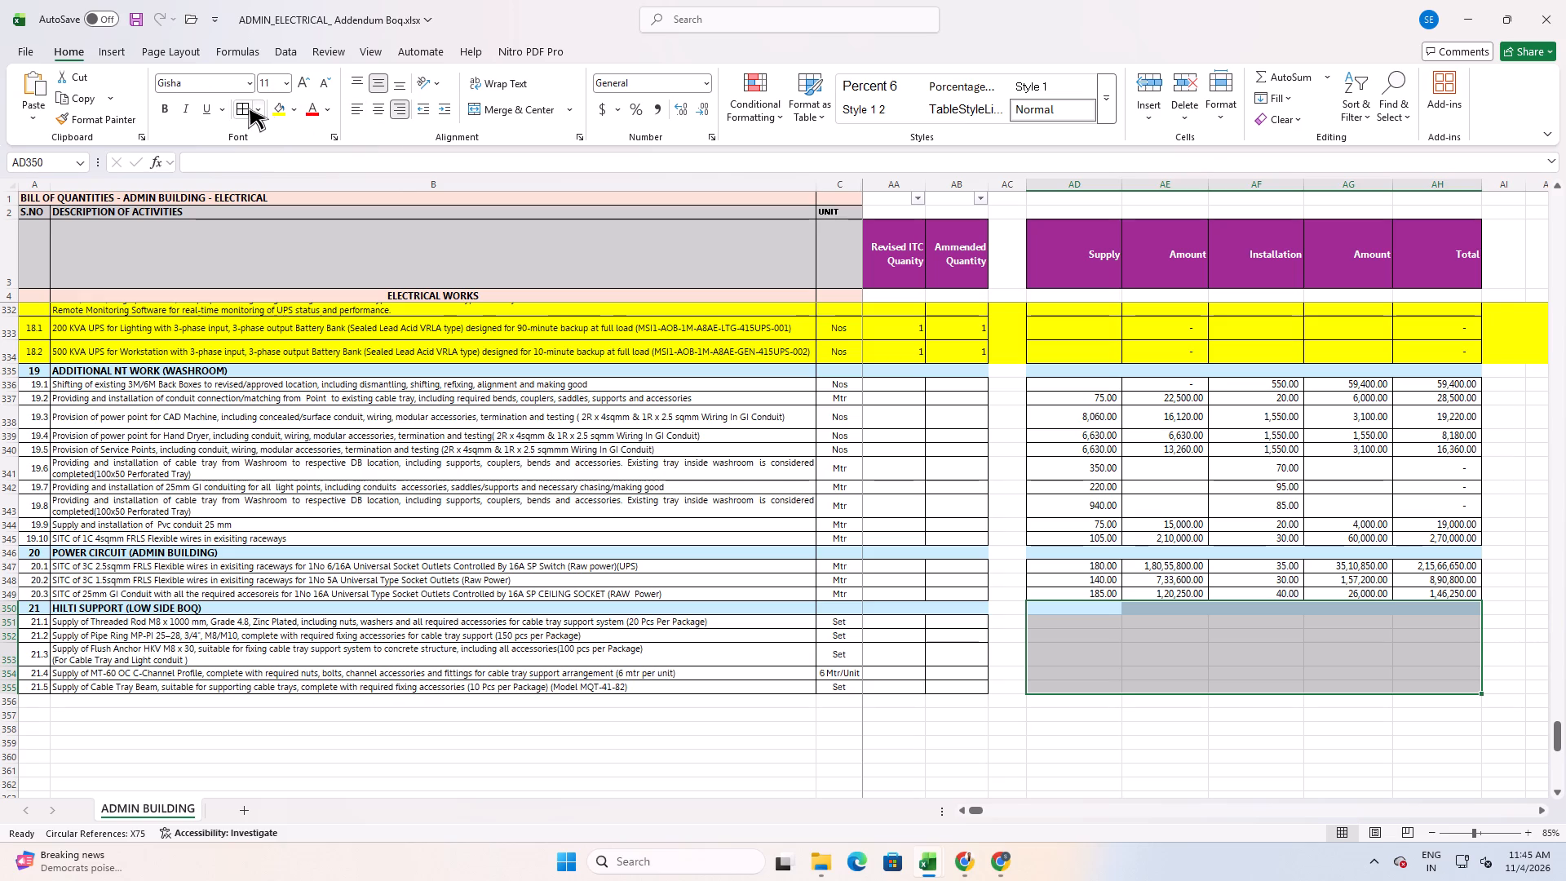
click(241, 107)
middle_drag(794, 445, 376, 436)
click(912, 640)
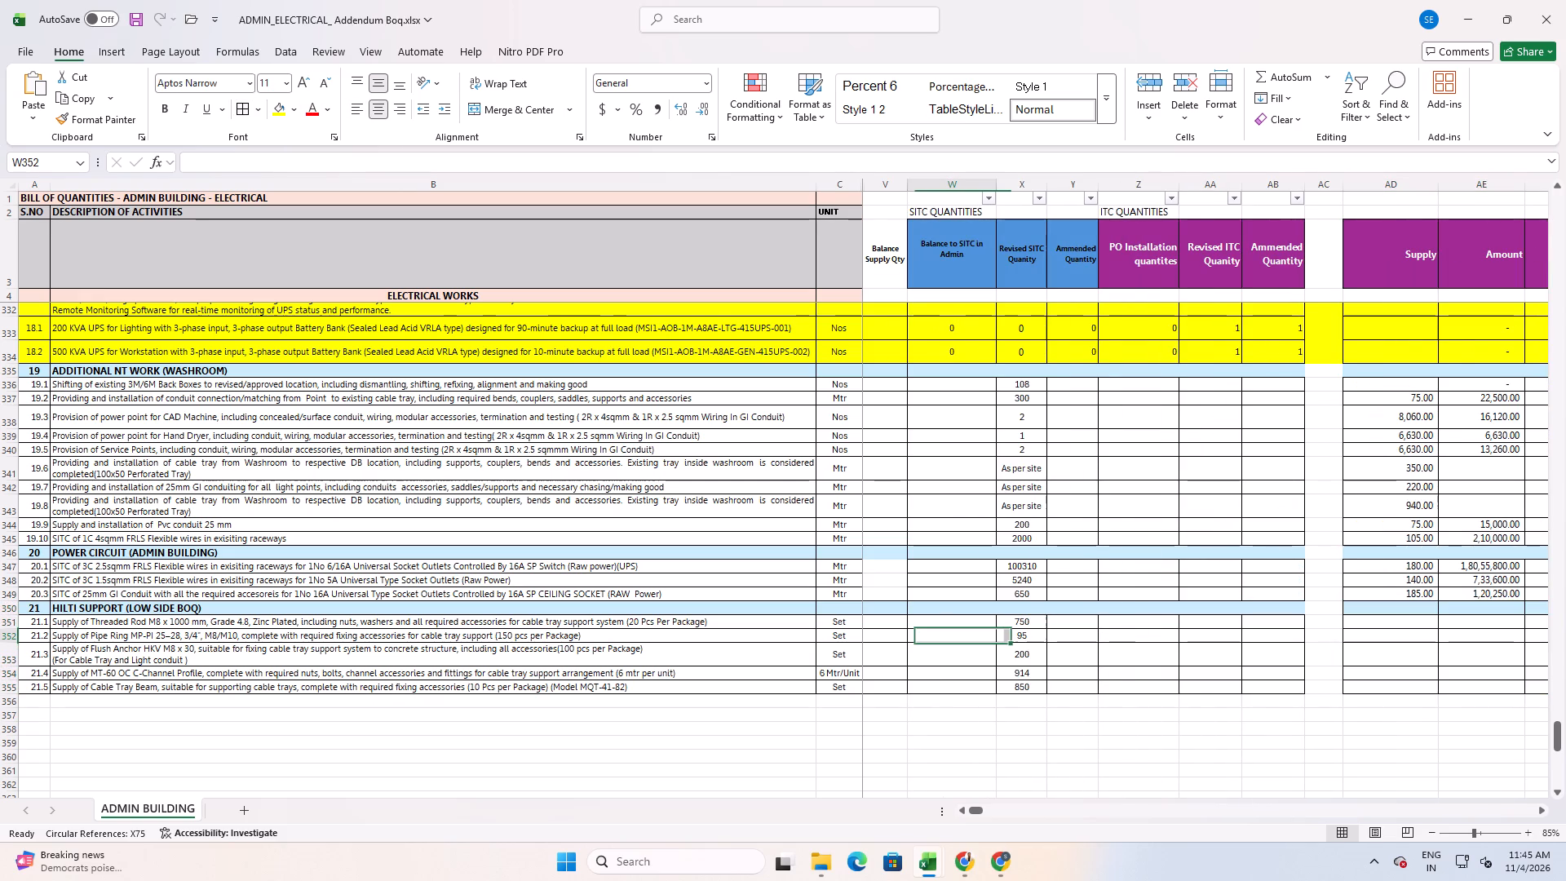
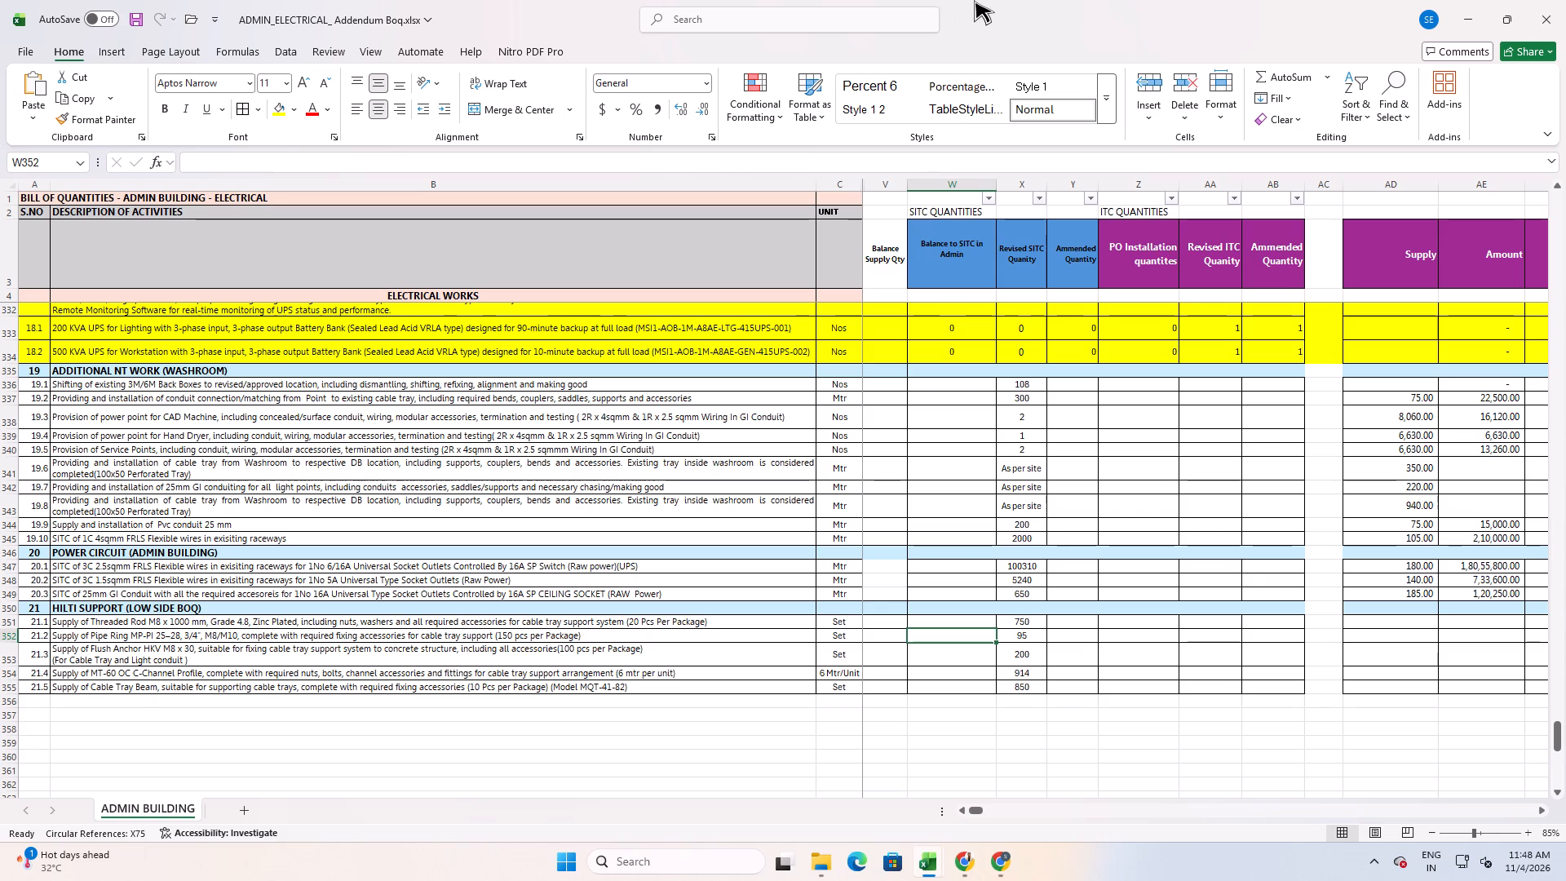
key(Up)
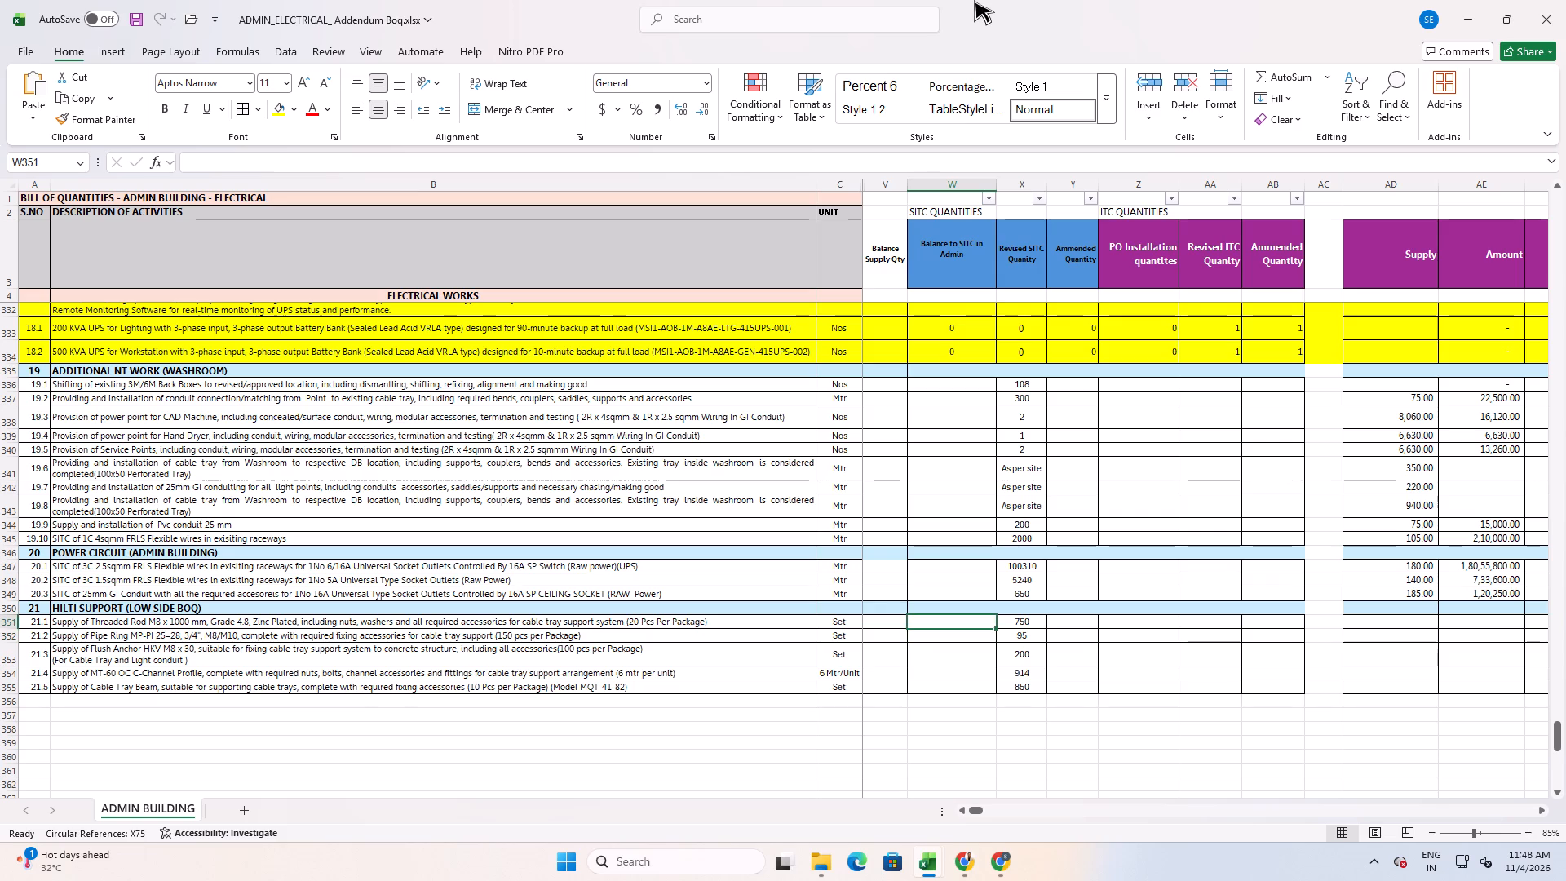